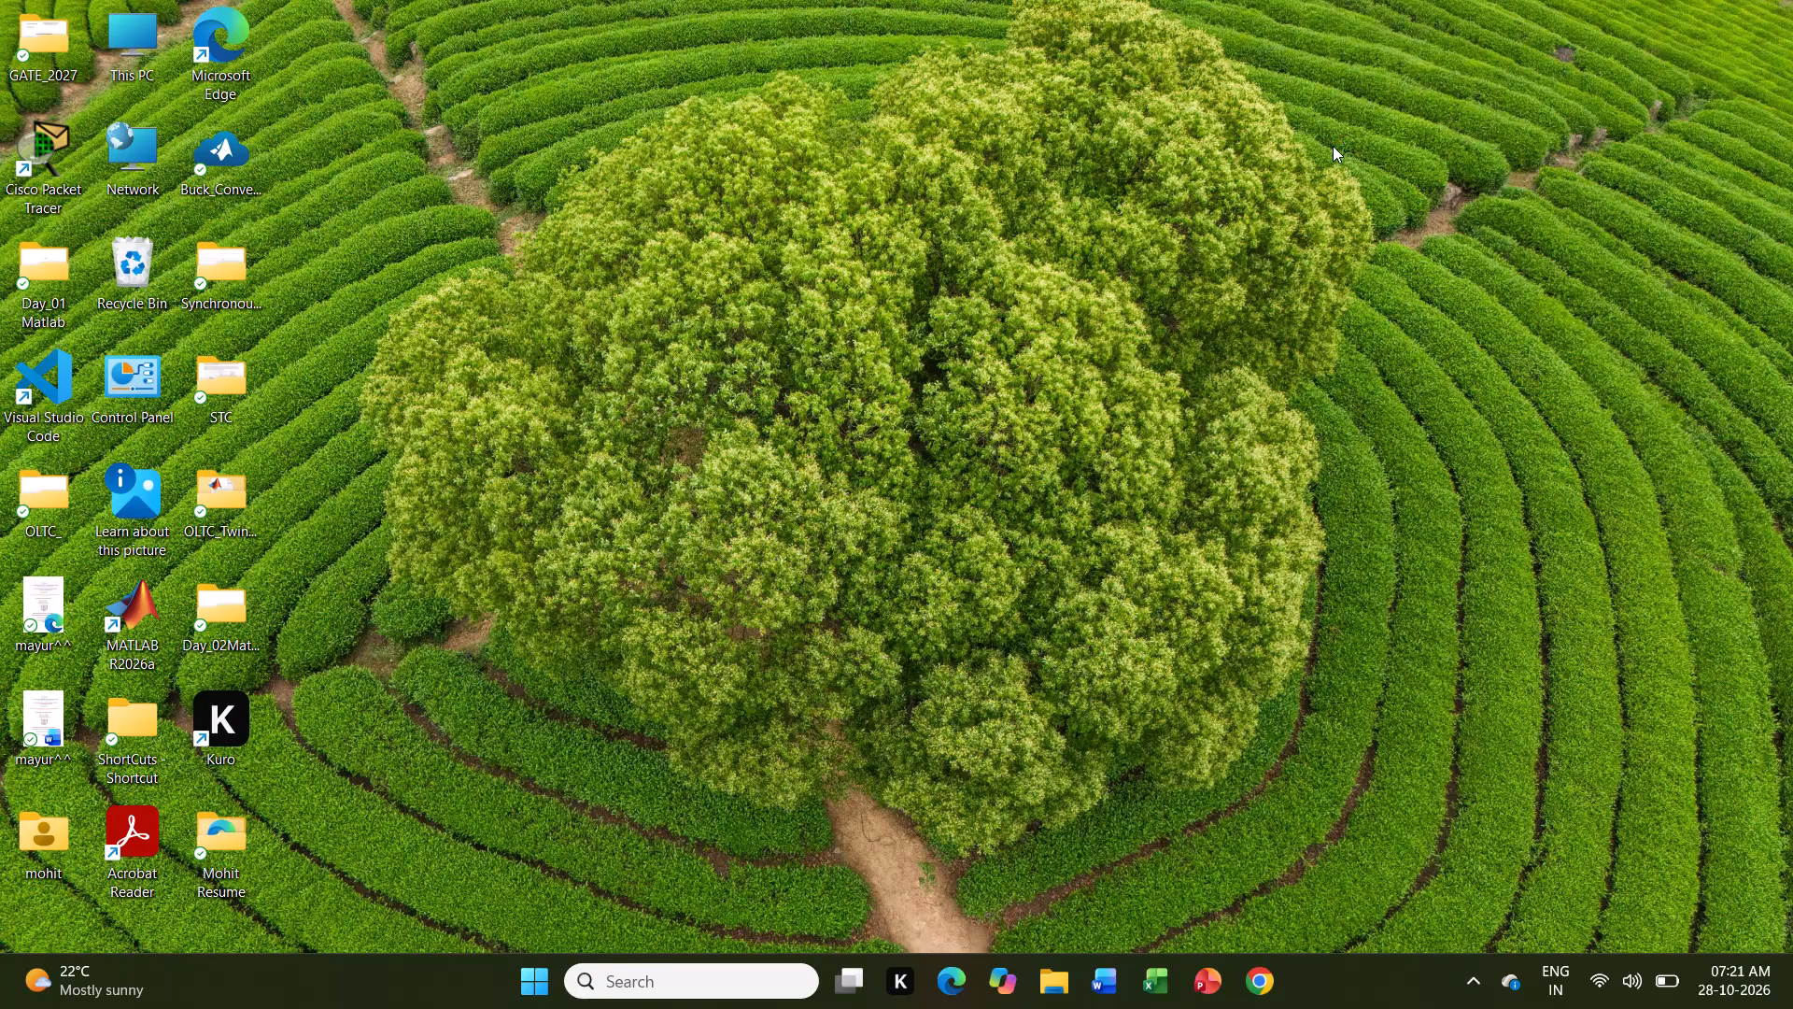
# Open Word and create a blank document in a maximized window.
pyautogui.click(1102, 986)
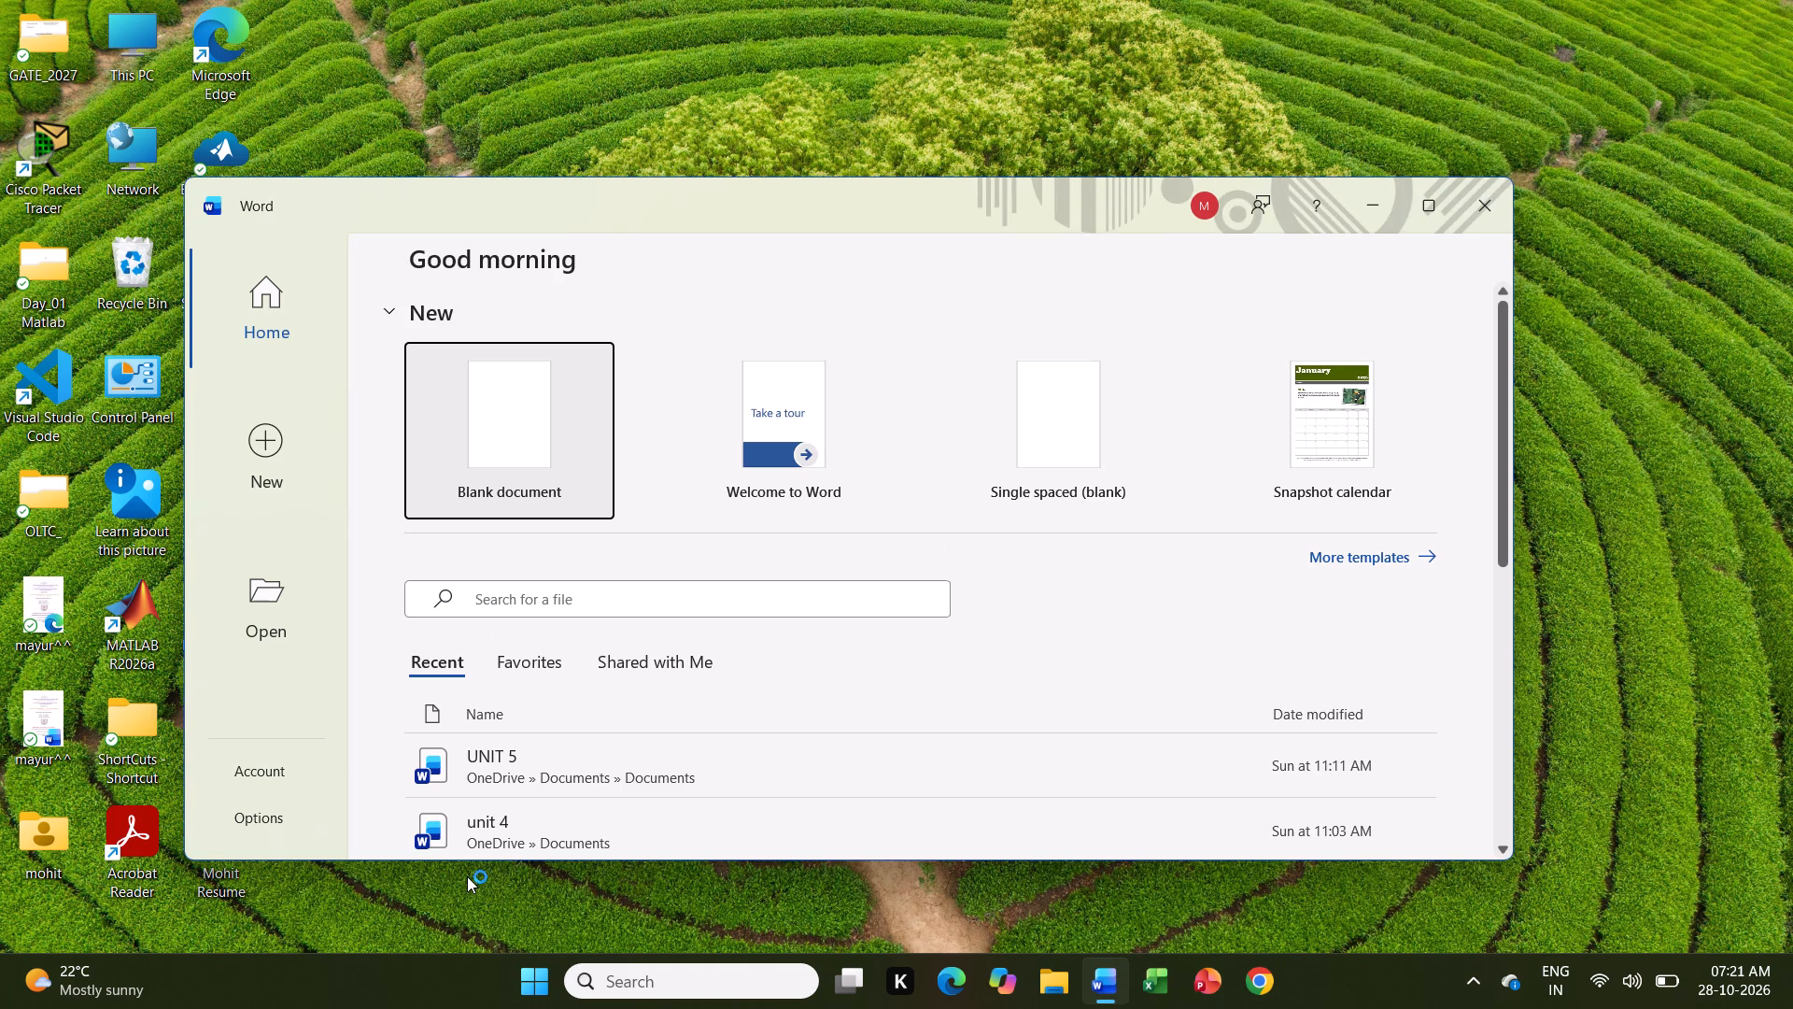
pyautogui.click(494, 396)
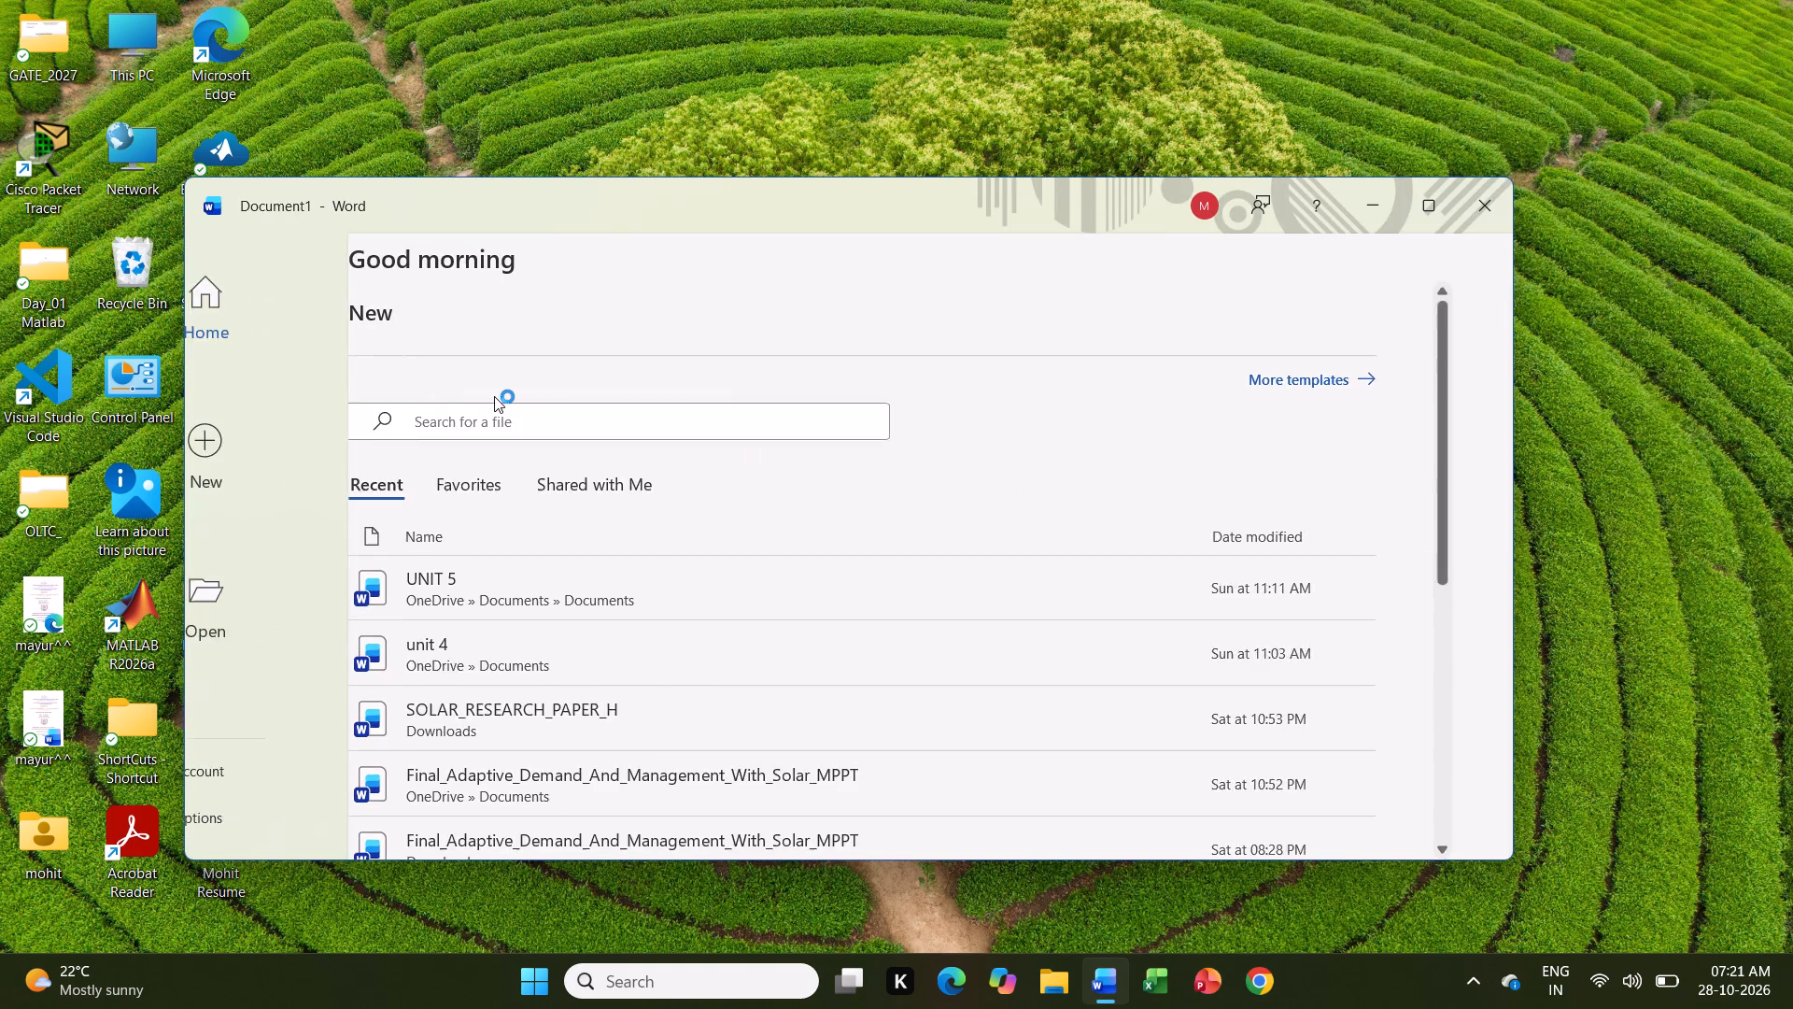
pyautogui.click(1417, 206)
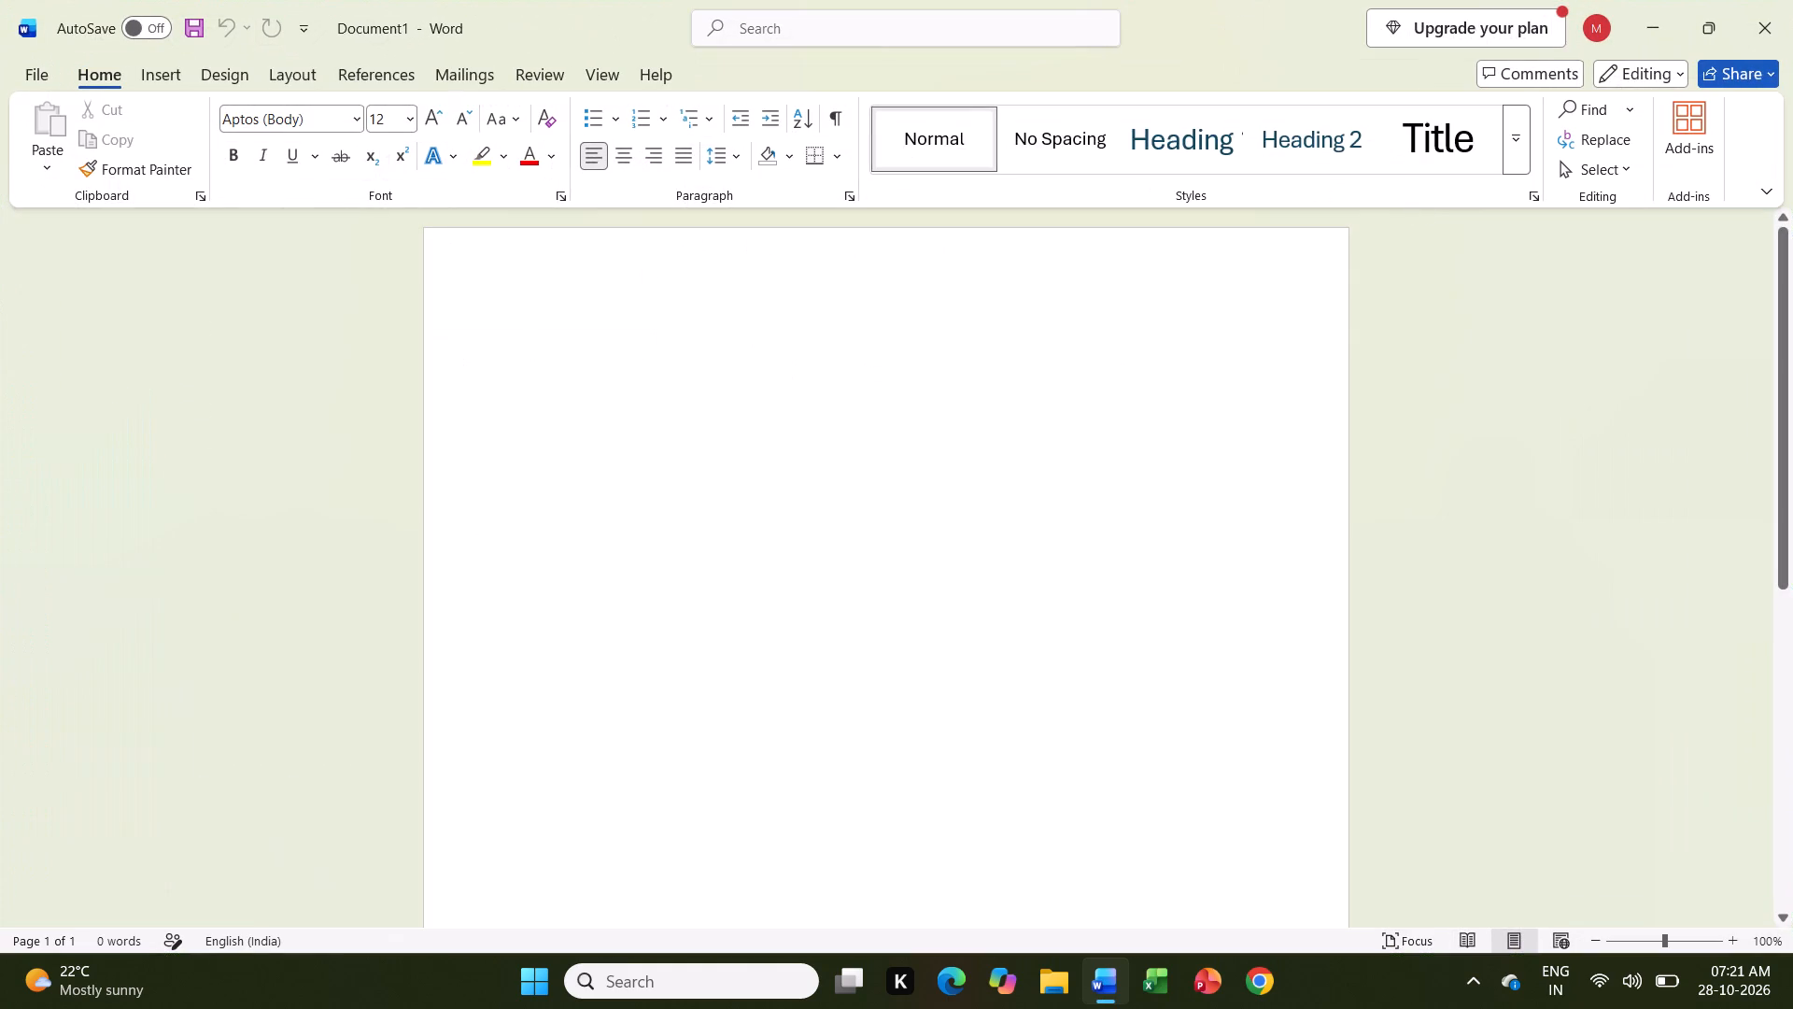
# Open the page header for editing and enter the text "DNS".
pyautogui.click(700, 320)
pyautogui.doubleClick(719, 284)
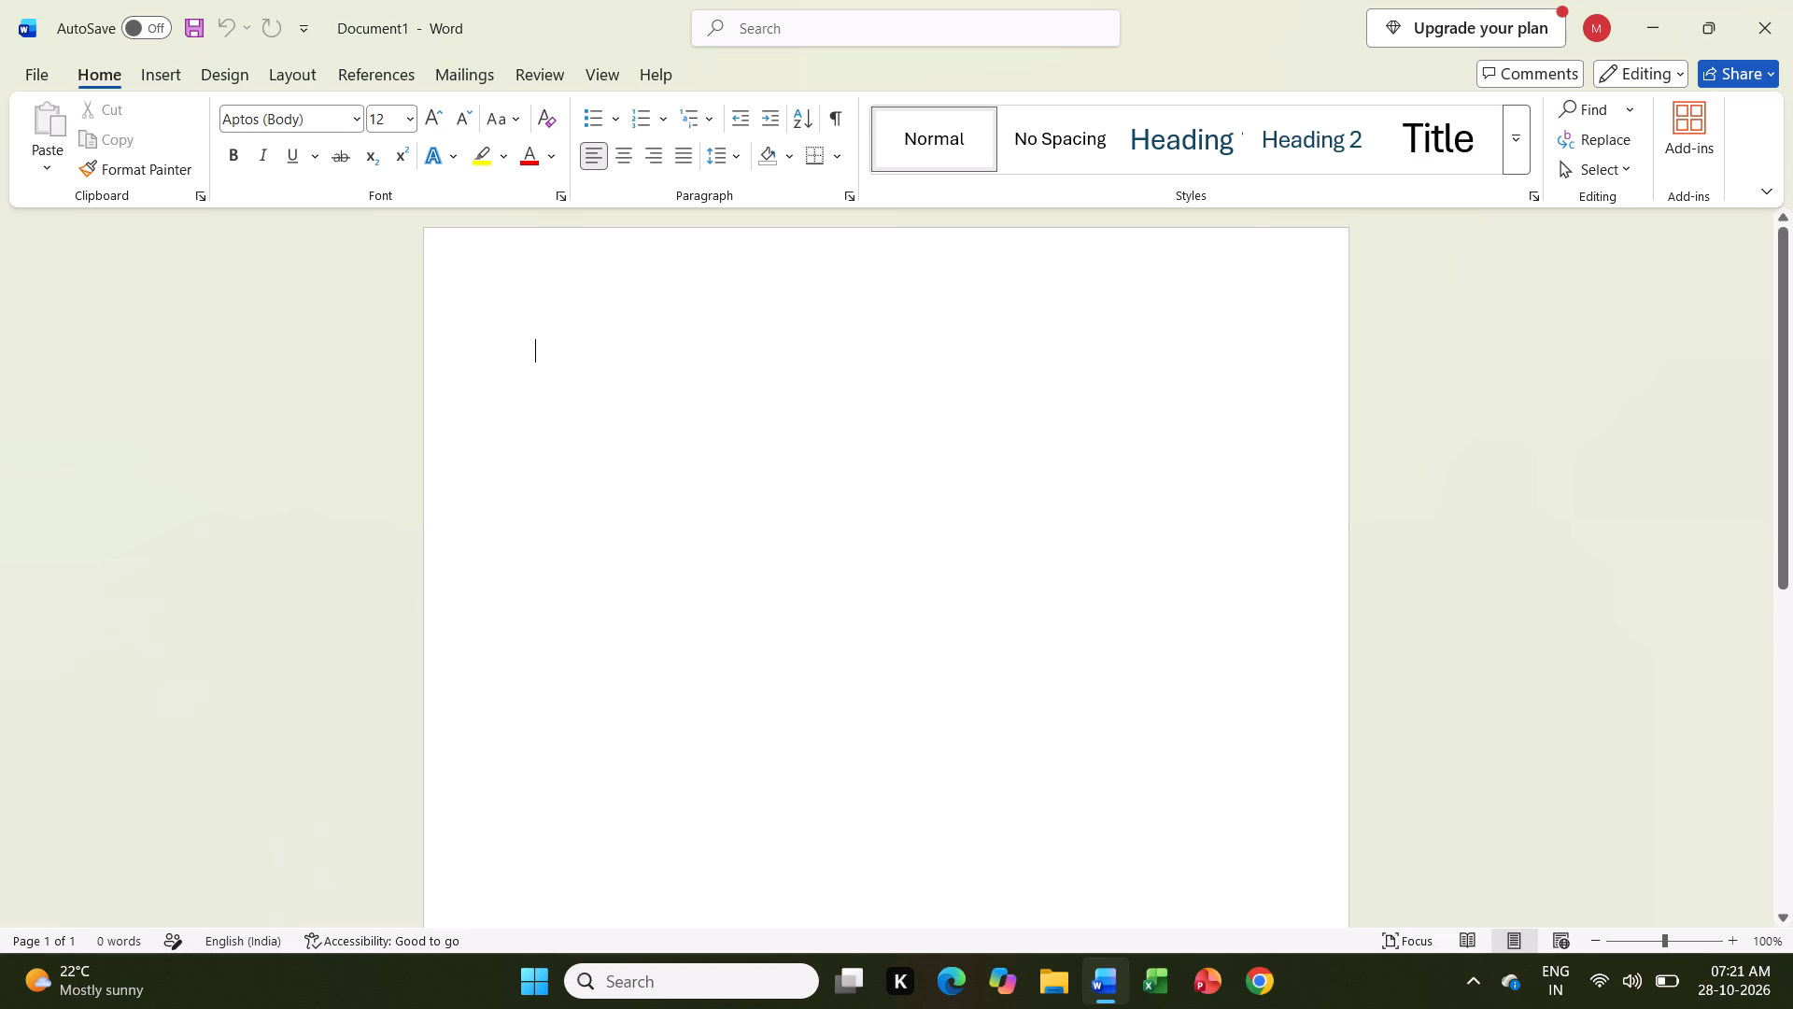
pyautogui.click(719, 284)
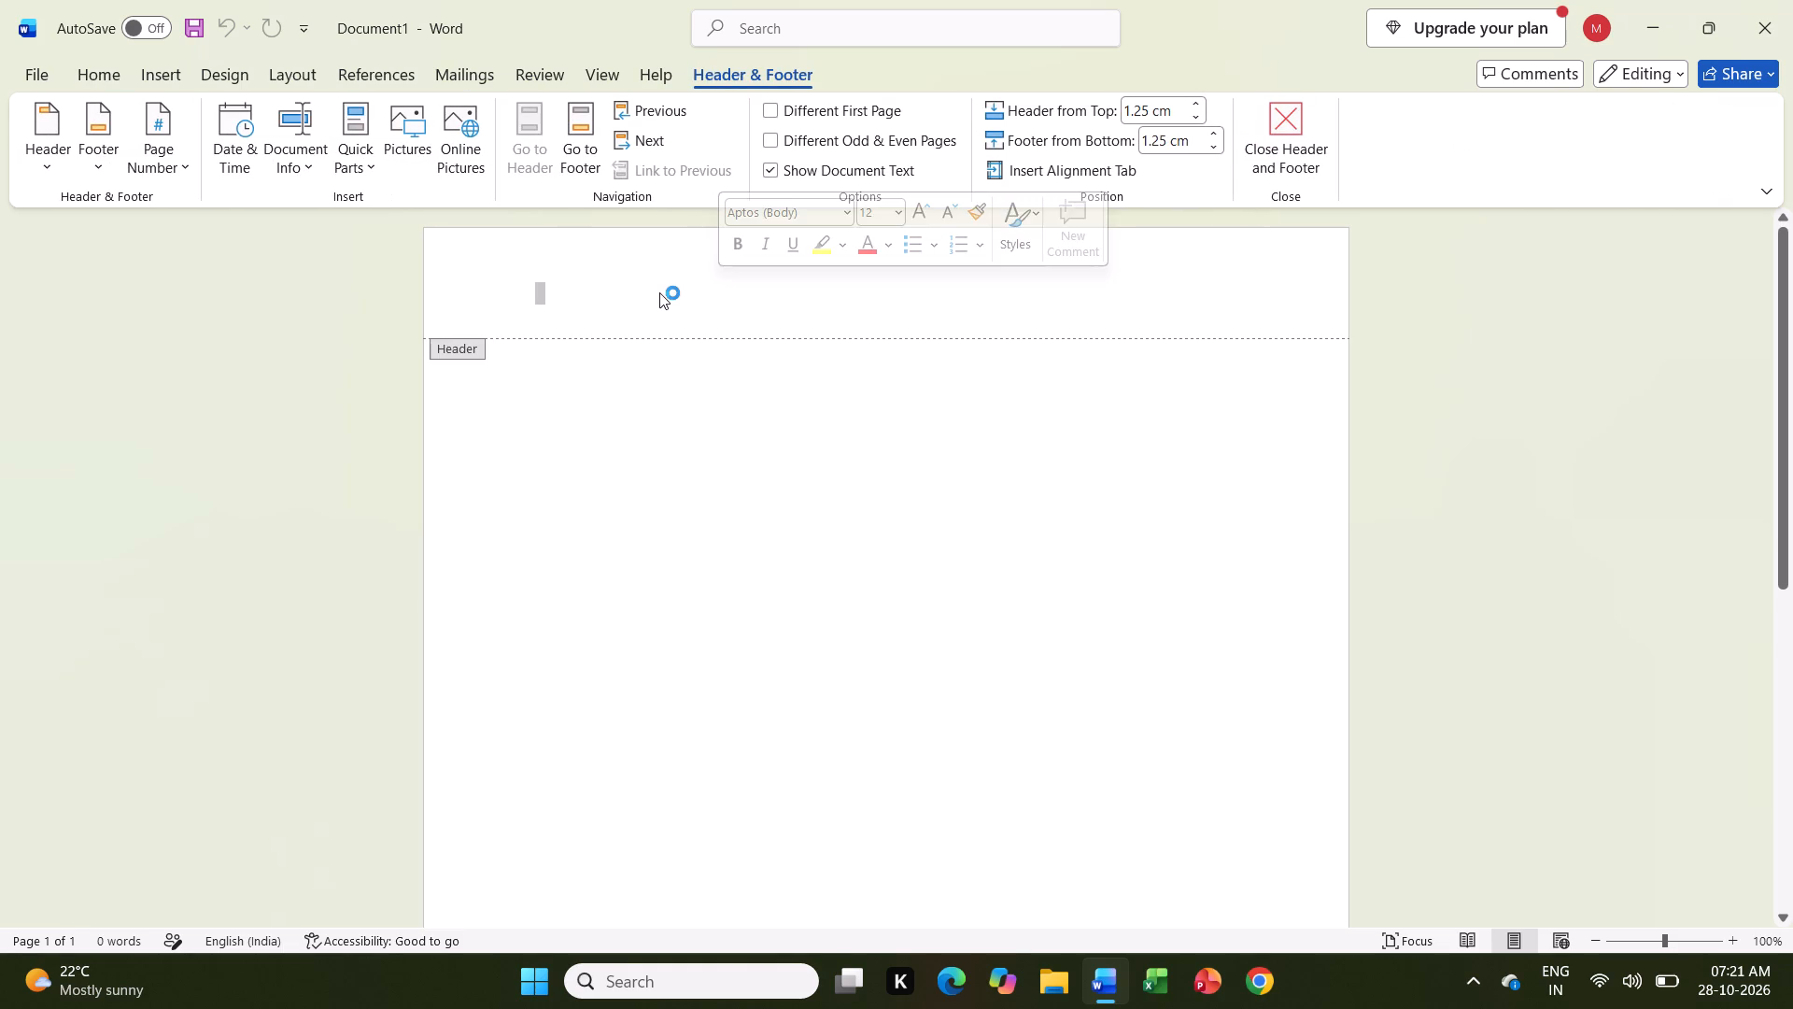
pyautogui.click(659, 292)
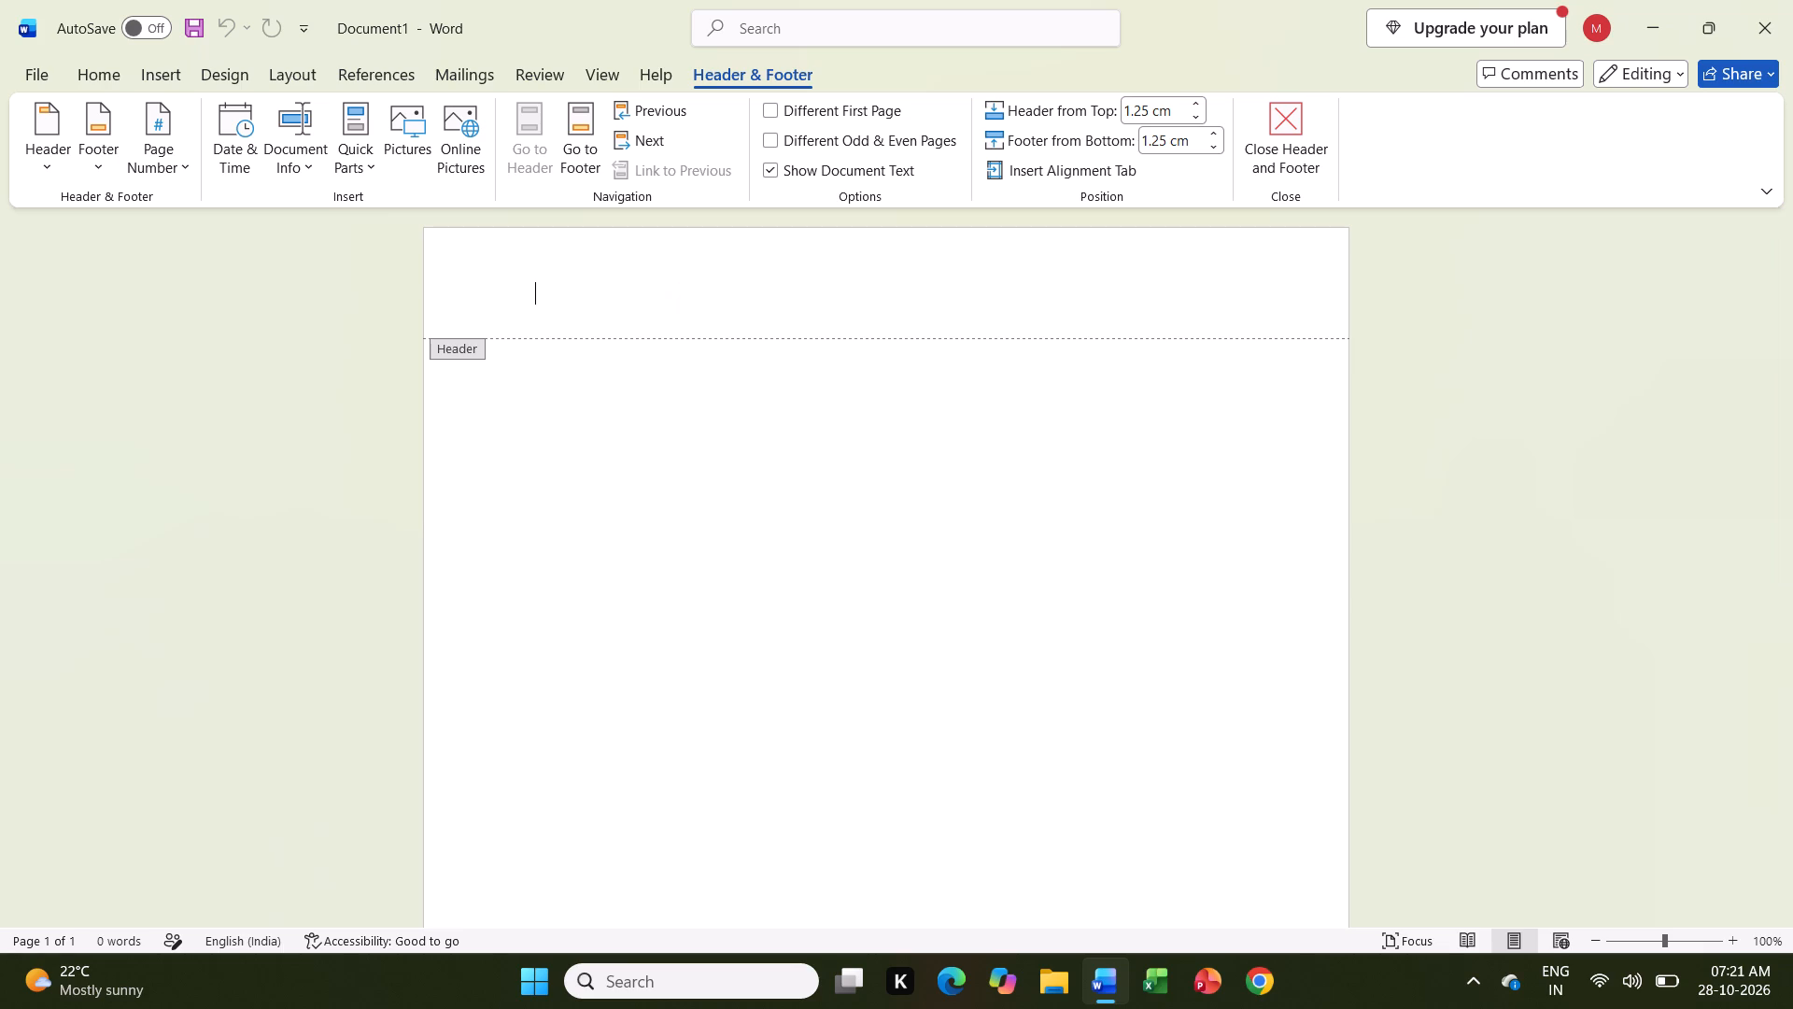
pyautogui.hotkey('shift', 'd')
pyautogui.write('NS')
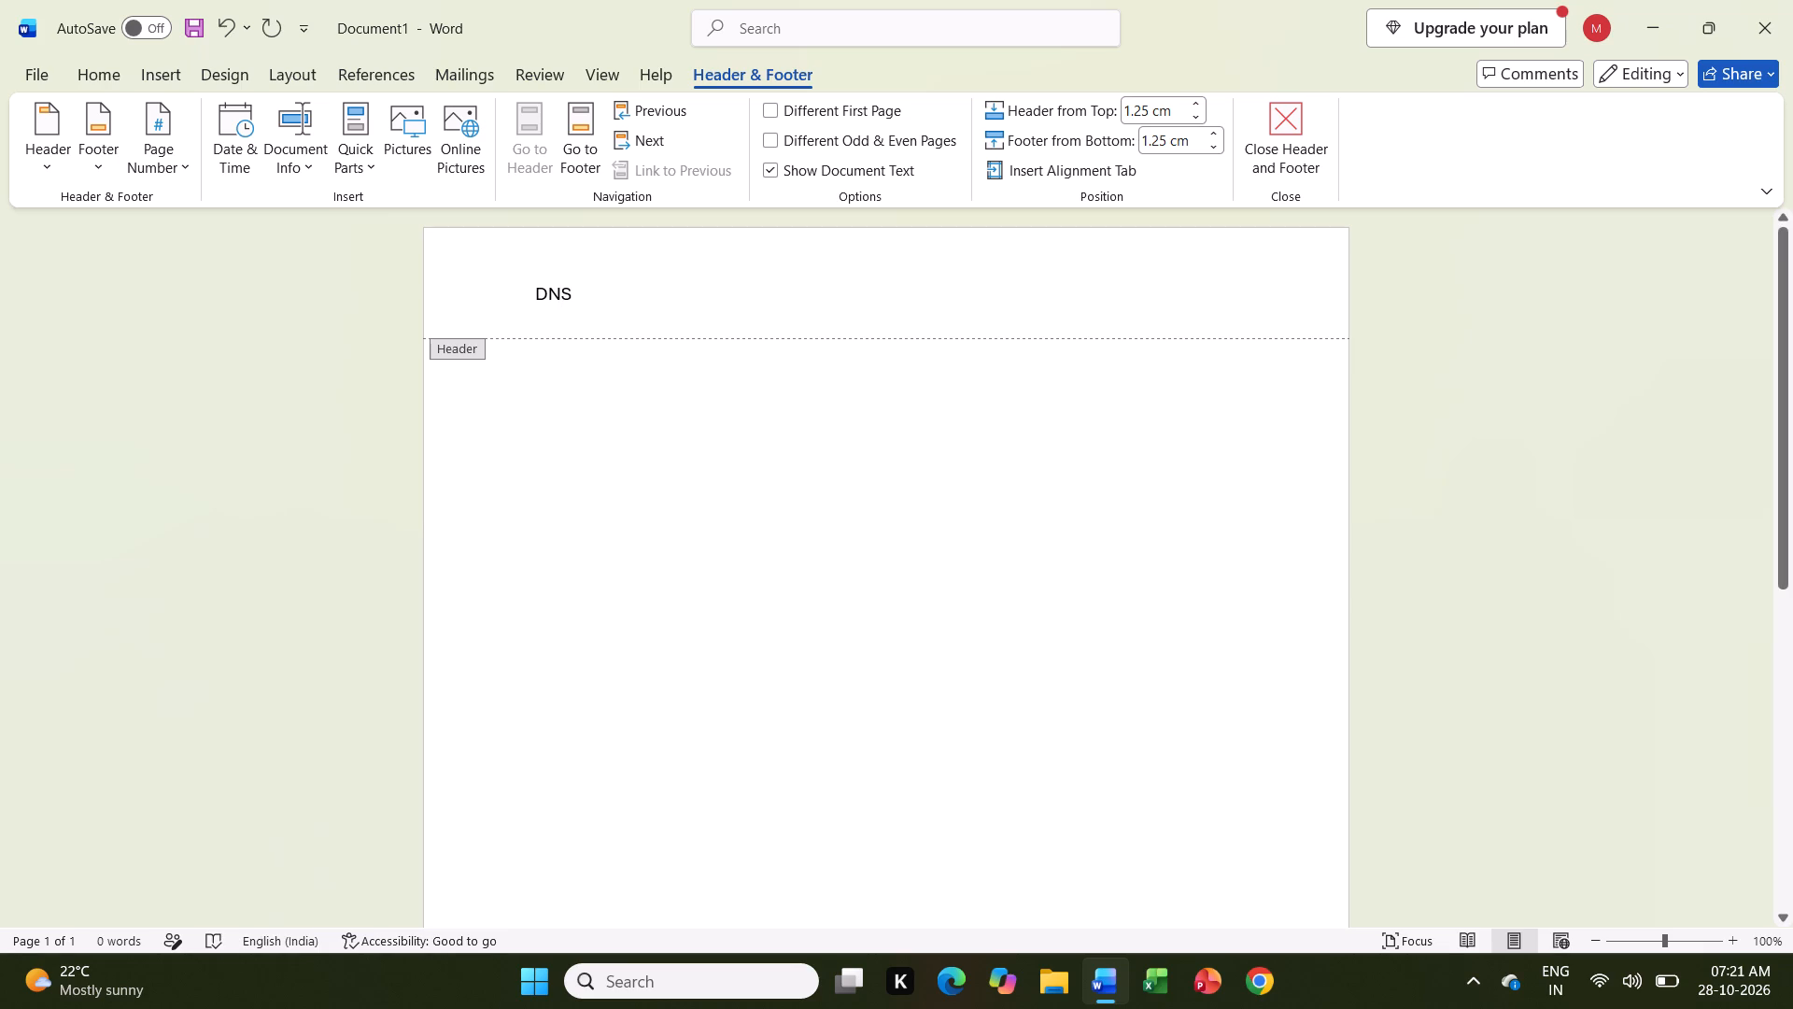
# Make the header text "DNS" bold with font size 14, closing the MATLAB window that interrupts.
pyautogui.click(523, 288)
pyautogui.moveTo(523, 288); pyautogui.dragTo(589, 288)
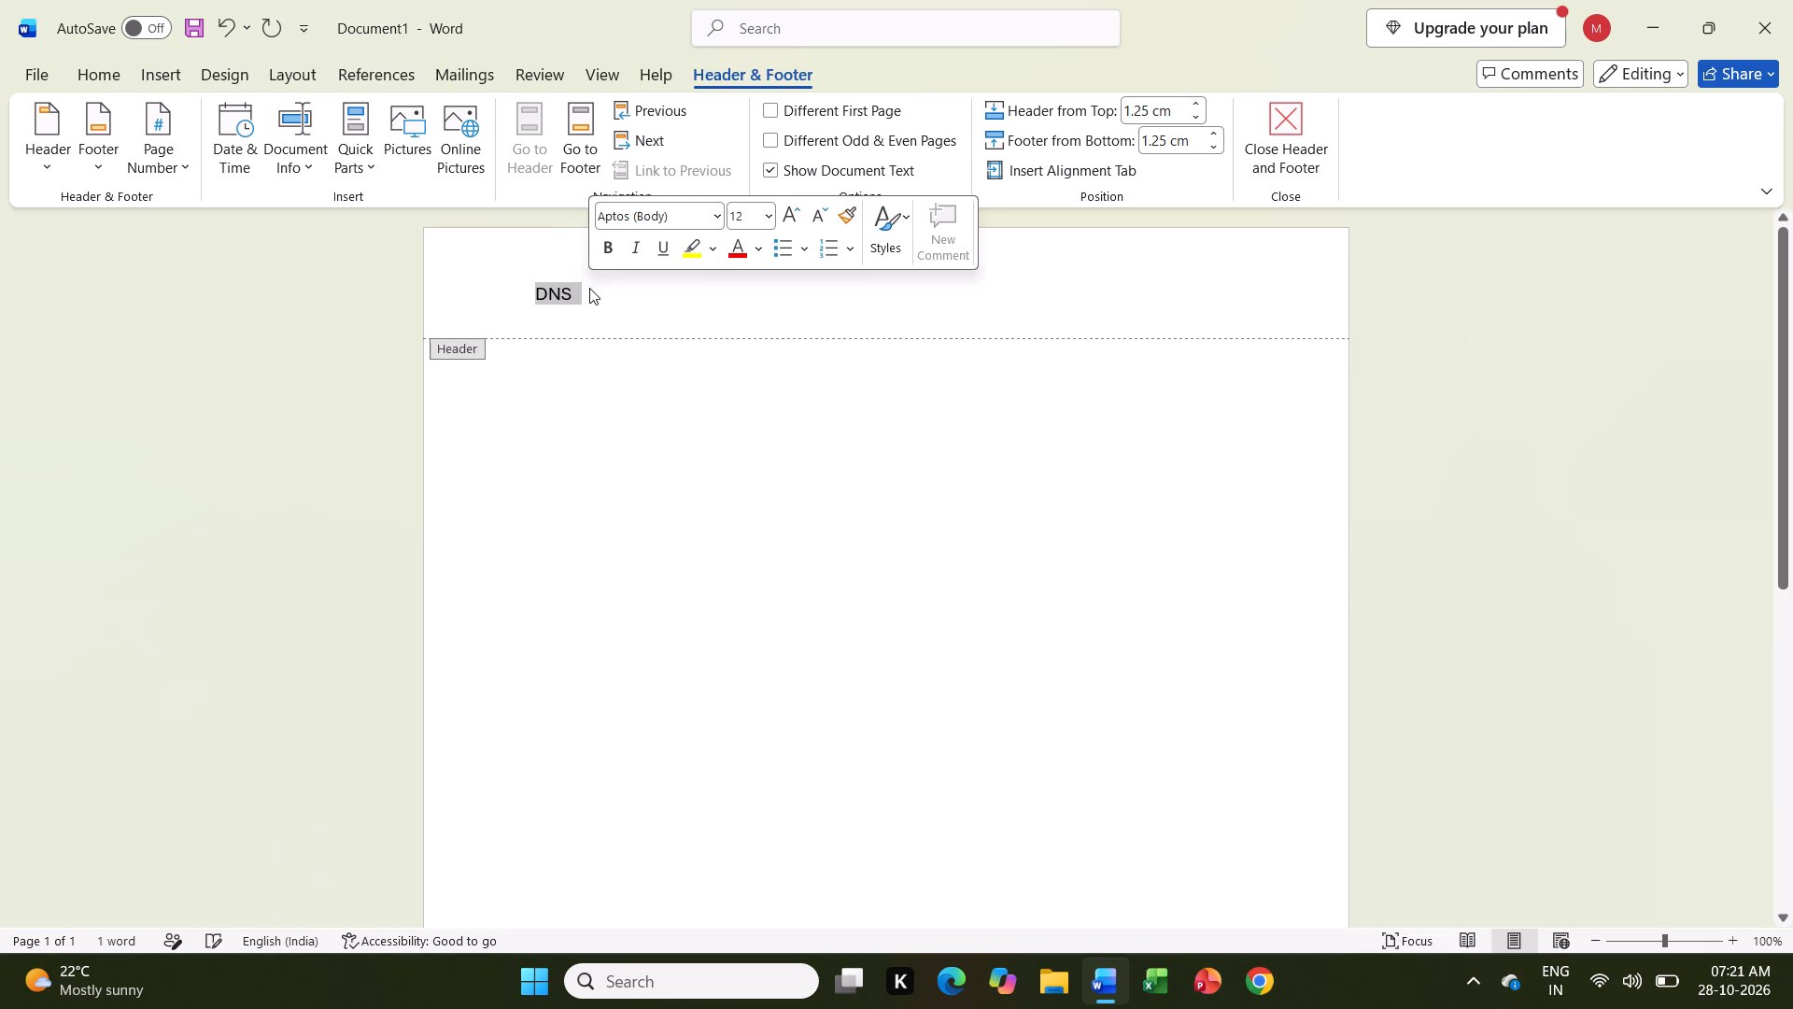
pyautogui.click(606, 257)
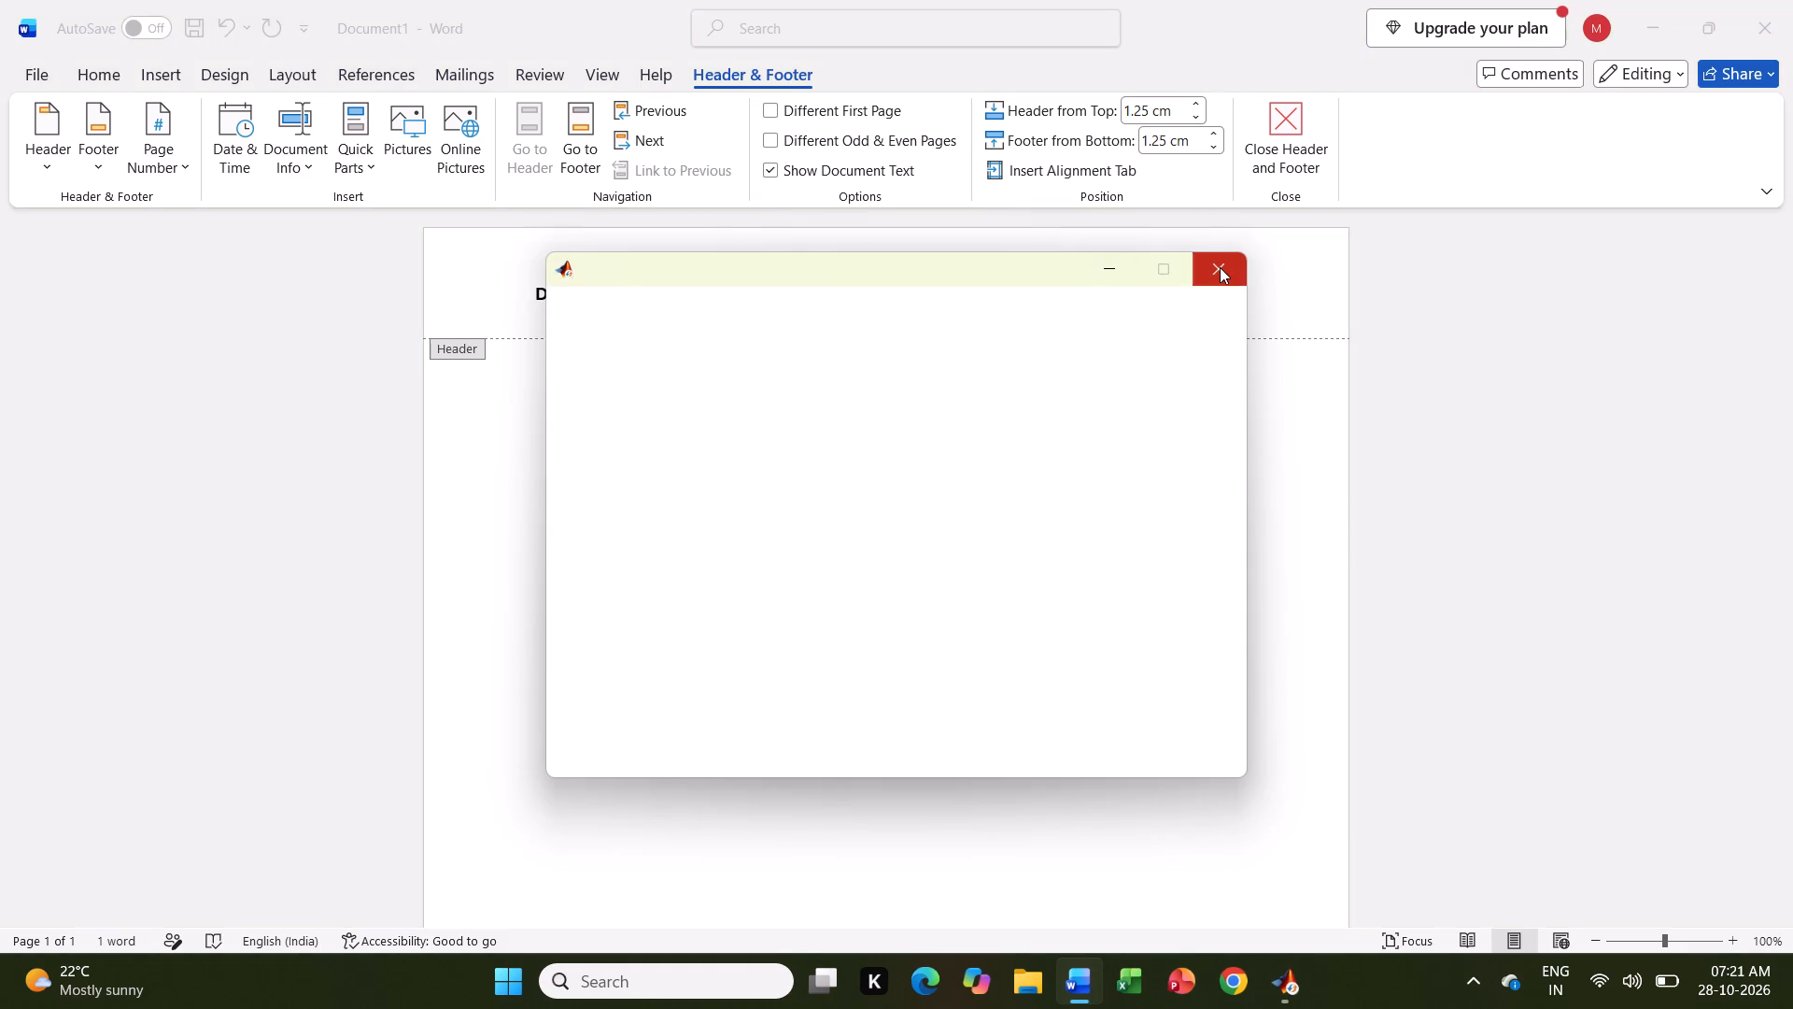
pyautogui.click(1220, 267)
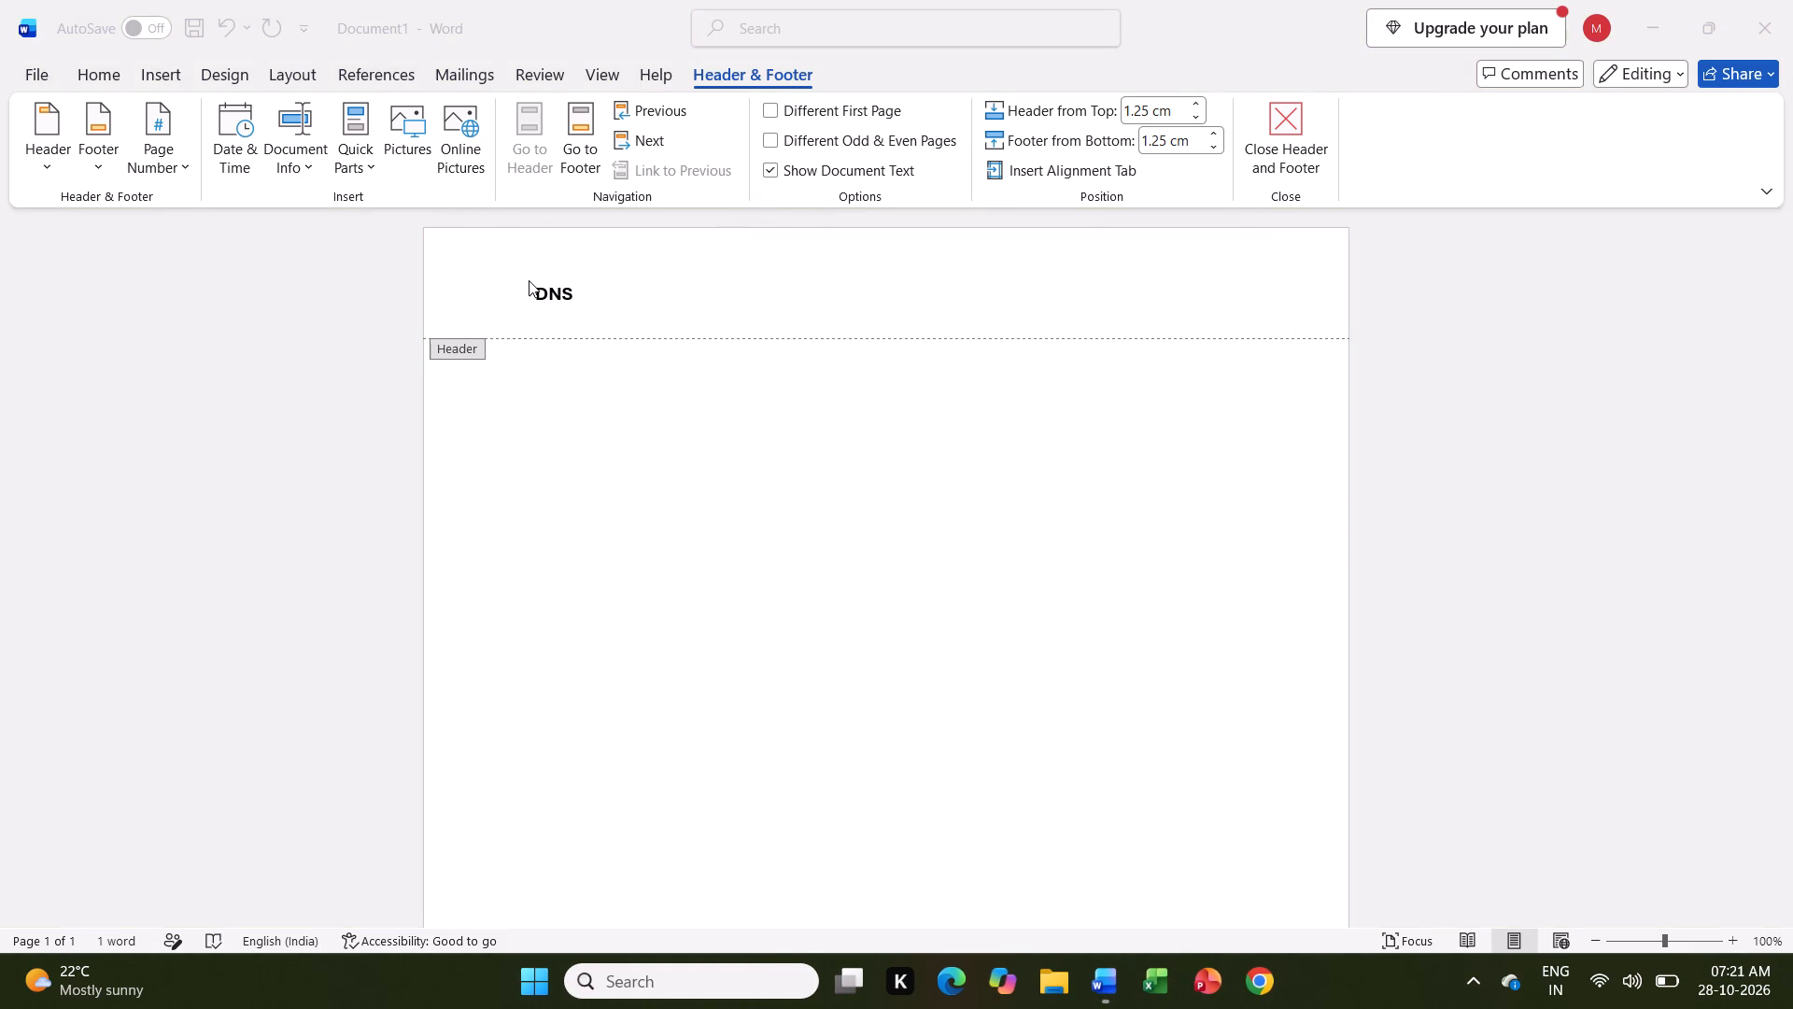
pyautogui.click(528, 281)
pyautogui.moveTo(528, 281); pyautogui.dragTo(586, 285)
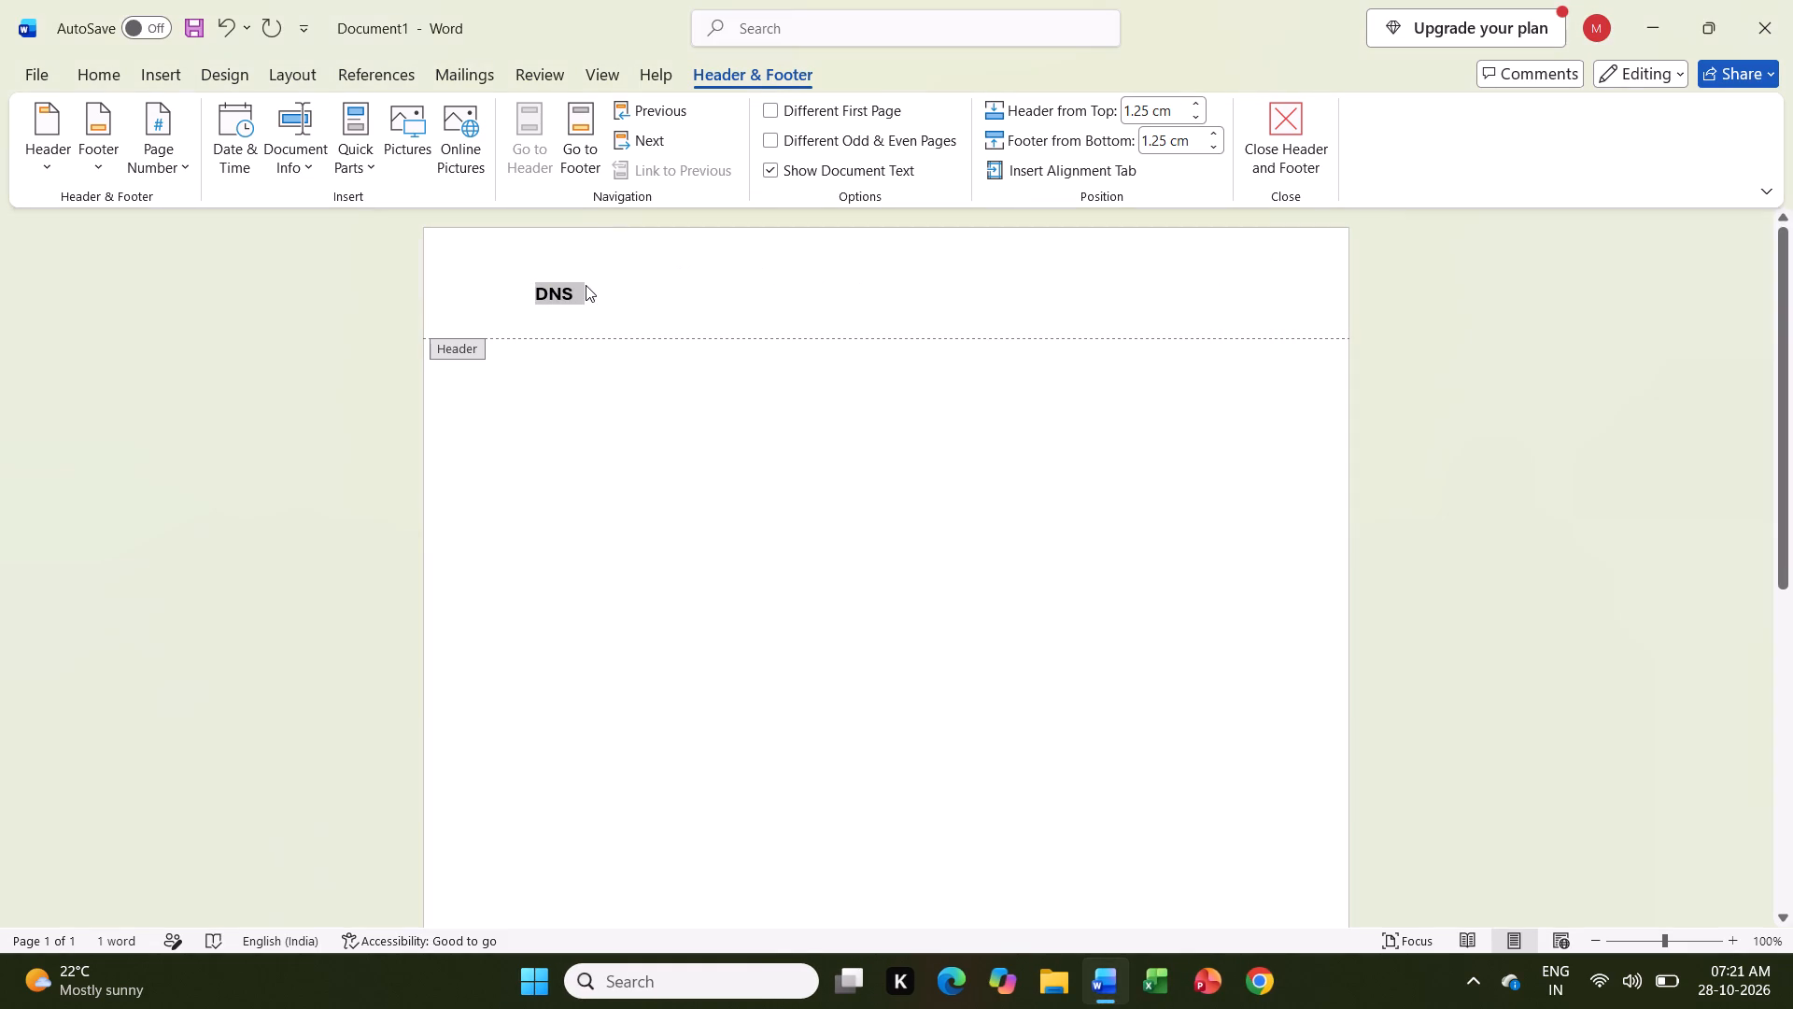
pyautogui.click(559, 334)
pyautogui.click(529, 289)
pyautogui.moveTo(529, 289); pyautogui.dragTo(597, 289)
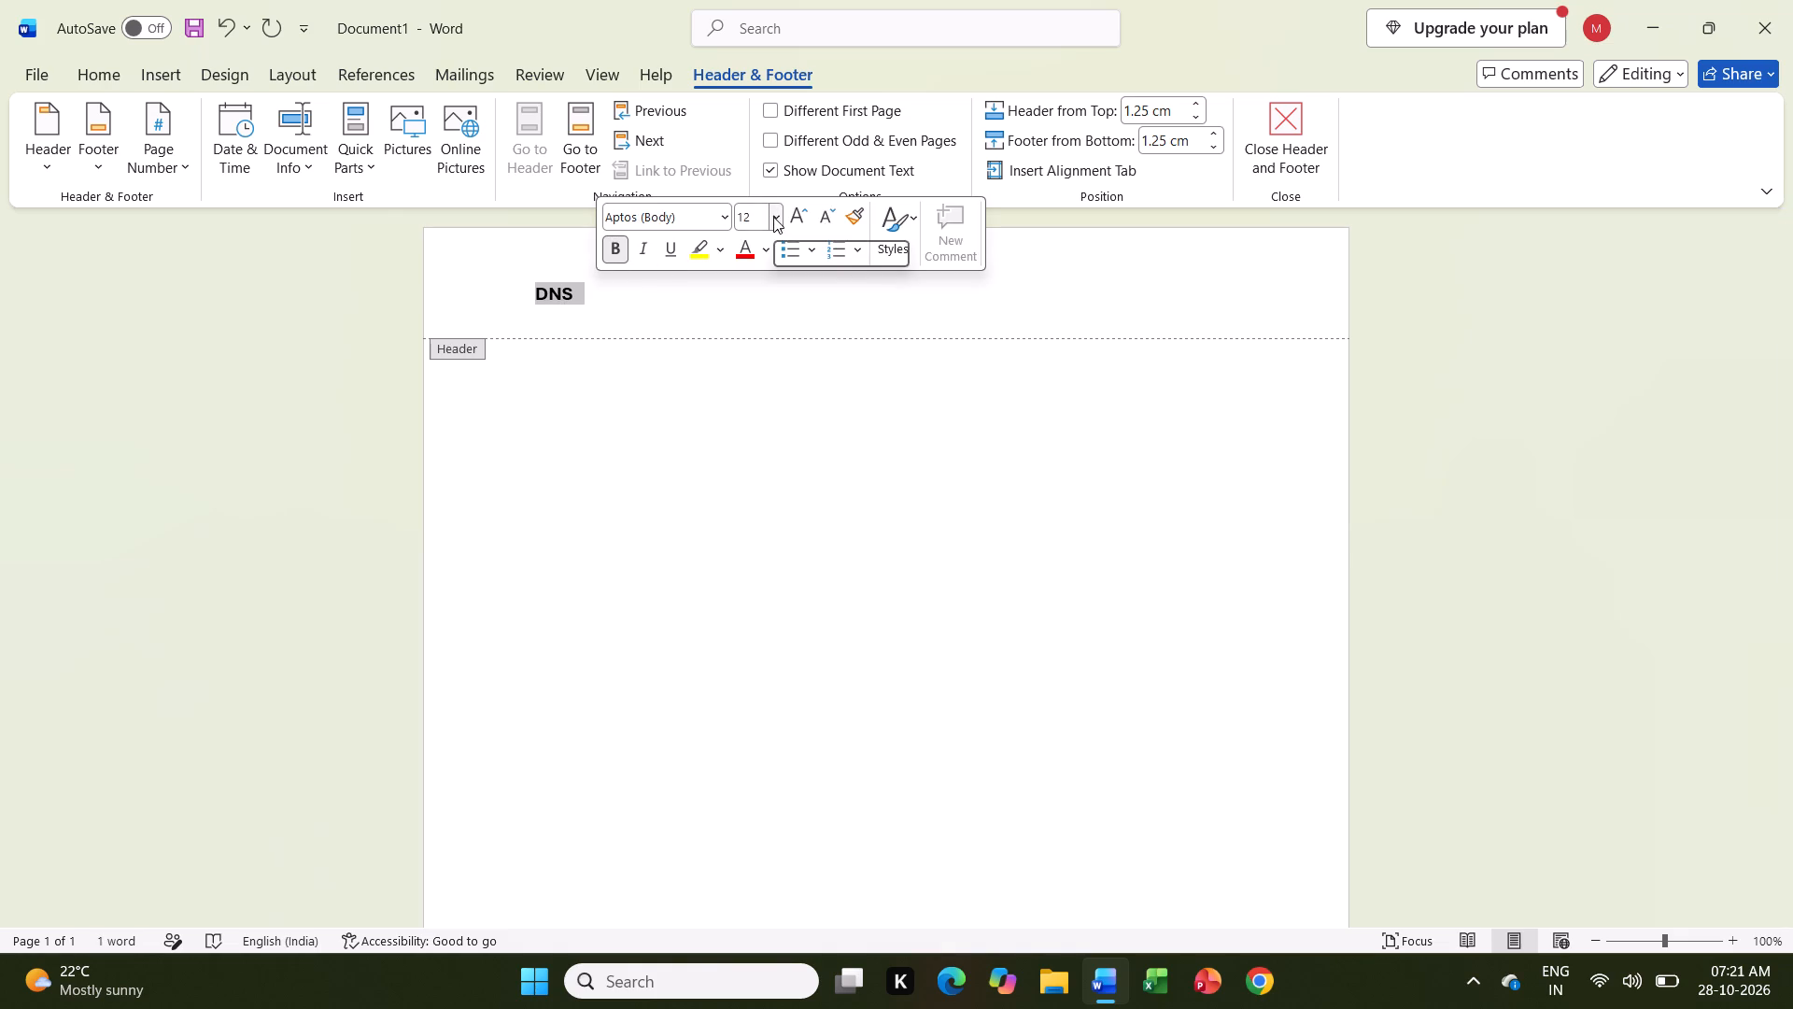
pyautogui.click(773, 217)
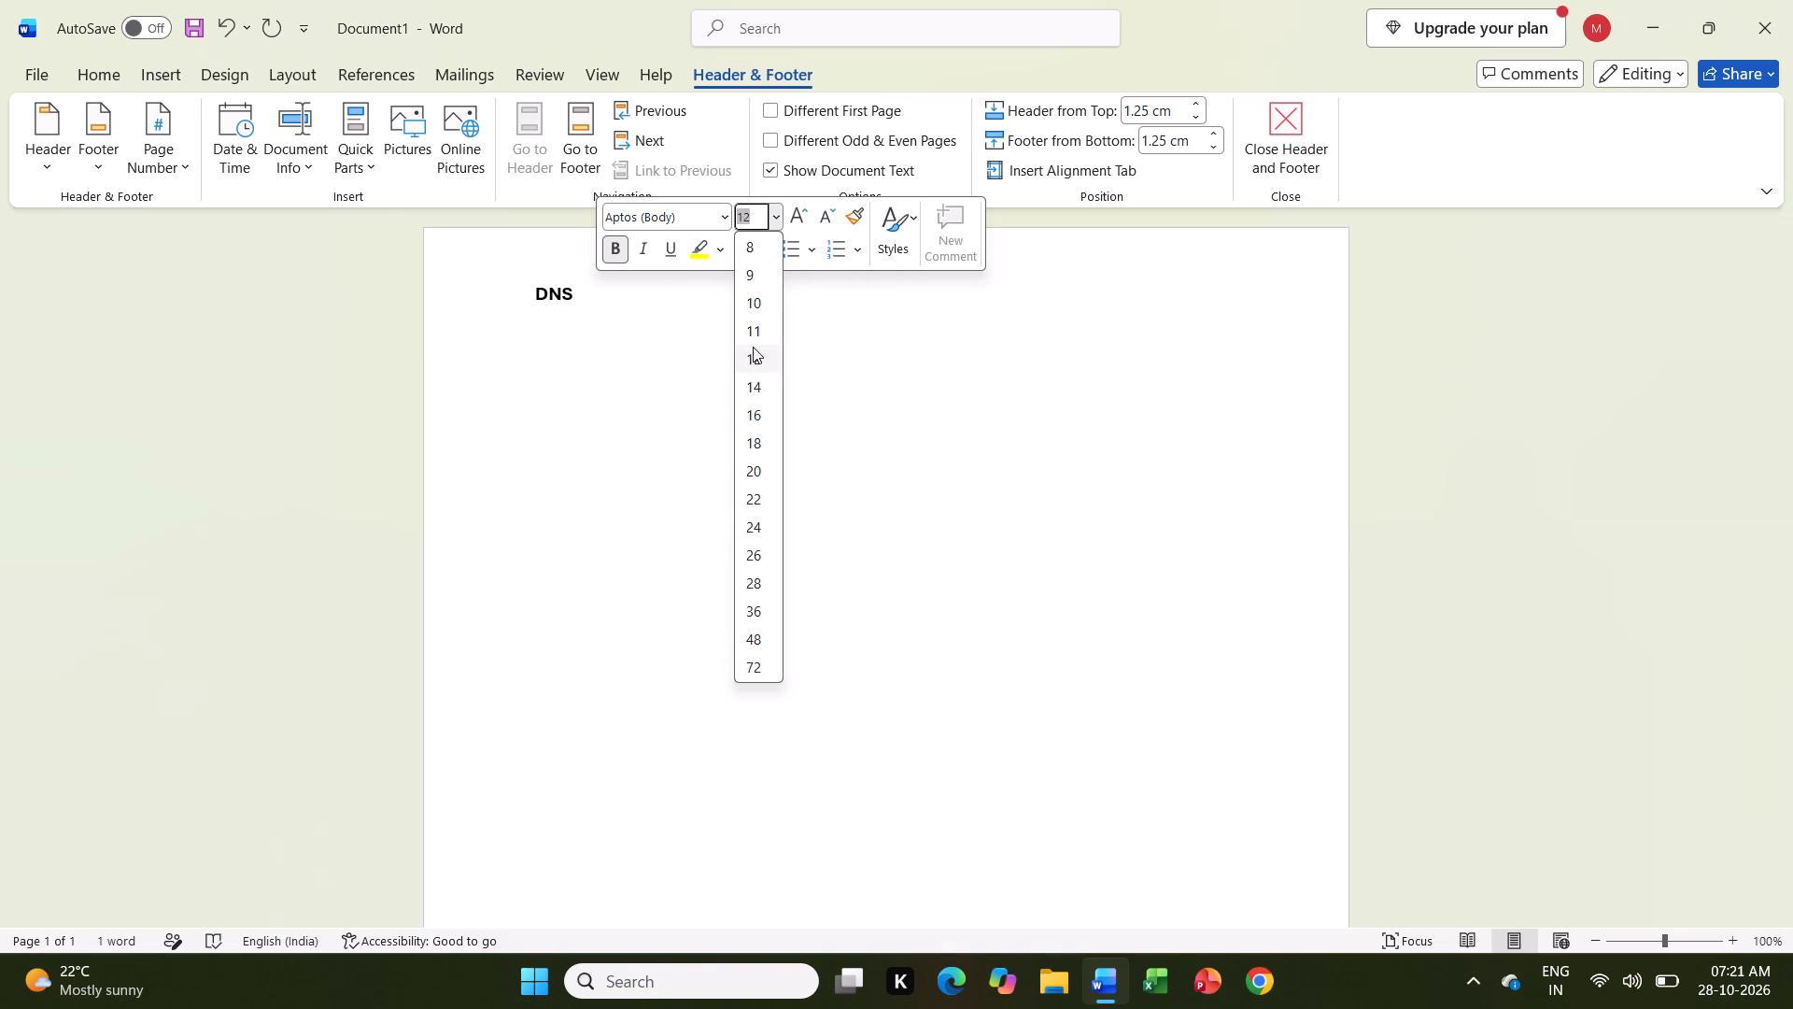
pyautogui.click(761, 391)
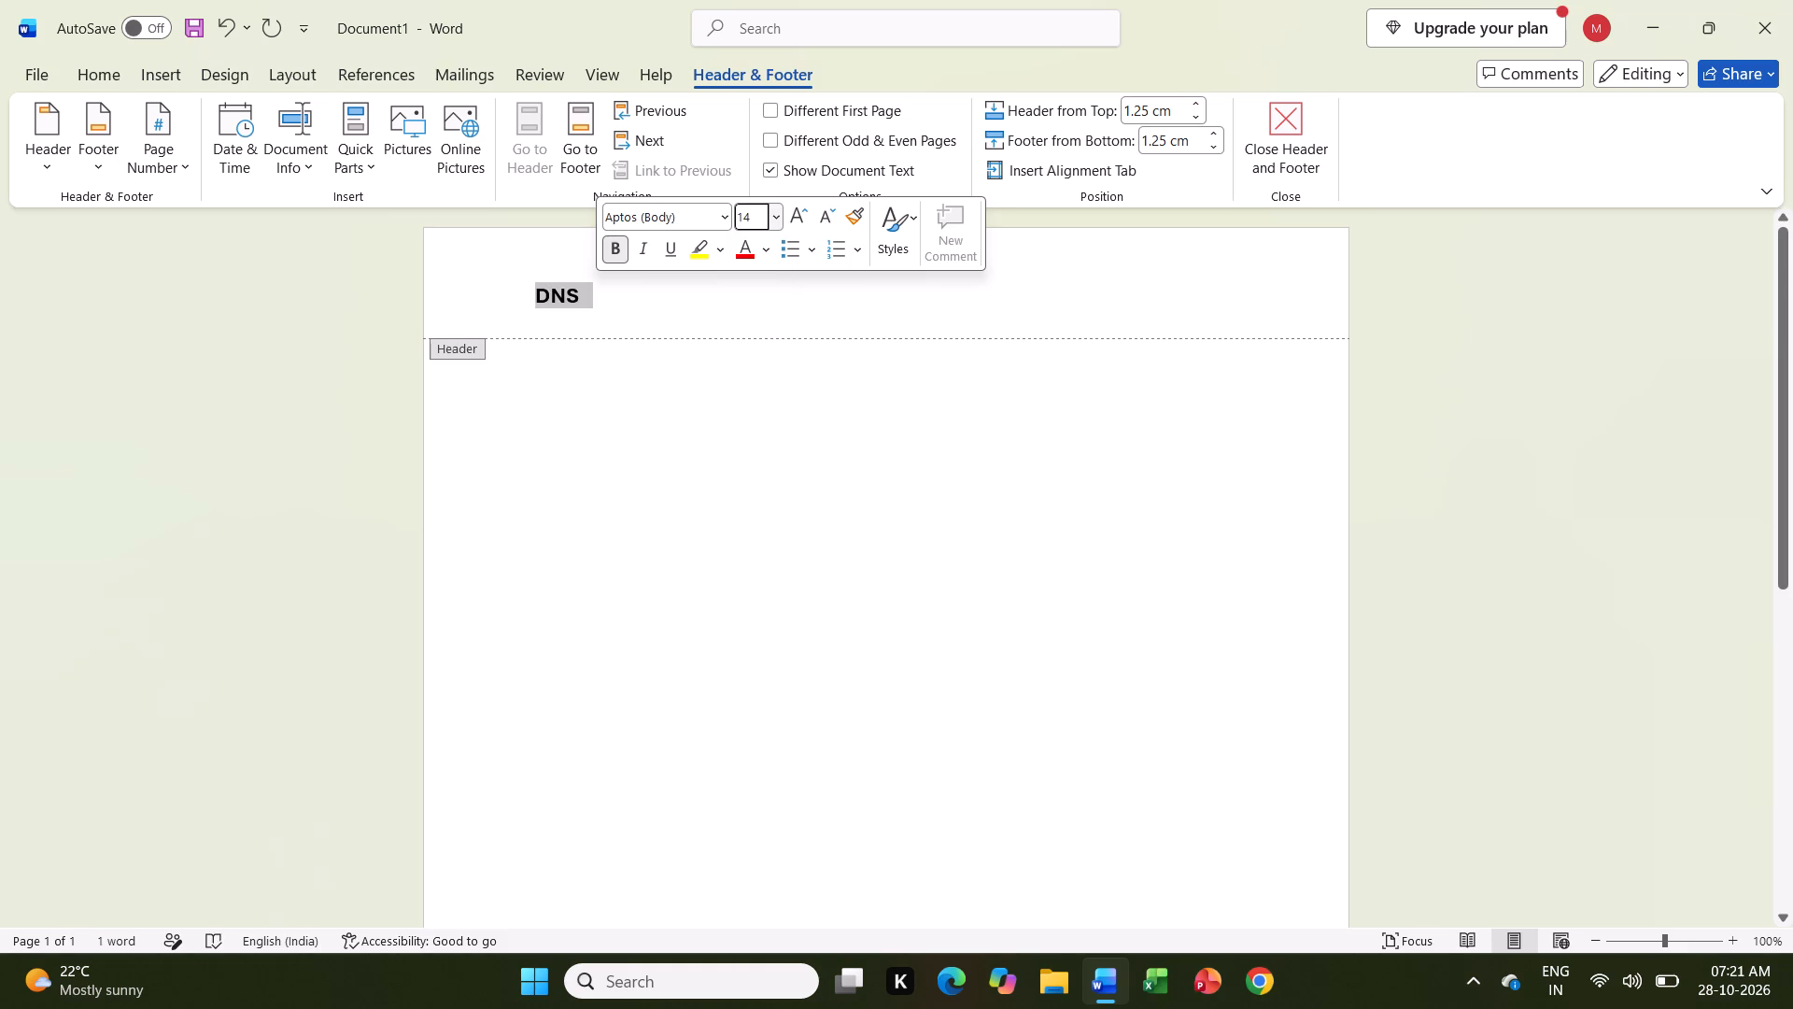
# Centre the header text "DNS" horizontally on the page.
pyautogui.click(91, 66)
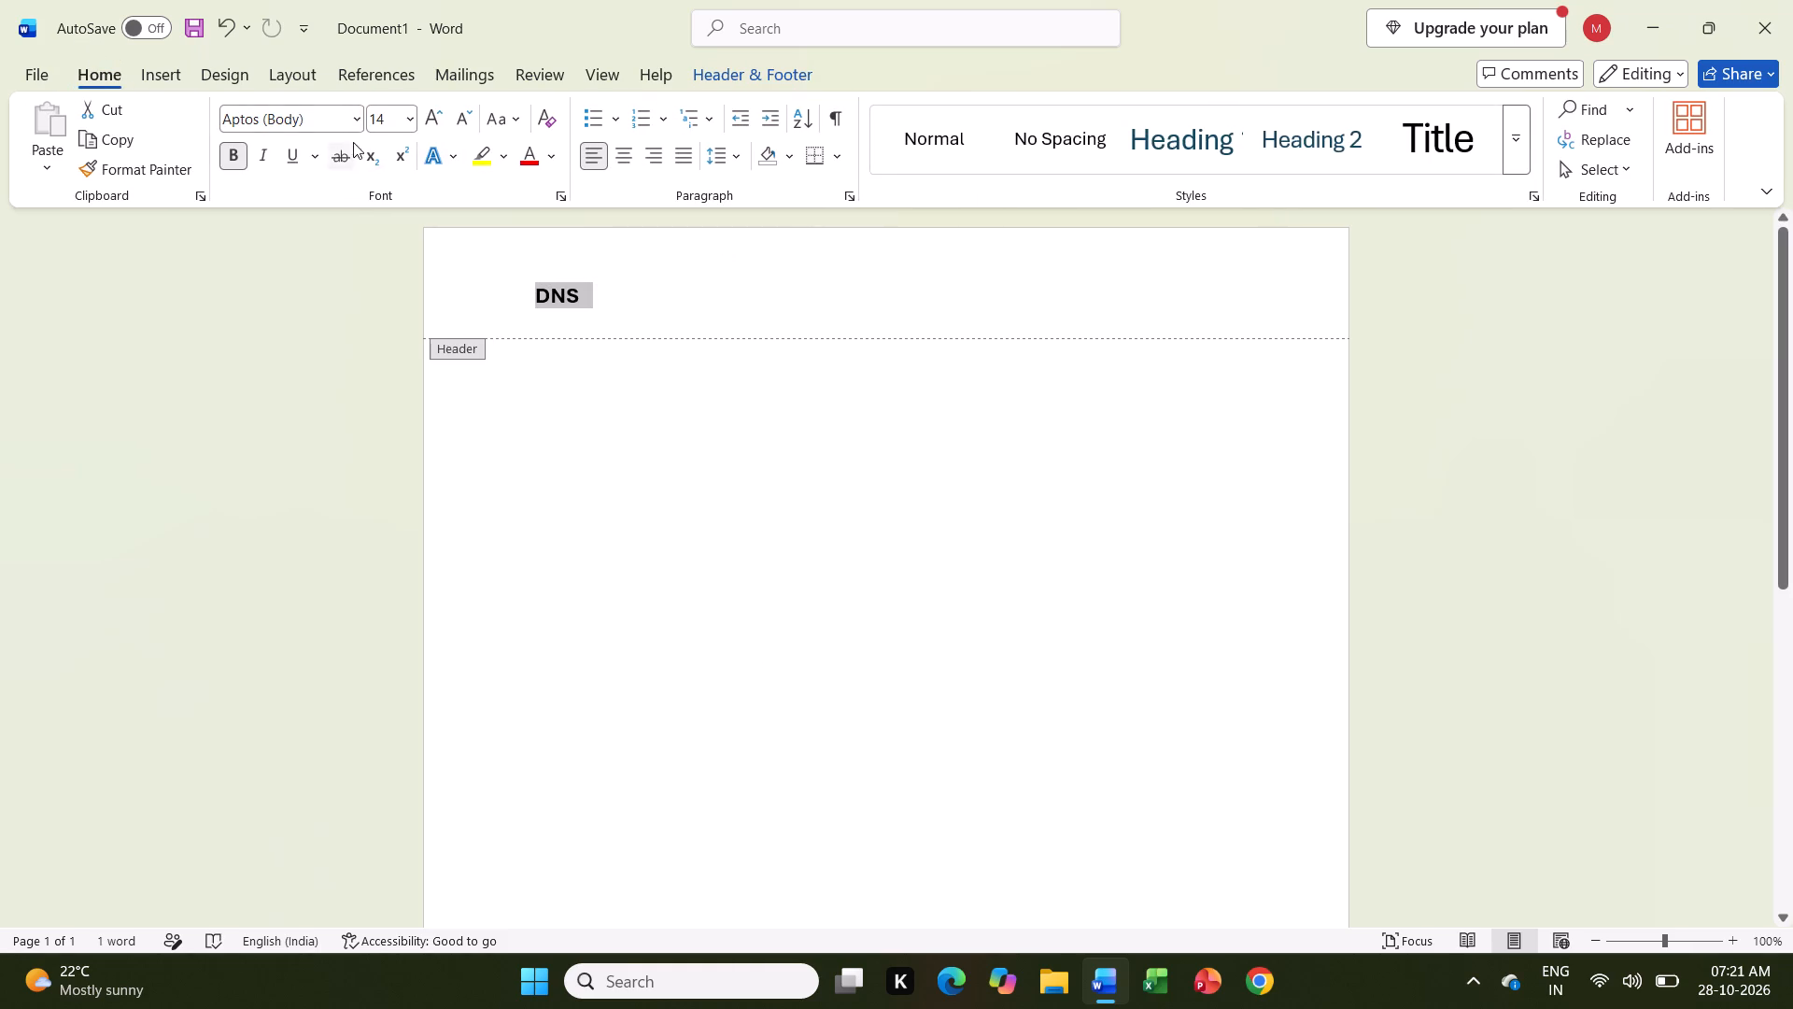
pyautogui.click(626, 154)
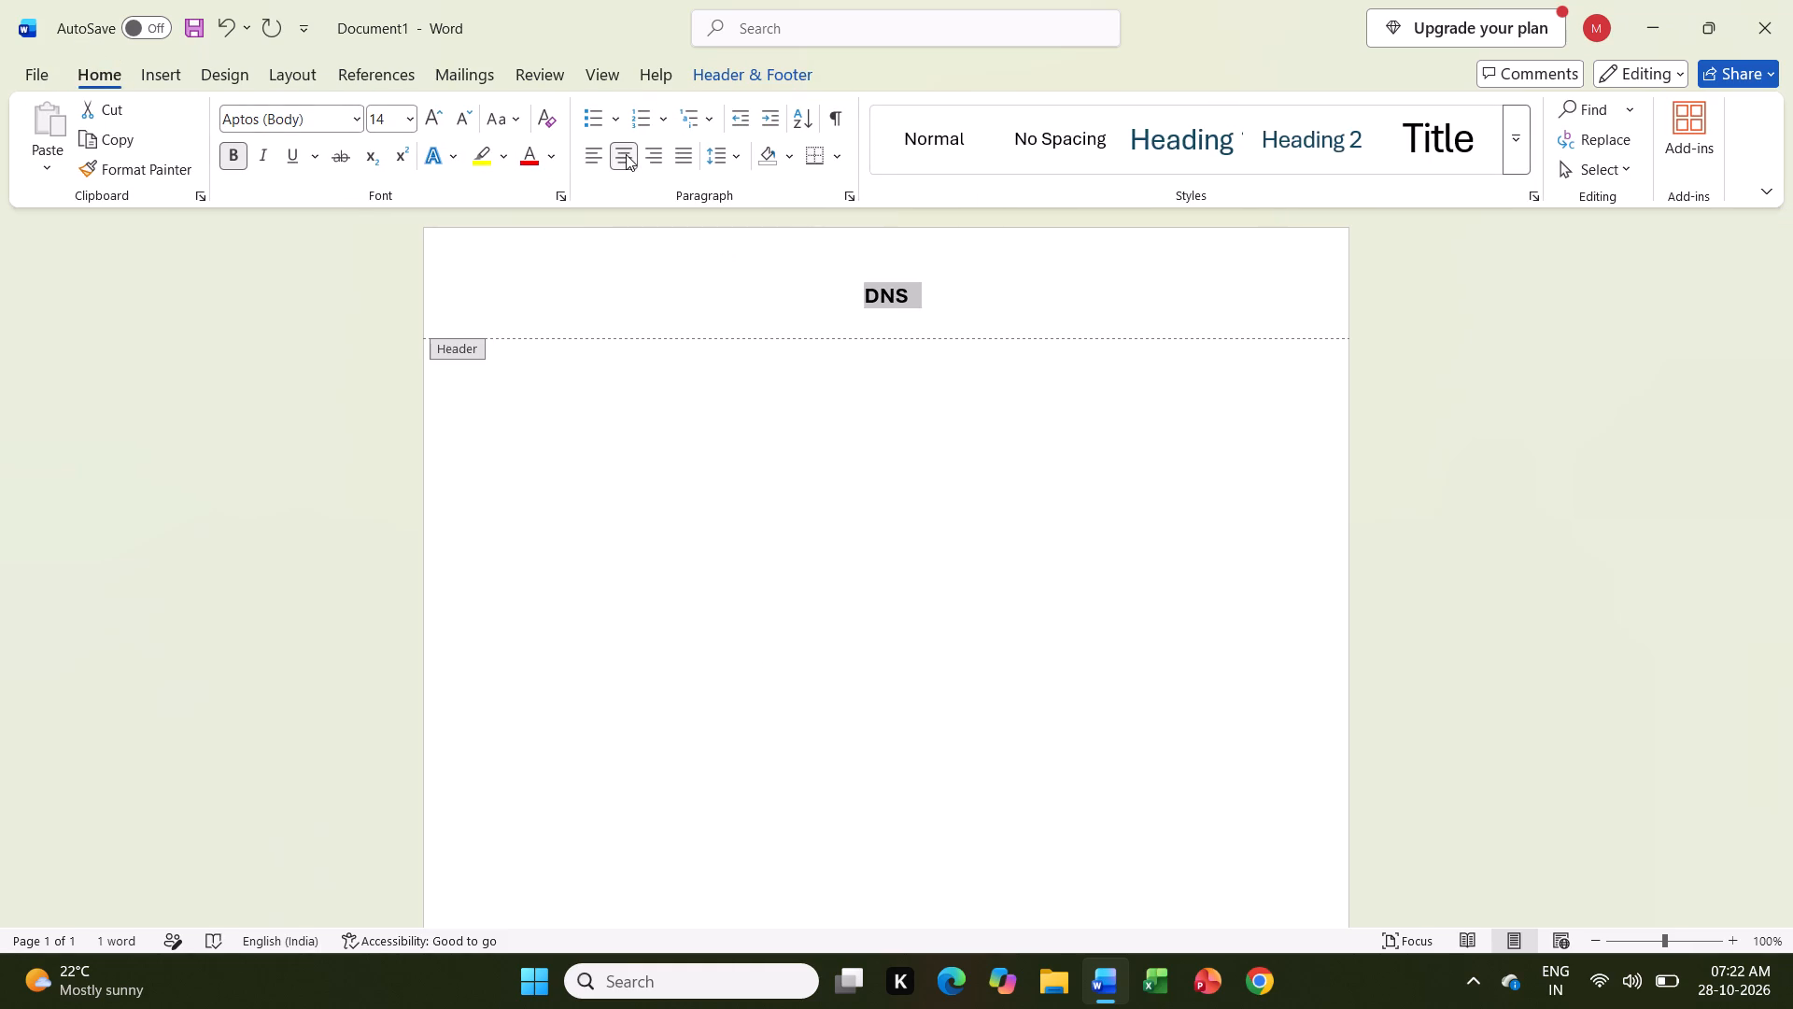
pyautogui.click(930, 291)
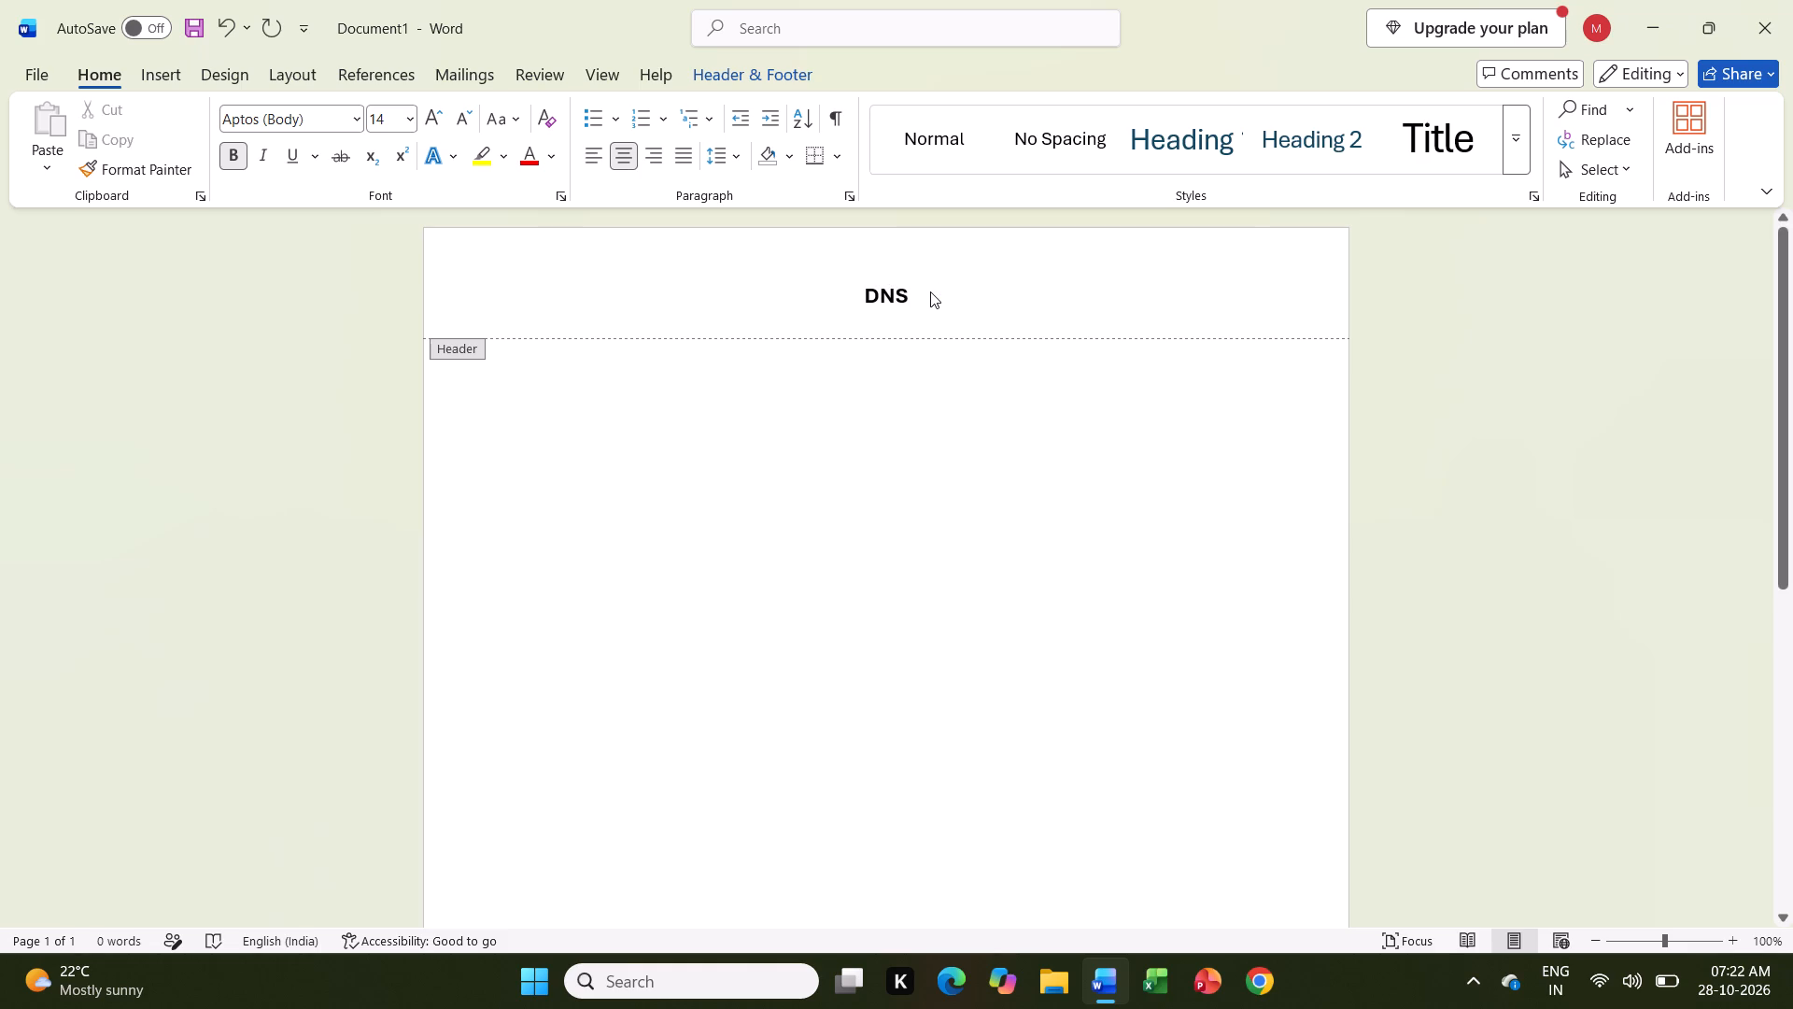
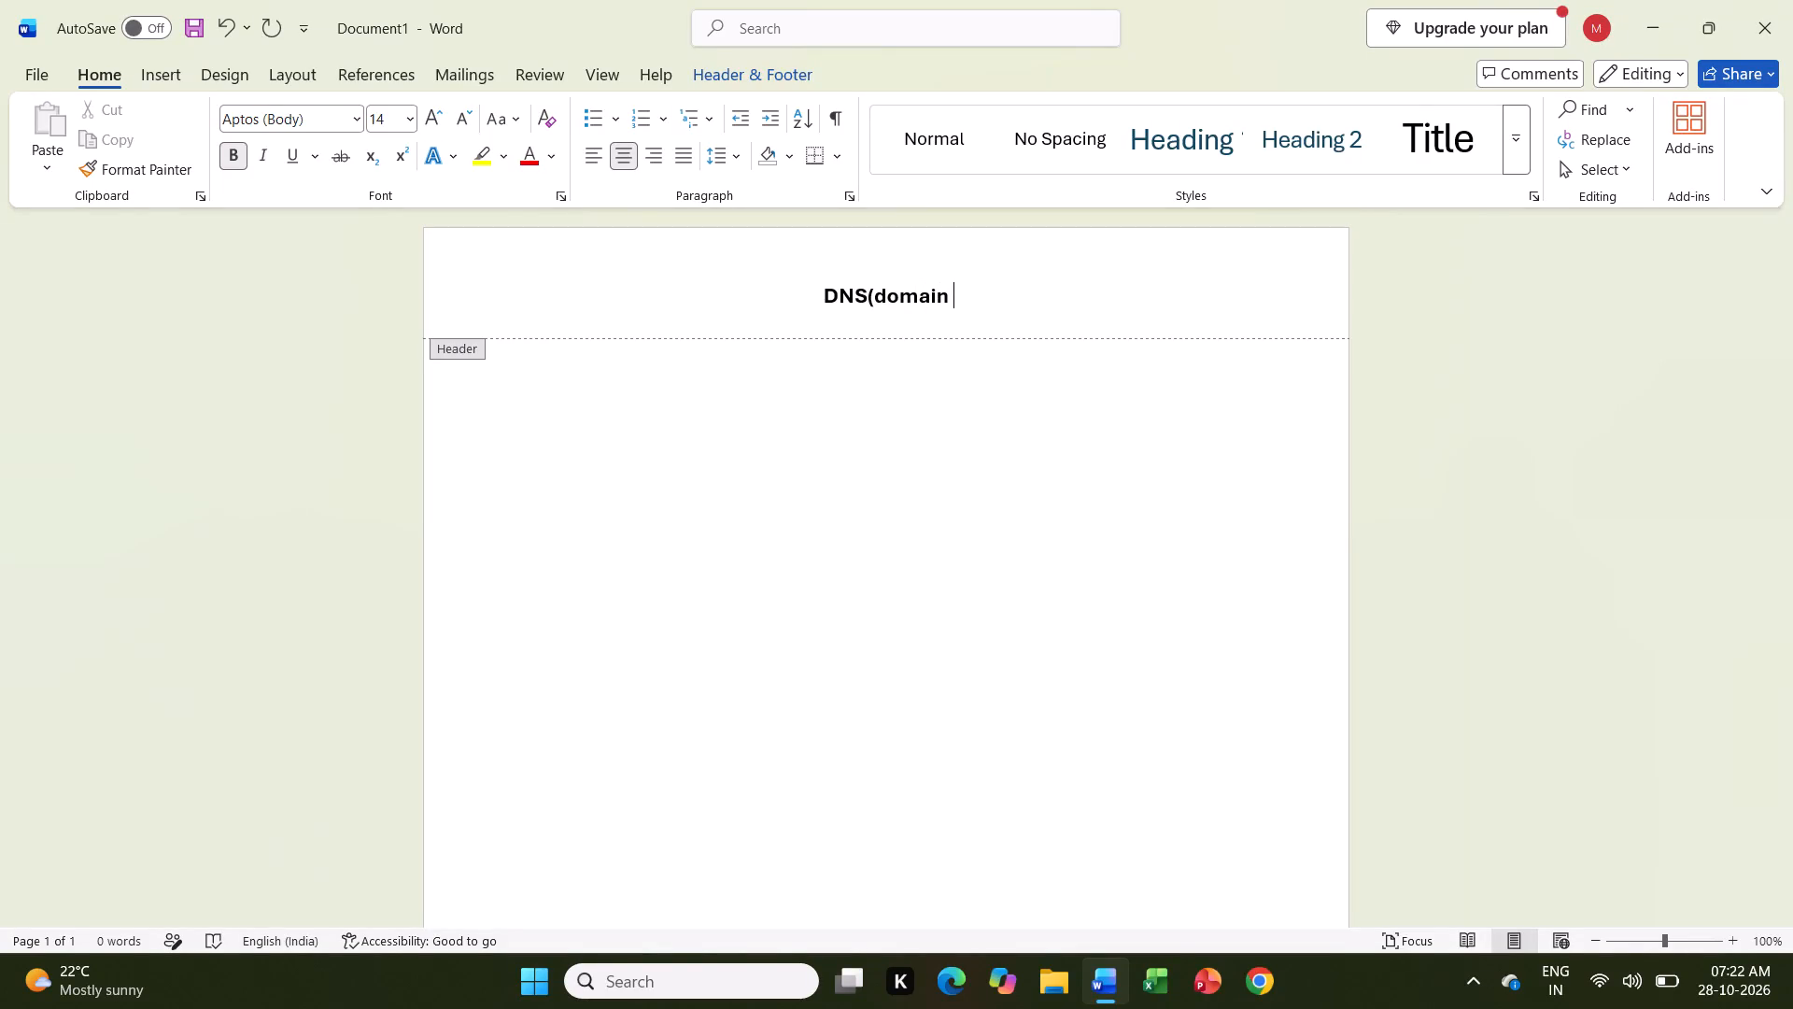
# Continue the header title after "DNS(domain" with the text "Name Sys".
pyautogui.write('Name')
pyautogui.press('space')
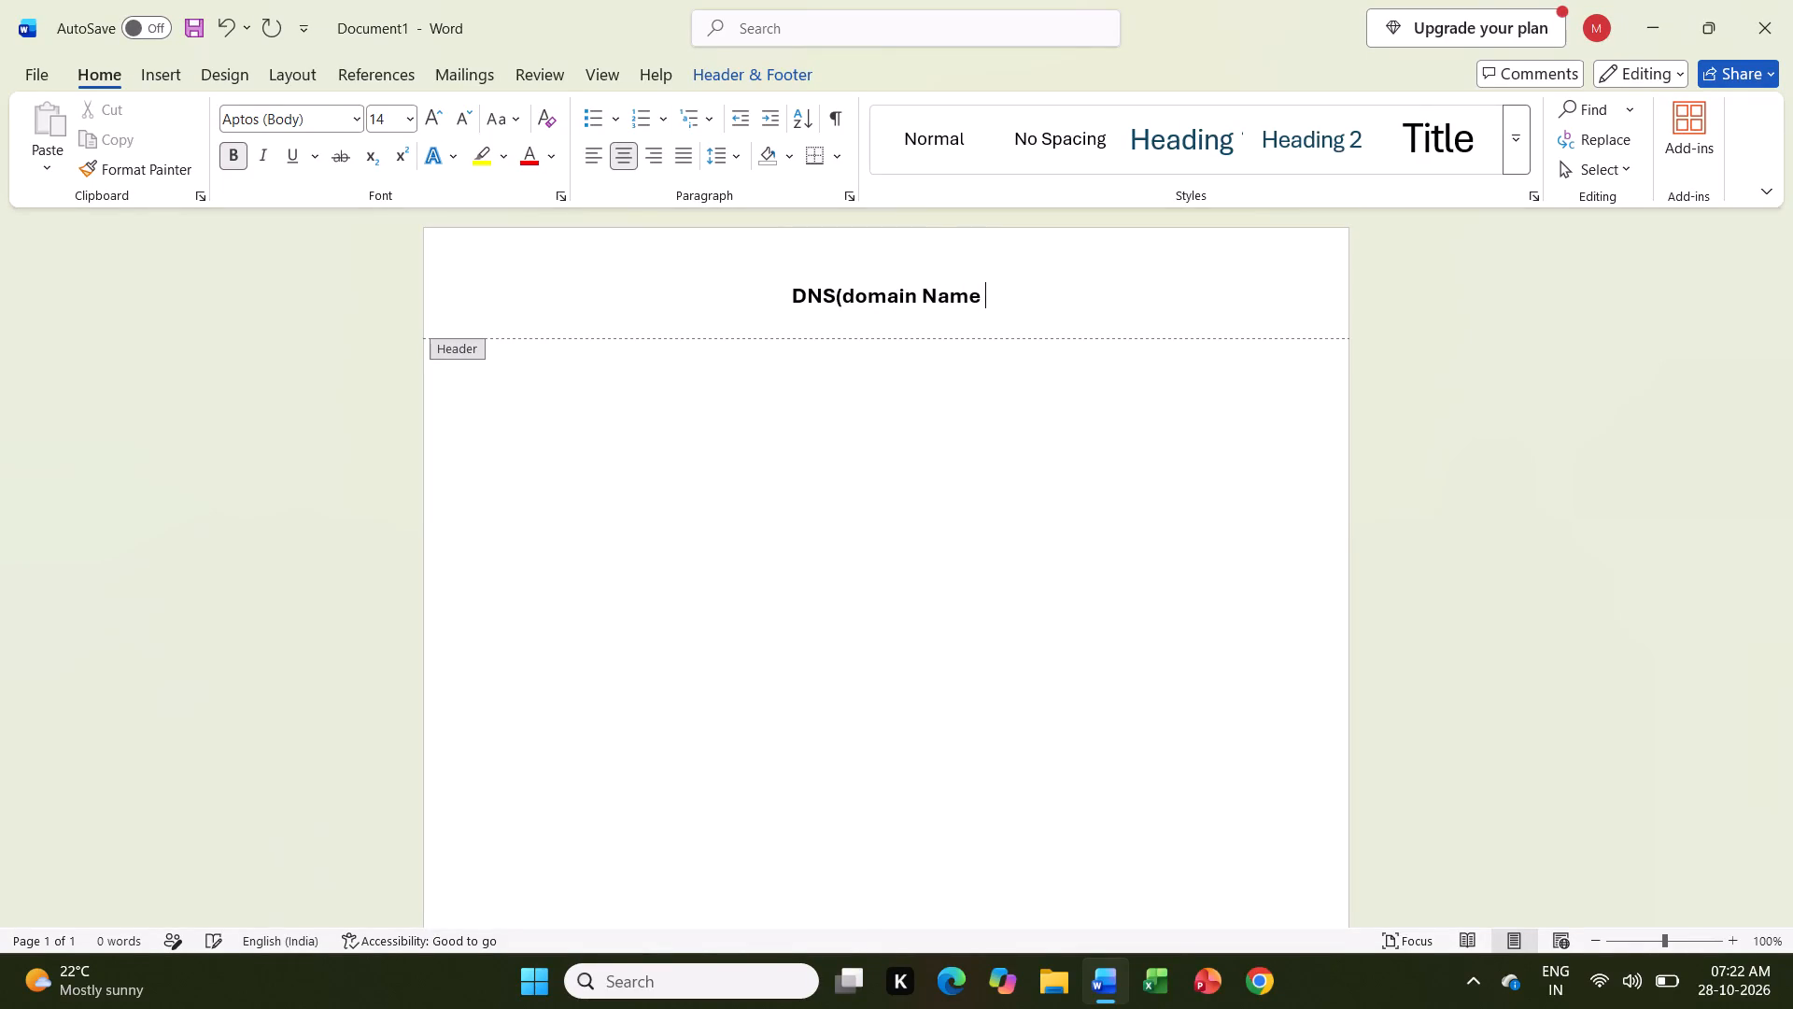
pyautogui.write('Sys')
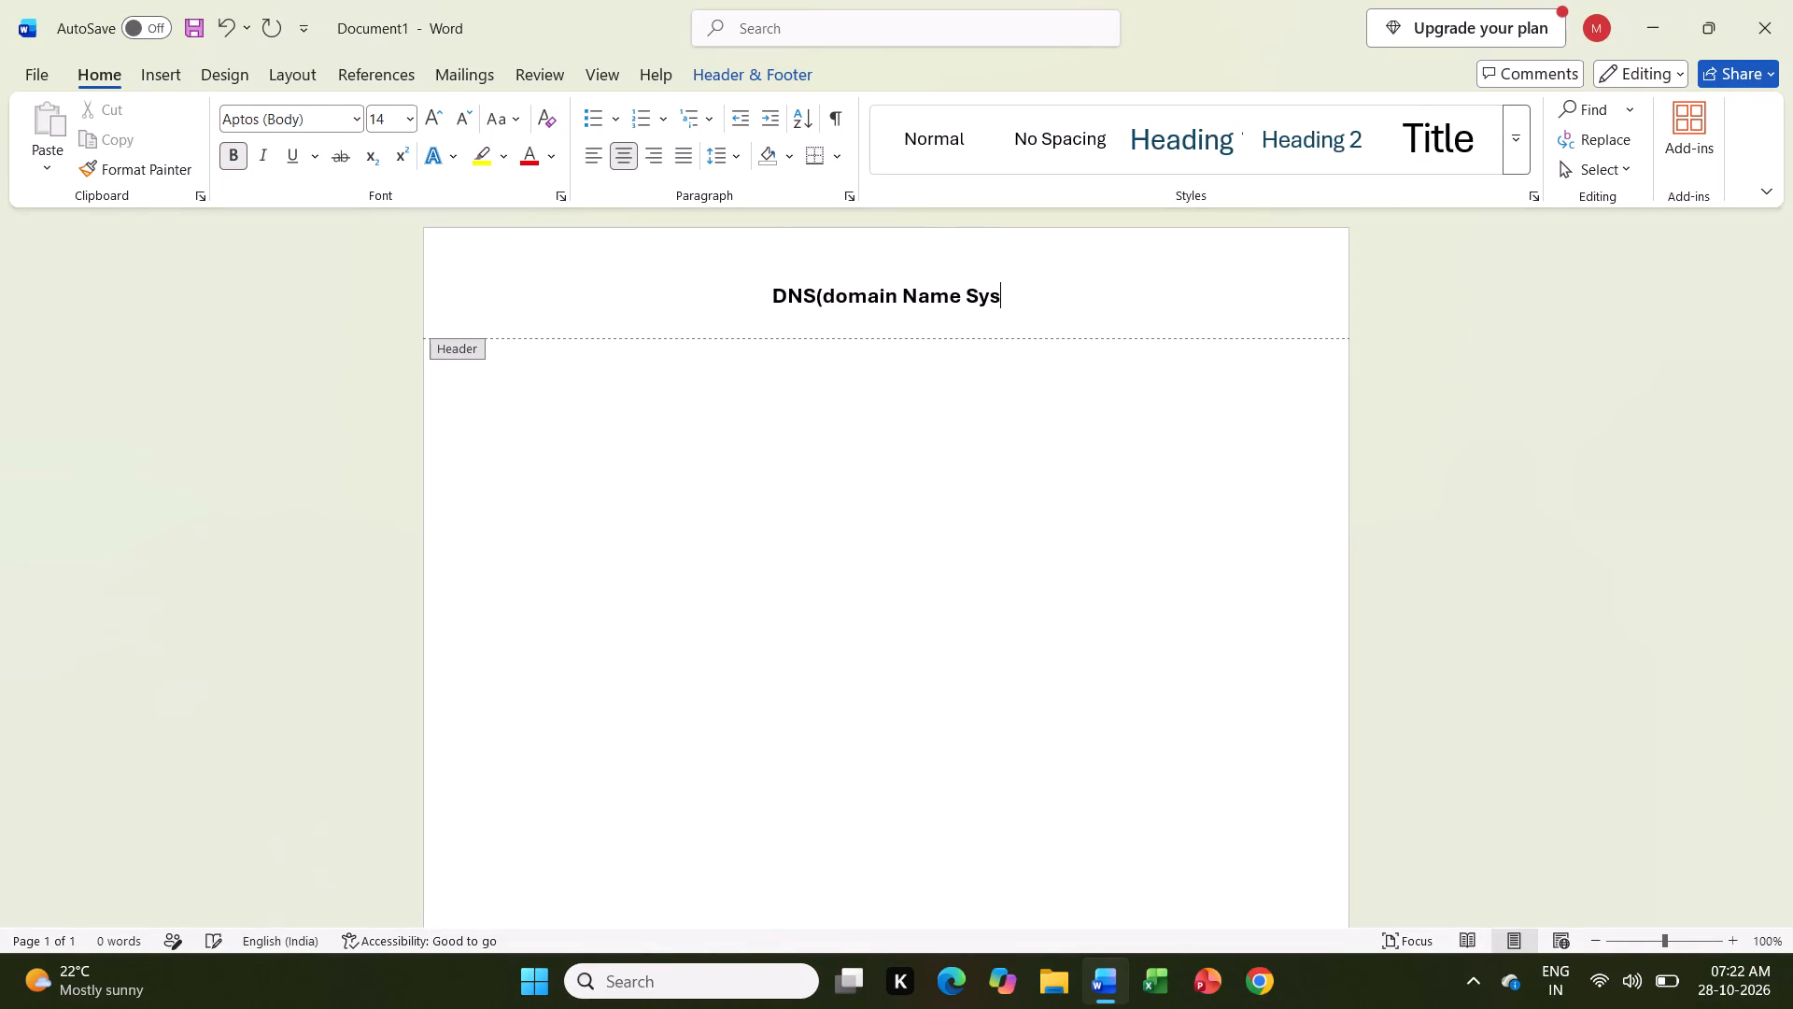
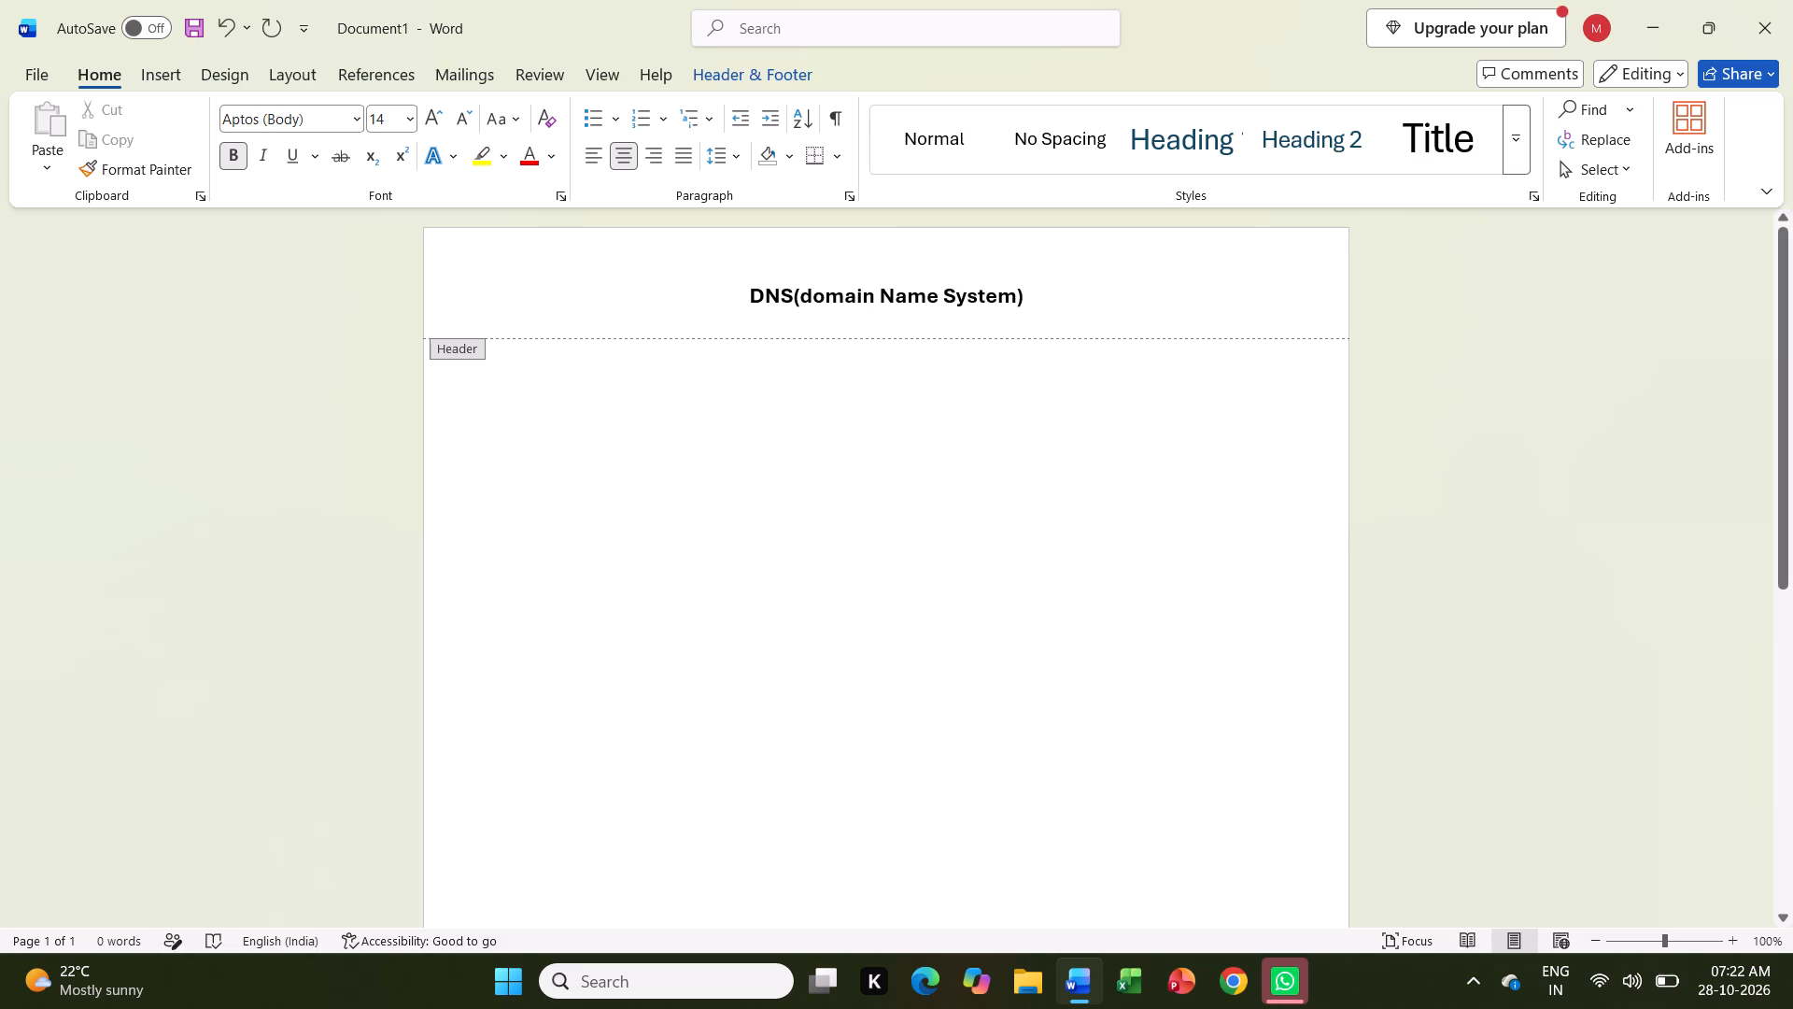
# Leave the header and begin the body text with "Domain name system are use to Maps a".
pyautogui.click(916, 357)
pyautogui.doubleClick(916, 357)
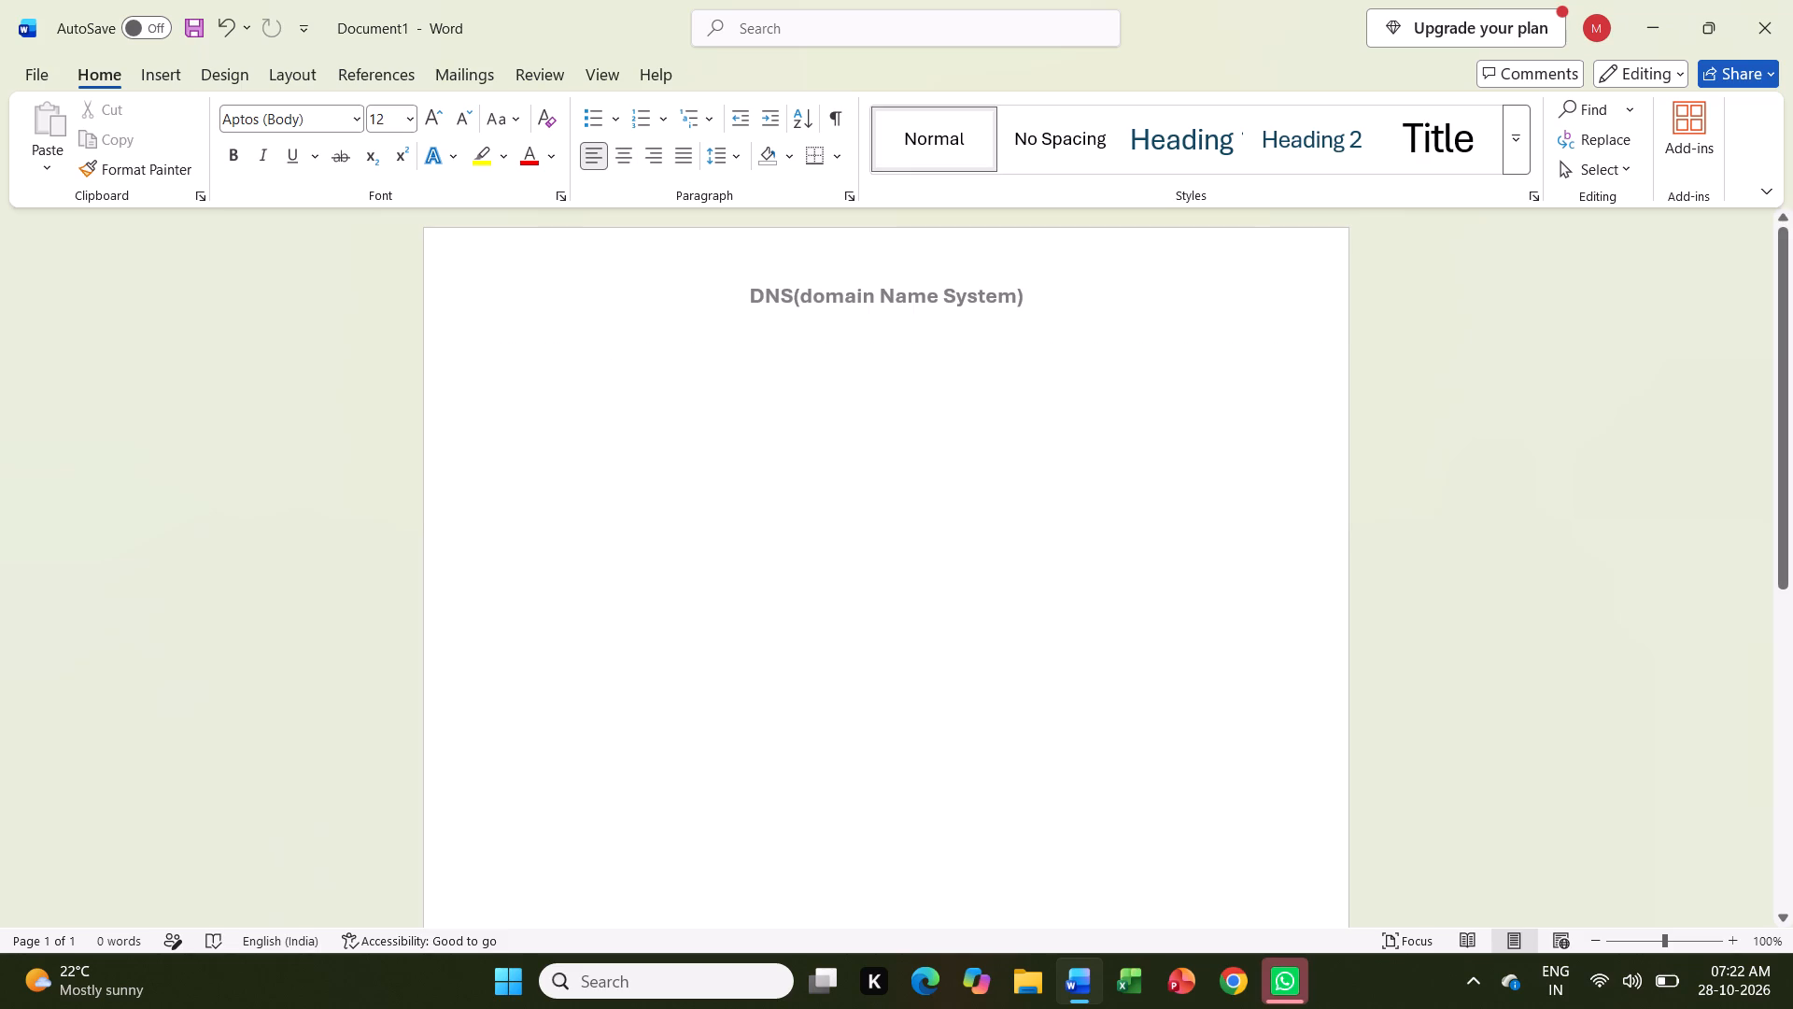
pyautogui.click(964, 425)
pyautogui.write('domain')
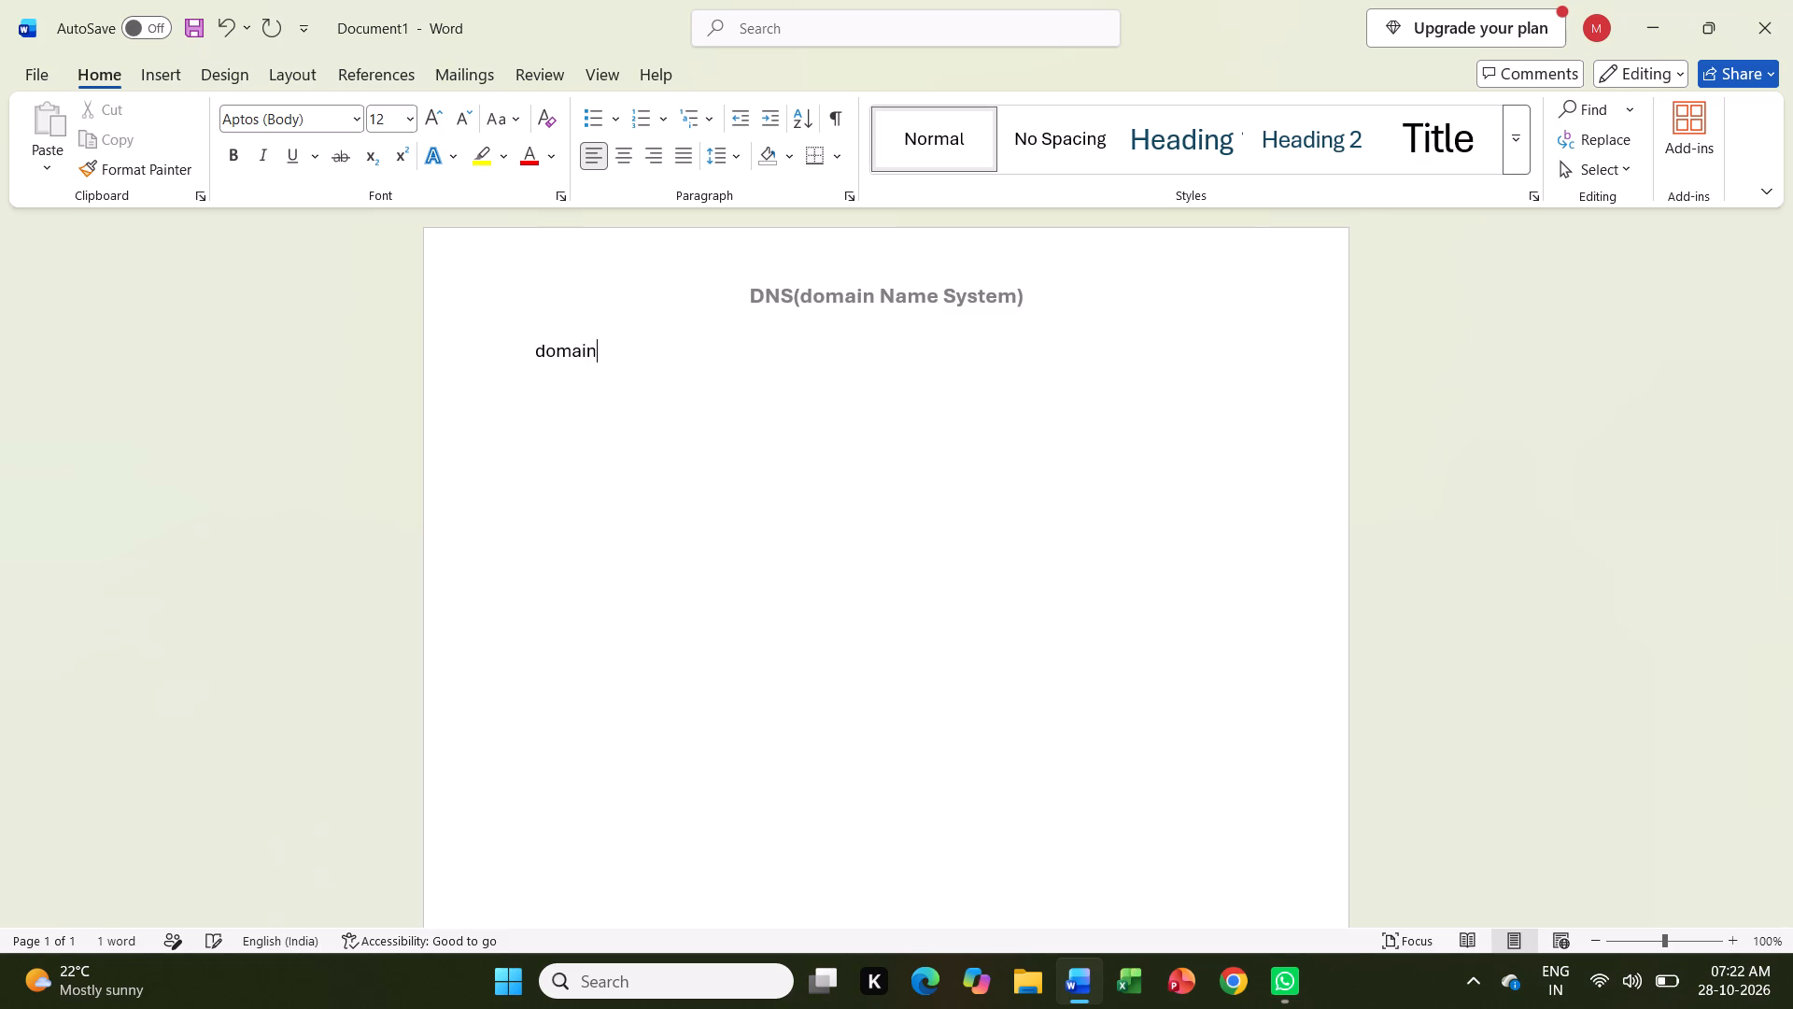
pyautogui.press('space')
pyautogui.write('na')
pyautogui.write('me system are use')
pyautogui.press('space')
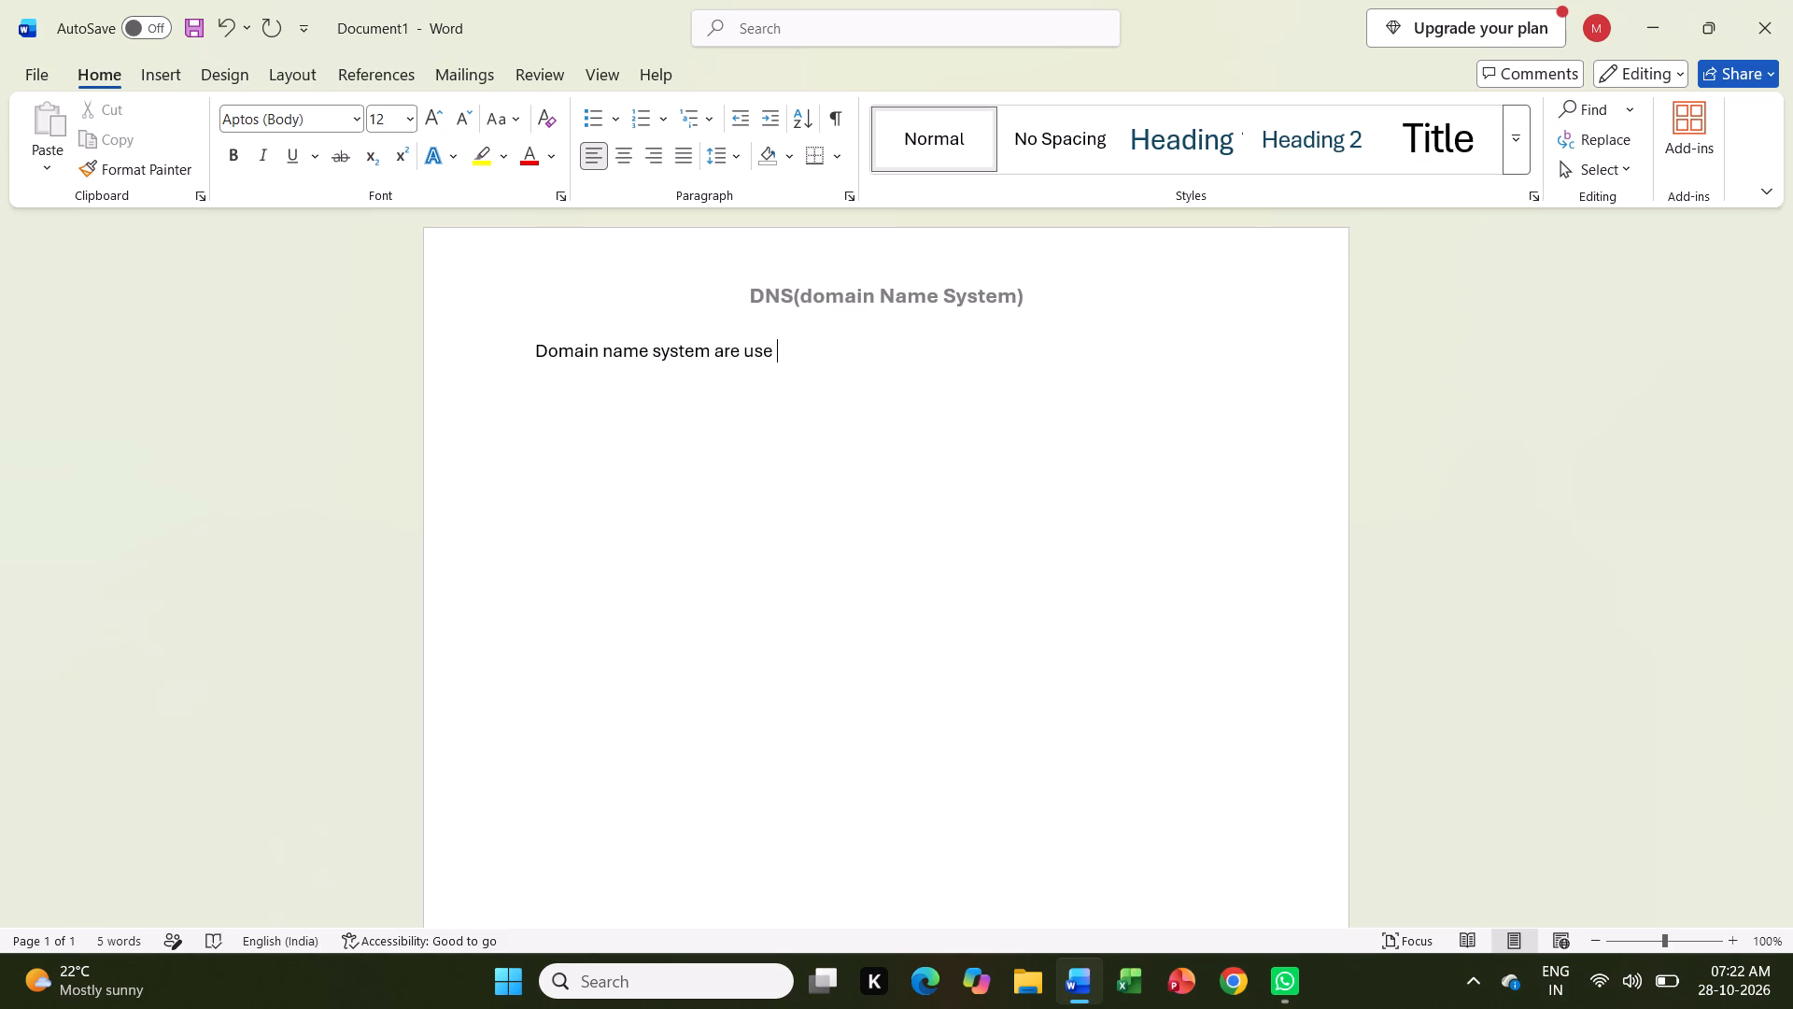
pyautogui.write('to')
pyautogui.press('space')
pyautogui.write('Maps')
pyautogui.press('space')
pyautogui.write('a')
pyautogui.press('space')
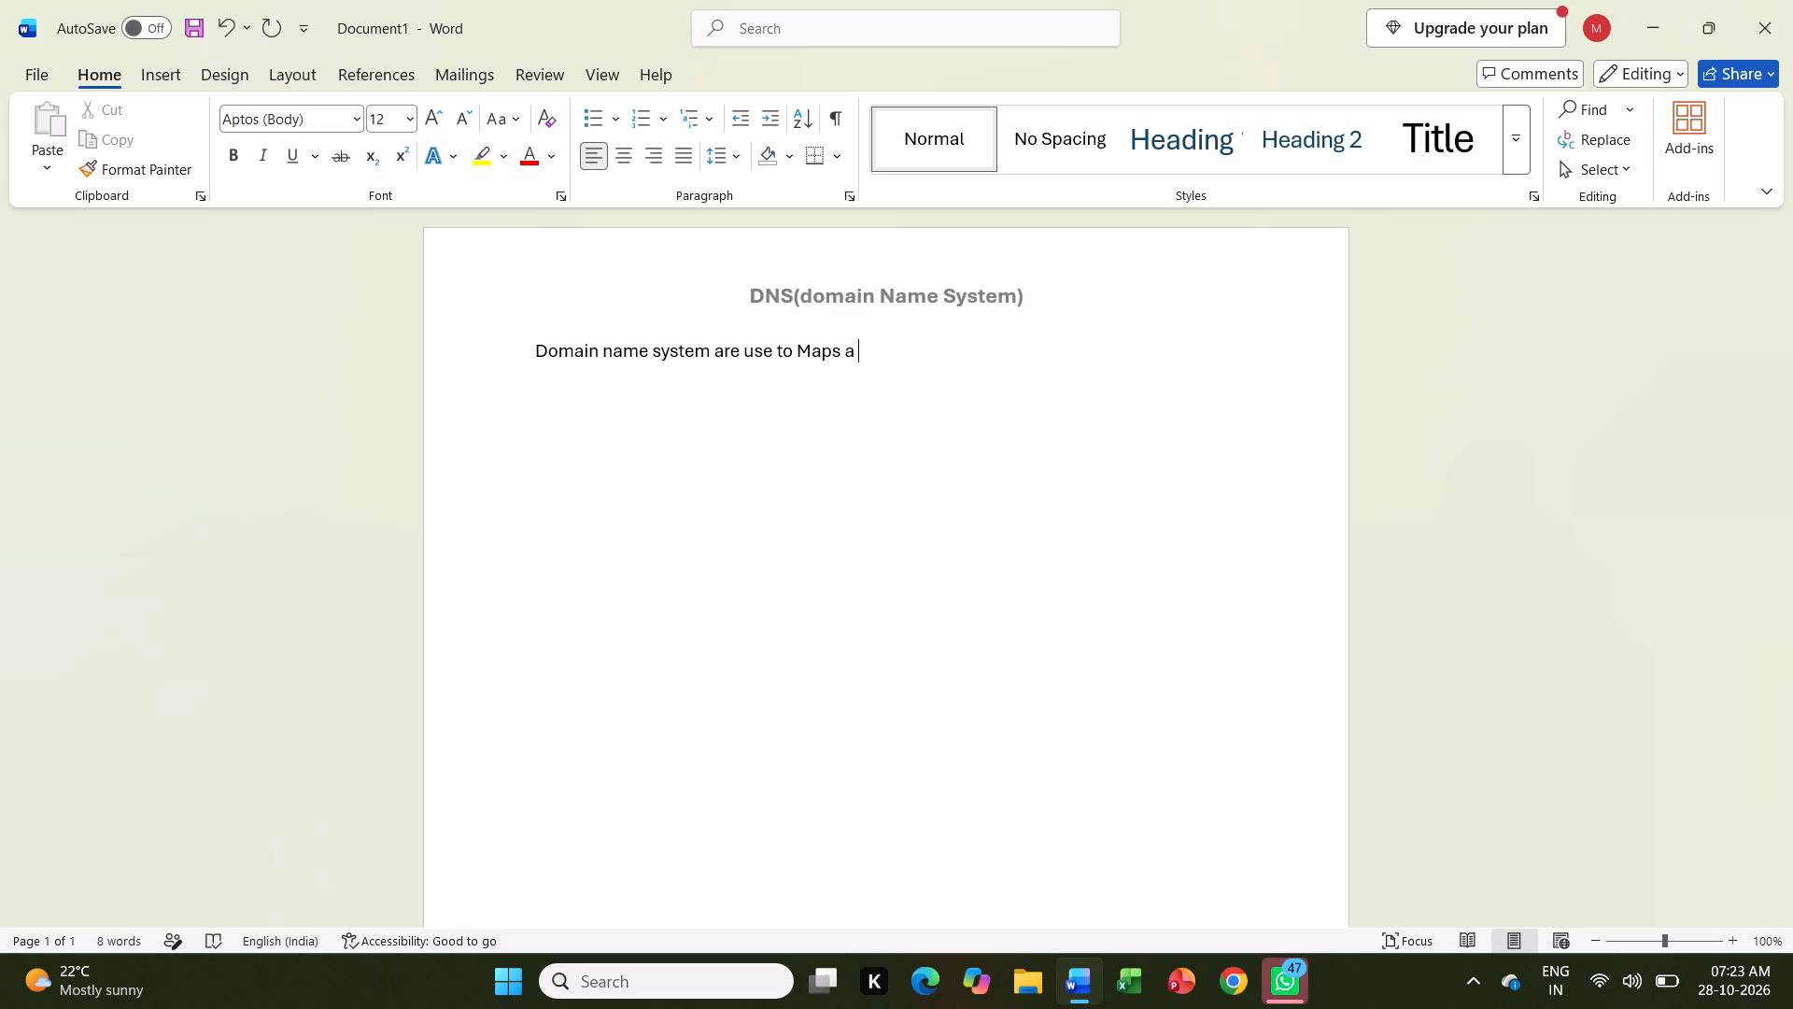
# Complete the sentence with "Domain name to ip address and Ip address to domain name" and add two paragraph breaks after it.
pyautogui.press('d')
pyautogui.press('BackSpace')
pyautogui.hotkey('shift', 'd')
pyautogui.write('omain')
pyautogui.press('space')
pyautogui.write('name to ip address and')
pyautogui.press('space')
pyautogui.write('Ip address')
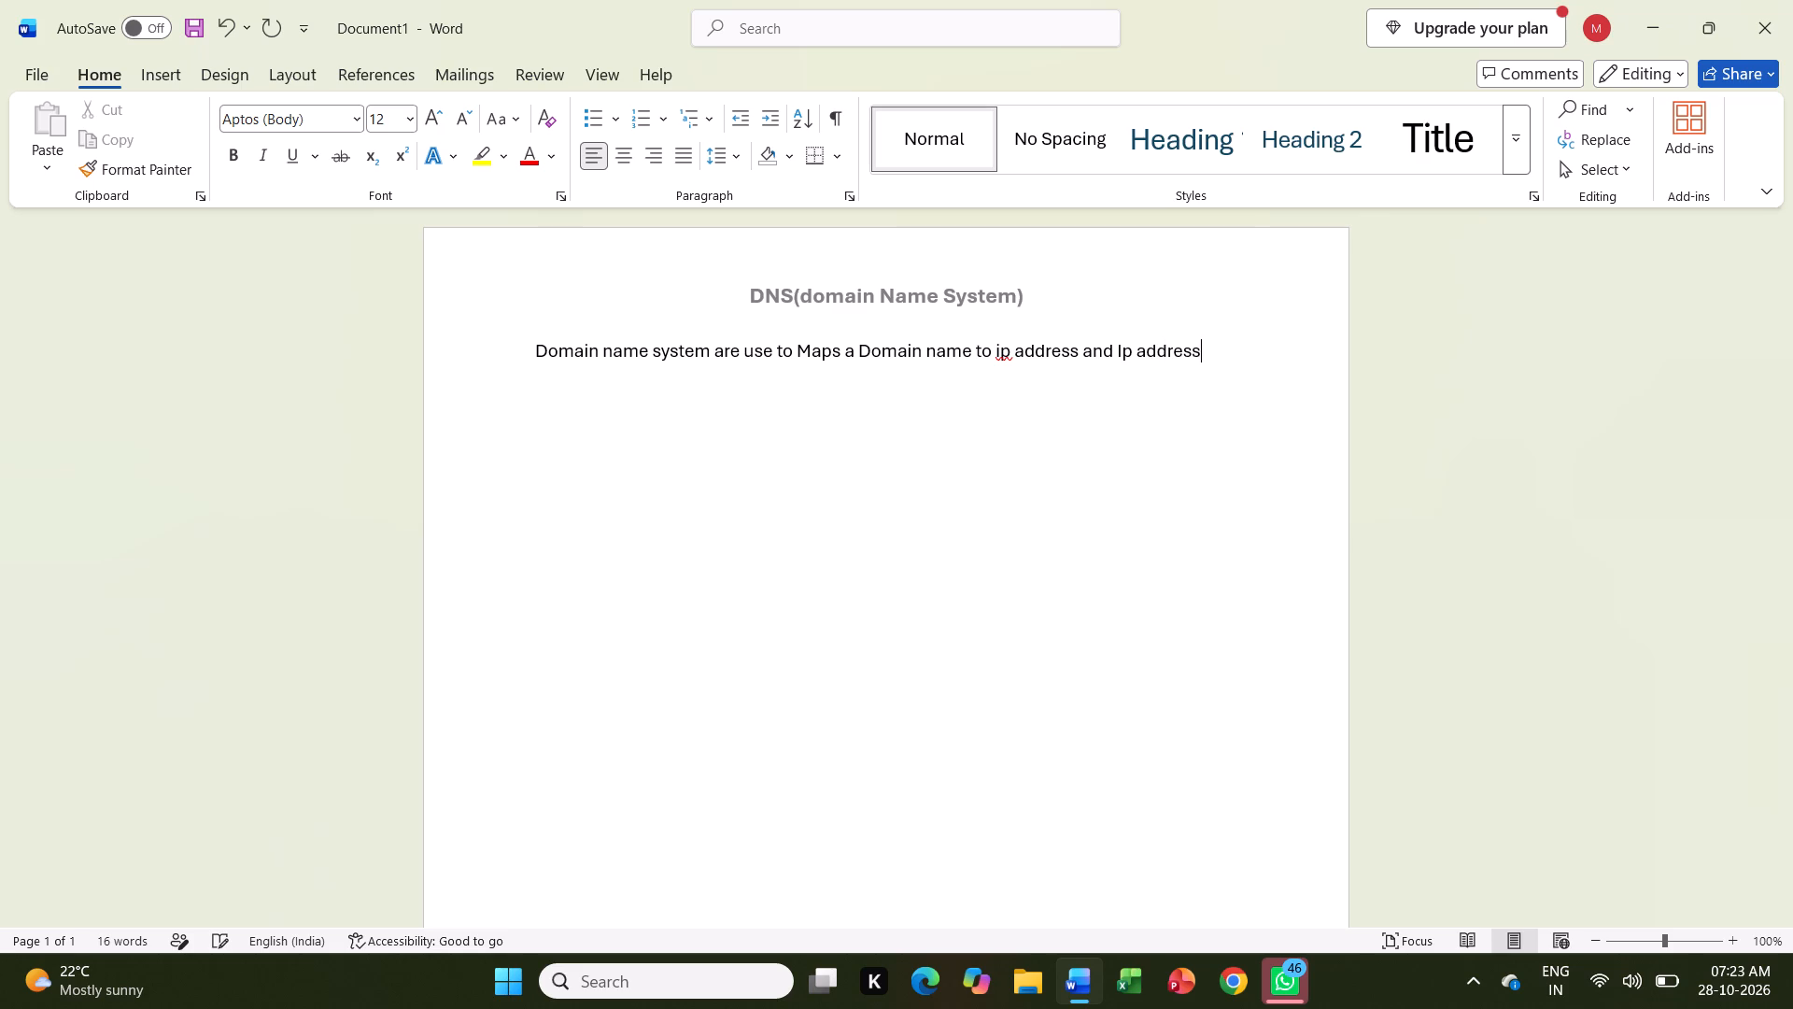
pyautogui.press('space')
pyautogui.write('to')
pyautogui.press('space')
pyautogui.write('dom')
pyautogui.press('a')
pyautogui.write('in')
pyautogui.press('space')
pyautogui.write('name')
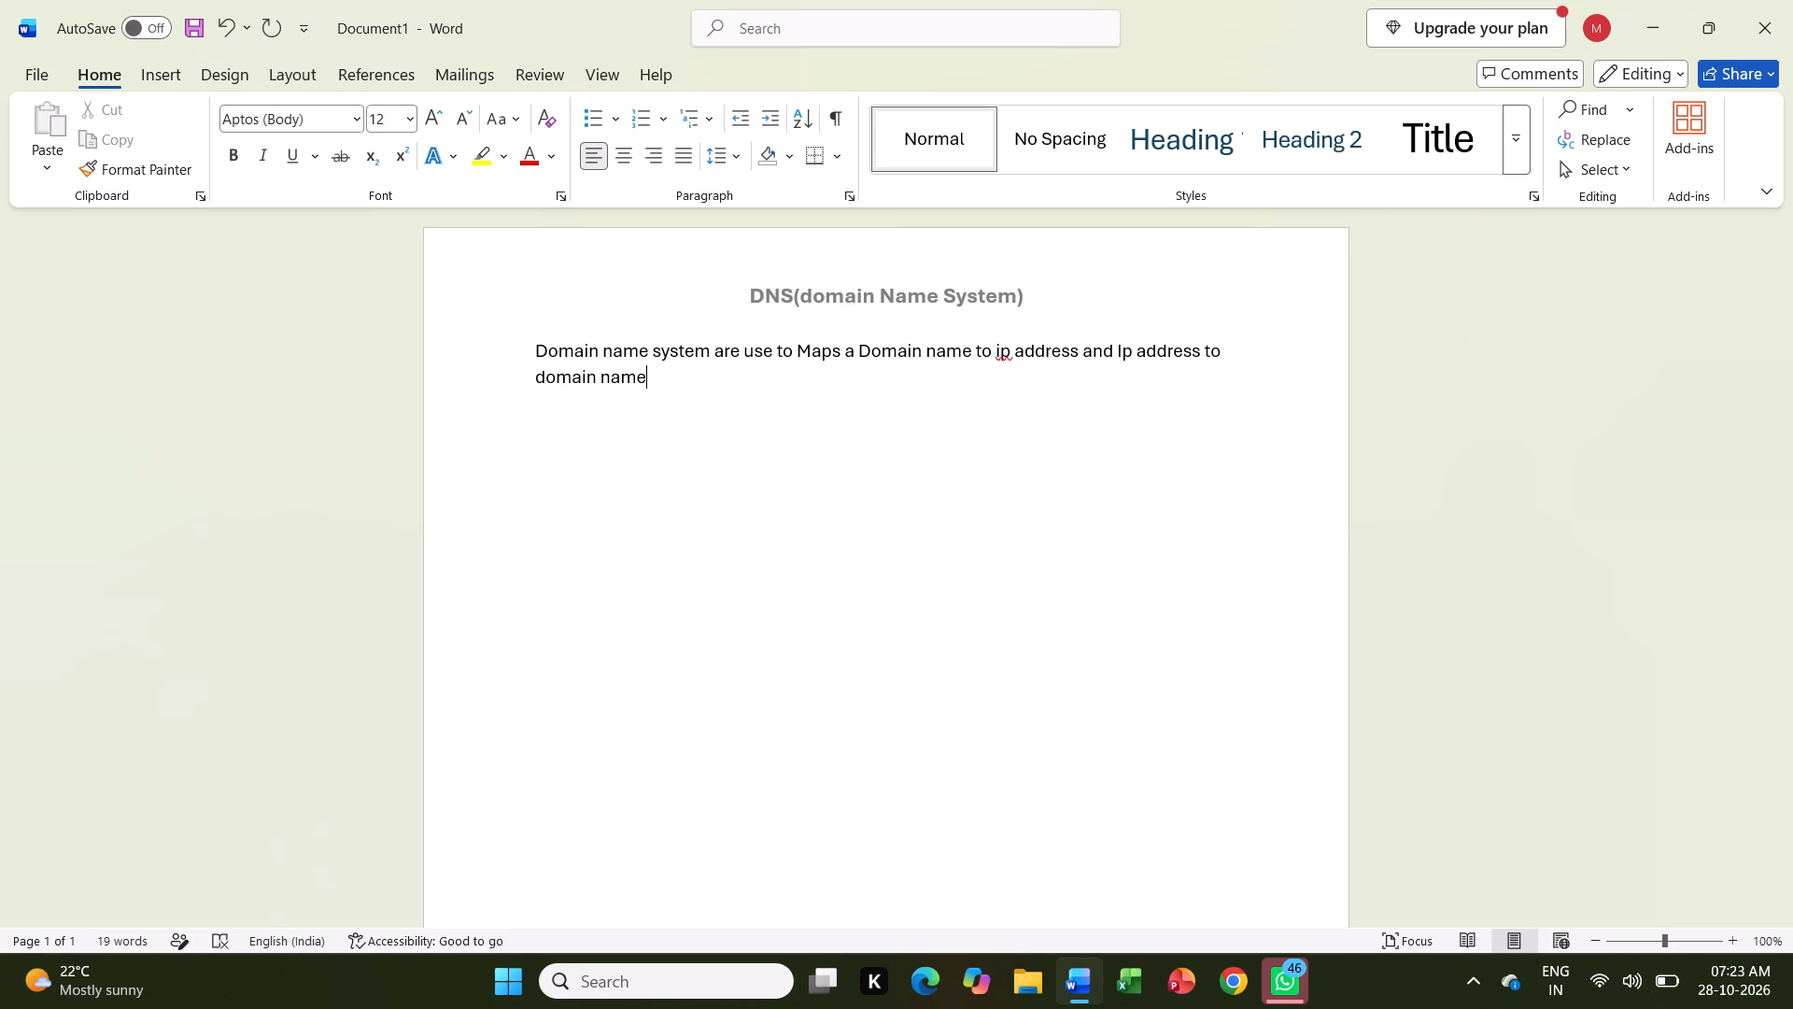
pyautogui.press('Return')
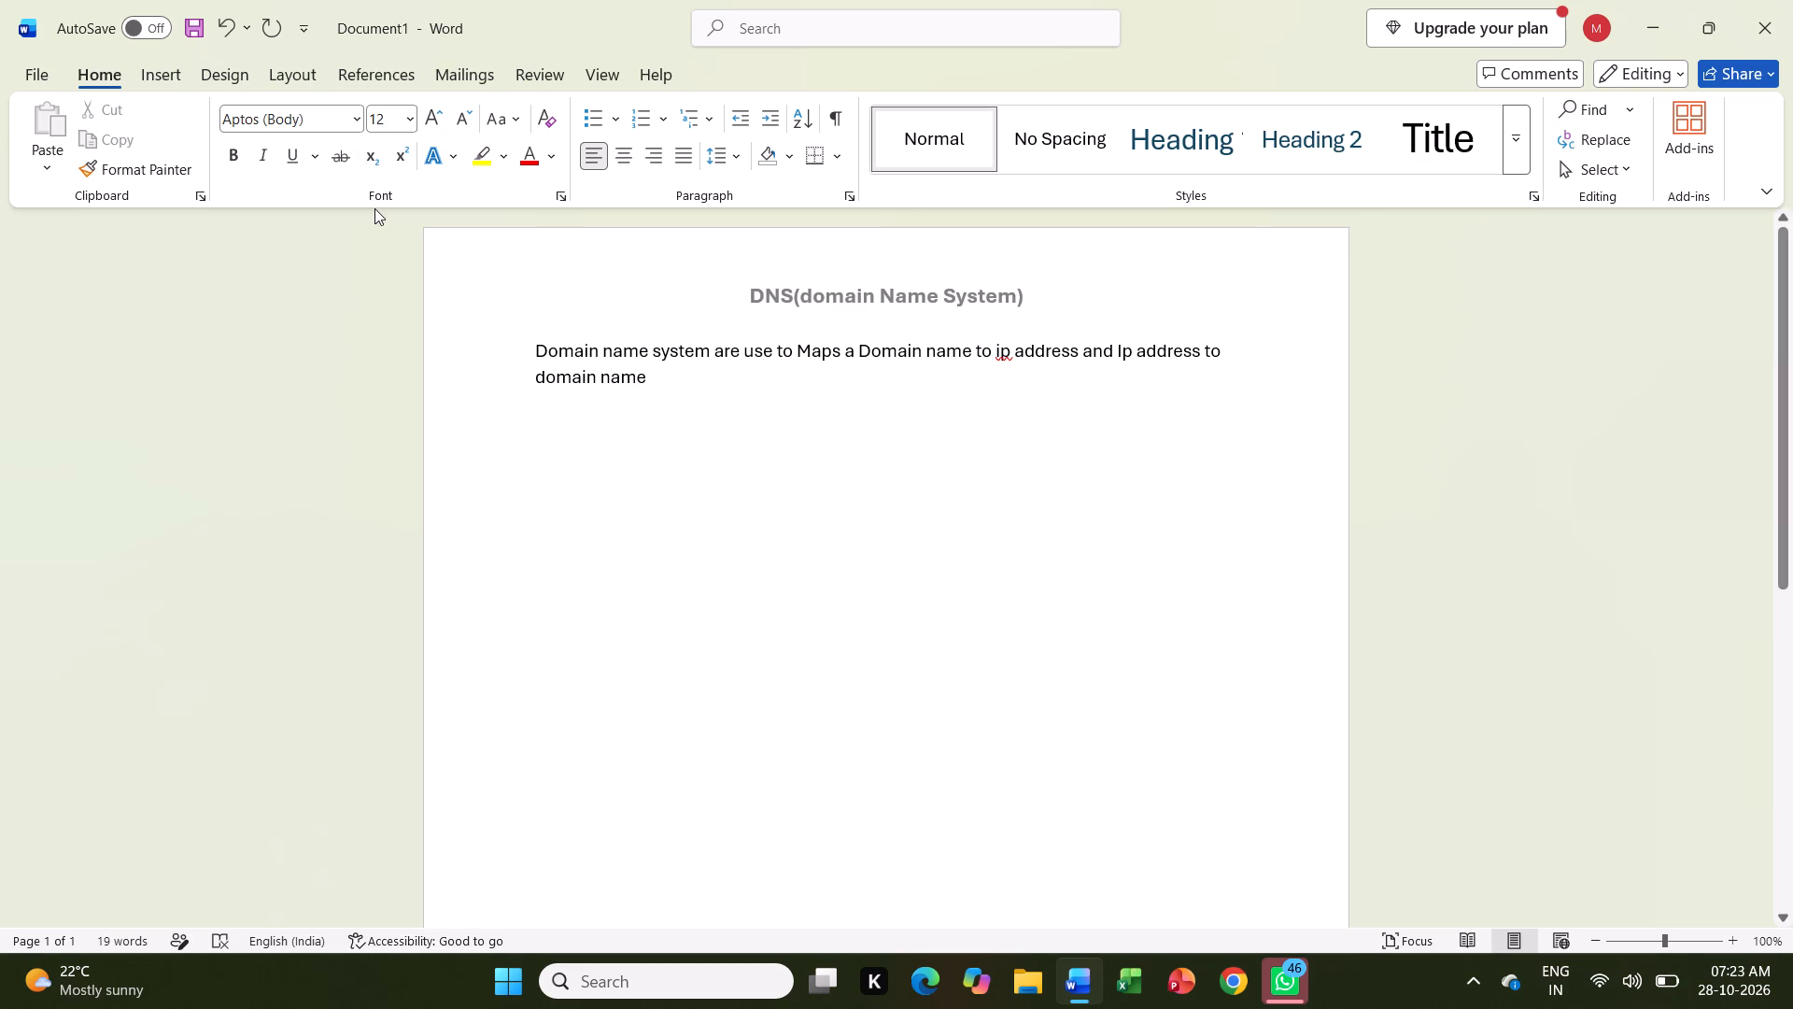
pyautogui.press('Return')
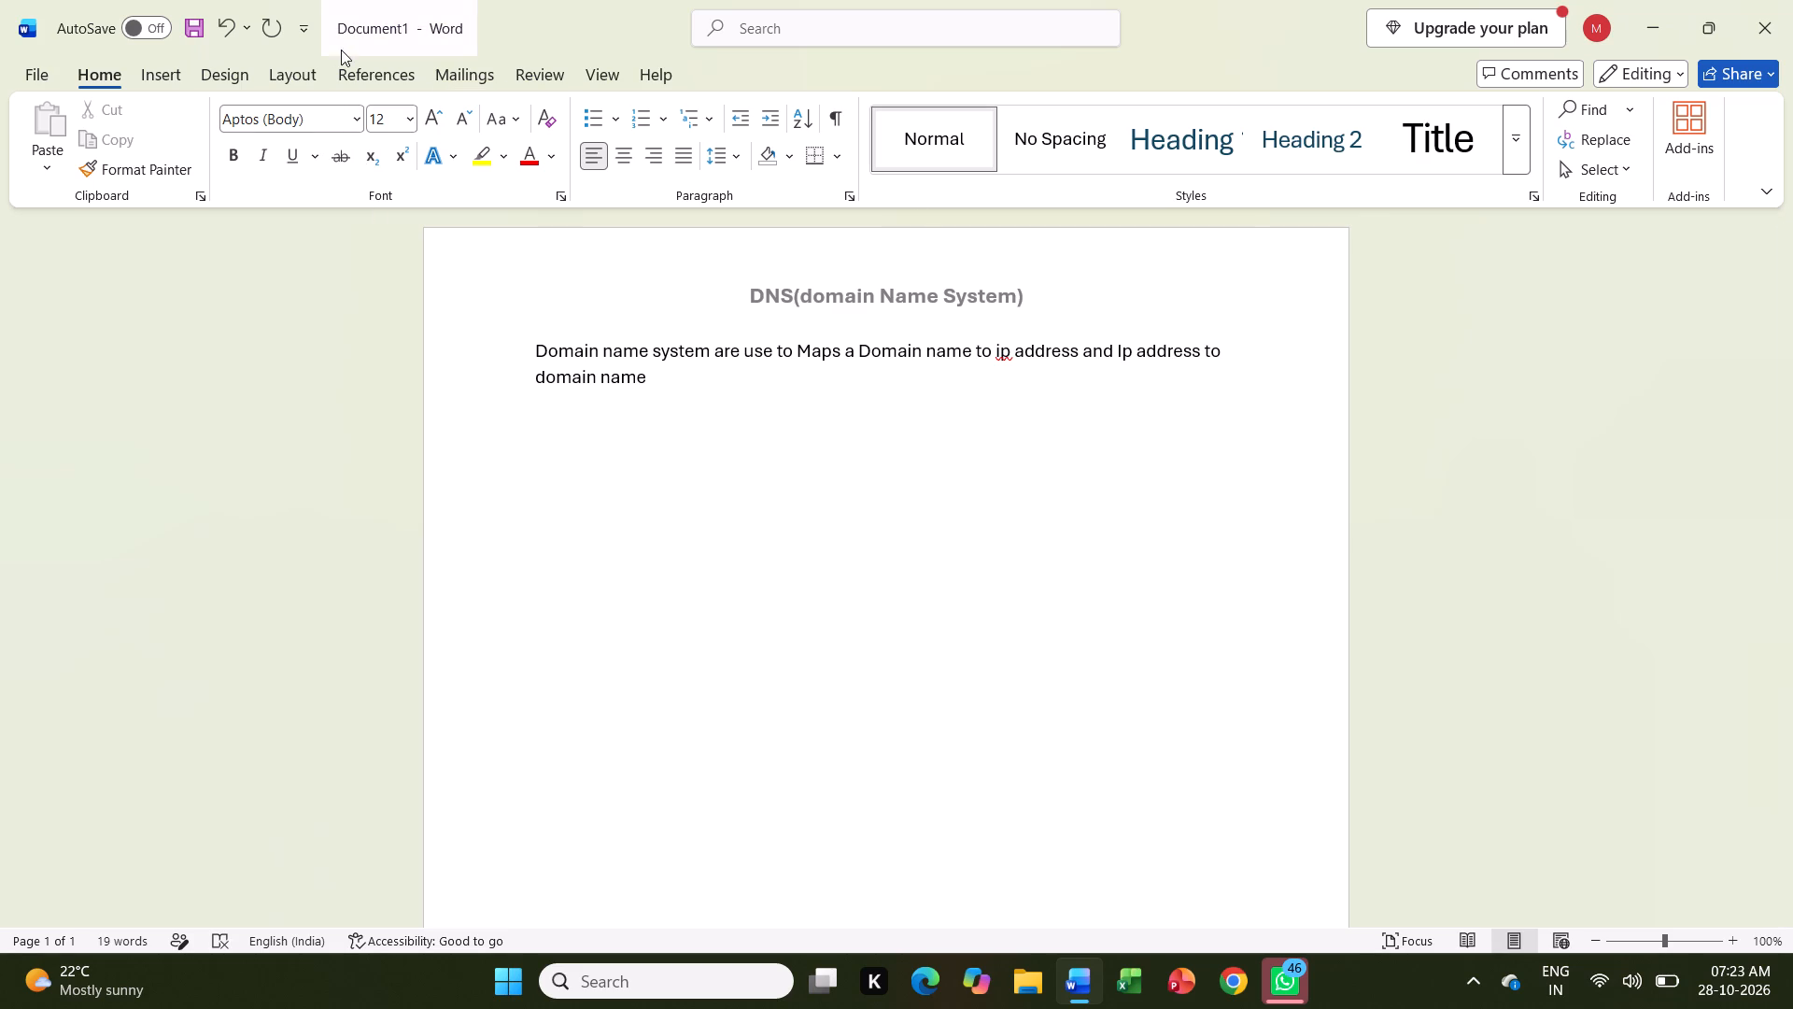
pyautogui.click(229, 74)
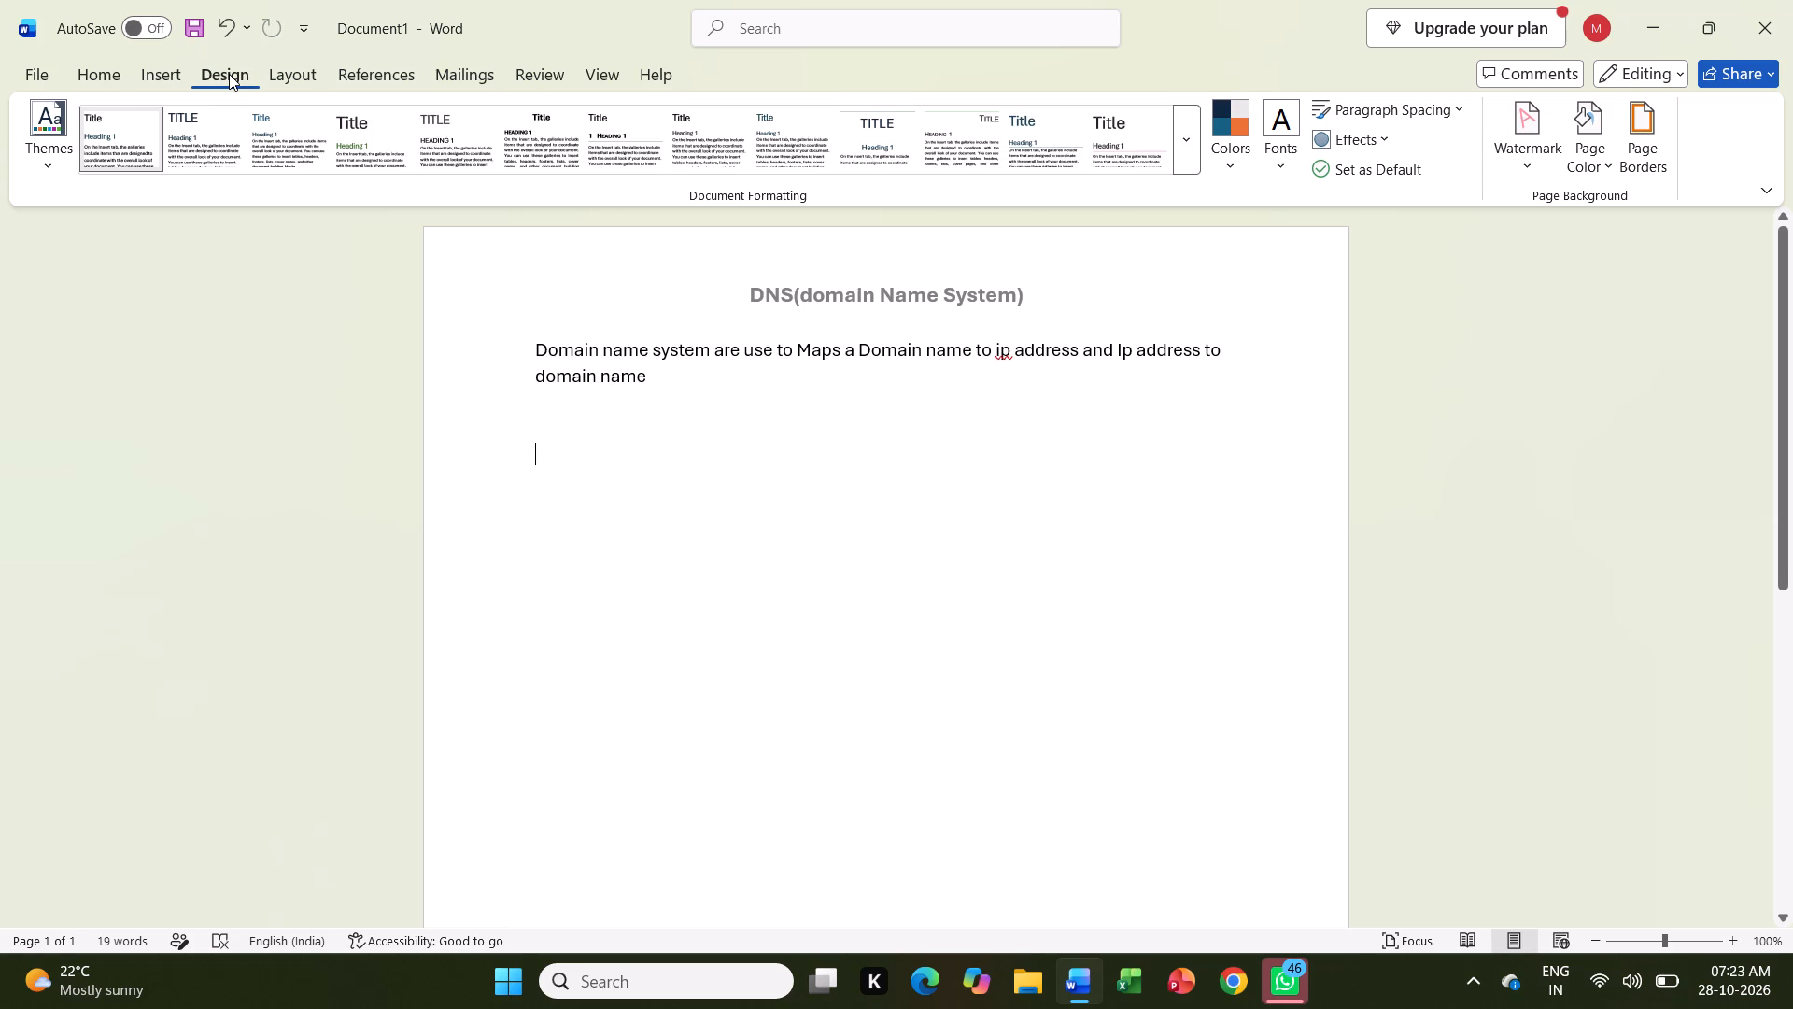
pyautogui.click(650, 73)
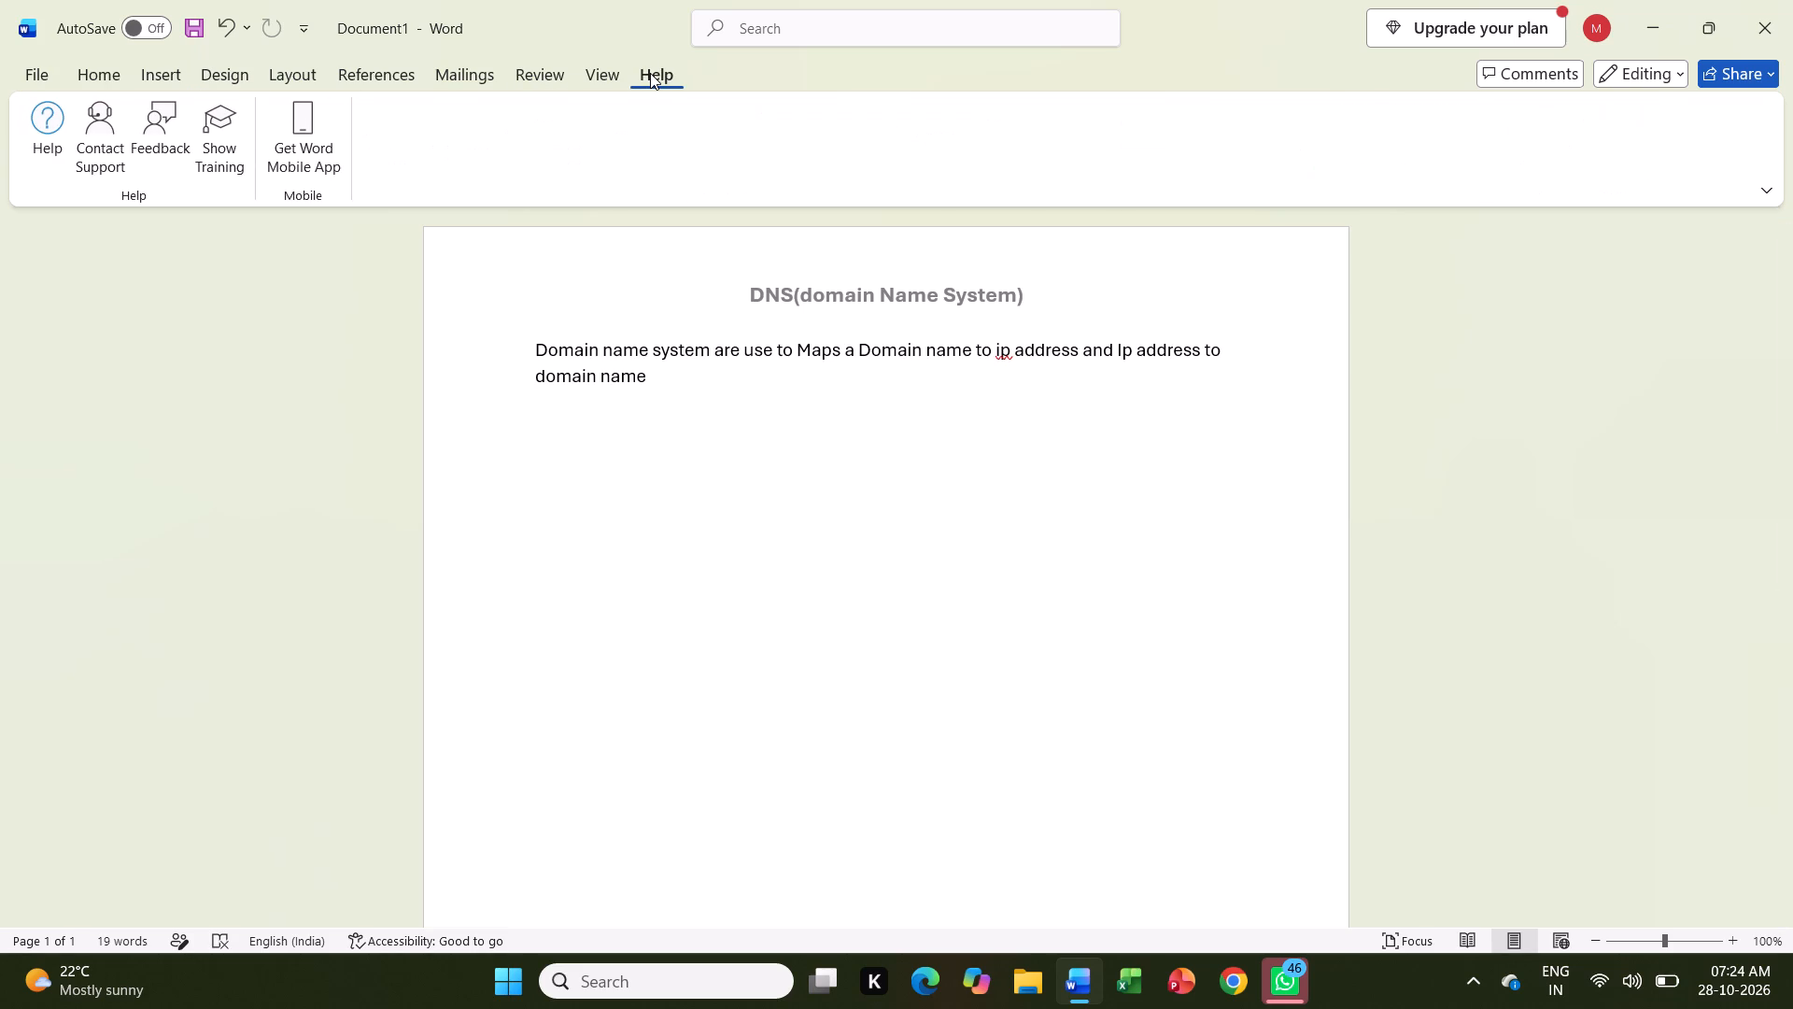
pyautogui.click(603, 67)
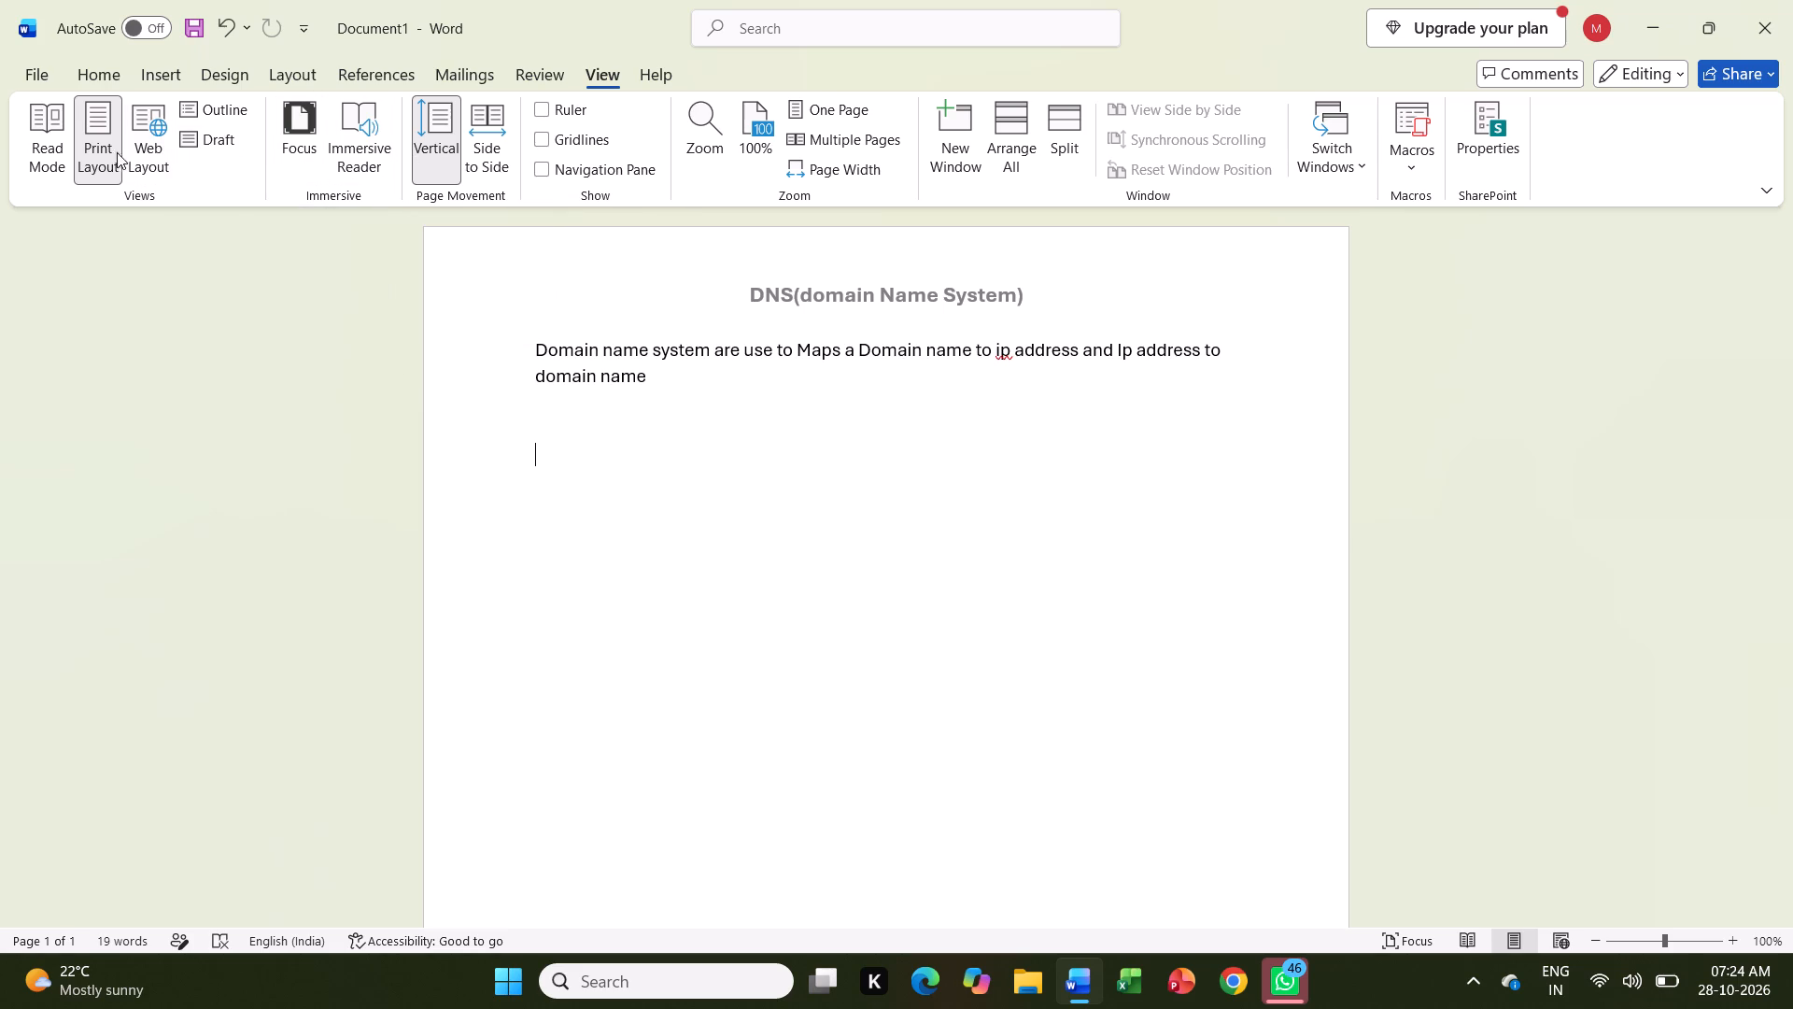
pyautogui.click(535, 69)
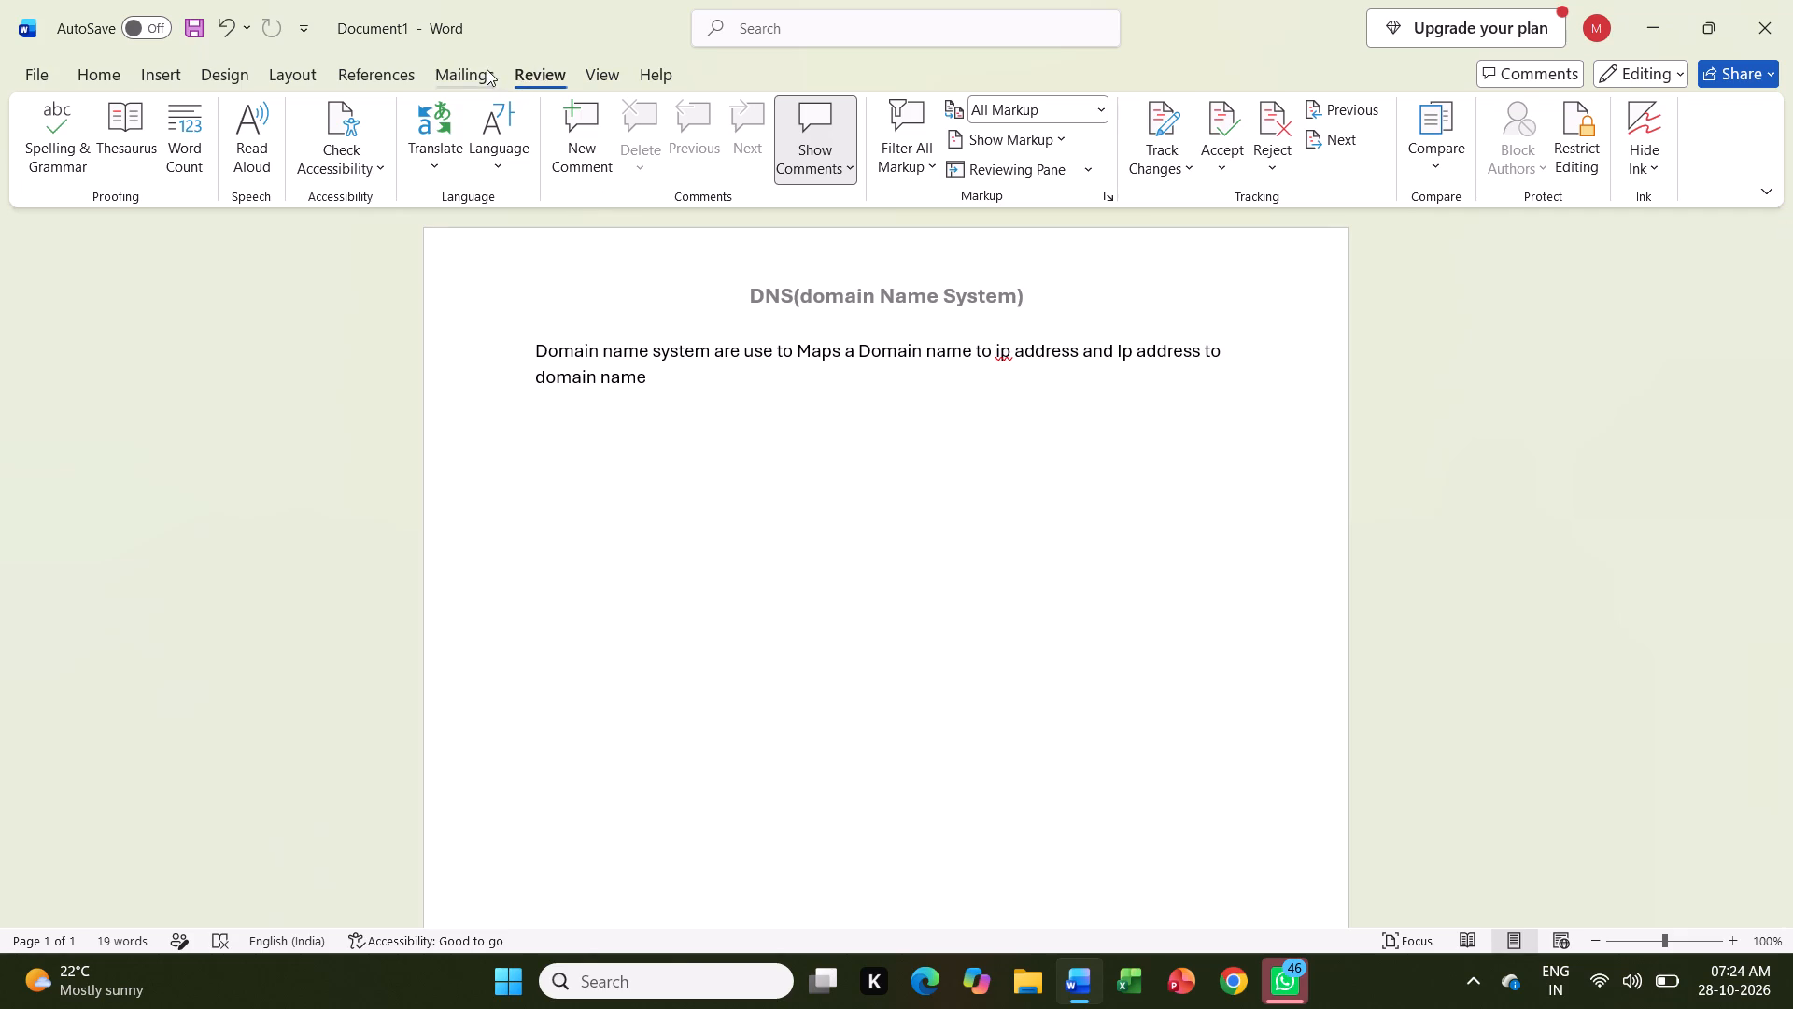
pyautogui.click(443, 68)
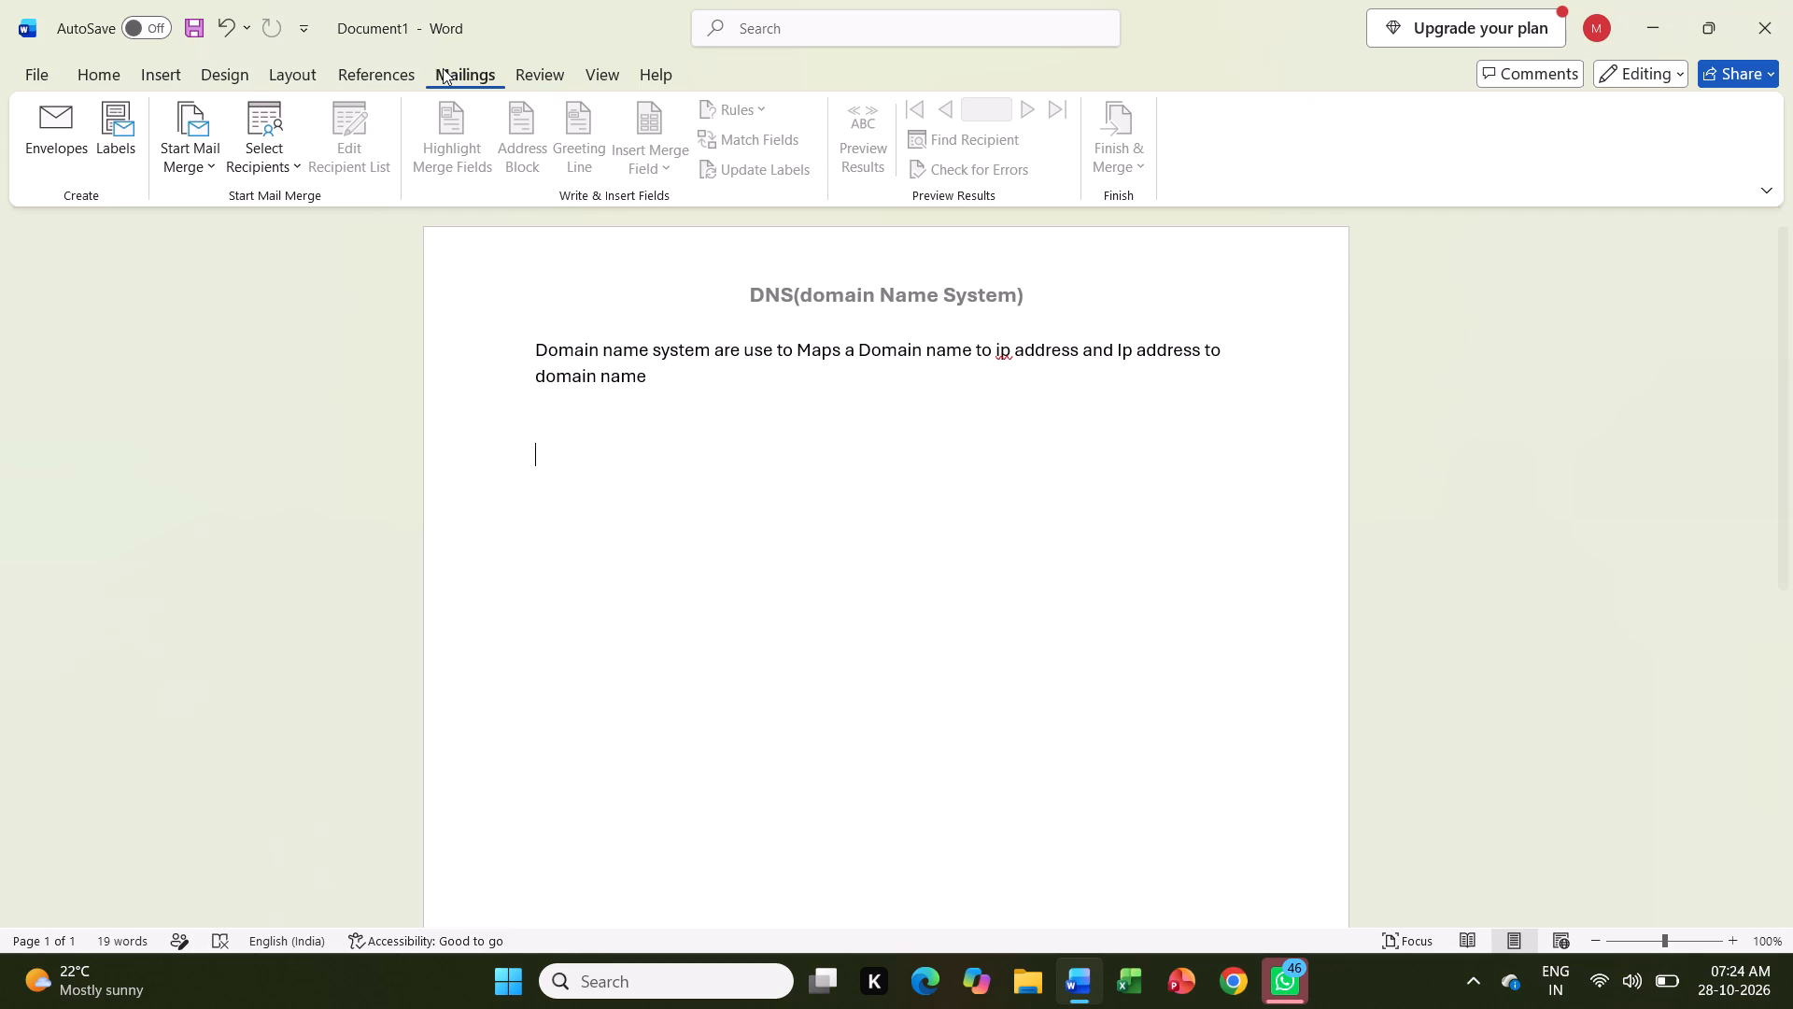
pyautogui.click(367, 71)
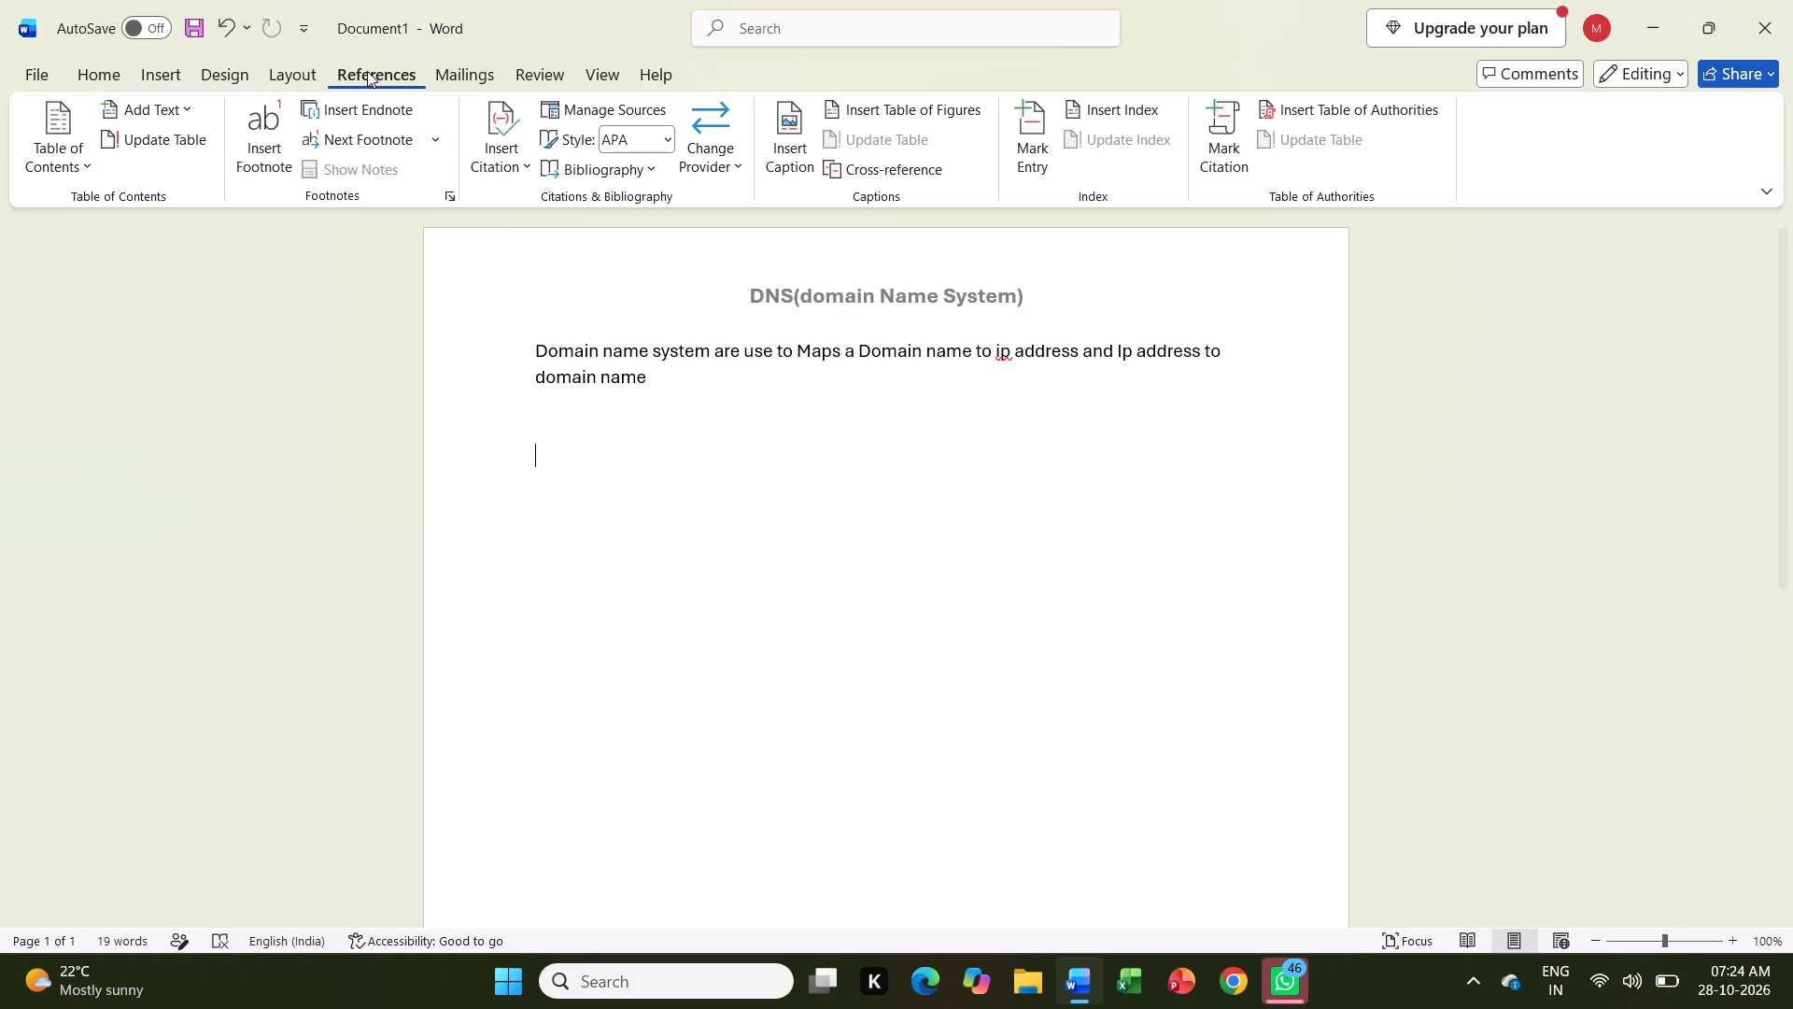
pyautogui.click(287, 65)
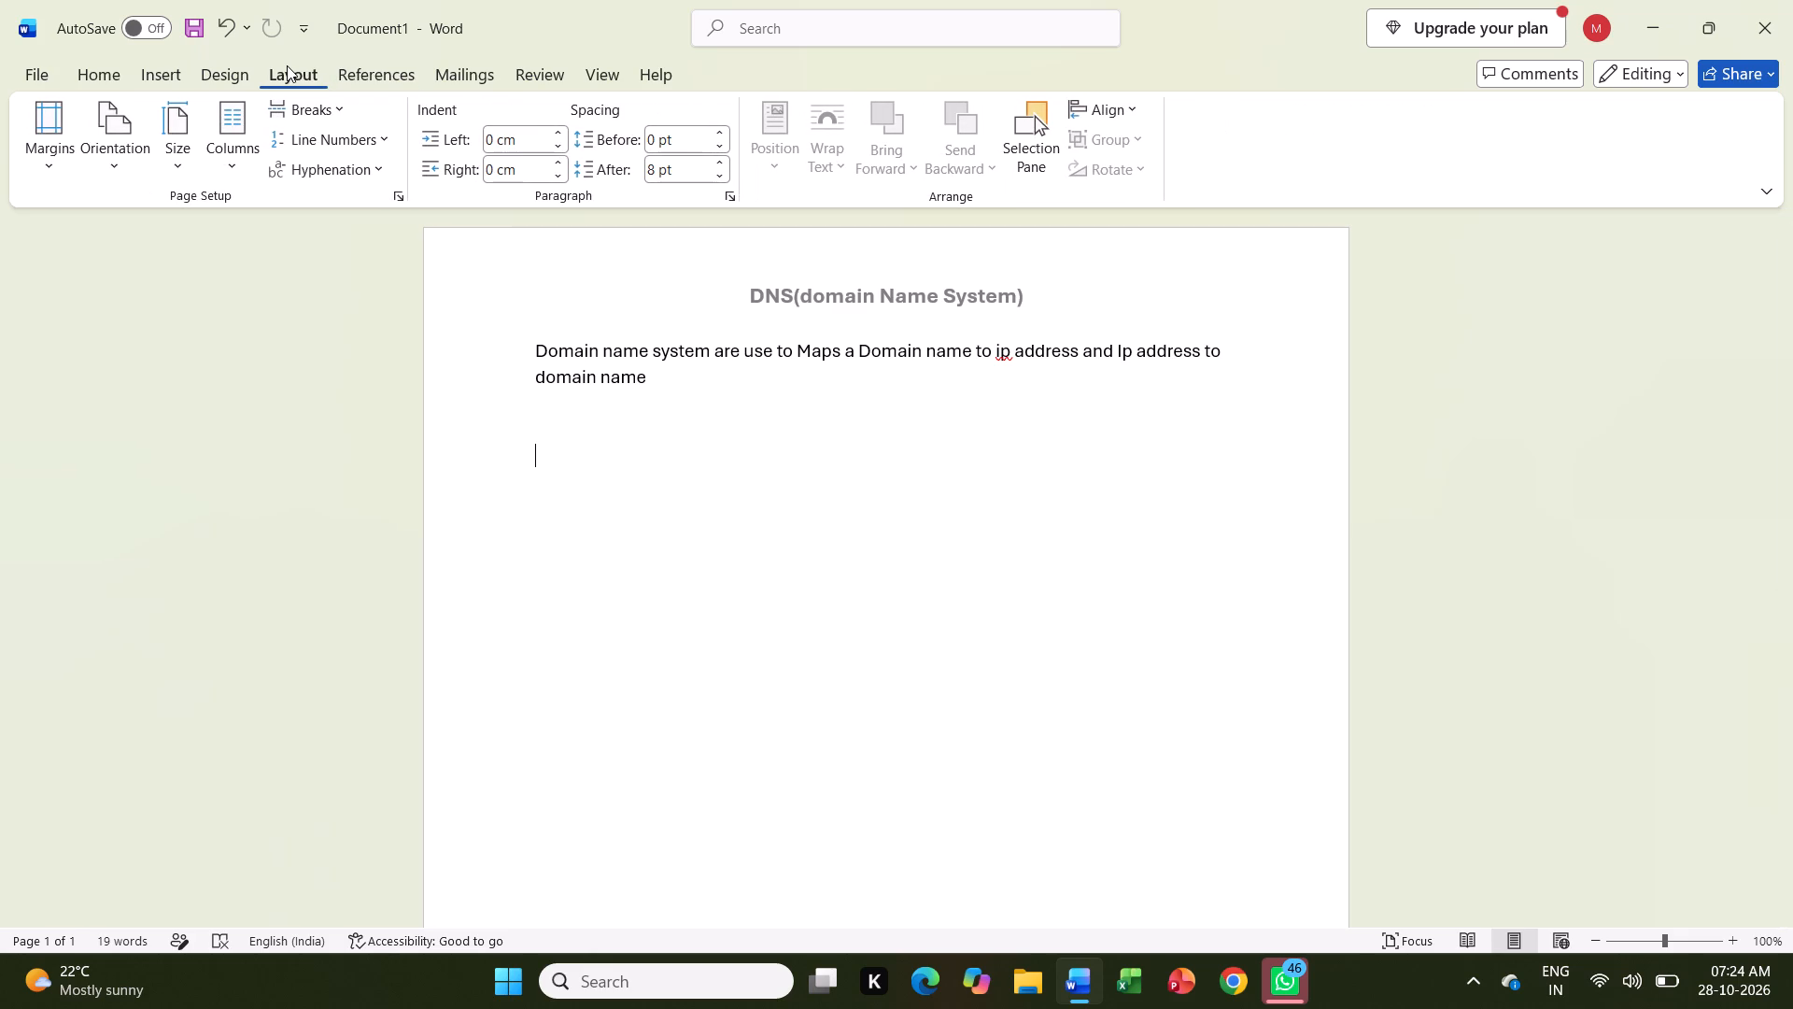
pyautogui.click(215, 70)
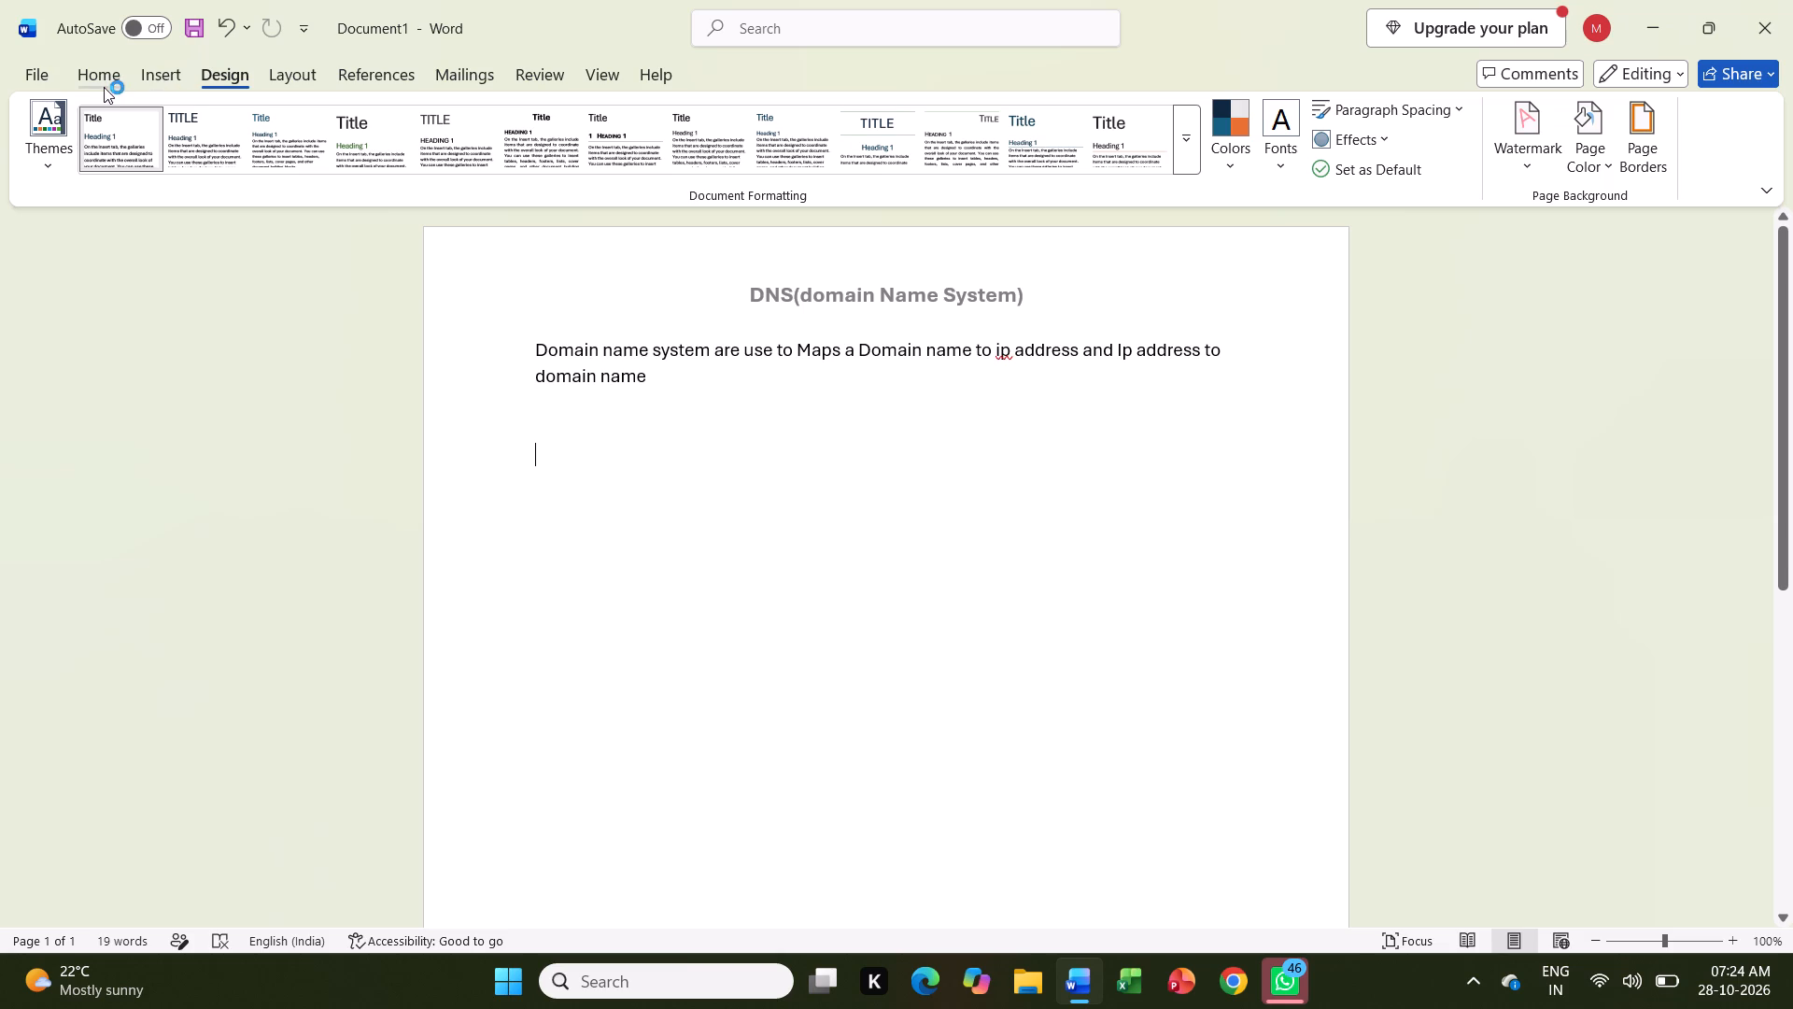
# Insert a 2.54 cm by 2.54 cm rectangle shape in the empty space below the paragraph.
pyautogui.click(158, 76)
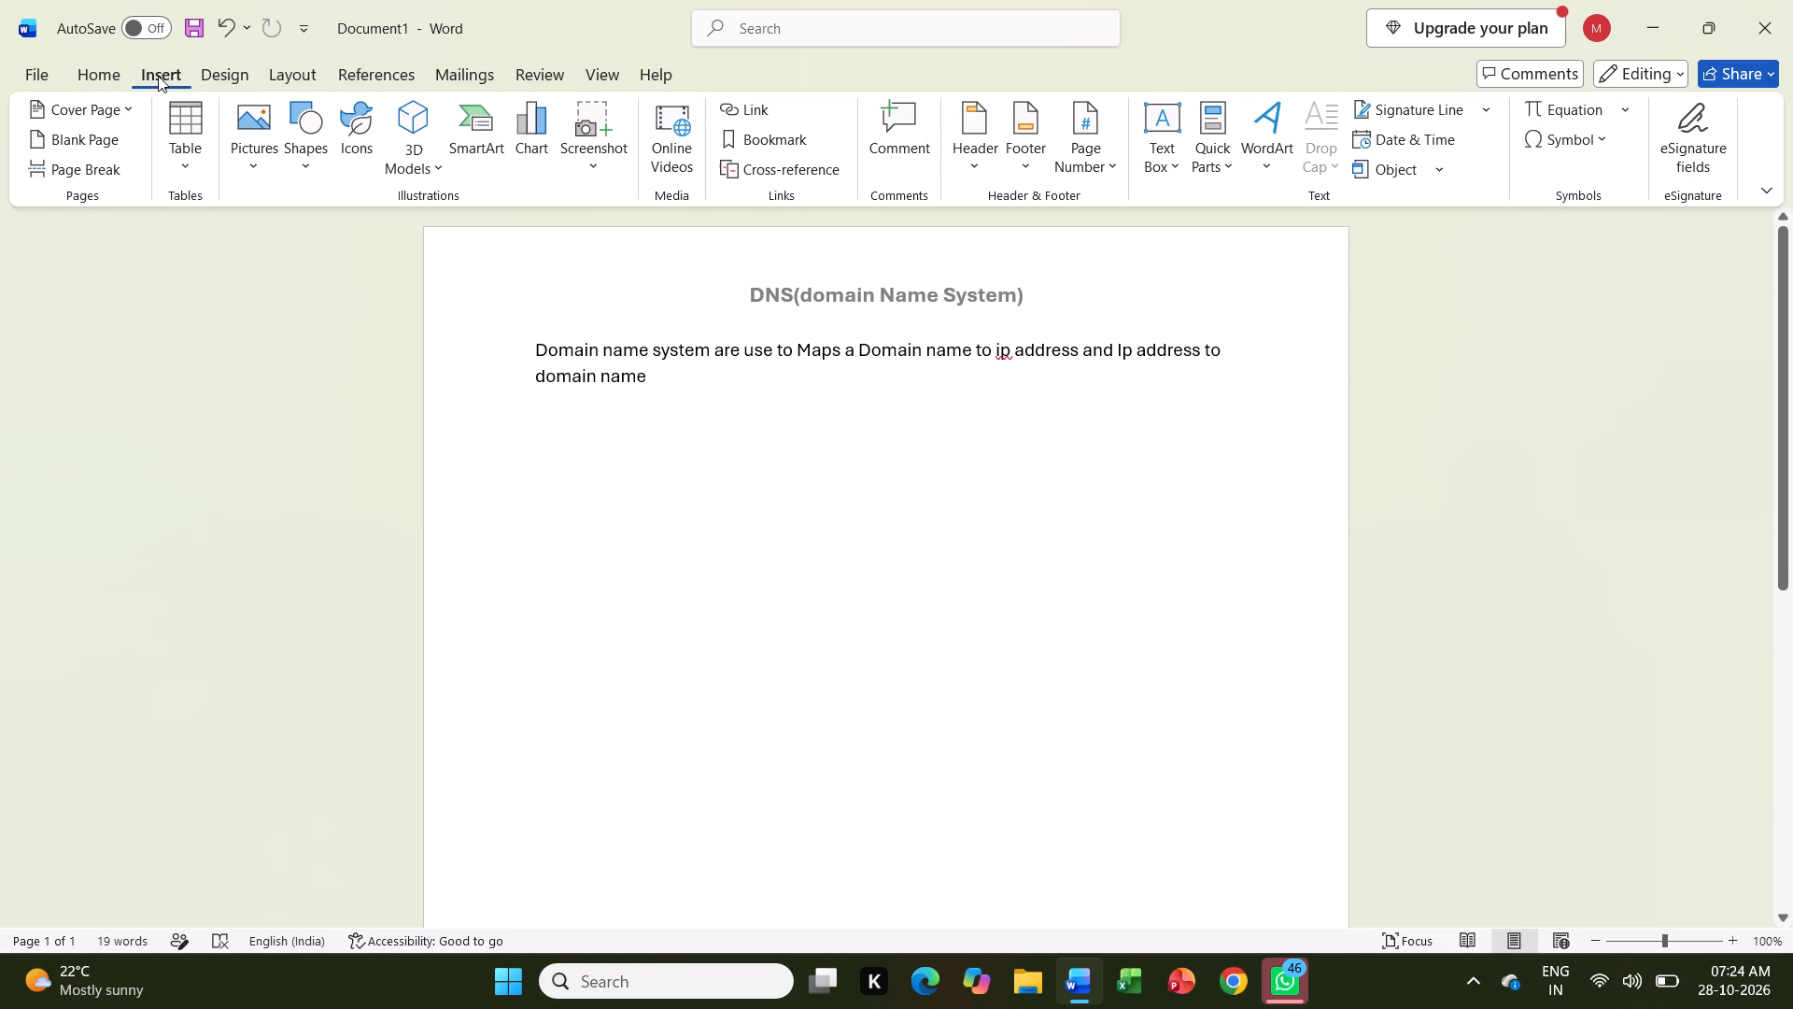
pyautogui.click(298, 117)
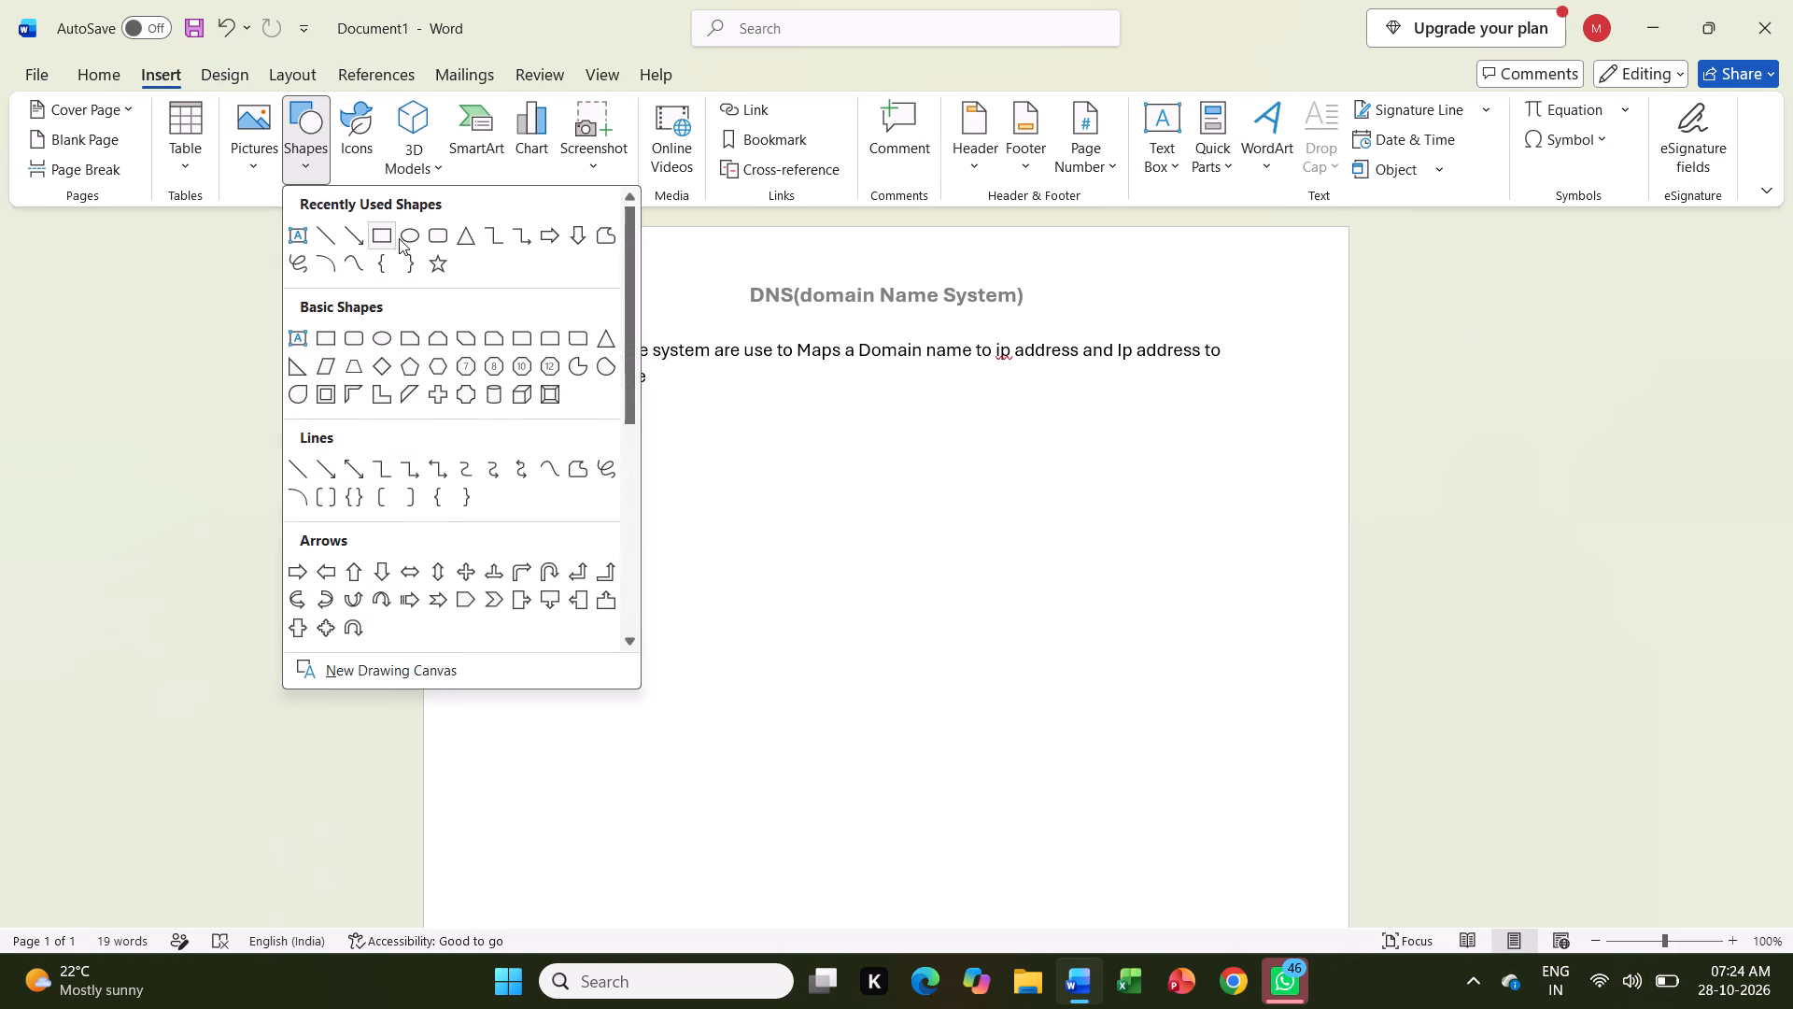
pyautogui.click(384, 238)
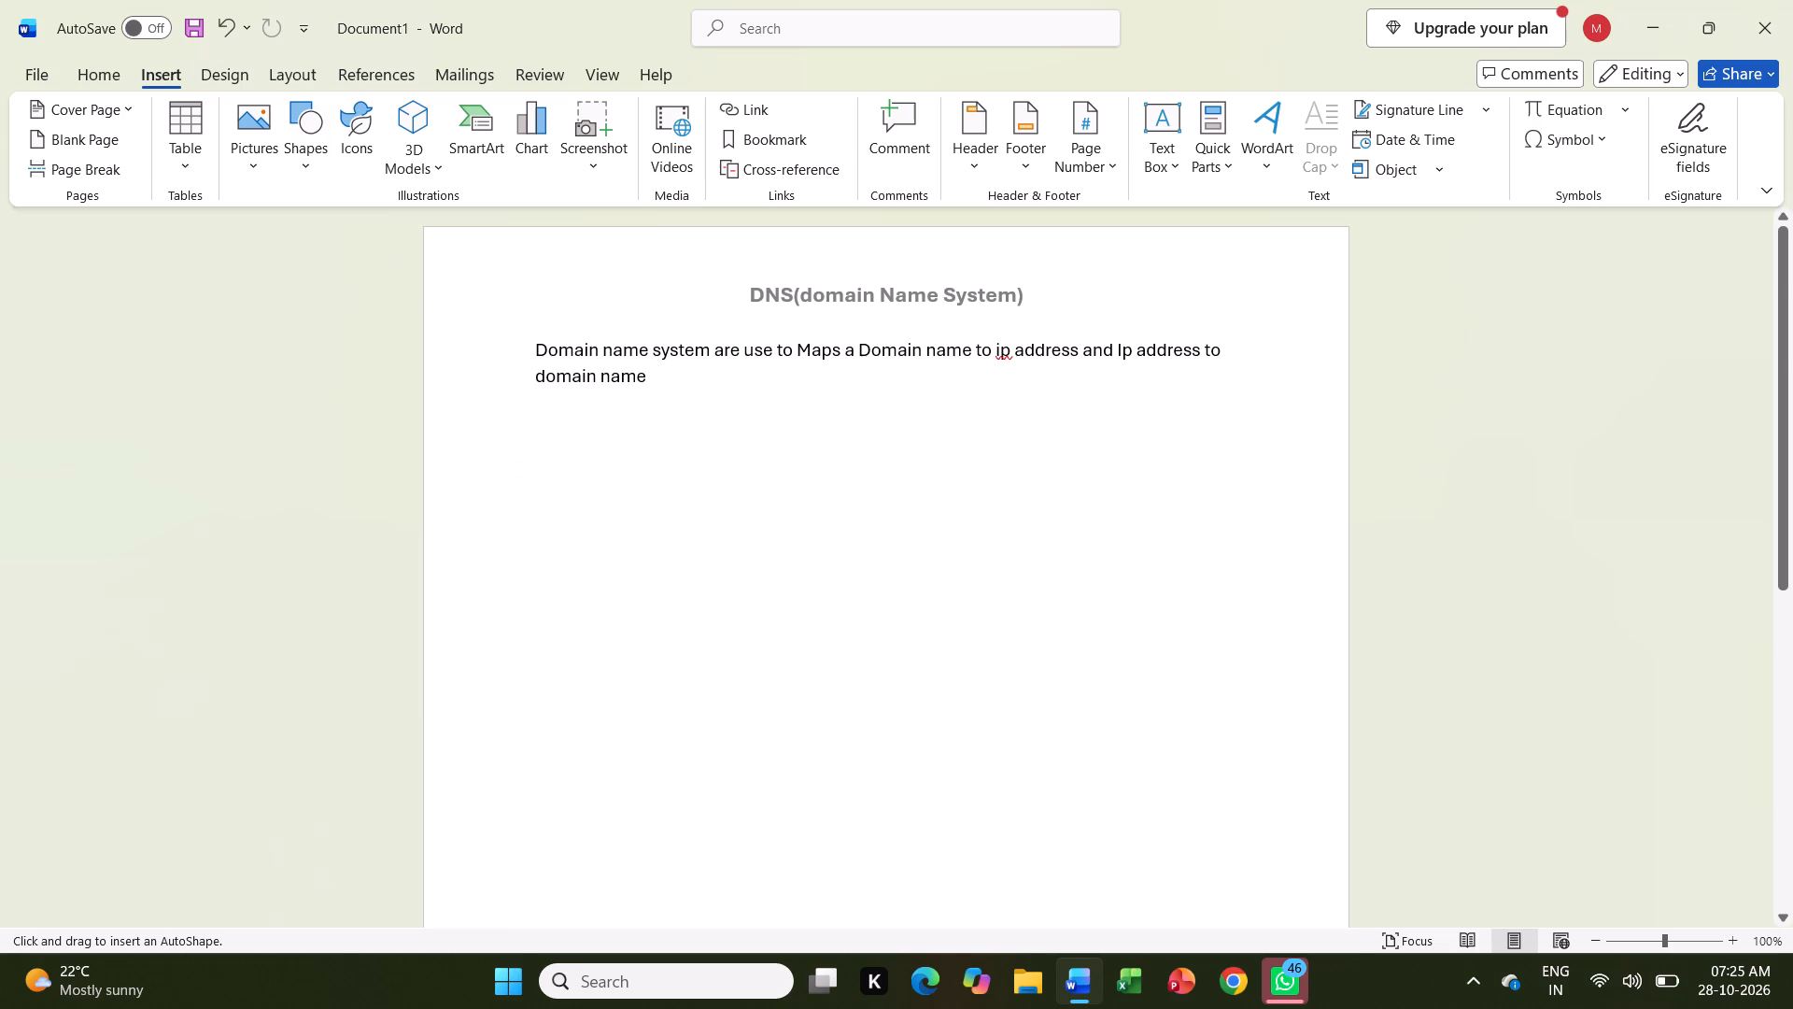
pyautogui.doubleClick(640, 476)
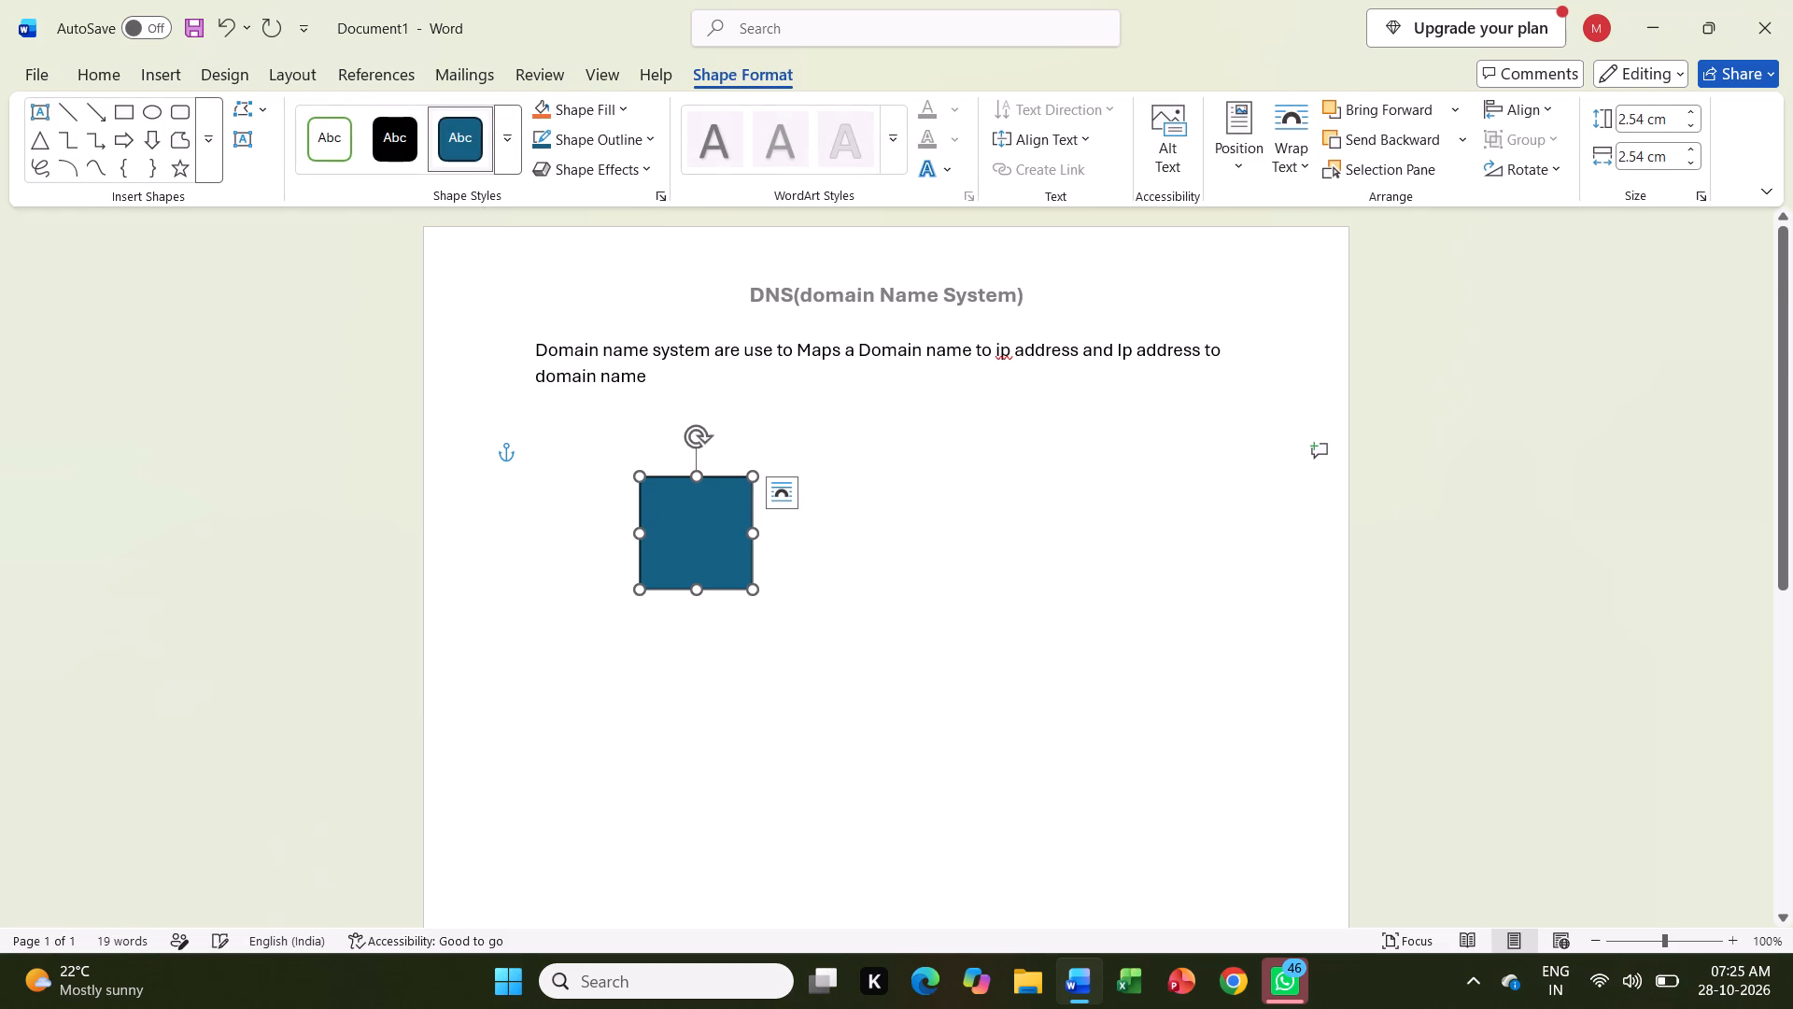
# Widen the rectangle to reach the page's left text margin and extend its bottom edge downward so it is taller than wide.
pyautogui.moveTo(639, 533); pyautogui.dragTo(525, 530)
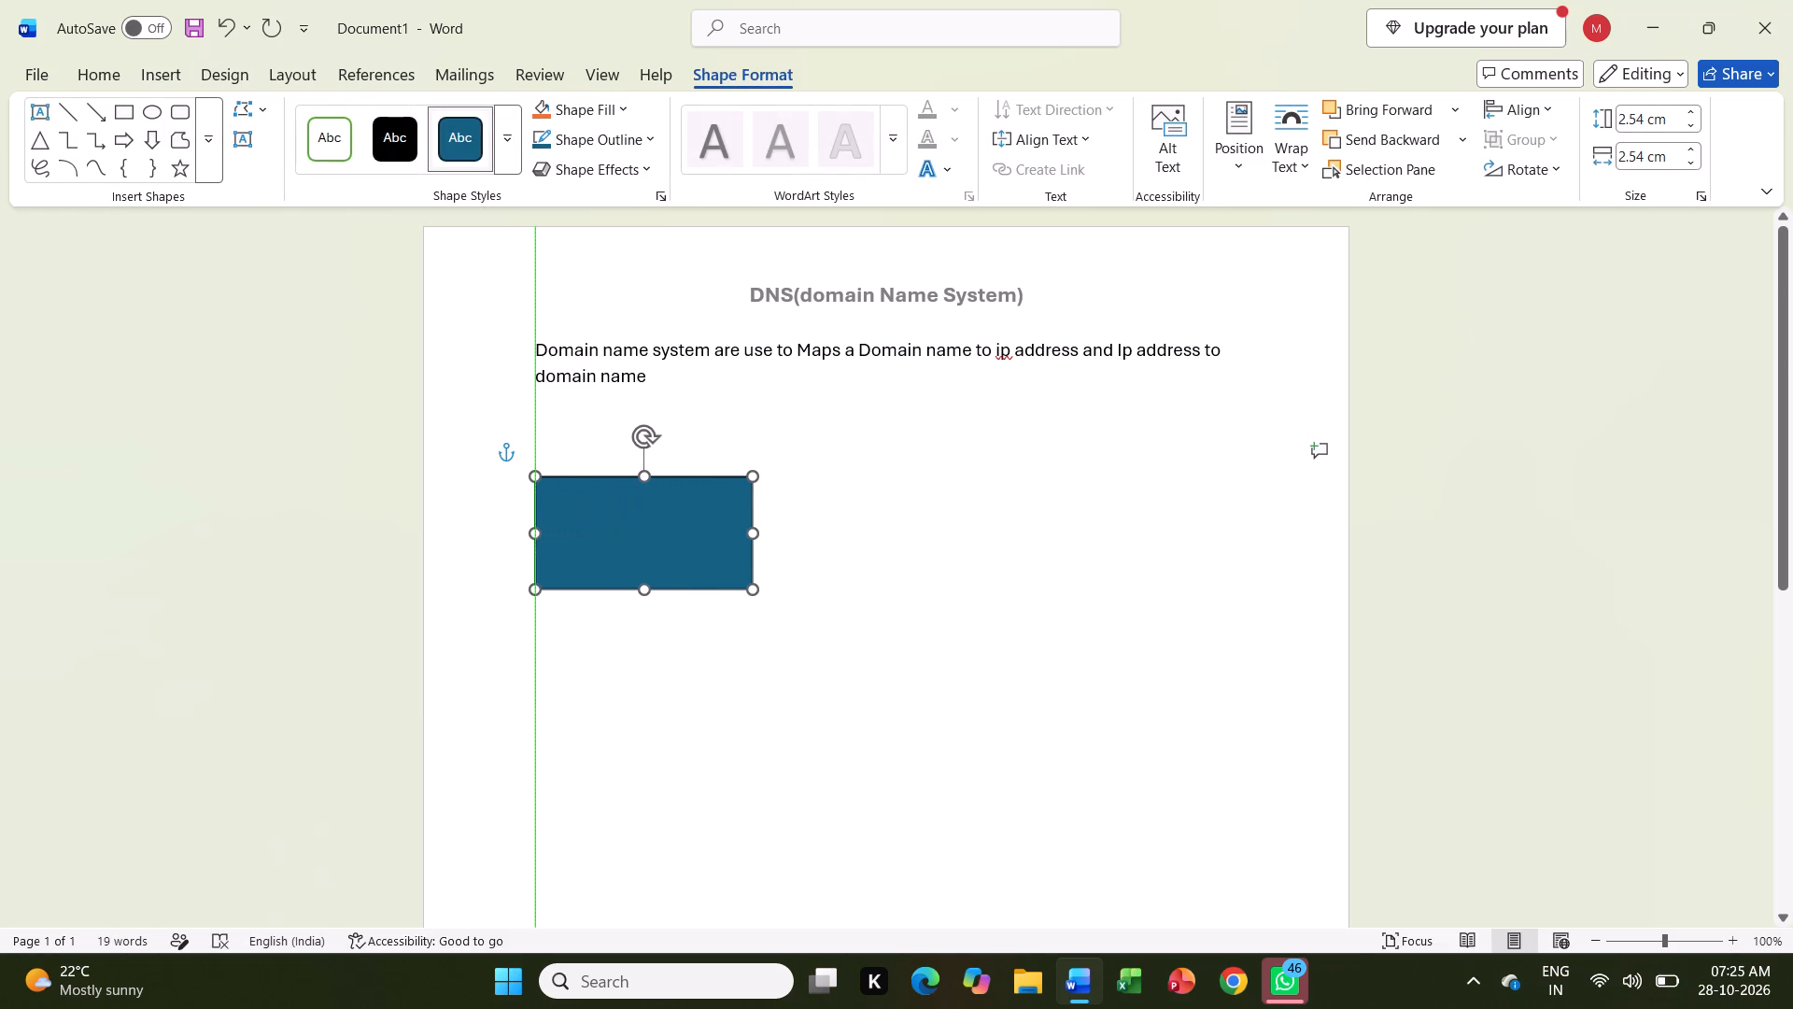
pyautogui.click(644, 599)
pyautogui.moveTo(644, 599); pyautogui.dragTo(660, 560)
pyautogui.click(660, 560)
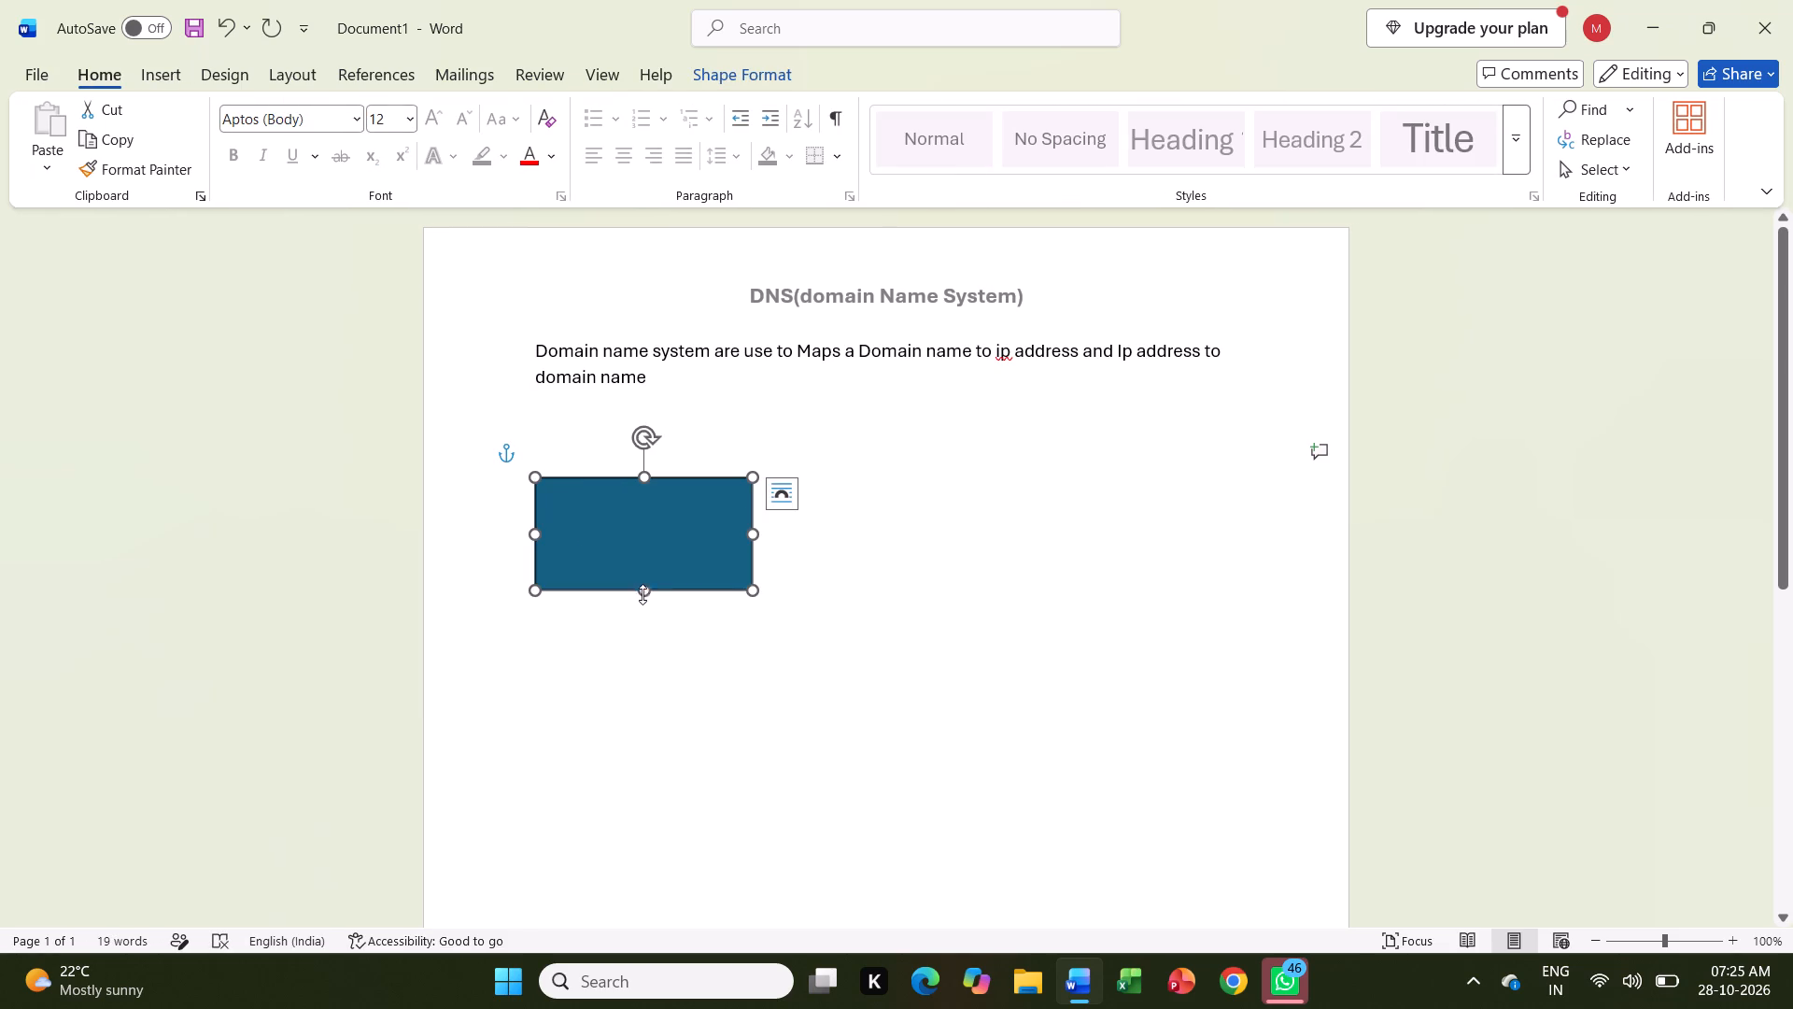
pyautogui.click(642, 593)
pyautogui.moveTo(642, 593); pyautogui.dragTo(642, 732)
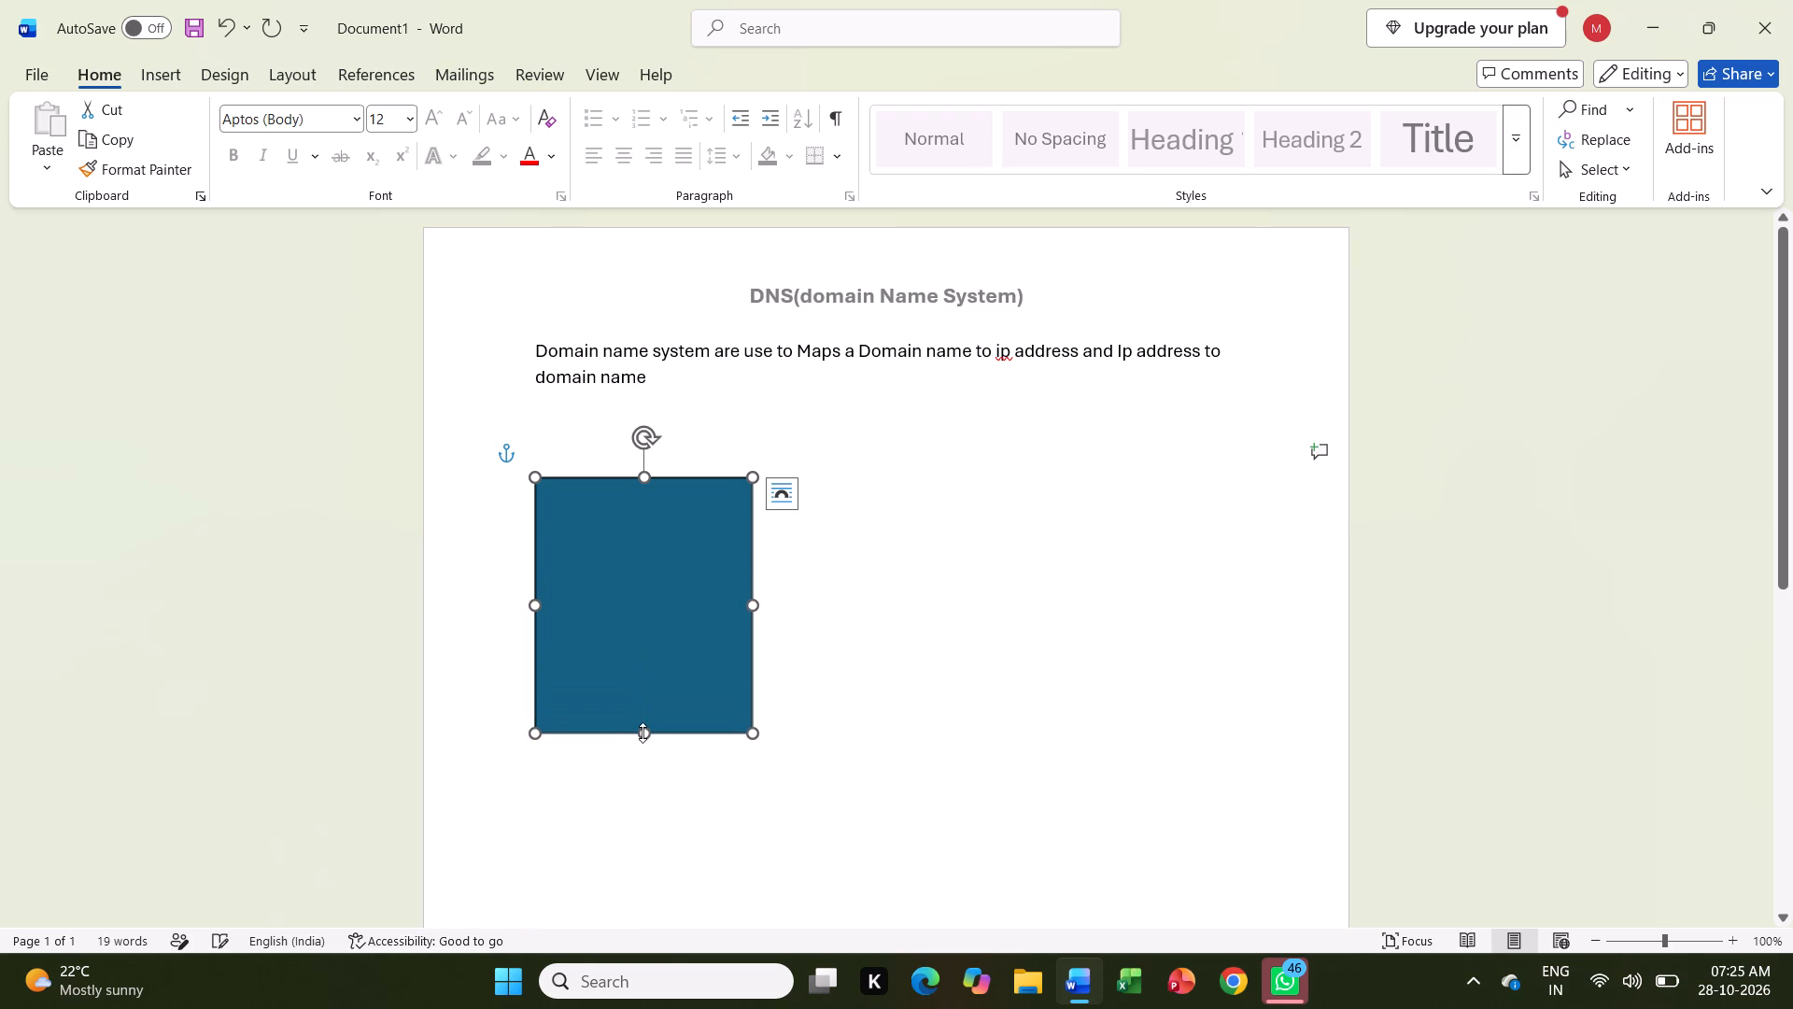
pyautogui.moveTo(754, 608); pyautogui.dragTo(762, 607)
# Widen the rectangle by extending its right edge toward the middle of the page, making it wider than tall.
pyautogui.moveTo(762, 607); pyautogui.dragTo(866, 601)
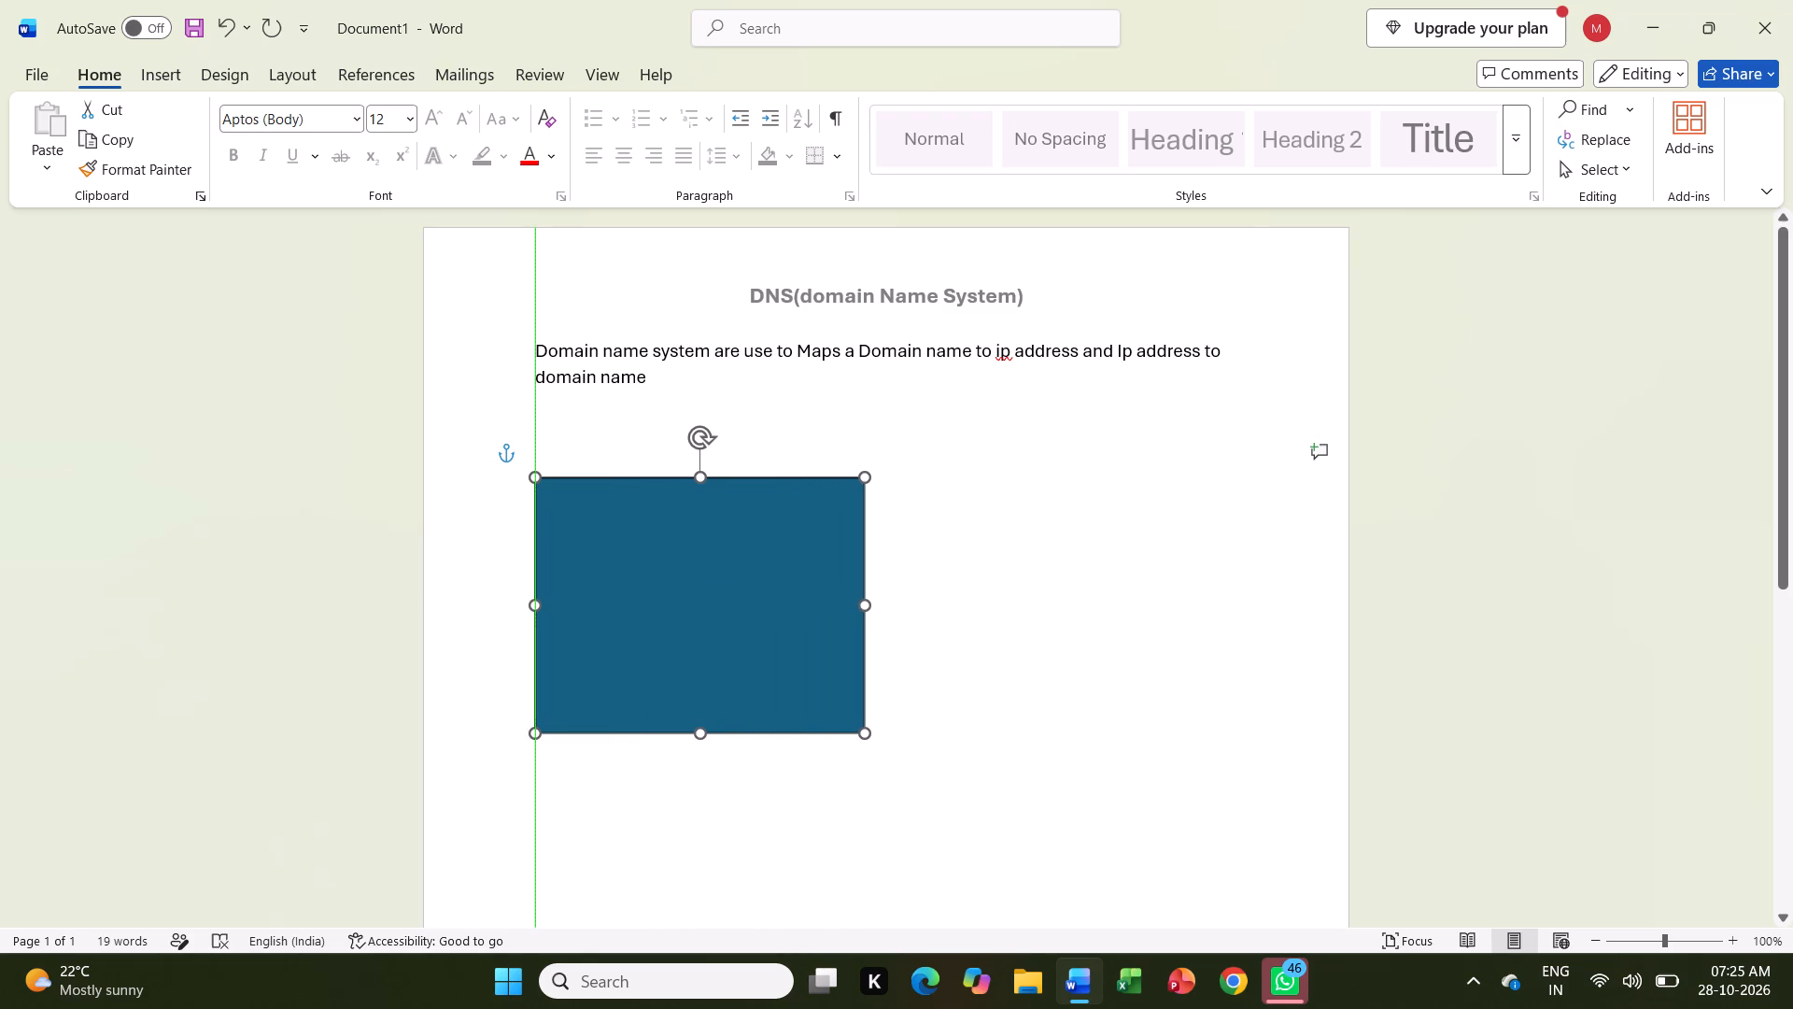
pyautogui.moveTo(866, 601); pyautogui.dragTo(866, 602)
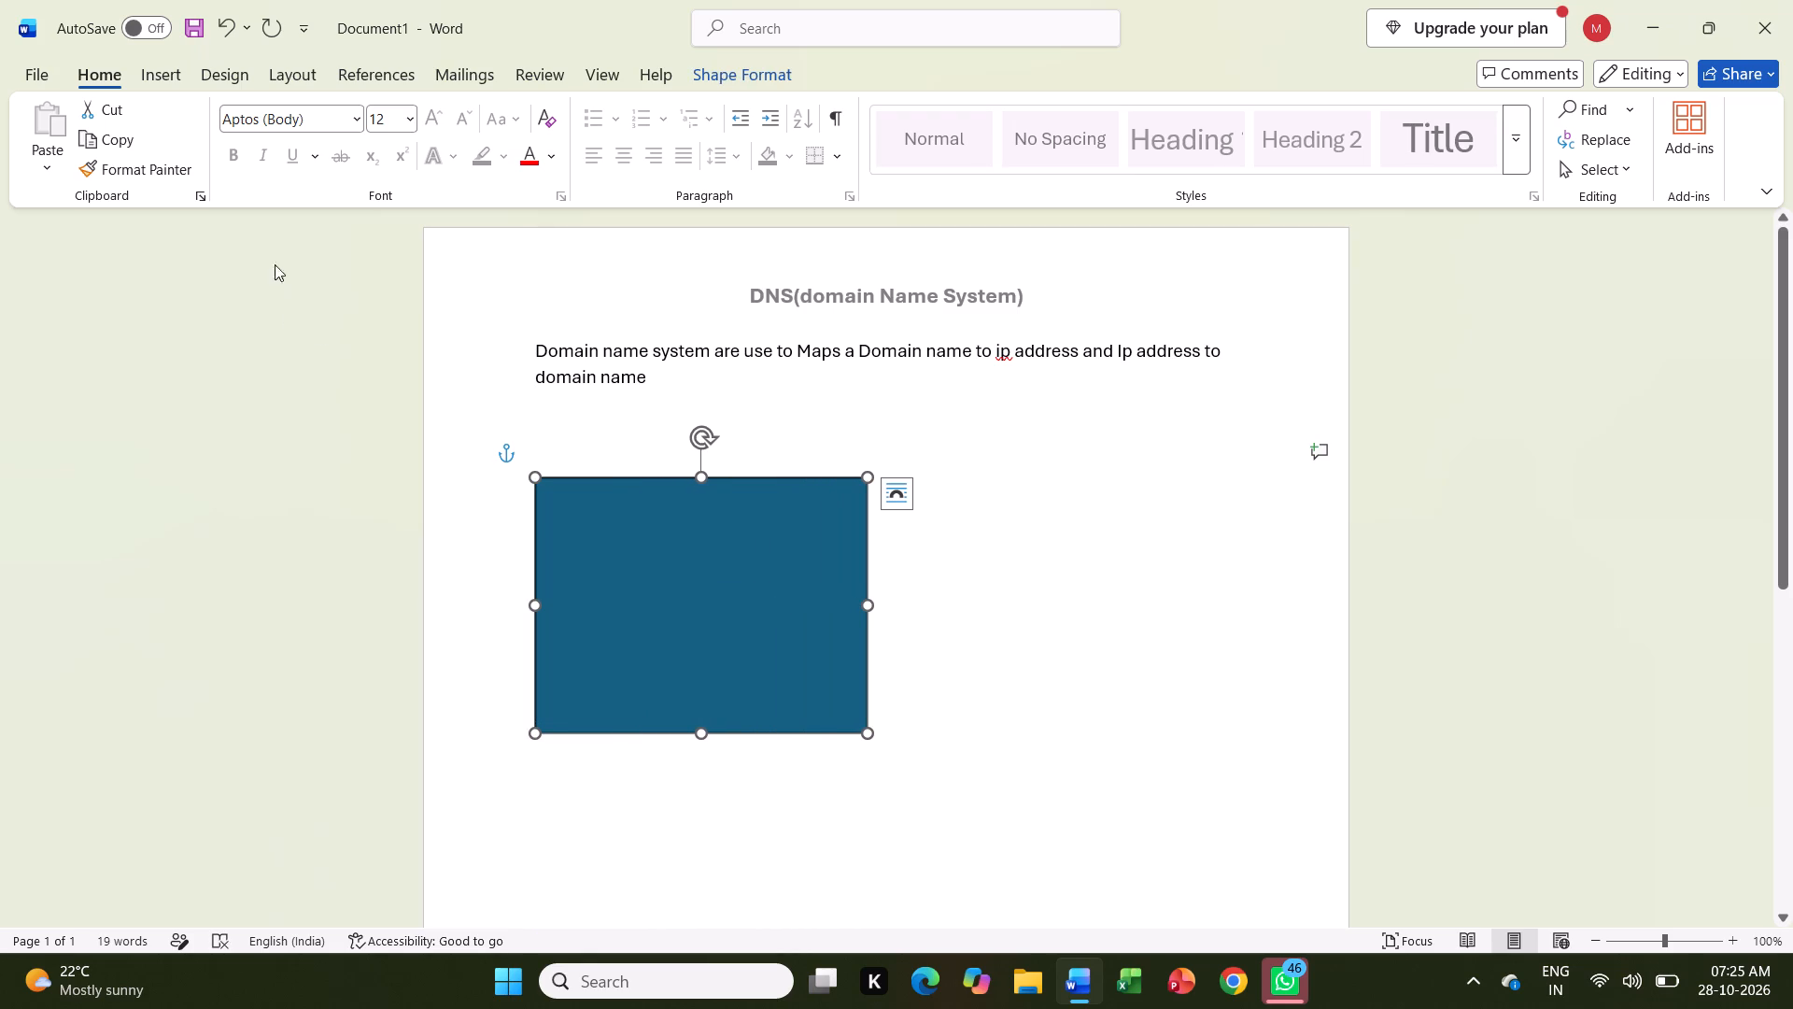
# Insert a rounded rectangle in the right part of the large rectangle and widen it leftward to about 3.28 cm.
pyautogui.click(148, 75)
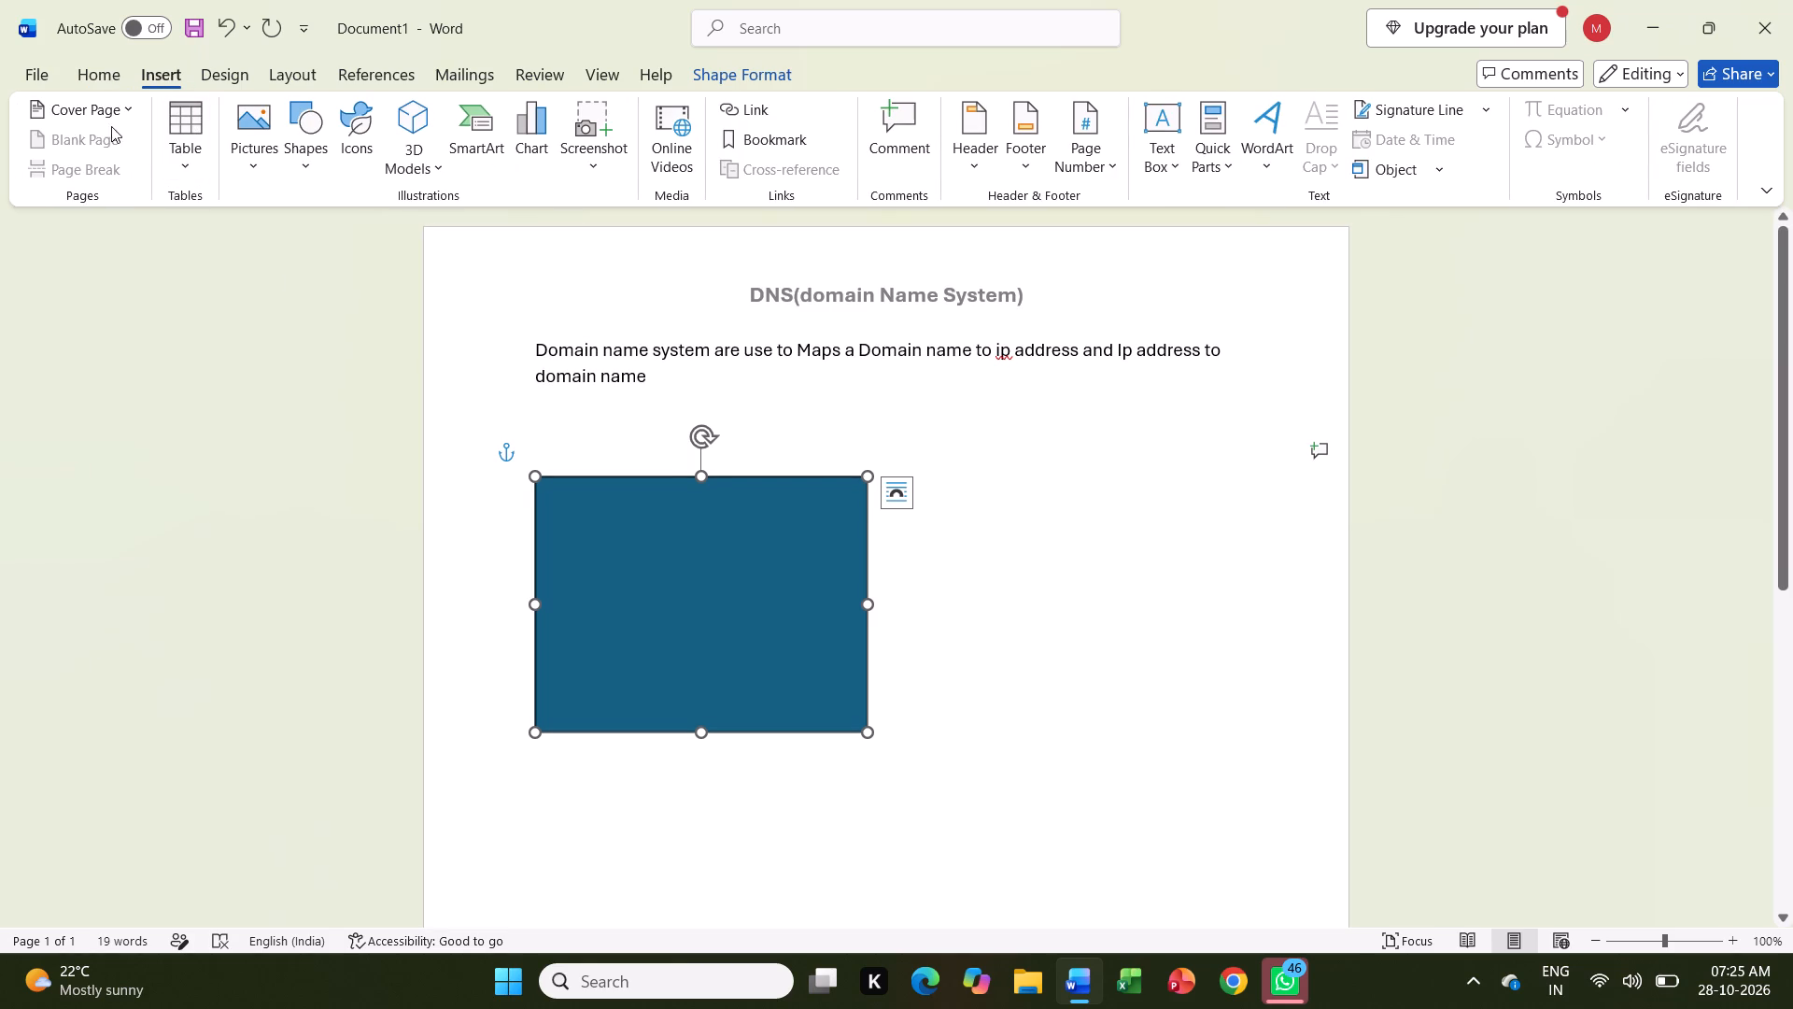
pyautogui.click(307, 116)
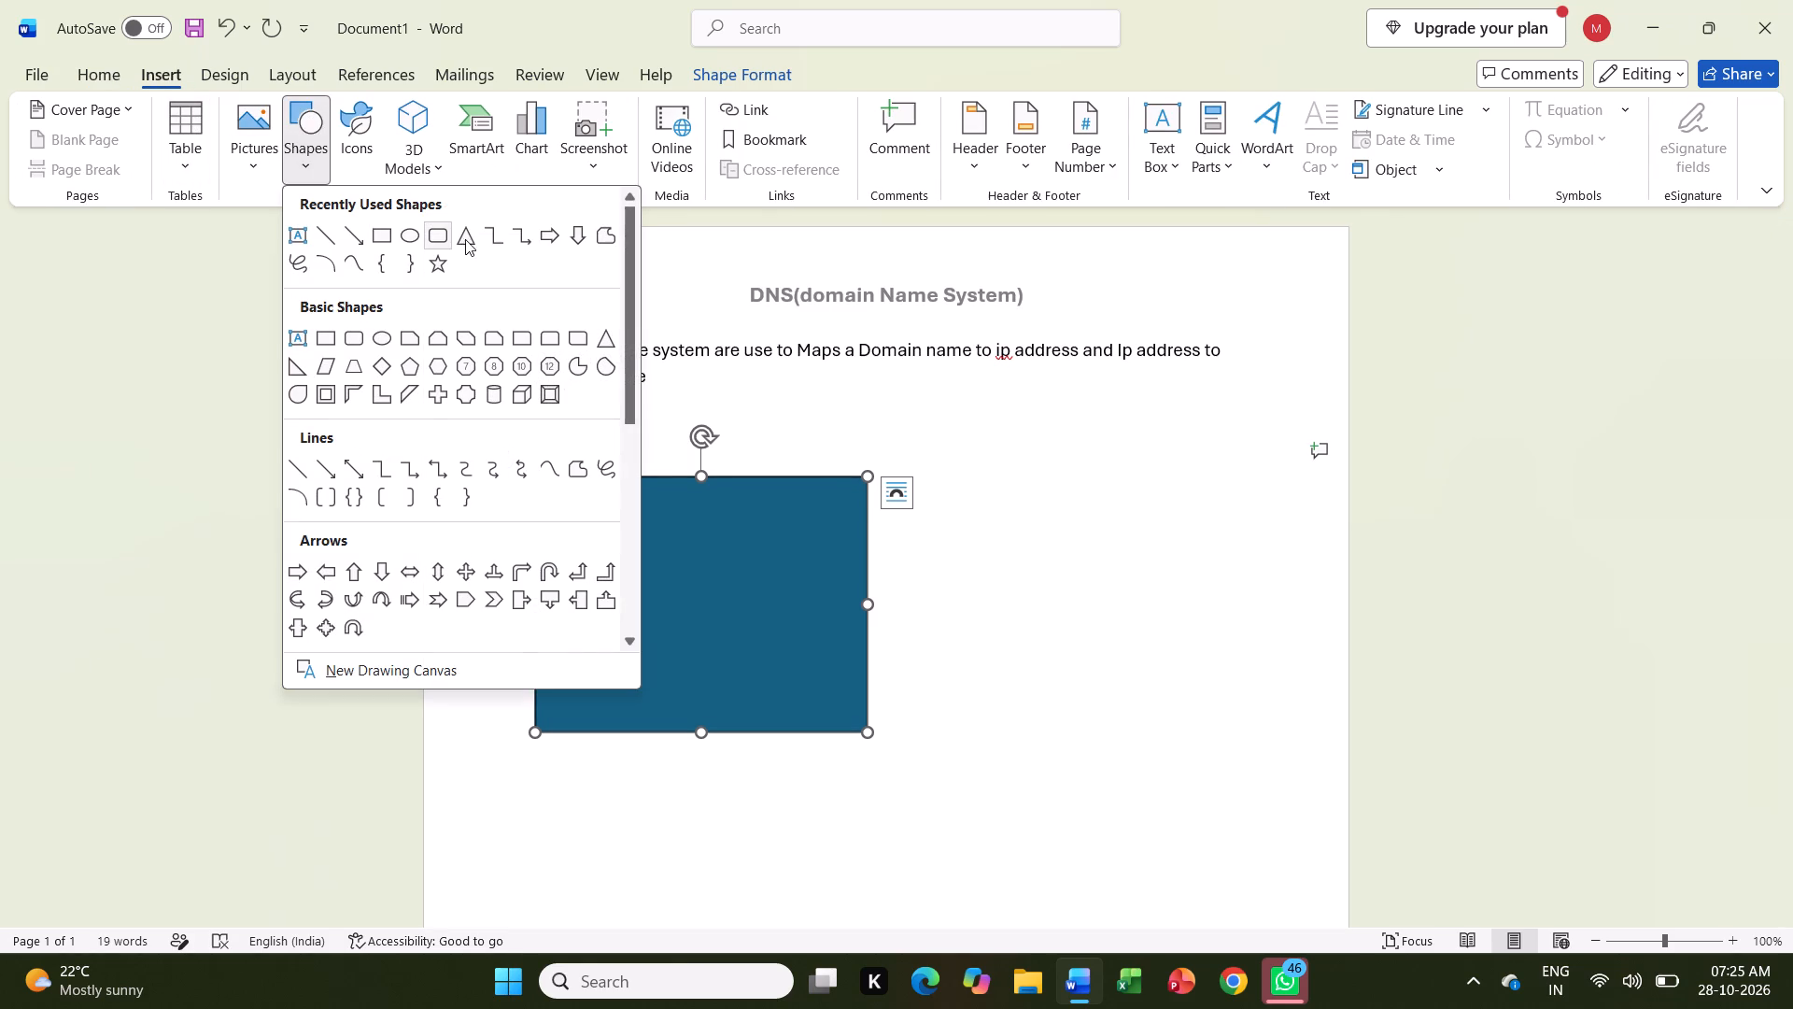
pyautogui.click(442, 239)
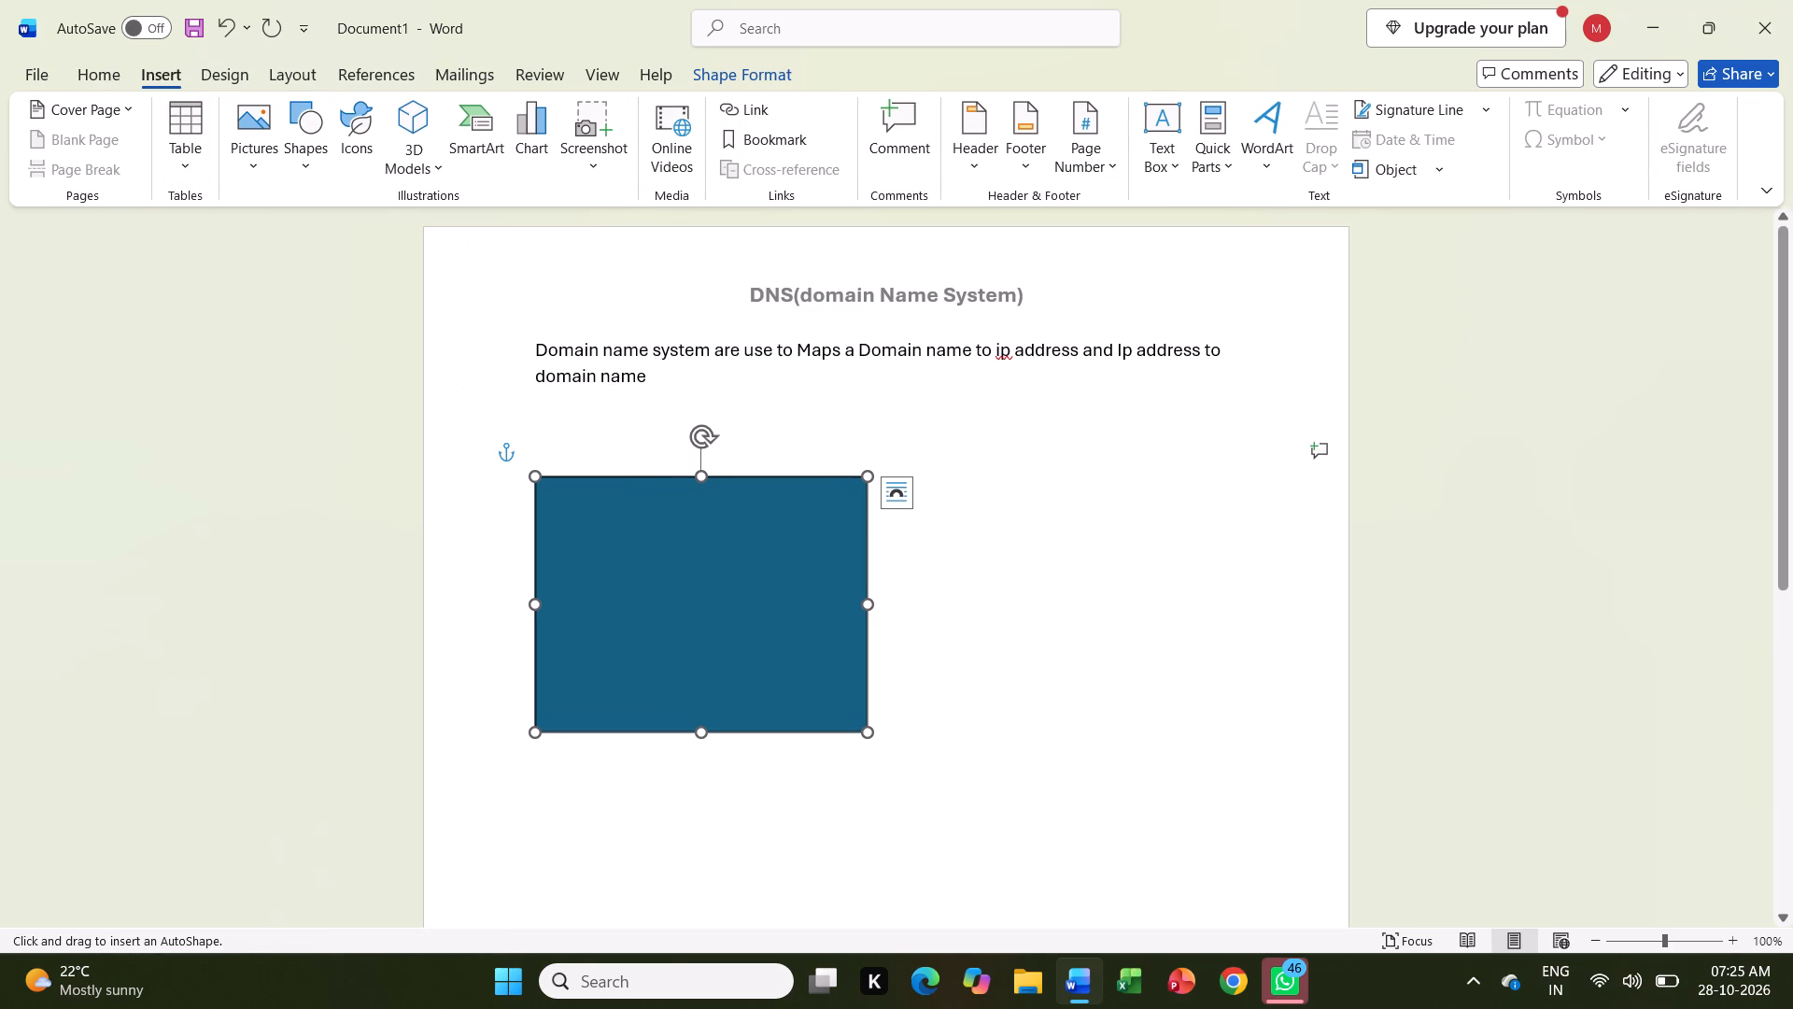
pyautogui.click(746, 567)
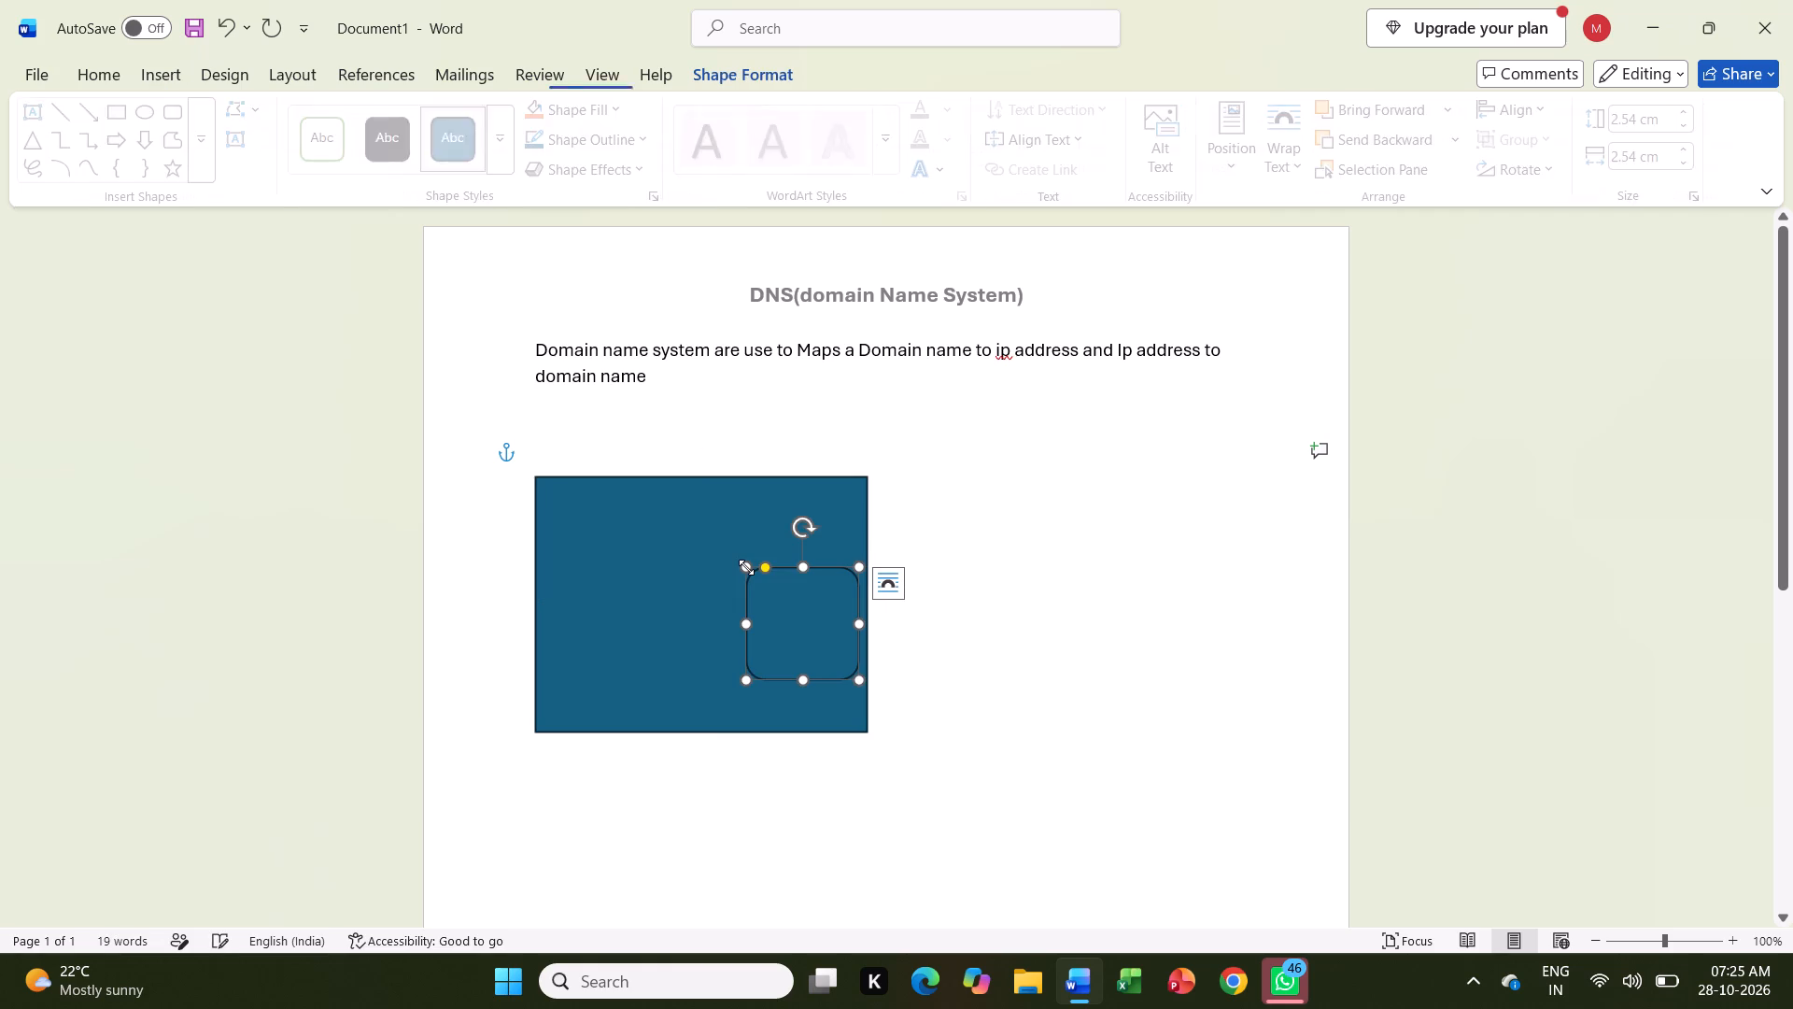
pyautogui.moveTo(749, 620); pyautogui.dragTo(744, 616)
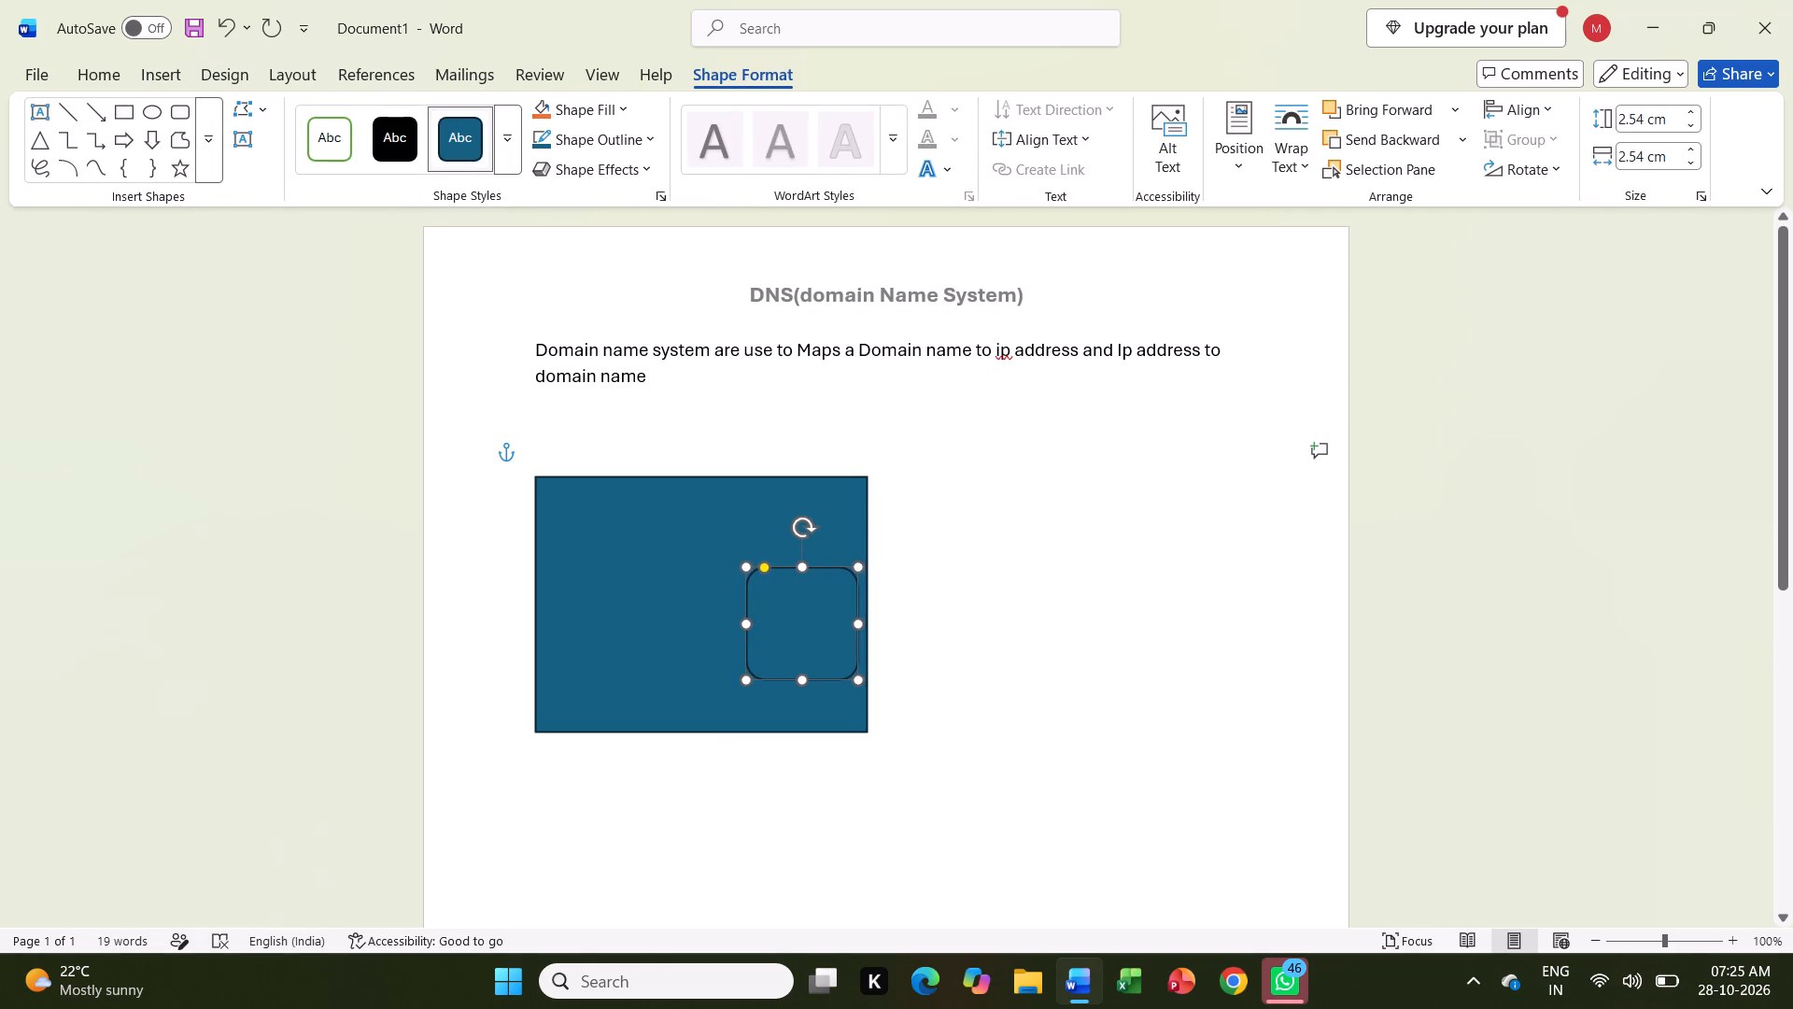
pyautogui.moveTo(744, 616); pyautogui.dragTo(713, 597)
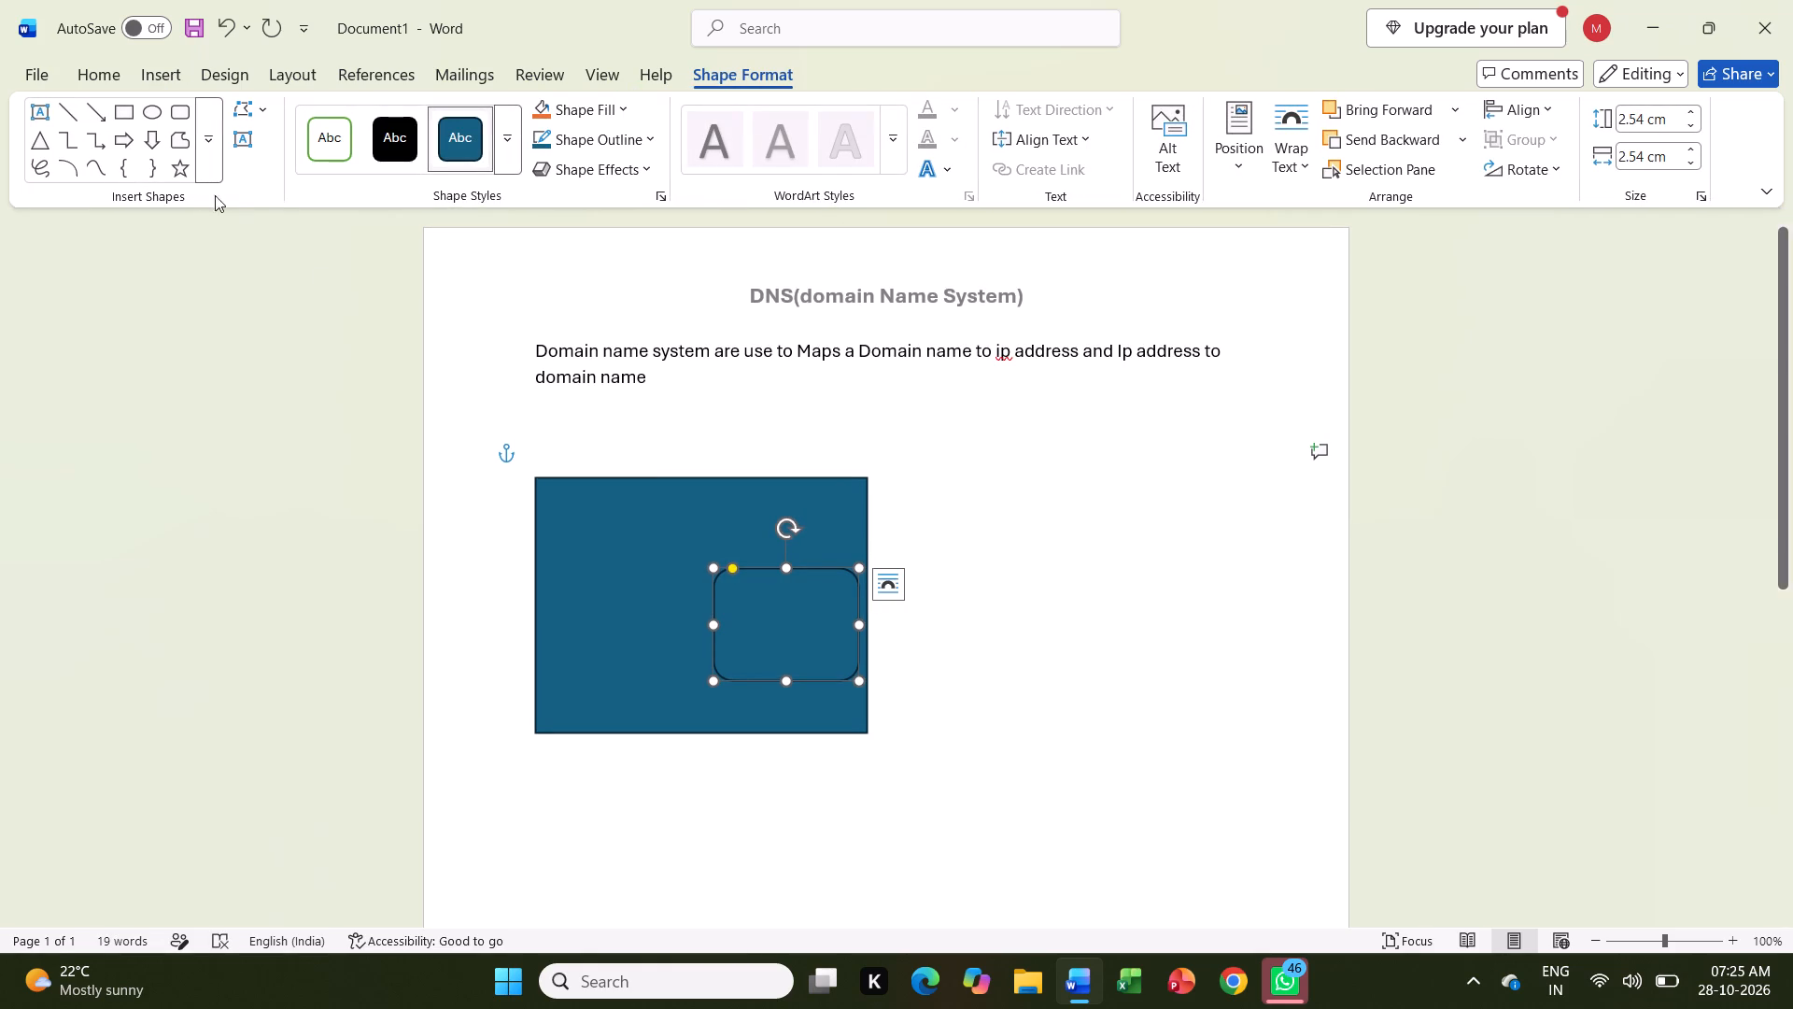
# Add a second rounded rectangle on the page's right side, apart from the large rectangle, about 2.54 cm high and 3.62 cm wide.
pyautogui.click(176, 109)
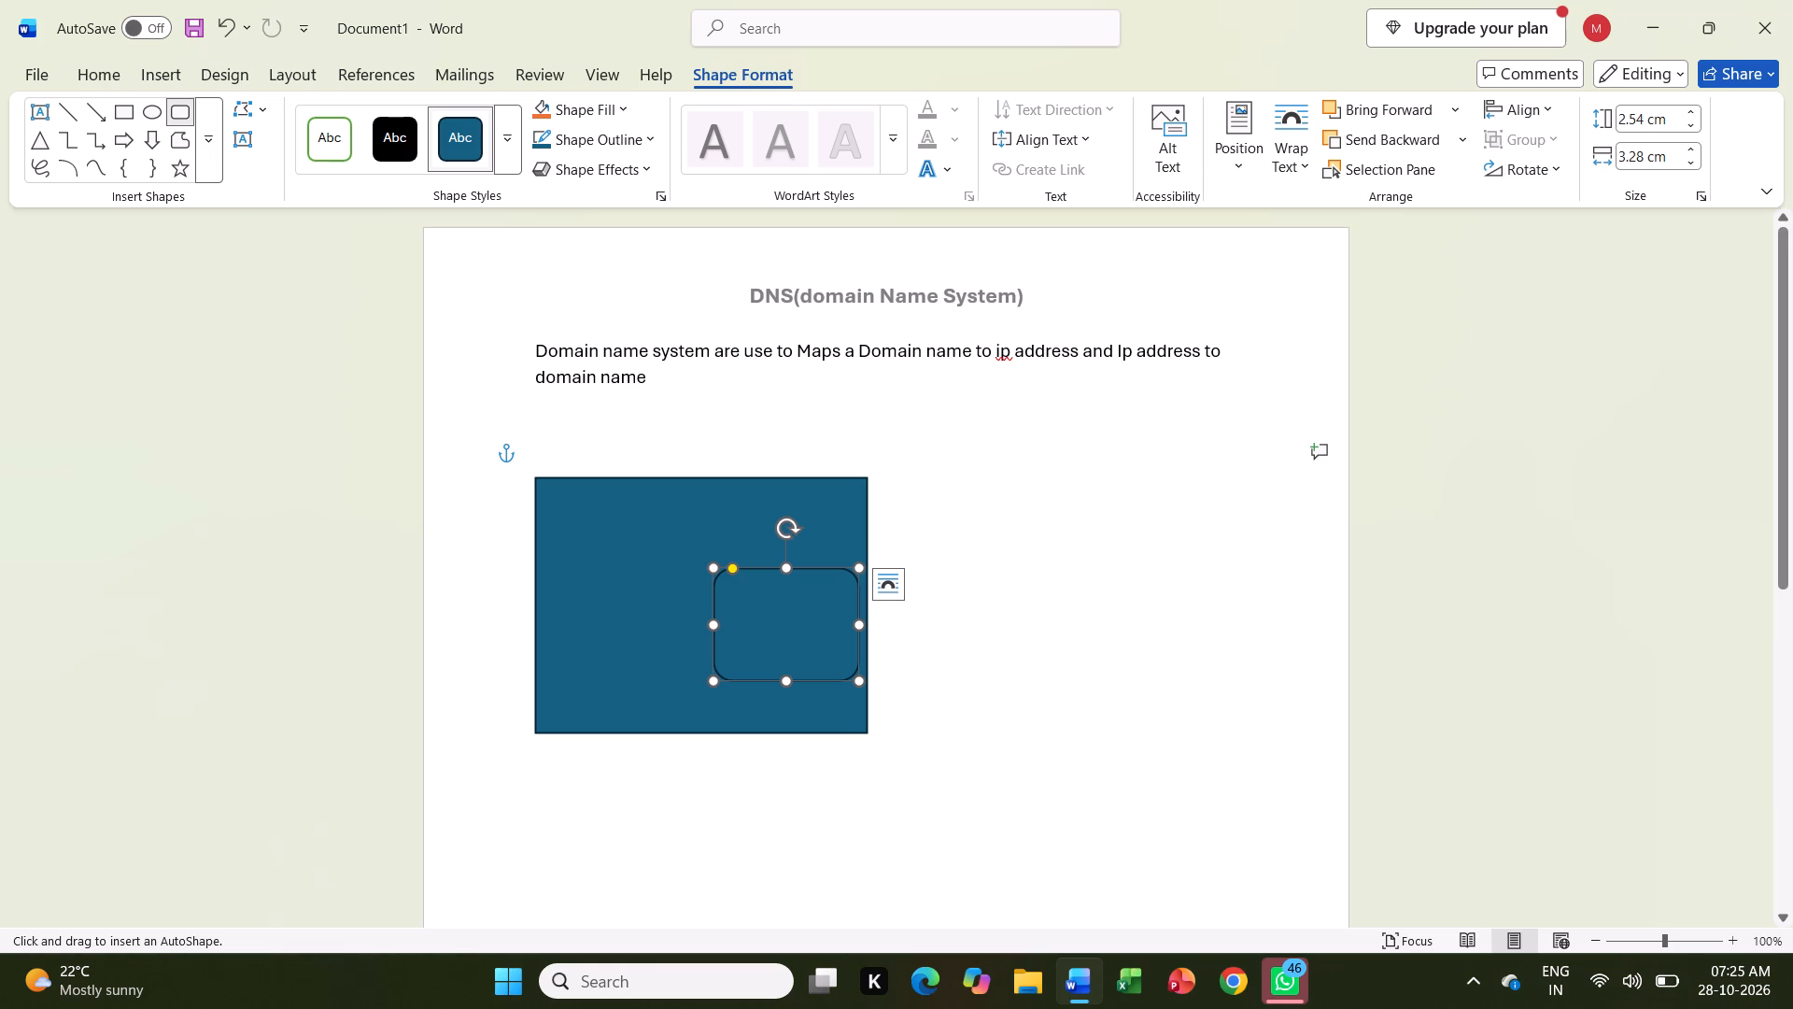
pyautogui.click(1055, 590)
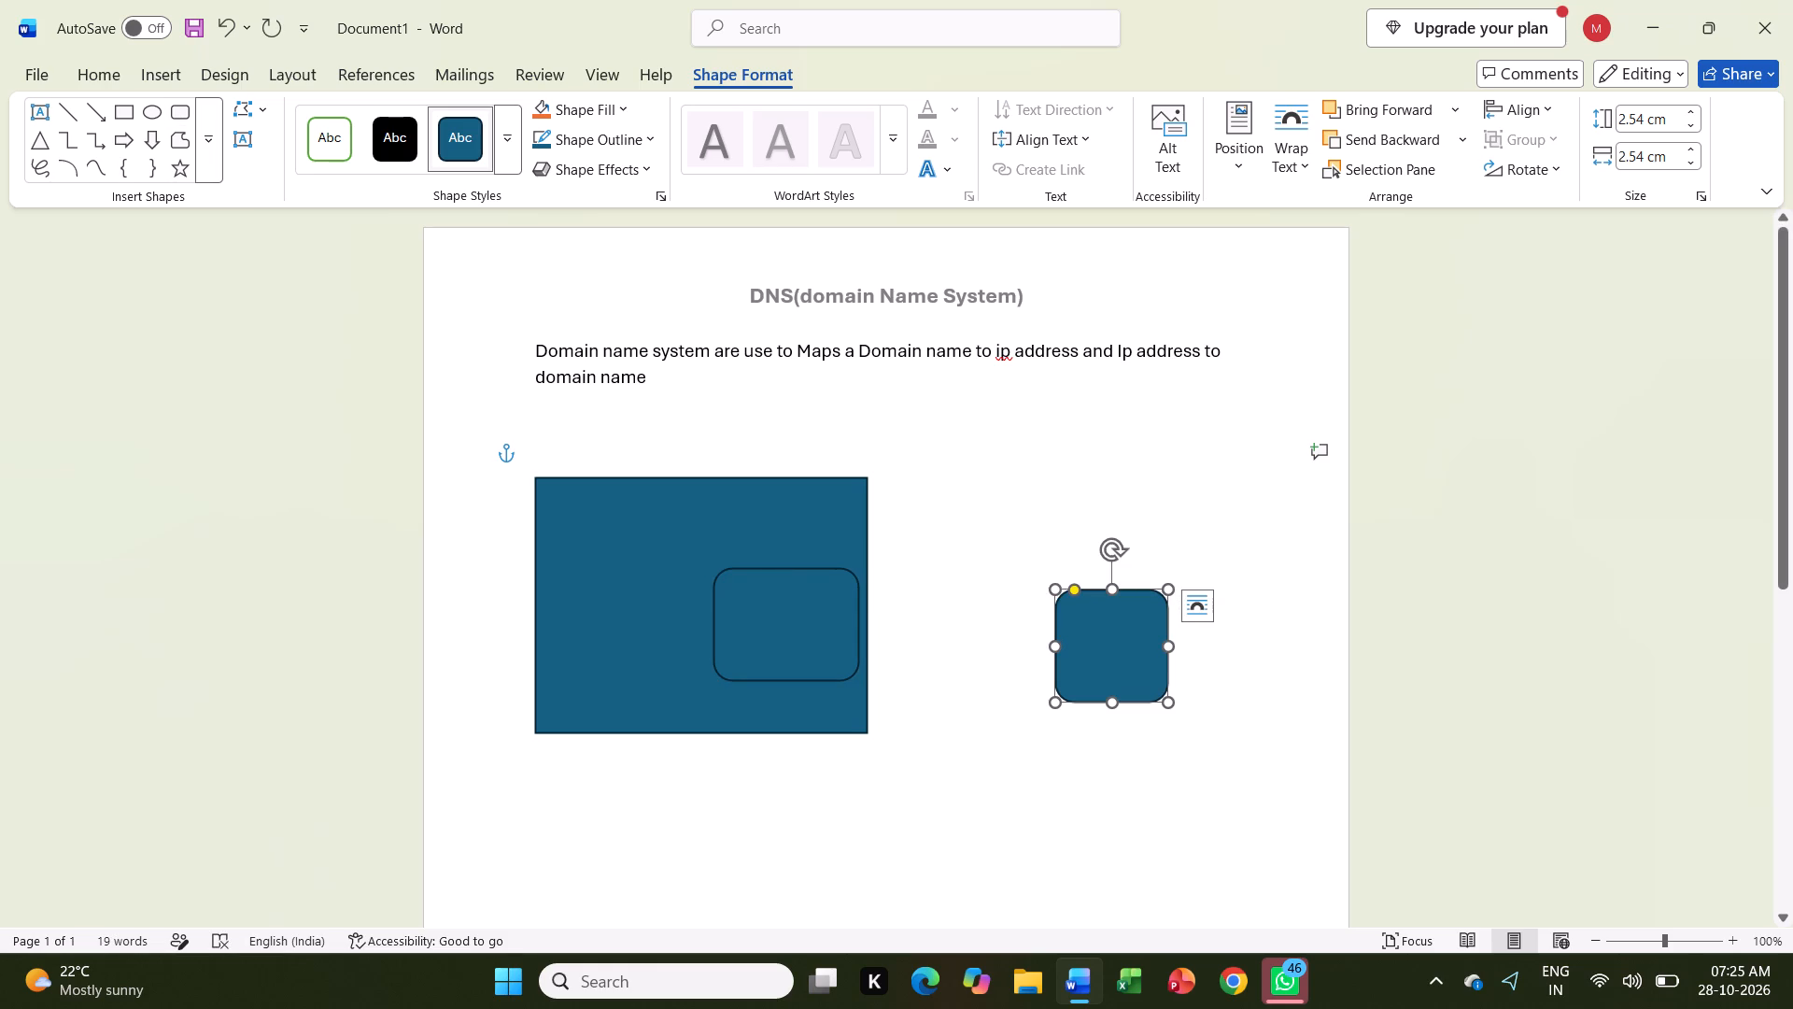
pyautogui.moveTo(1053, 643); pyautogui.dragTo(1009, 631)
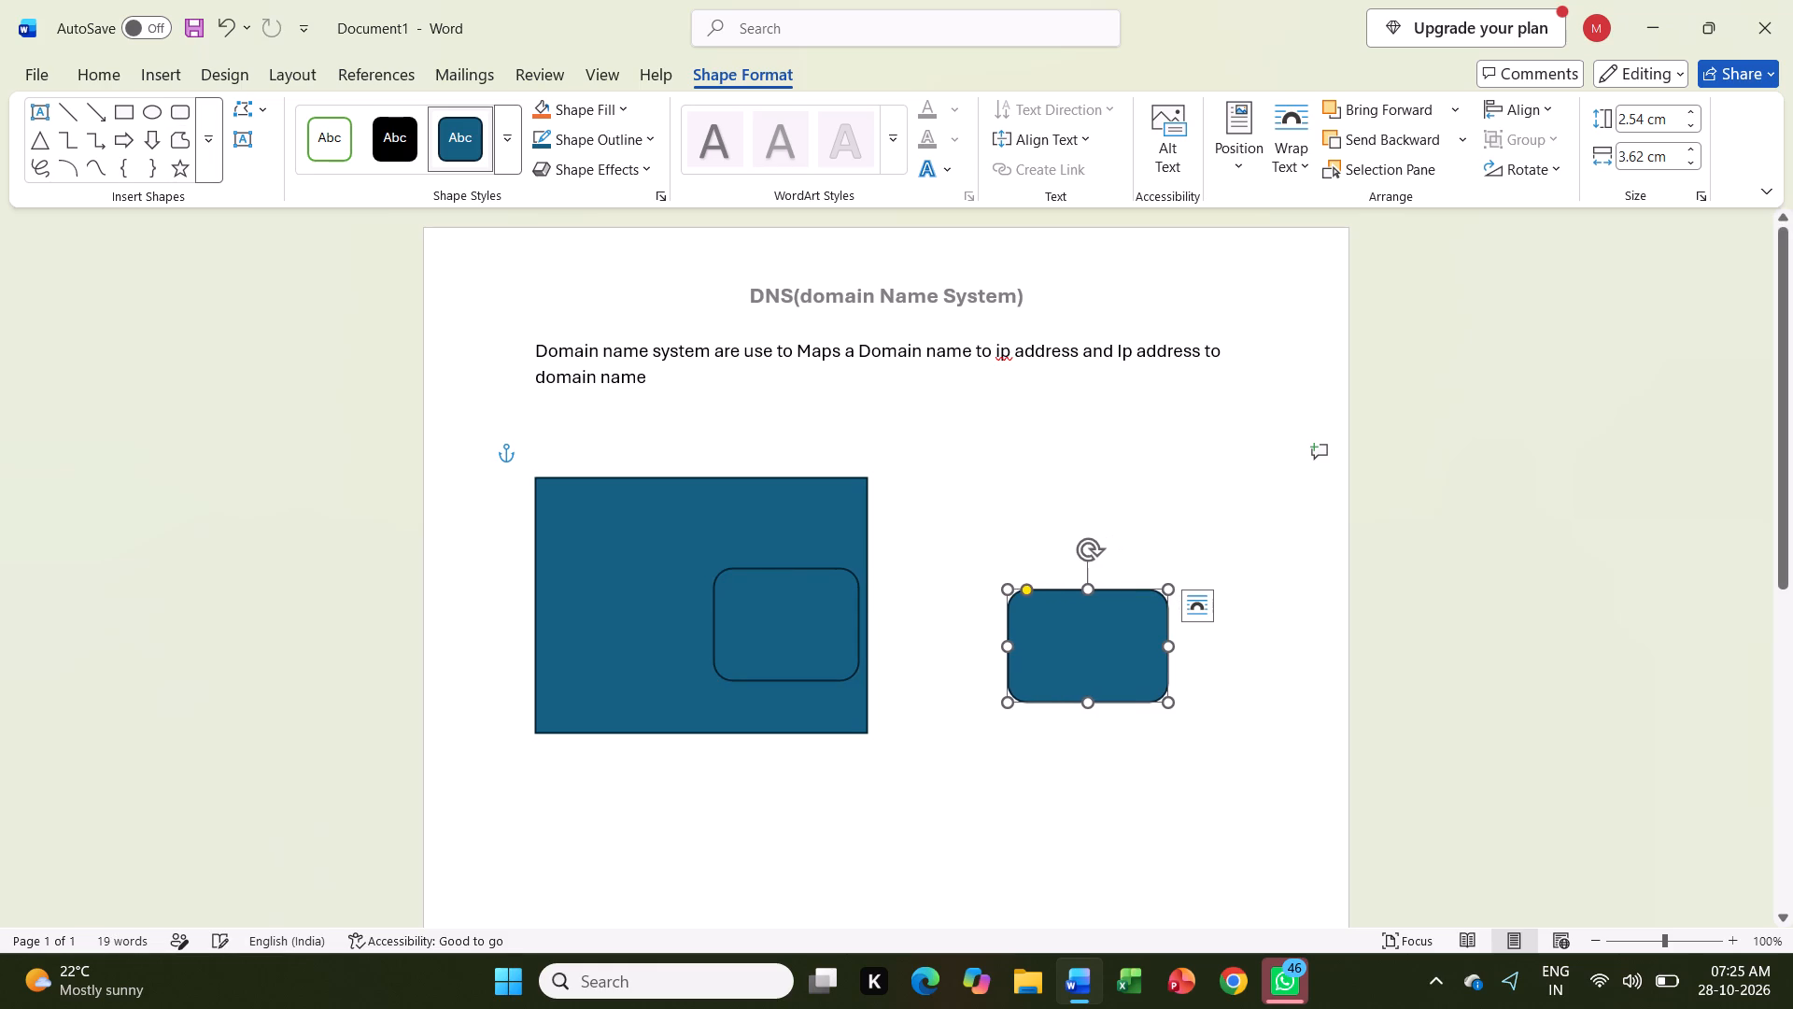
pyautogui.moveTo(1080, 639); pyautogui.dragTo(1138, 618)
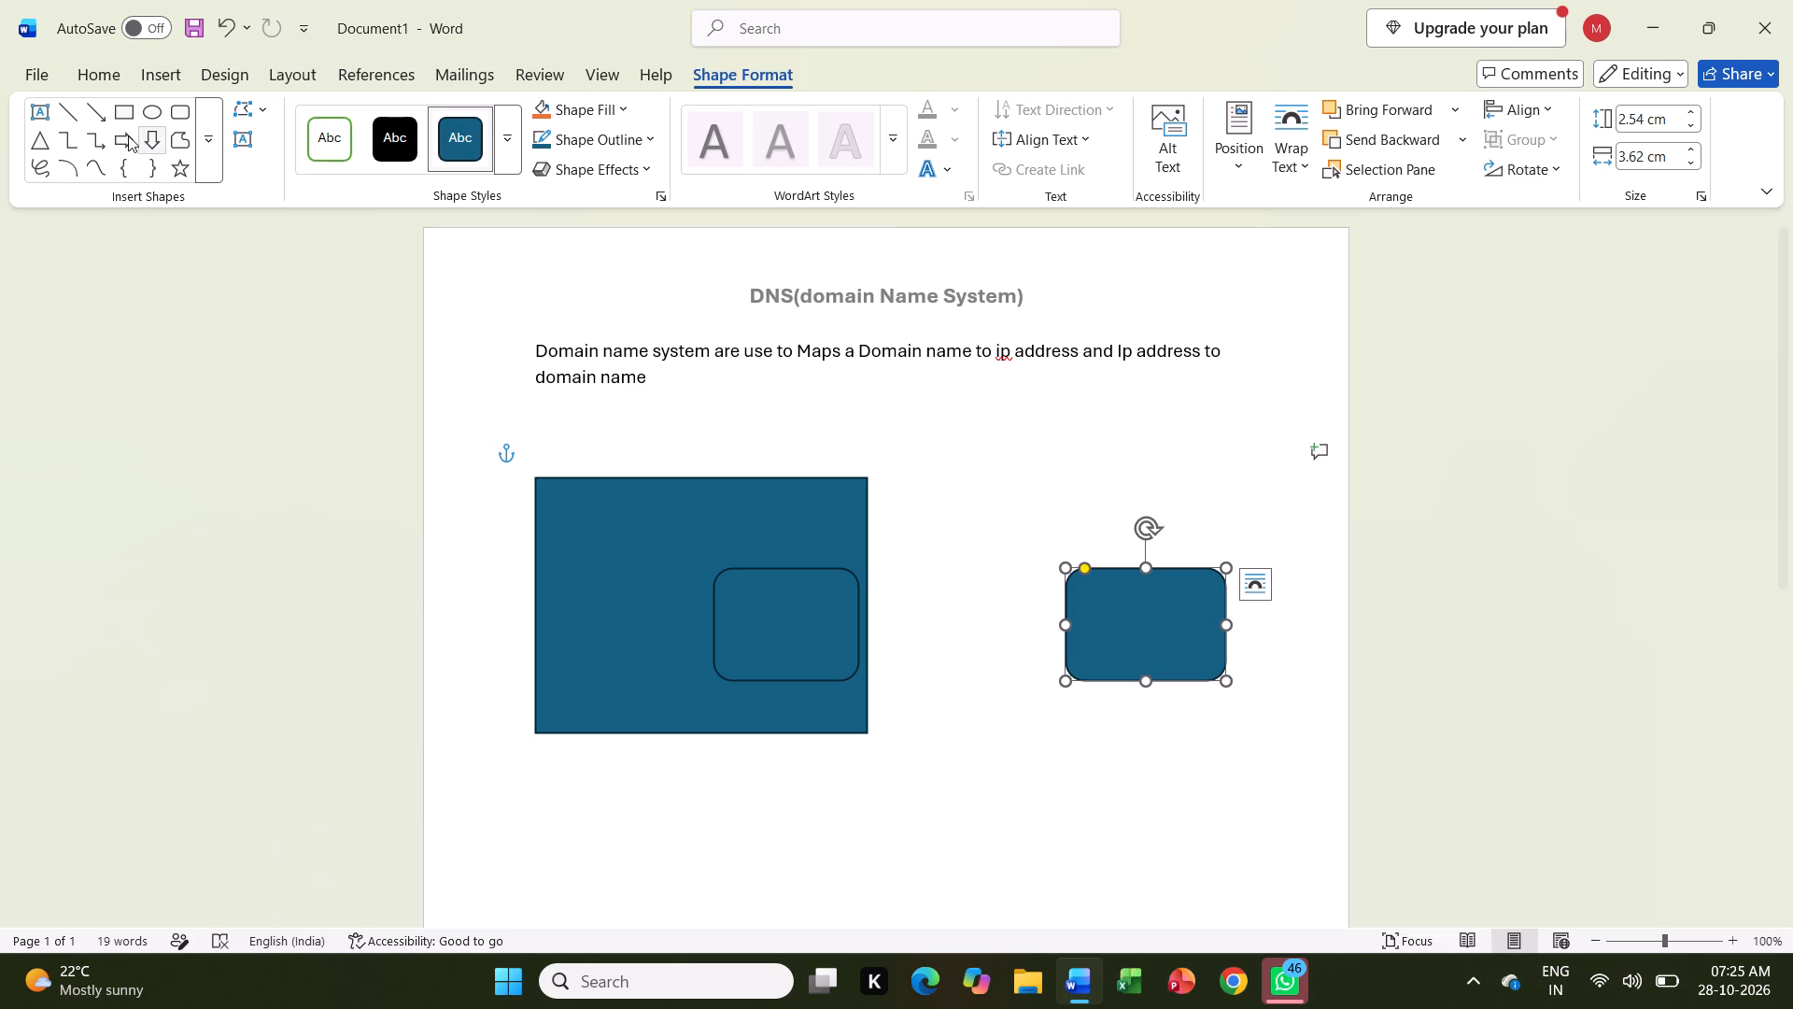
# Insert a cylinder 3.38 cm high and 2.54 cm wide in the large rectangle, left of the rounded rectangle inside it.
pyautogui.click(149, 67)
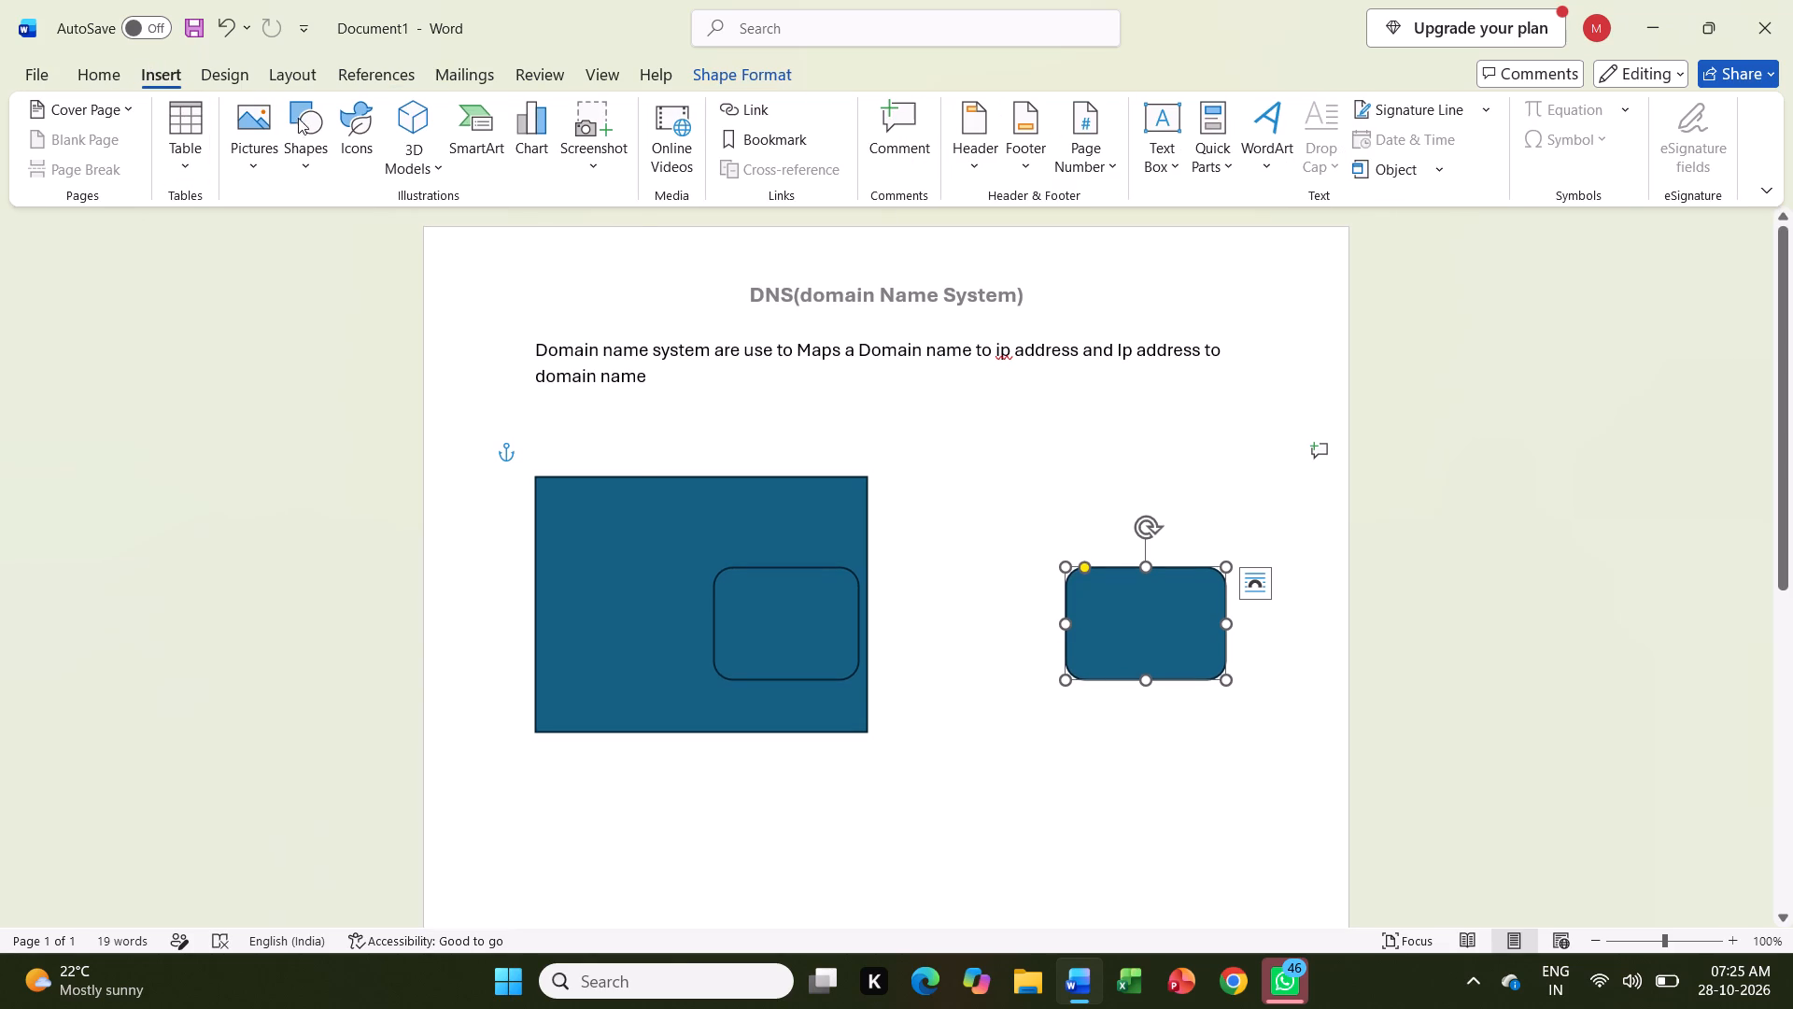
pyautogui.click(319, 120)
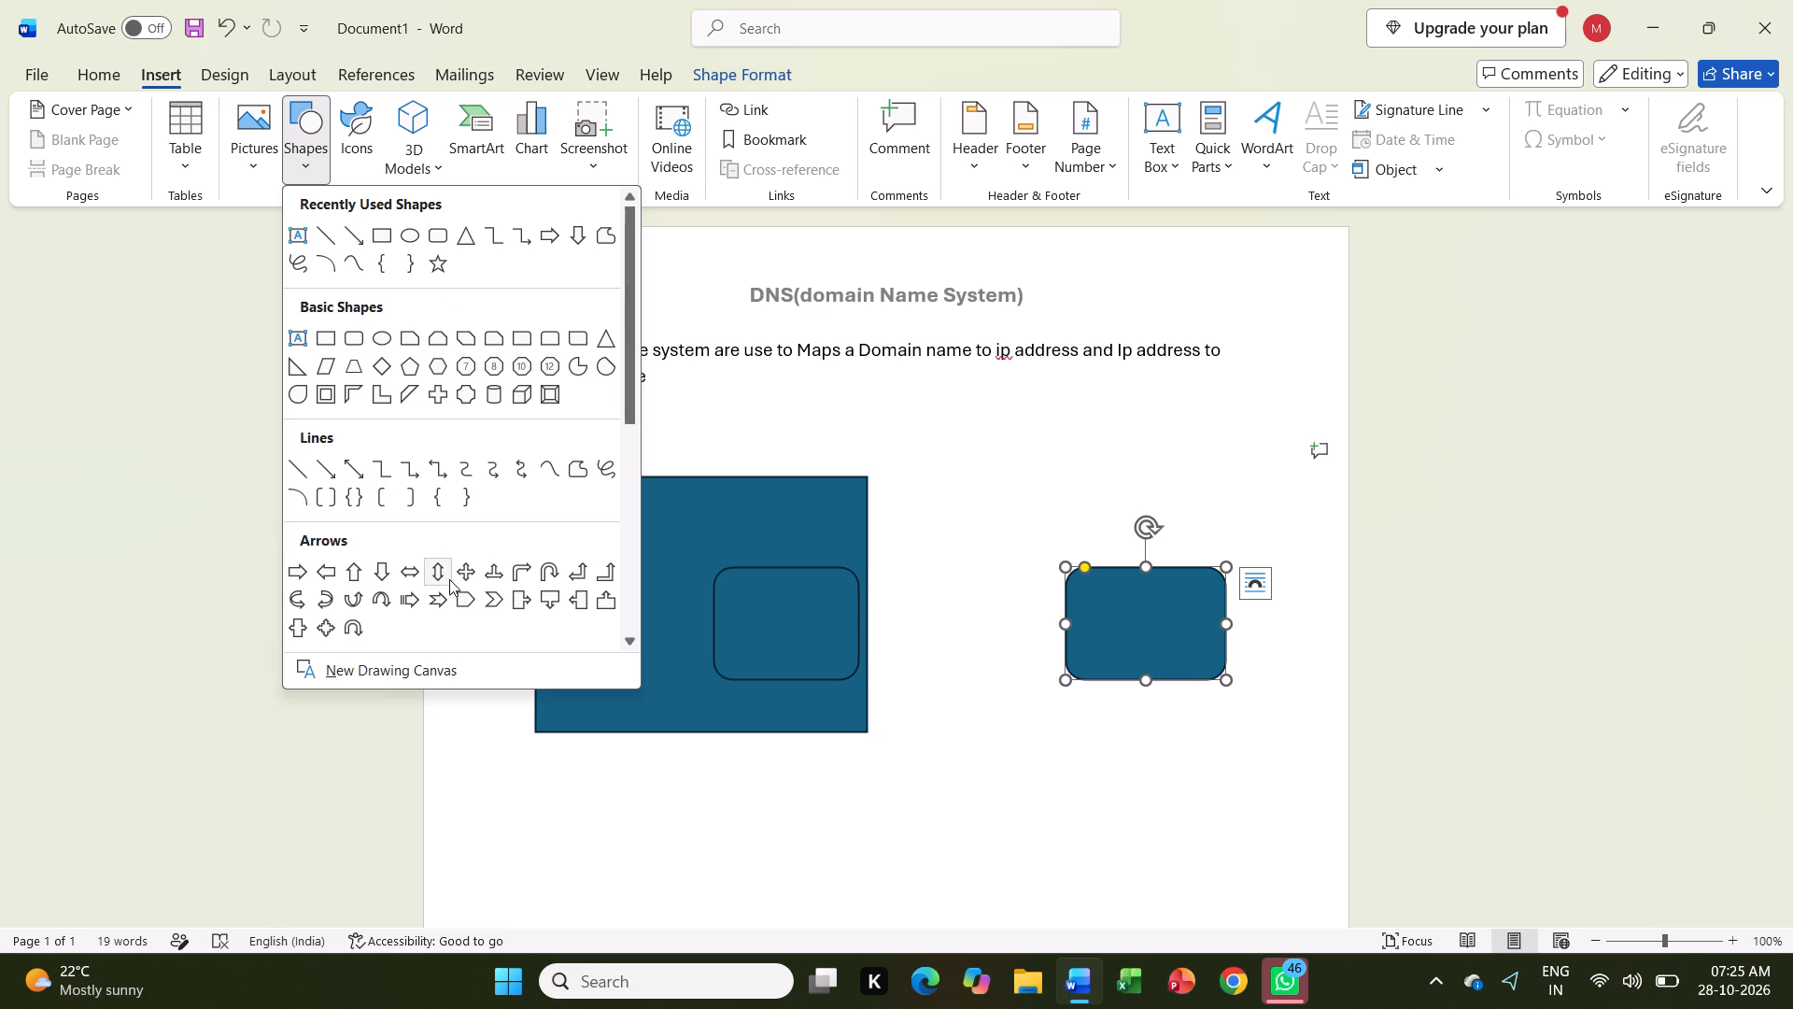
pyautogui.click(492, 397)
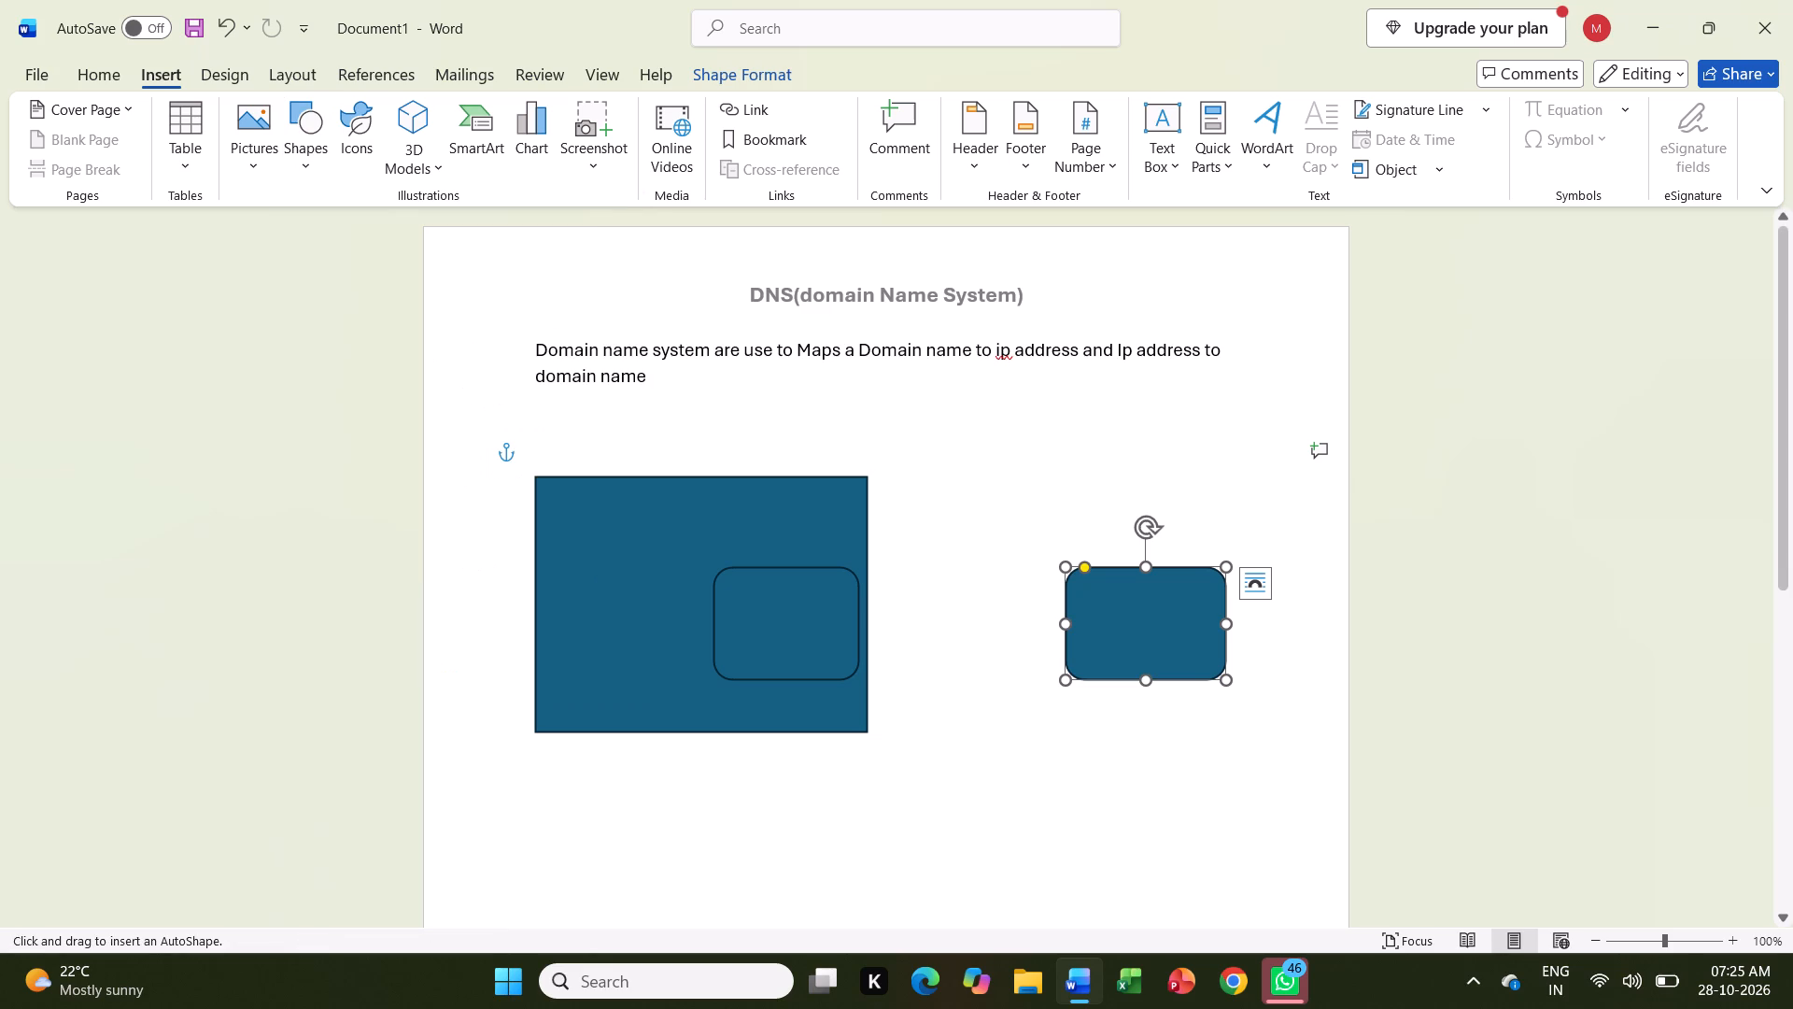
pyautogui.click(586, 545)
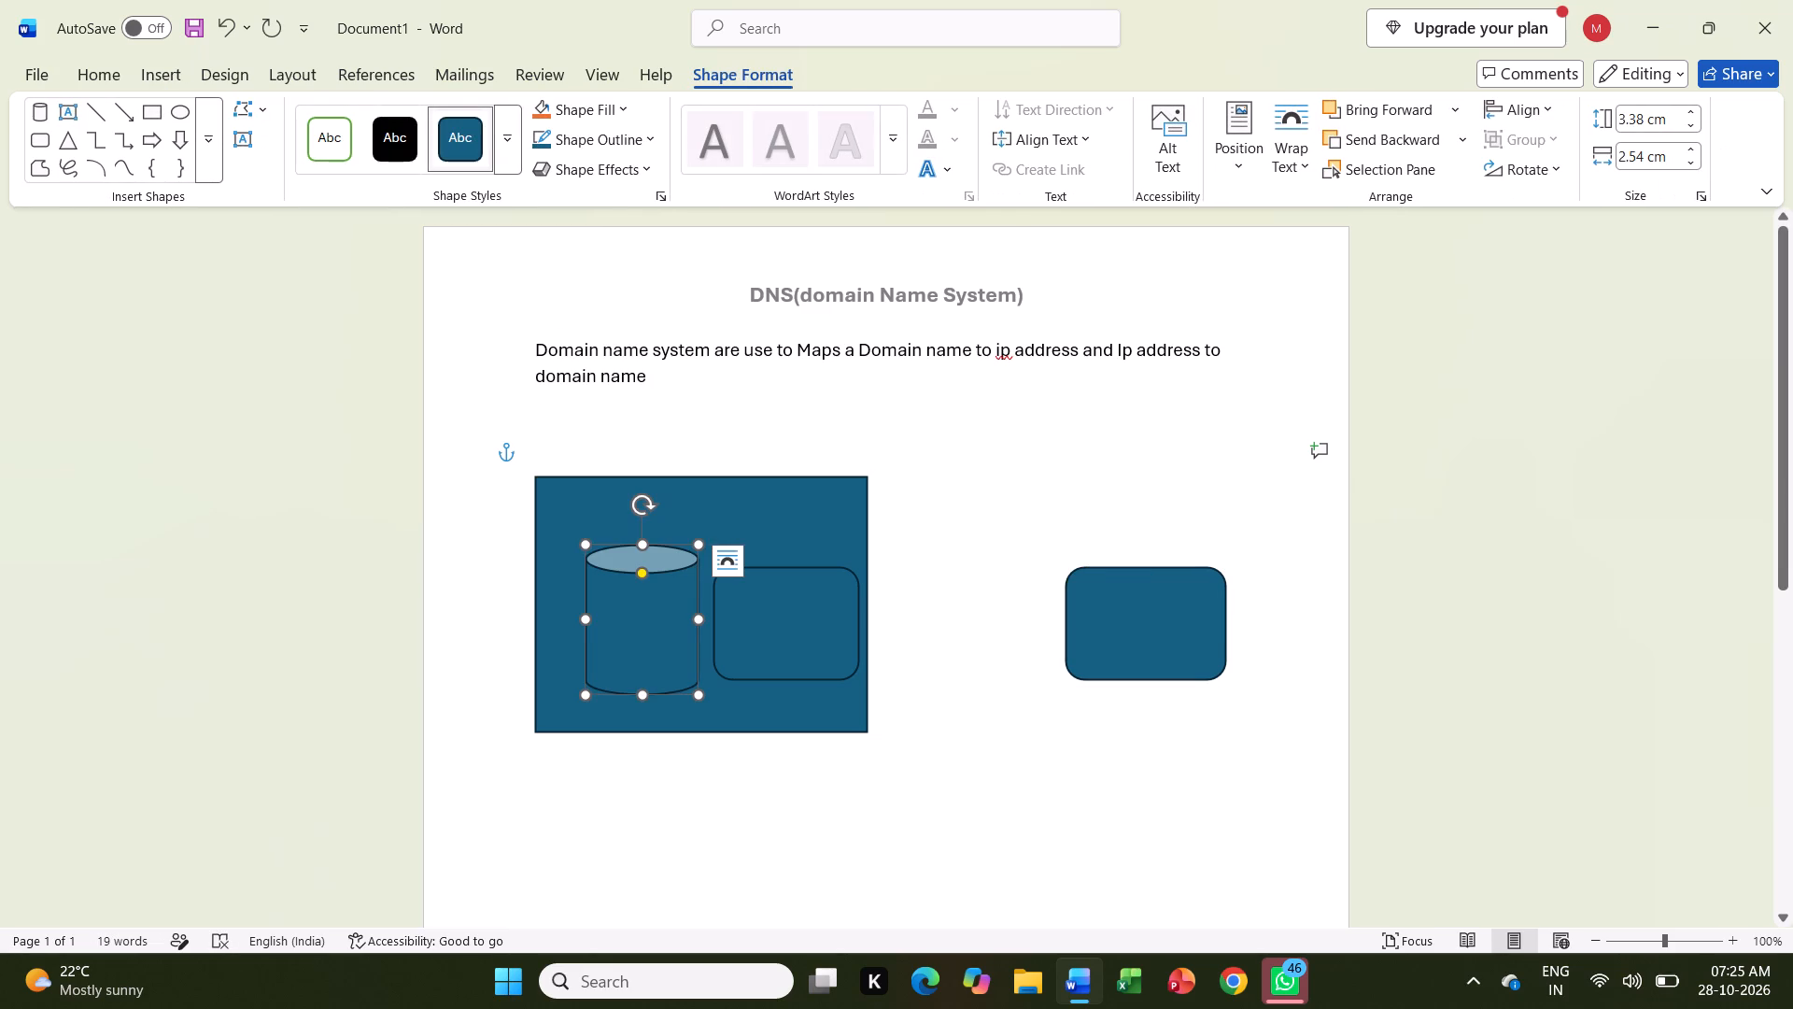
pyautogui.moveTo(624, 594); pyautogui.dragTo(601, 558)
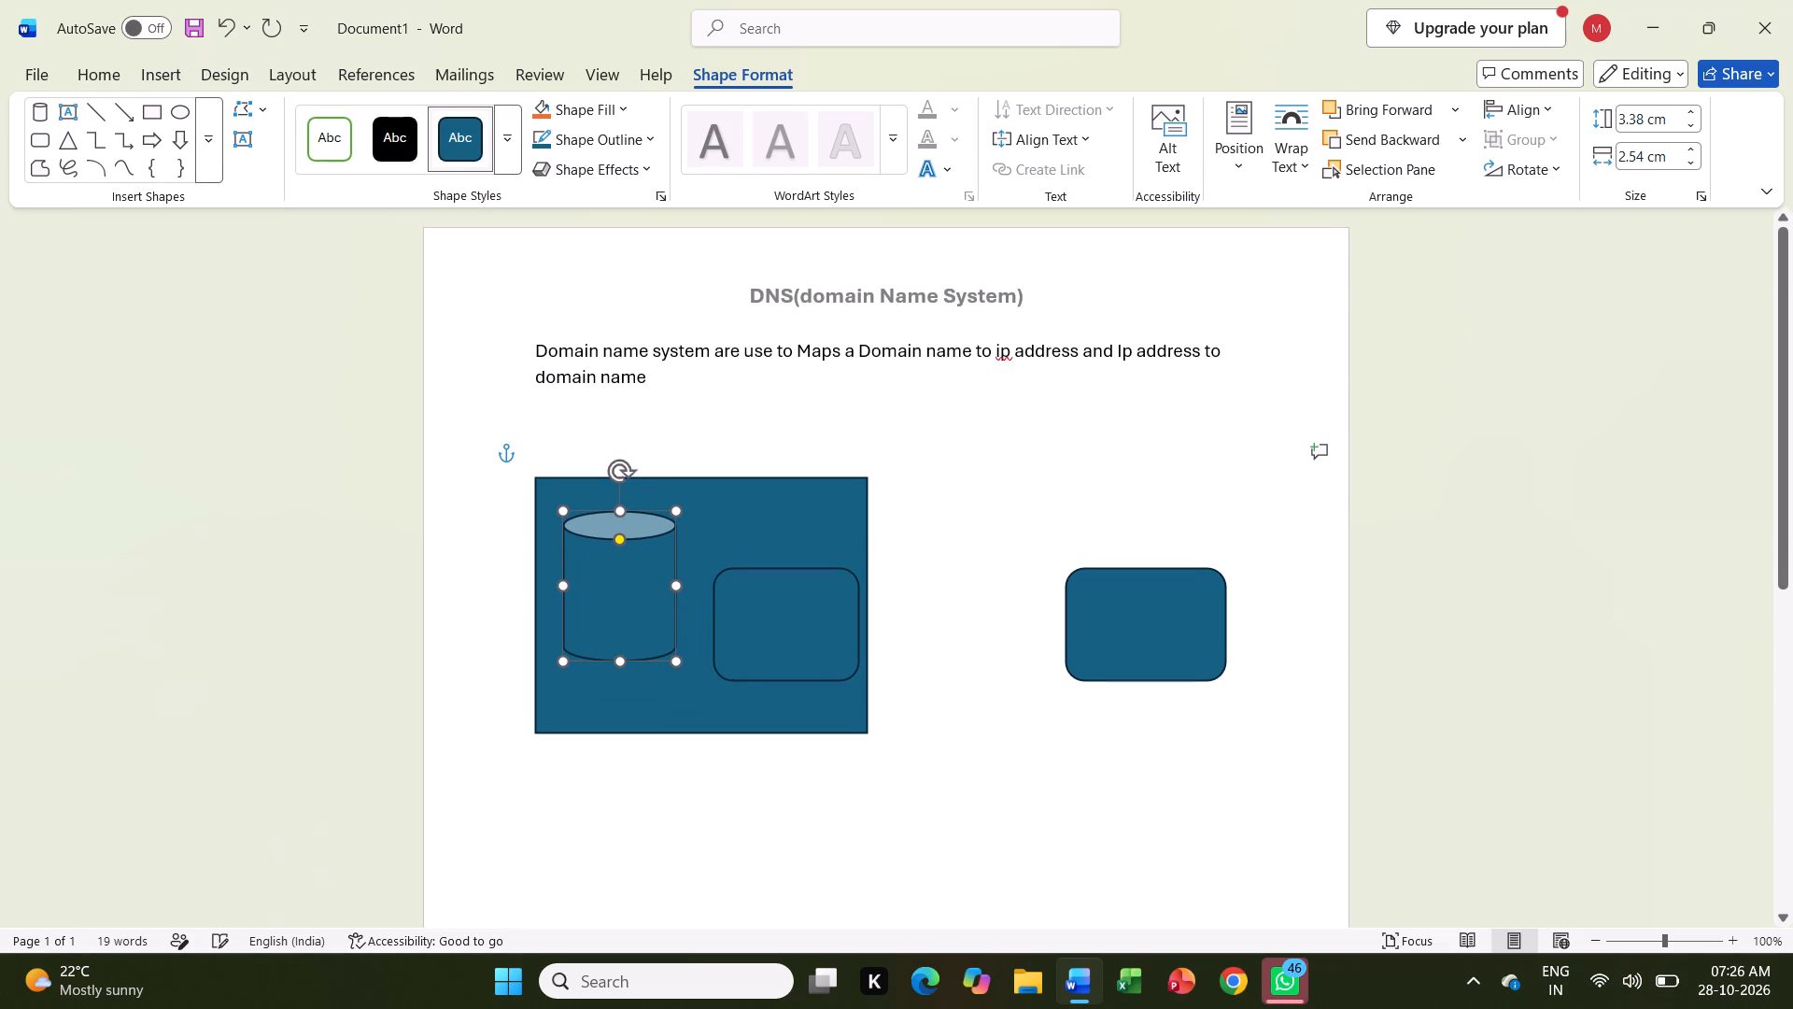
# Enter the label "Application Layer" on the empty line directly above the large rectangle.
pyautogui.click(612, 434)
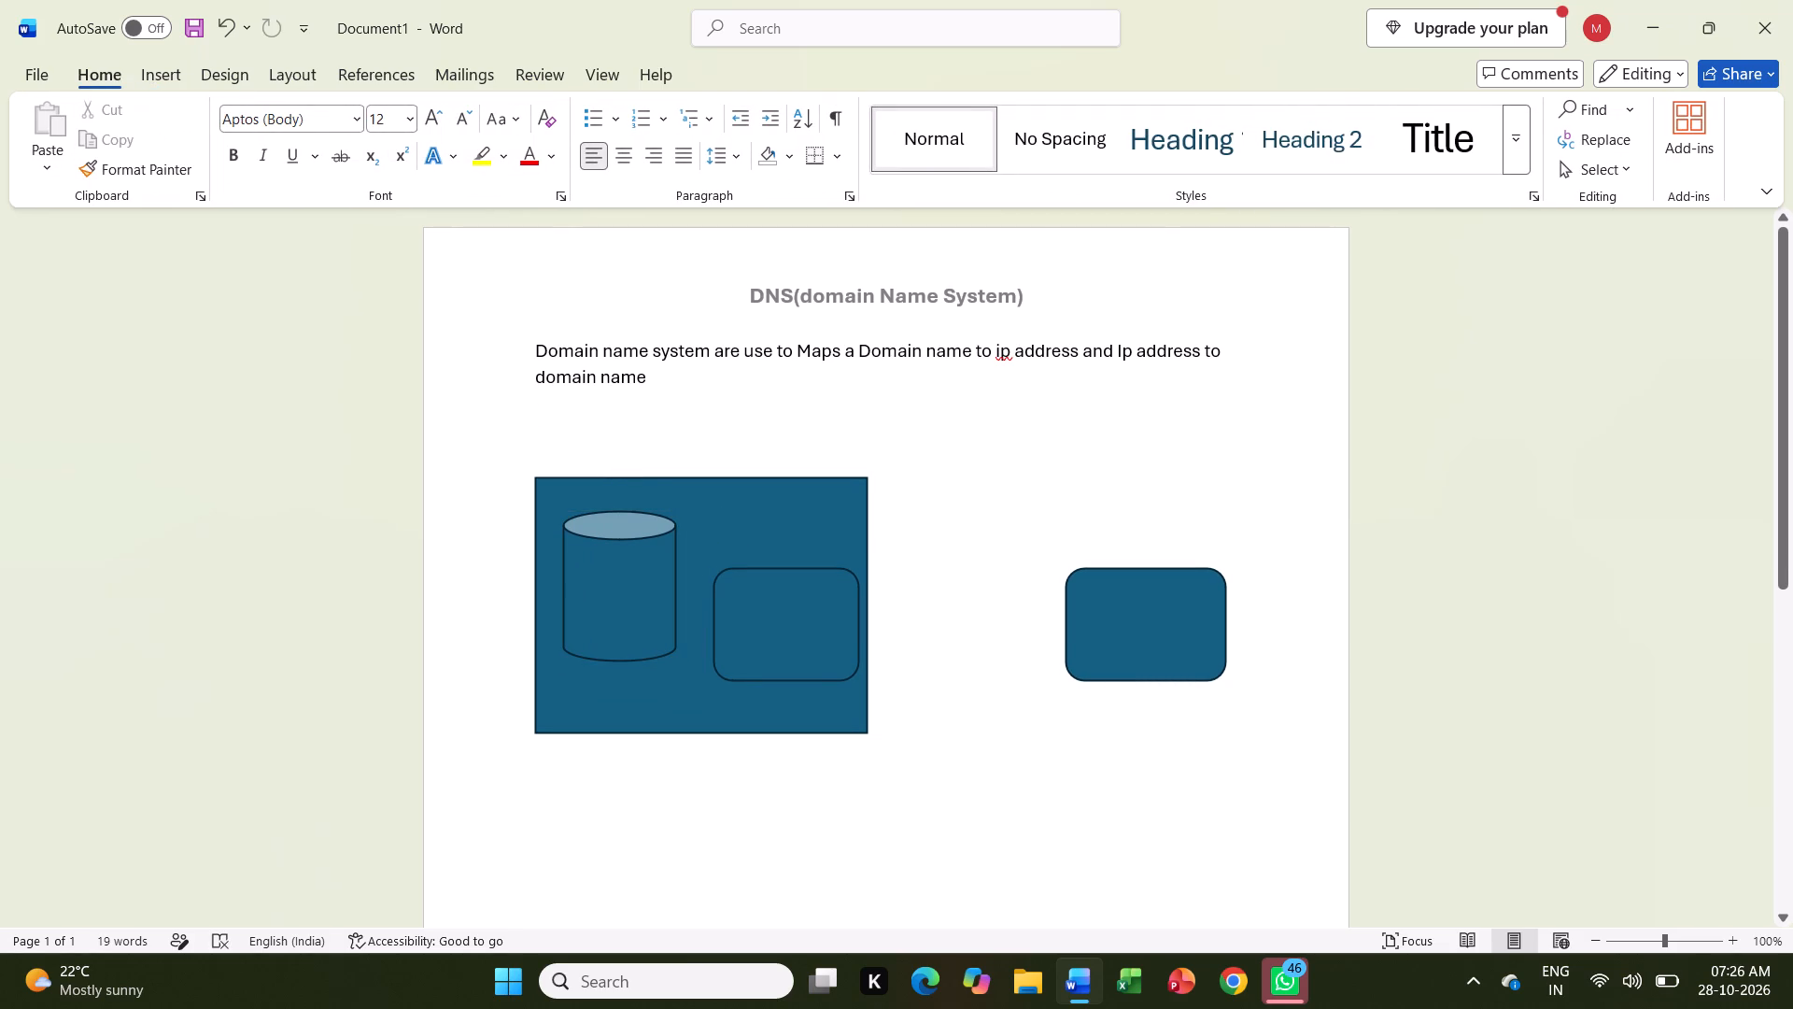
pyautogui.click(465, 520)
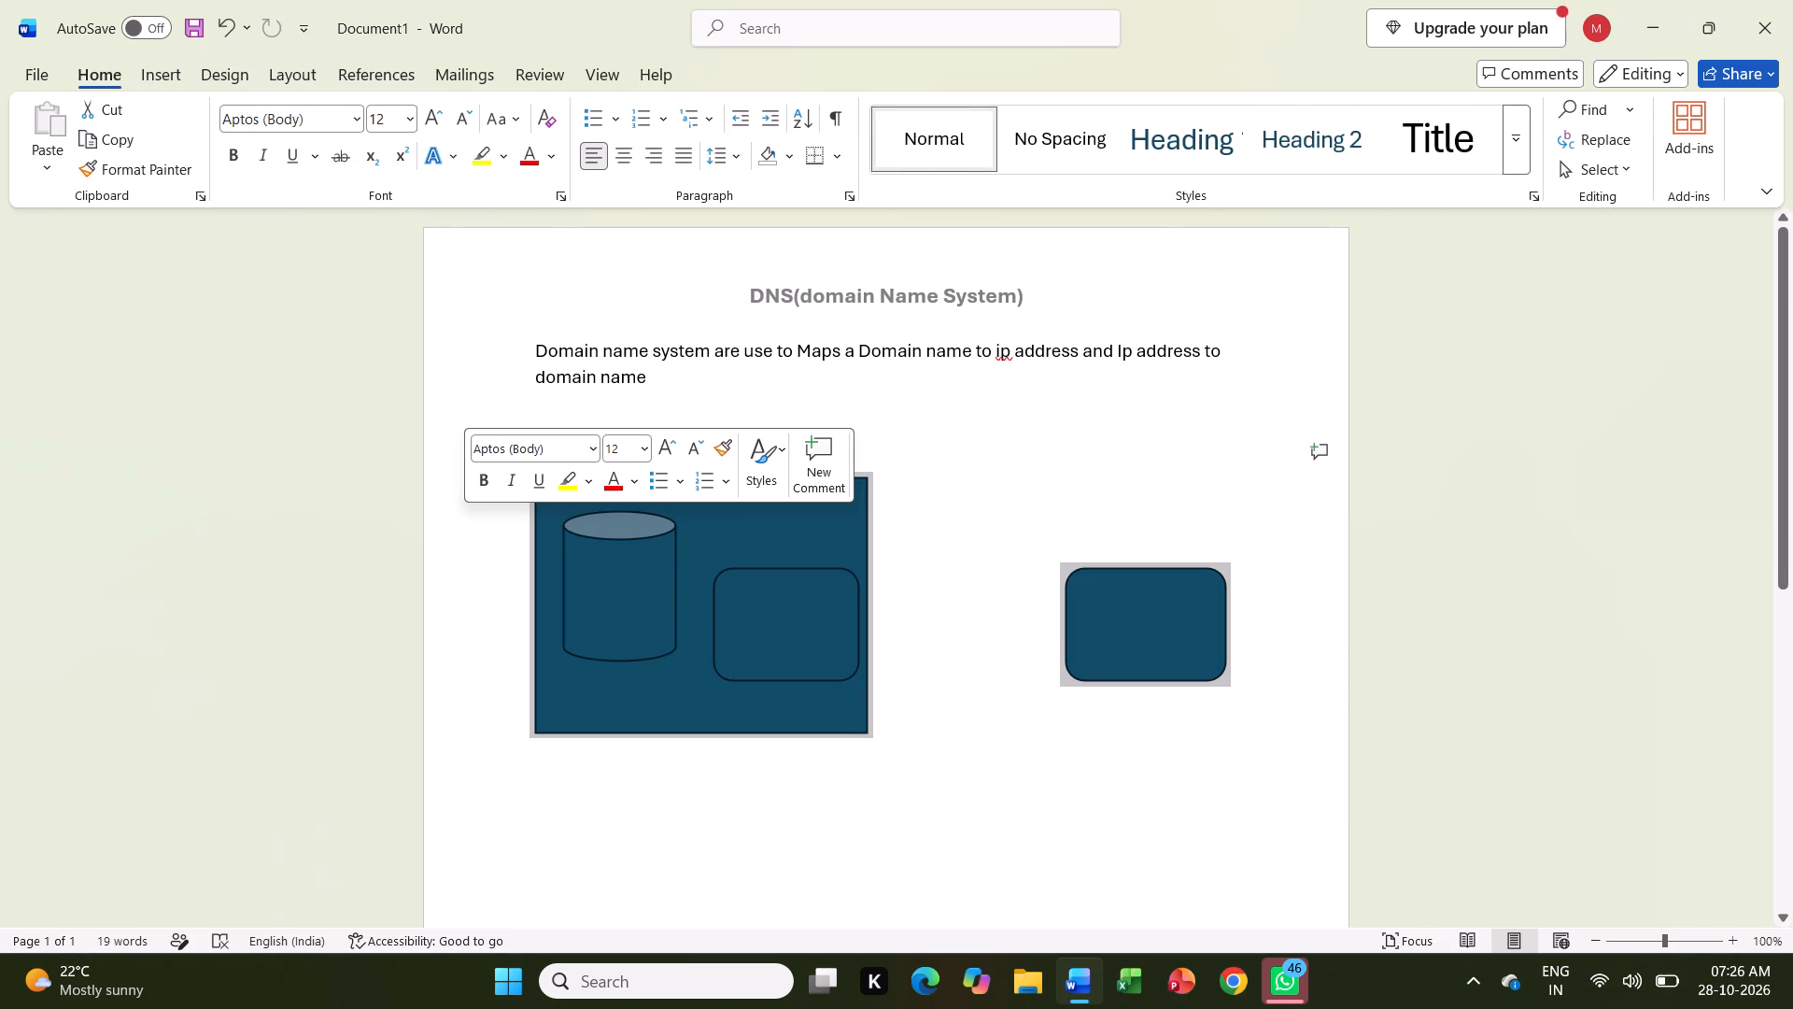
pyautogui.click(512, 570)
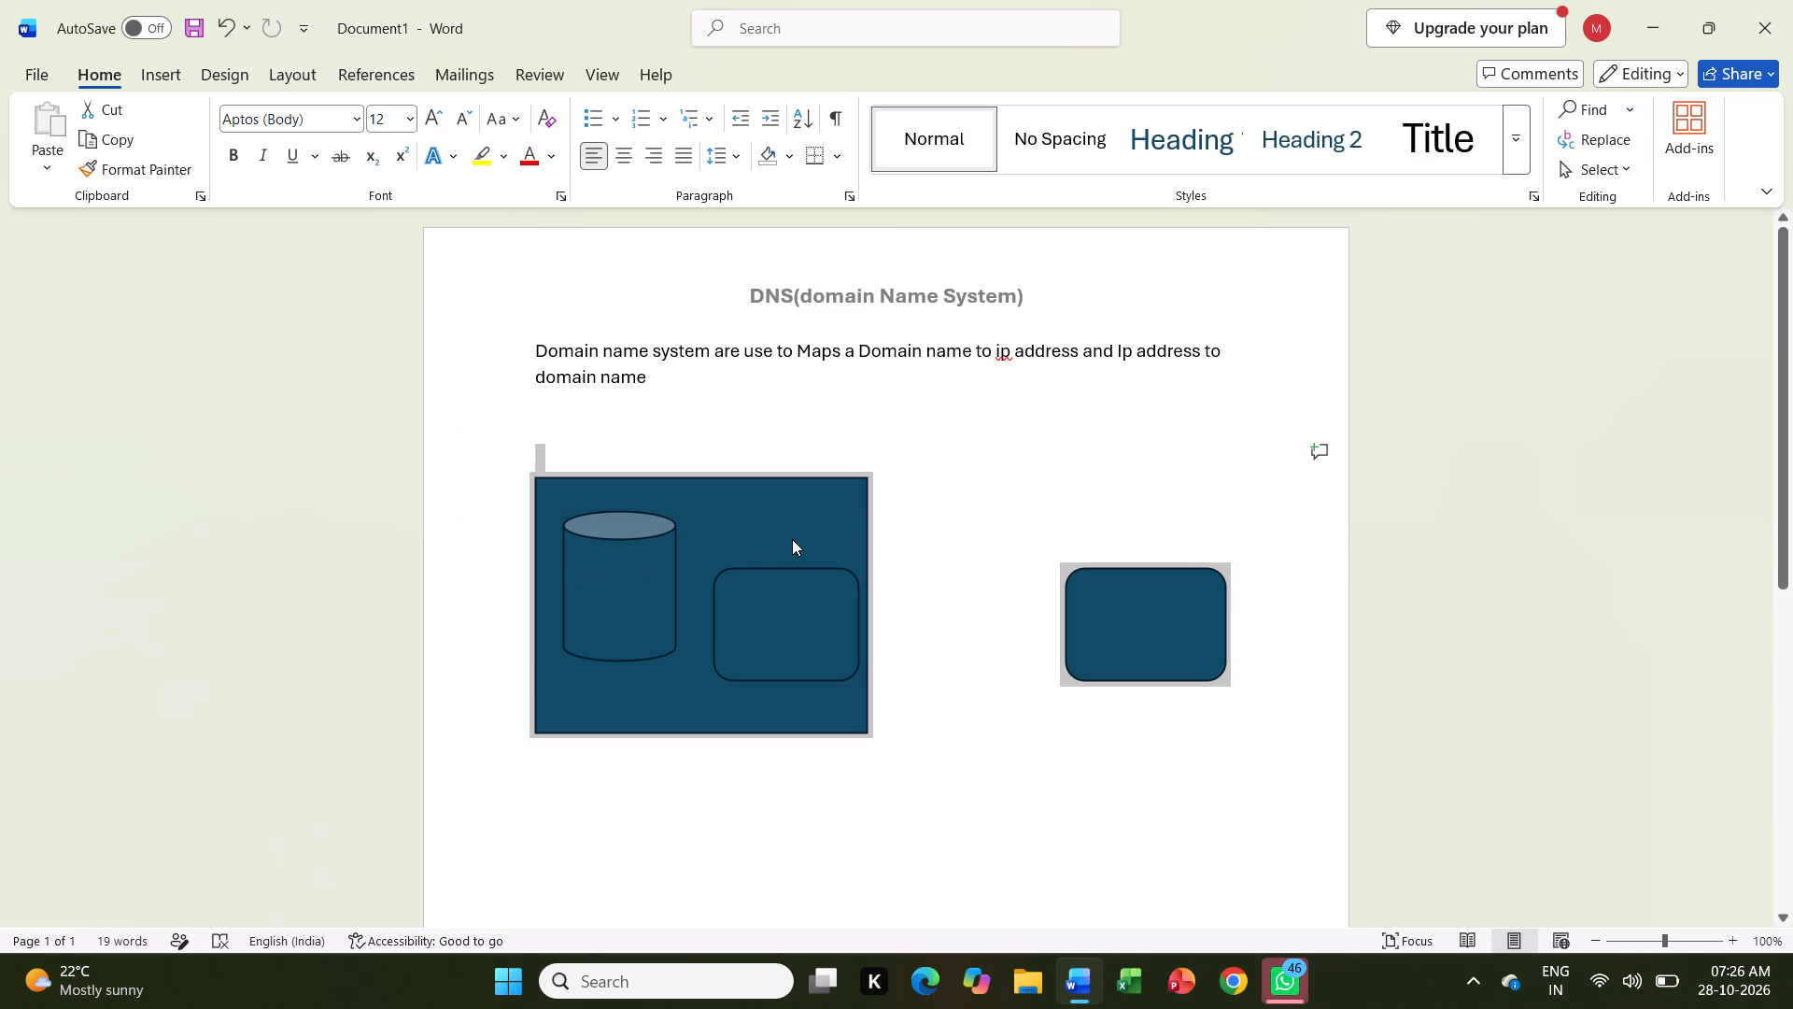
pyautogui.moveTo(792, 539); pyautogui.dragTo(643, 457)
pyautogui.click(643, 457)
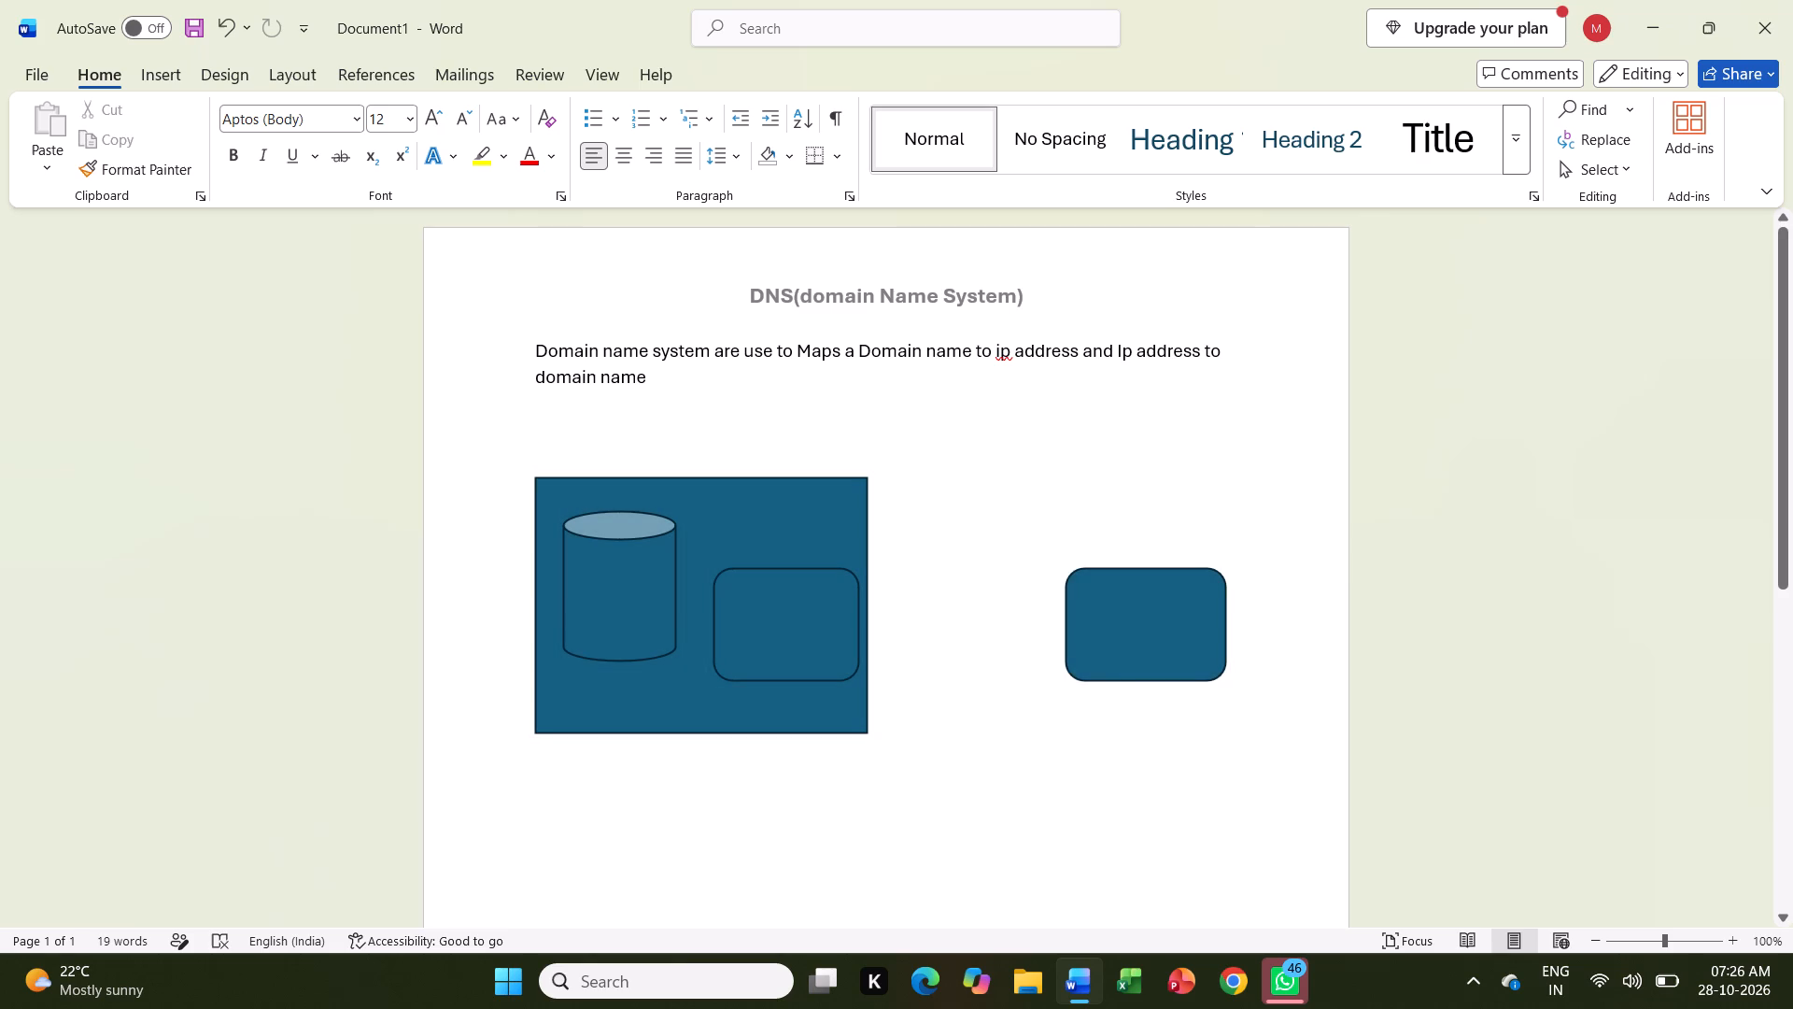
pyautogui.hotkey('shift', 'a')
pyautogui.write('pp')
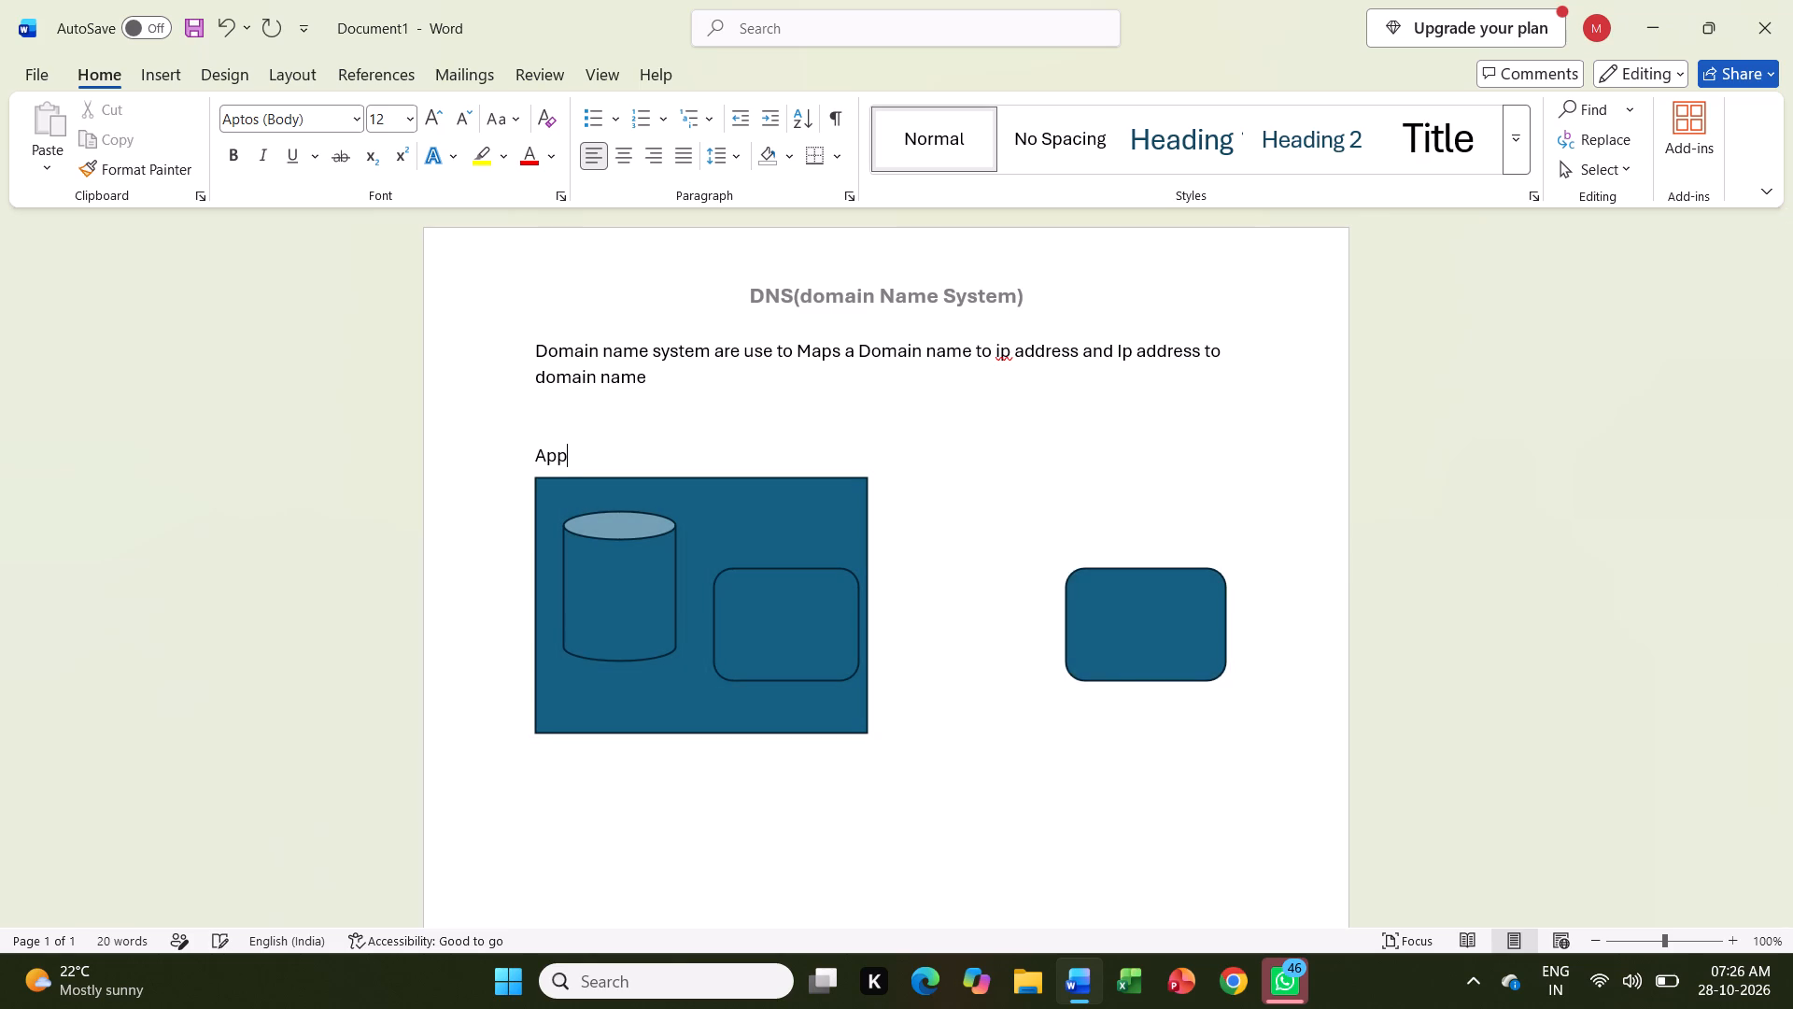
pyautogui.write('lication')
pyautogui.press('space')
pyautogui.write('Layer')
# Insert a down arrow between the "Application Layer" label and the cylinder, shortened to about 0.68 cm high and centred above the cylinder.
pyautogui.click(155, 68)
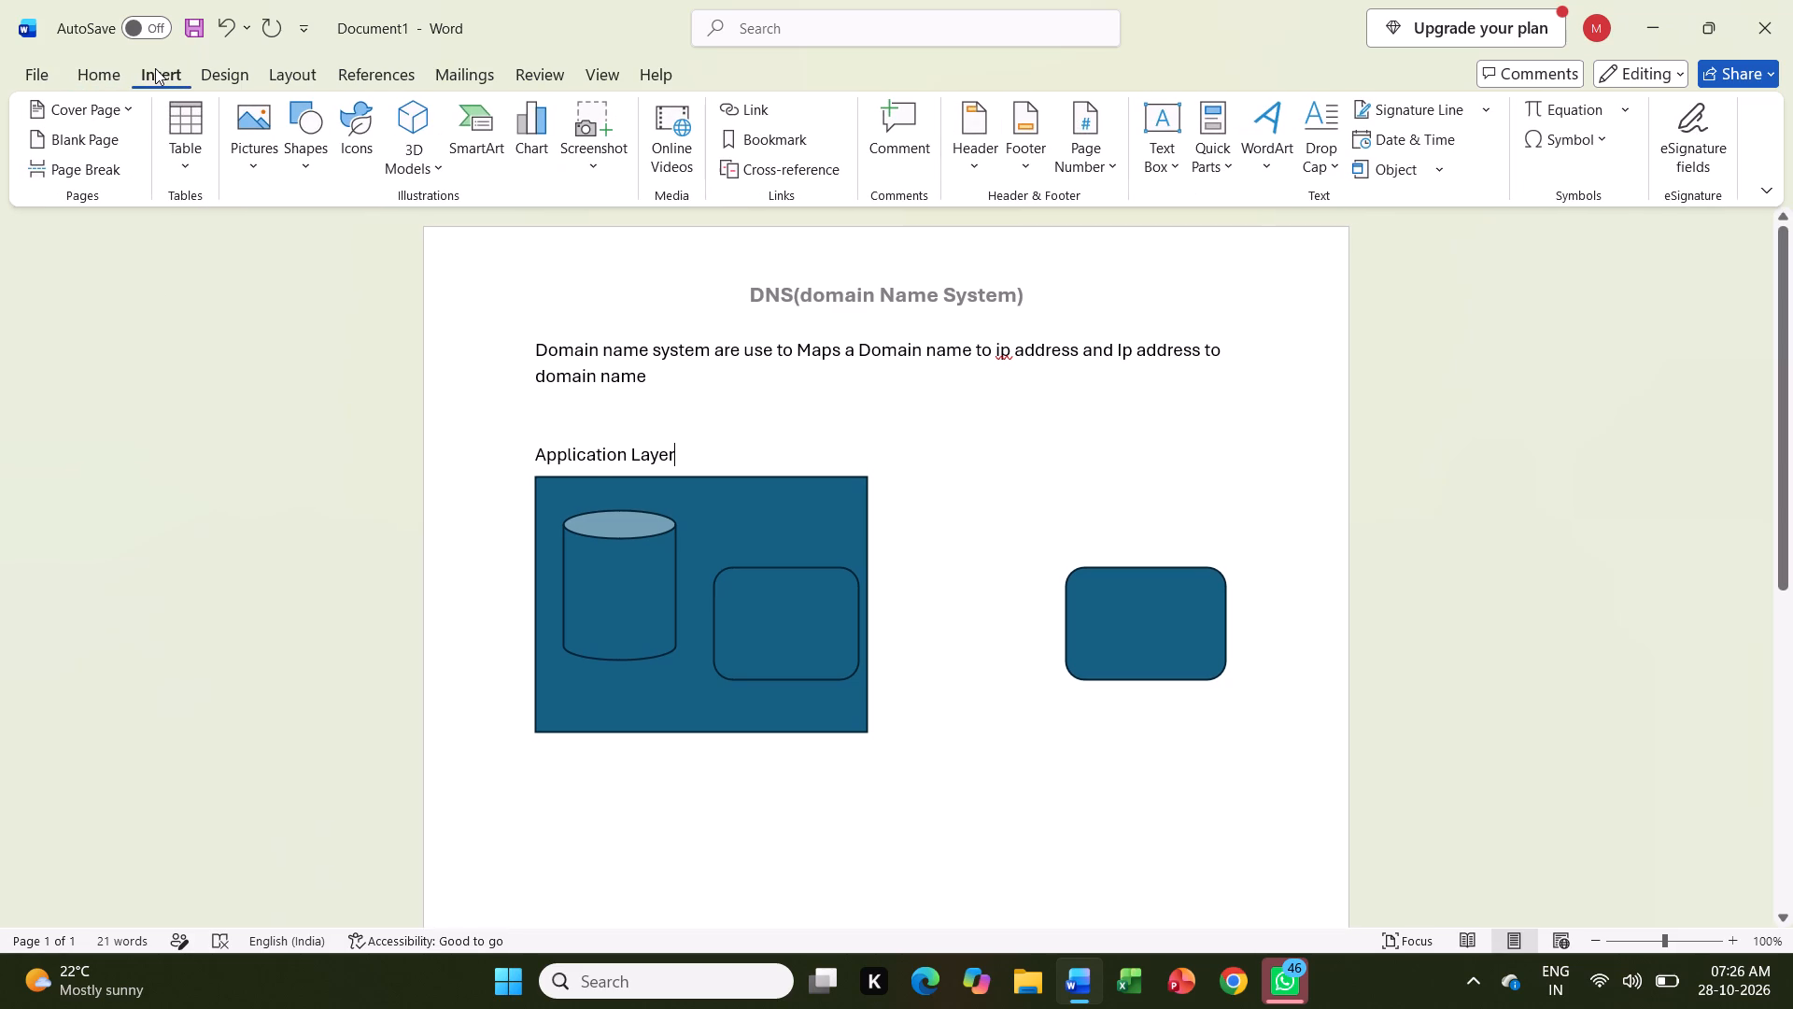
pyautogui.click(304, 121)
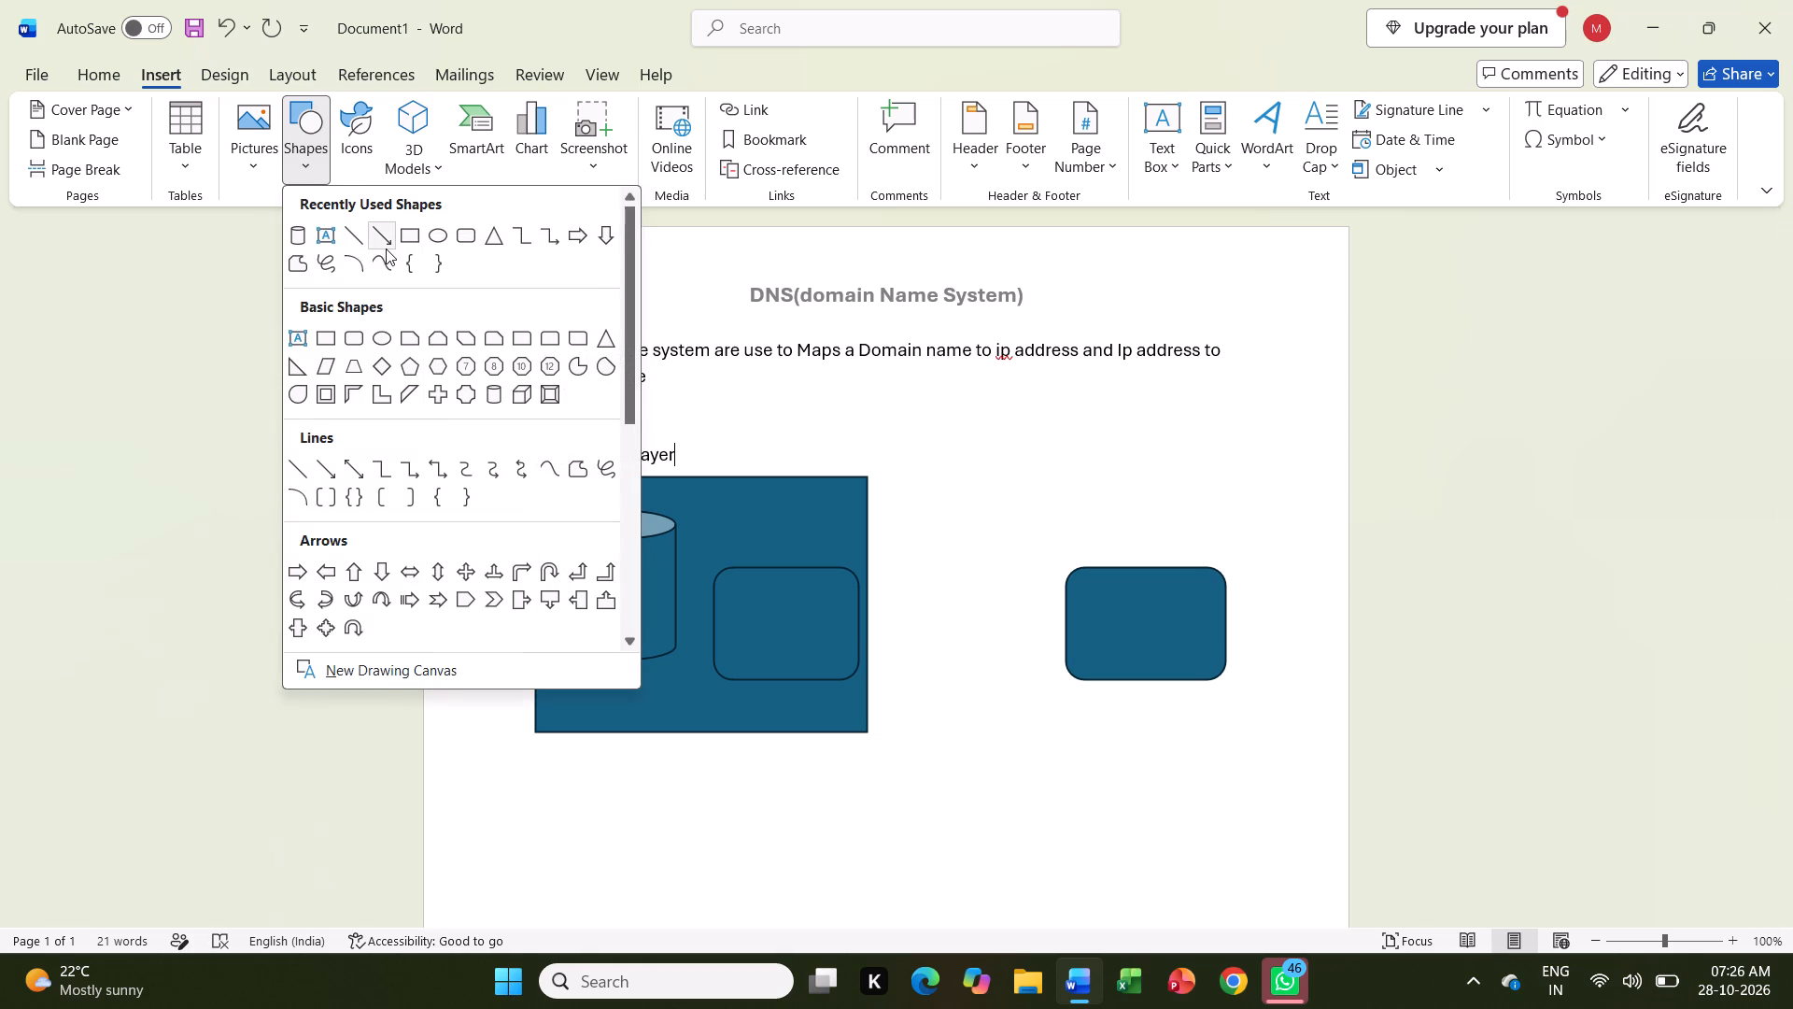
pyautogui.click(606, 238)
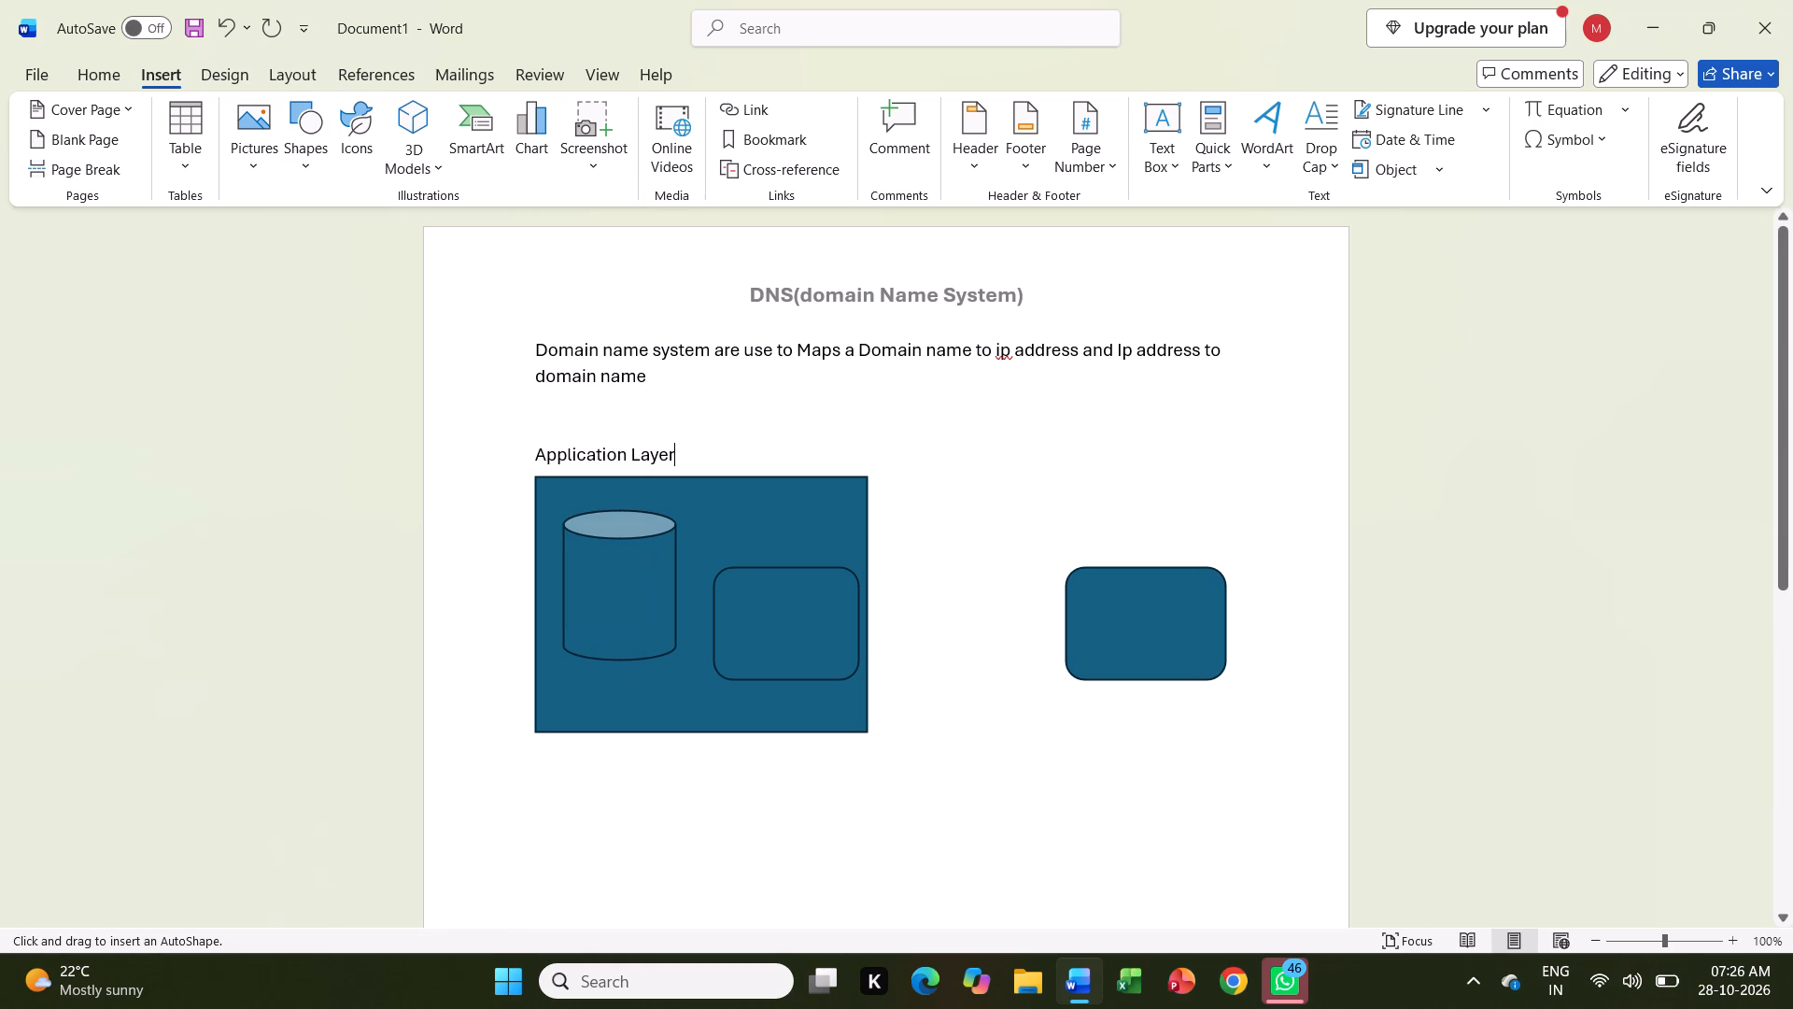
pyautogui.click(615, 473)
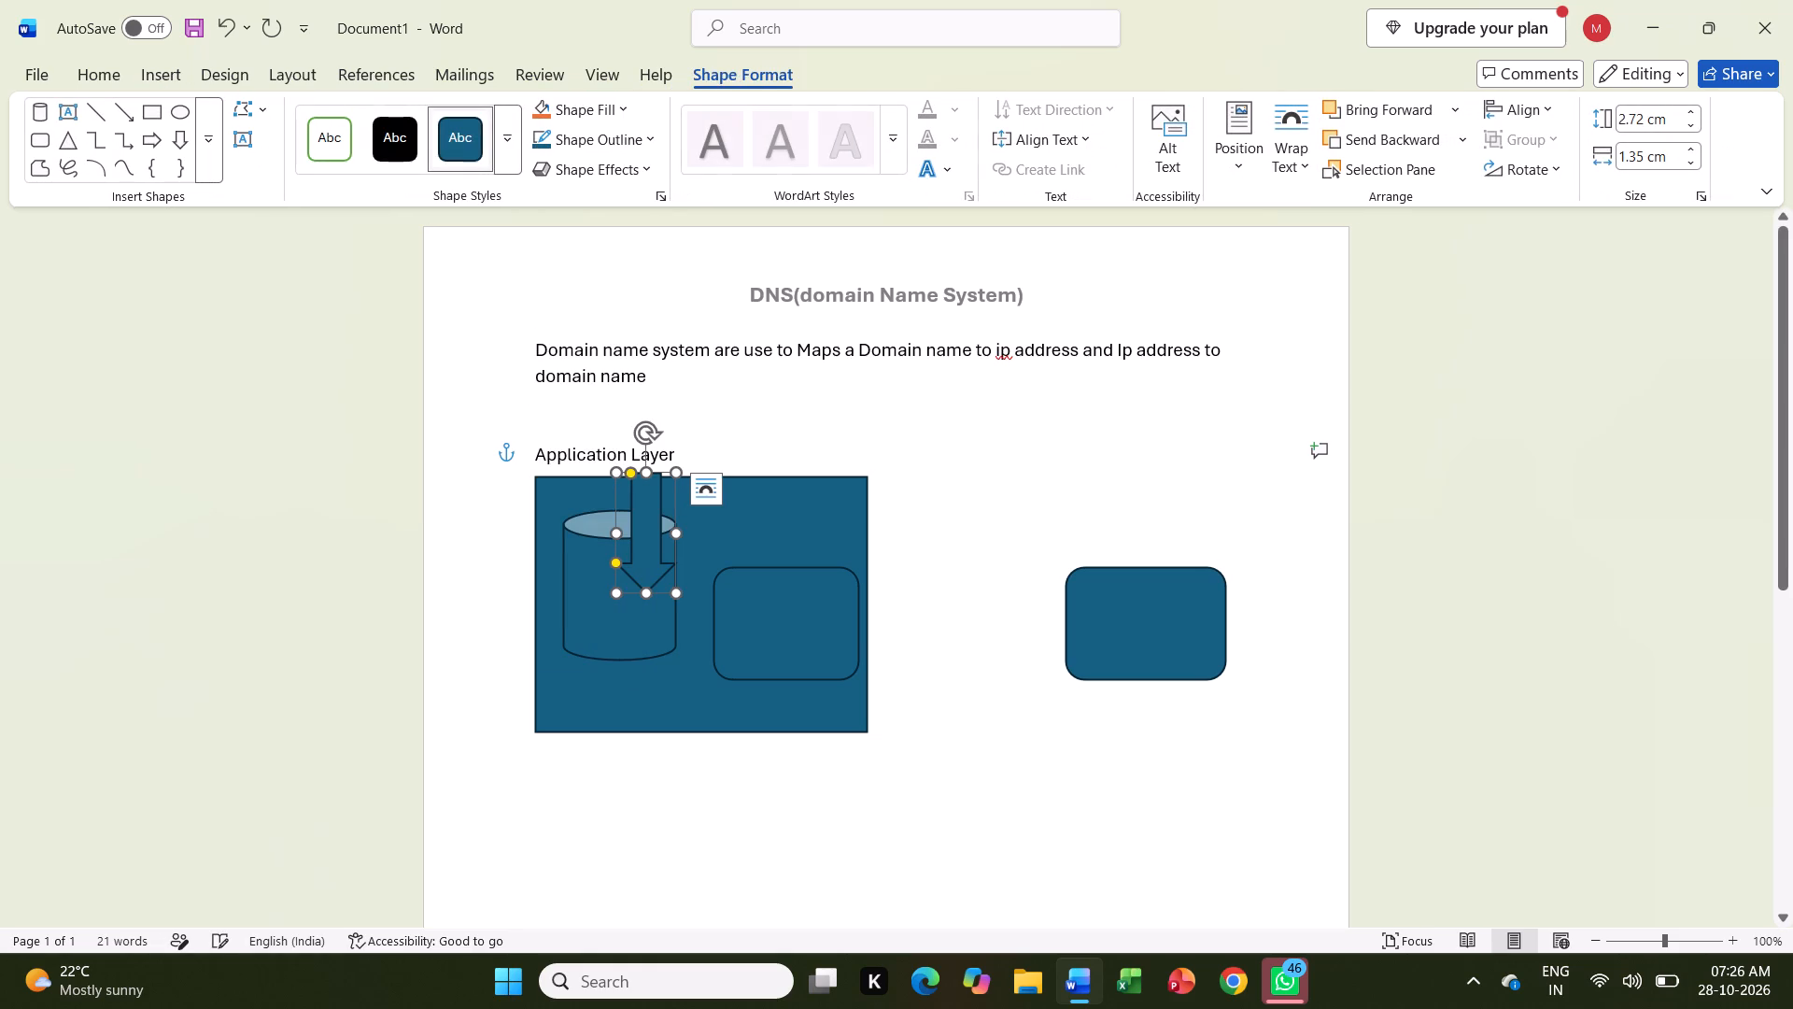
pyautogui.moveTo(642, 595); pyautogui.dragTo(566, 503)
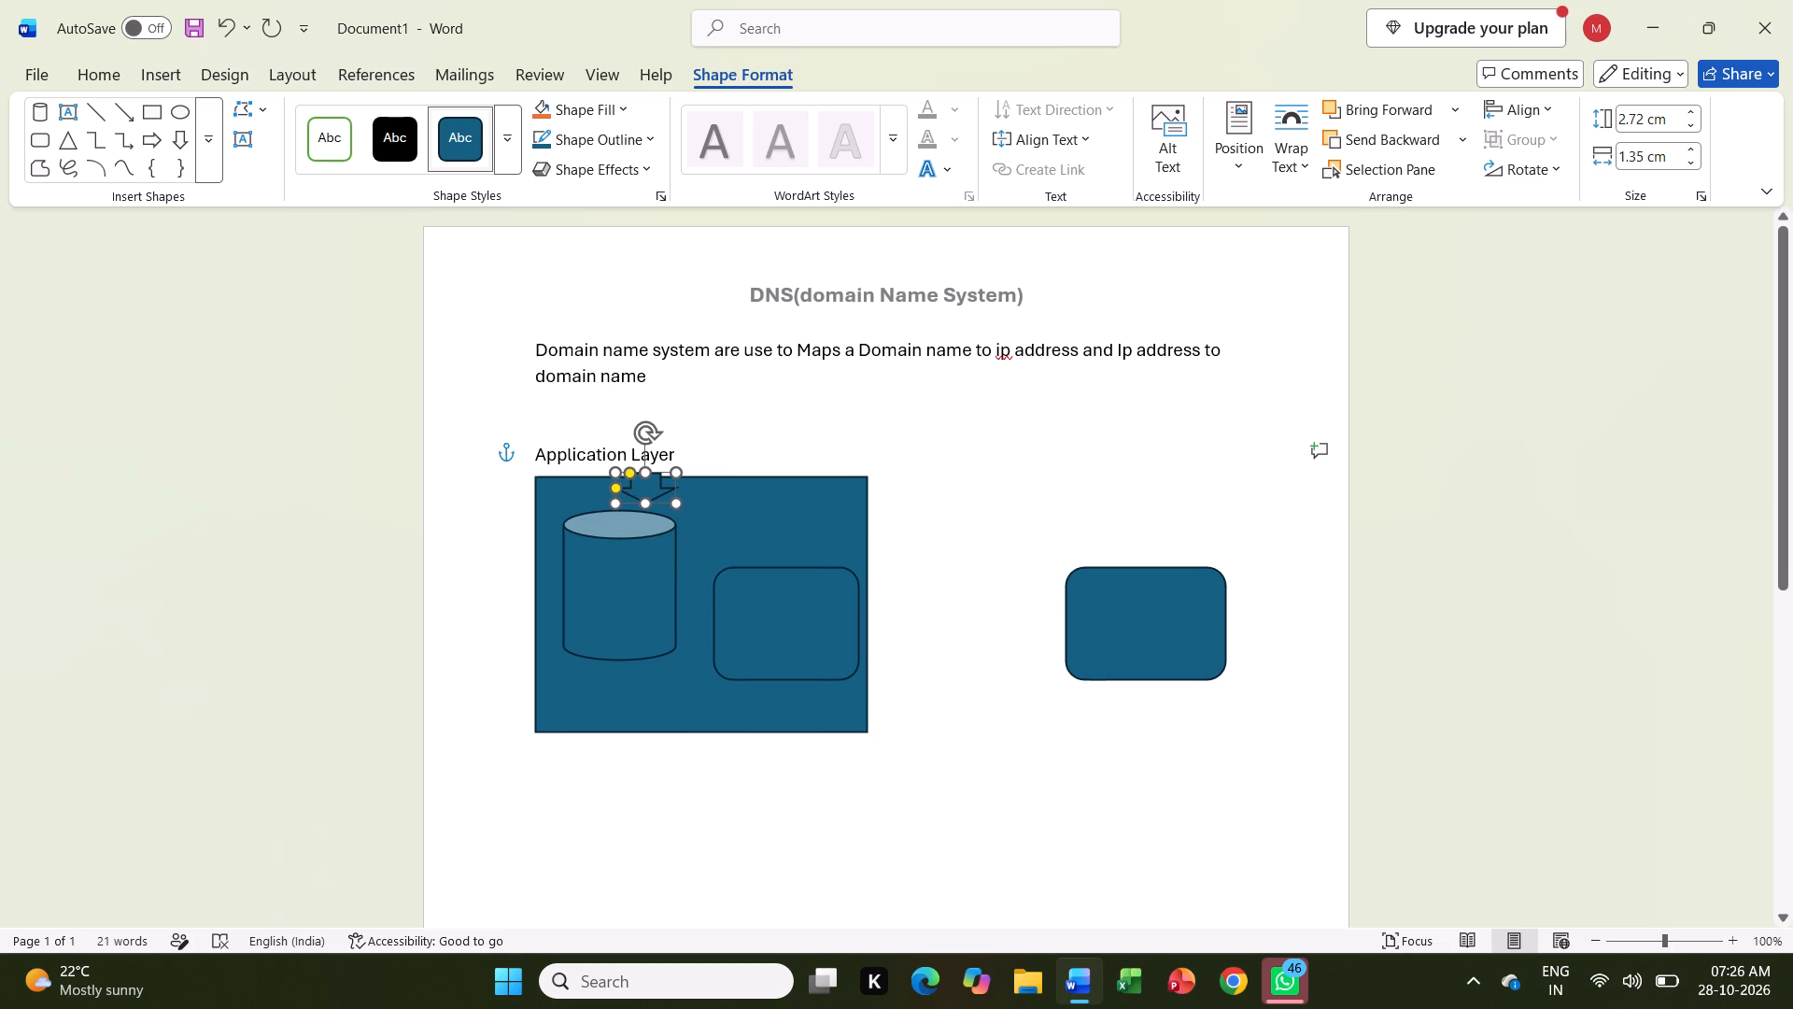
pyautogui.moveTo(643, 485); pyautogui.dragTo(612, 482)
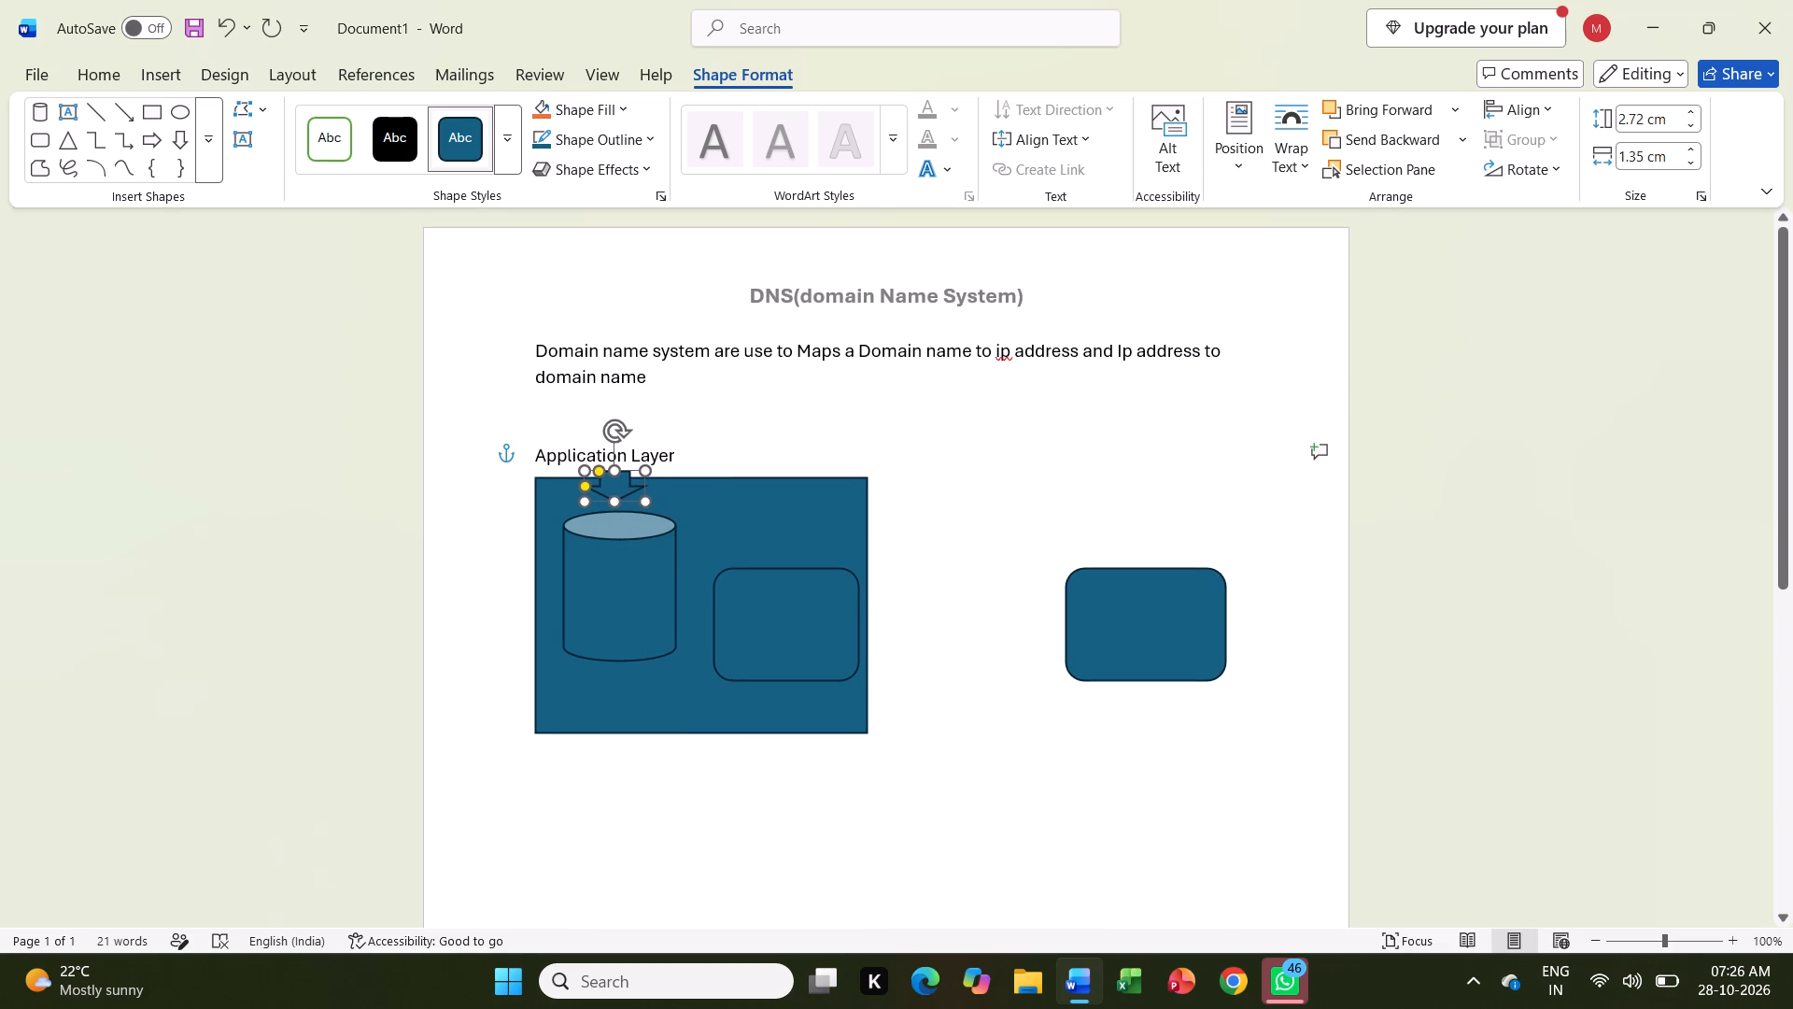
pyautogui.moveTo(612, 482); pyautogui.dragTo(616, 479)
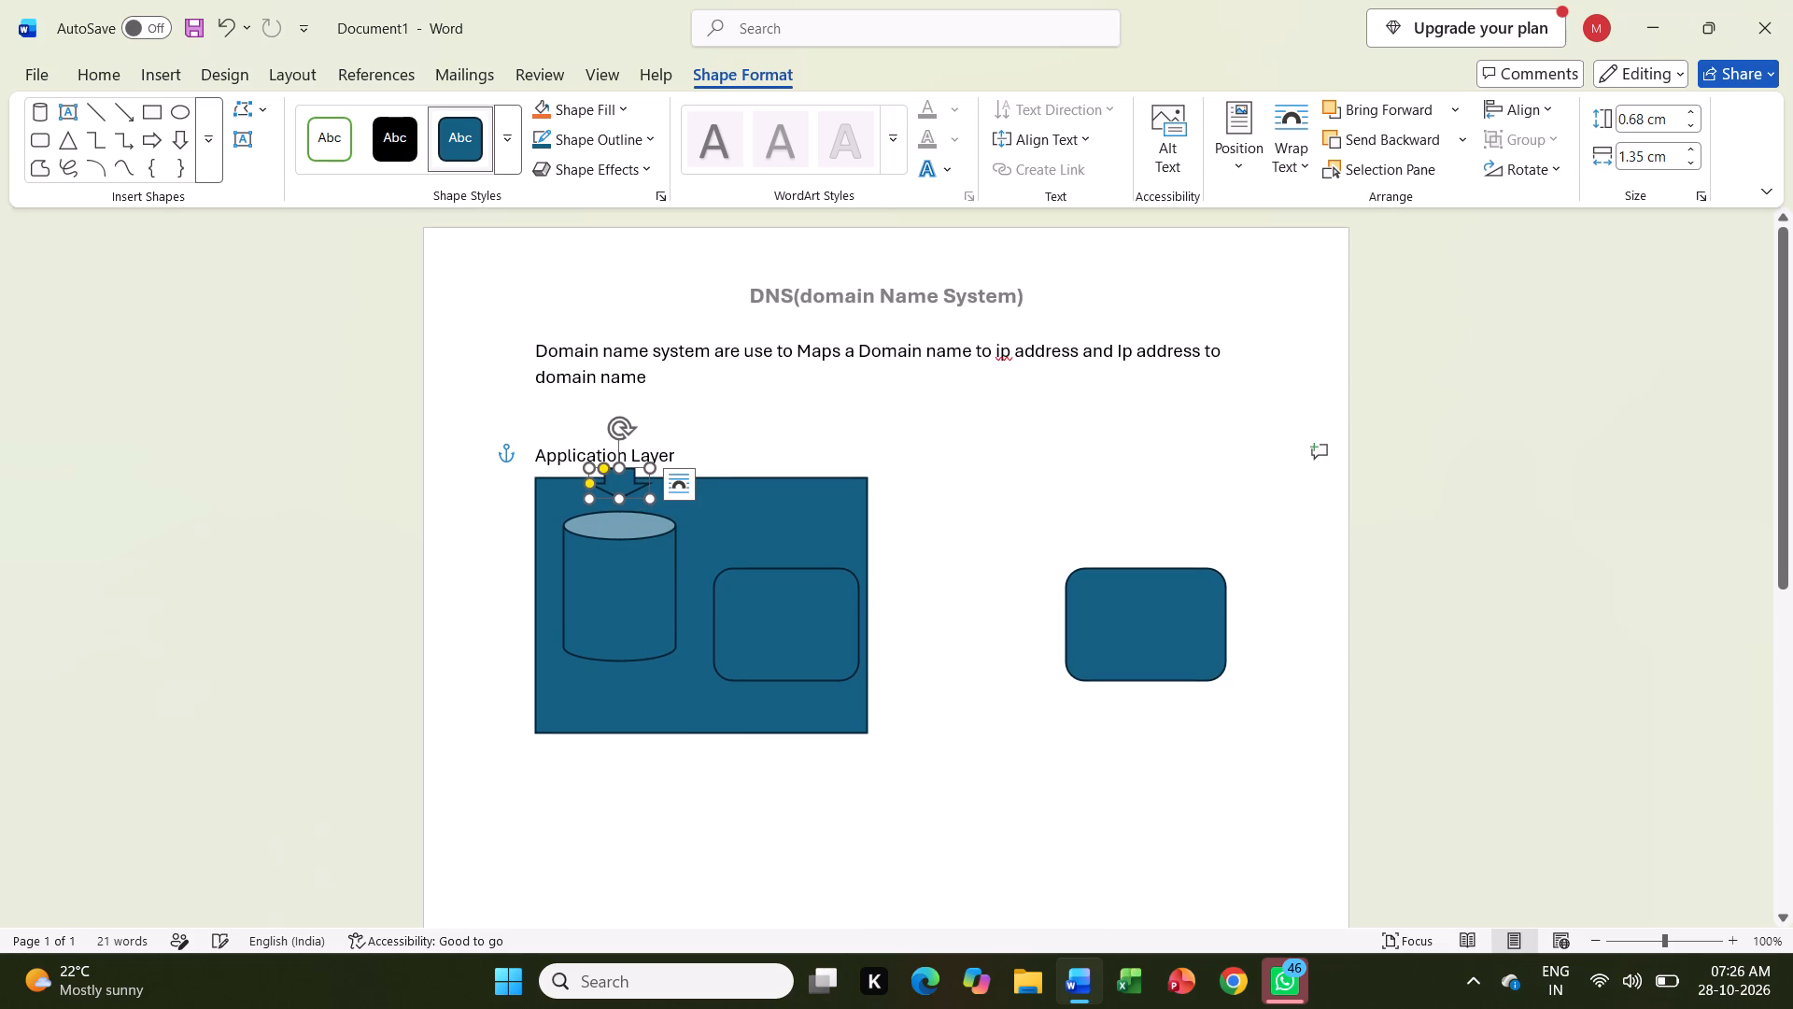
# Label the cylinder "File Transfer" with "Client" on a separate line below.
pyautogui.click(493, 517)
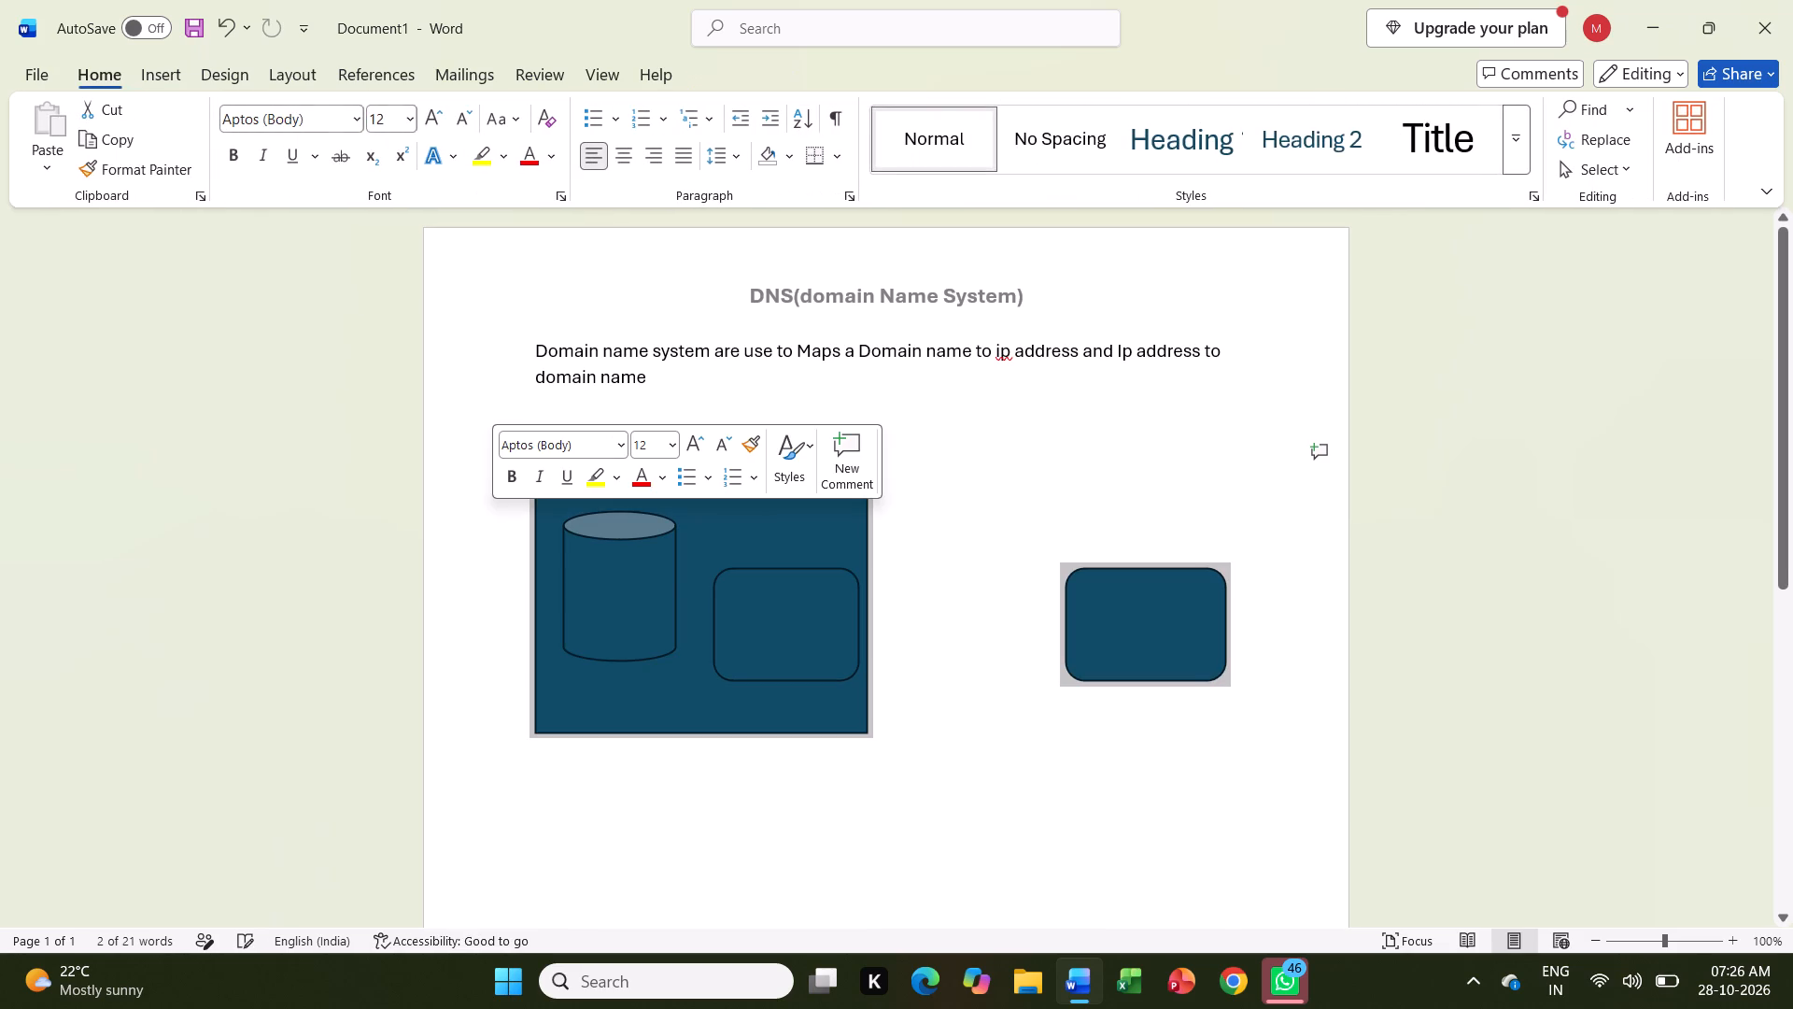
pyautogui.click(510, 546)
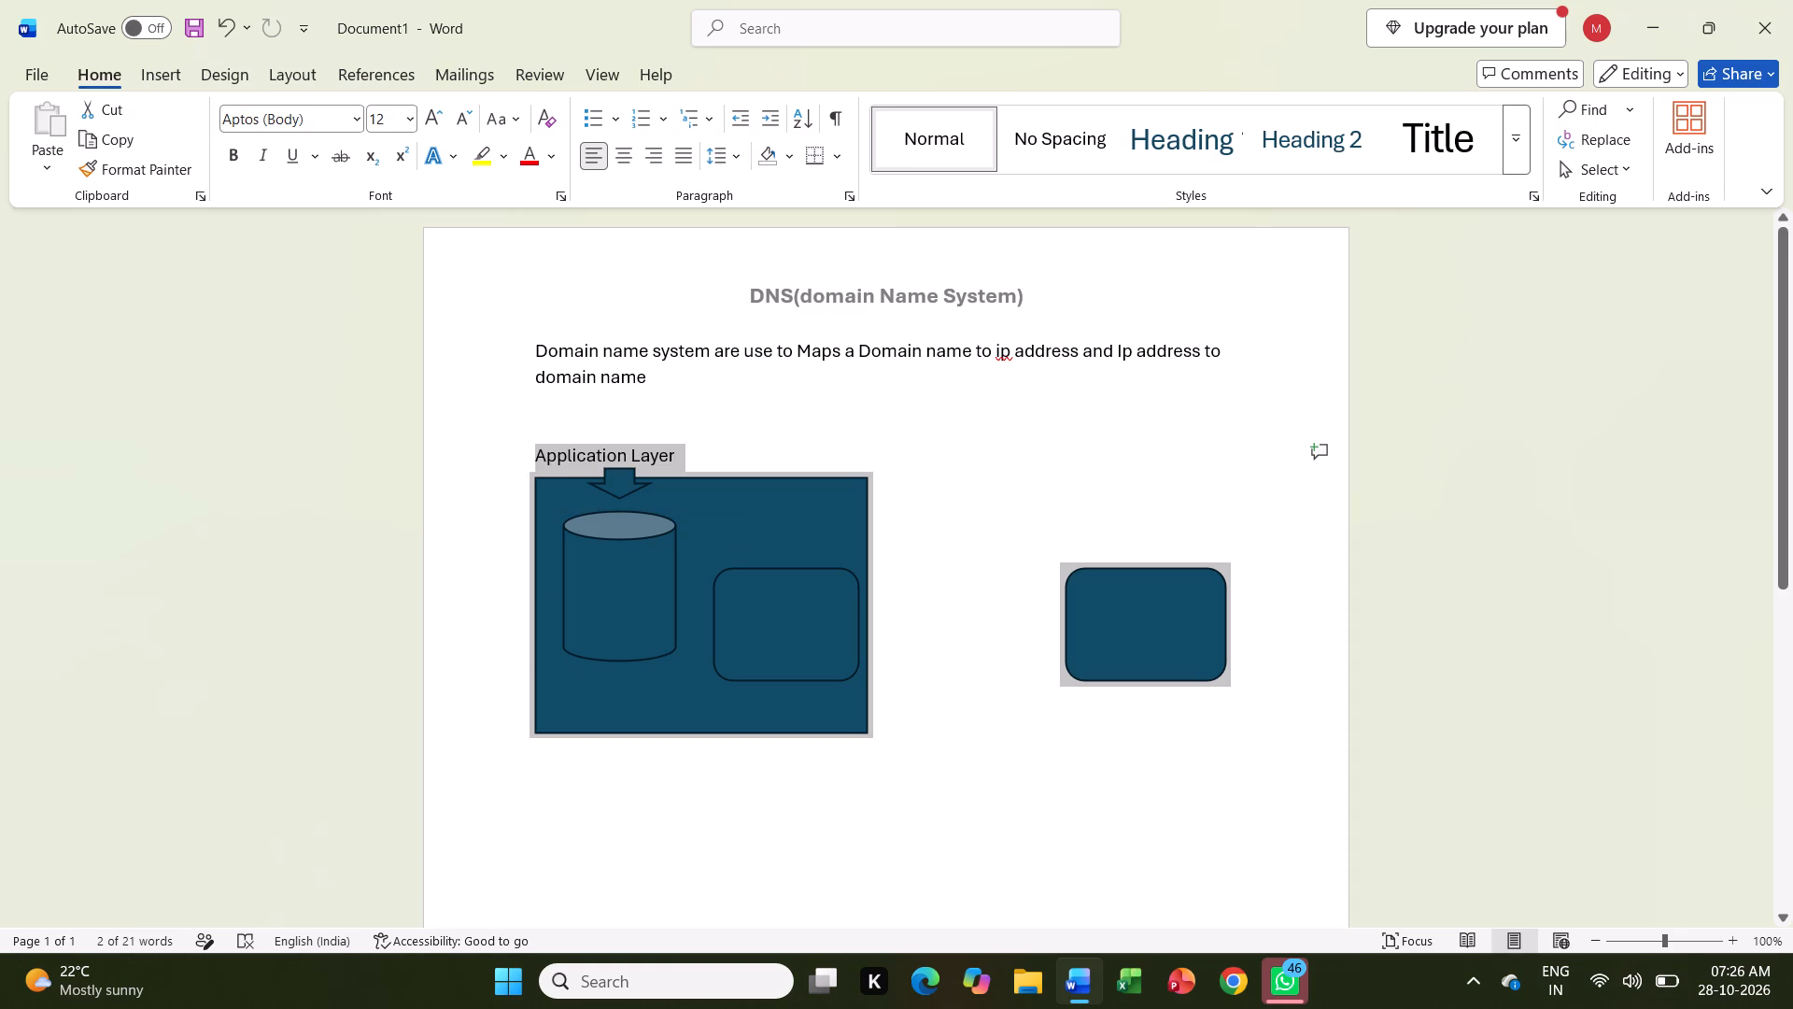
pyautogui.click(624, 607)
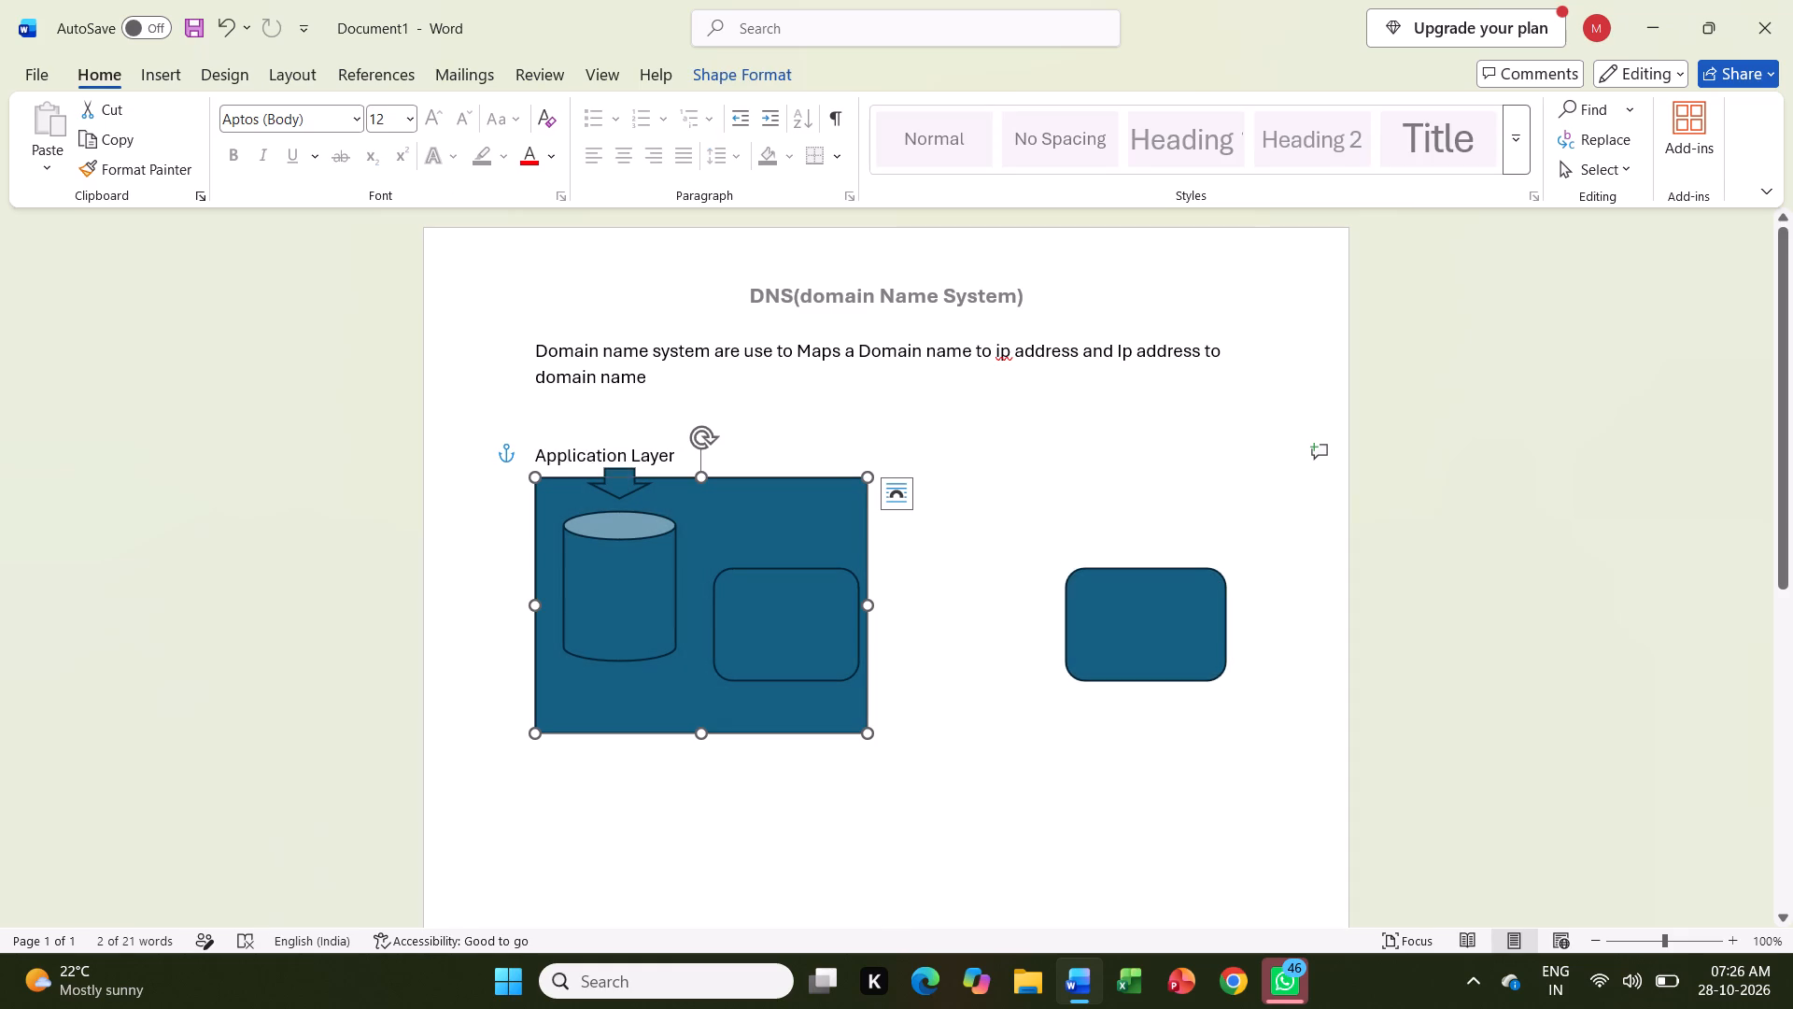
pyautogui.doubleClick(624, 599)
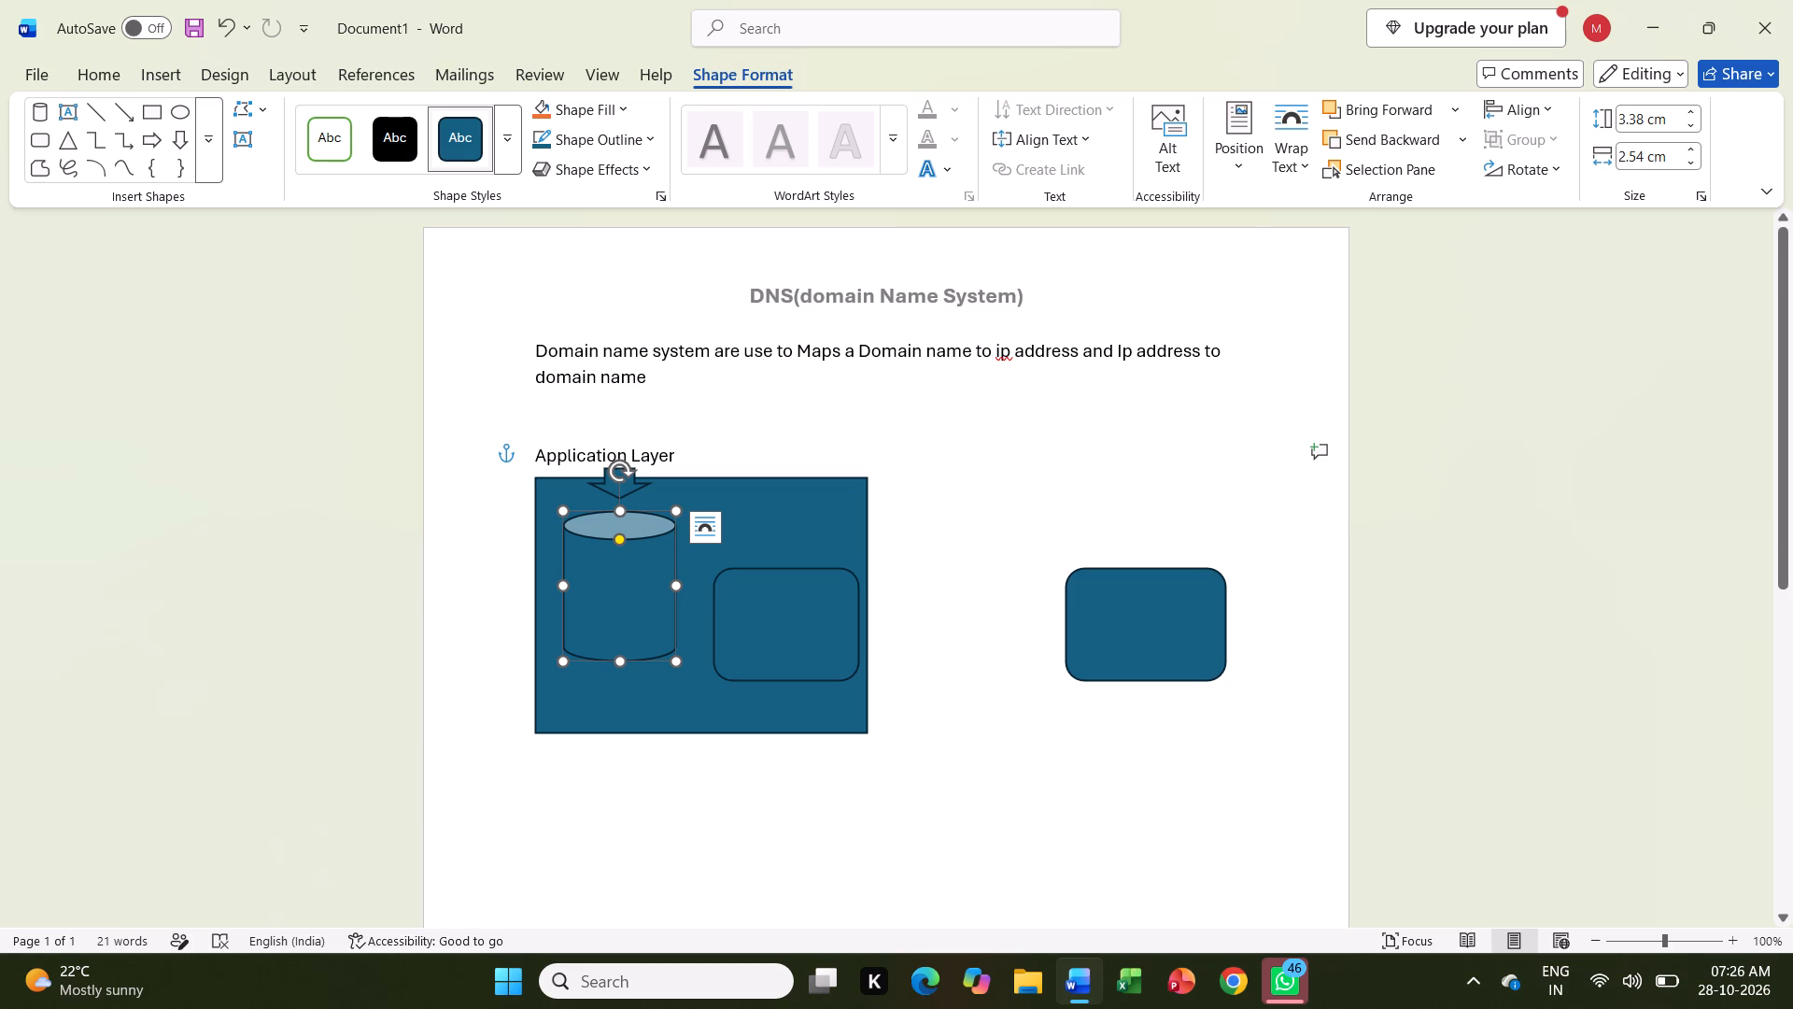
pyautogui.press('f')
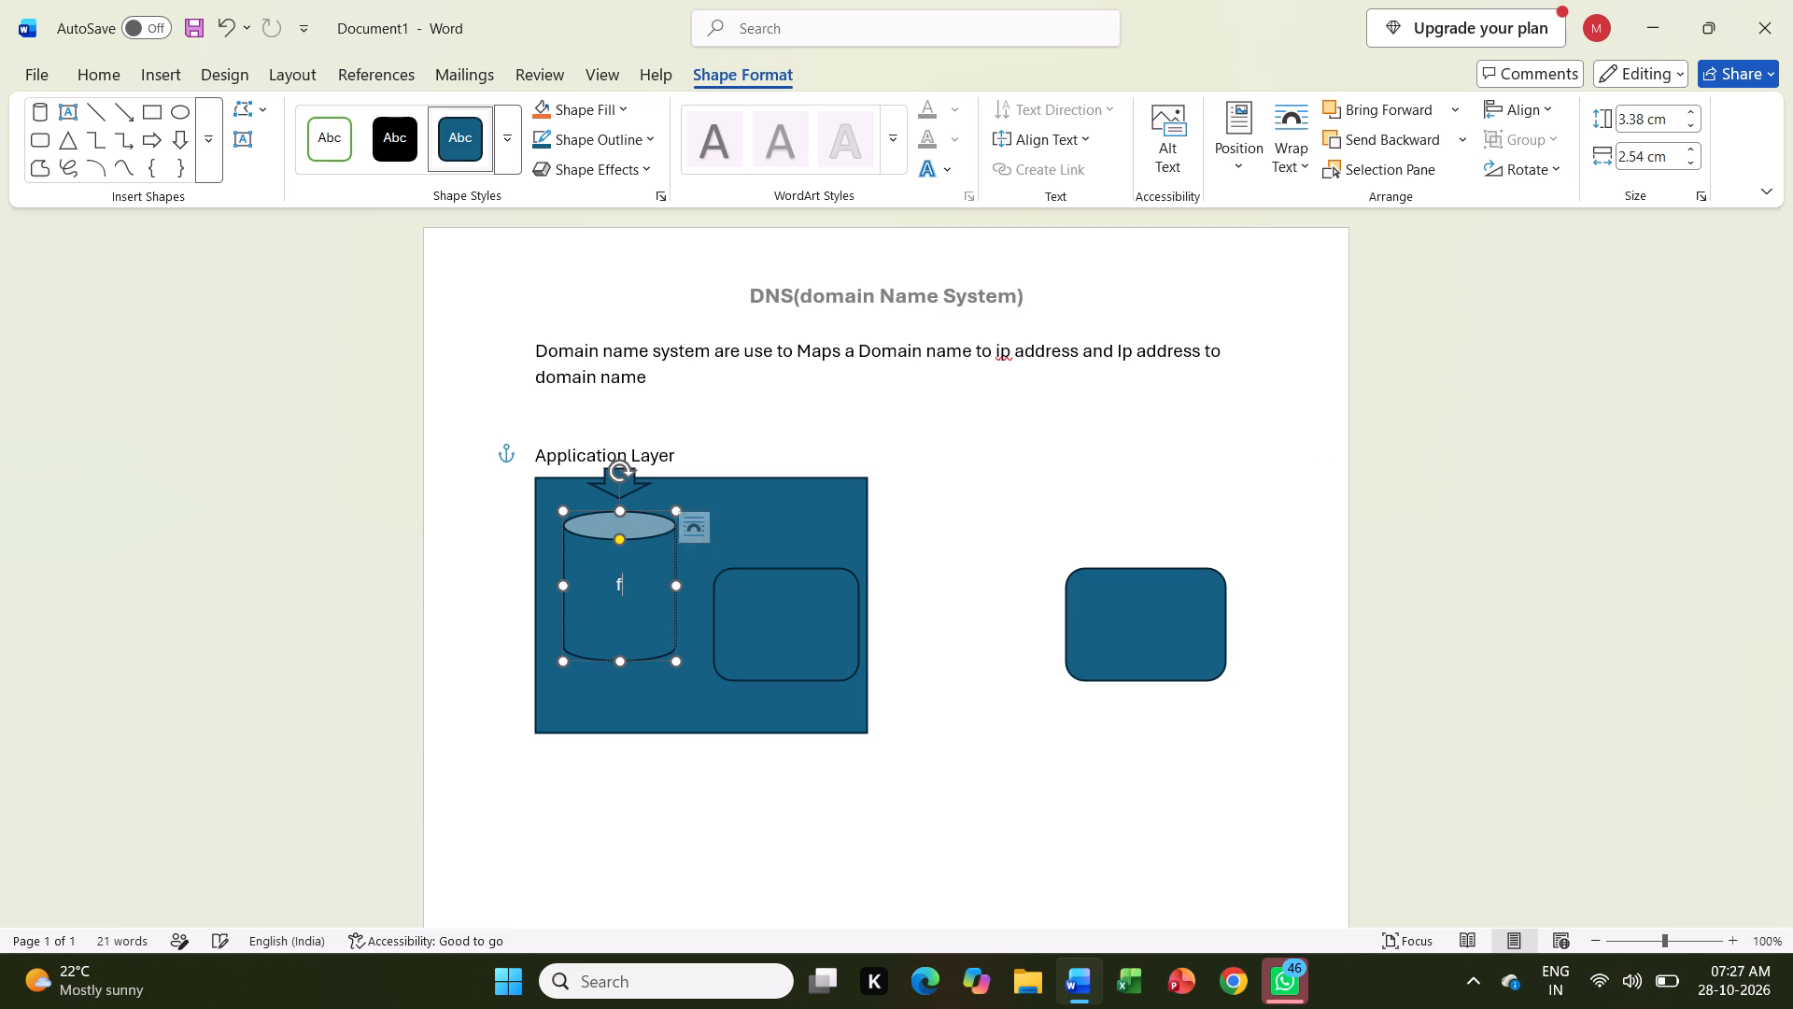
pyautogui.write('ile')
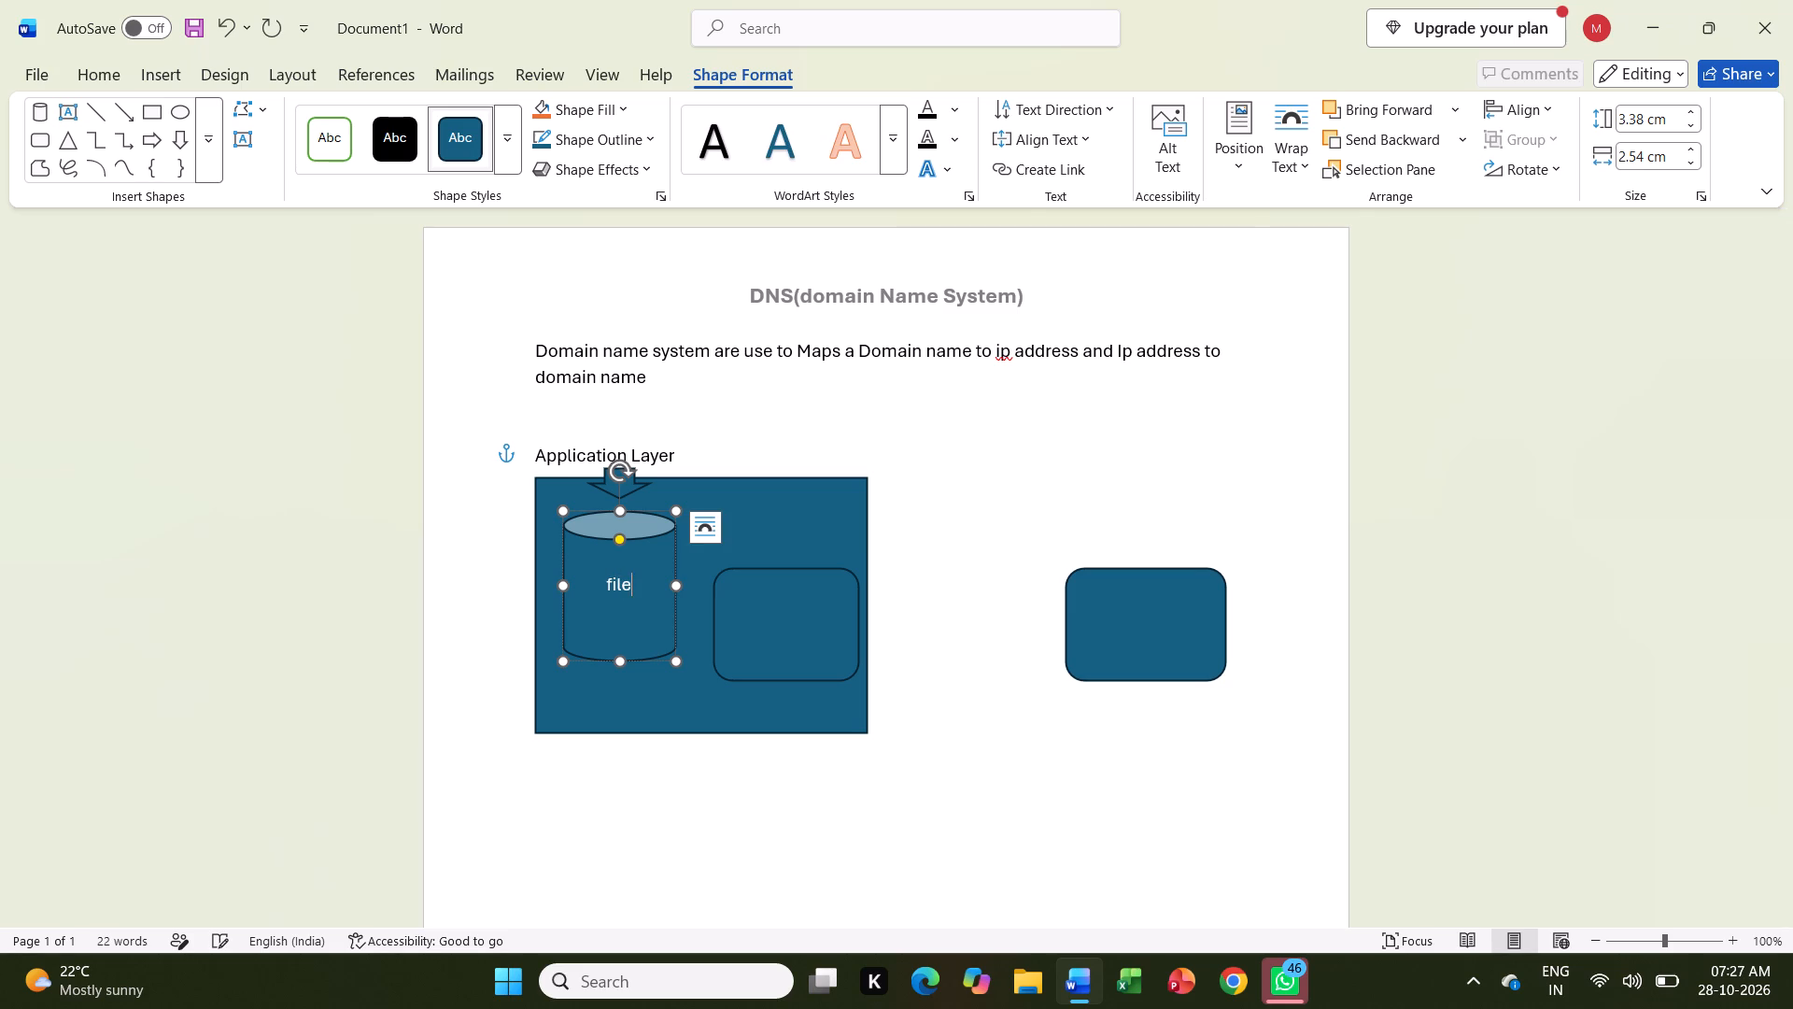
pyautogui.press('space')
pyautogui.write('Transfer')
pyautogui.press('space')
pyautogui.press('Return')
pyautogui.write('Client')
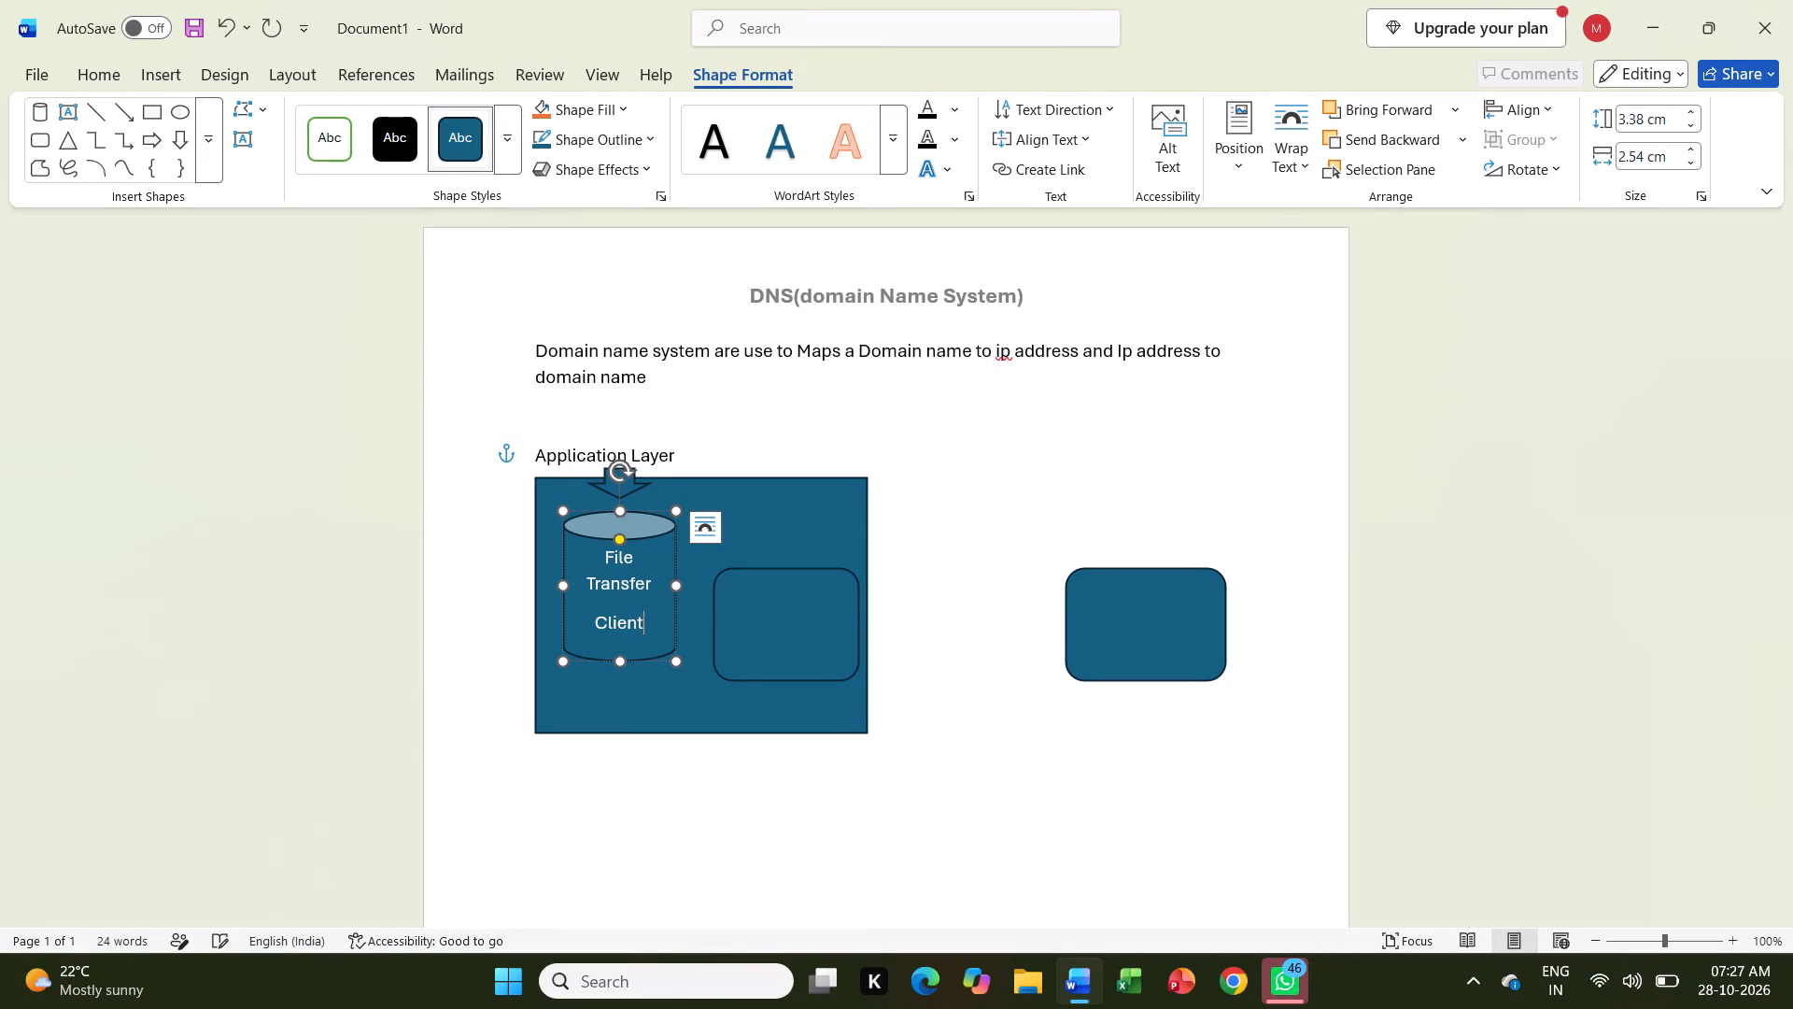
# Label the rounded rectangle inside the large rectangle "DNS" with "Client" on a second line.
pyautogui.click(745, 602)
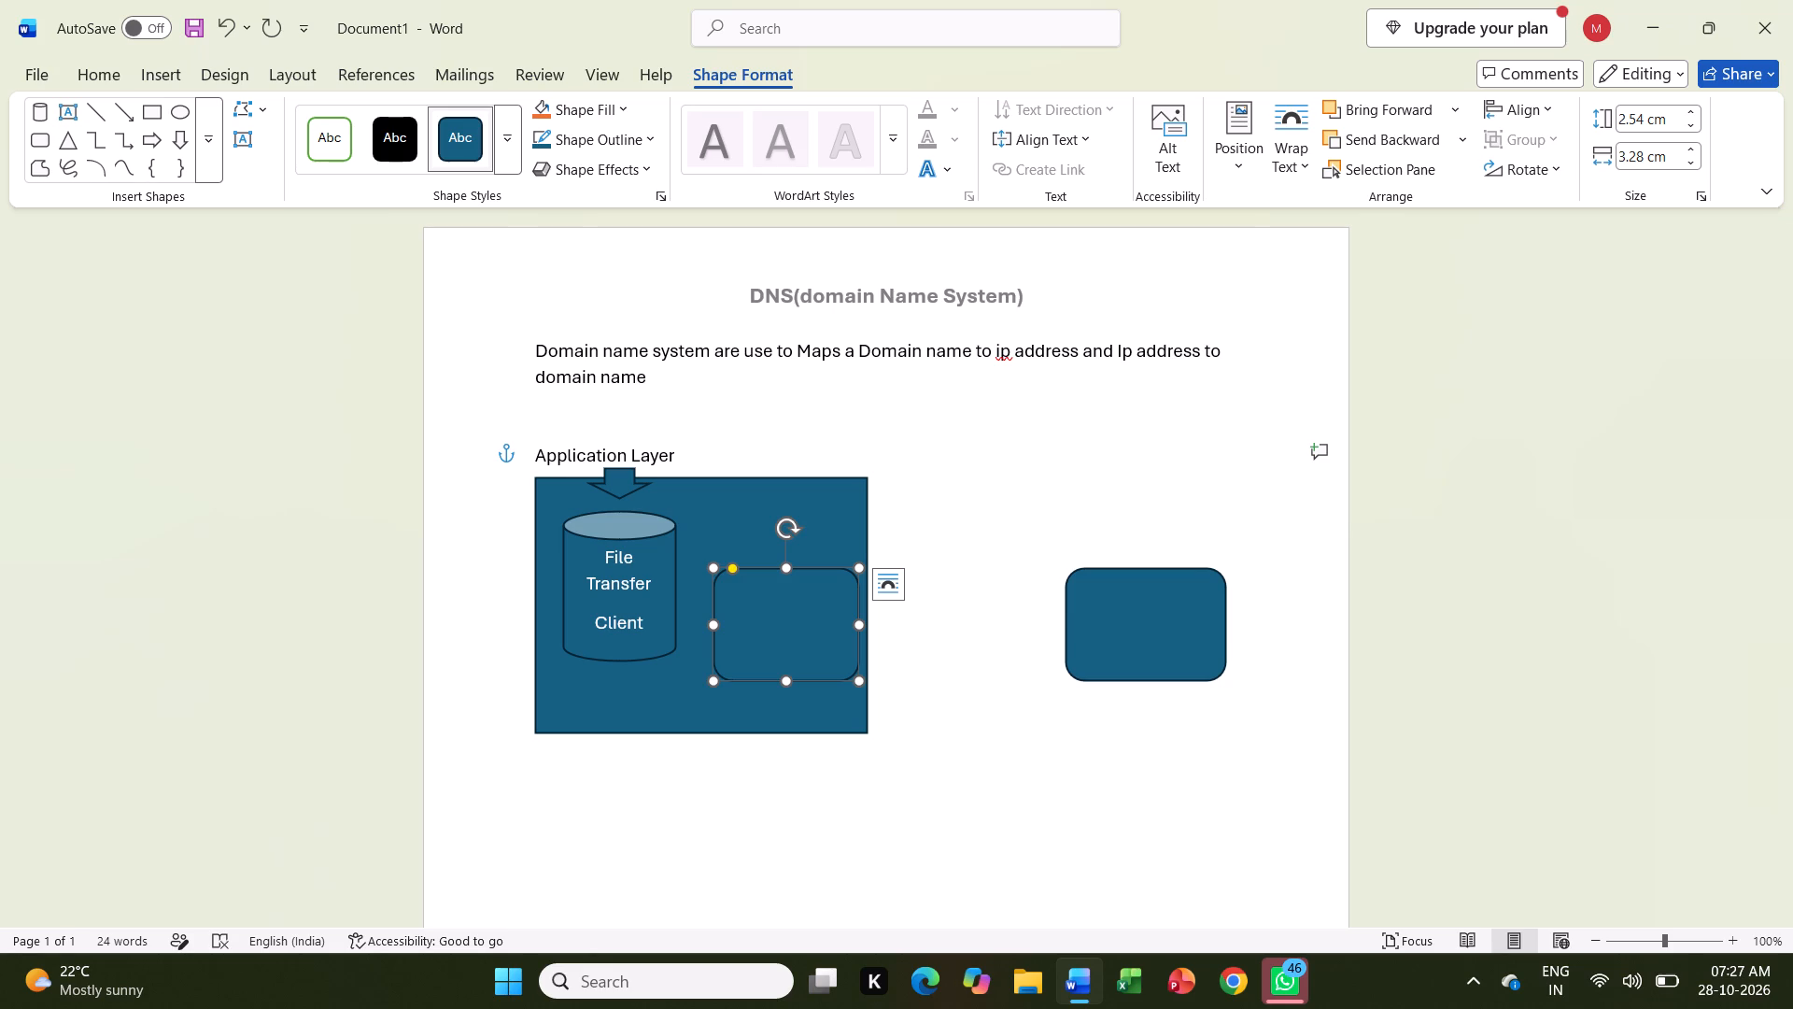
pyautogui.write('Cli')
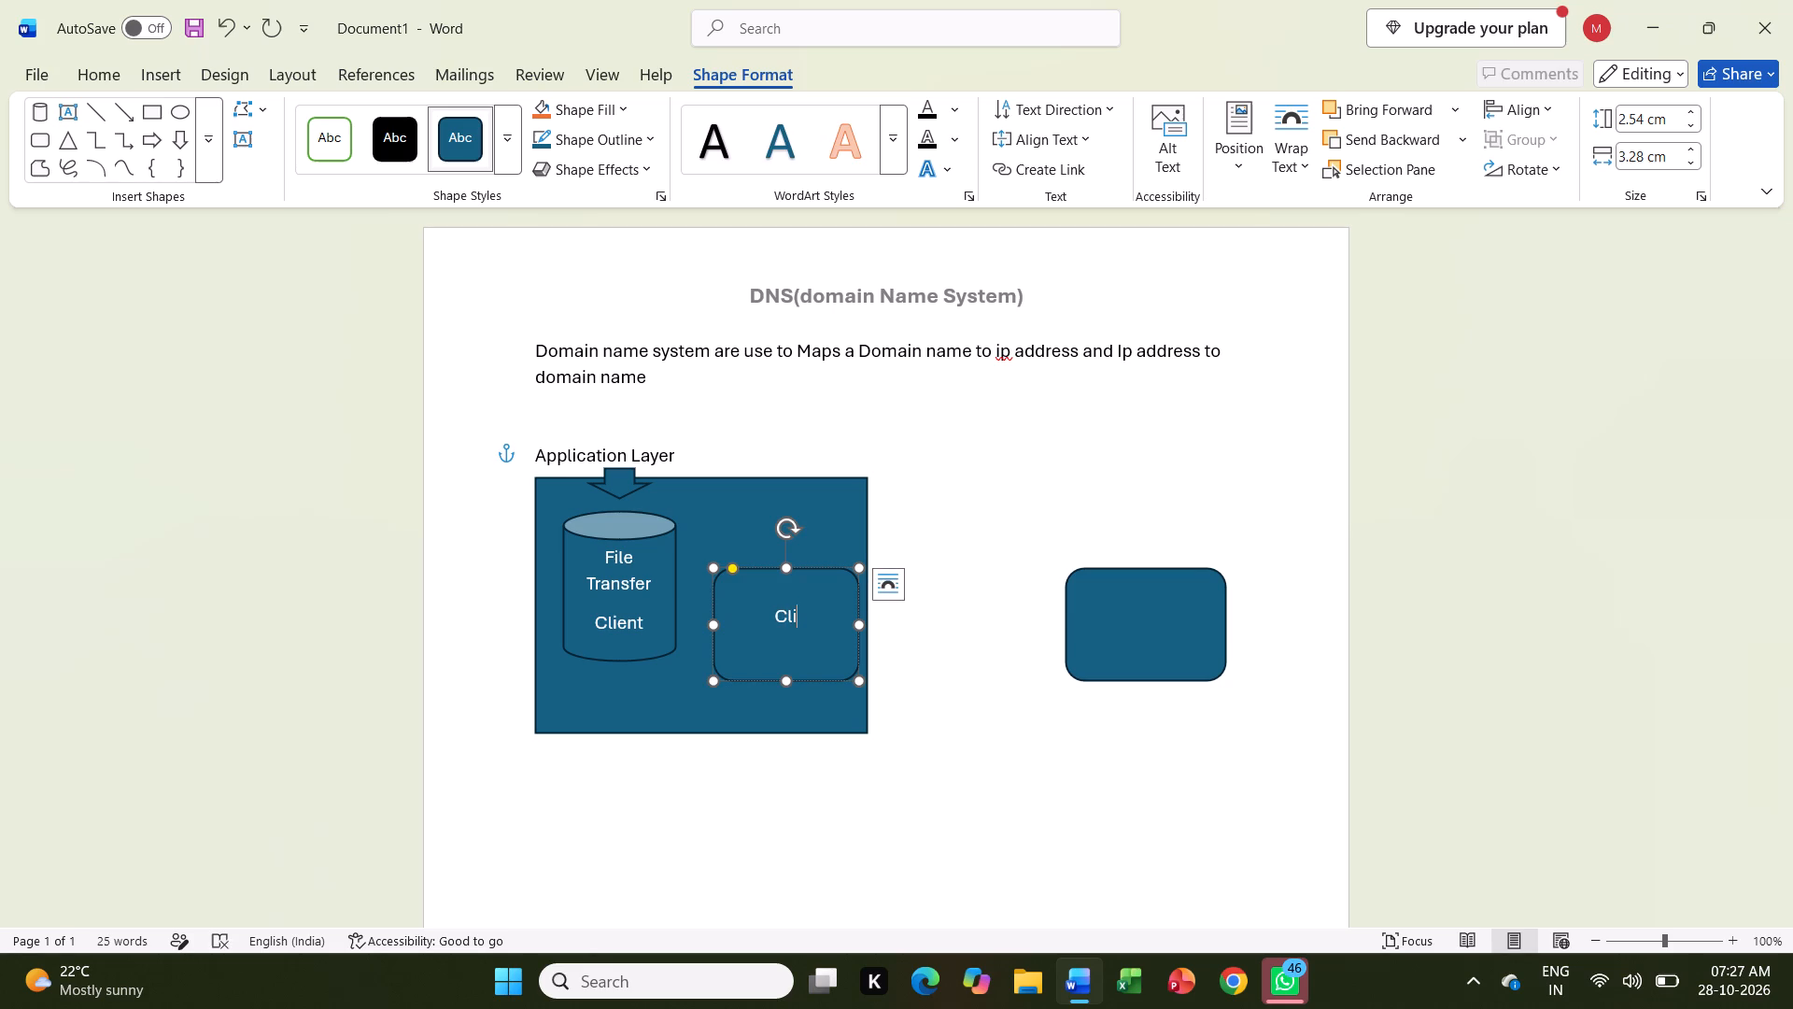
pyautogui.press('BackSpace')
pyautogui.press('BackSpace')
pyautogui.press('BackSpace')
pyautogui.write('DNS')
pyautogui.press('Return')
pyautogui.write('Client')
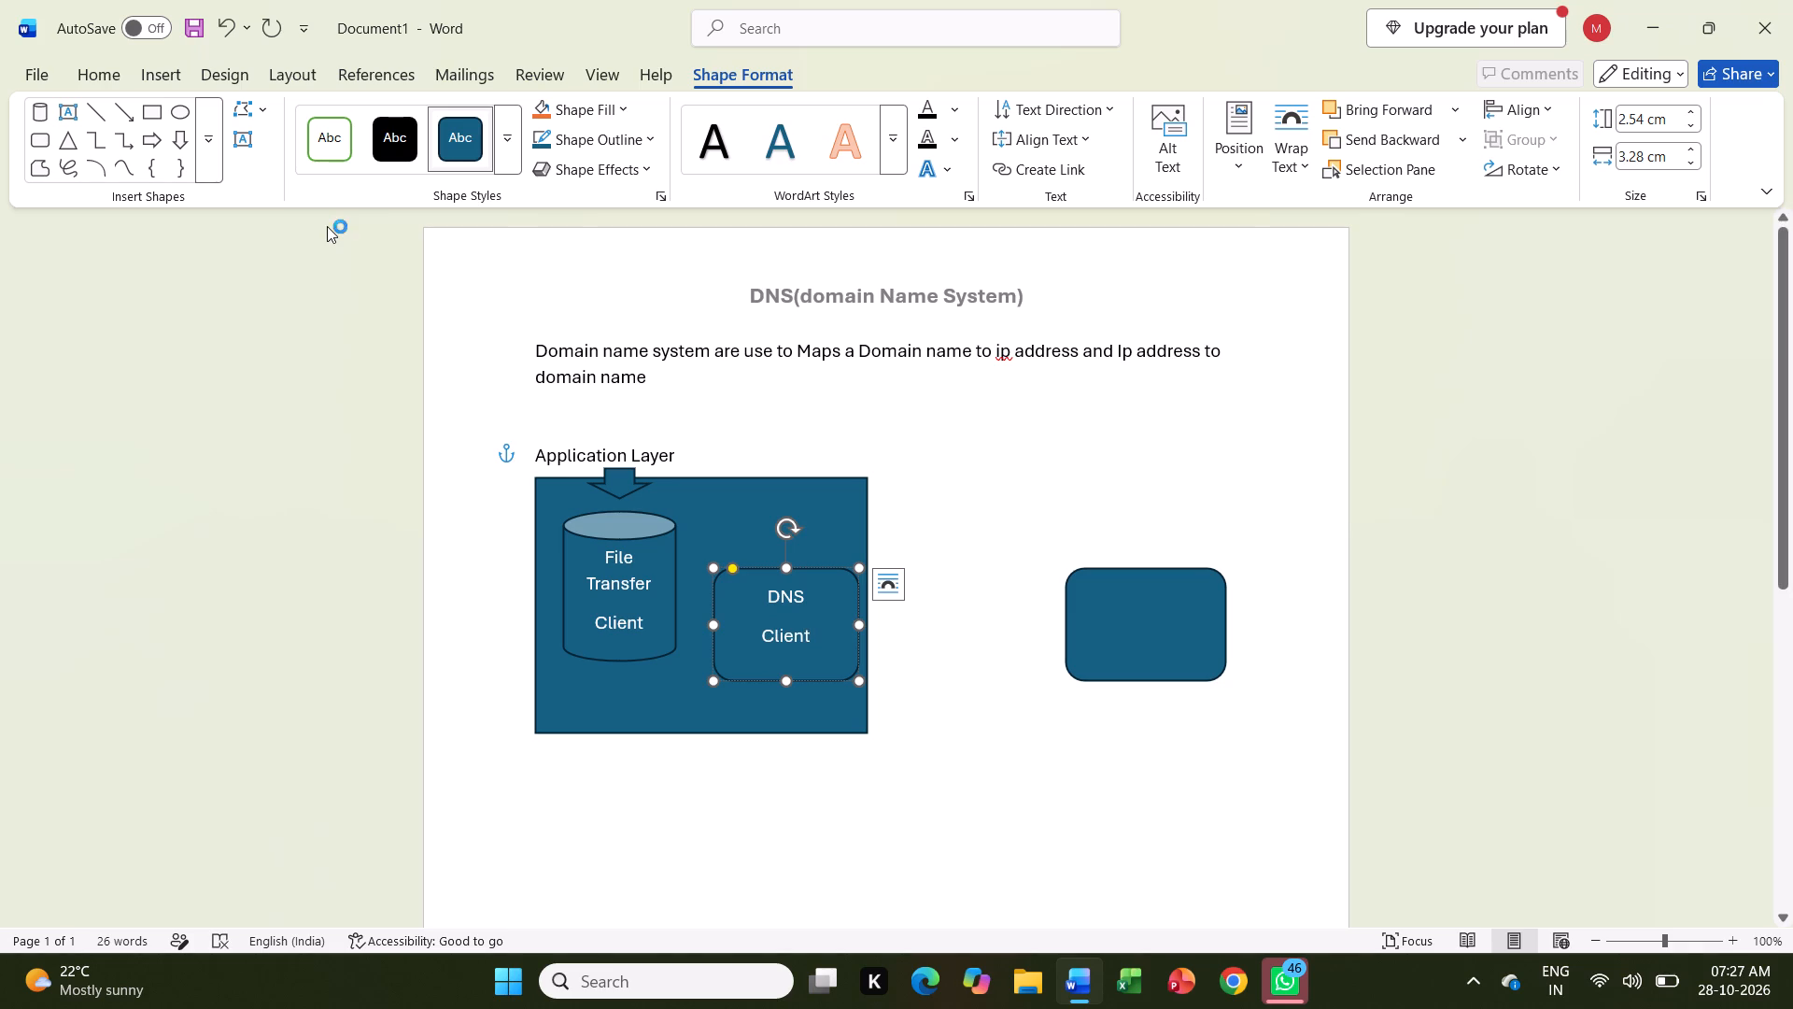
# Insert a line arrow in the large rectangle and adjust its start point to the gap between the cylinder and the DNS Client rectangle.
pyautogui.click(120, 106)
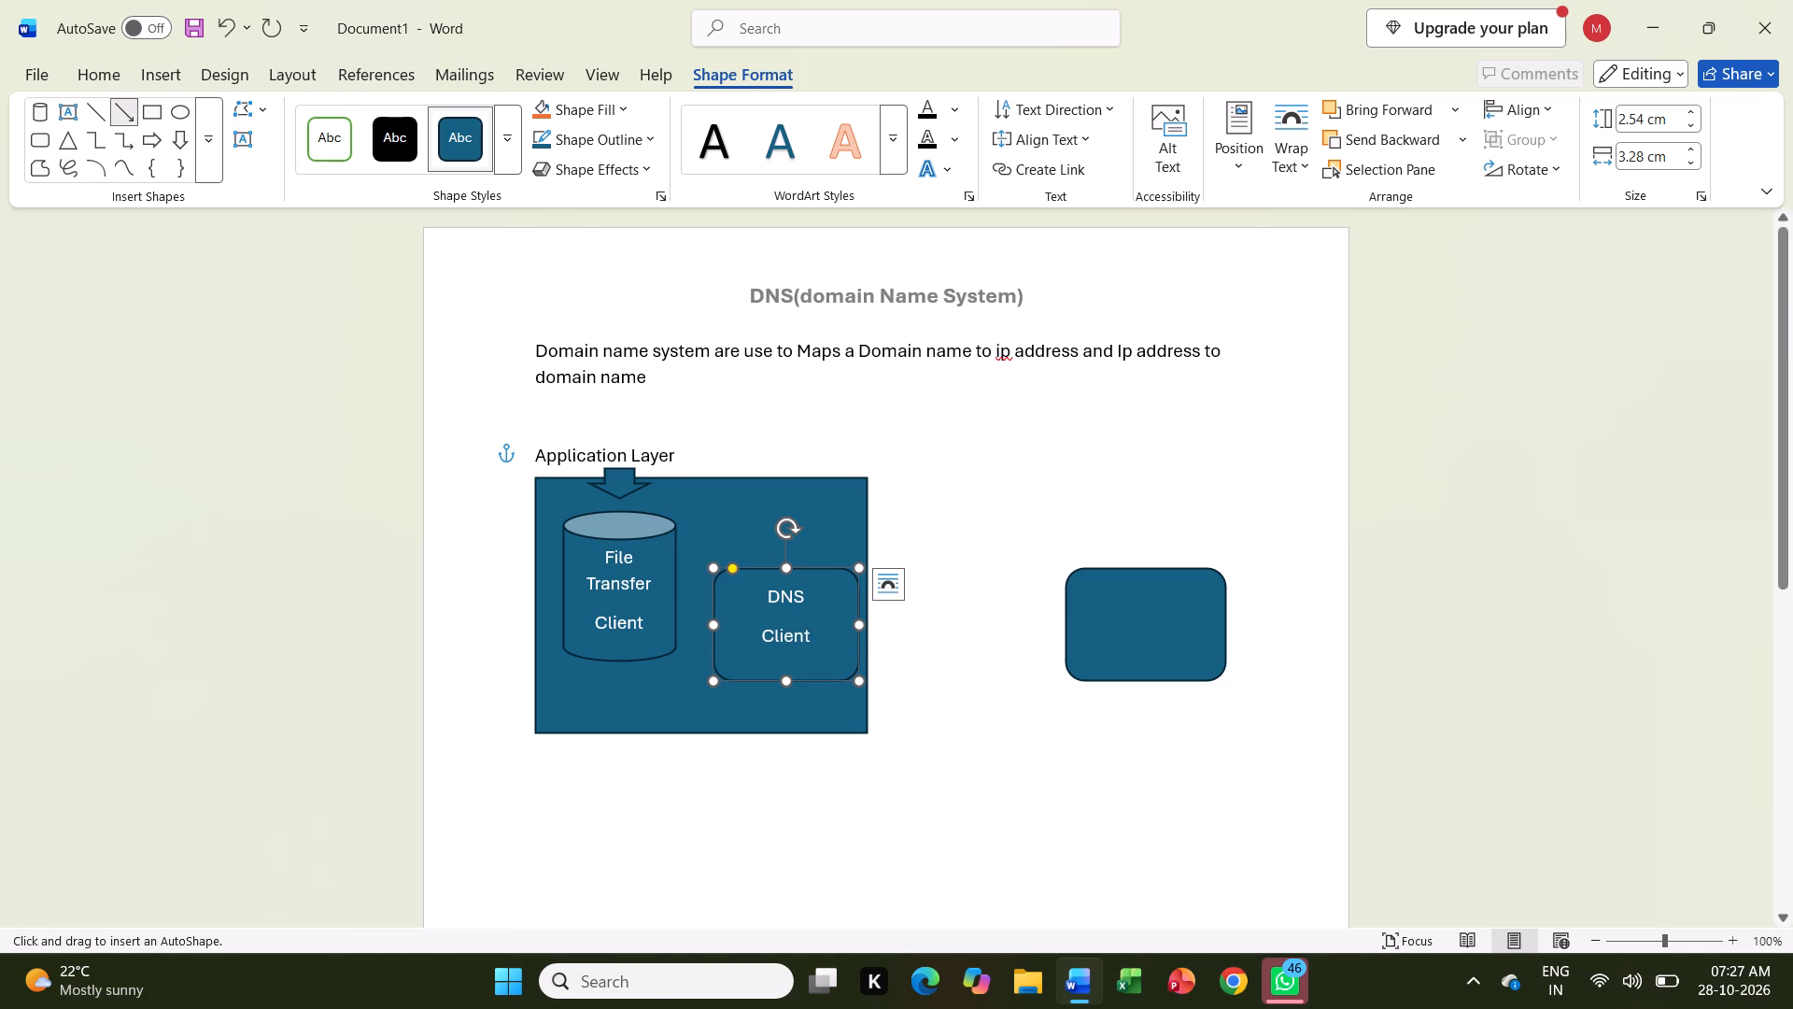
pyautogui.click(703, 590)
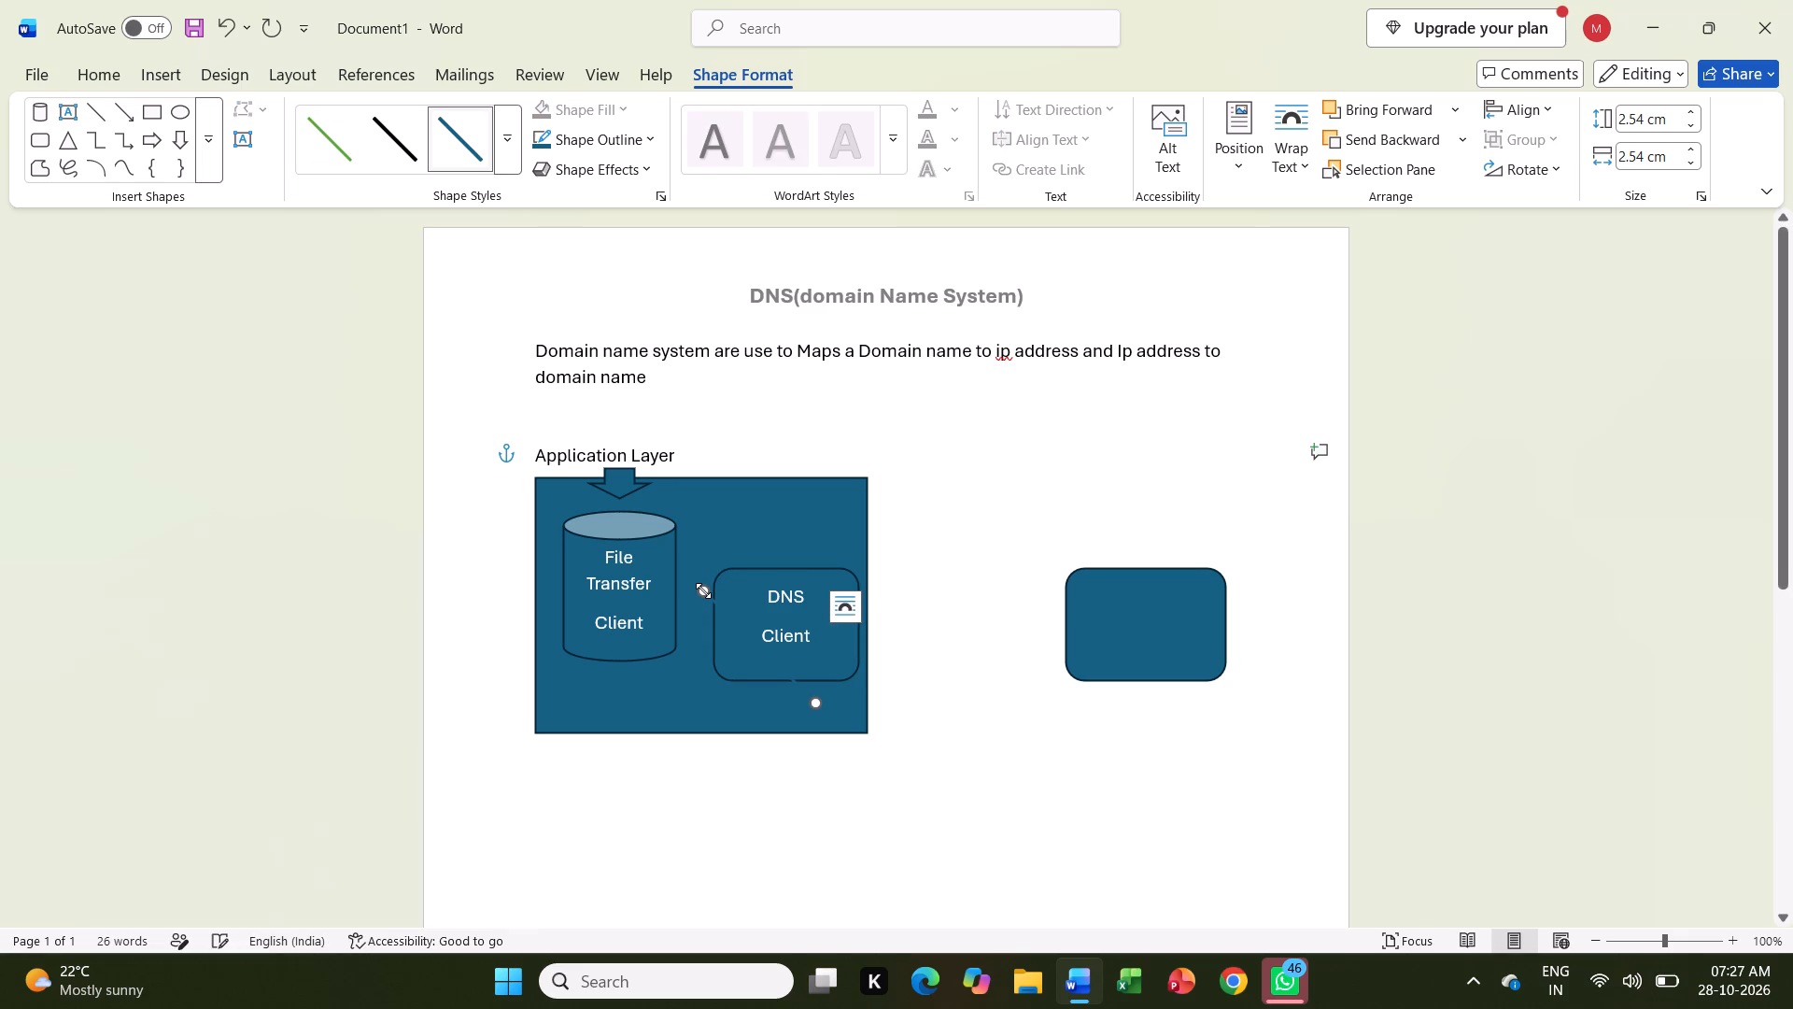
pyautogui.moveTo(703, 590); pyautogui.dragTo(682, 575)
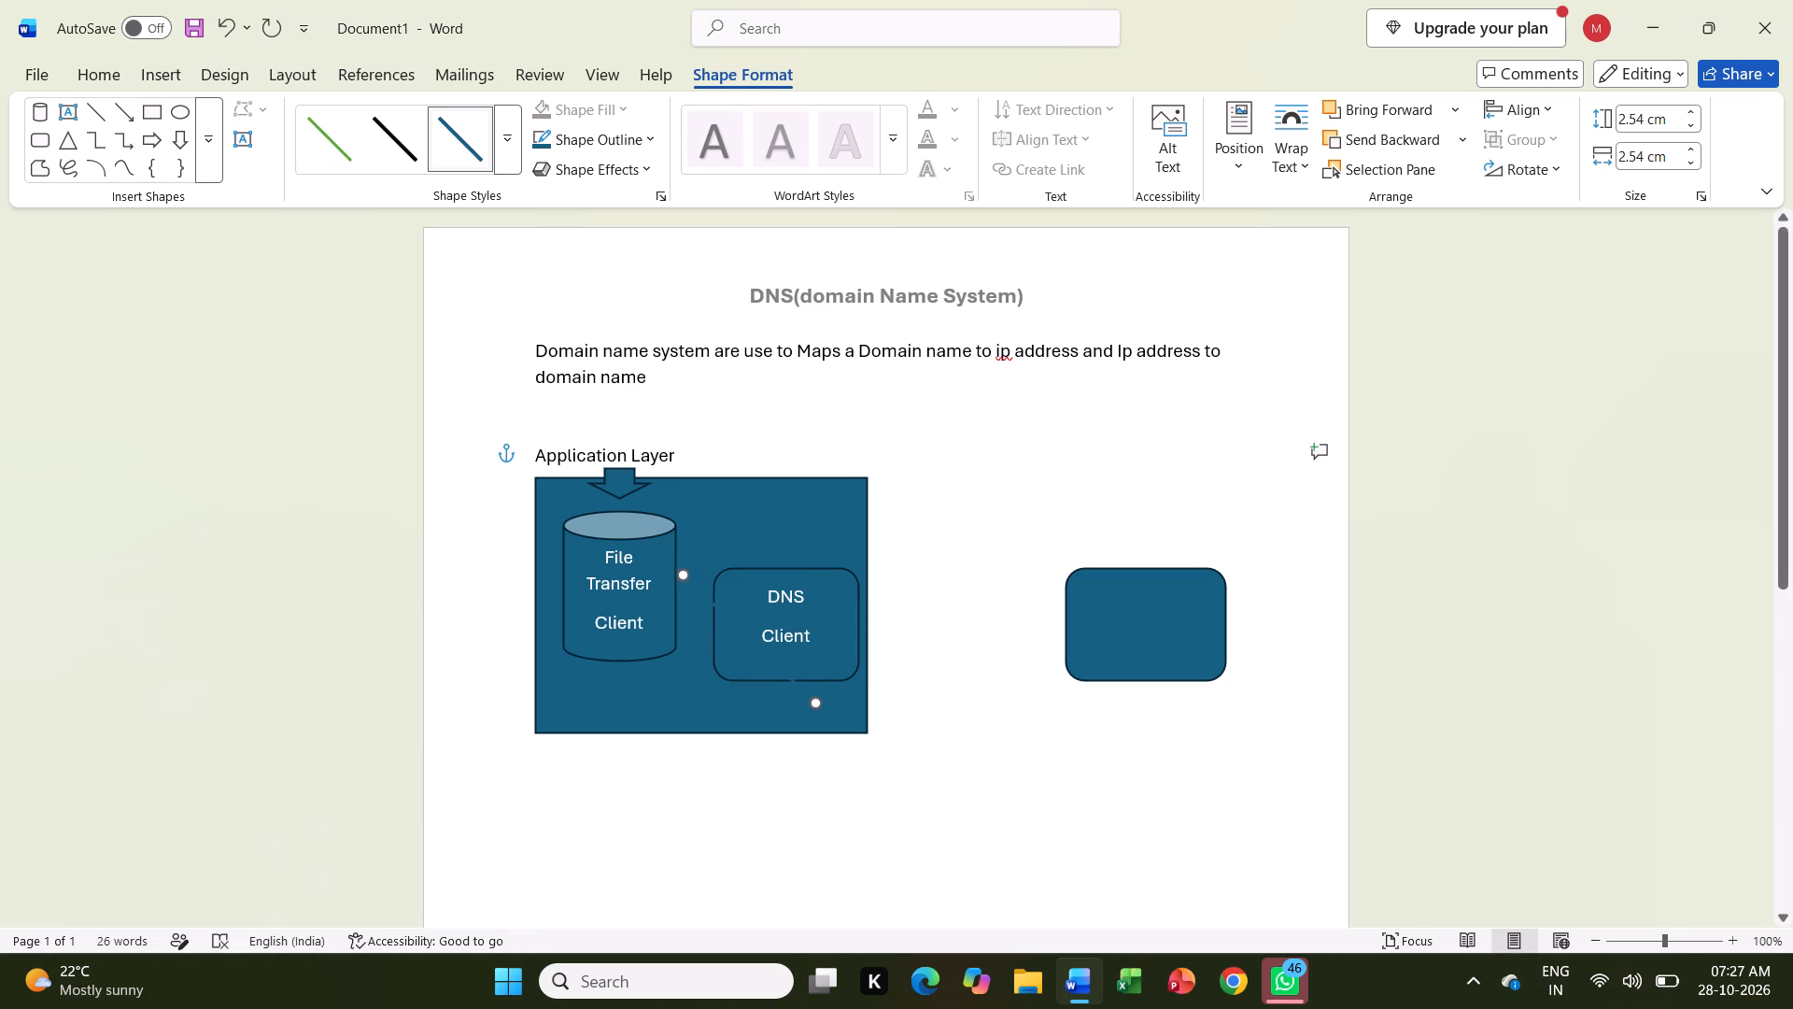
pyautogui.moveTo(682, 575); pyautogui.dragTo(675, 576)
pyautogui.click(675, 576)
pyautogui.moveTo(675, 576); pyautogui.dragTo(706, 580)
pyautogui.moveTo(706, 580); pyautogui.dragTo(708, 581)
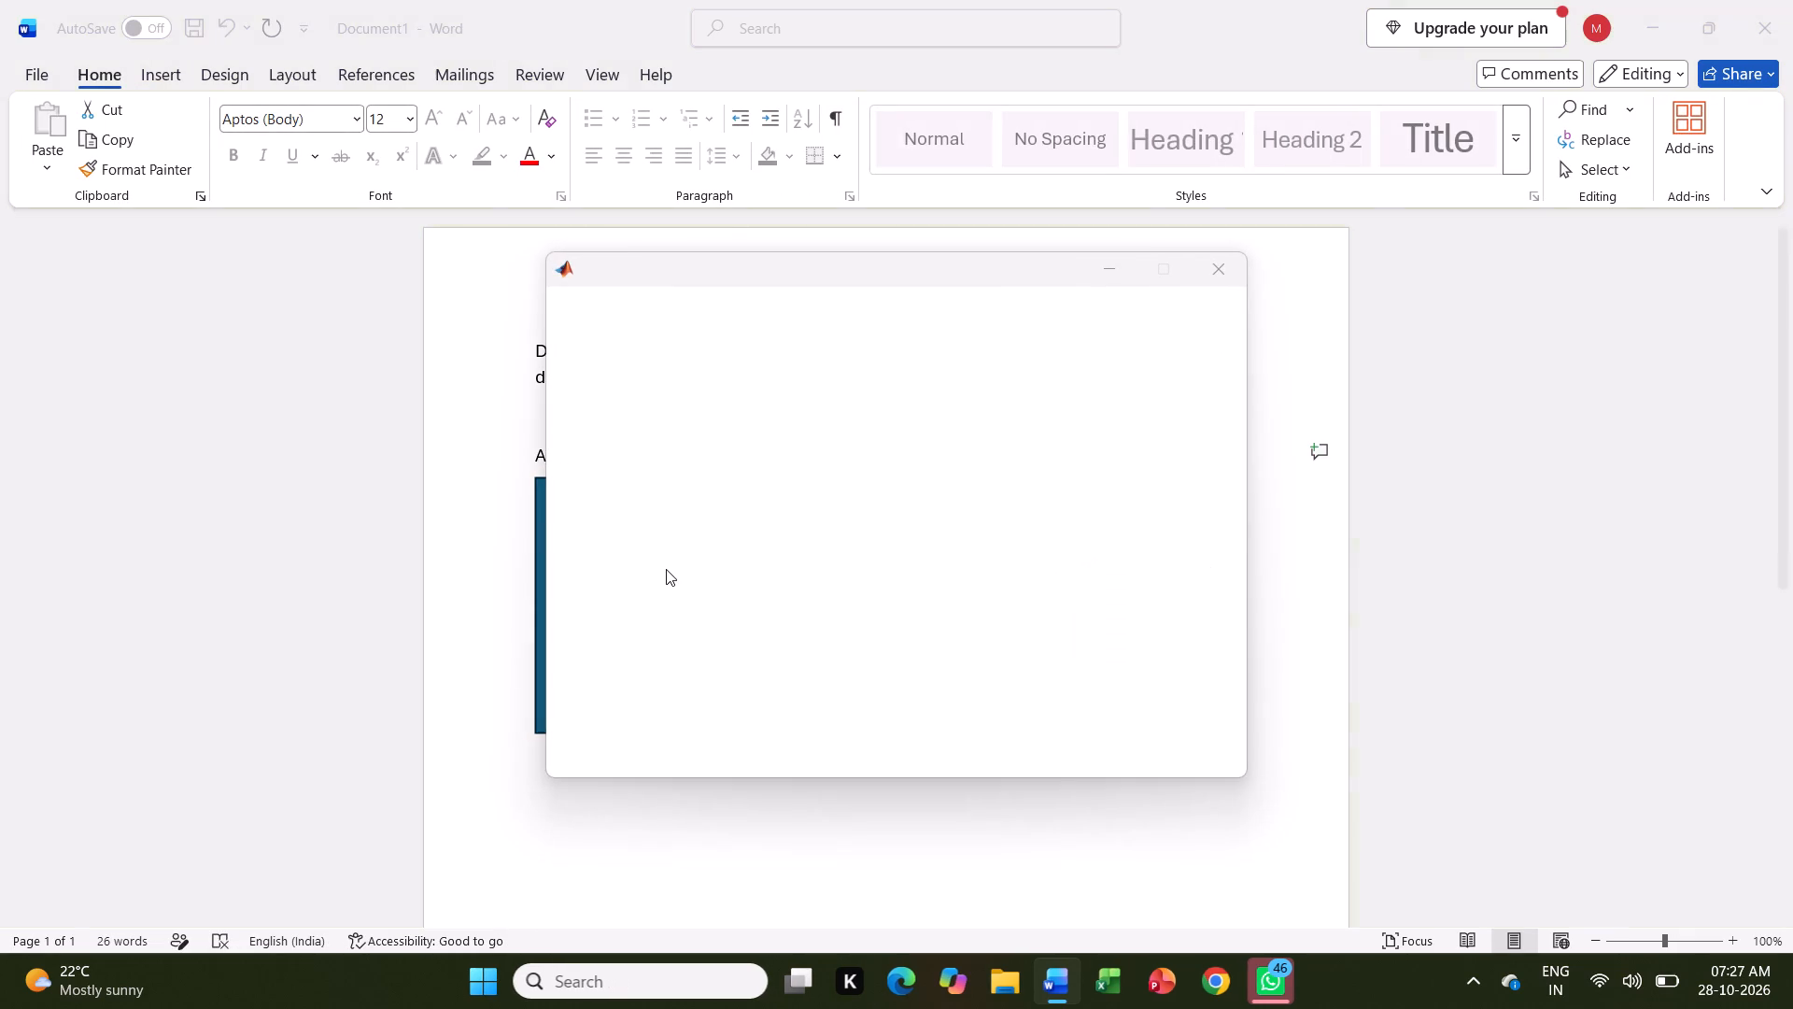
pyautogui.click(1220, 259)
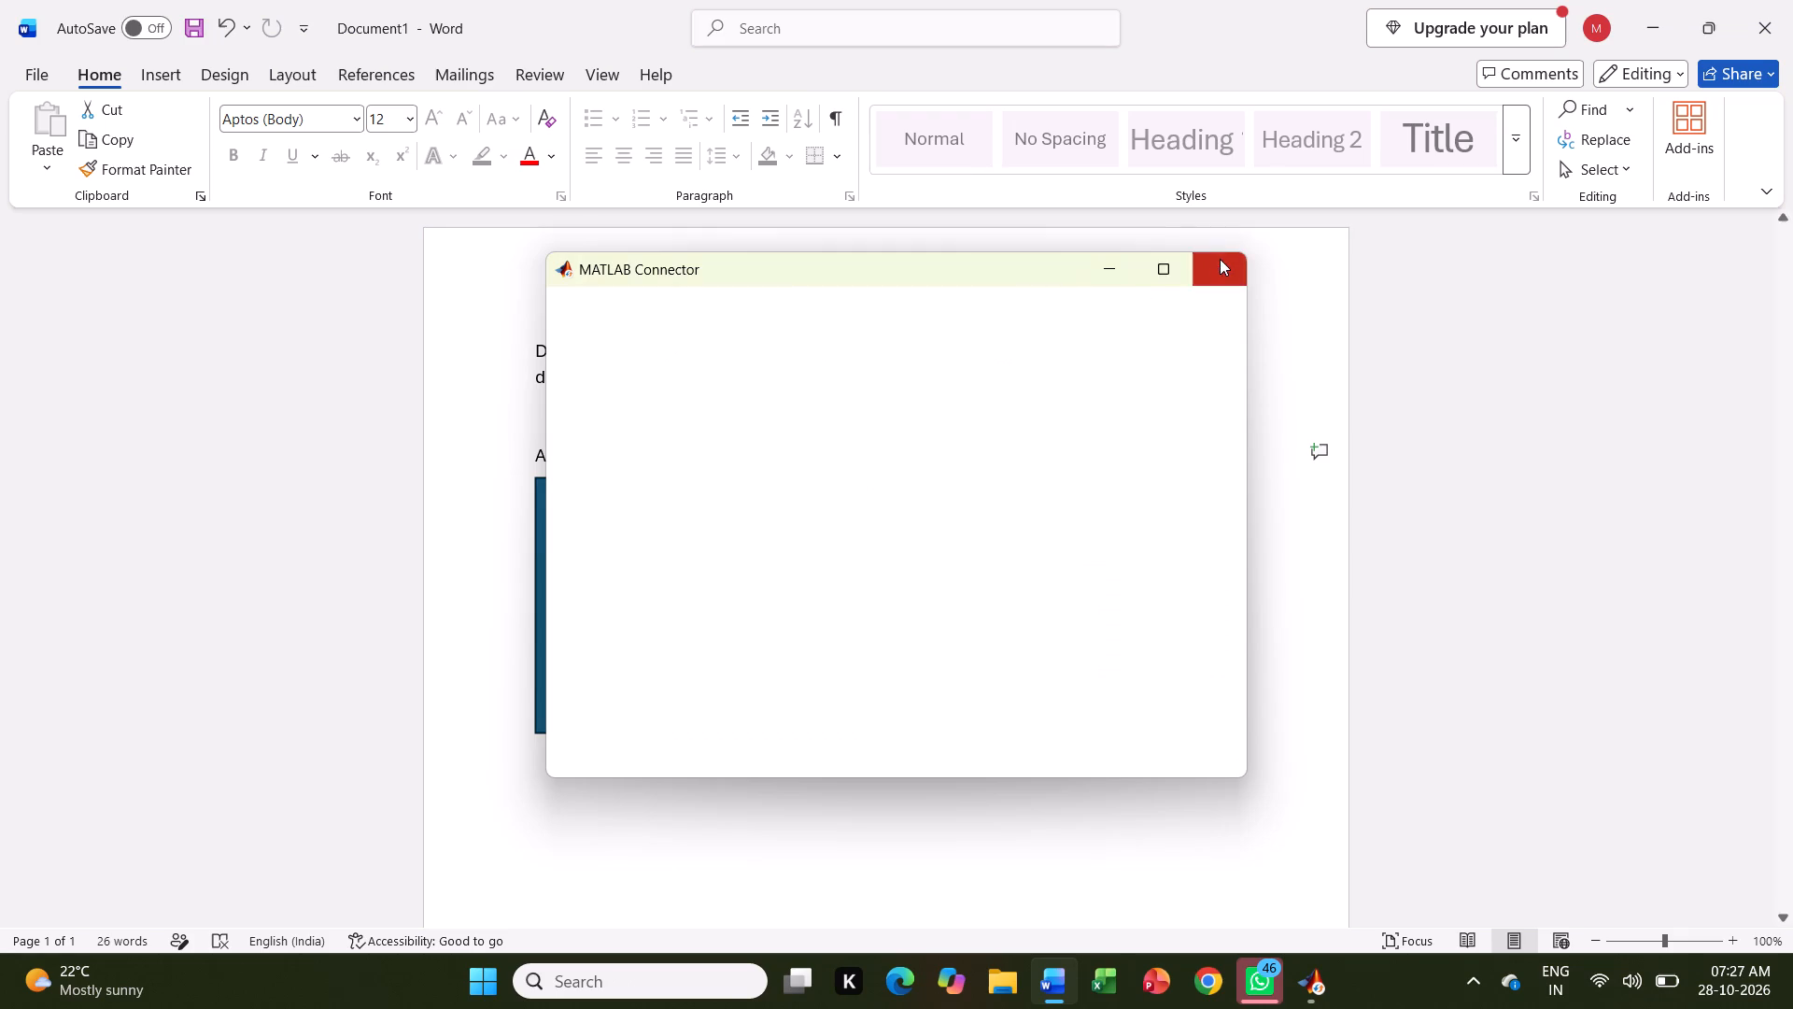
# Insert an elbow arrow connector, 2.54 cm by 2.54 cm, starting in the gap between the cylinder and the DNS Client rectangle.
pyautogui.click(162, 70)
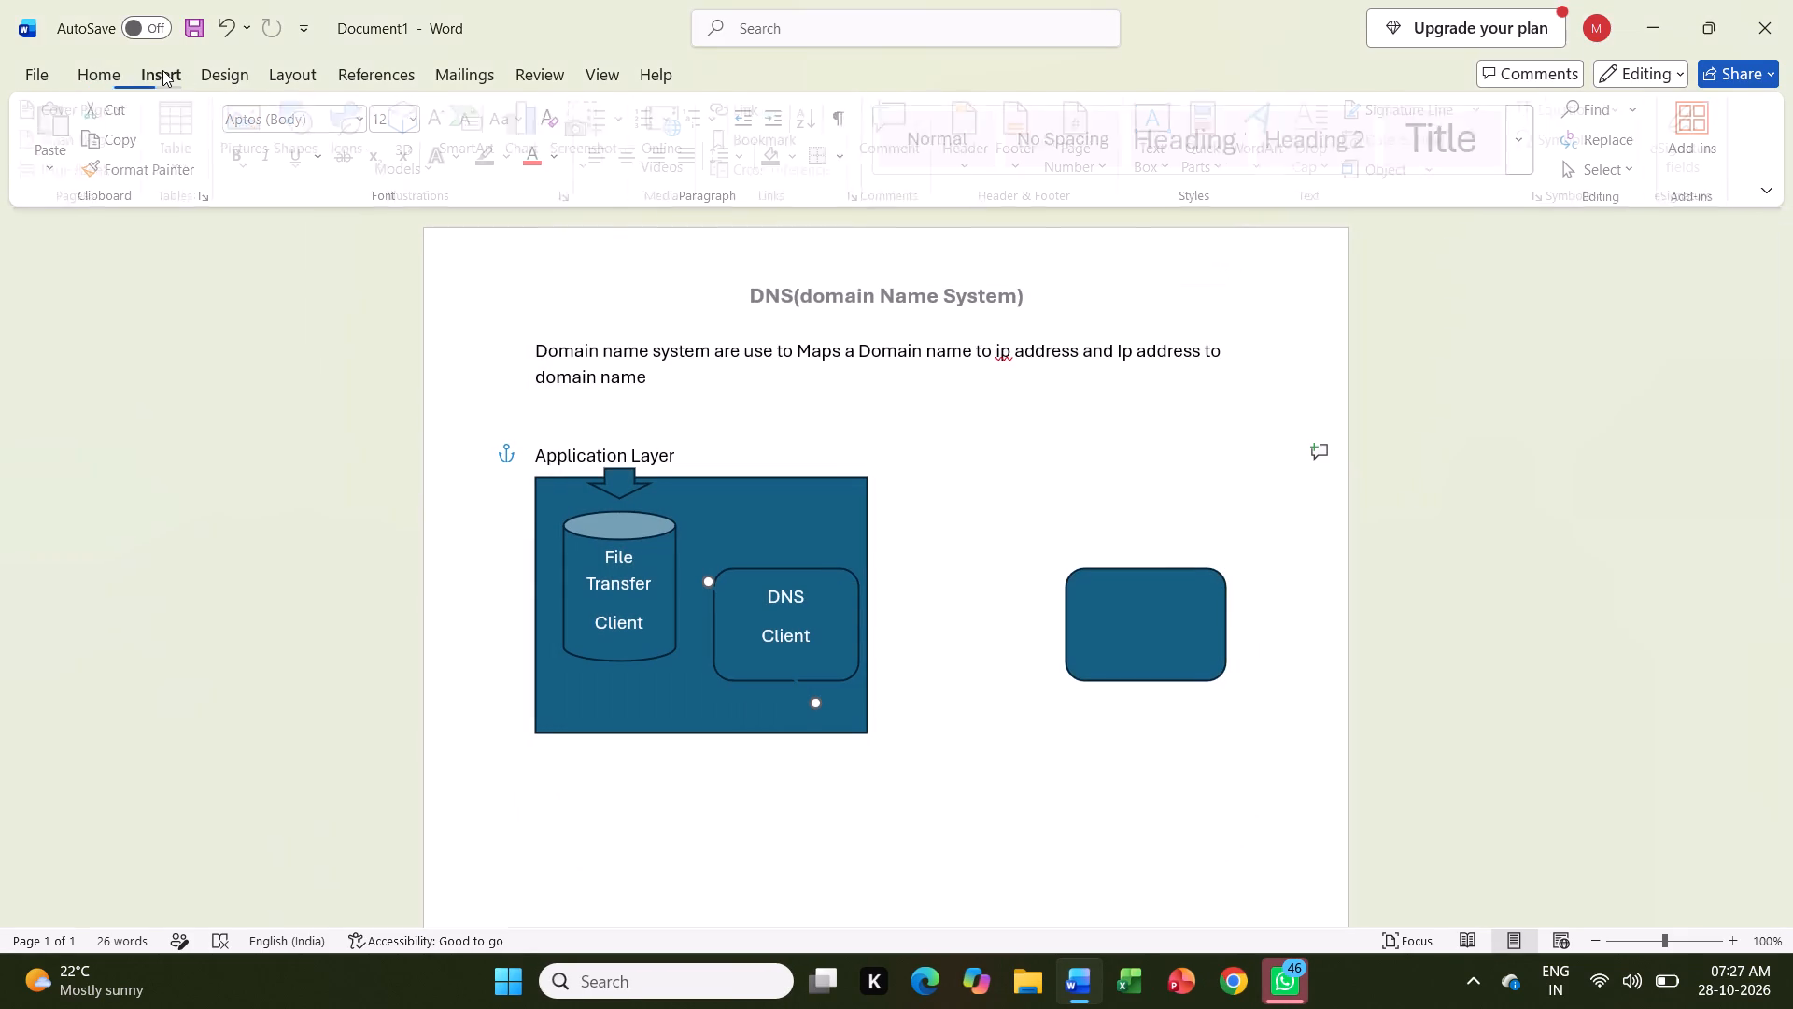
pyautogui.click(318, 125)
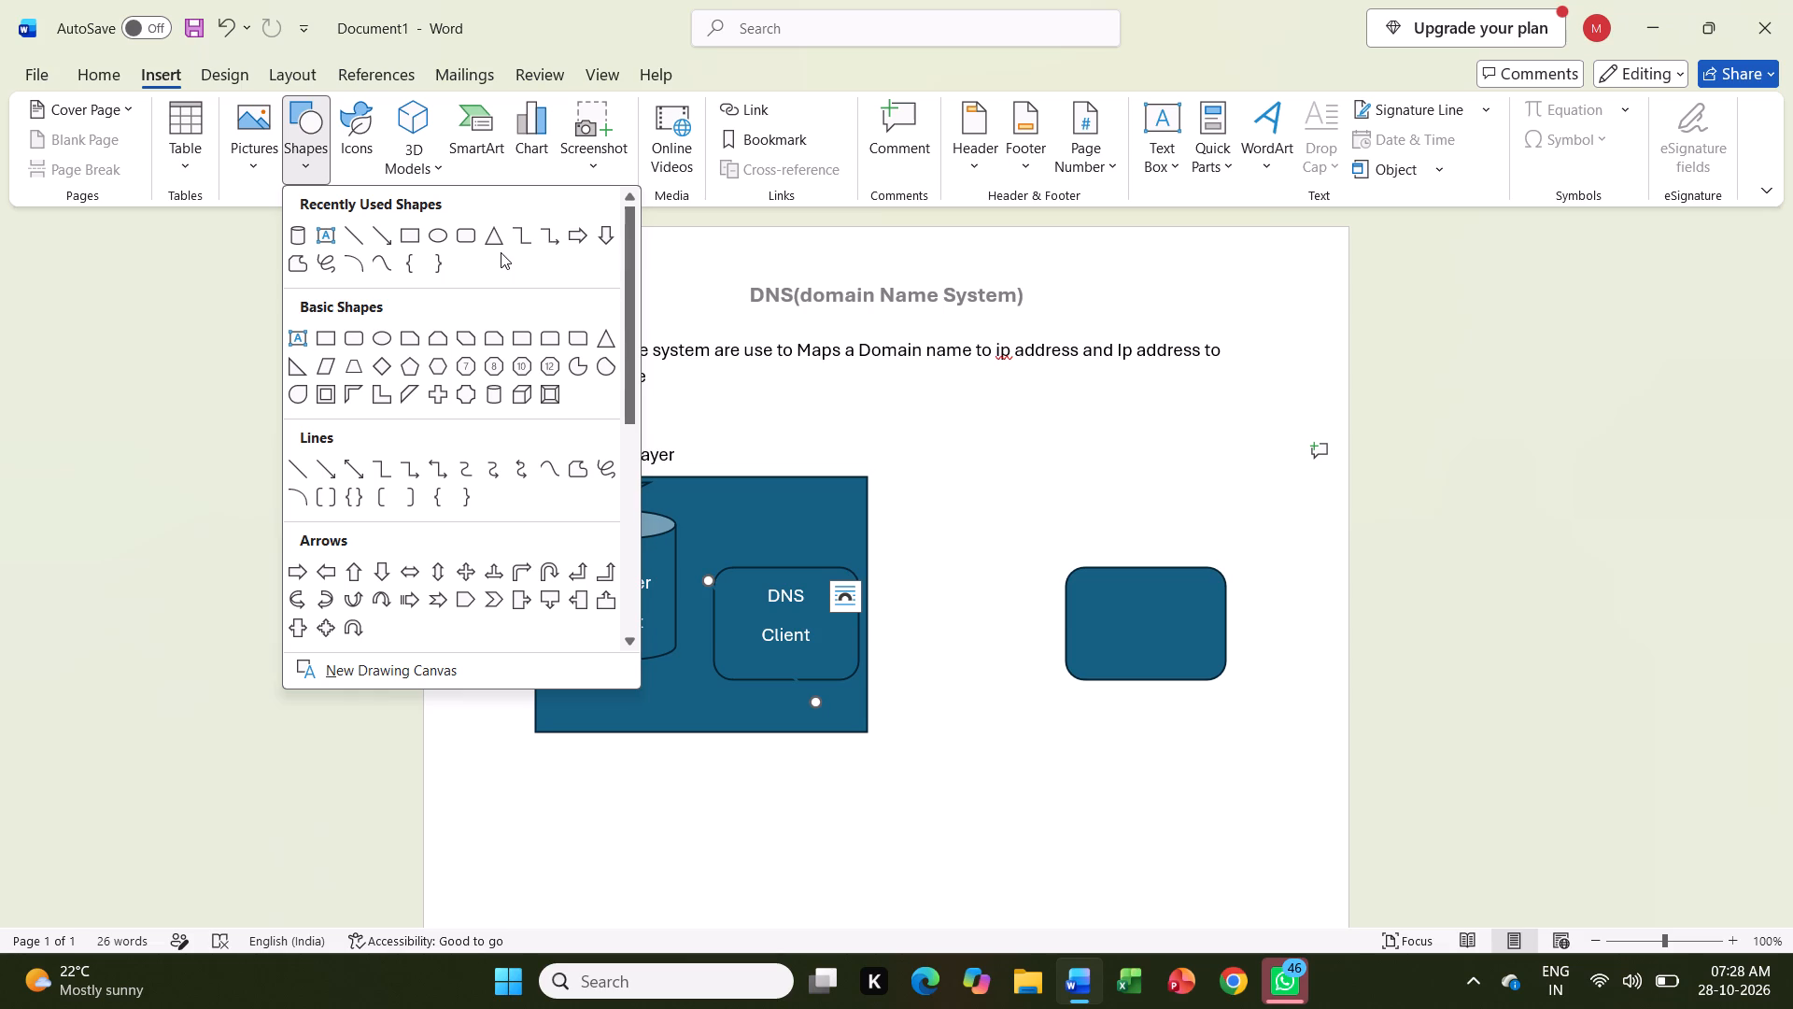
pyautogui.click(540, 239)
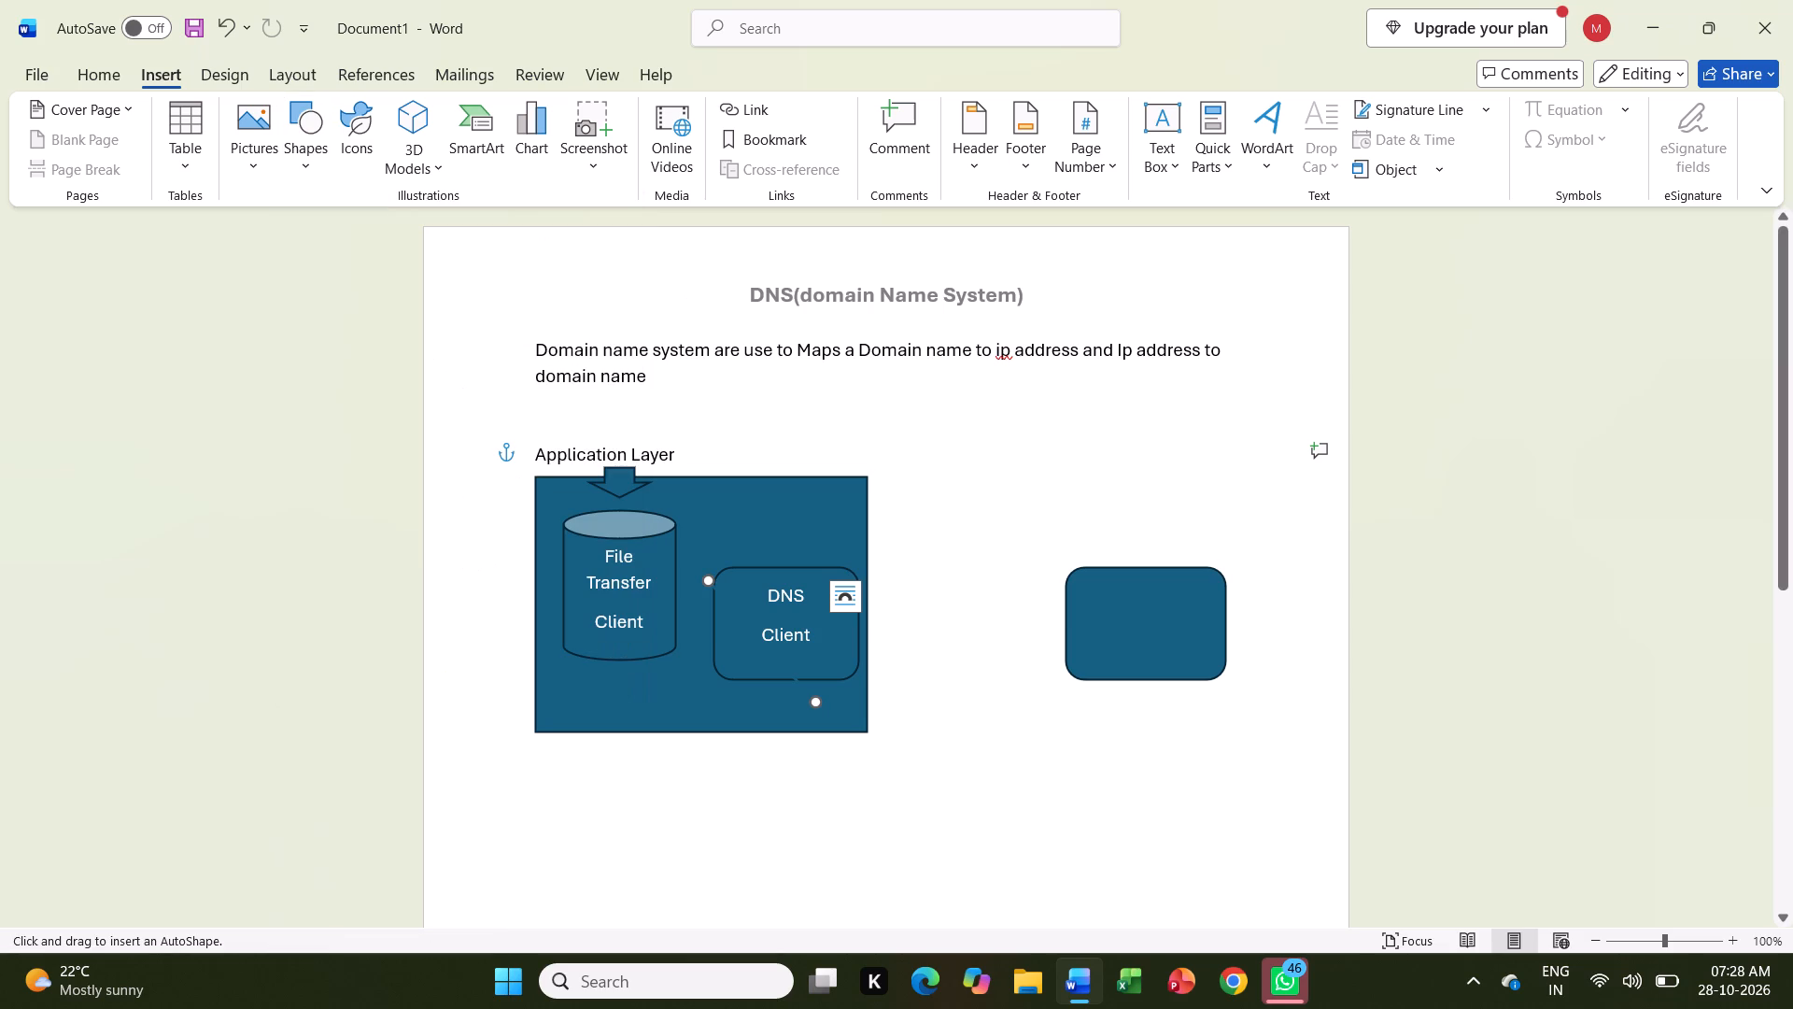
pyautogui.click(693, 577)
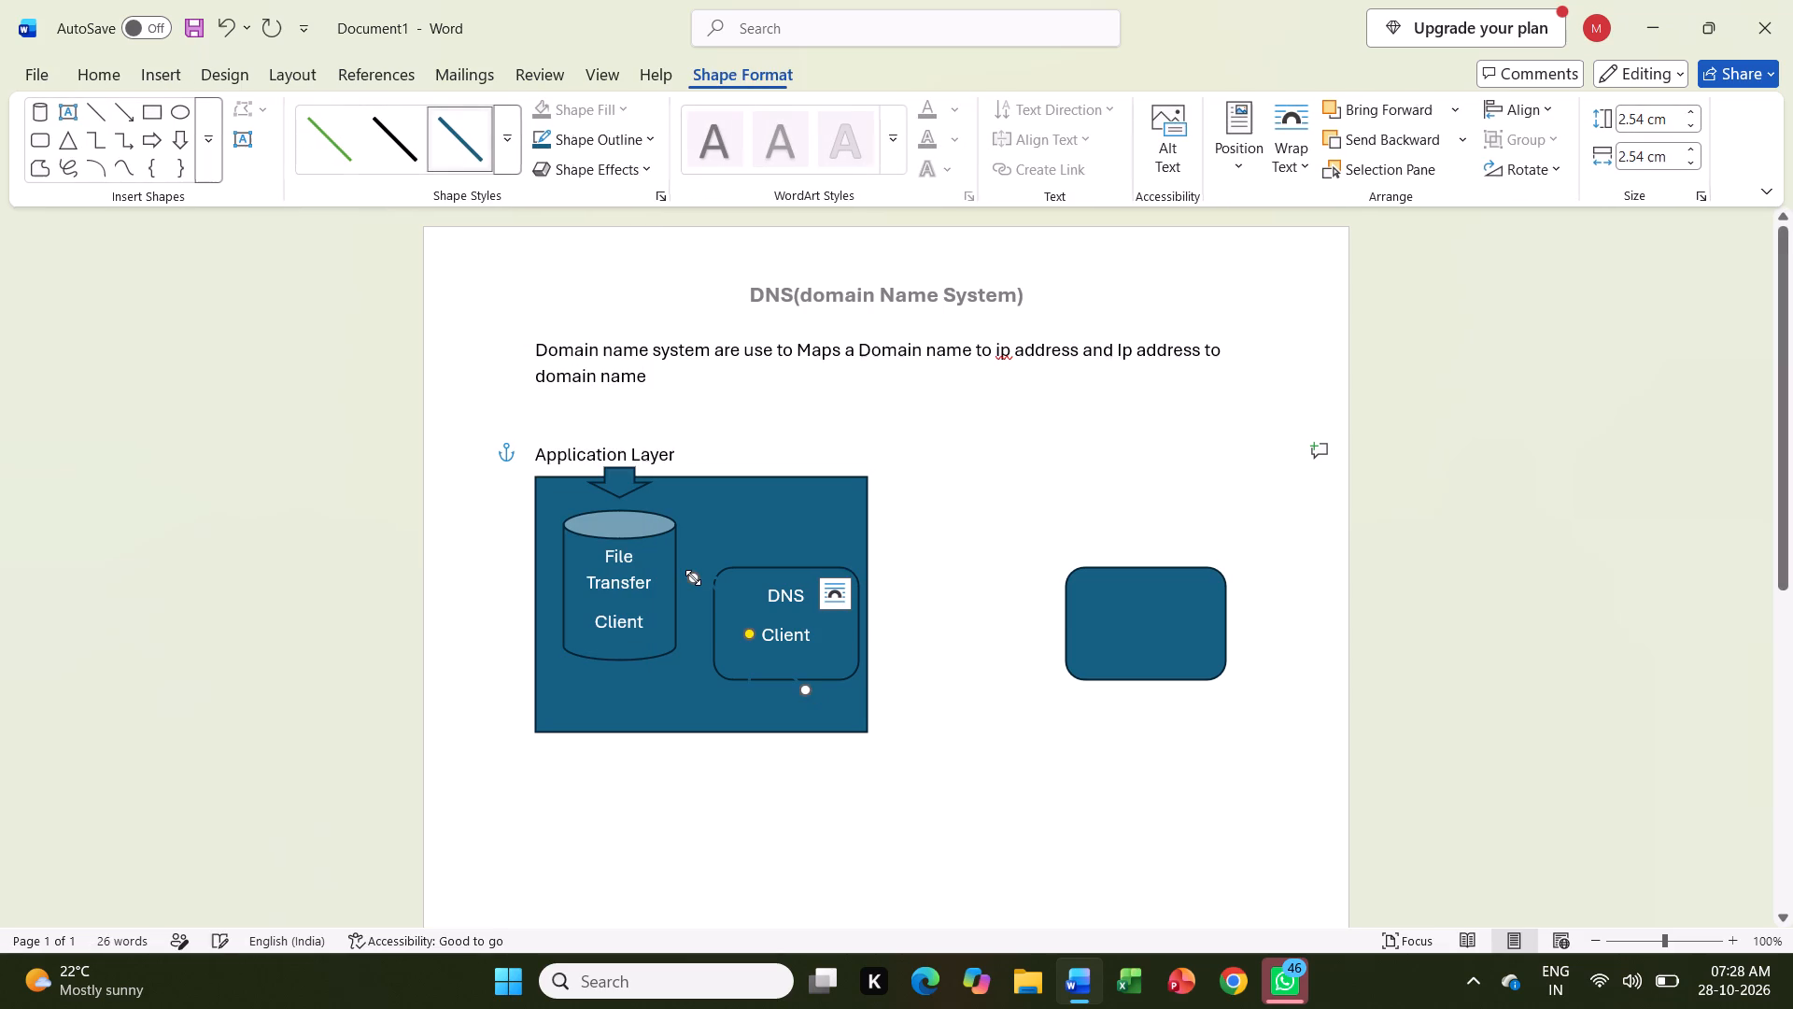
# Move the File Transfer Client cylinder slightly left and down, widening its gap to the DNS Client rectangle.
pyautogui.click(674, 568)
pyautogui.click(674, 568)
pyautogui.moveTo(674, 568); pyautogui.dragTo(660, 574)
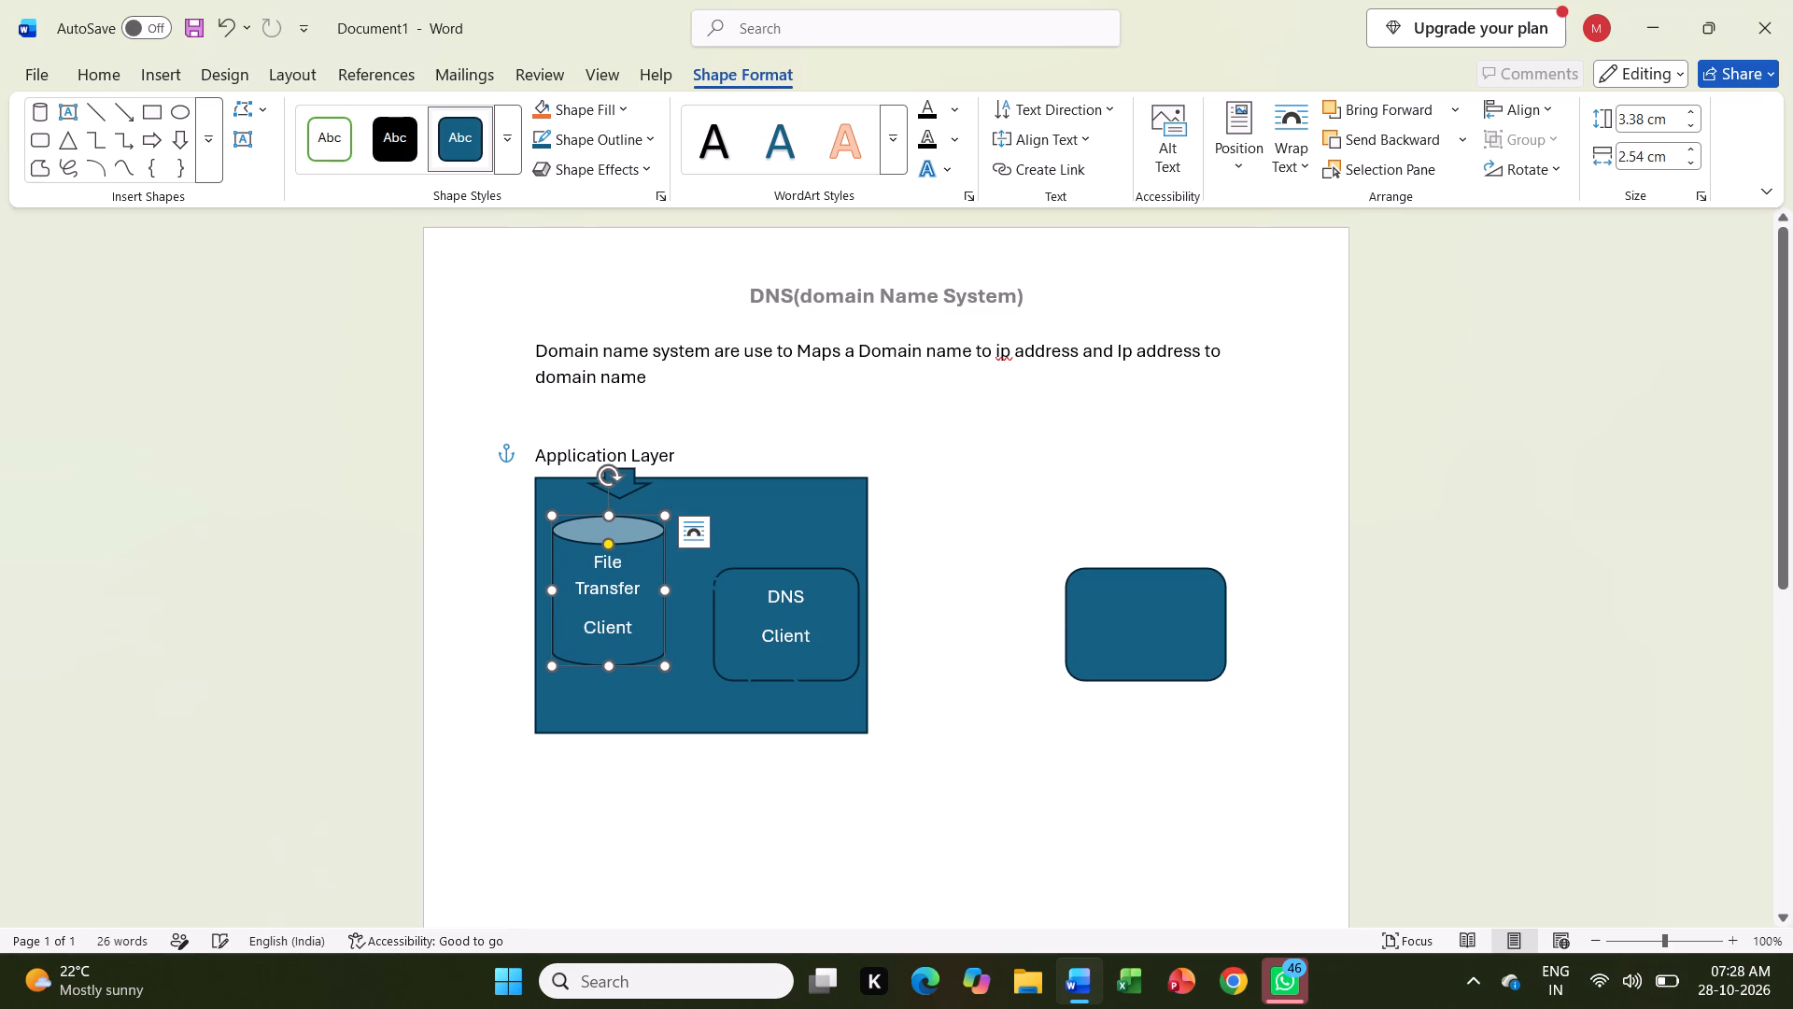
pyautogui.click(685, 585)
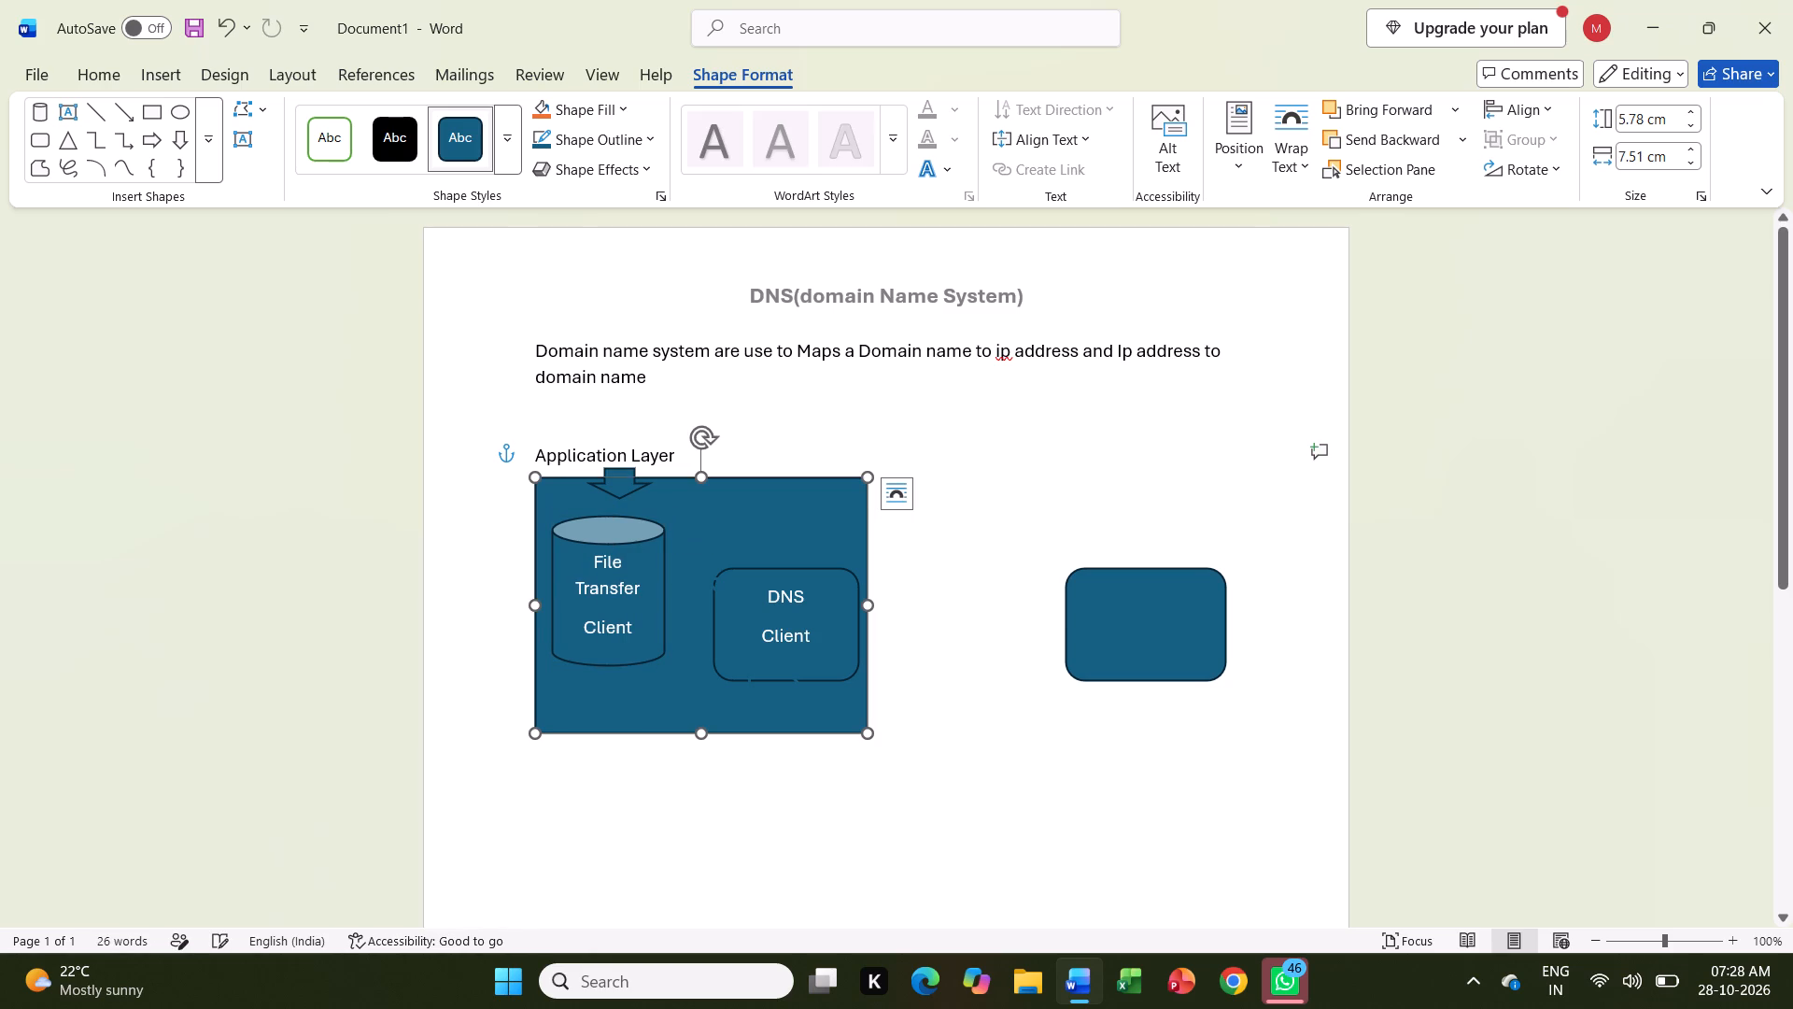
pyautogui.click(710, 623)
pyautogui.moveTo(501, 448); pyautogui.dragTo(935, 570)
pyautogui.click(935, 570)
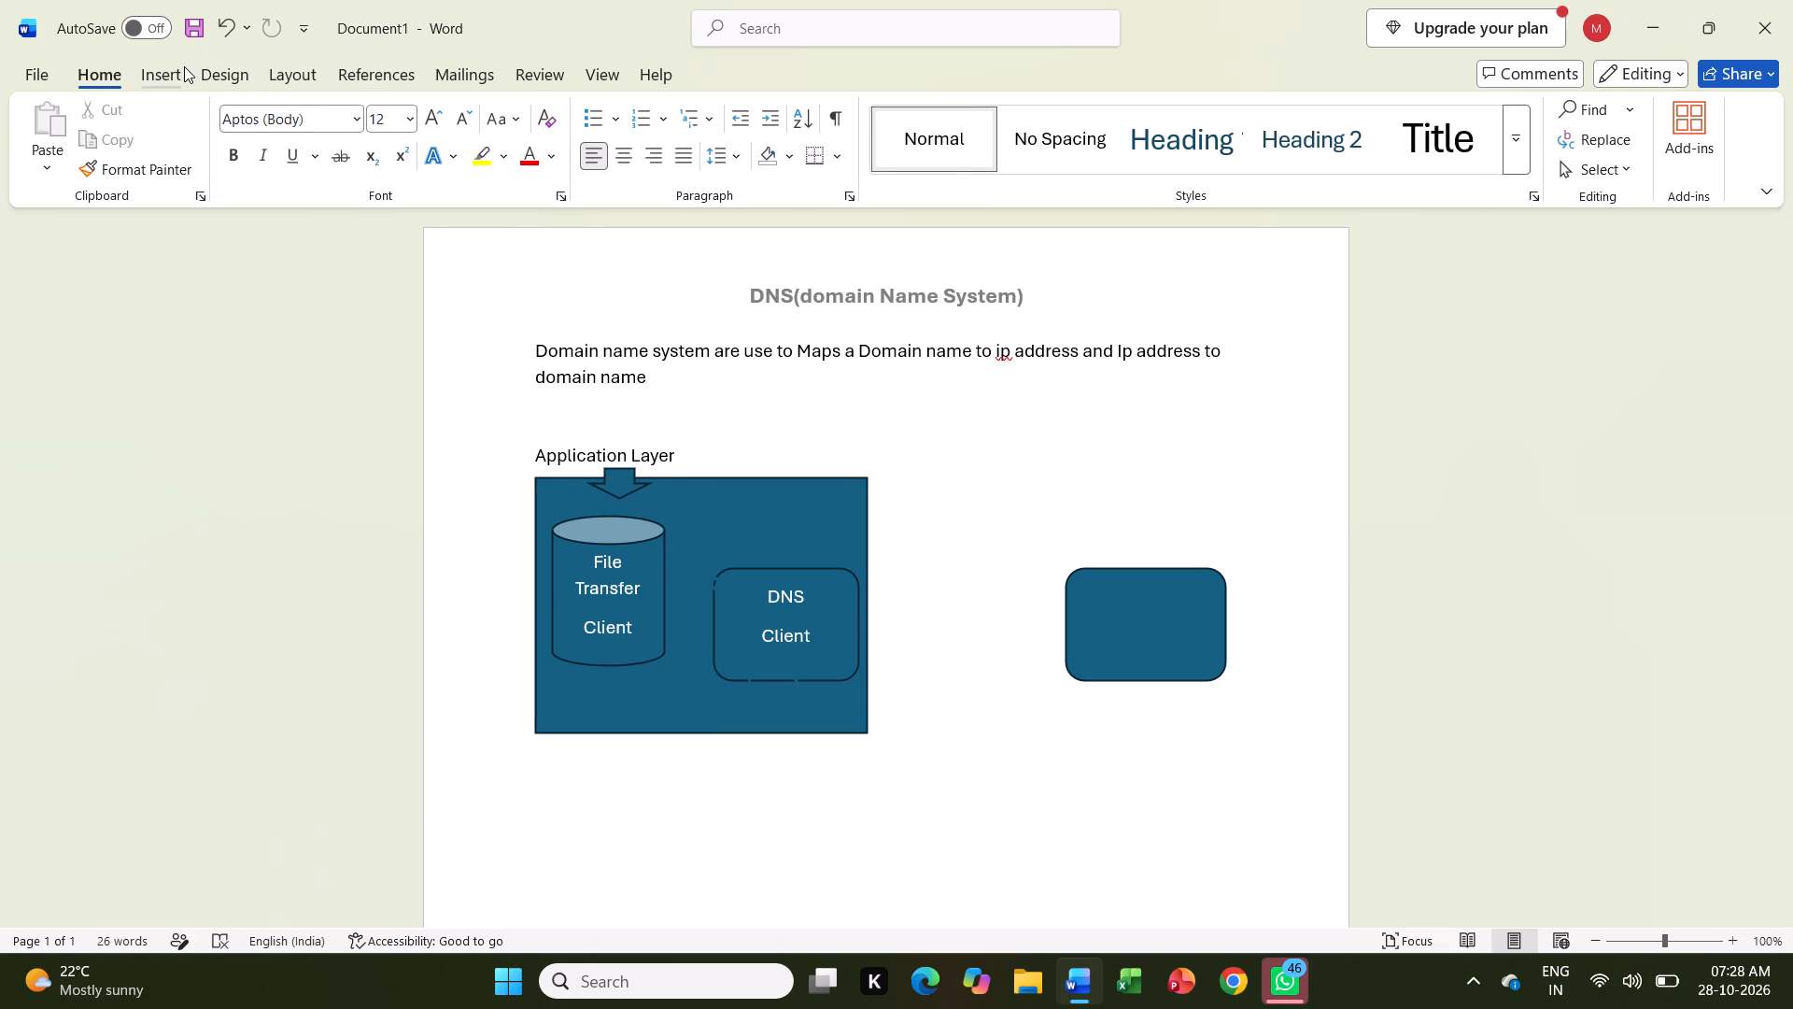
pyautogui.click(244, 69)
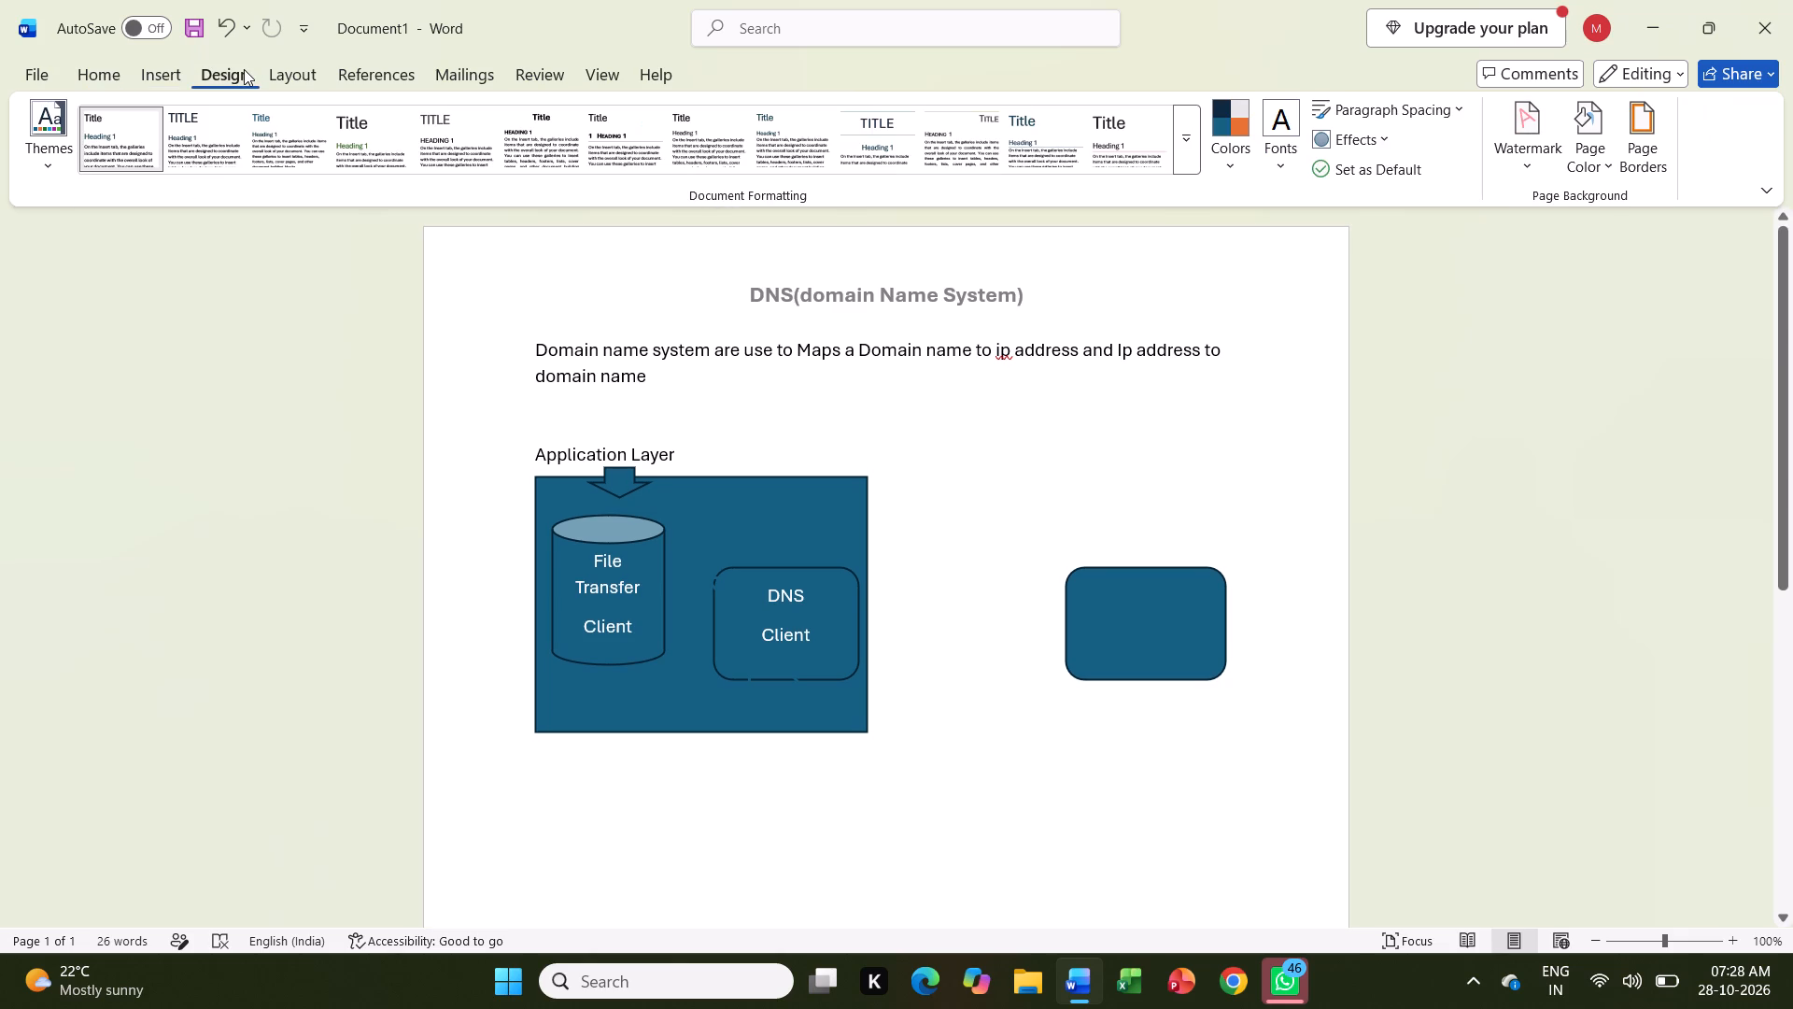
# Insert a right block arrow inside the large rectangle, placed between the File Transfer Client cylinder and the DNS Client rectangle.
pyautogui.click(136, 69)
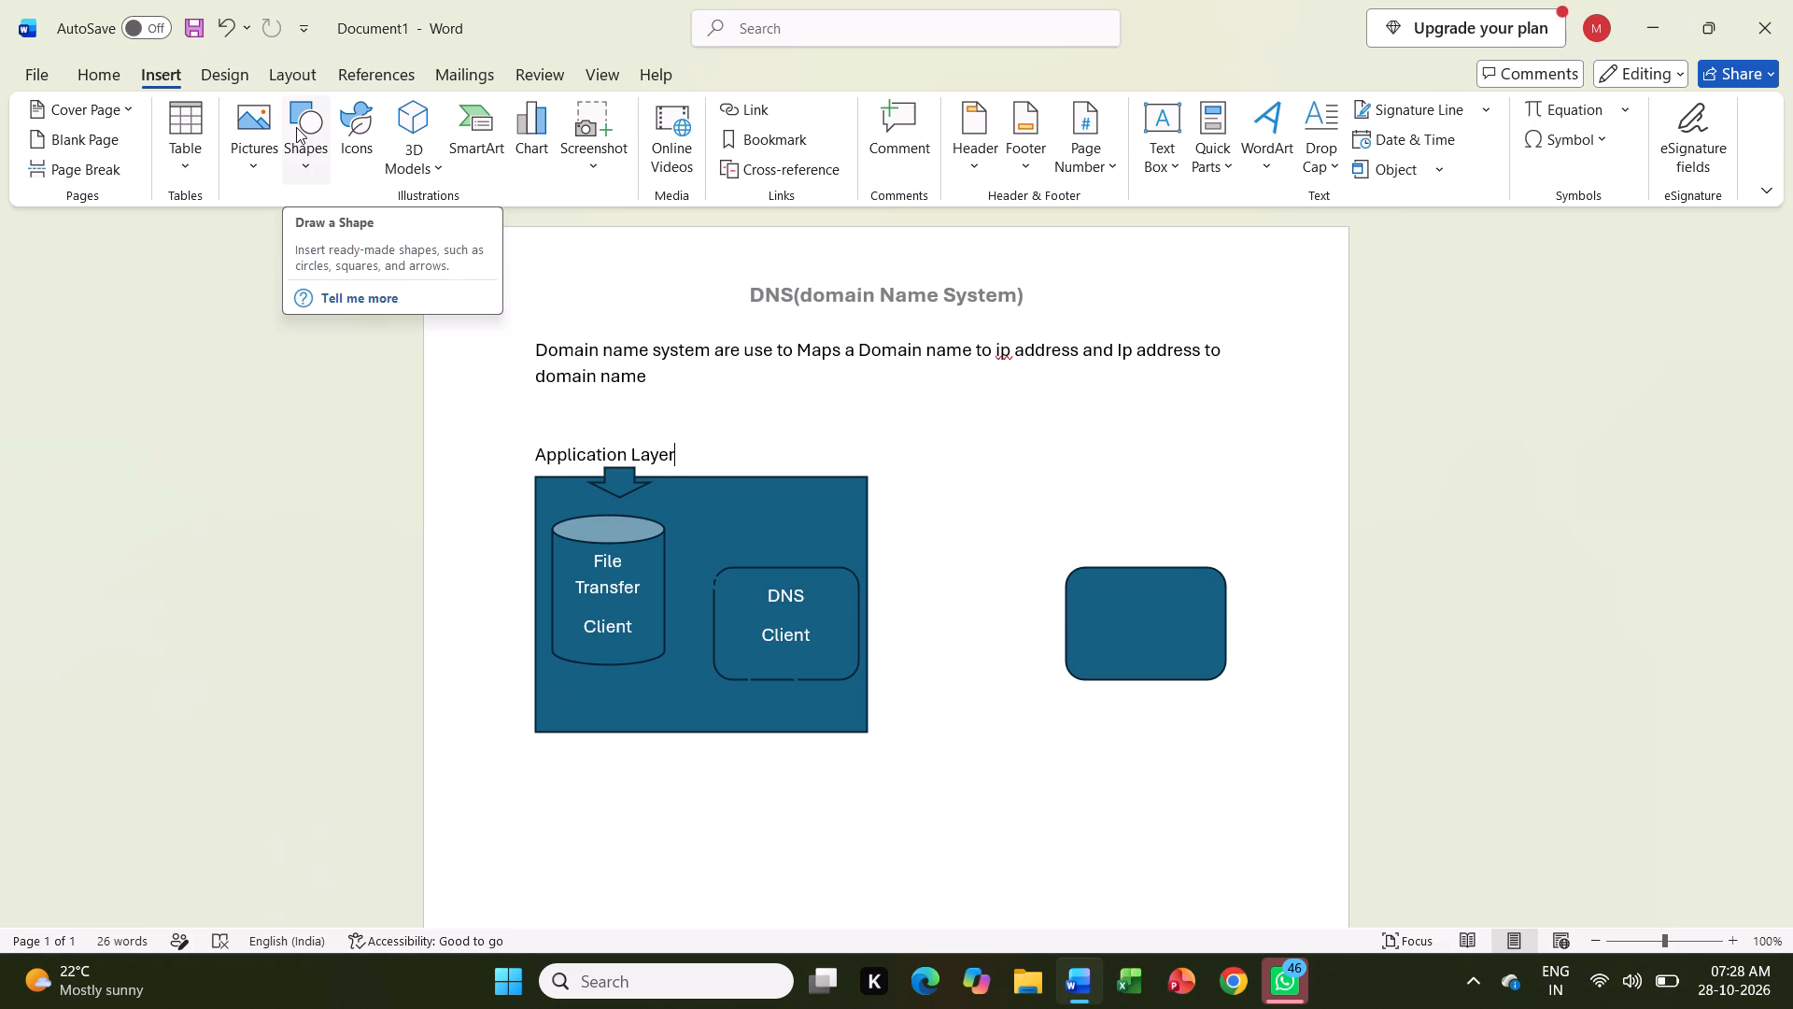
pyautogui.click(296, 127)
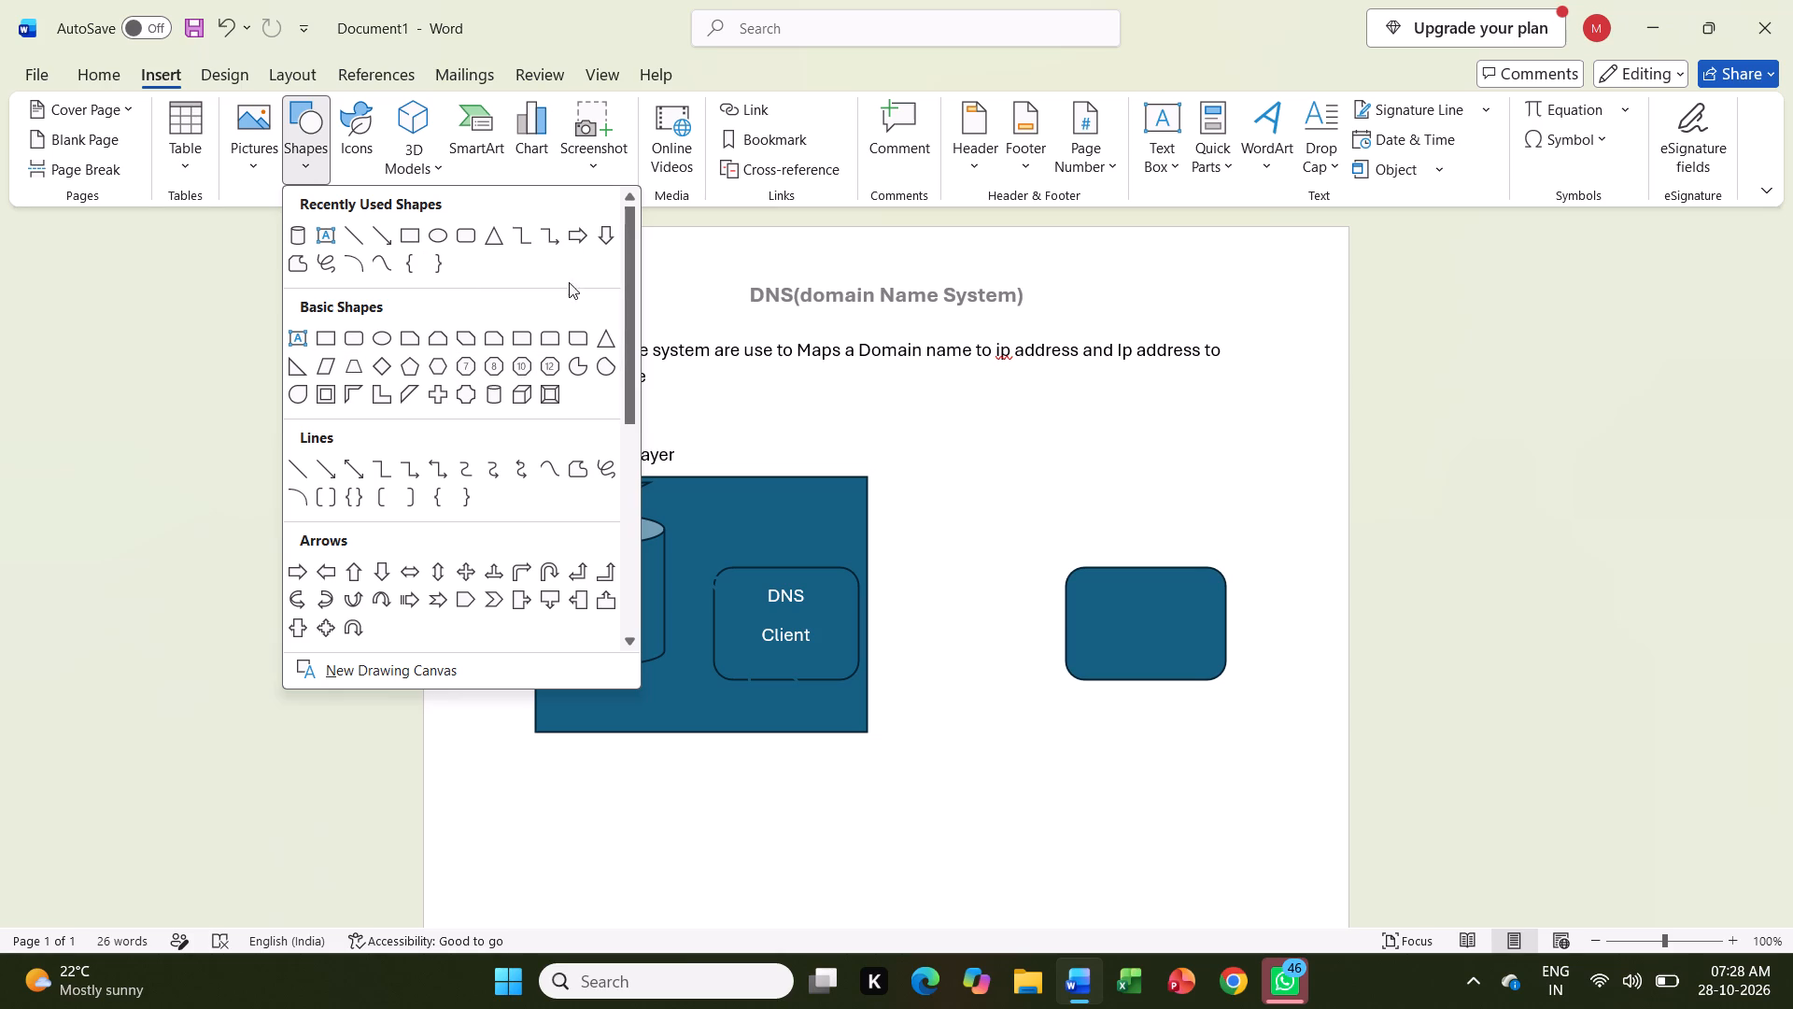
pyautogui.click(572, 236)
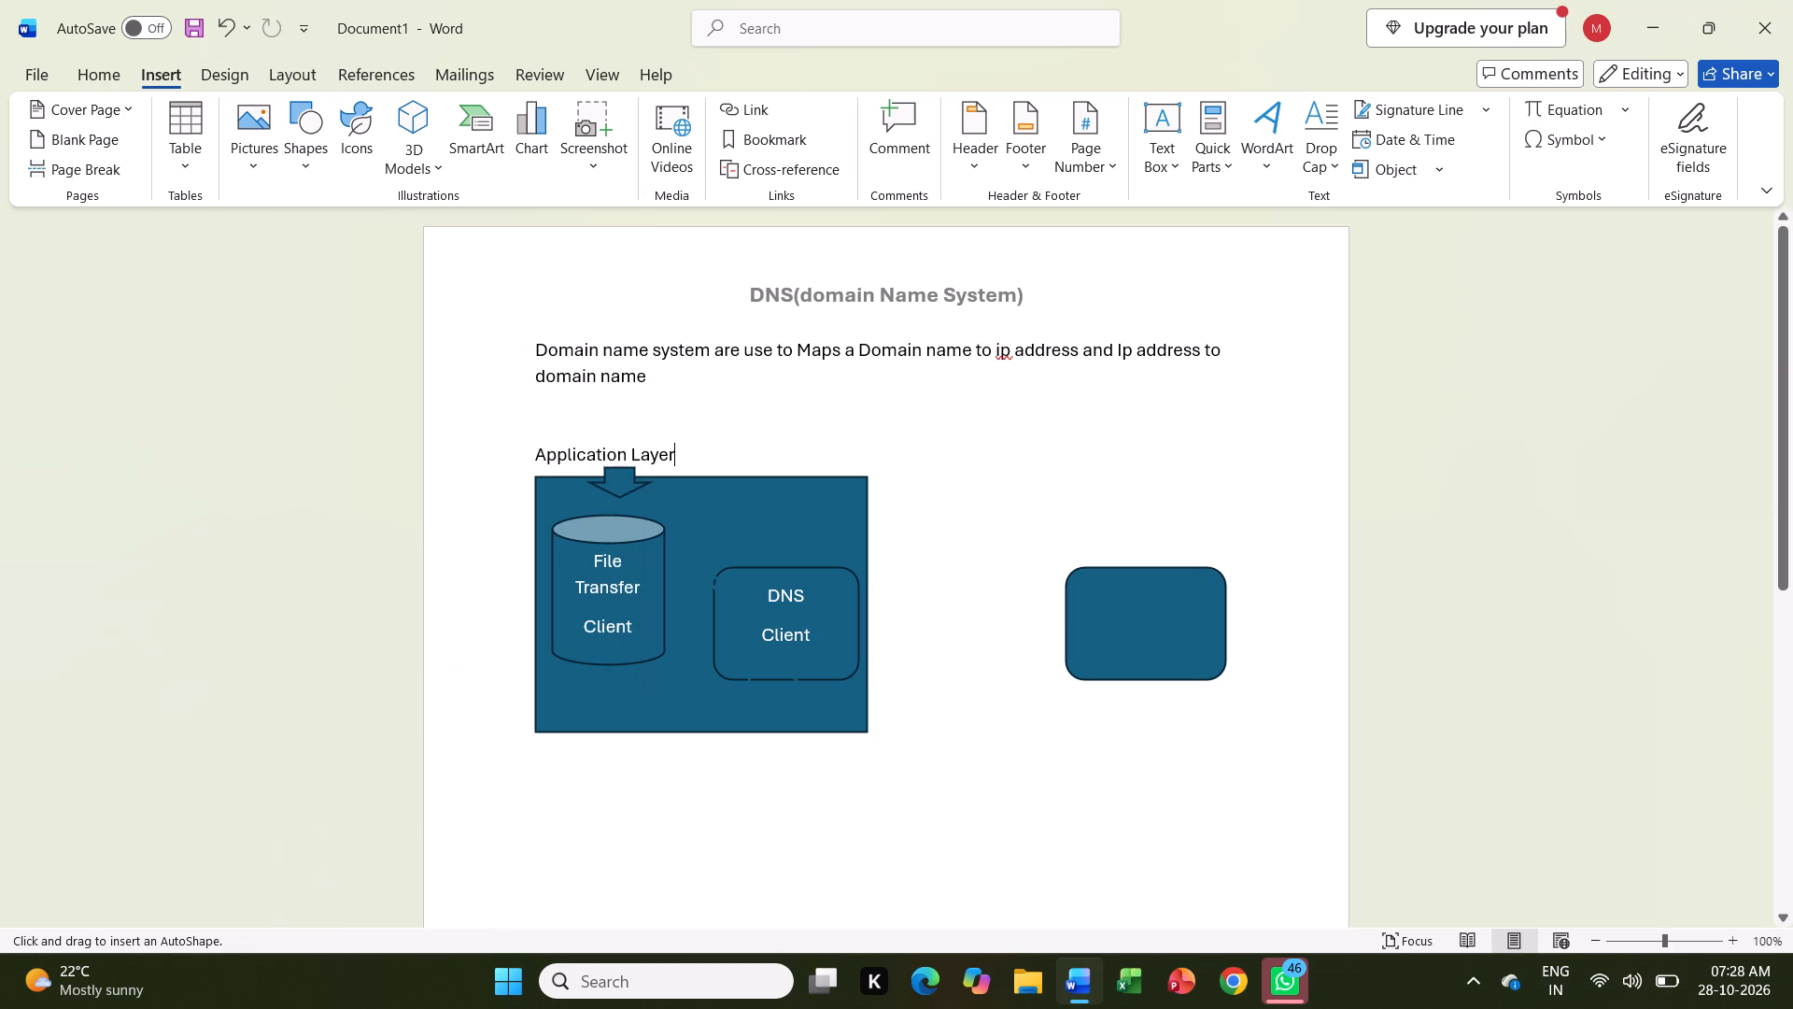
pyautogui.click(664, 579)
pyautogui.moveTo(664, 579); pyautogui.dragTo(670, 588)
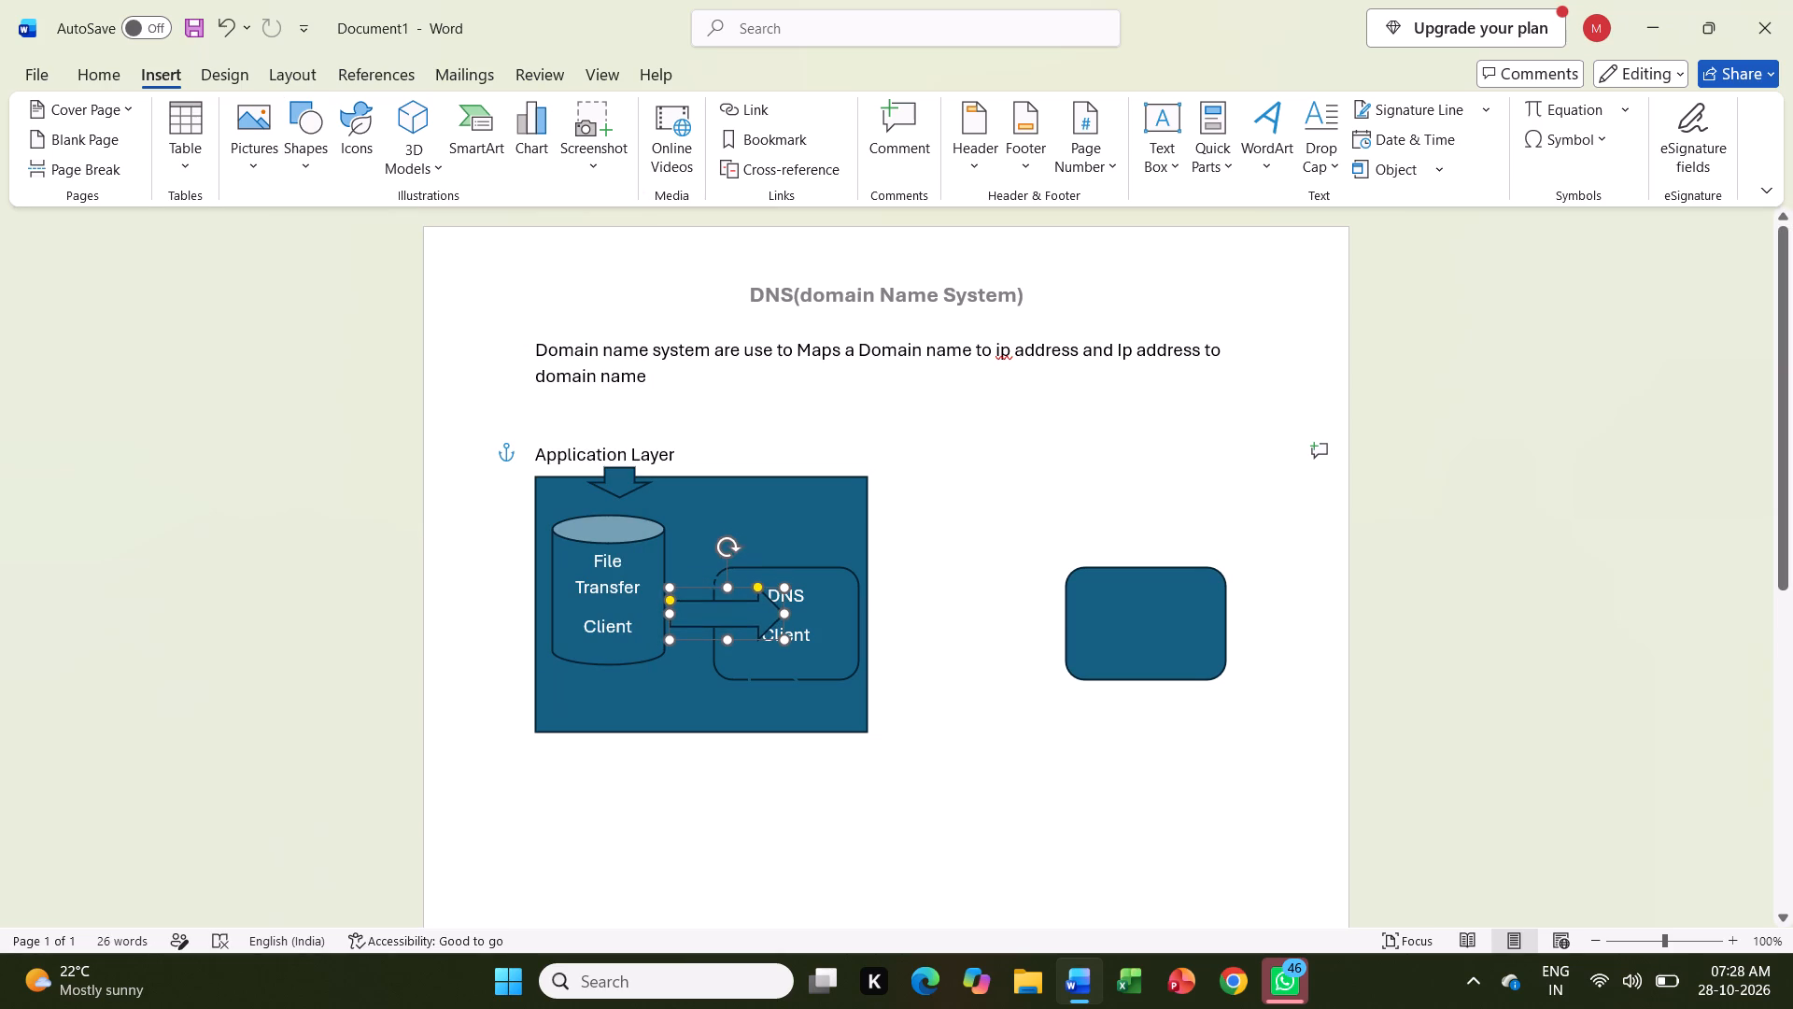
pyautogui.moveTo(670, 588); pyautogui.dragTo(671, 590)
pyautogui.moveTo(775, 632); pyautogui.dragTo(738, 630)
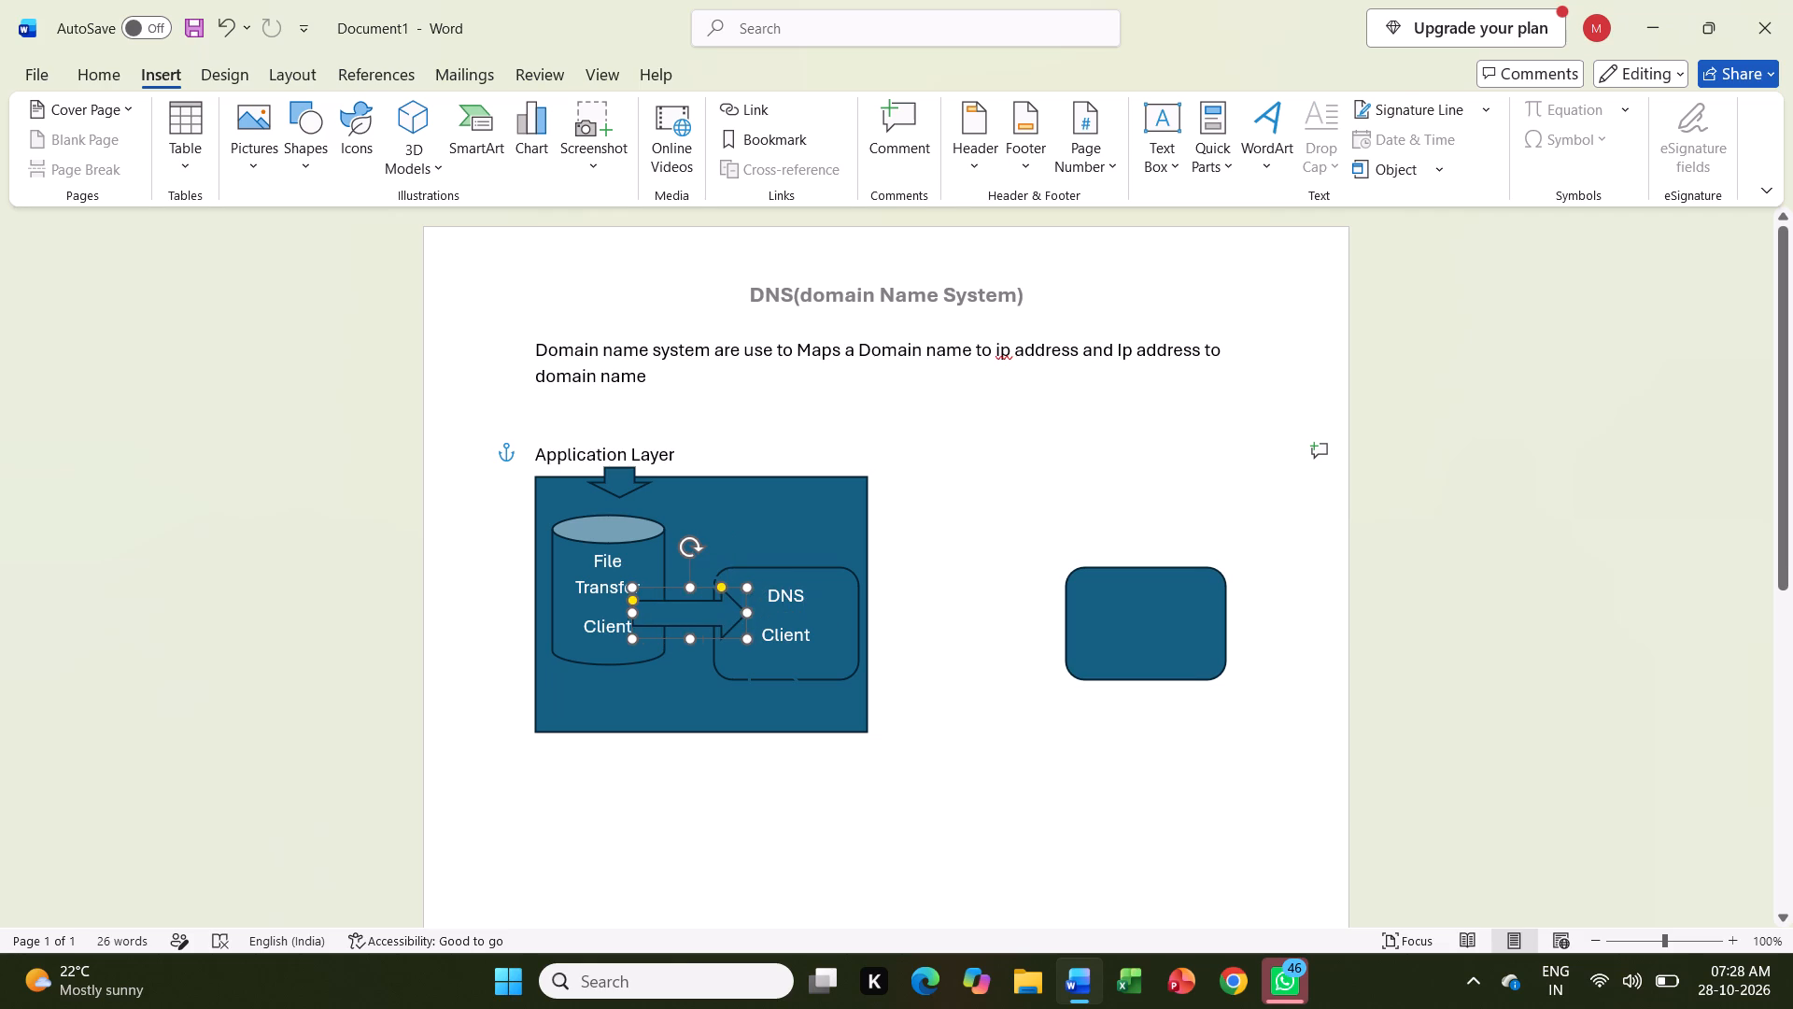
pyautogui.moveTo(738, 630); pyautogui.dragTo(736, 630)
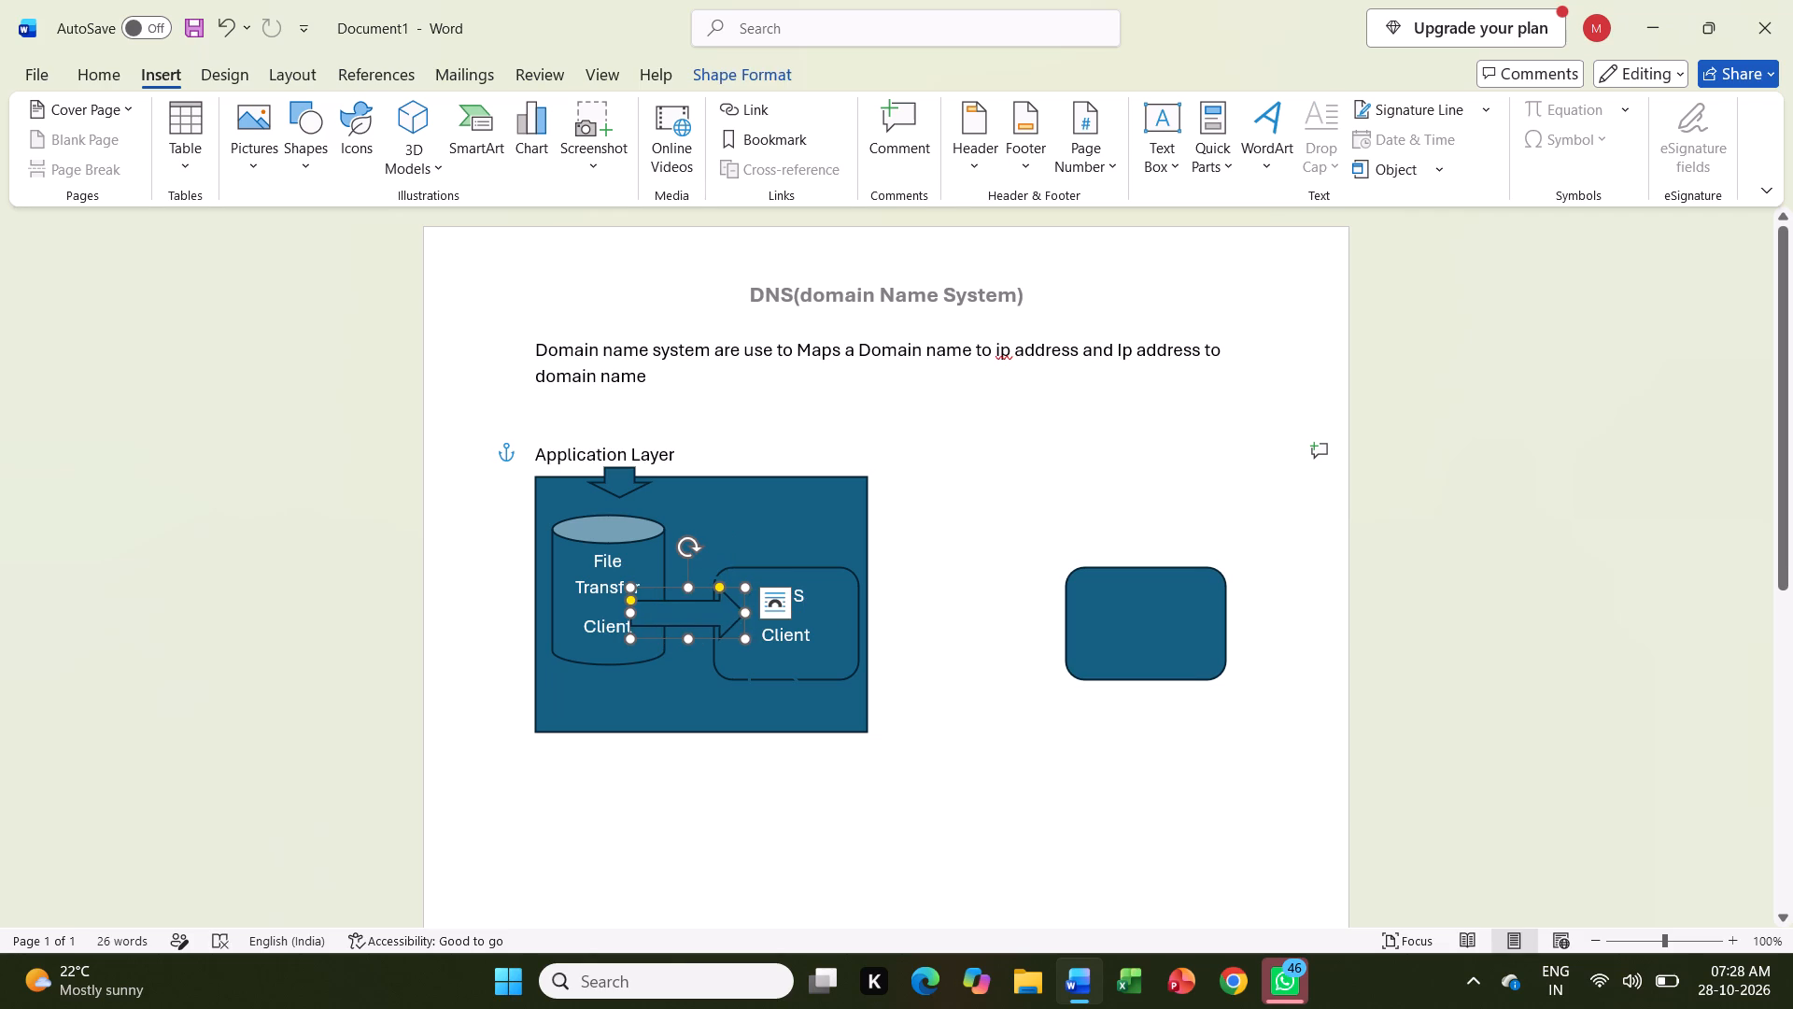
# Shrink the new right block arrow in length and height so it fits the gap between the cylinder and the DNS Client rectangle.
pyautogui.moveTo(745, 613); pyautogui.dragTo(718, 615)
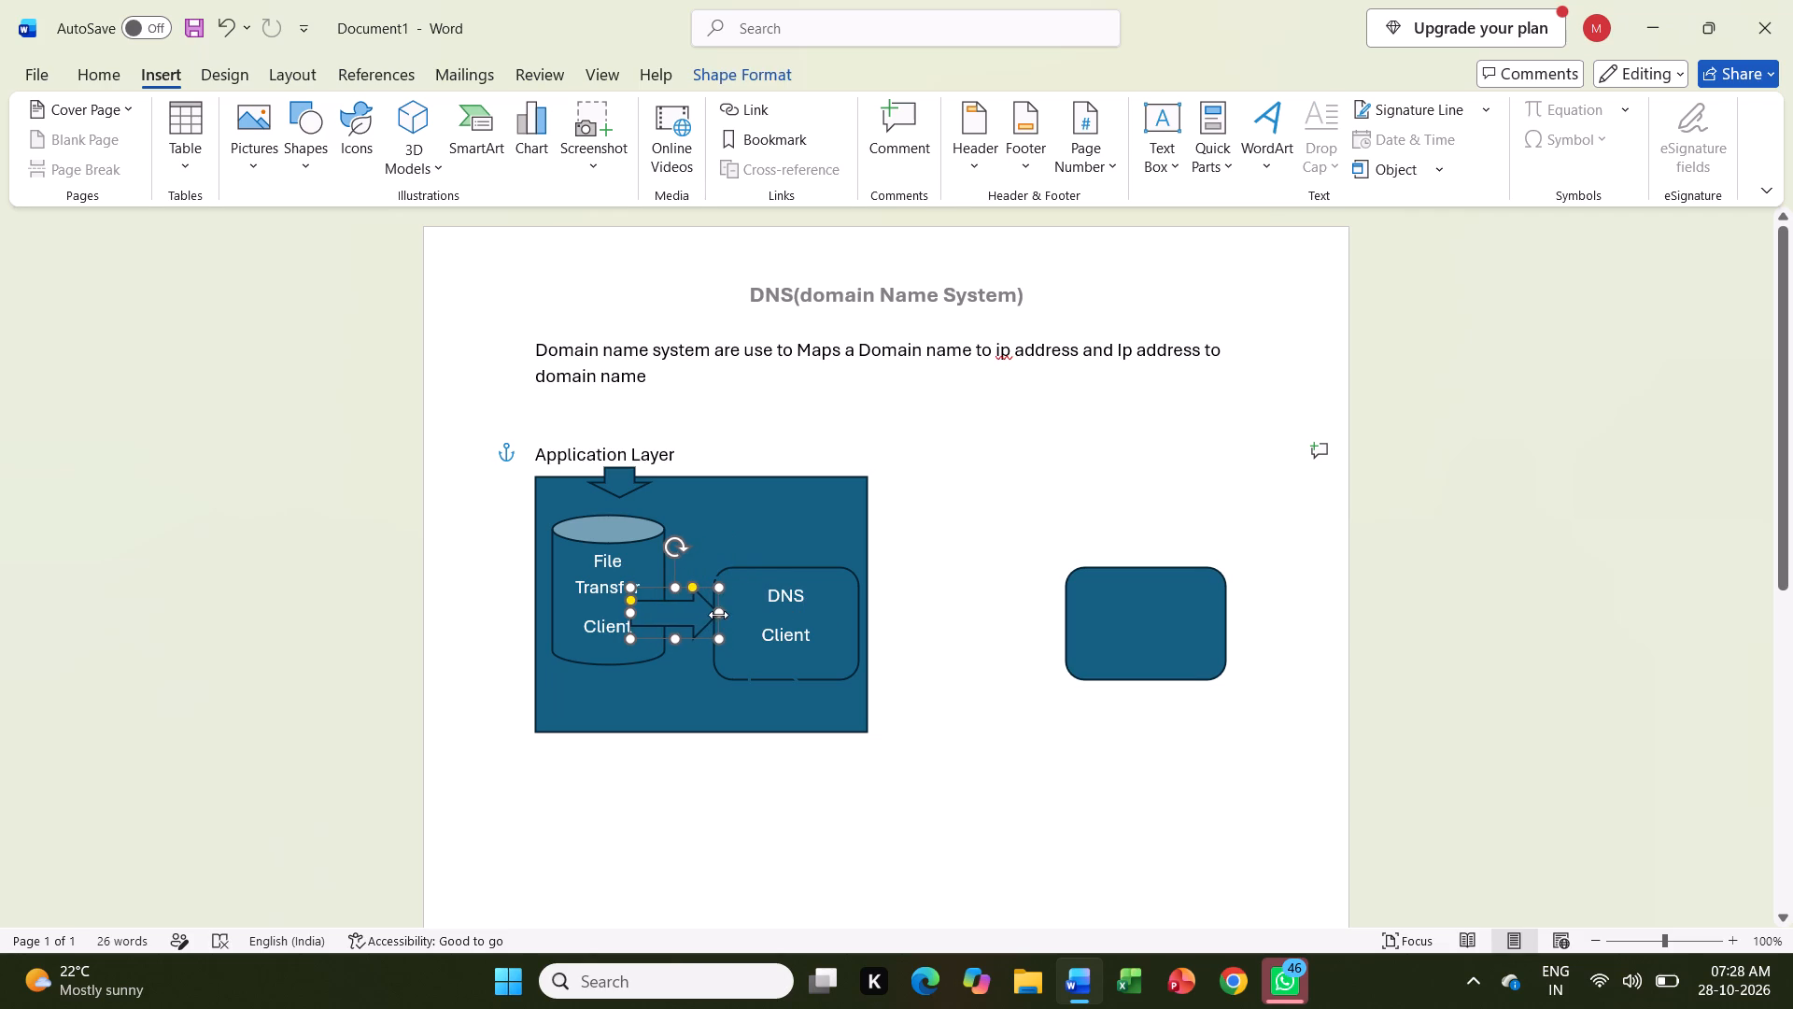
pyautogui.click(628, 613)
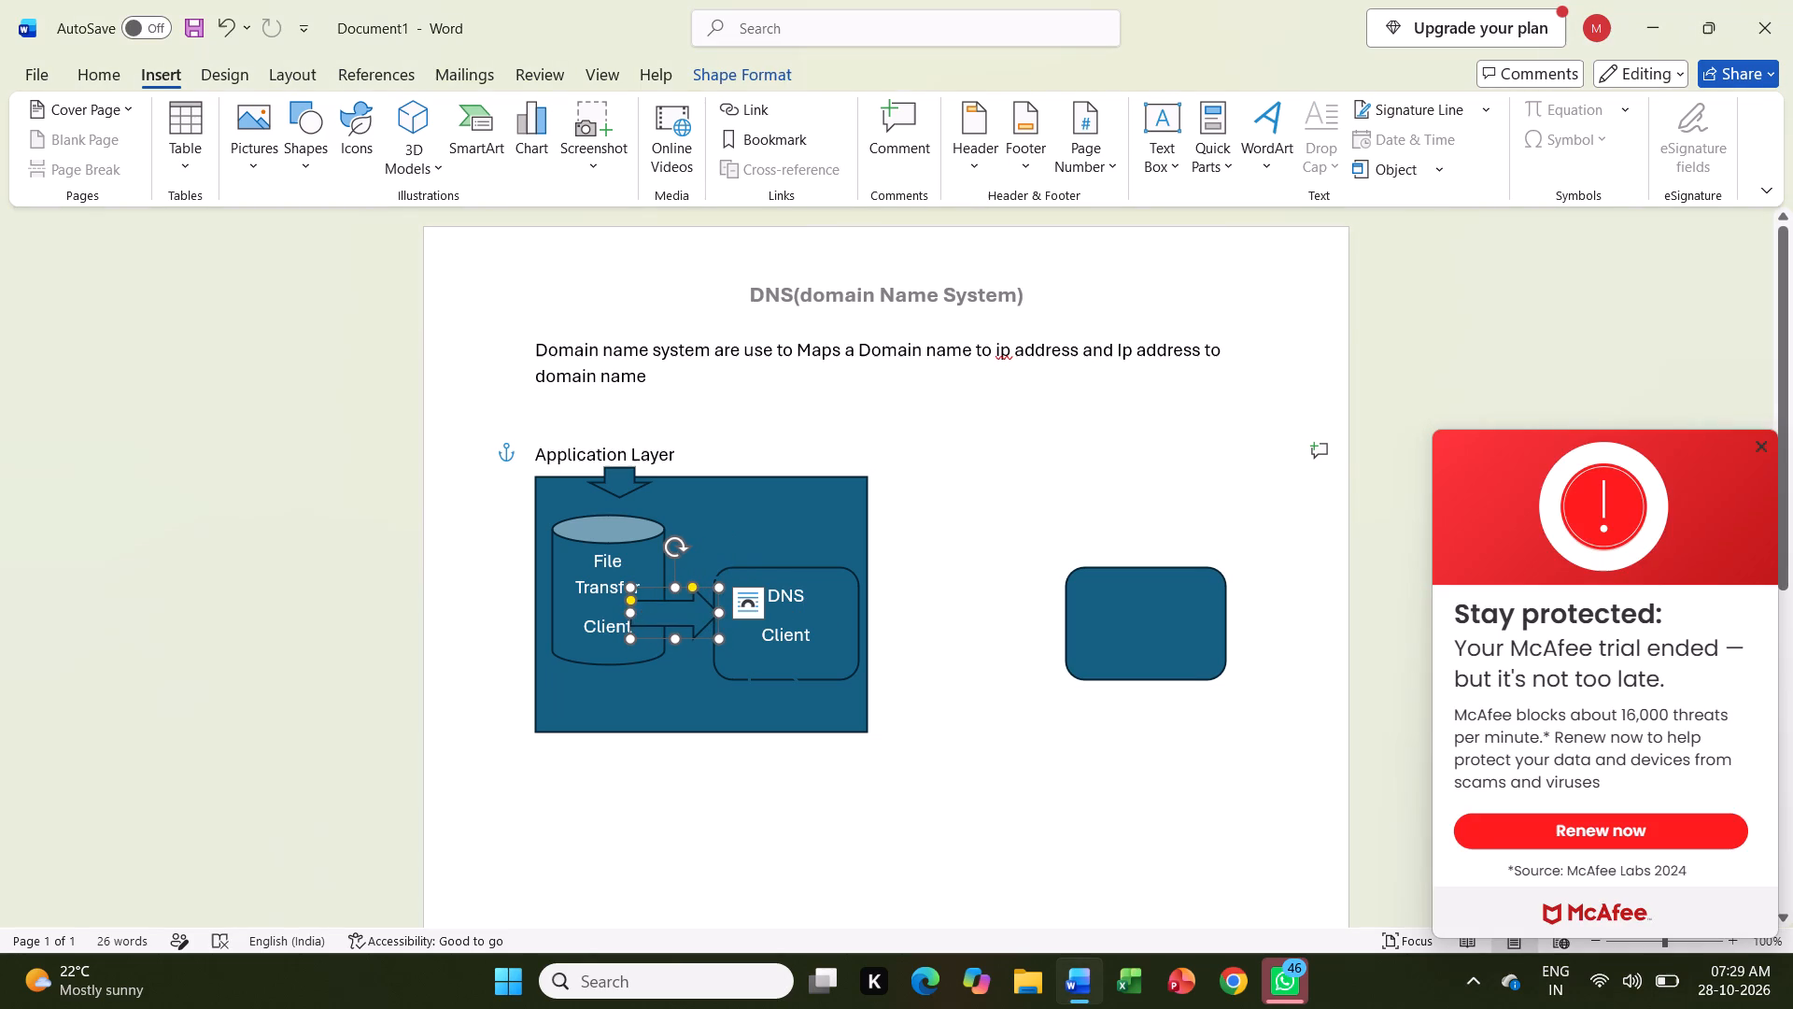
pyautogui.click(629, 612)
pyautogui.moveTo(629, 612); pyautogui.dragTo(657, 612)
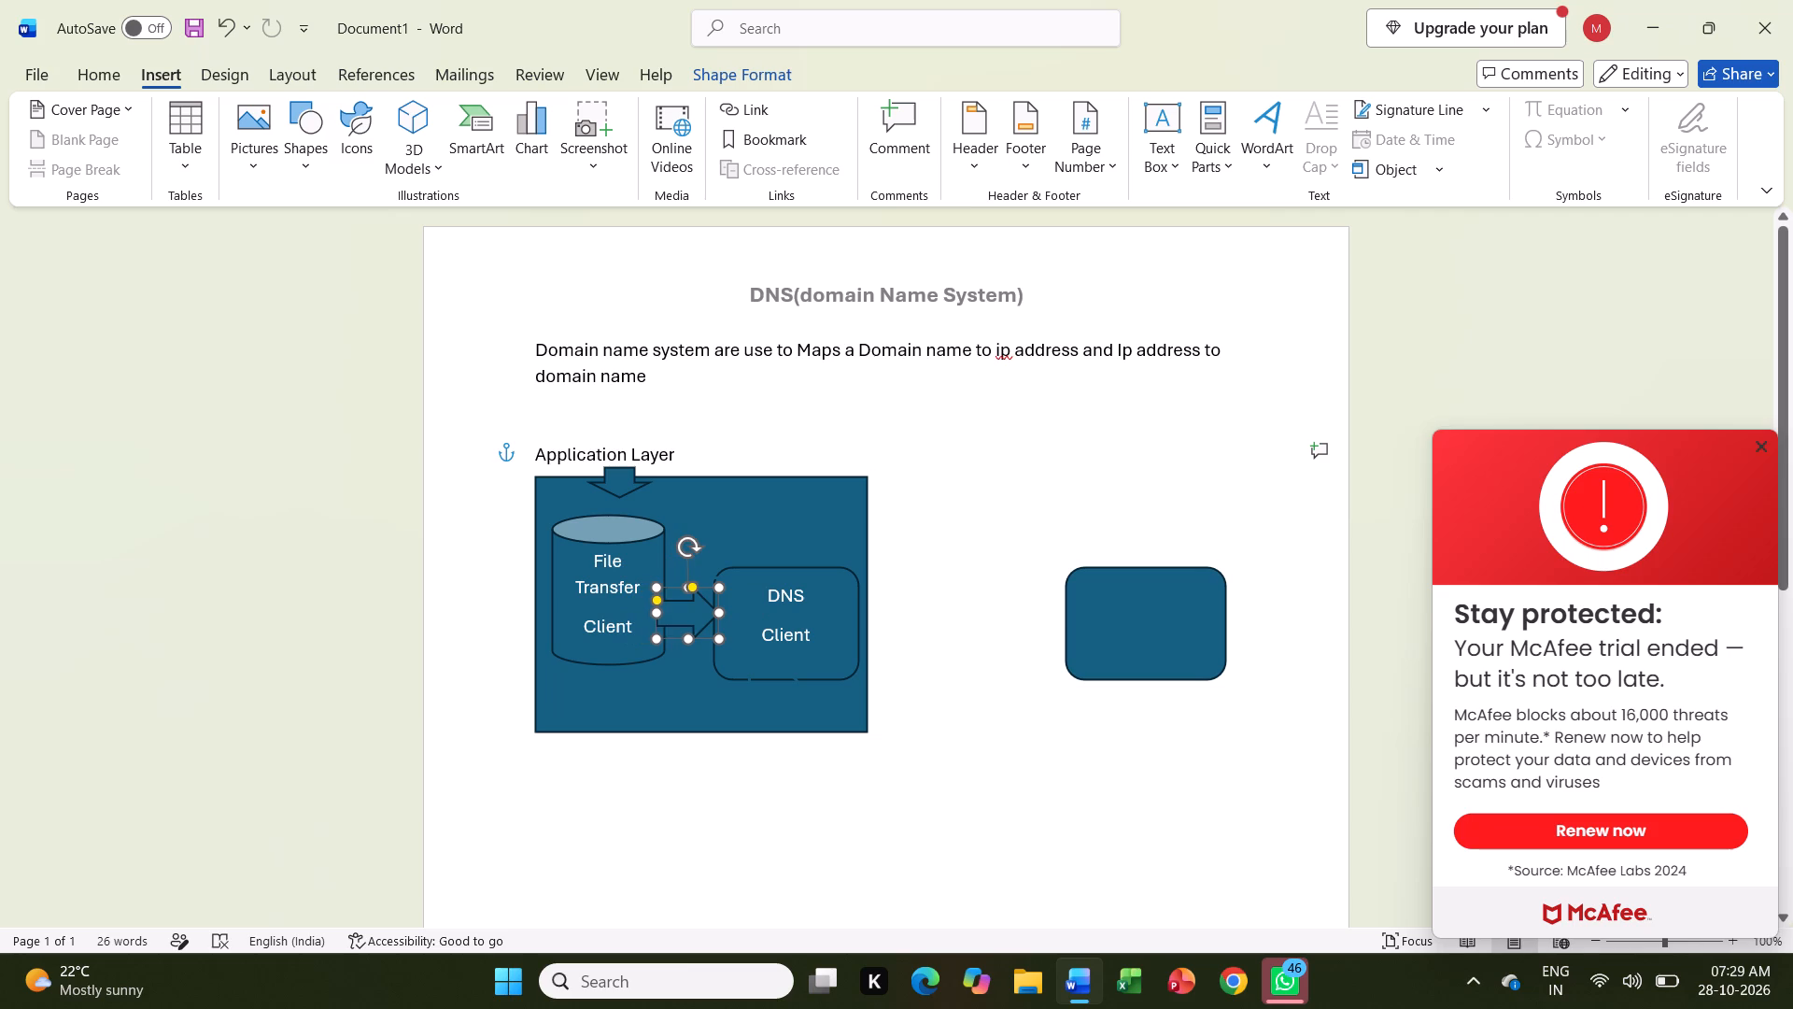
pyautogui.moveTo(657, 612); pyautogui.dragTo(668, 613)
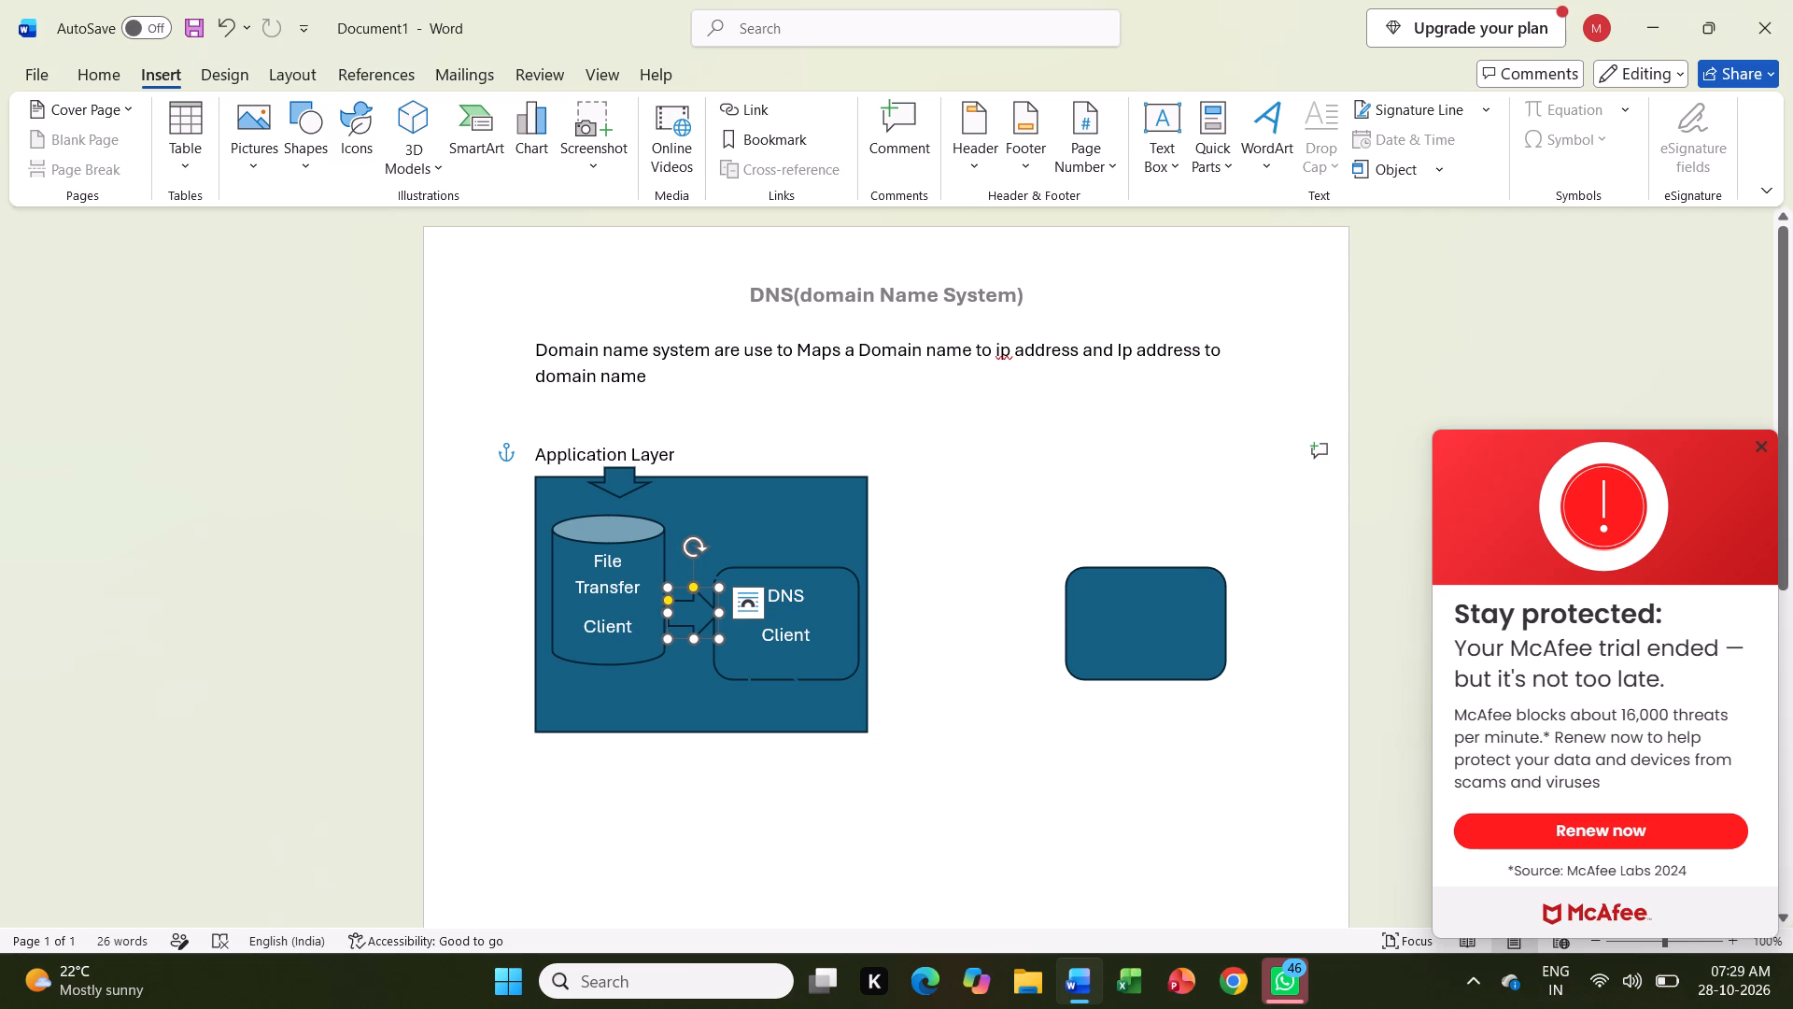
pyautogui.moveTo(693, 640); pyautogui.dragTo(693, 632)
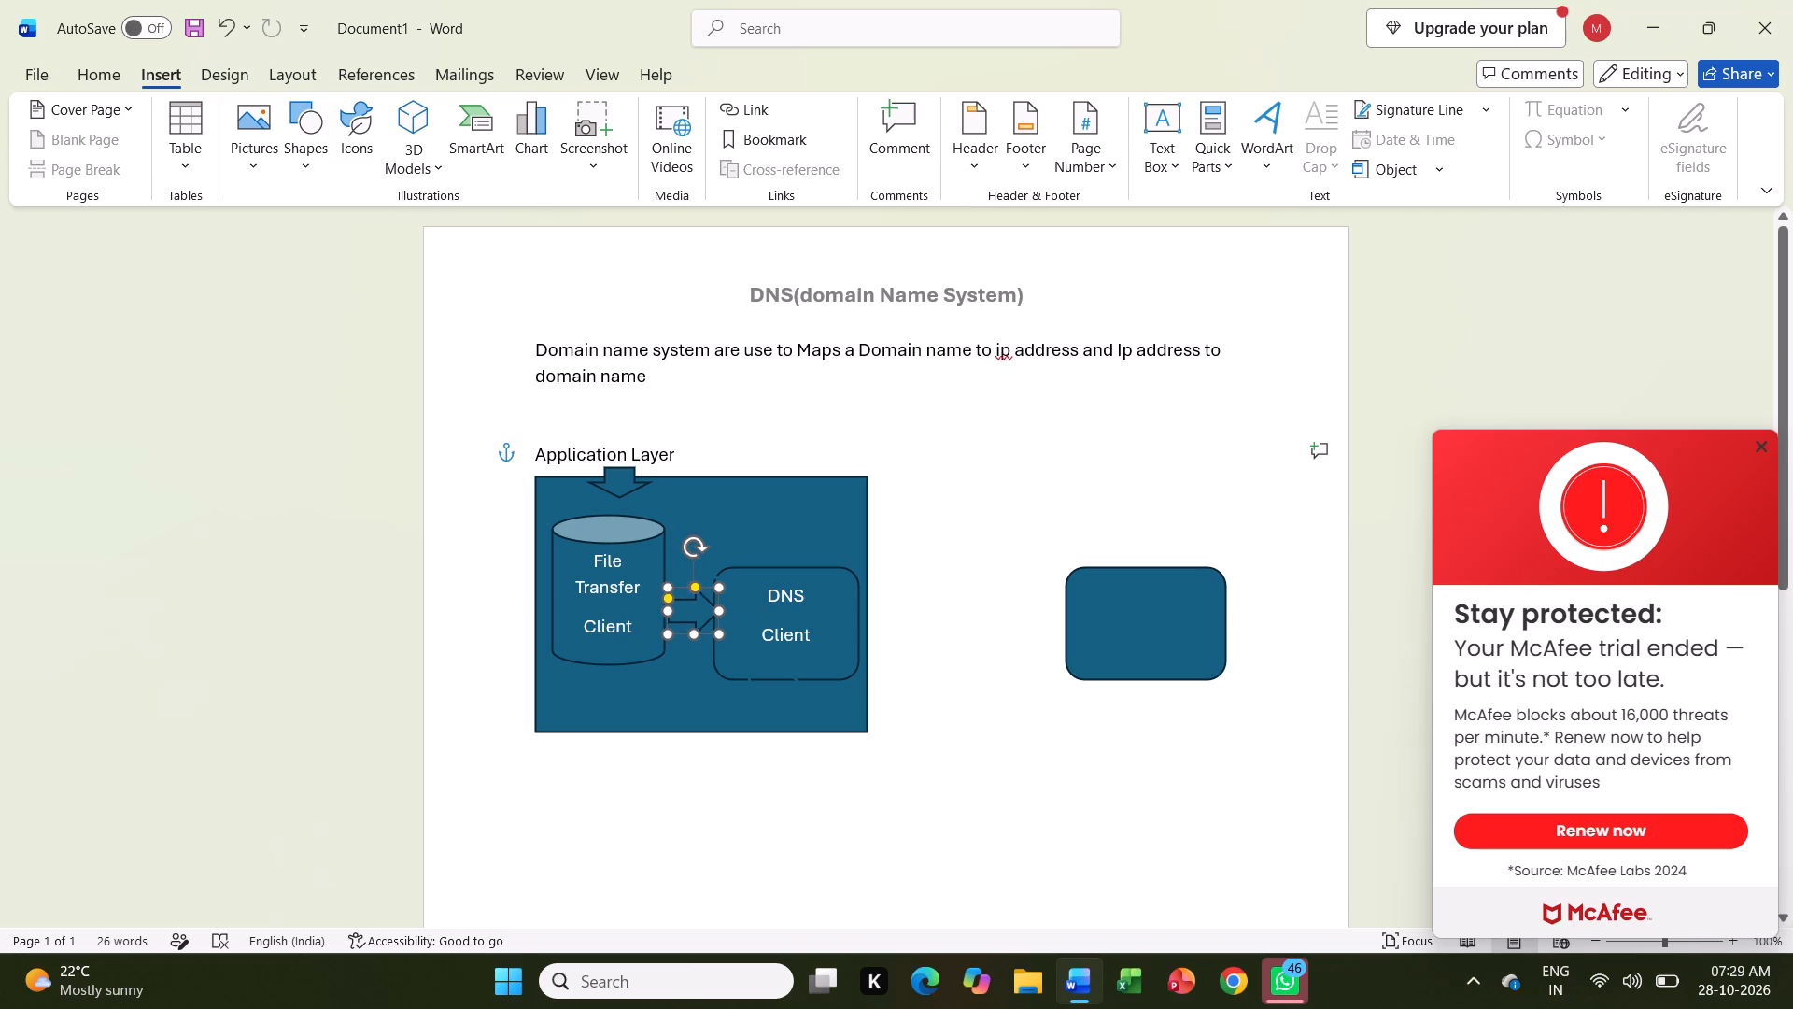
pyautogui.moveTo(693, 632); pyautogui.dragTo(691, 622)
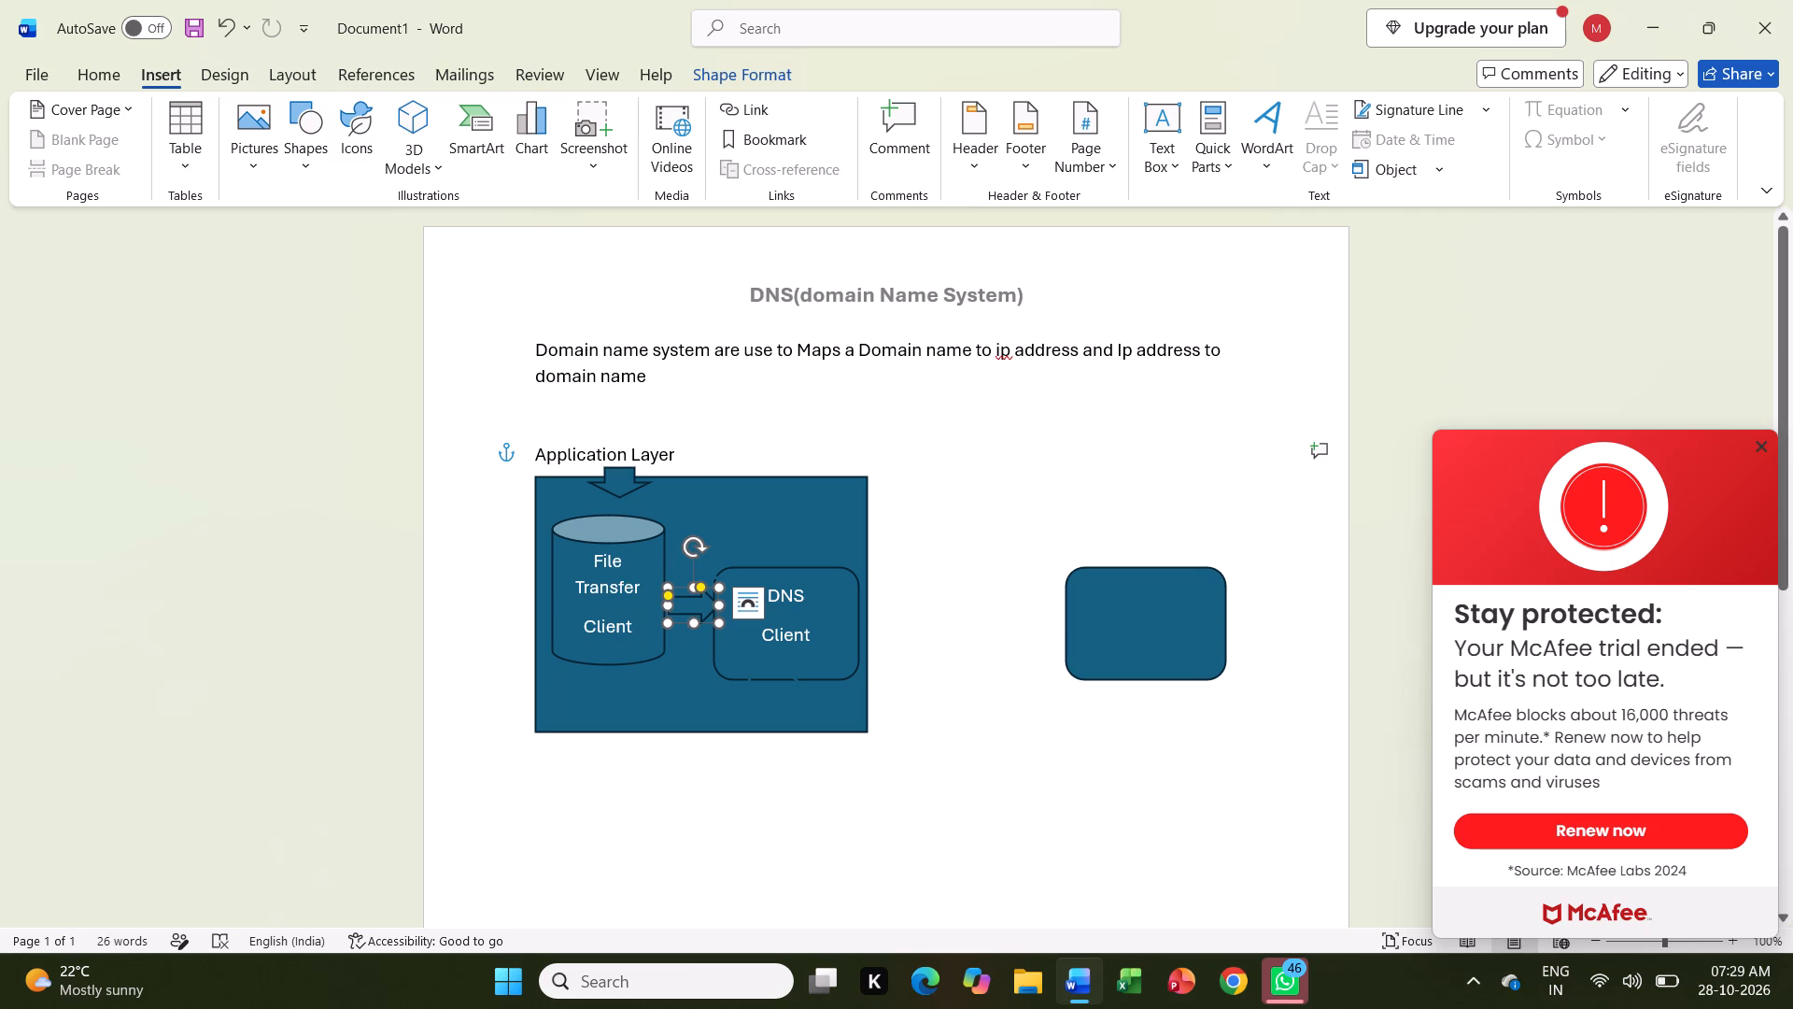
pyautogui.click(689, 674)
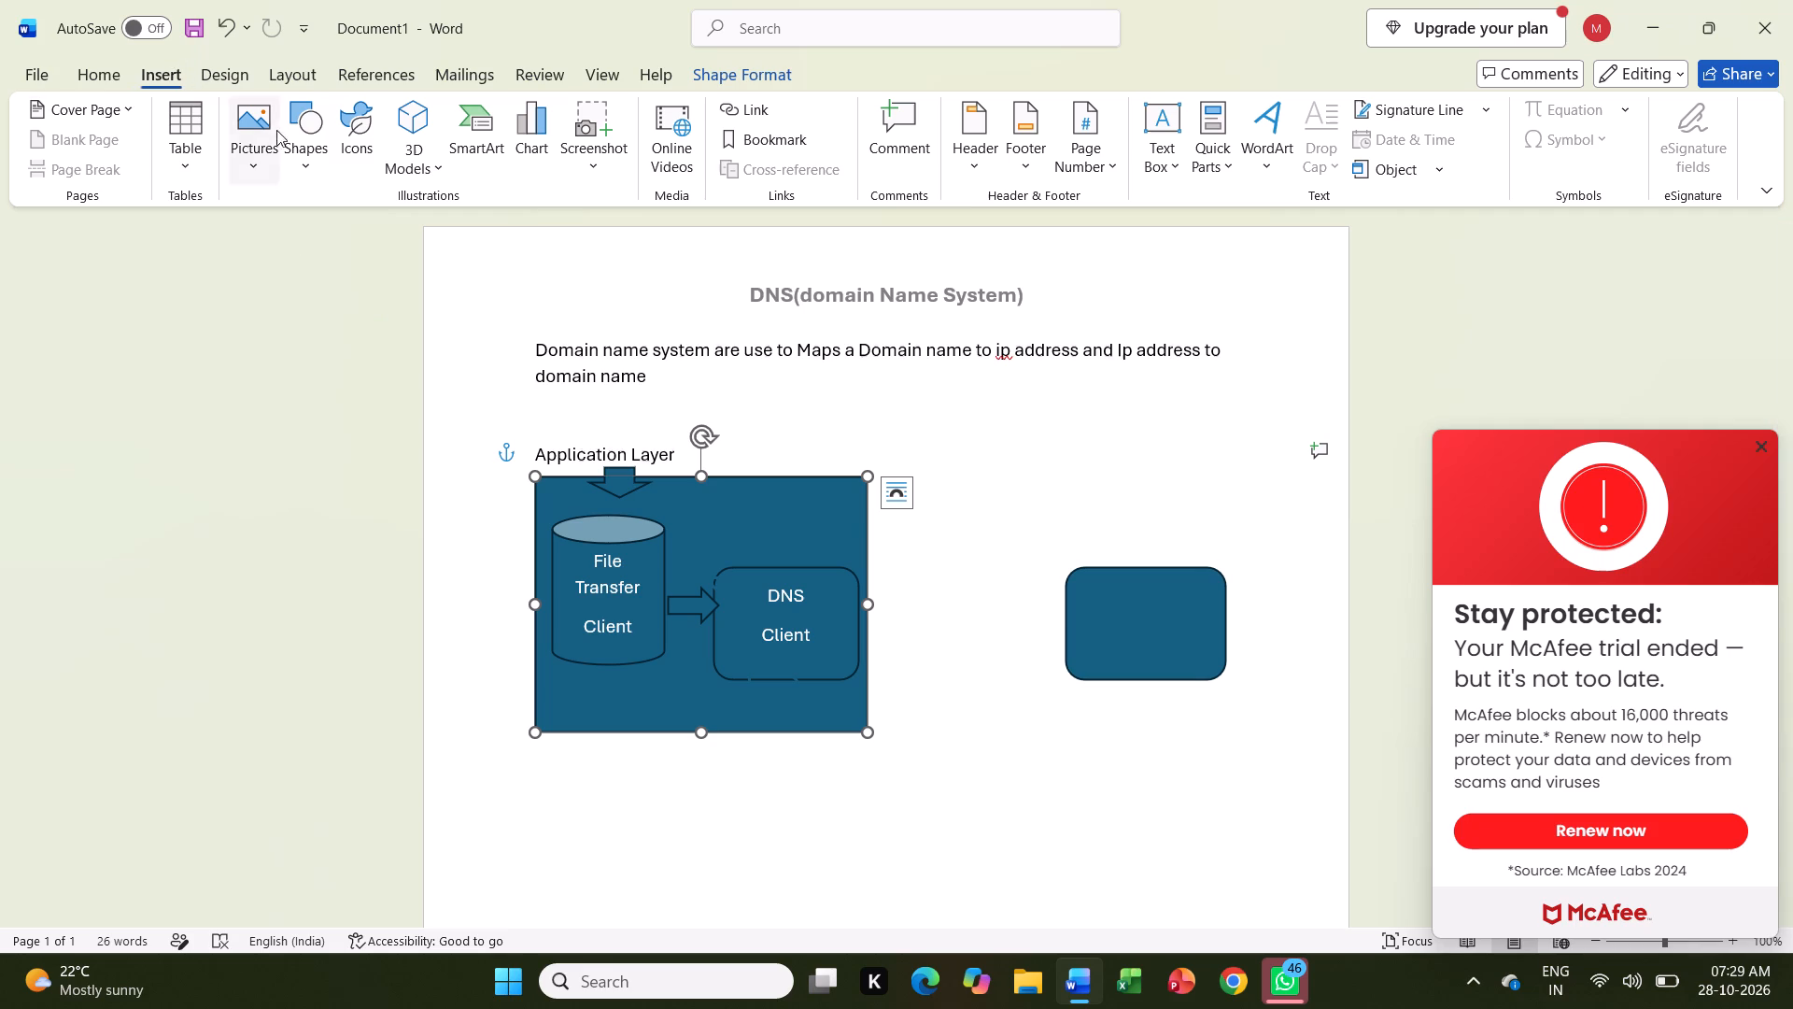
# Insert a right block arrow spanning from the large rectangle's right edge to the upper part of the empty rounded rectangle.
pyautogui.click(303, 124)
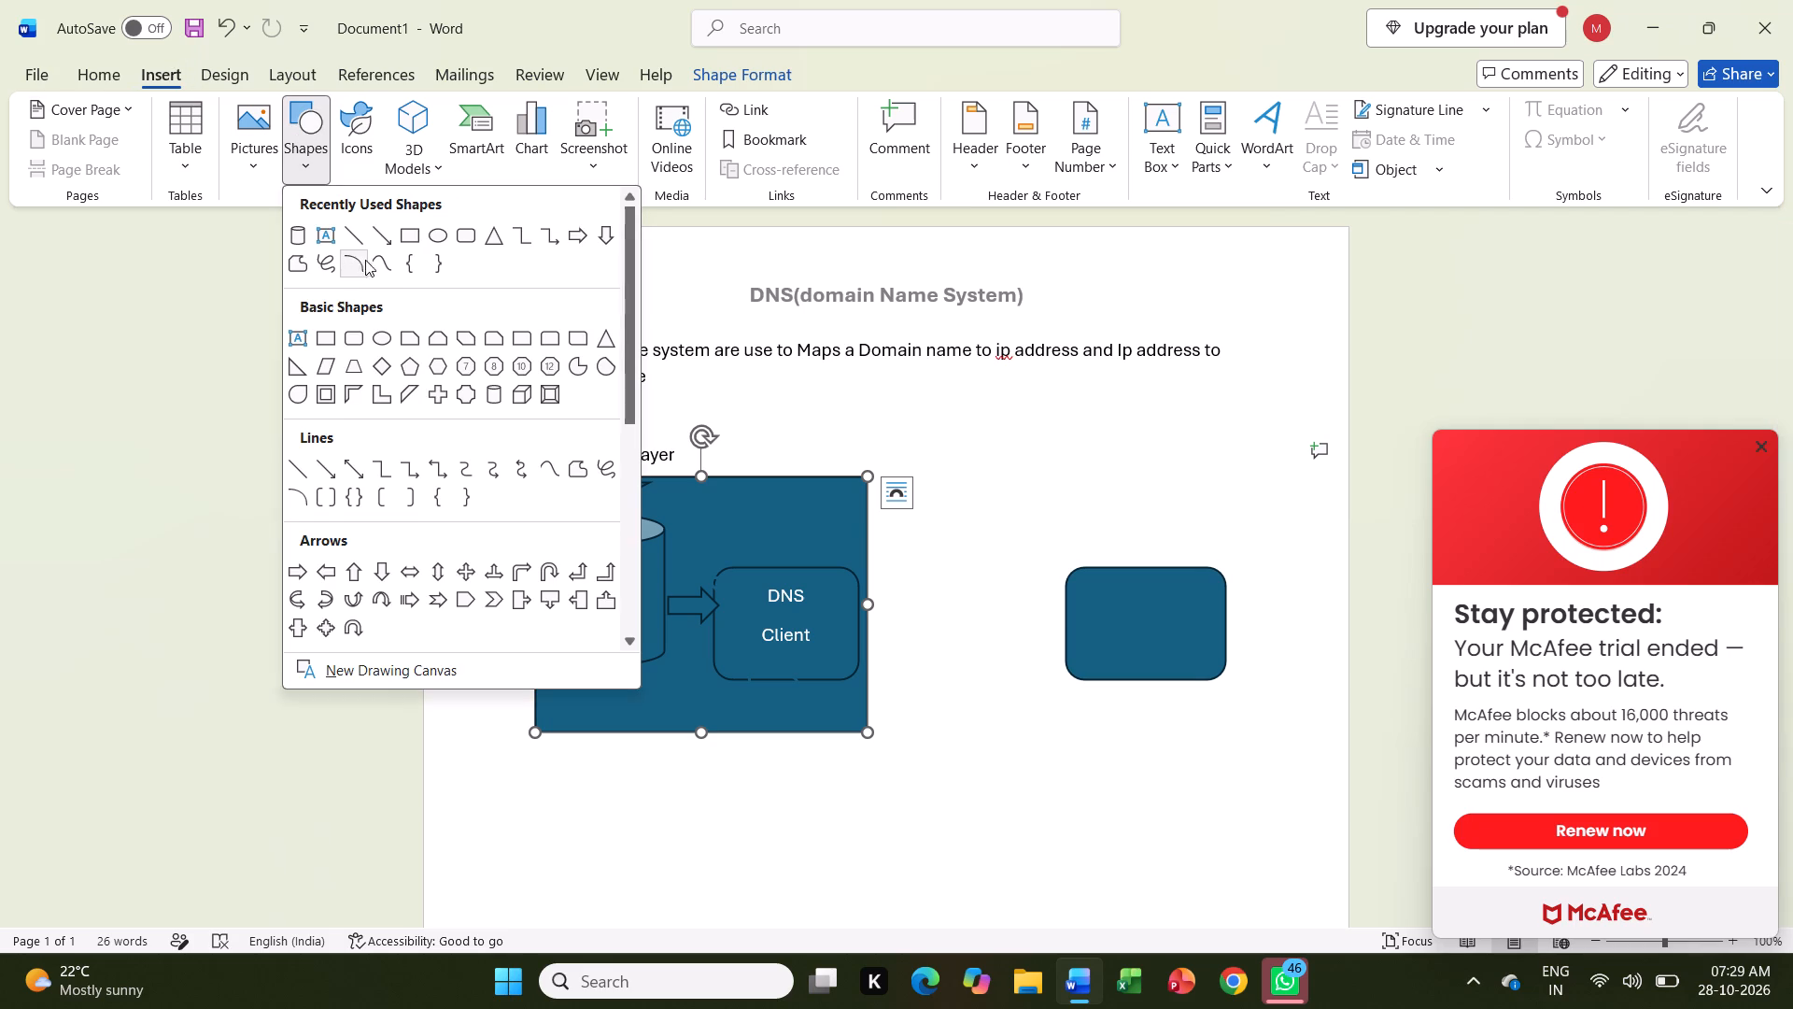
pyautogui.click(578, 230)
pyautogui.click(909, 540)
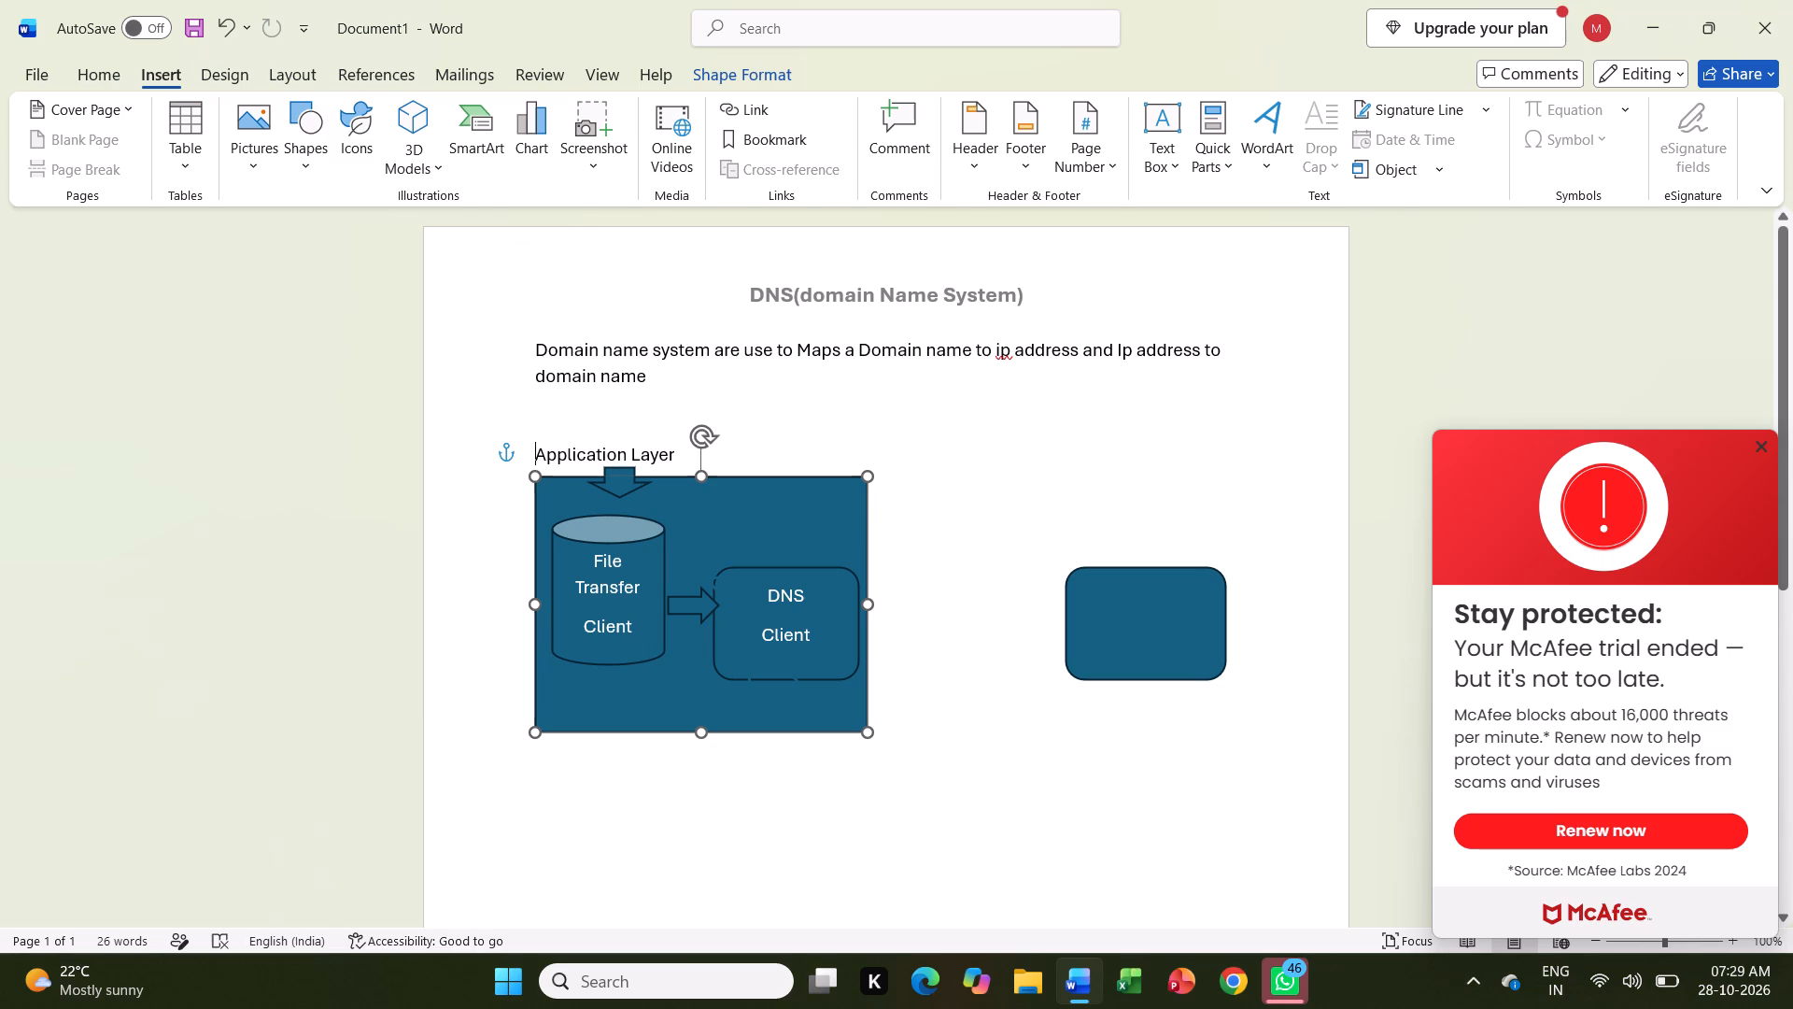
pyautogui.moveTo(907, 573); pyautogui.dragTo(877, 568)
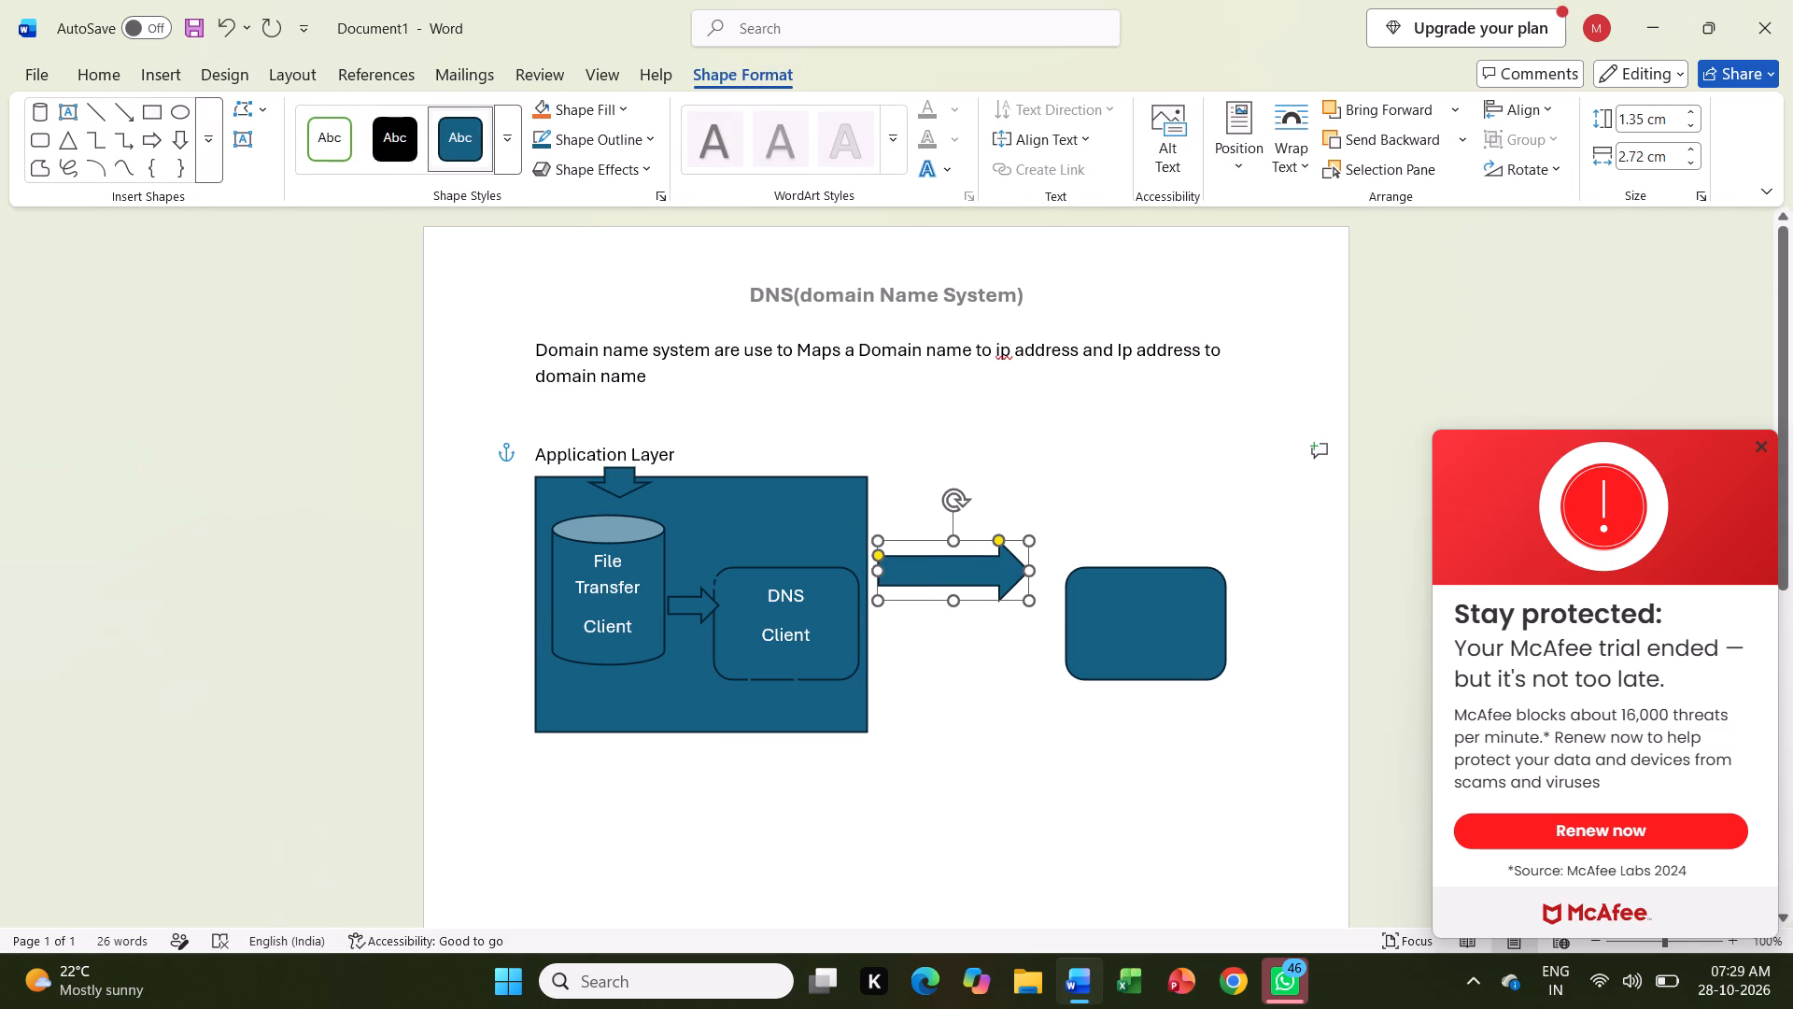
pyautogui.moveTo(877, 568); pyautogui.dragTo(869, 568)
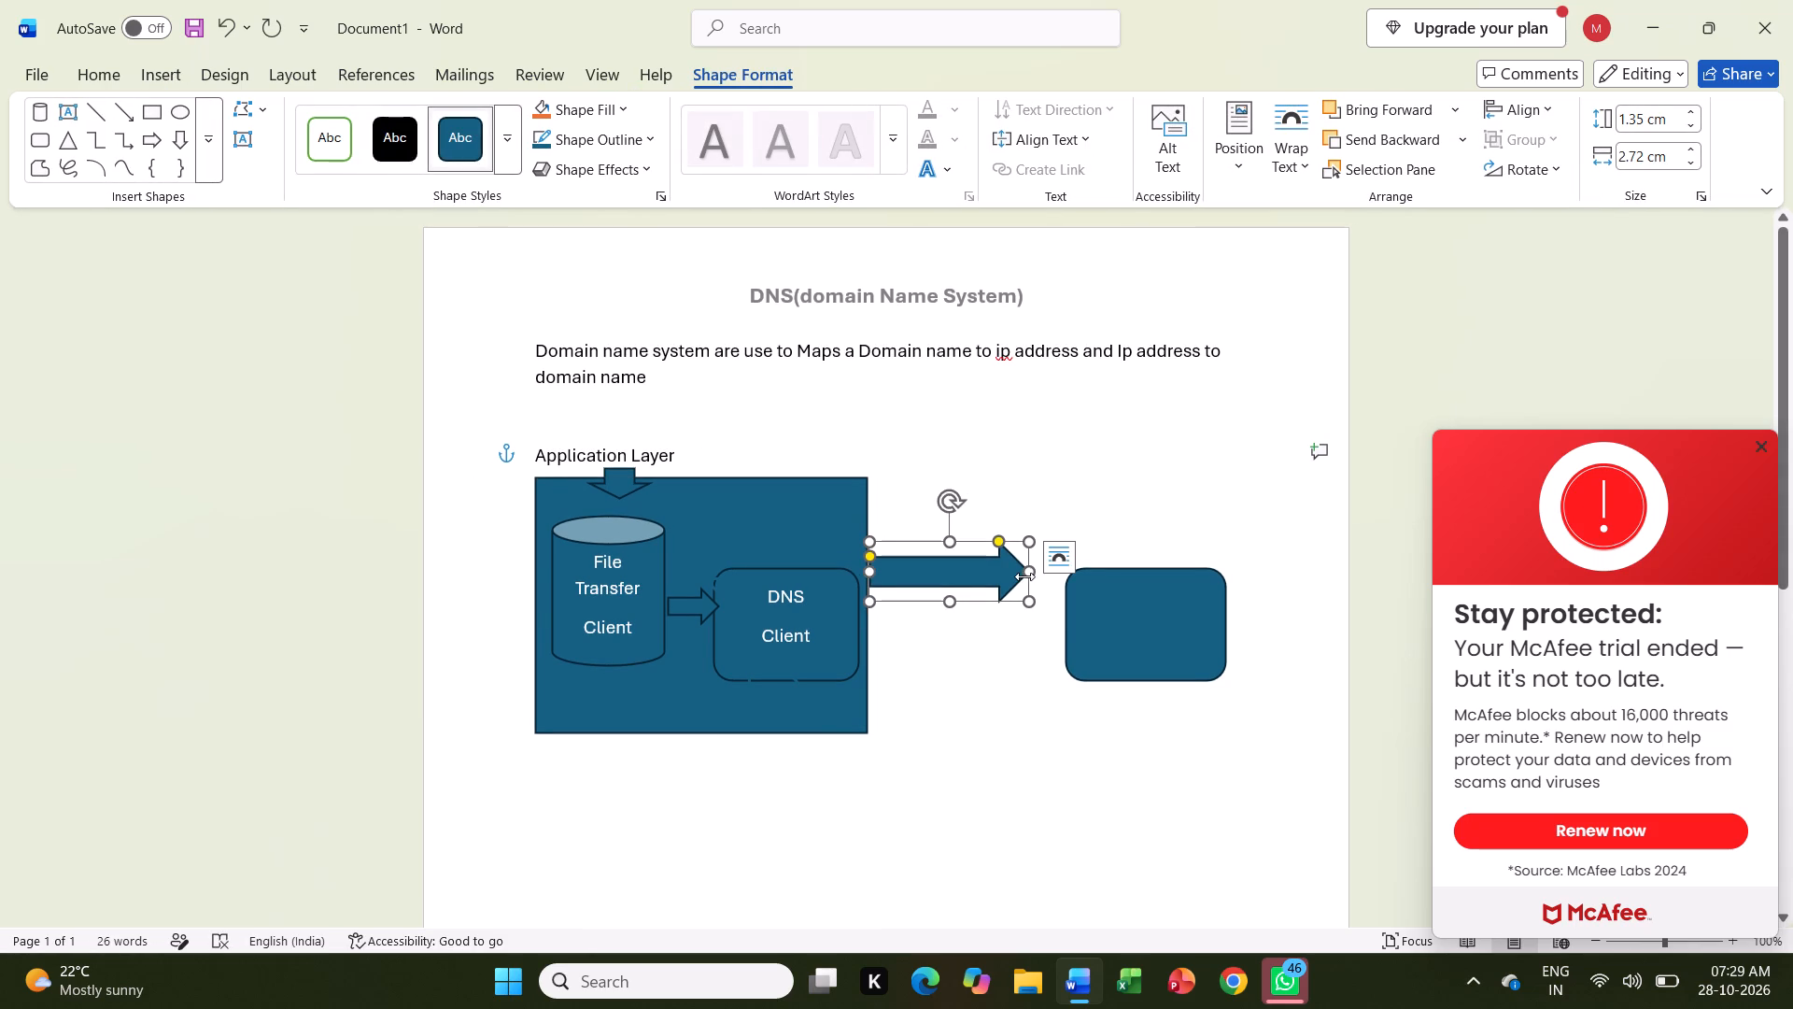
pyautogui.click(1027, 571)
pyautogui.moveTo(1027, 571); pyautogui.dragTo(1064, 571)
pyautogui.click(998, 657)
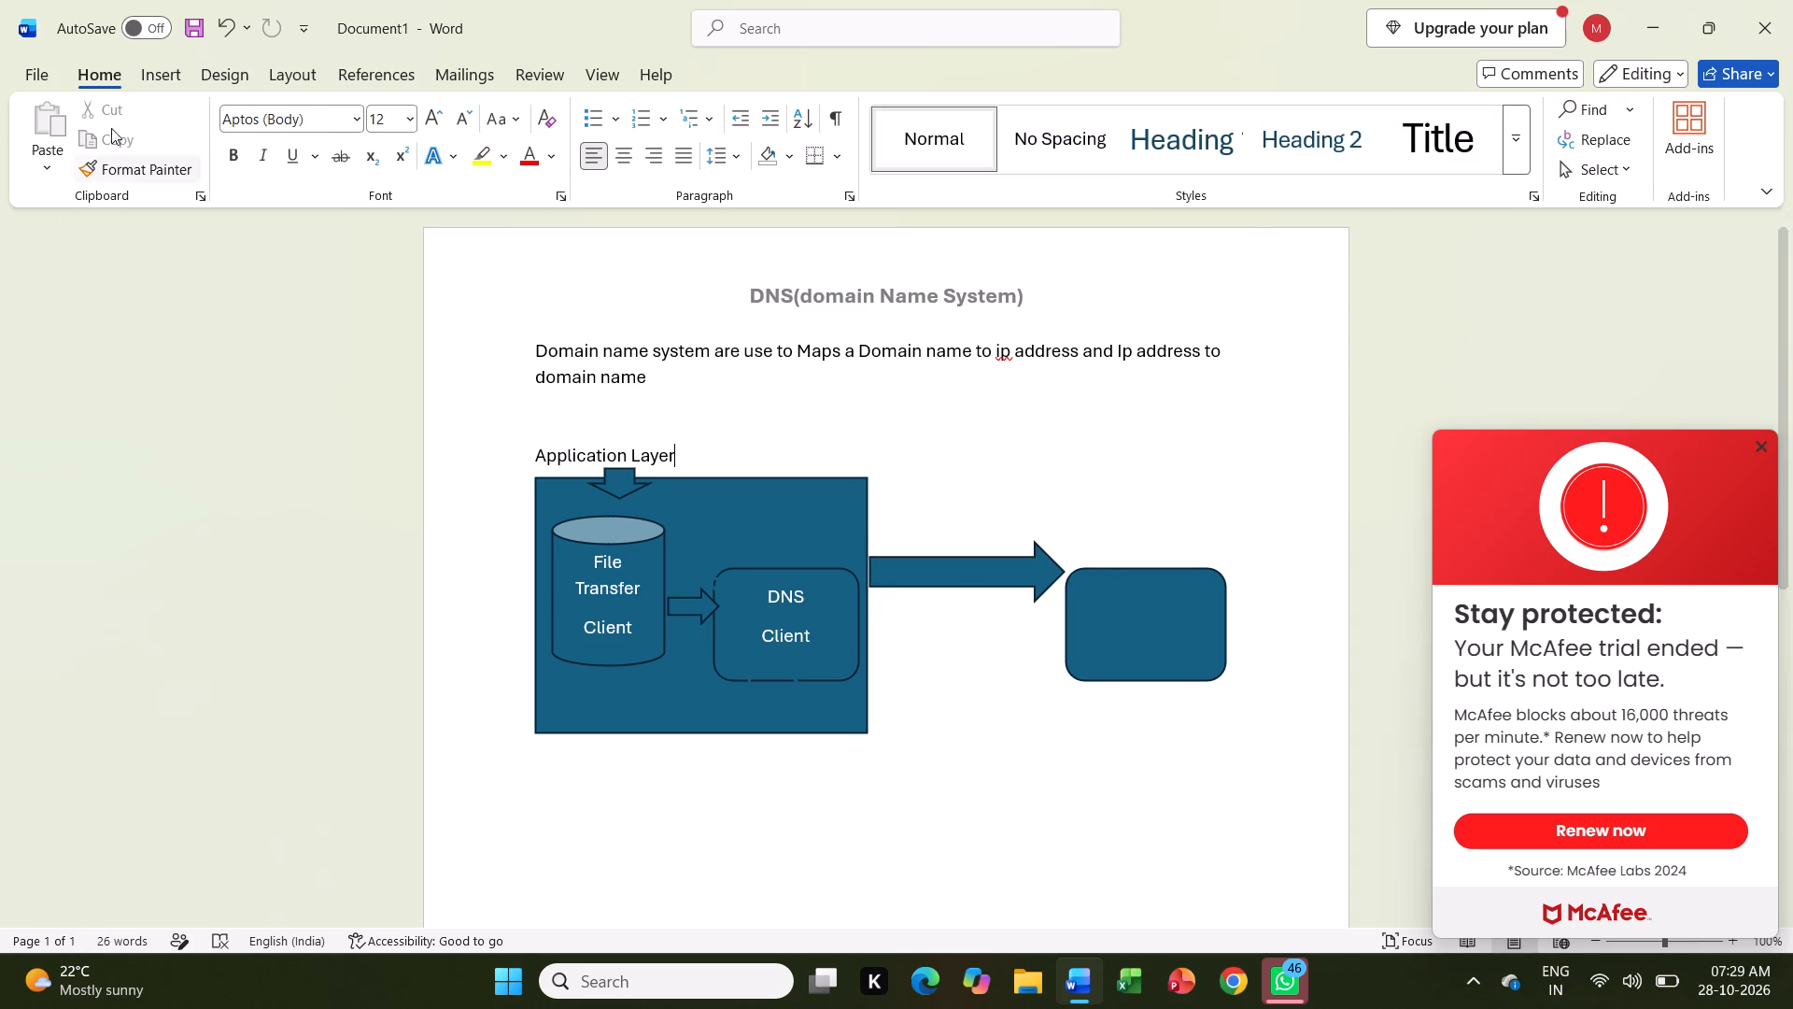
# Insert a left block arrow below the long right arrow, stretched from the empty rounded rectangle back to the large rectangle's right edge.
pyautogui.click(157, 74)
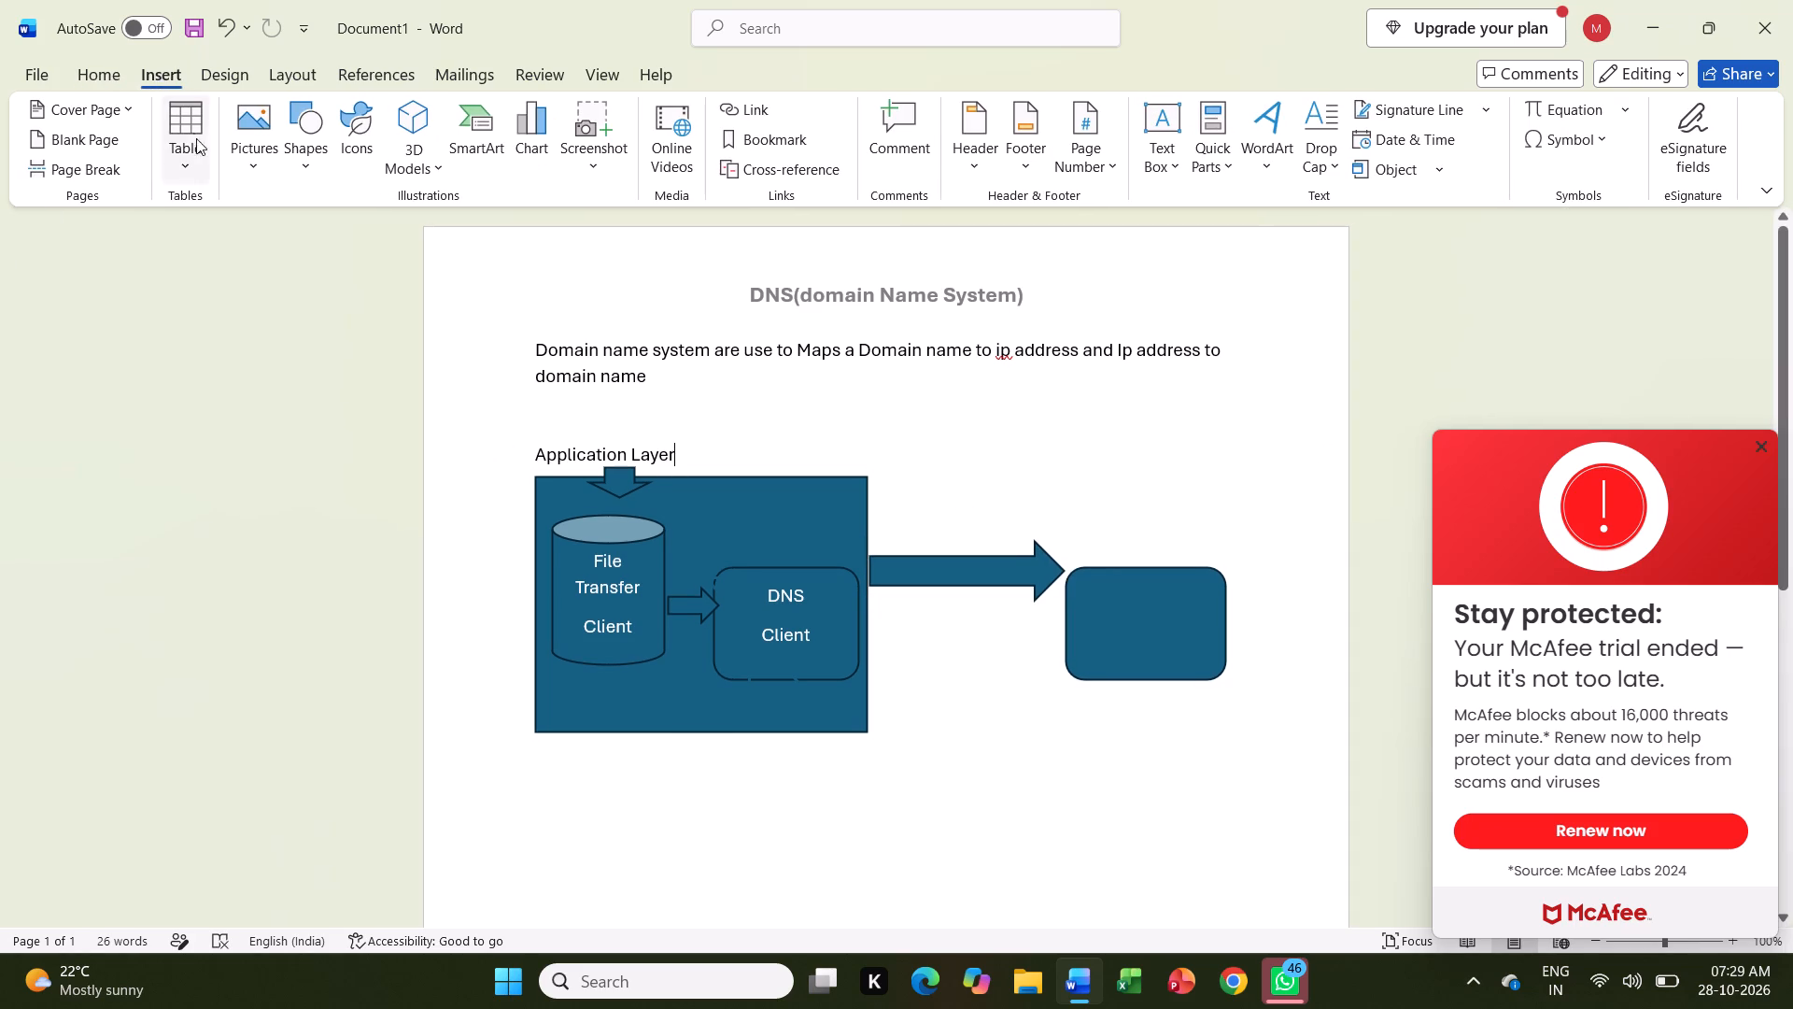
pyautogui.click(298, 142)
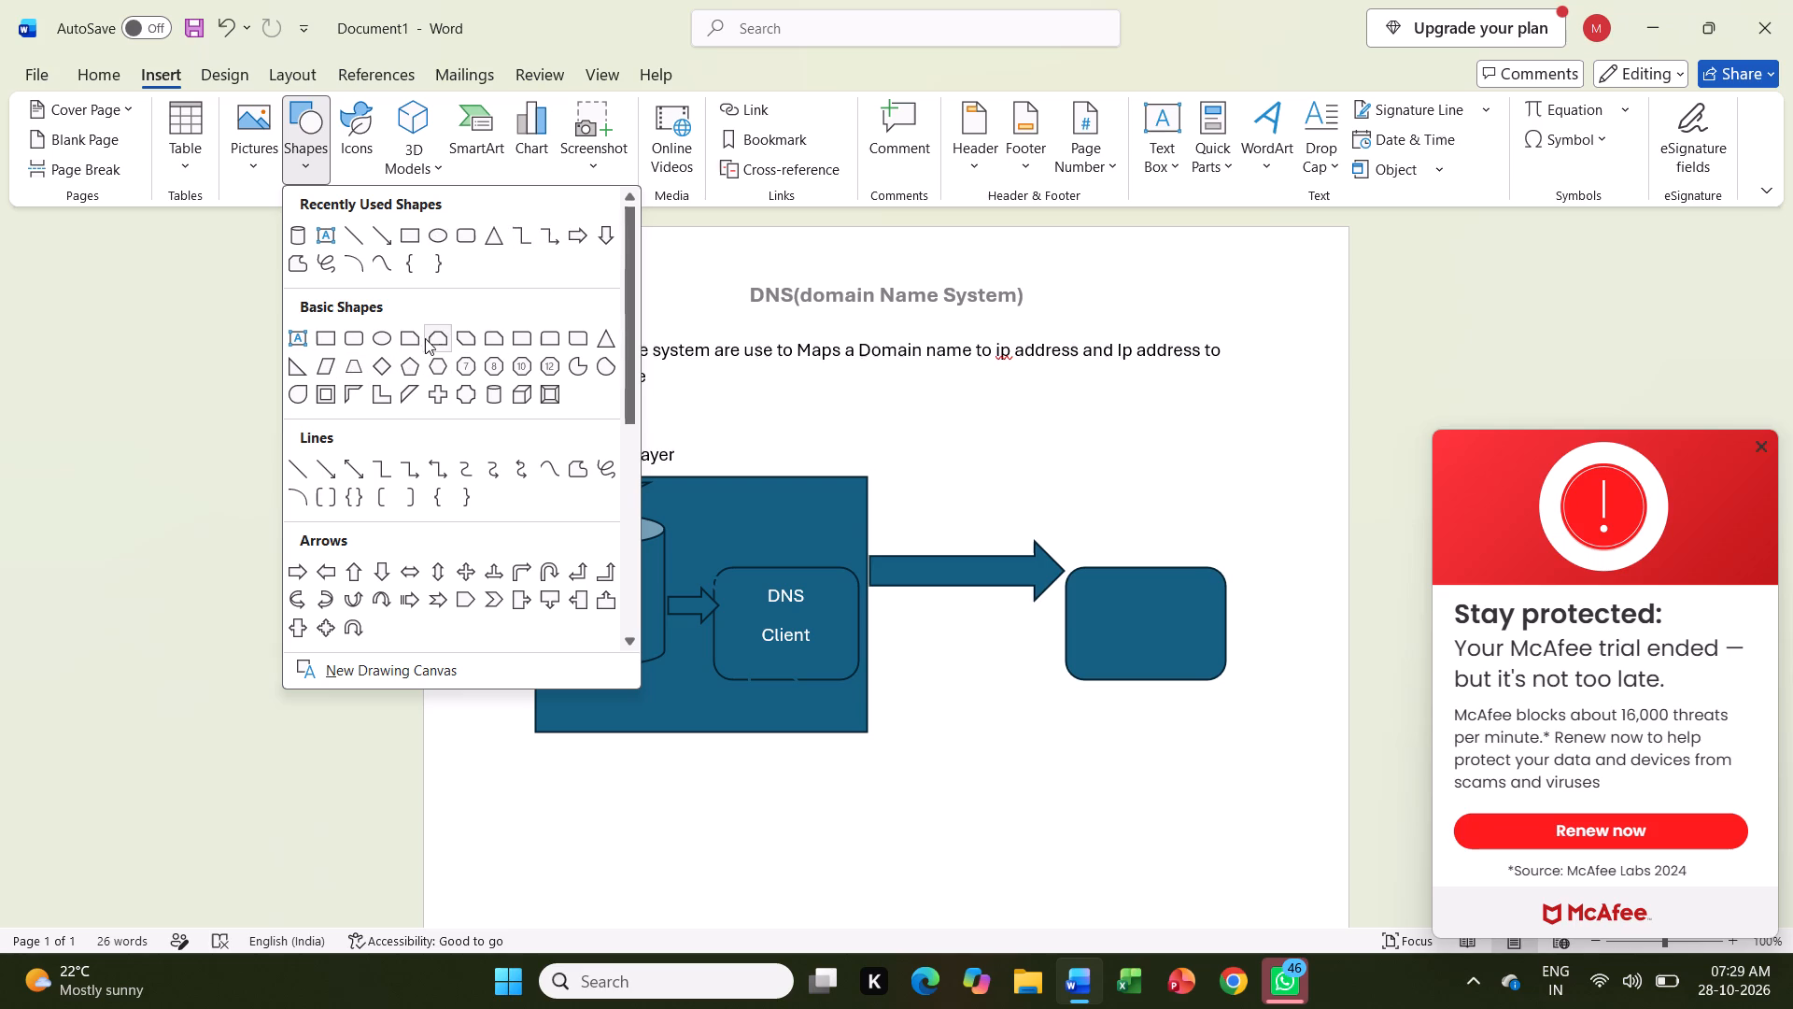
pyautogui.click(326, 566)
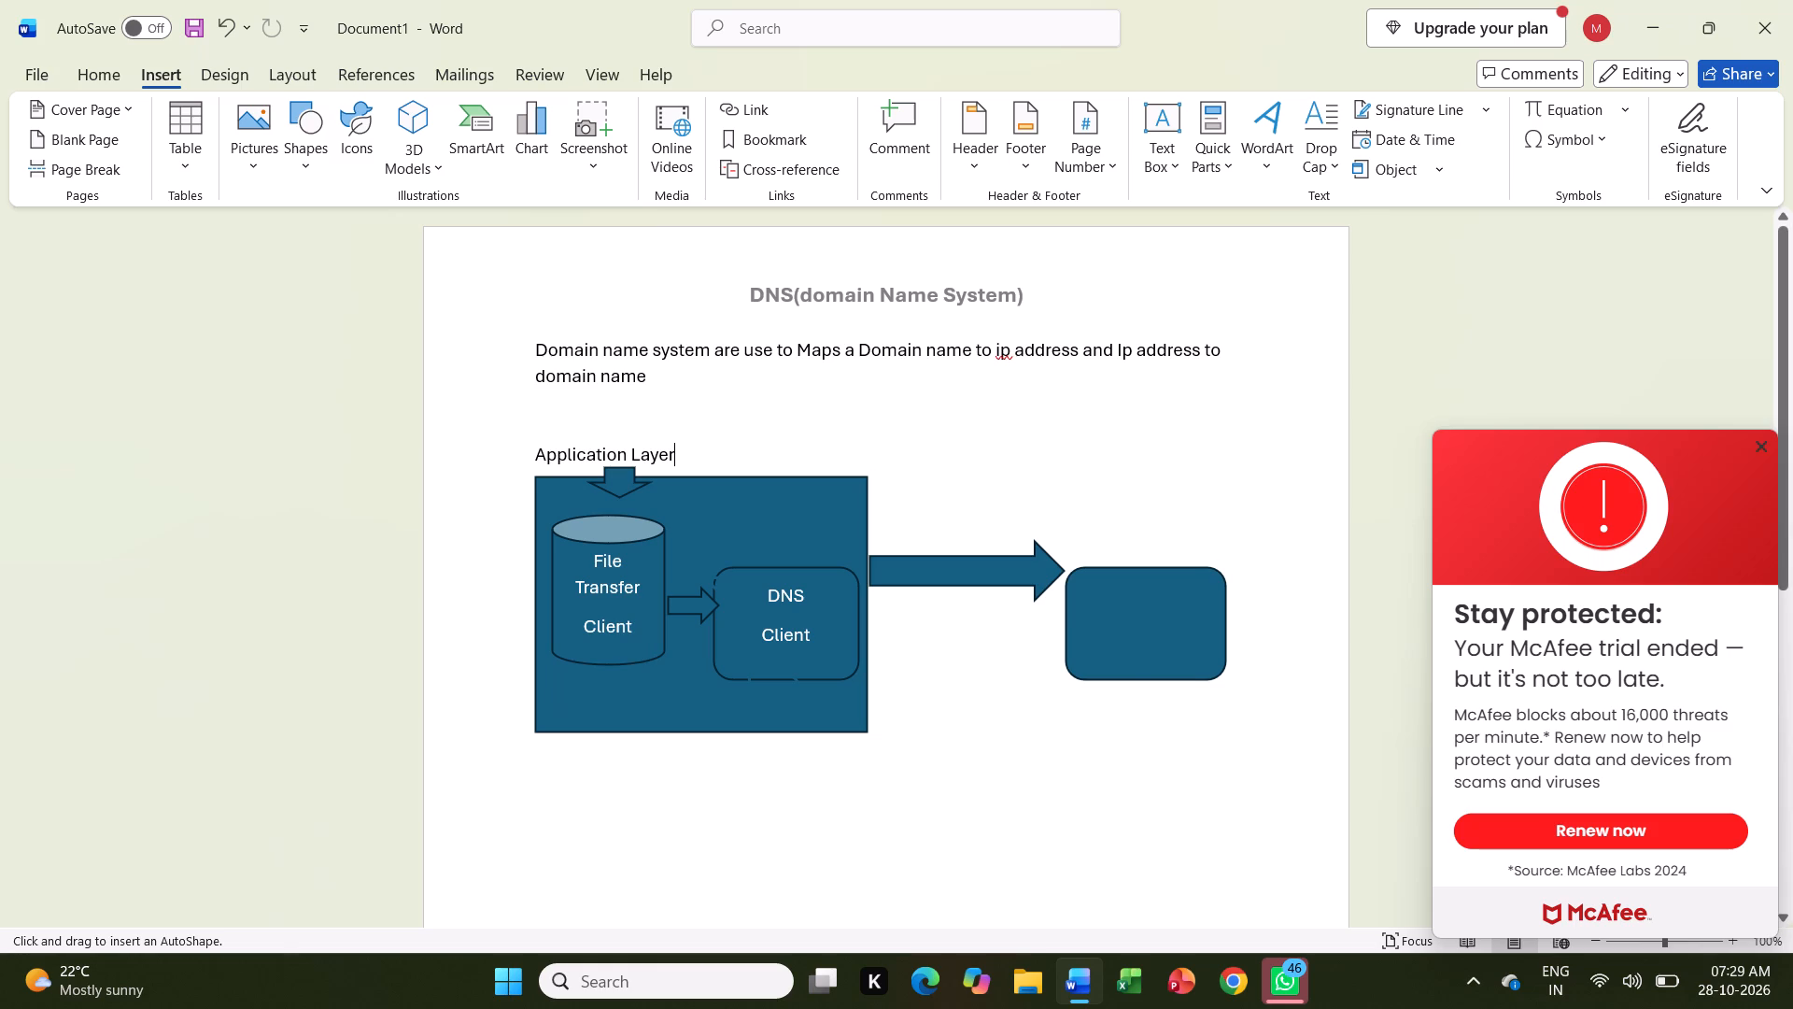
pyautogui.click(1017, 644)
pyautogui.moveTo(1054, 673); pyautogui.dragTo(969, 668)
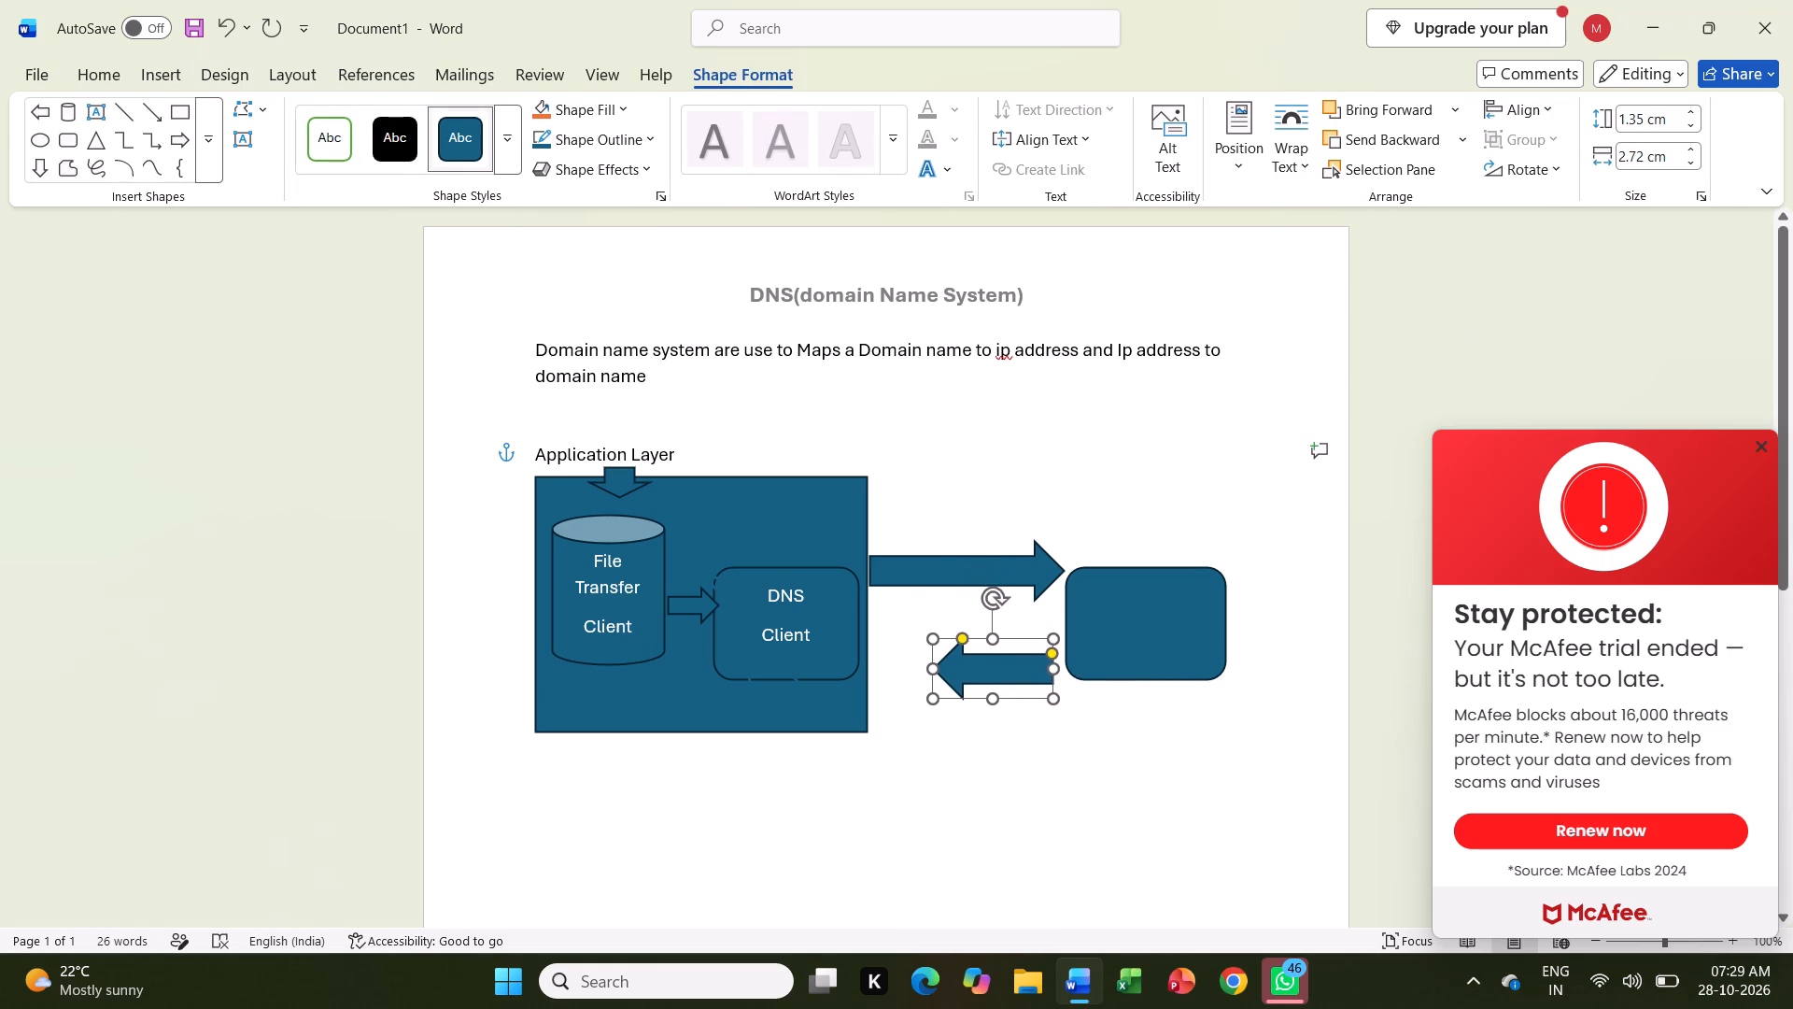
pyautogui.moveTo(969, 668); pyautogui.dragTo(970, 668)
pyautogui.moveTo(1053, 675); pyautogui.dragTo(1081, 675)
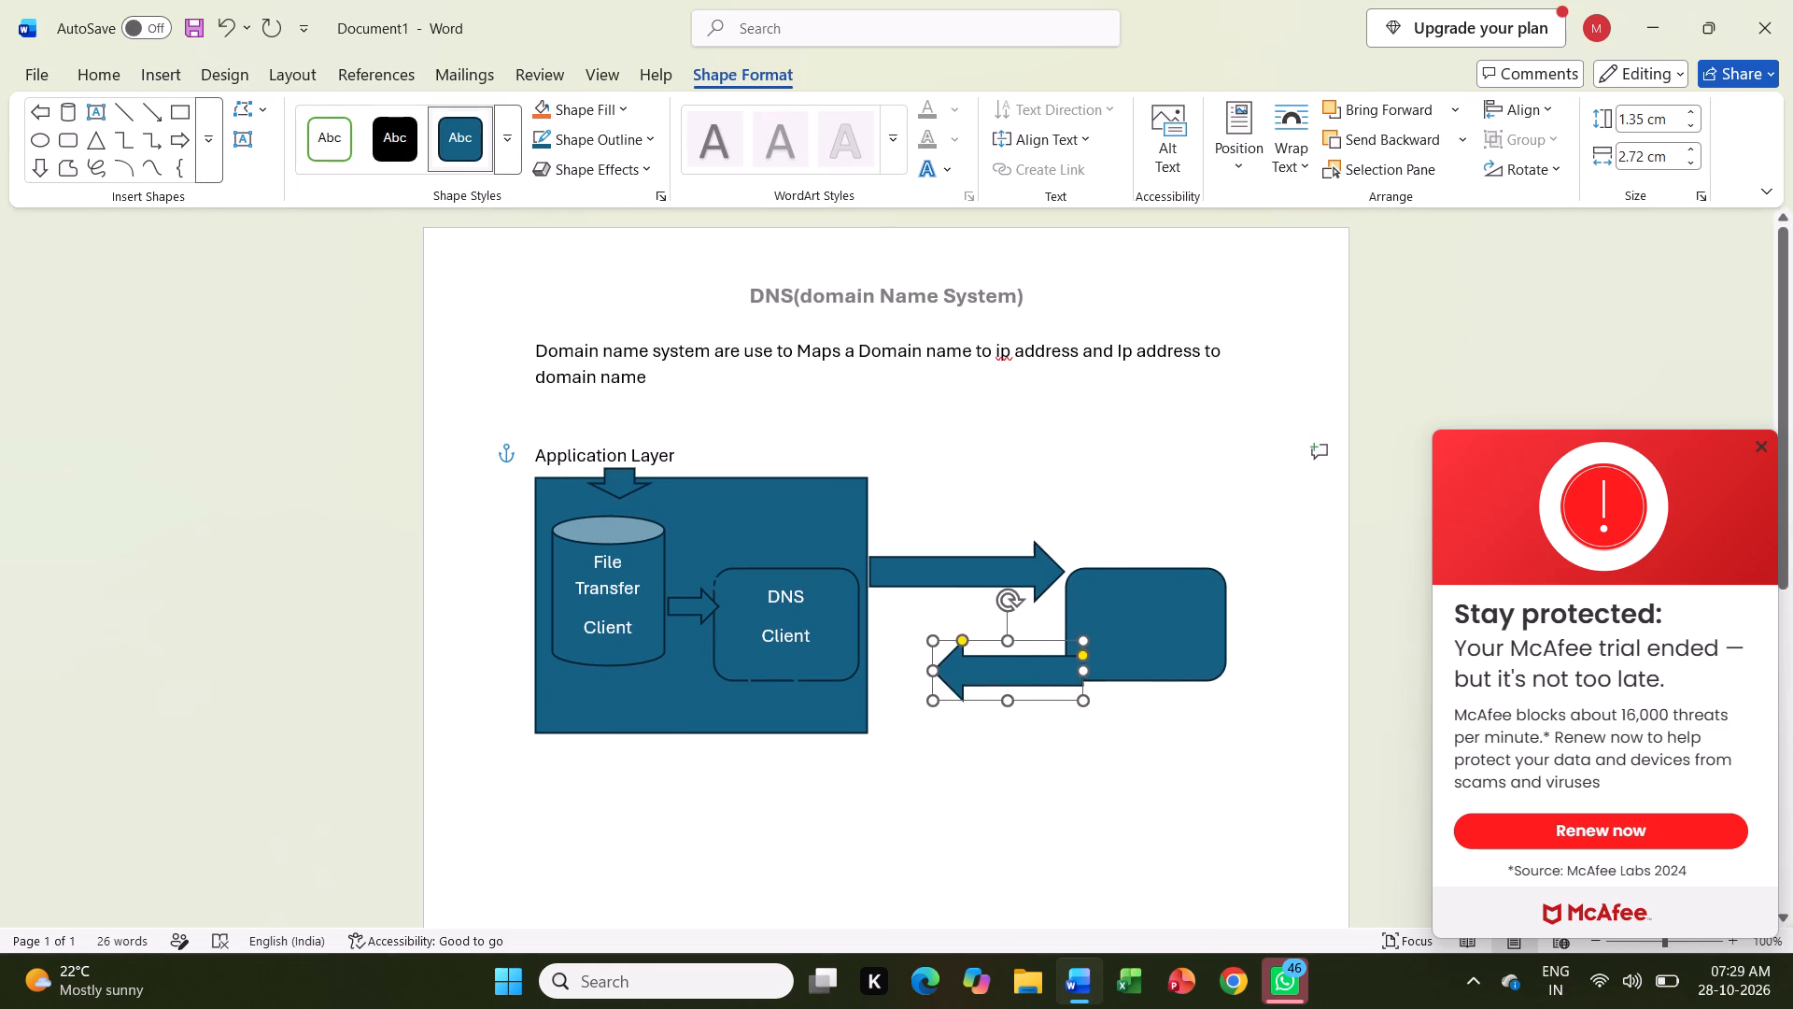
pyautogui.moveTo(1081, 675); pyautogui.dragTo(1068, 676)
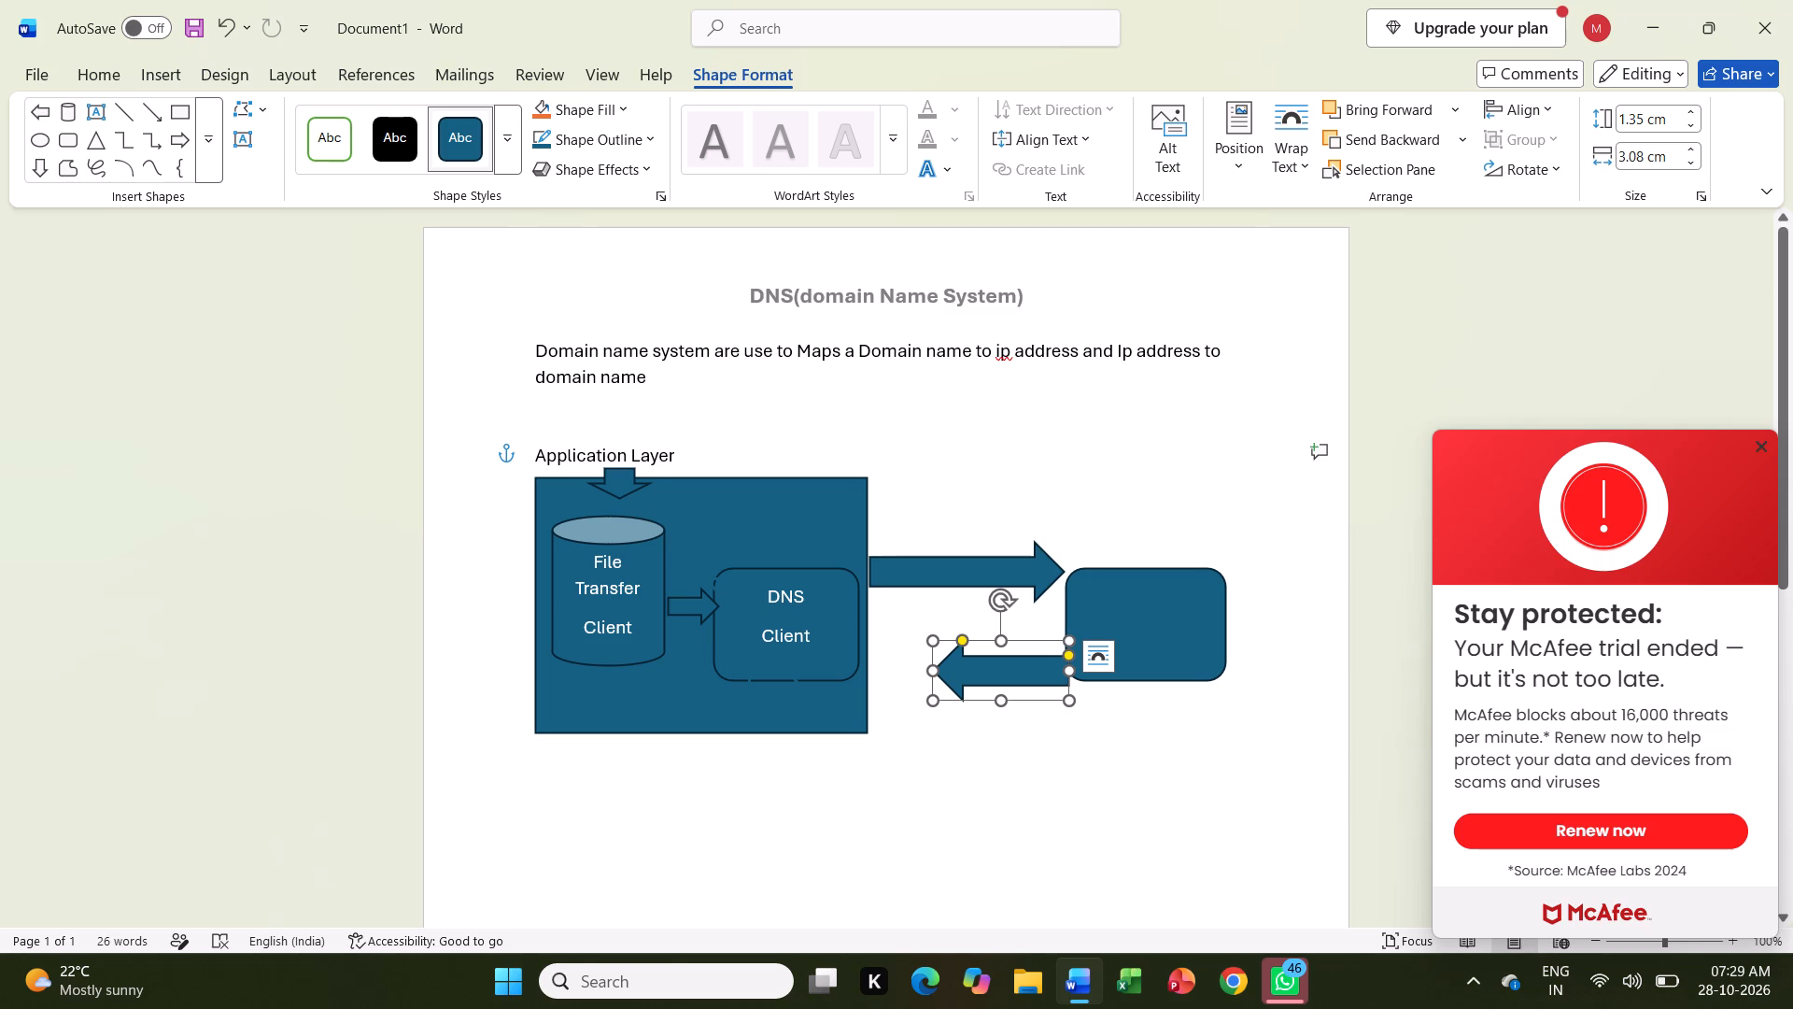
pyautogui.click(941, 675)
pyautogui.moveTo(941, 675); pyautogui.dragTo(914, 667)
pyautogui.moveTo(914, 667); pyautogui.dragTo(928, 673)
pyautogui.moveTo(928, 673); pyautogui.dragTo(877, 675)
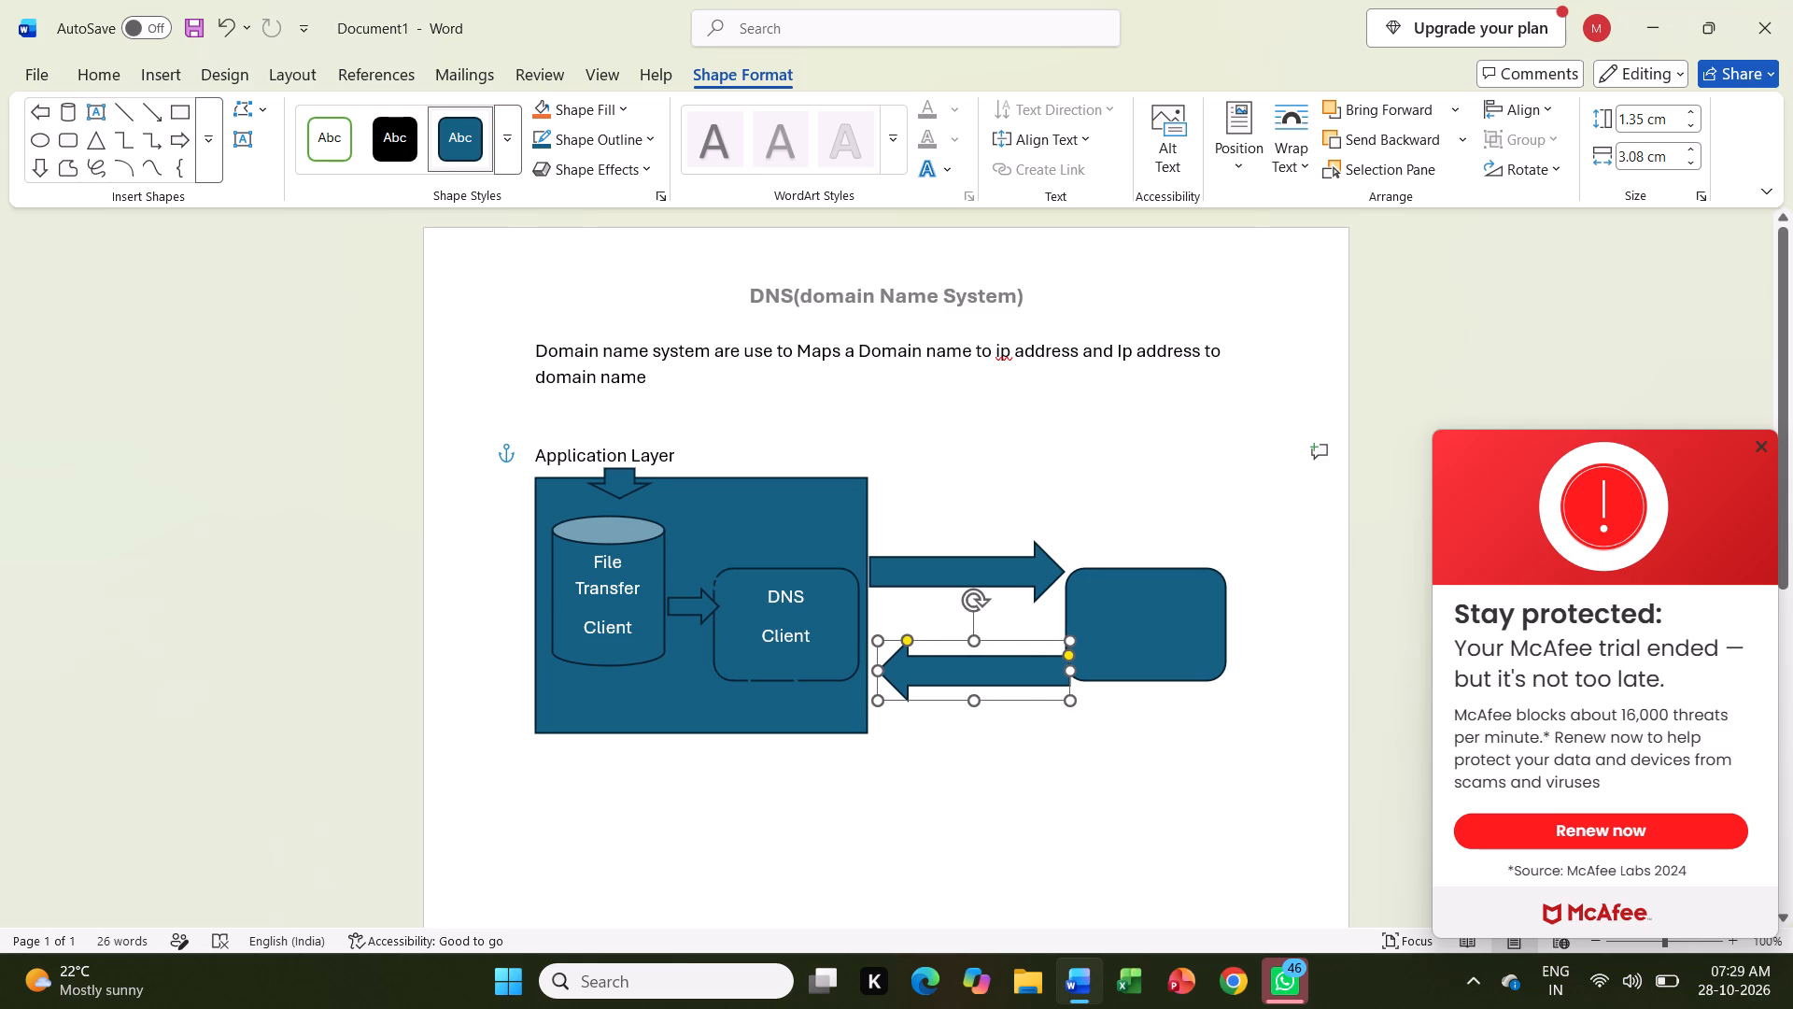
pyautogui.moveTo(877, 675); pyautogui.dragTo(866, 677)
pyautogui.click(972, 789)
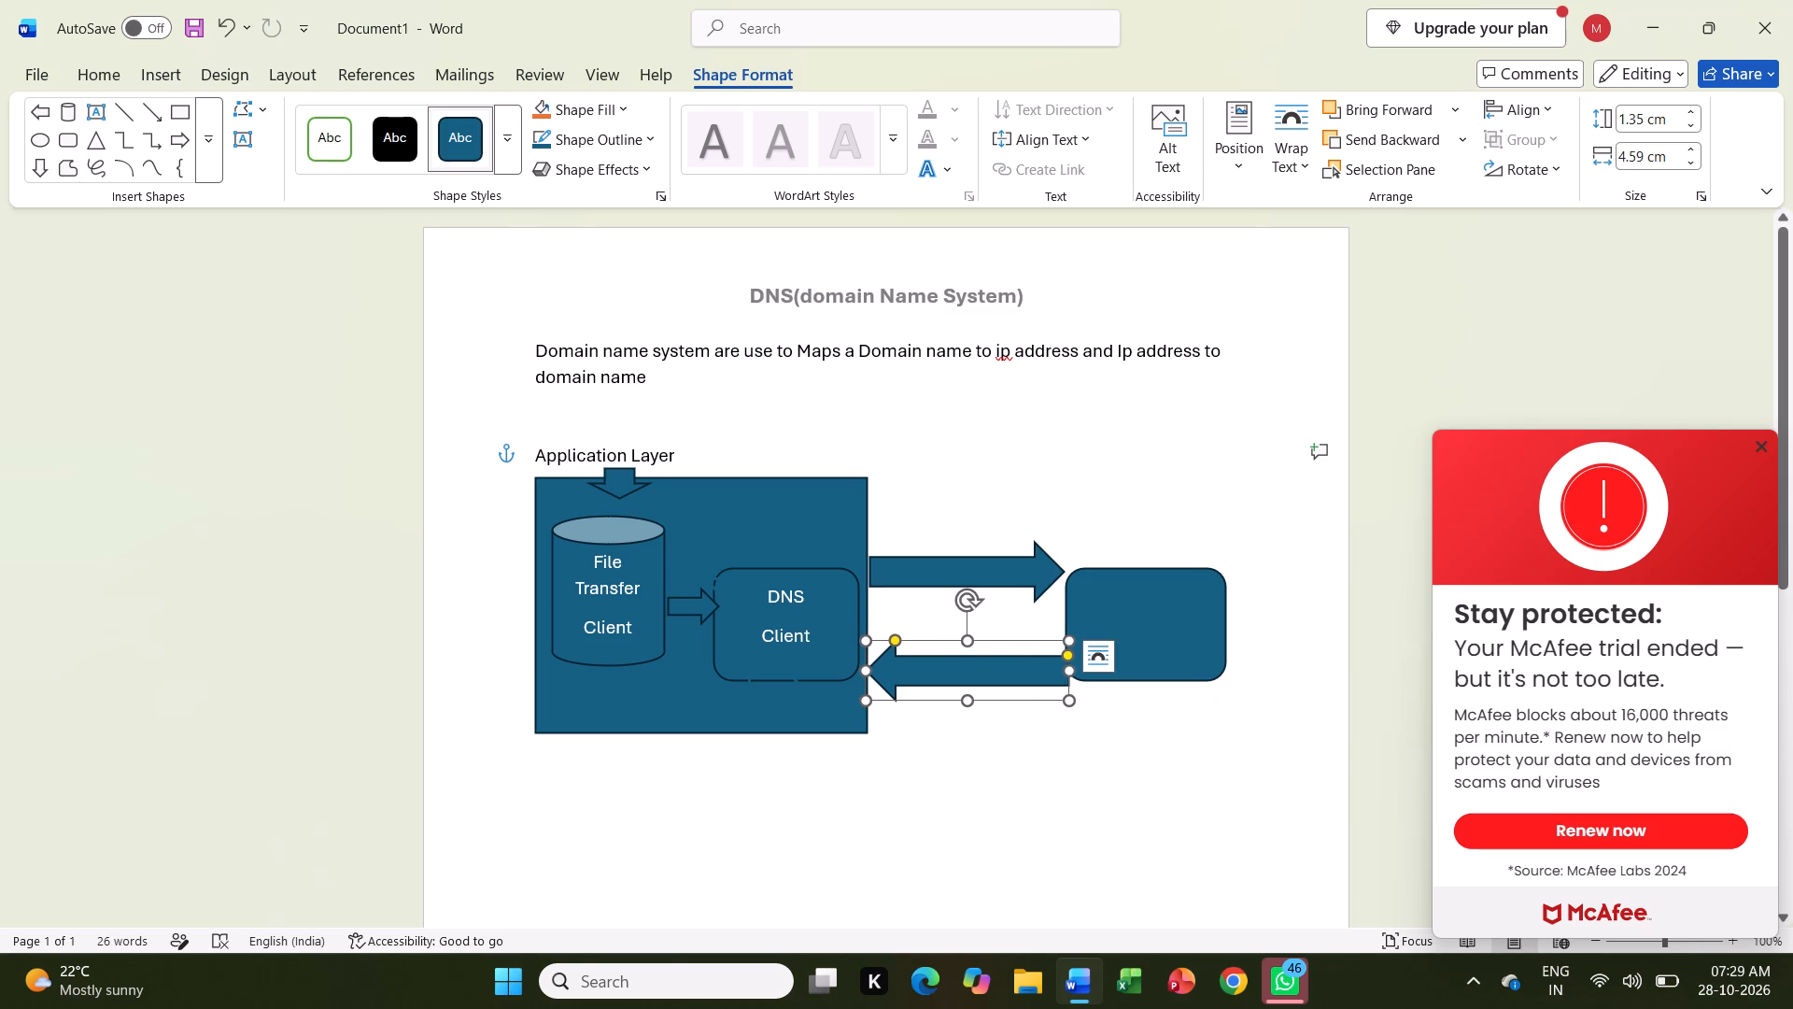
# Label the empty rounded rectangle outside the large rectangle "DNS" with "Server" on a second line.
pyautogui.click(1095, 607)
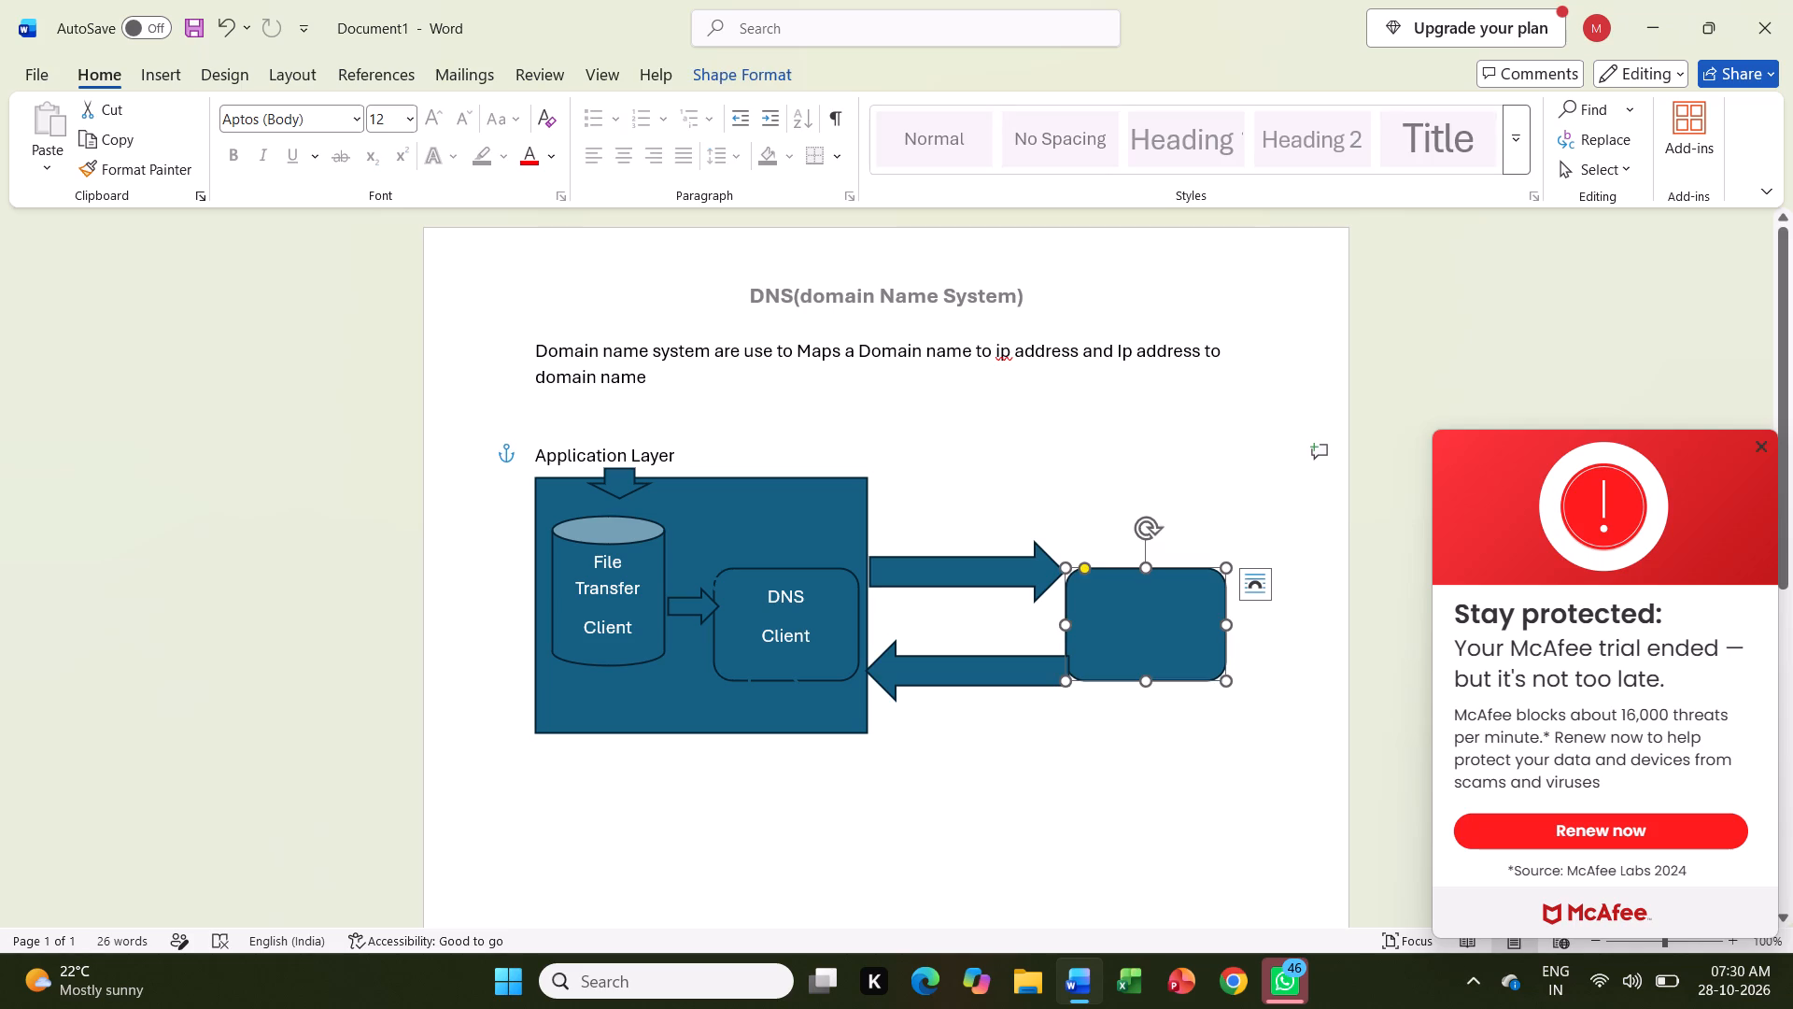
pyautogui.write('DNS')
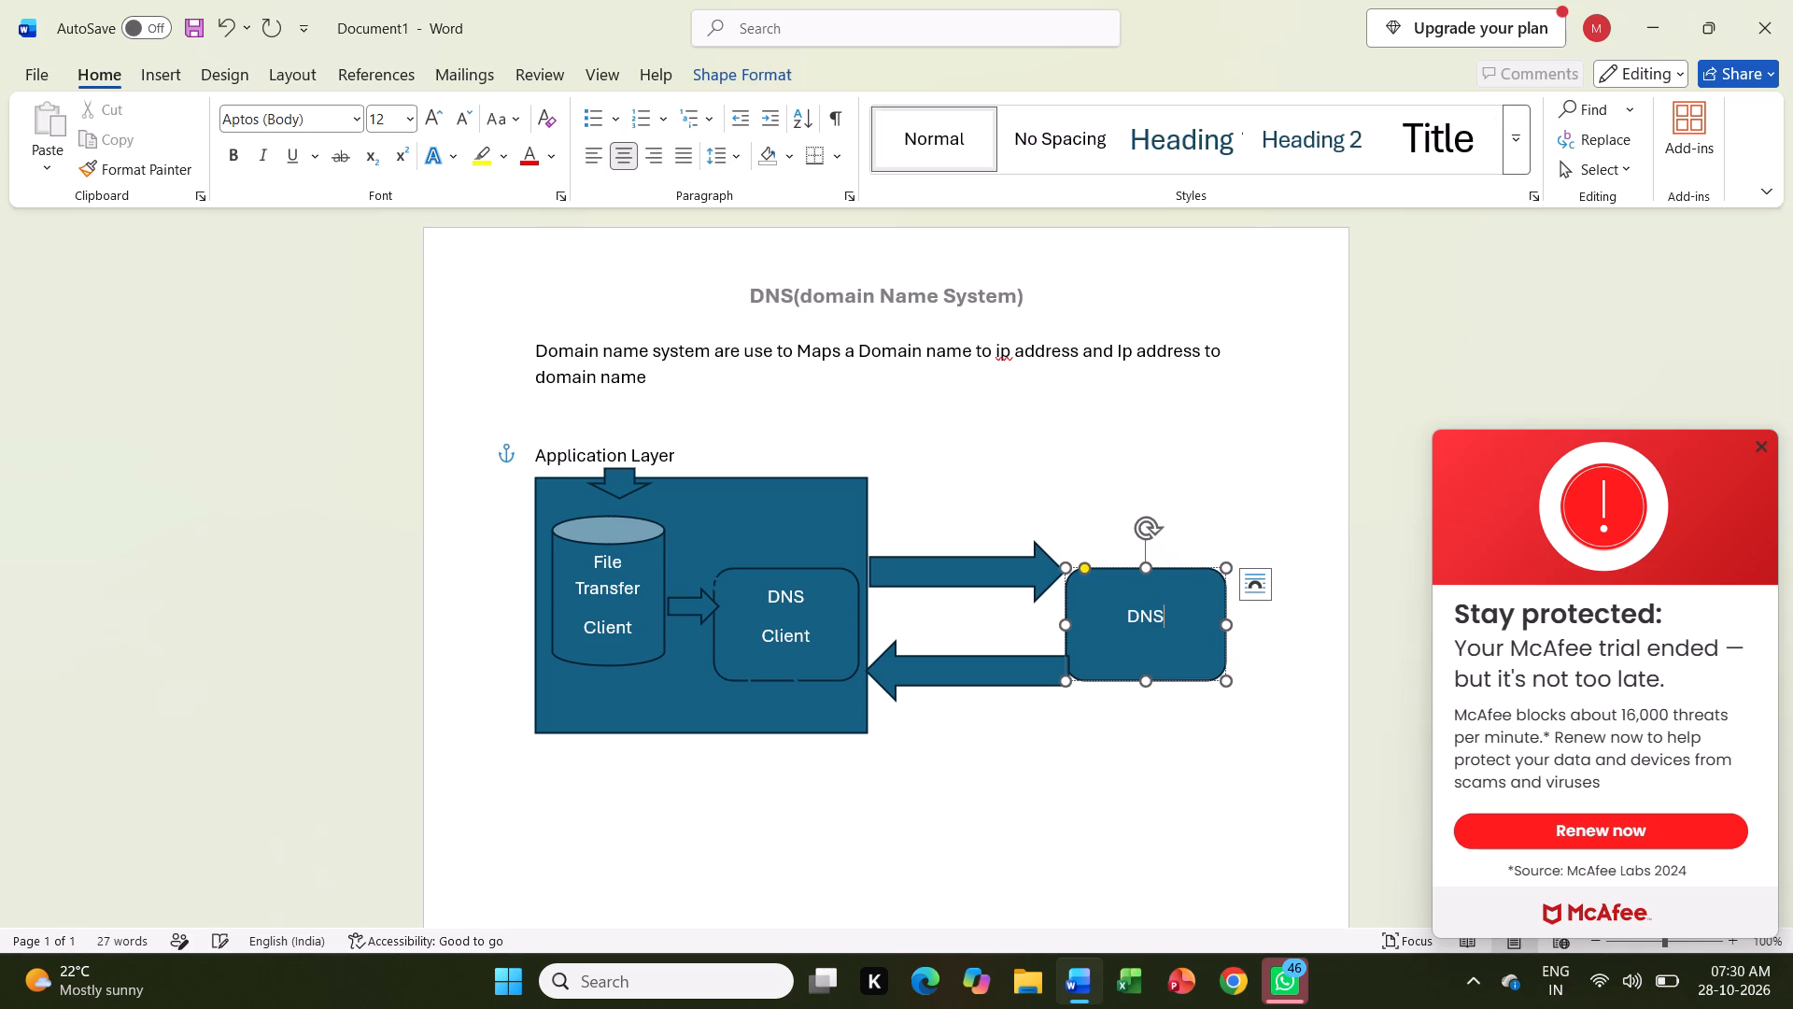
pyautogui.press('Return')
pyautogui.write('Server')
pyautogui.click(738, 760)
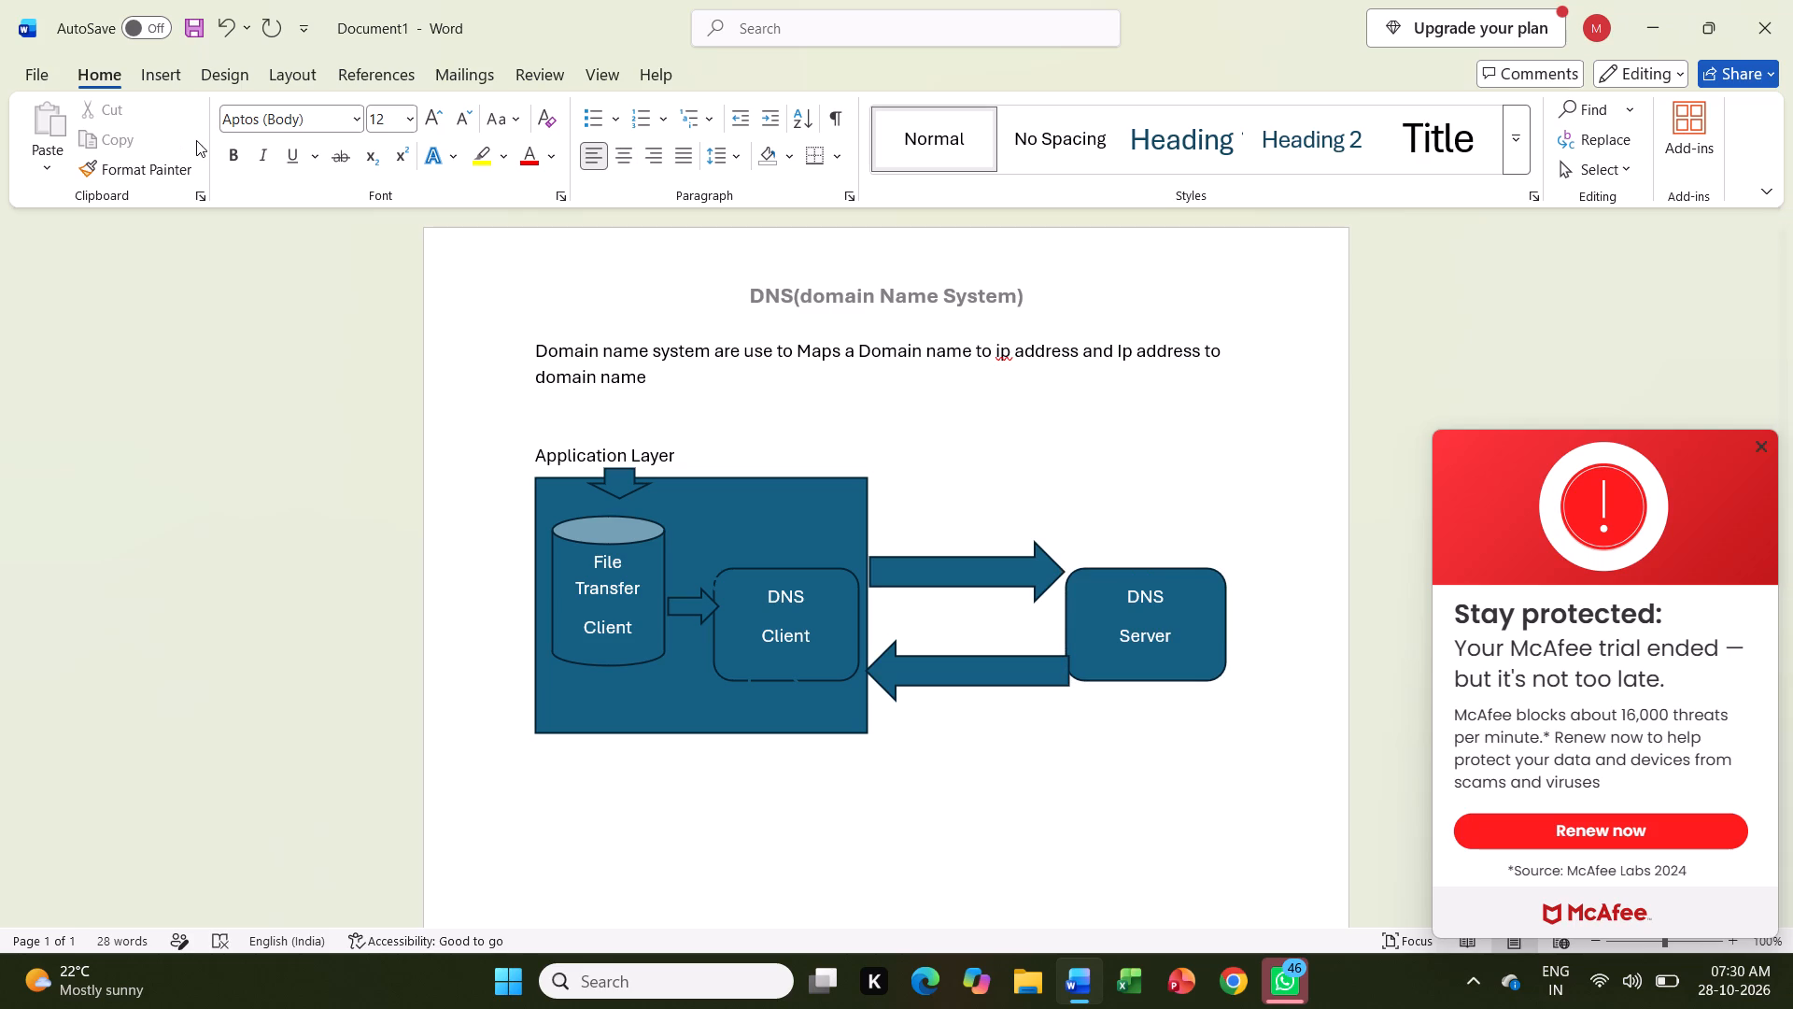
# Insert a down block arrow, 2.72 cm high by 1.35 cm wide, just below the large rectangle's bottom edge.
pyautogui.click(177, 74)
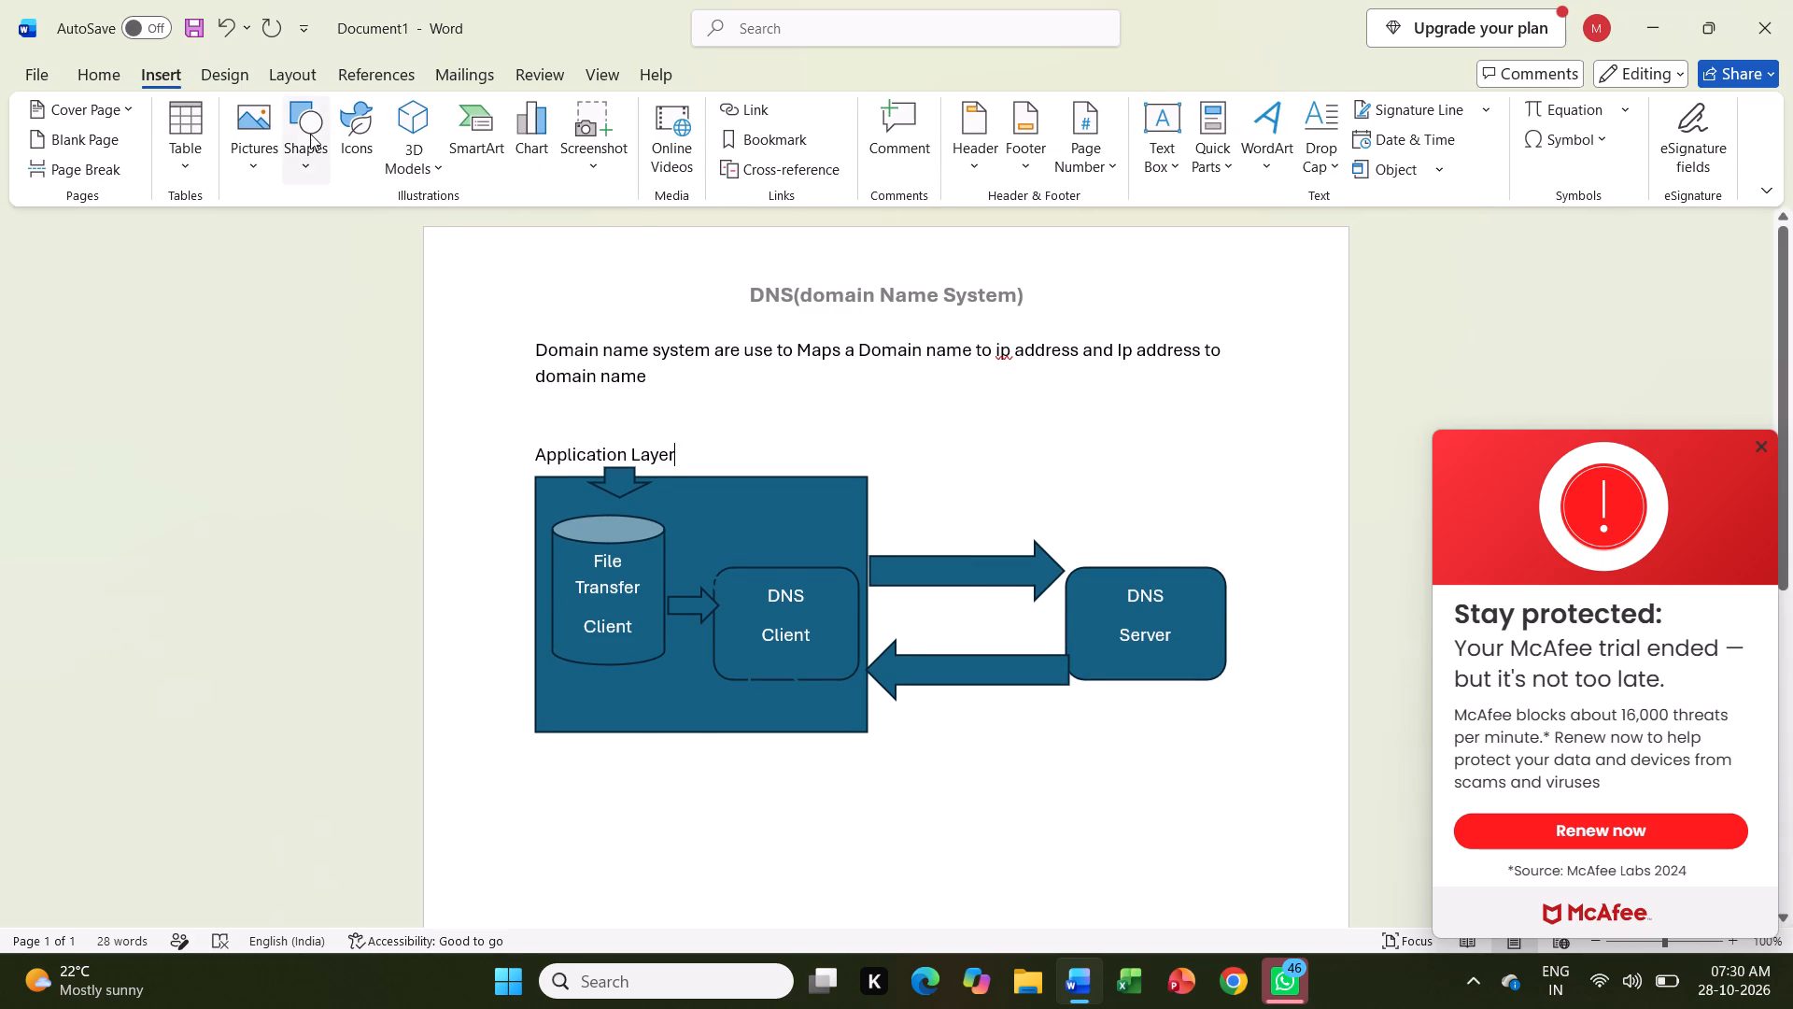
pyautogui.click(312, 134)
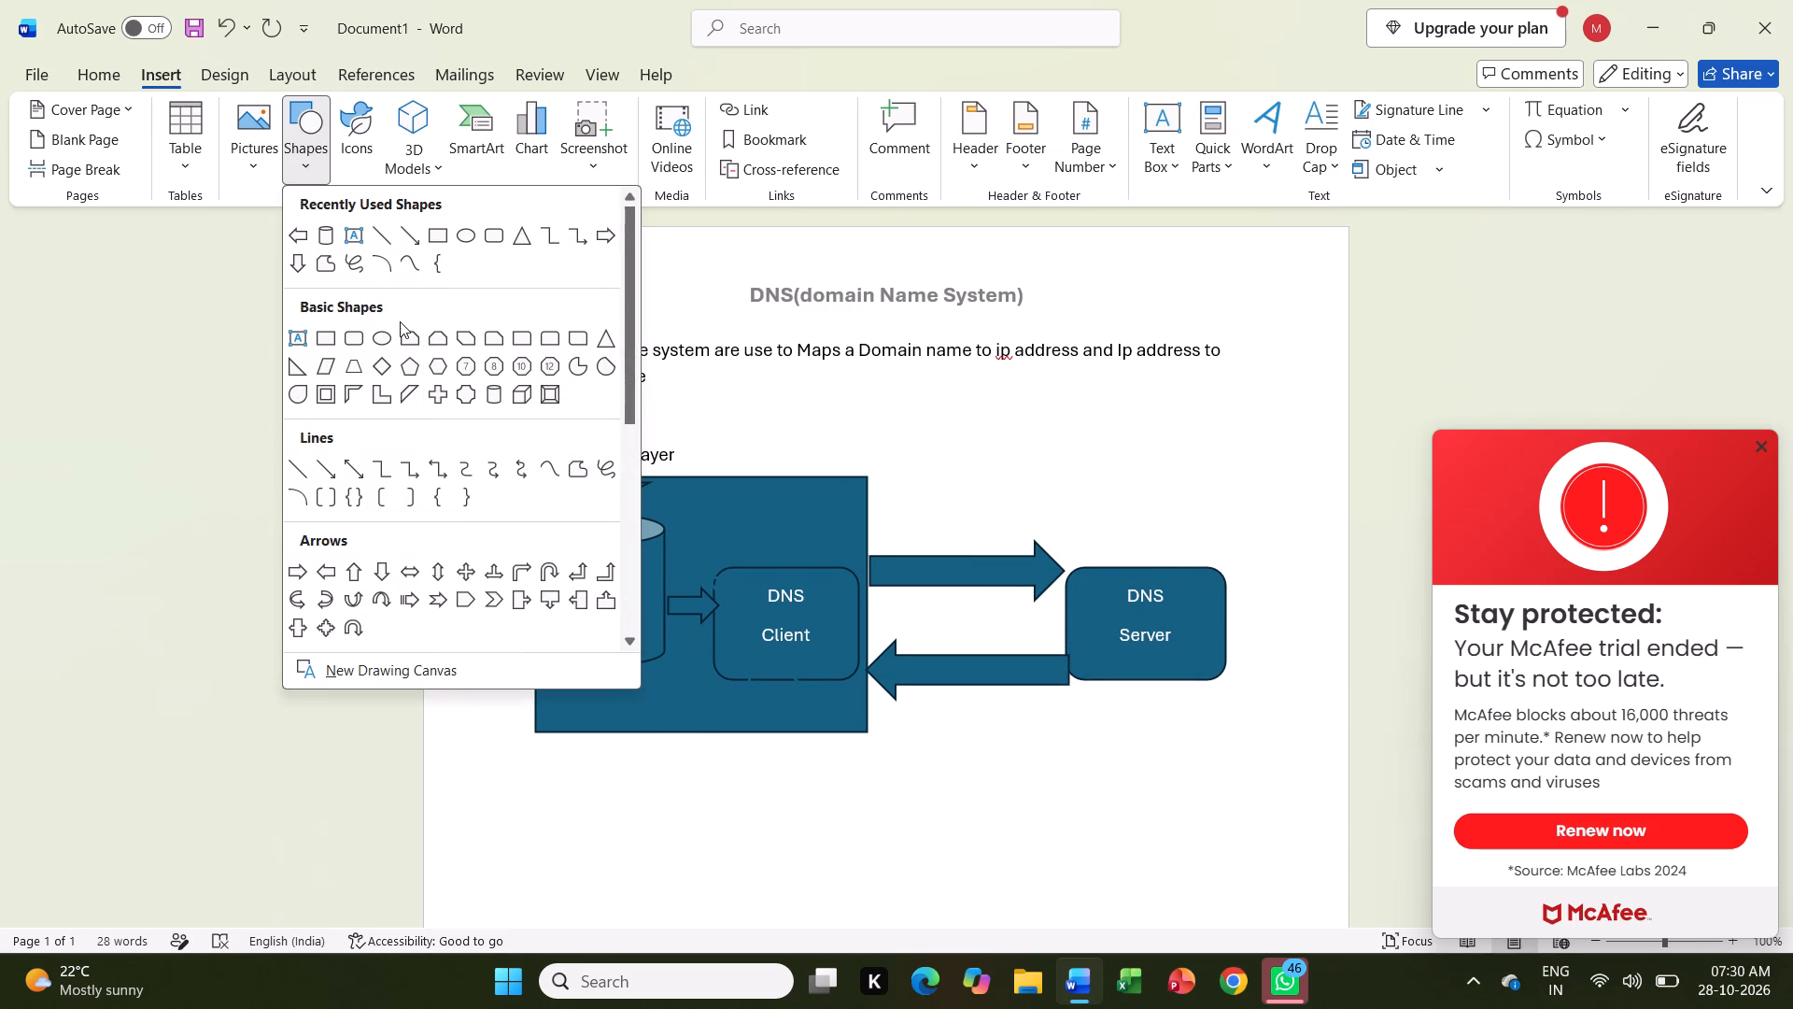
pyautogui.click(377, 570)
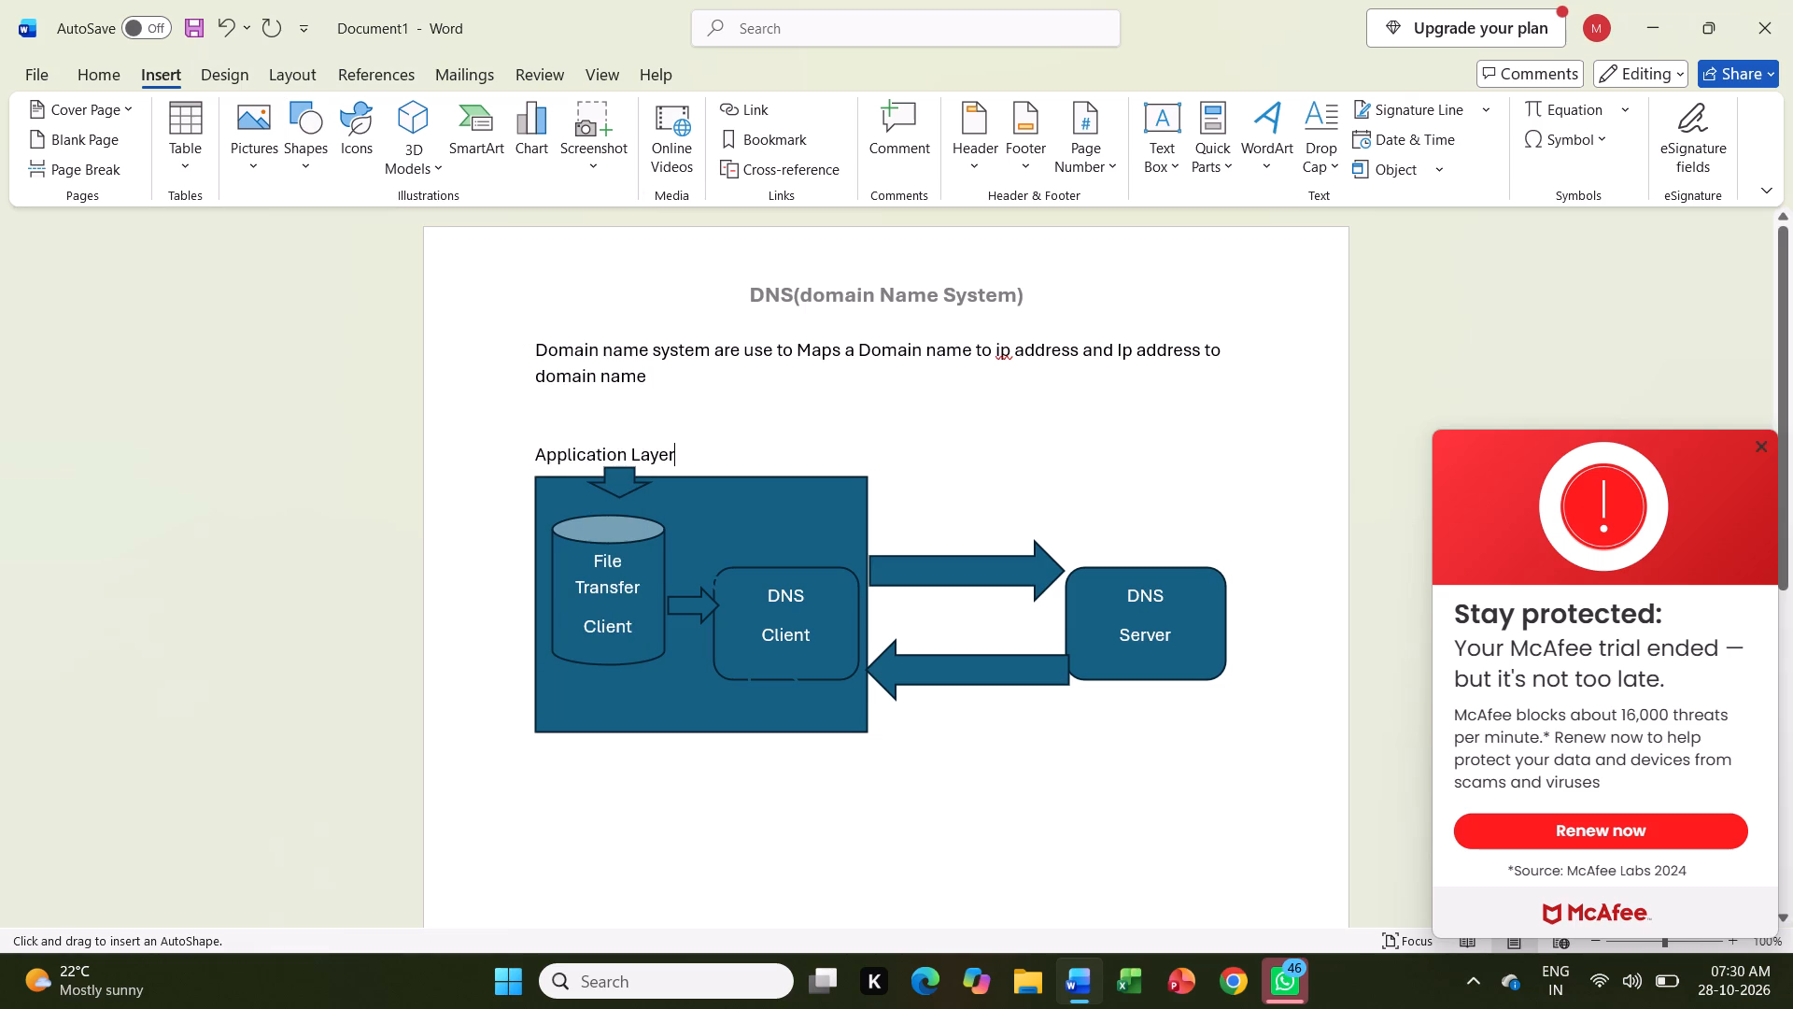
pyautogui.click(660, 738)
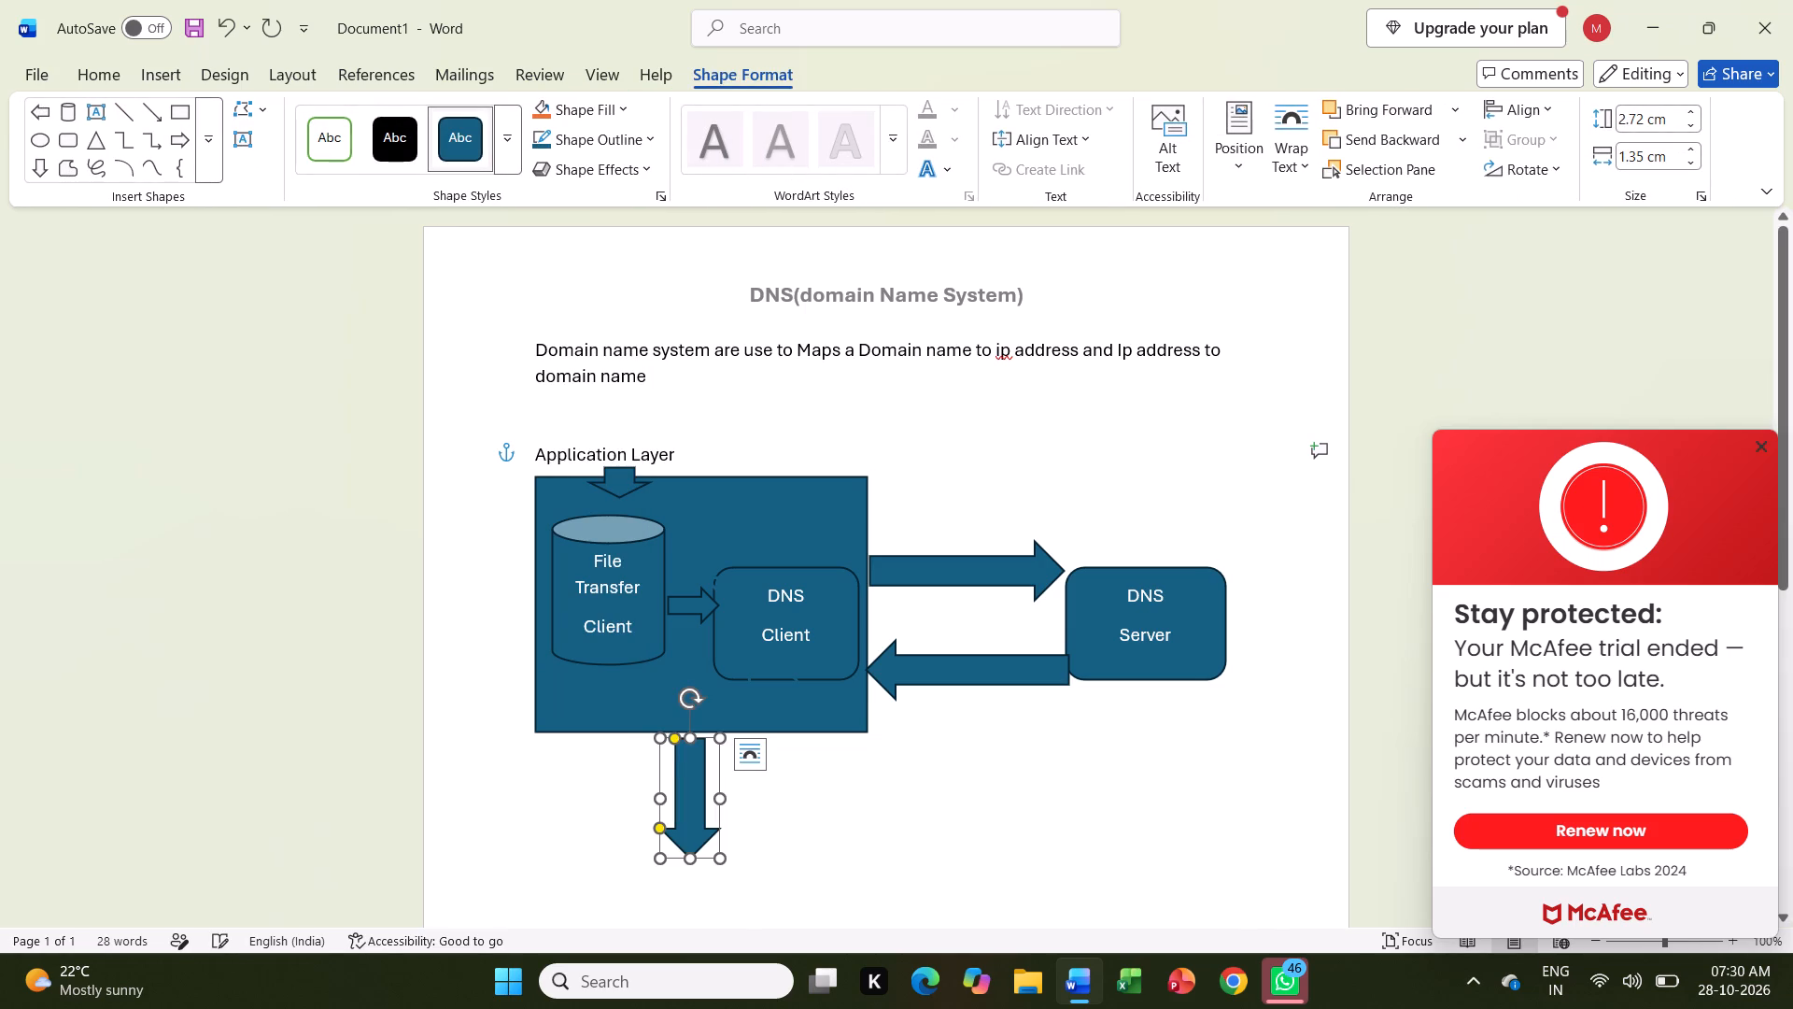
# Move the lower down arrow to start at the File Transfer Client cylinder's base and lengthen it well below the large rectangle.
pyautogui.moveTo(690, 750); pyautogui.dragTo(588, 720)
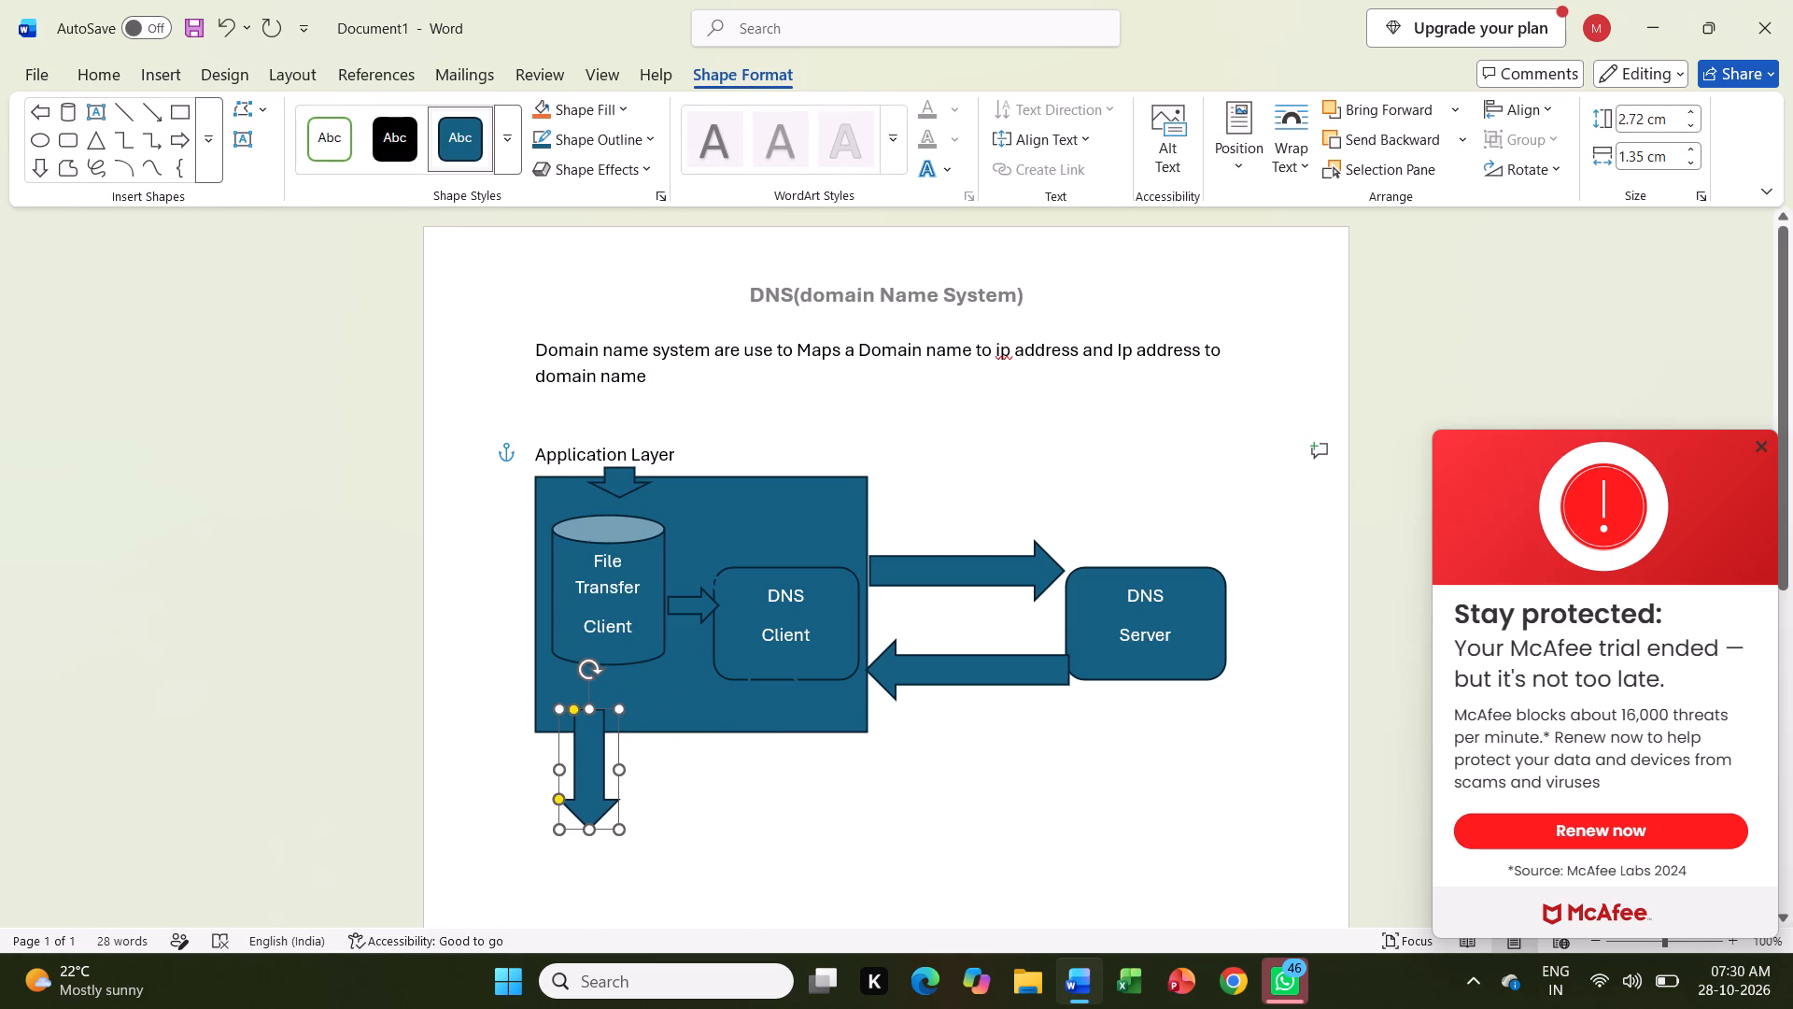
pyautogui.moveTo(588, 720); pyautogui.dragTo(608, 681)
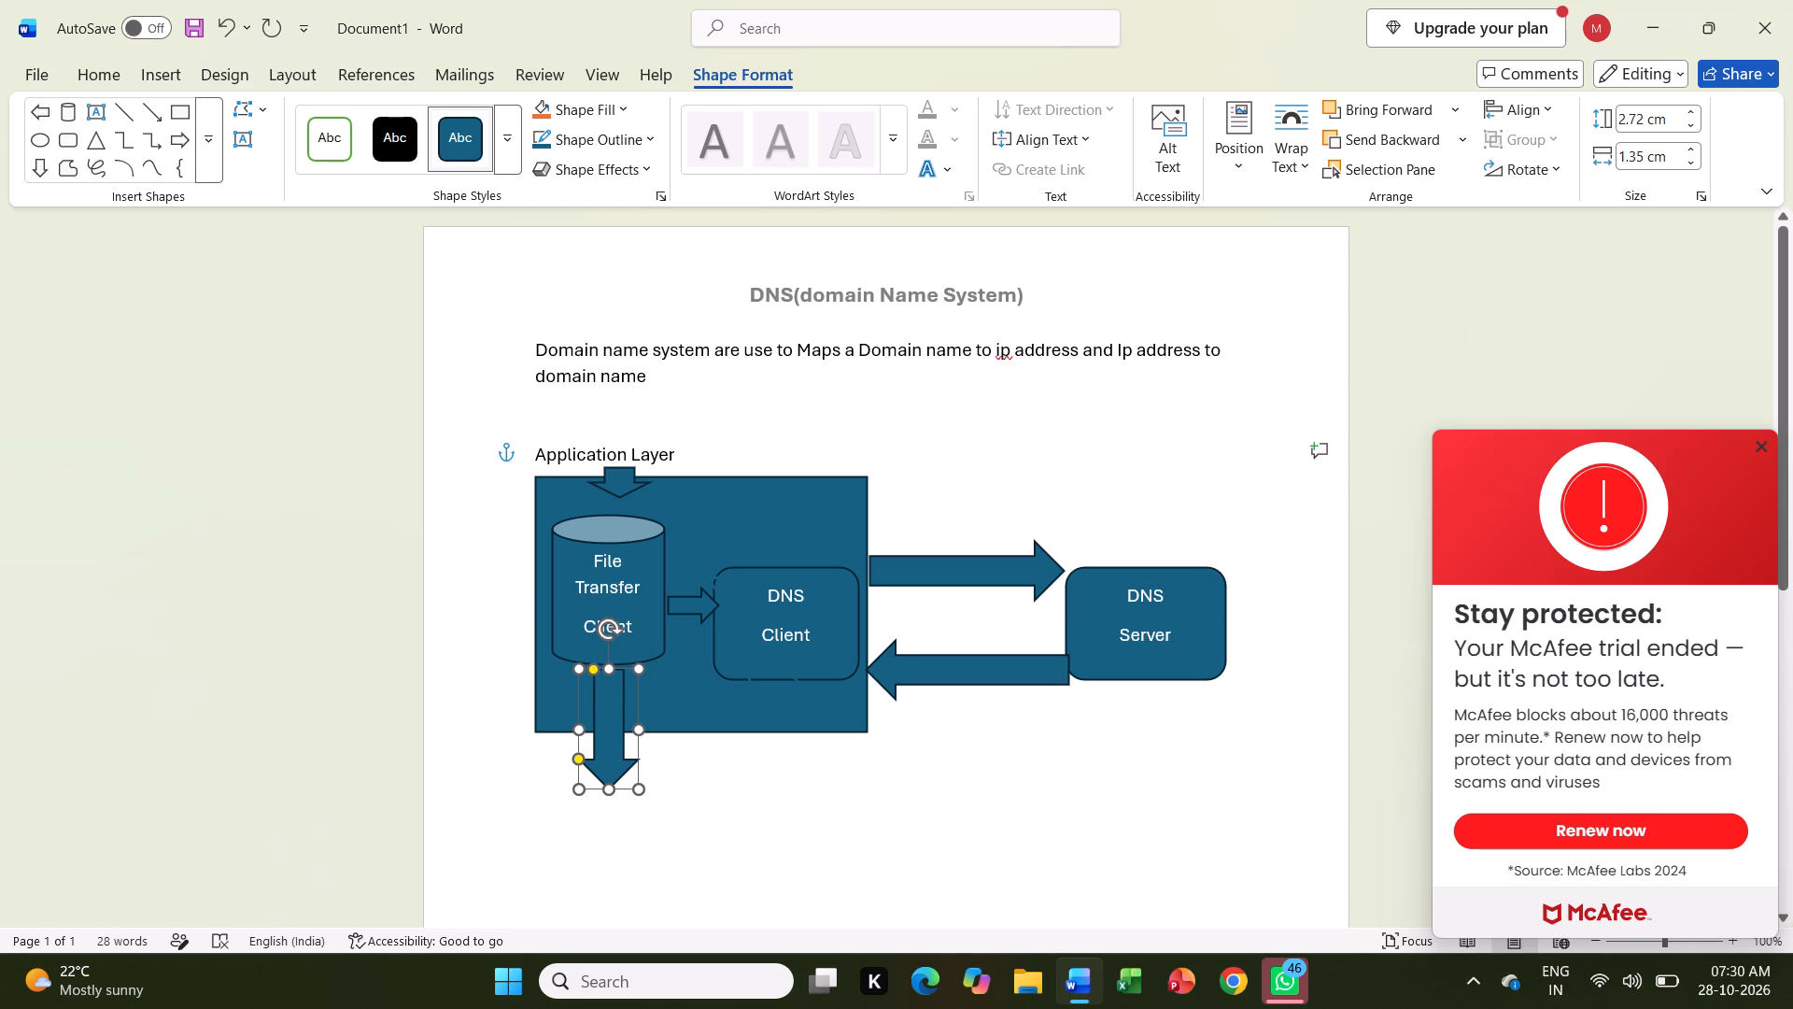
pyautogui.moveTo(608, 681); pyautogui.dragTo(609, 679)
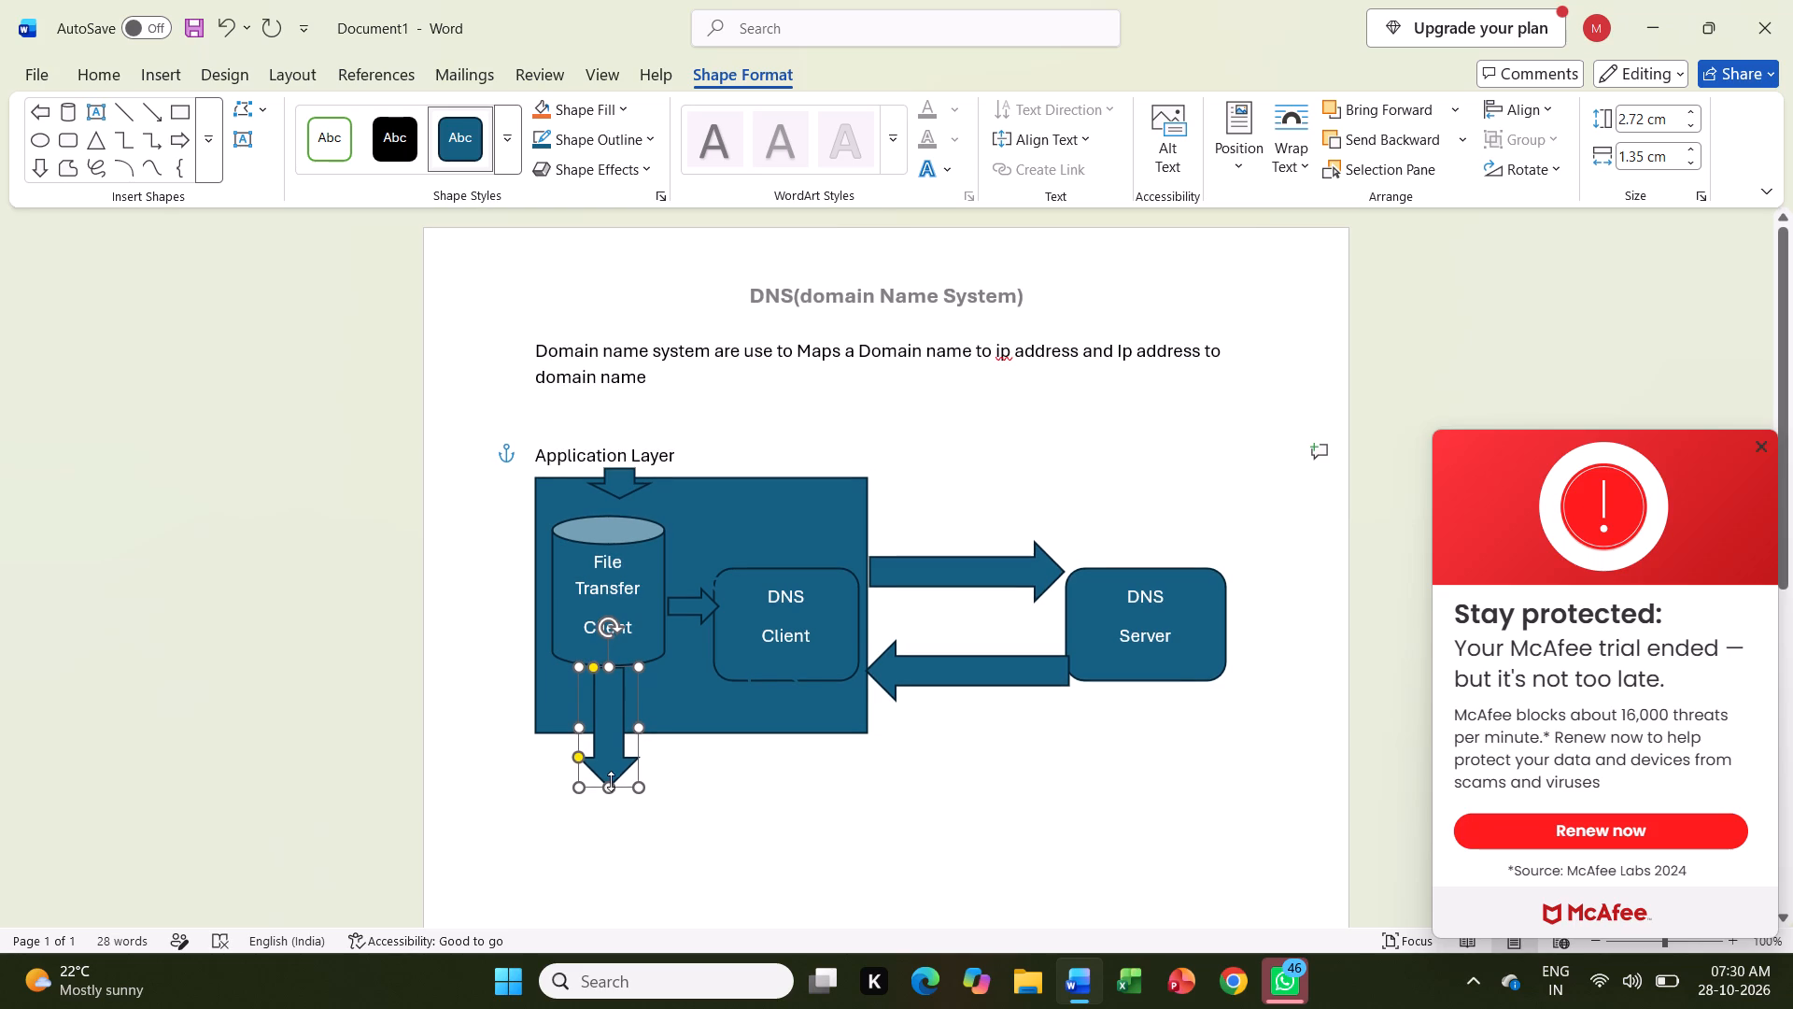
pyautogui.click(611, 784)
pyautogui.moveTo(611, 784); pyautogui.dragTo(607, 864)
pyautogui.click(716, 818)
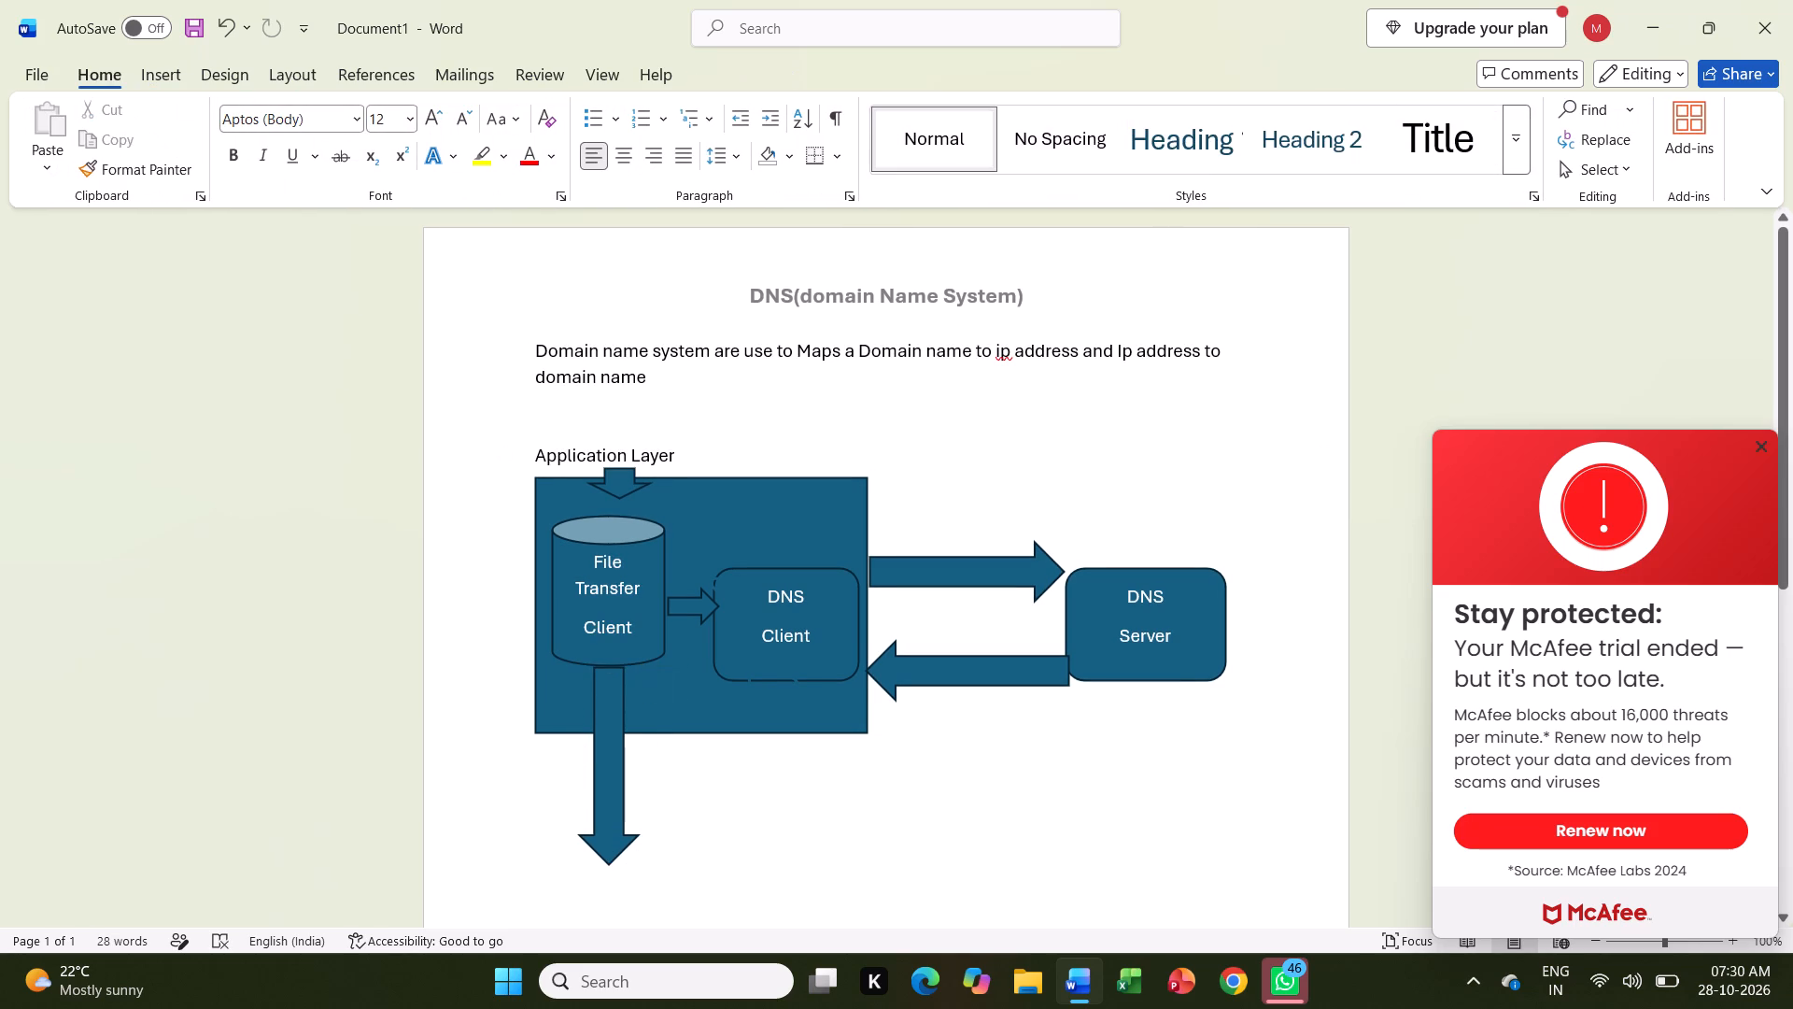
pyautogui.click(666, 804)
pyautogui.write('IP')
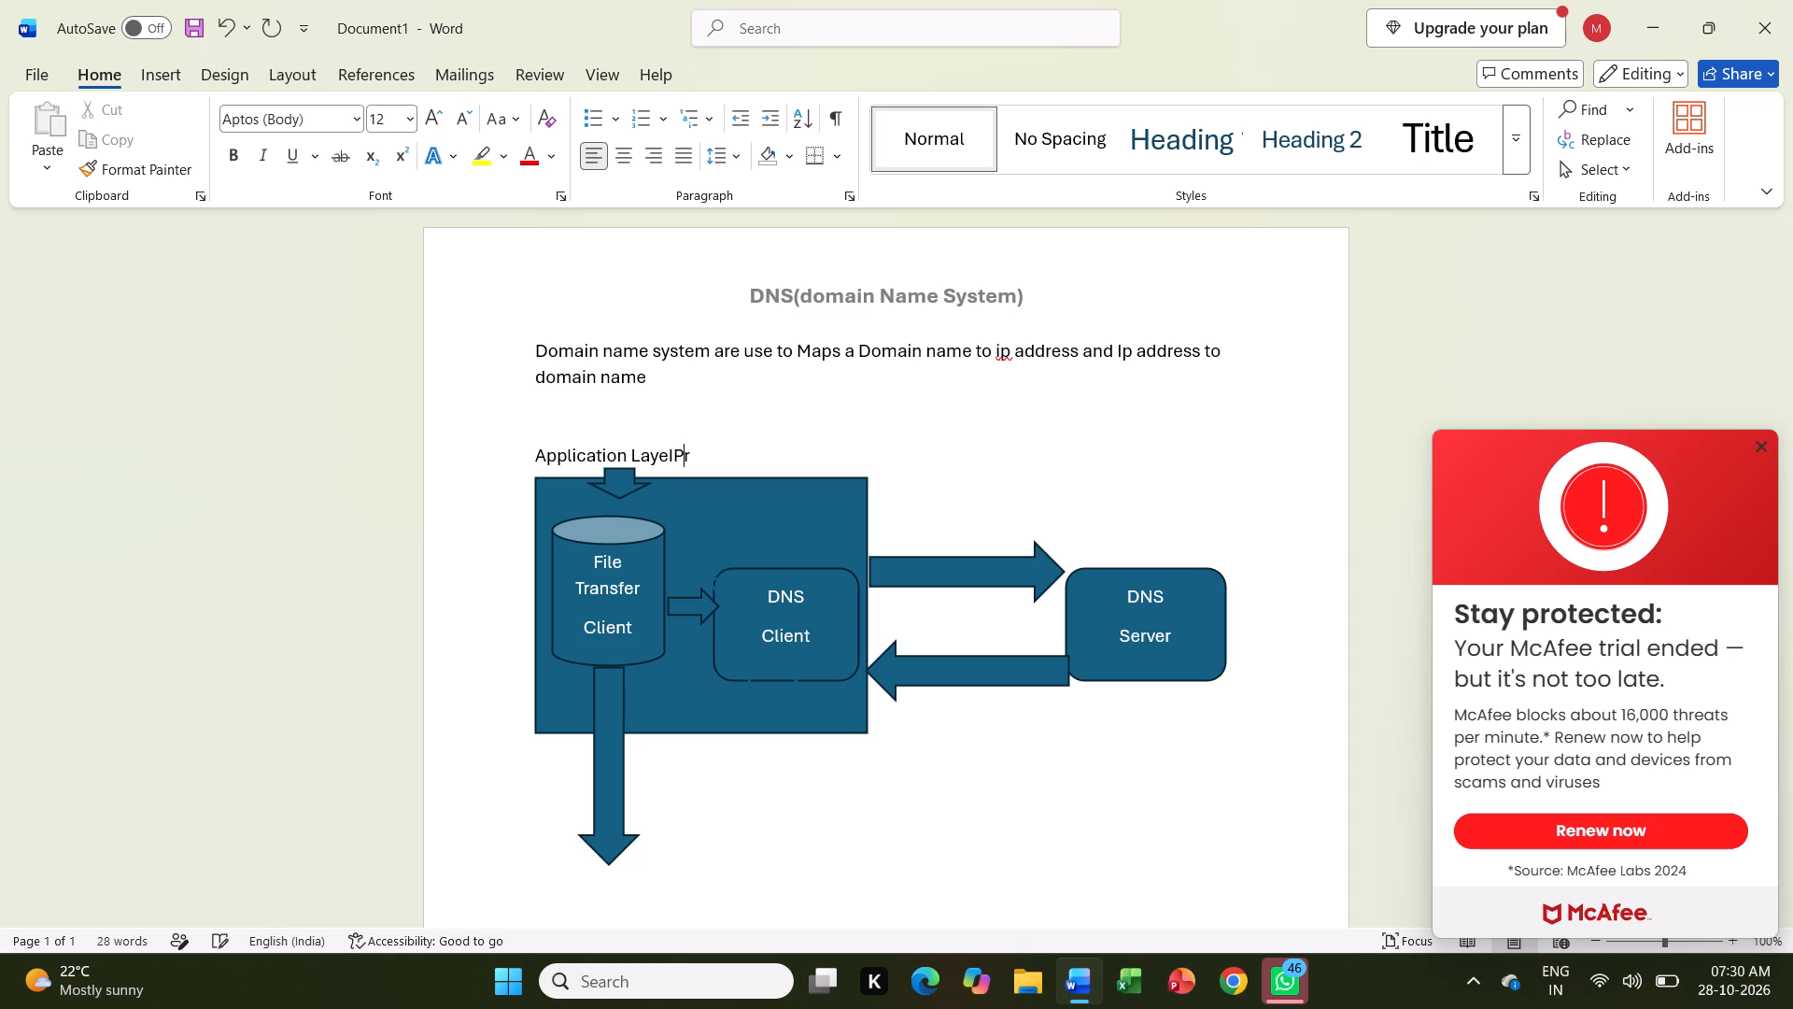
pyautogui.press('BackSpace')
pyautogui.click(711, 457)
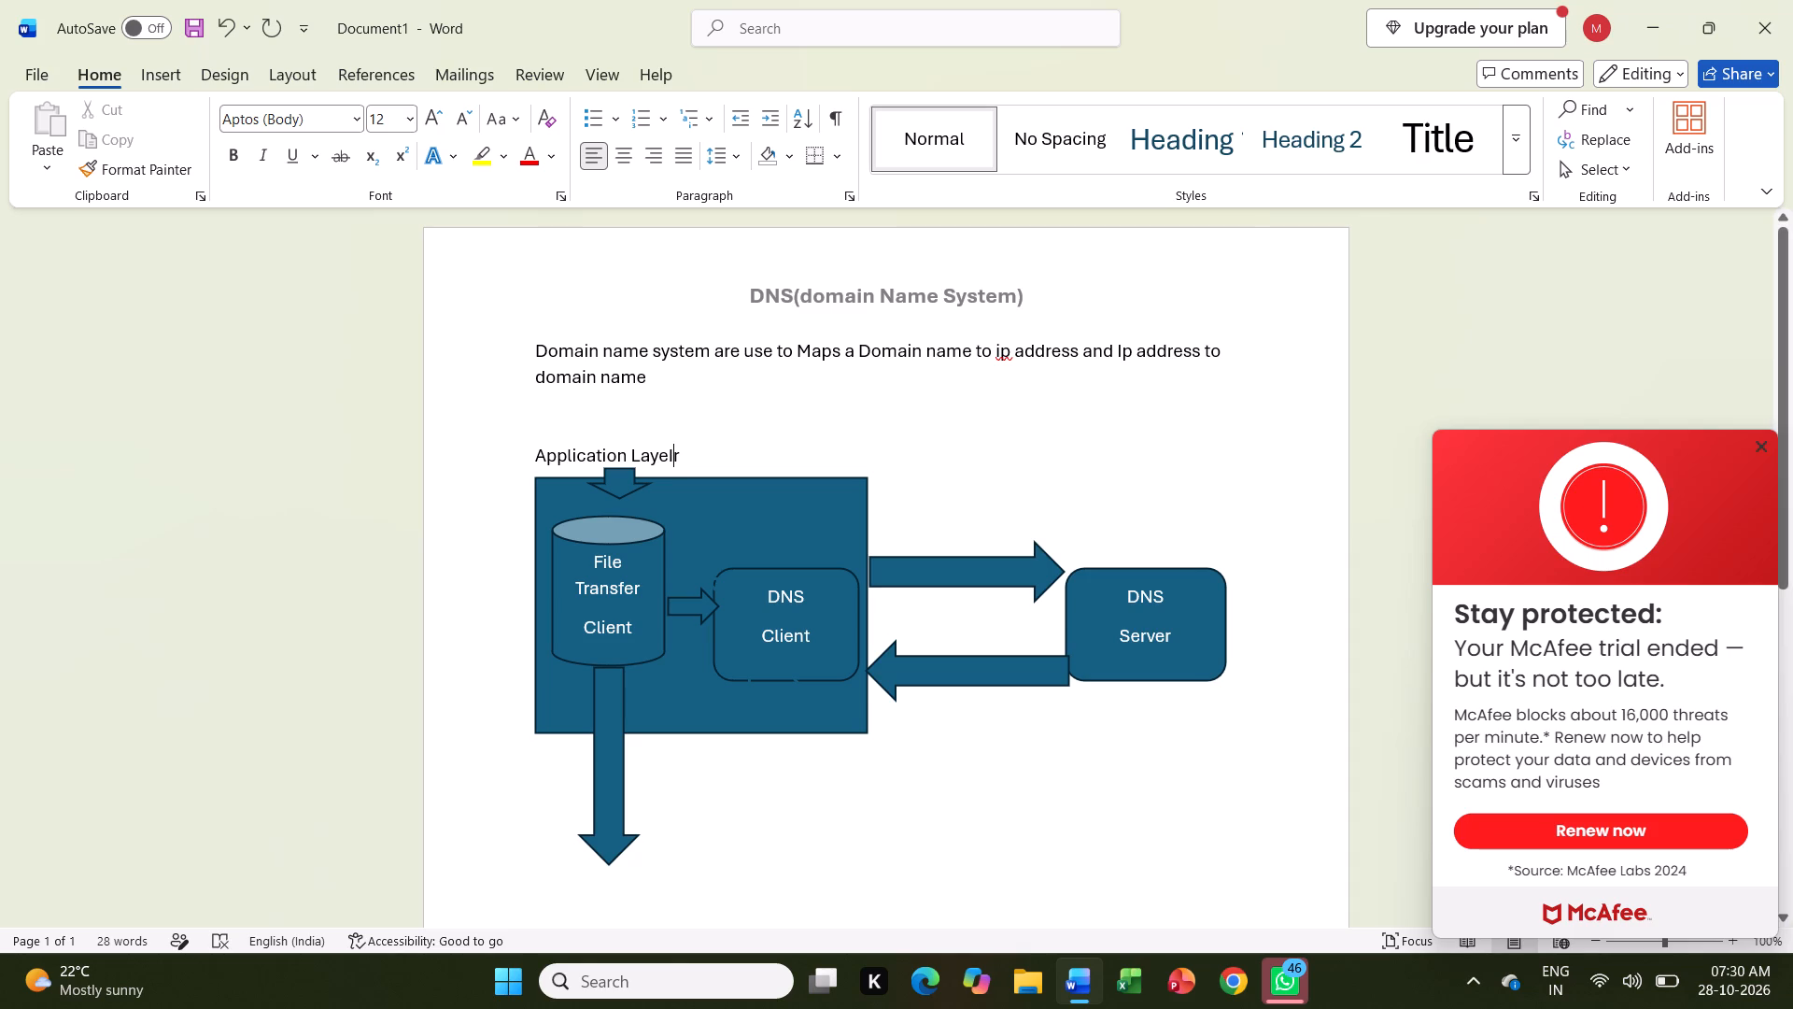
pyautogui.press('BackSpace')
# Add the text "IP Addres" beside the long down arrow, below the large rectangle.
pyautogui.click(676, 794)
pyautogui.doubleClick(650, 820)
pyautogui.hotkey('shift', 'i')
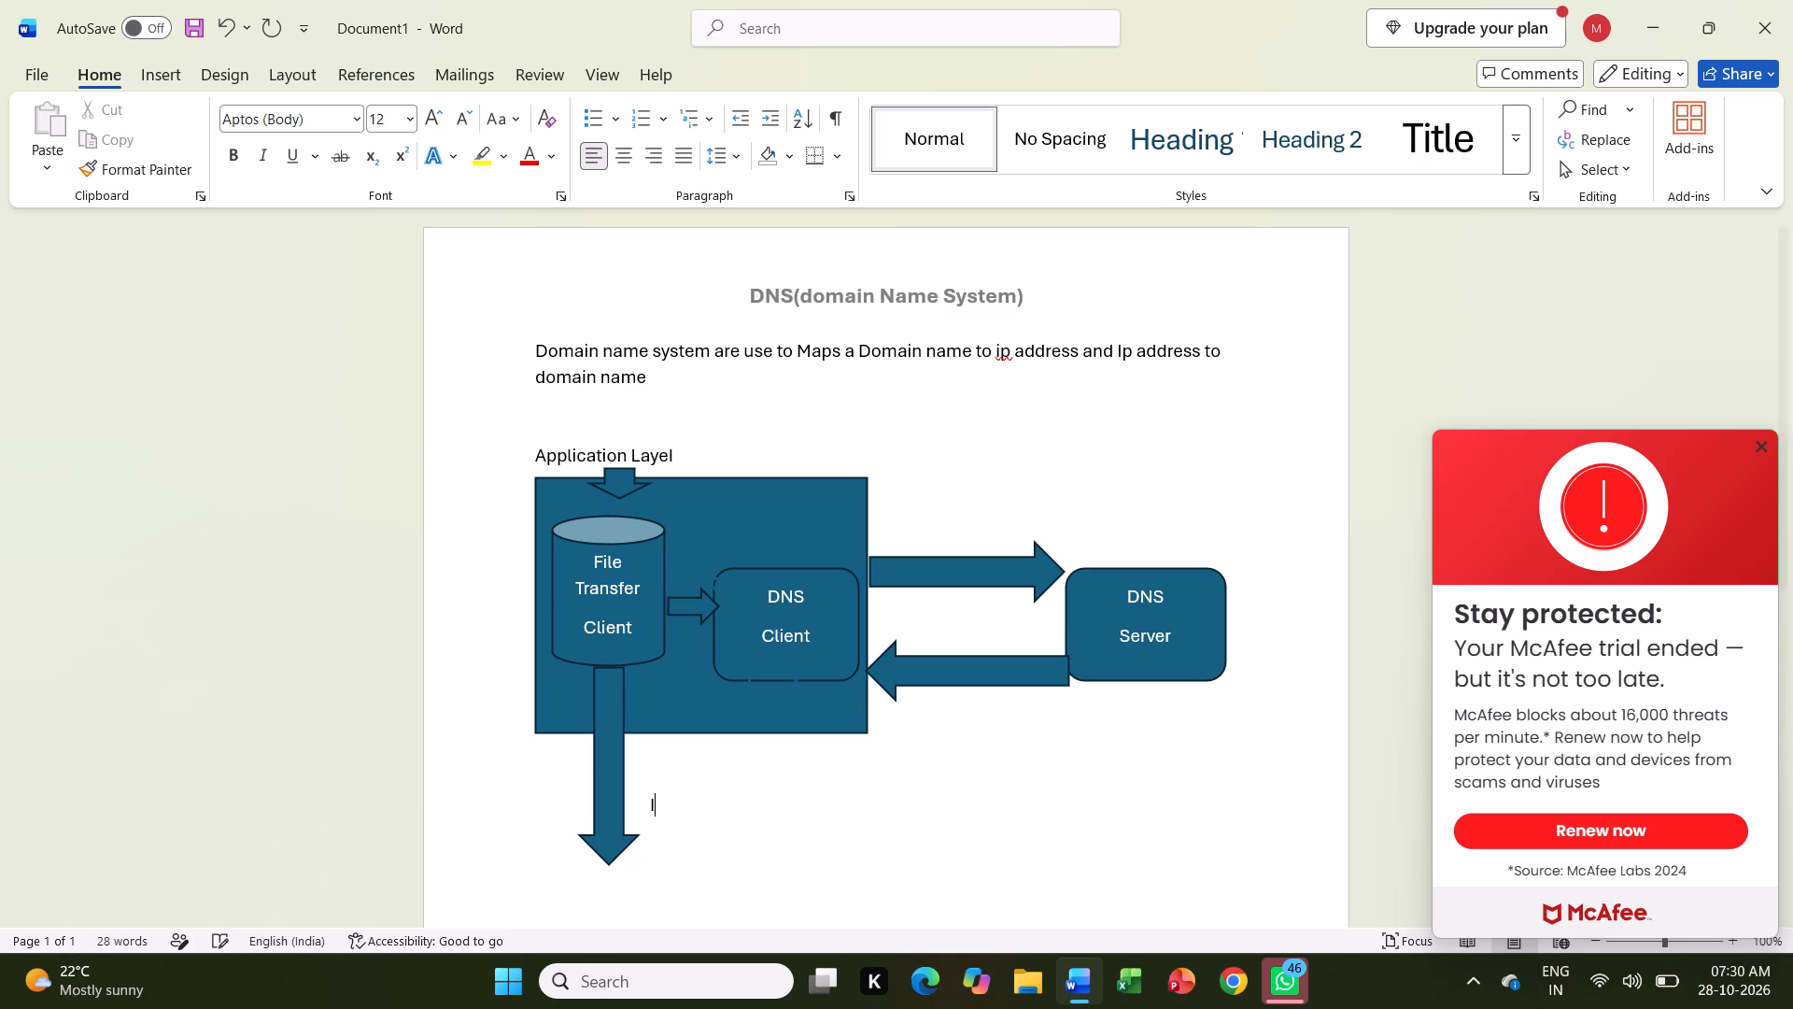
pyautogui.hotkey('shift', 'p')
pyautogui.press('space')
pyautogui.write('Addres')
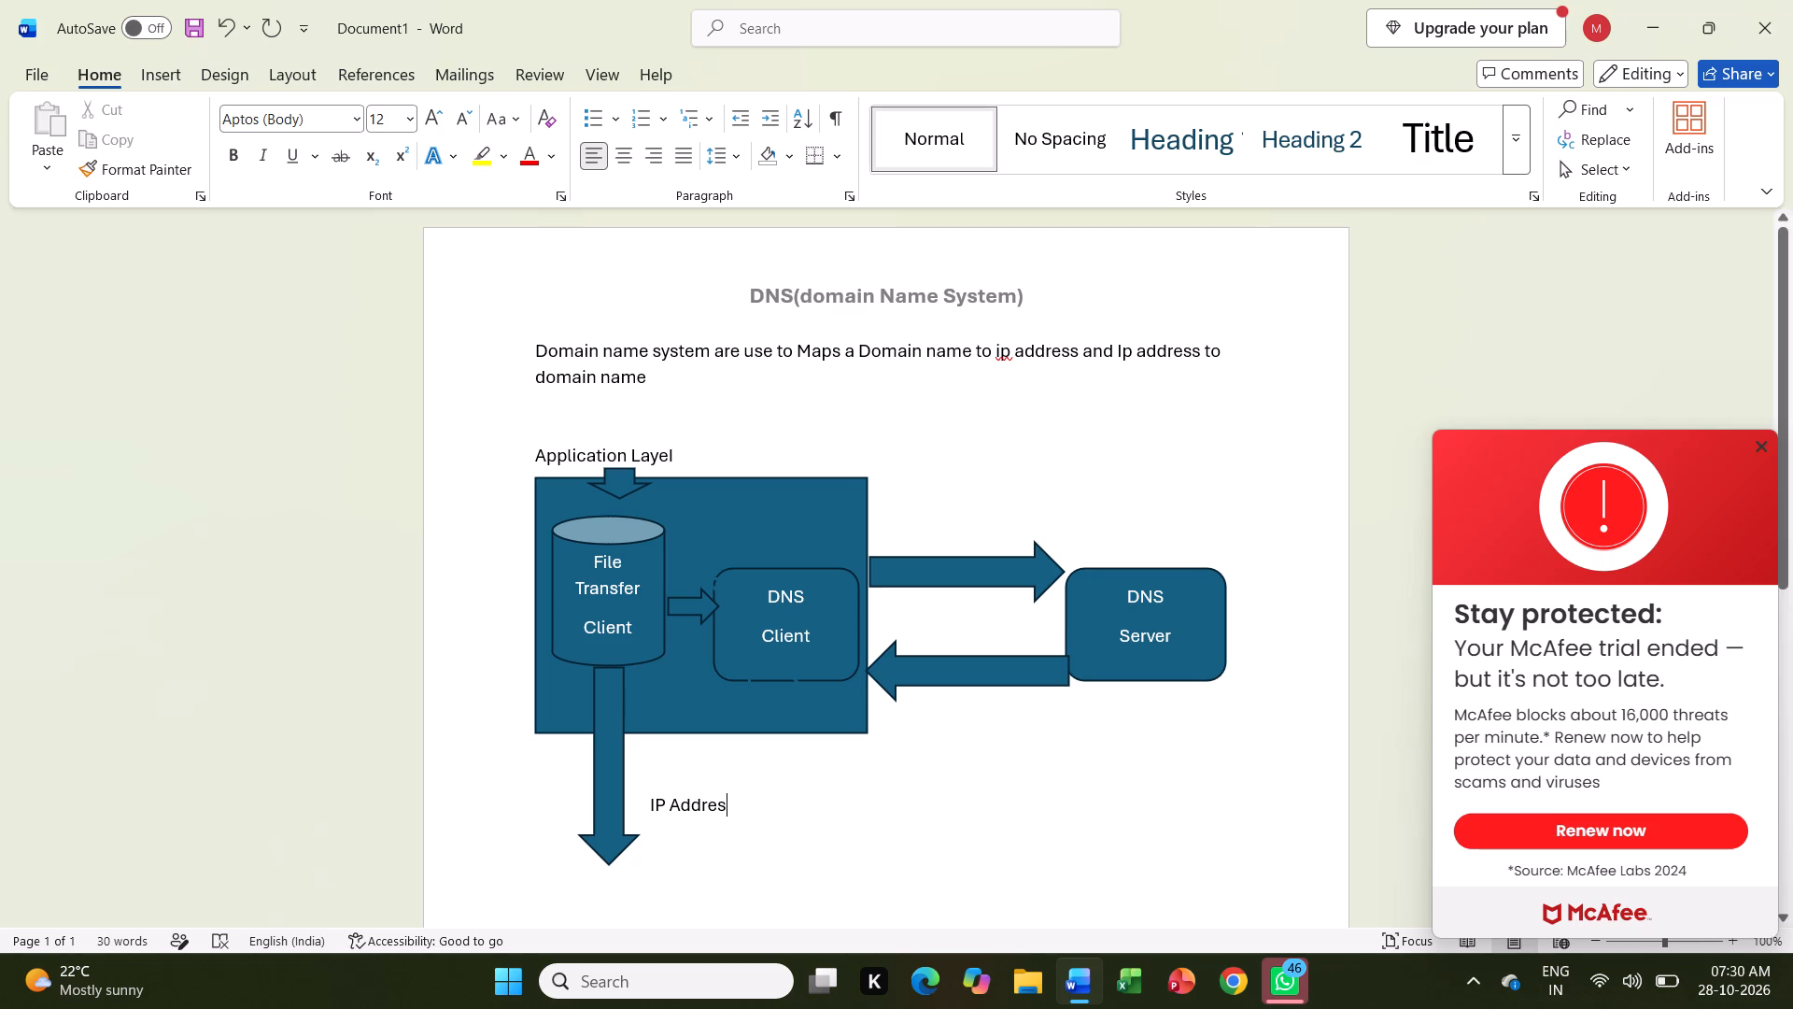
# Enter "H" as text inside the large rectangle.
pyautogui.click(687, 569)
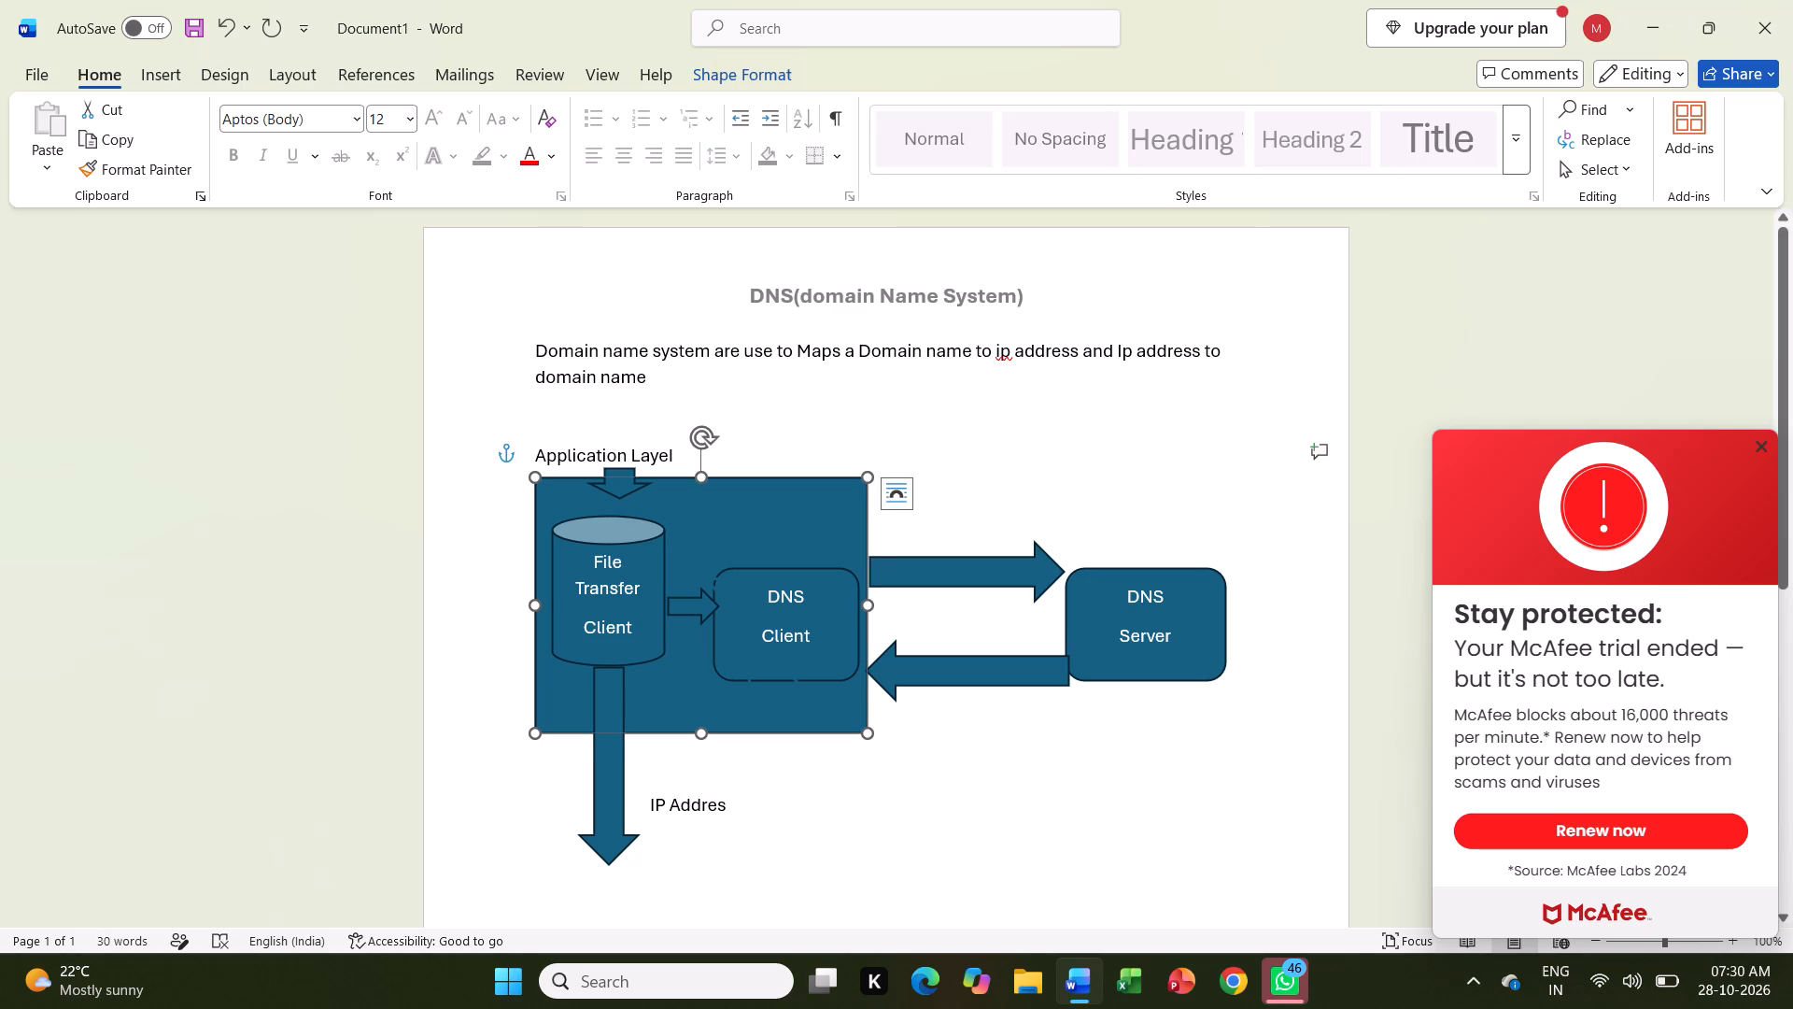
pyautogui.hotkey('shift', 'h')
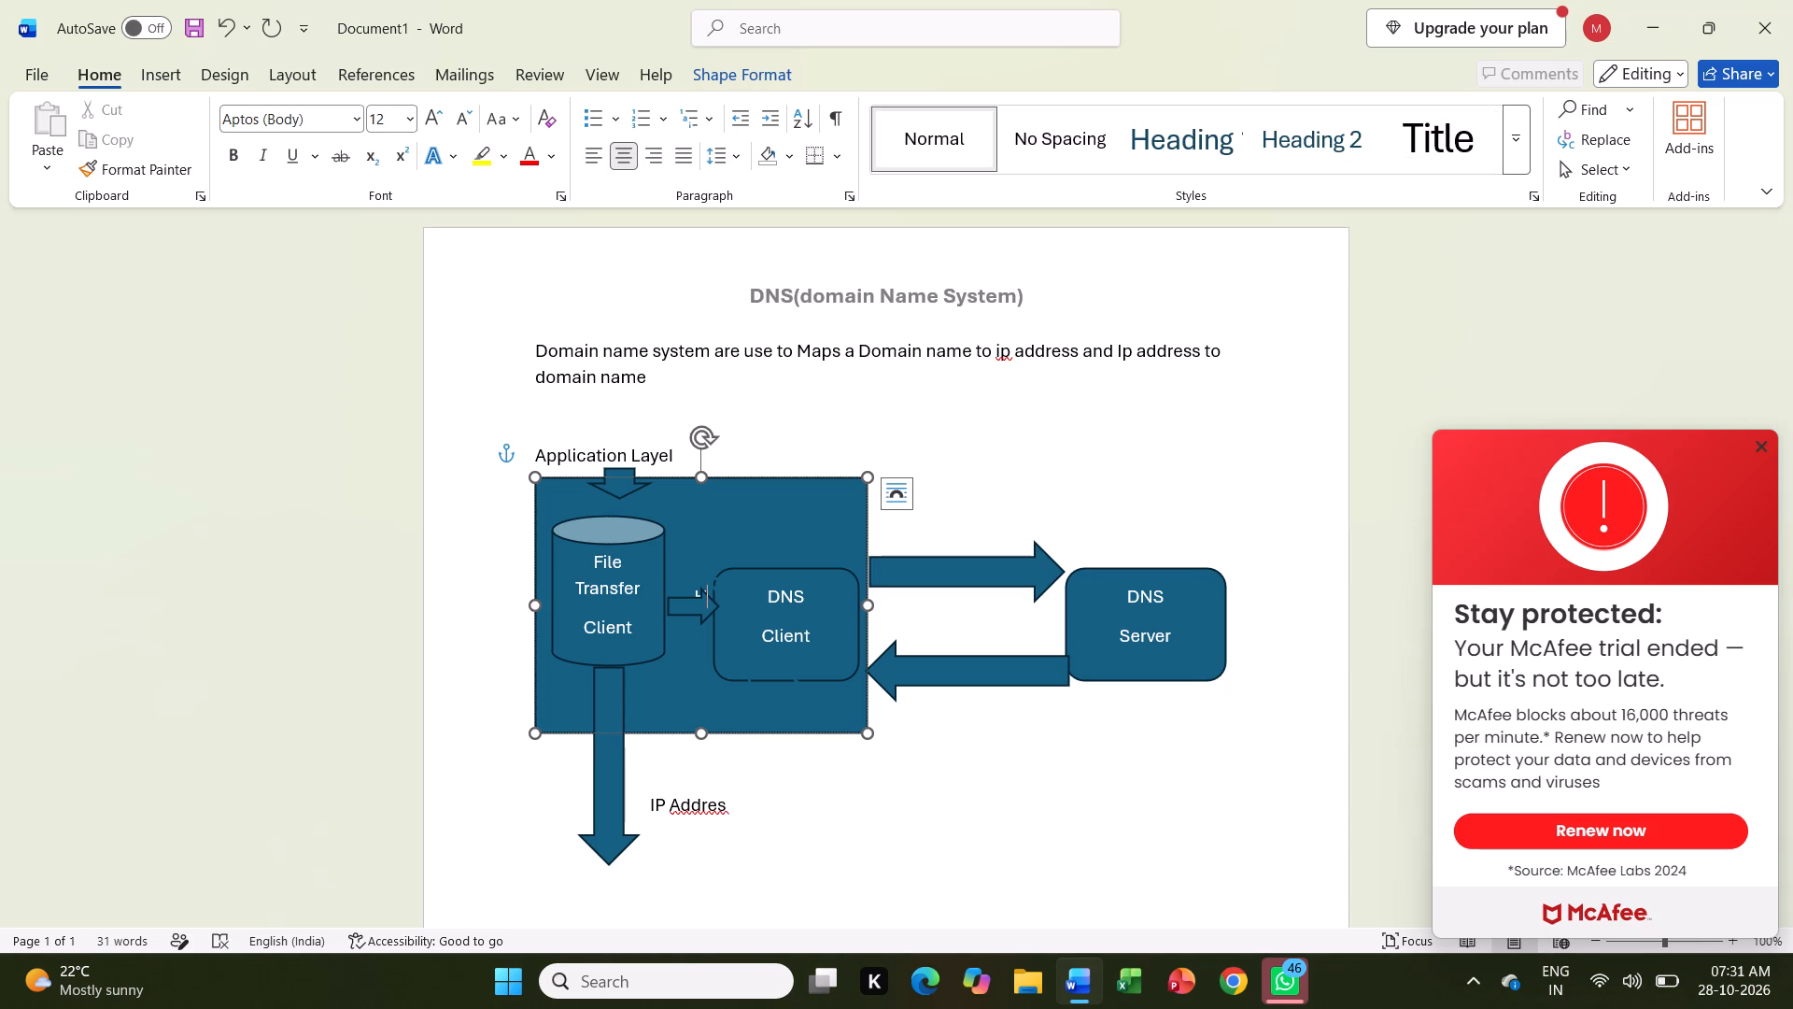
# Delete the small right arrow between the File Transfer Client cylinder and the DNS Client shape.
pyautogui.click(690, 604)
pyautogui.moveTo(690, 604); pyautogui.dragTo(695, 587)
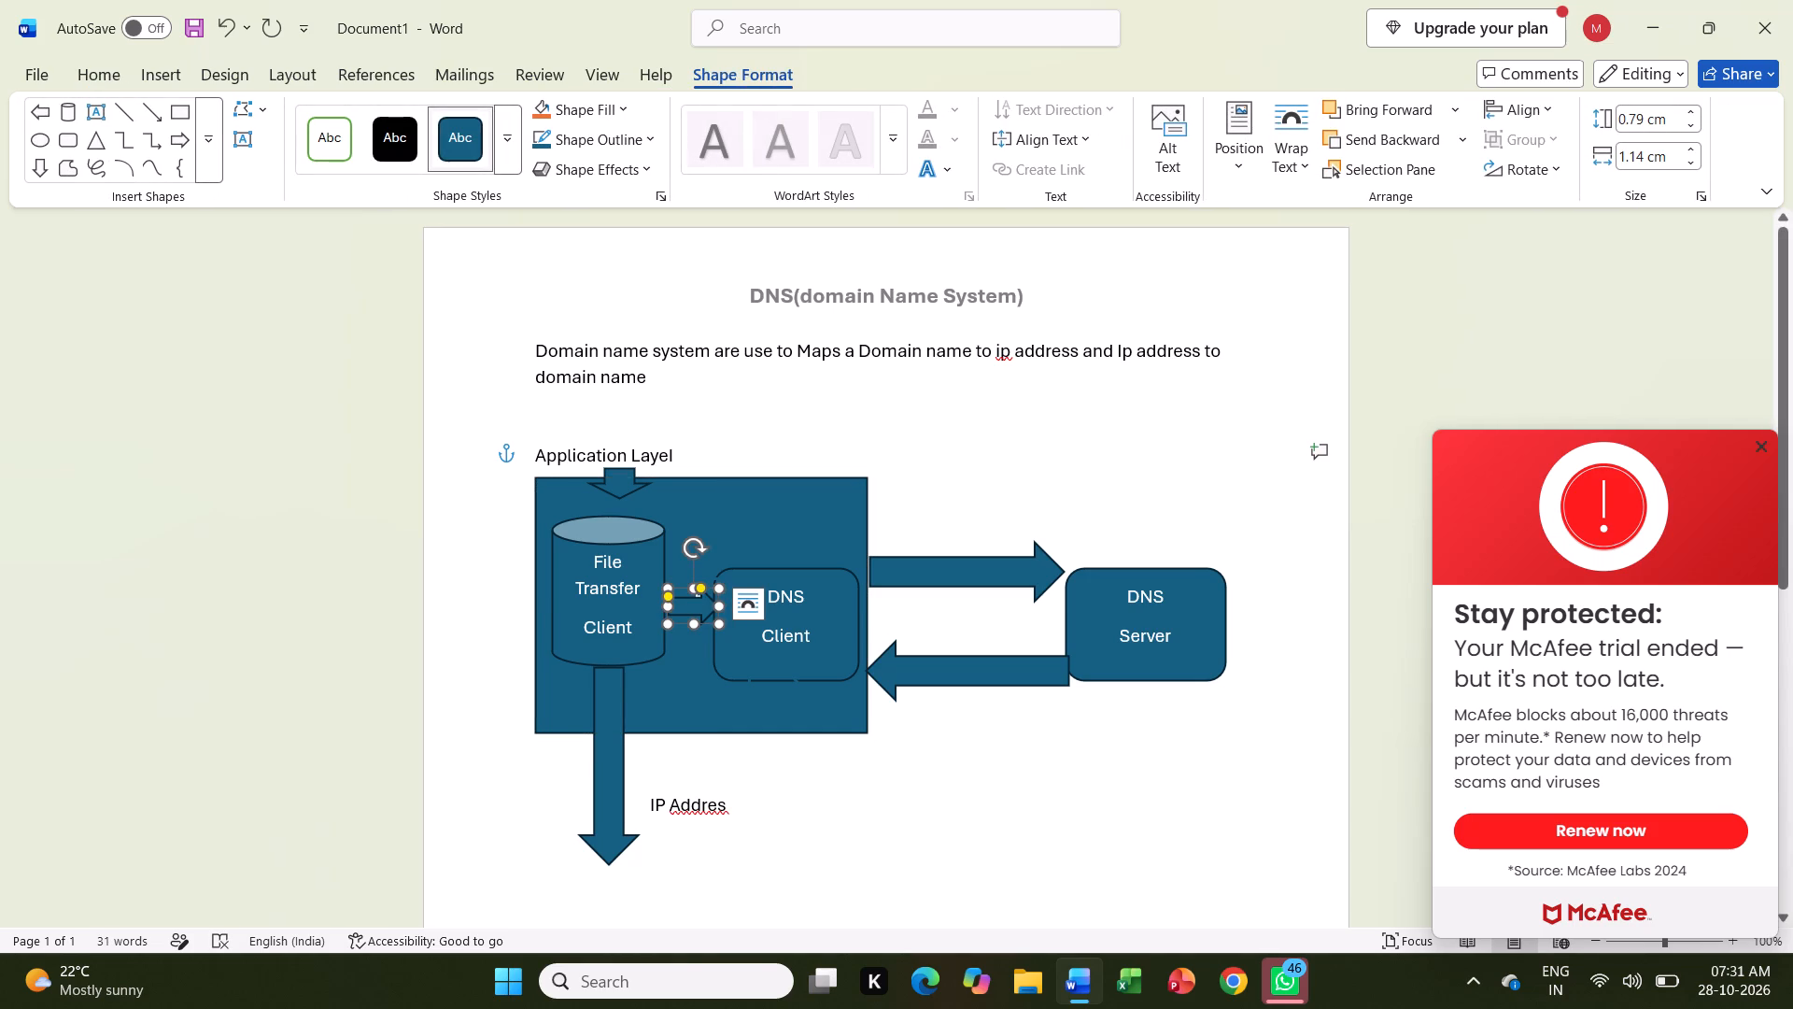
pyautogui.press('BackSpace')
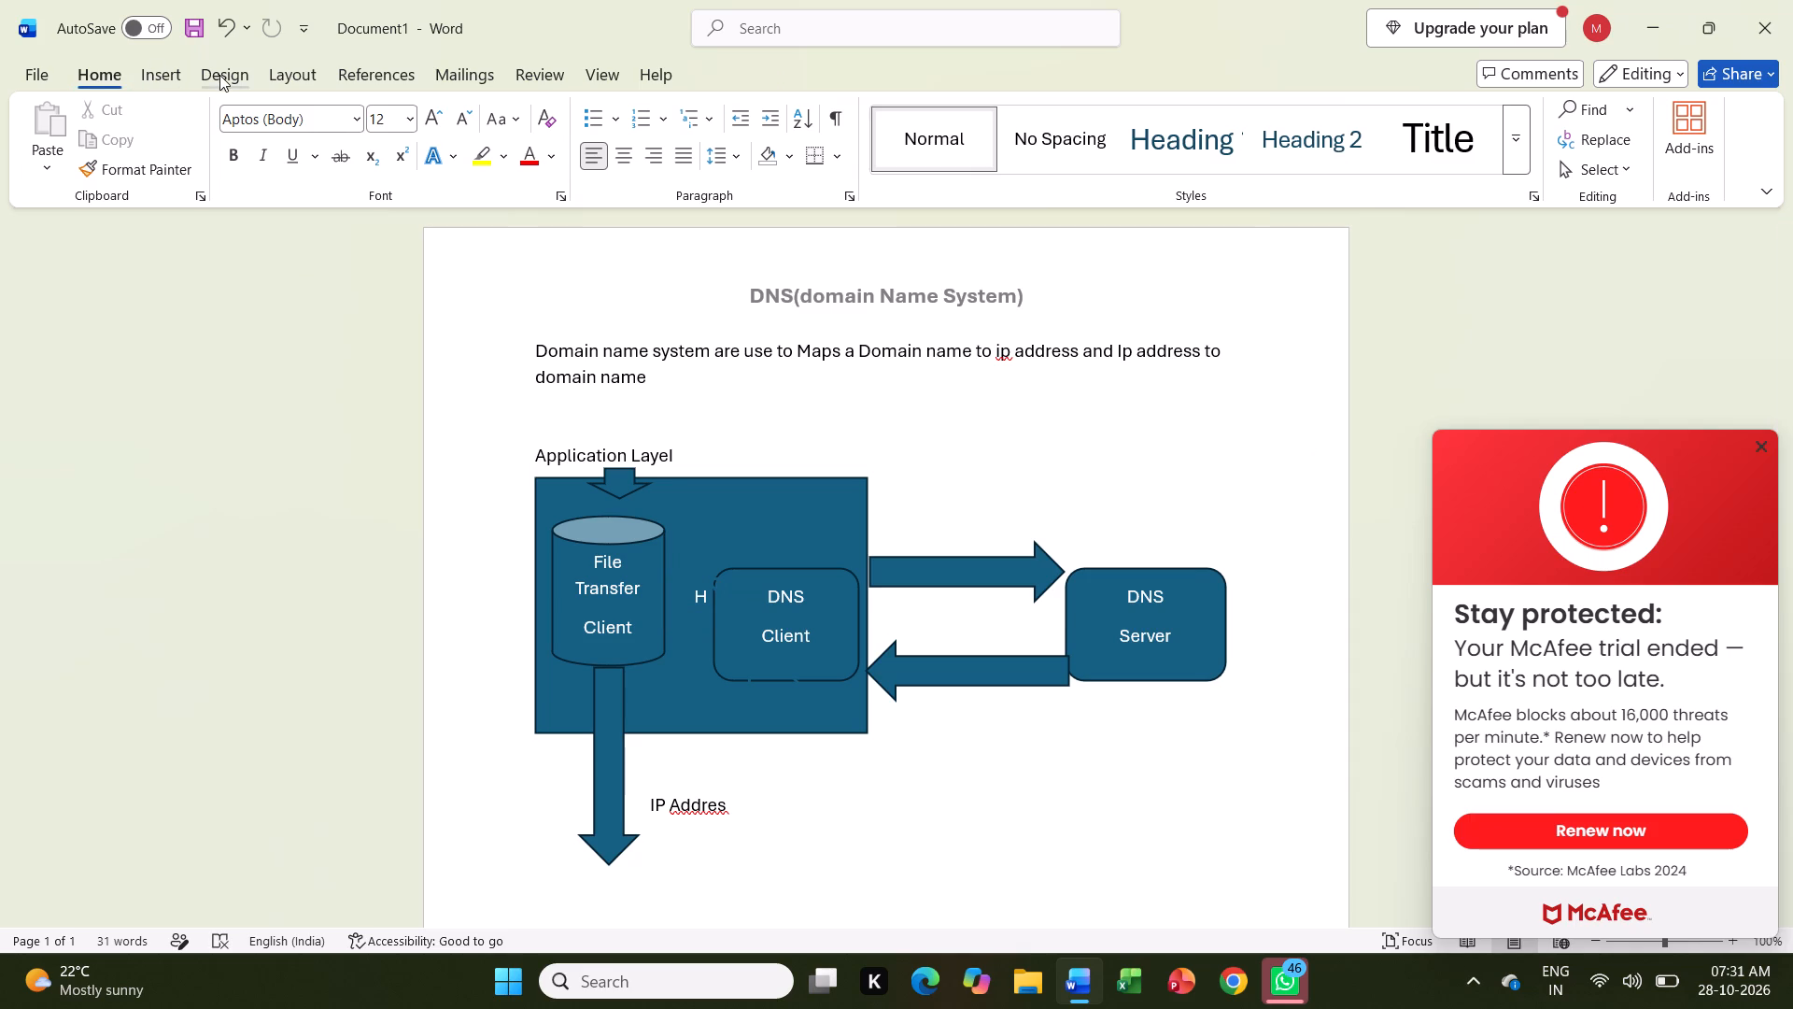
# Insert a right block arrow, 0.79 cm high by 1.57 cm wide, from the cylinder to the DNS Client shape, above the "H".
pyautogui.click(175, 67)
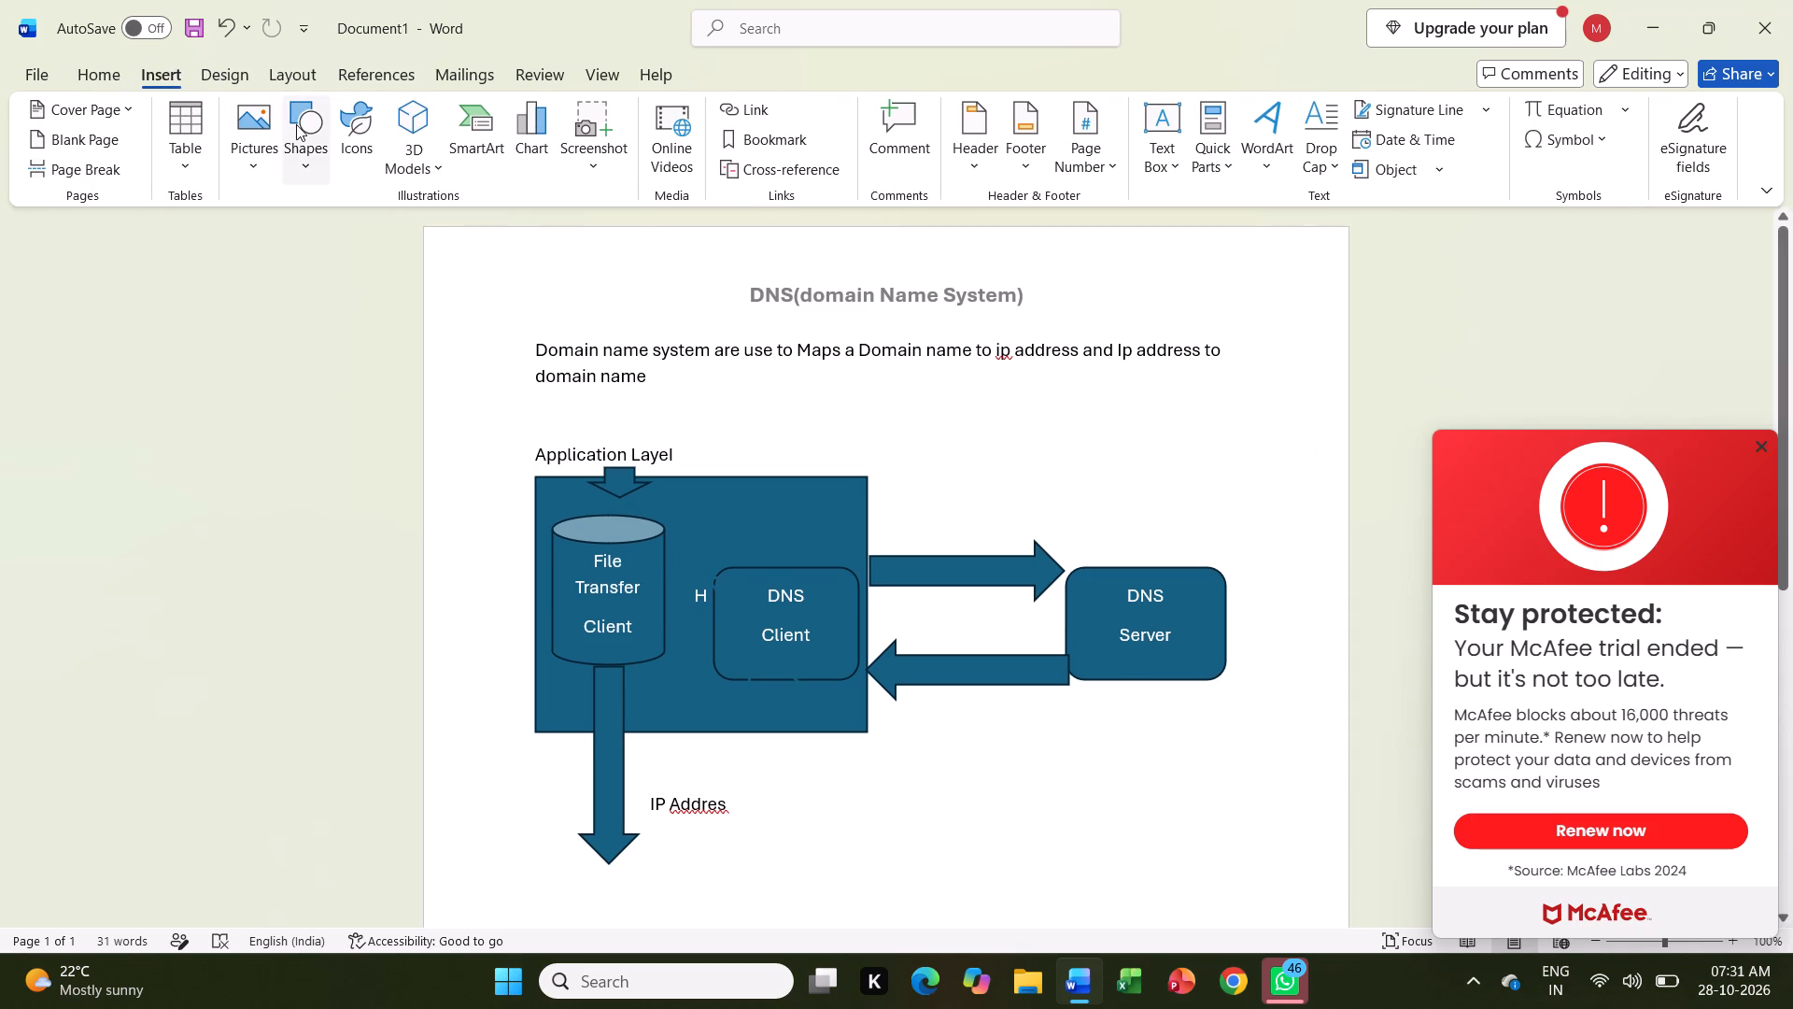
pyautogui.click(298, 122)
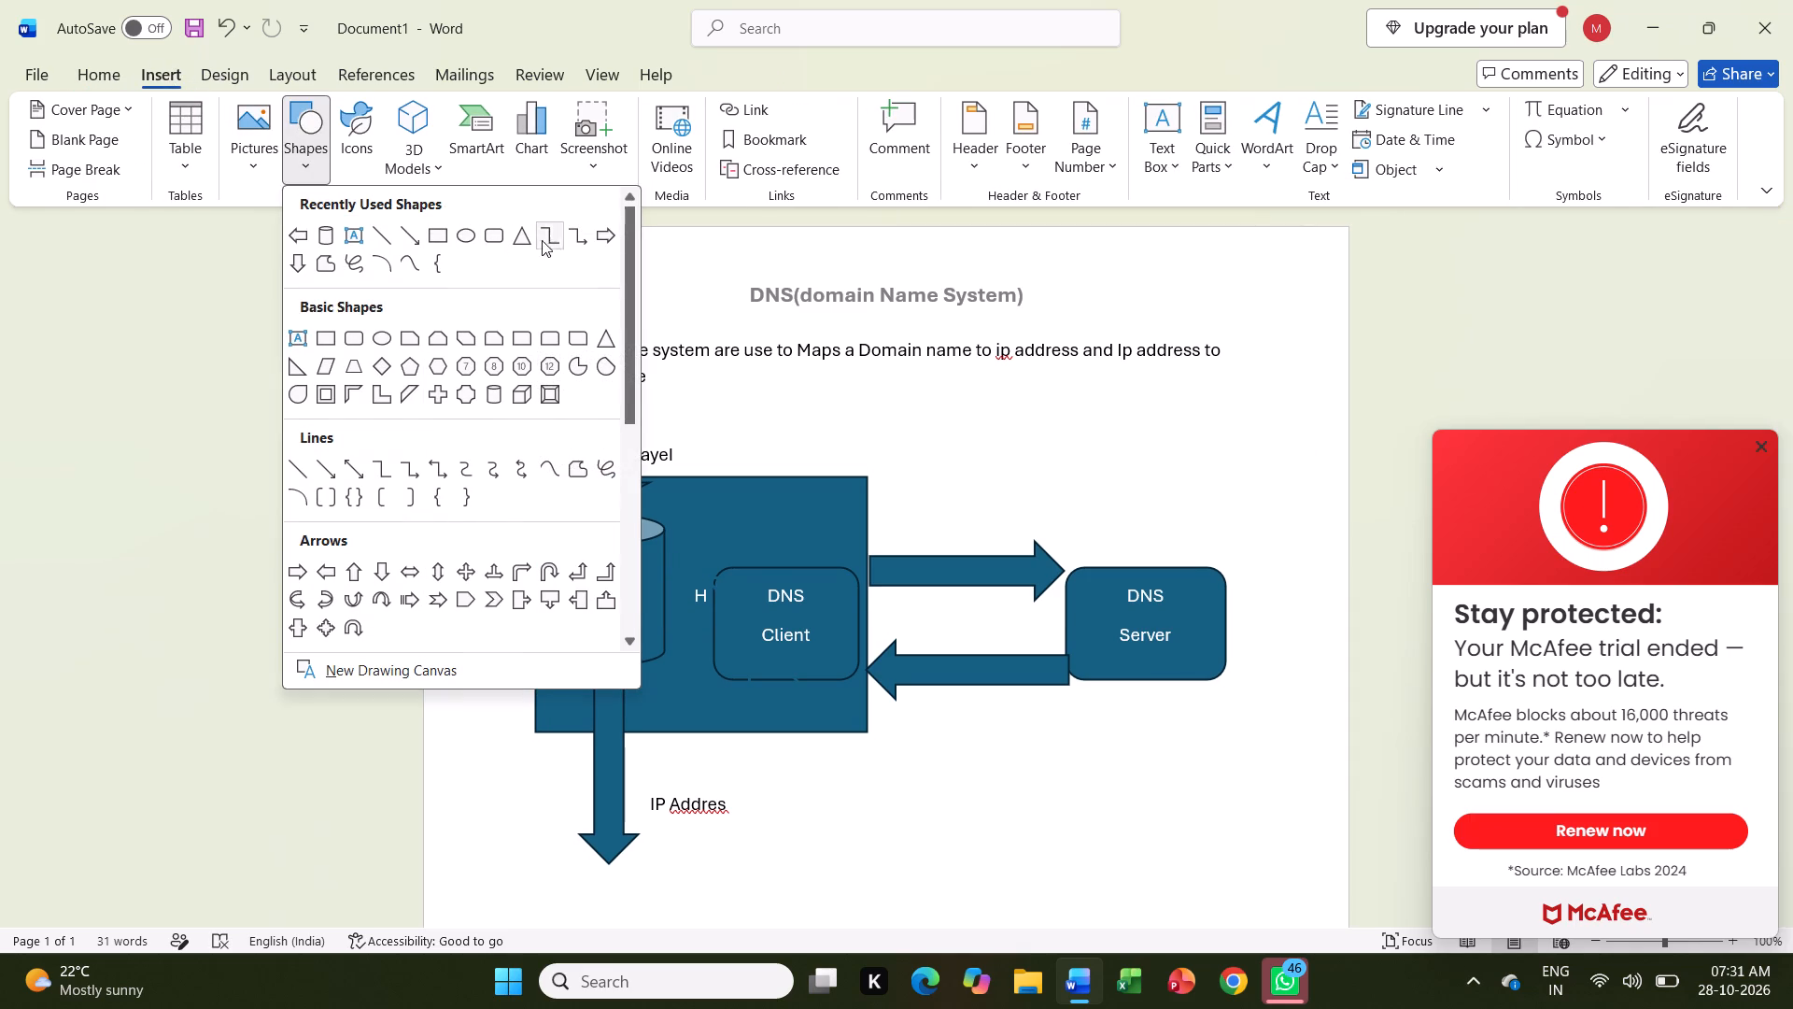
pyautogui.click(602, 230)
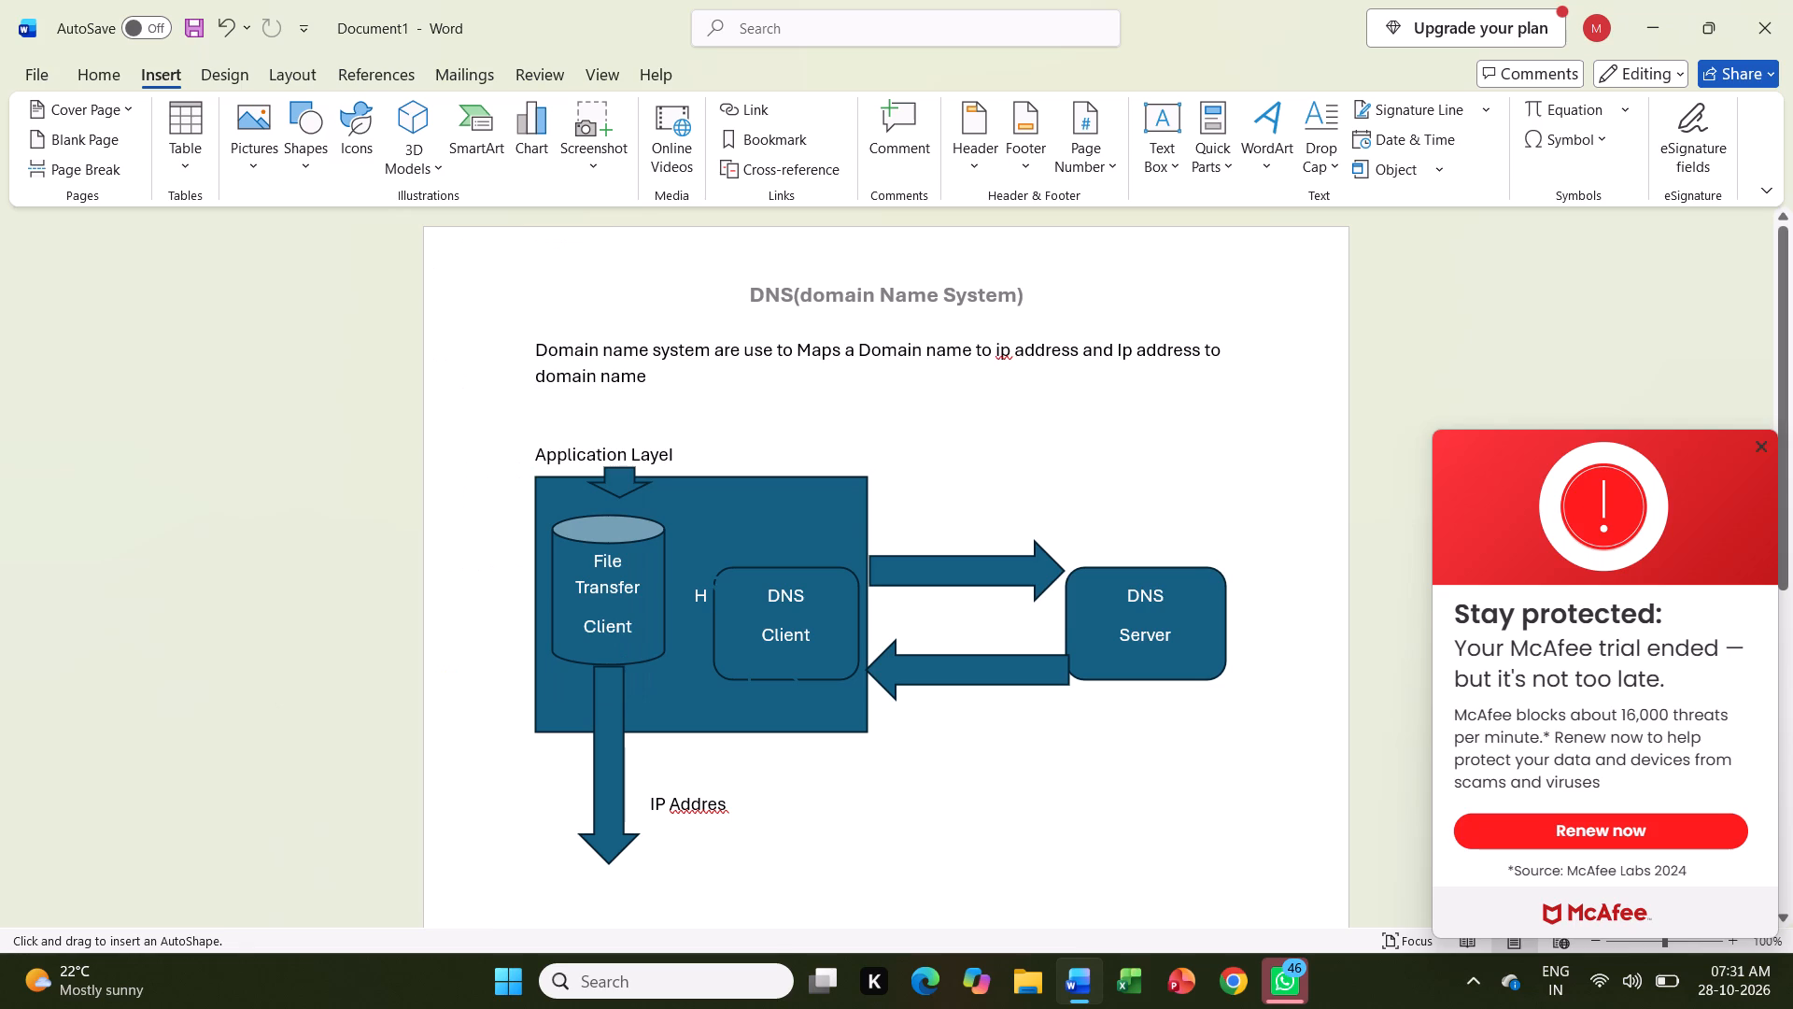
pyautogui.click(686, 577)
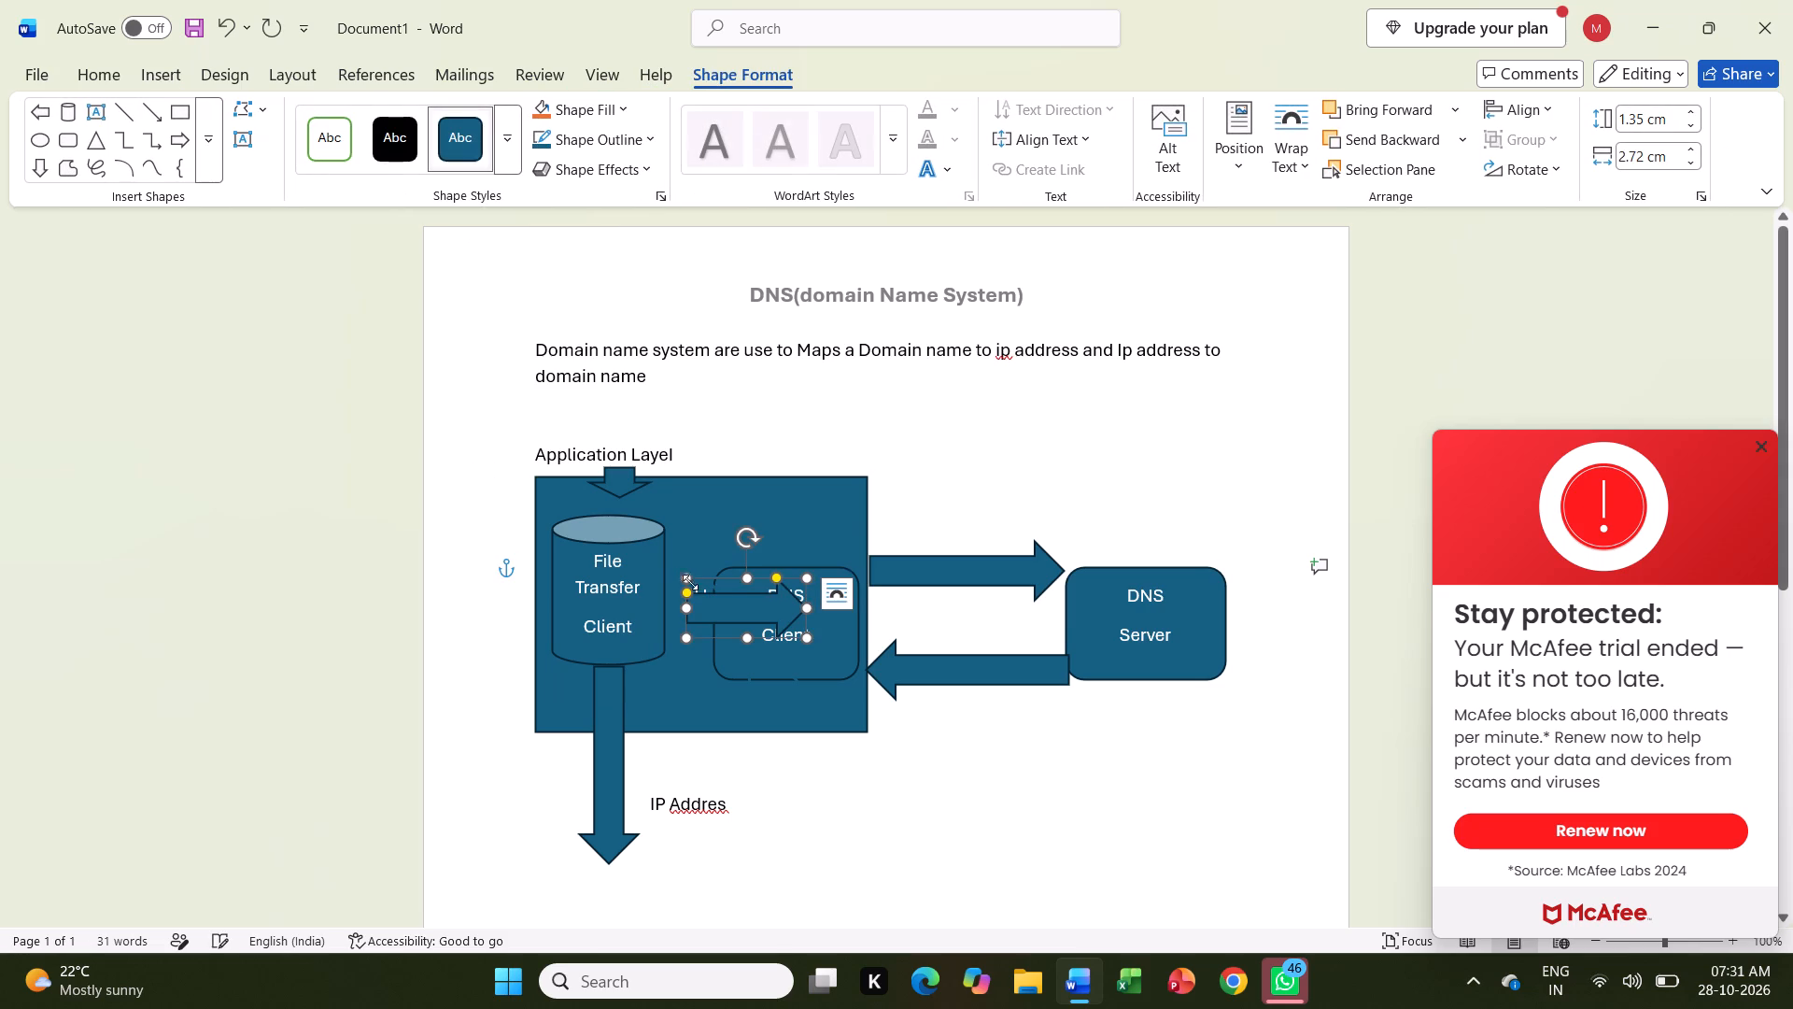
pyautogui.moveTo(721, 597); pyautogui.dragTo(683, 570)
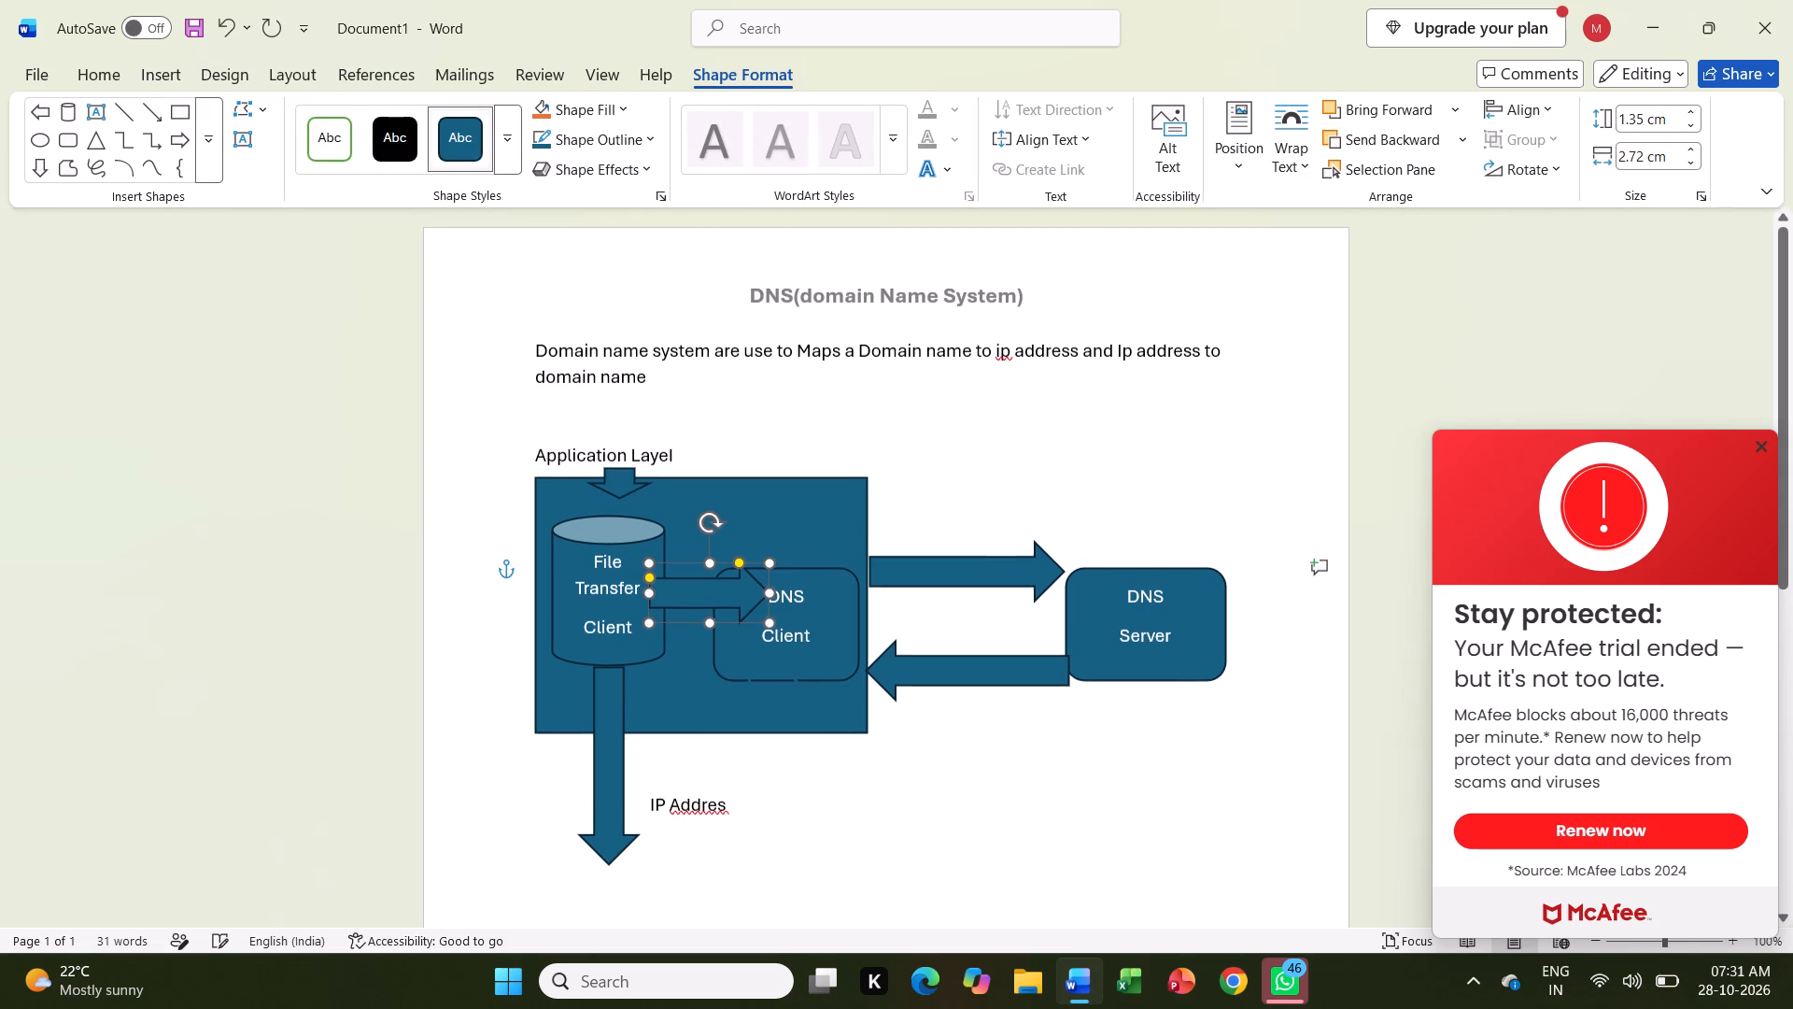
pyautogui.moveTo(770, 595); pyautogui.dragTo(762, 592)
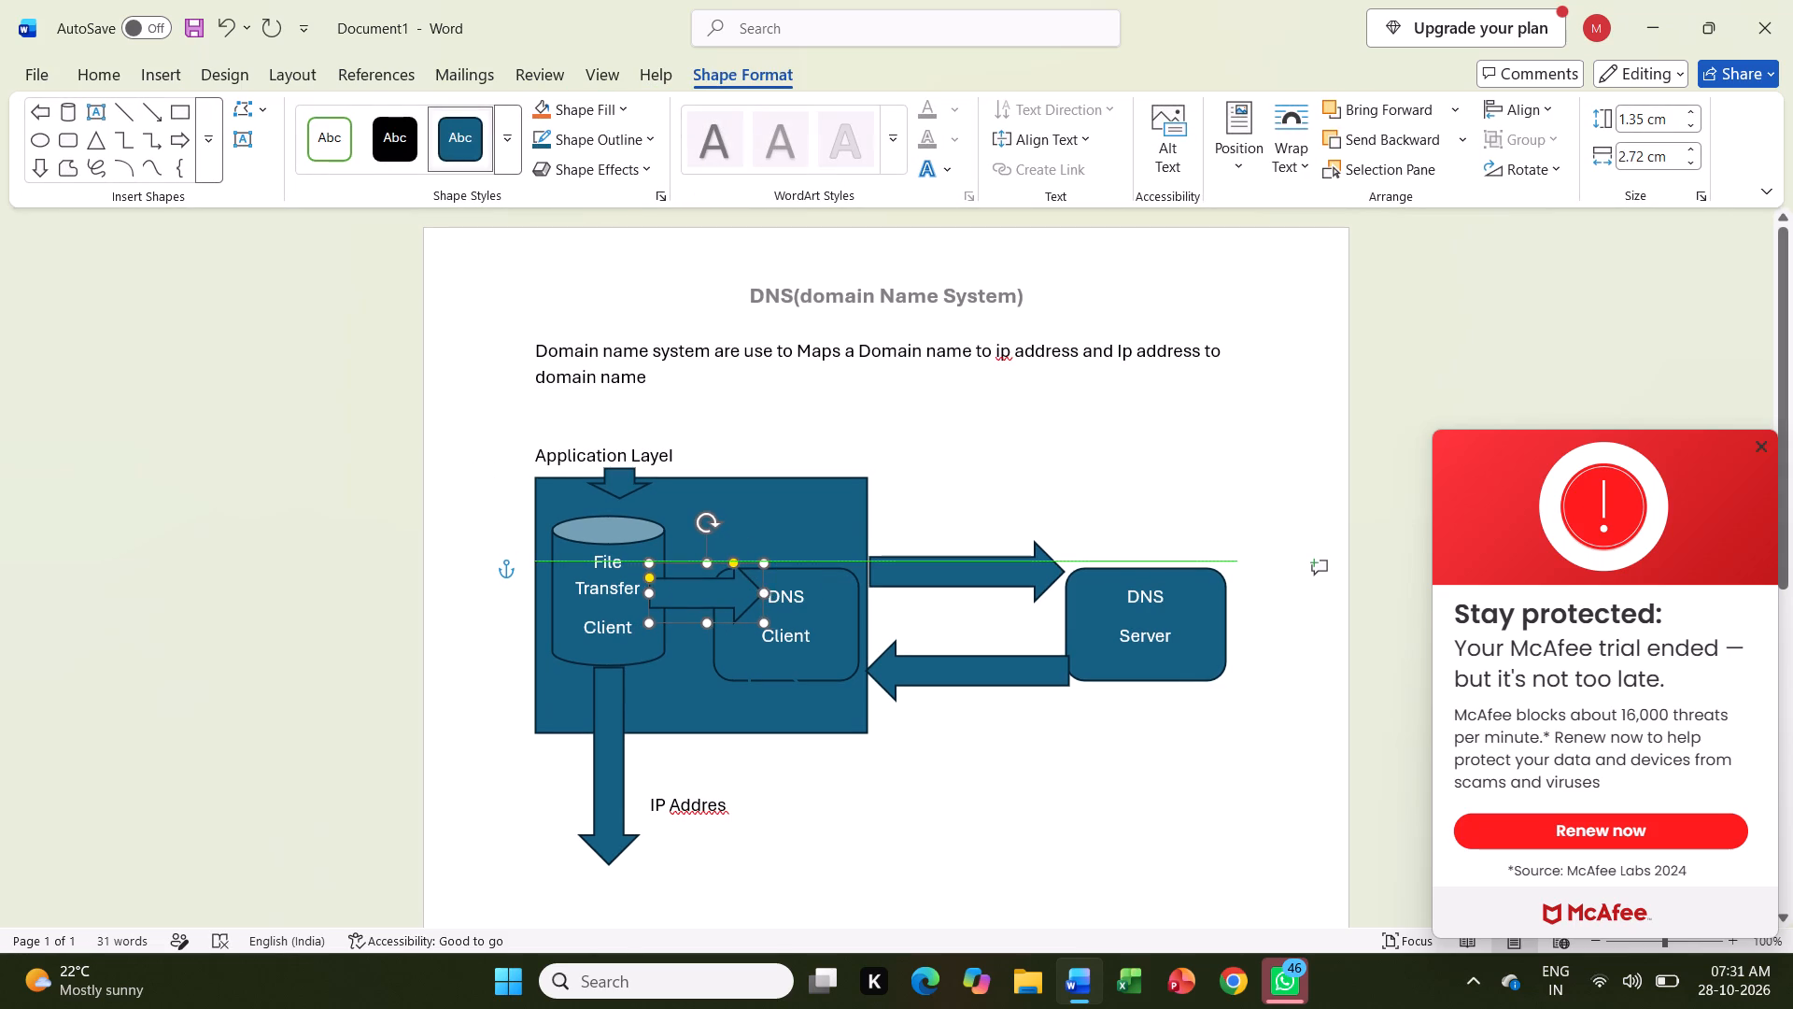
pyautogui.moveTo(762, 592); pyautogui.dragTo(735, 574)
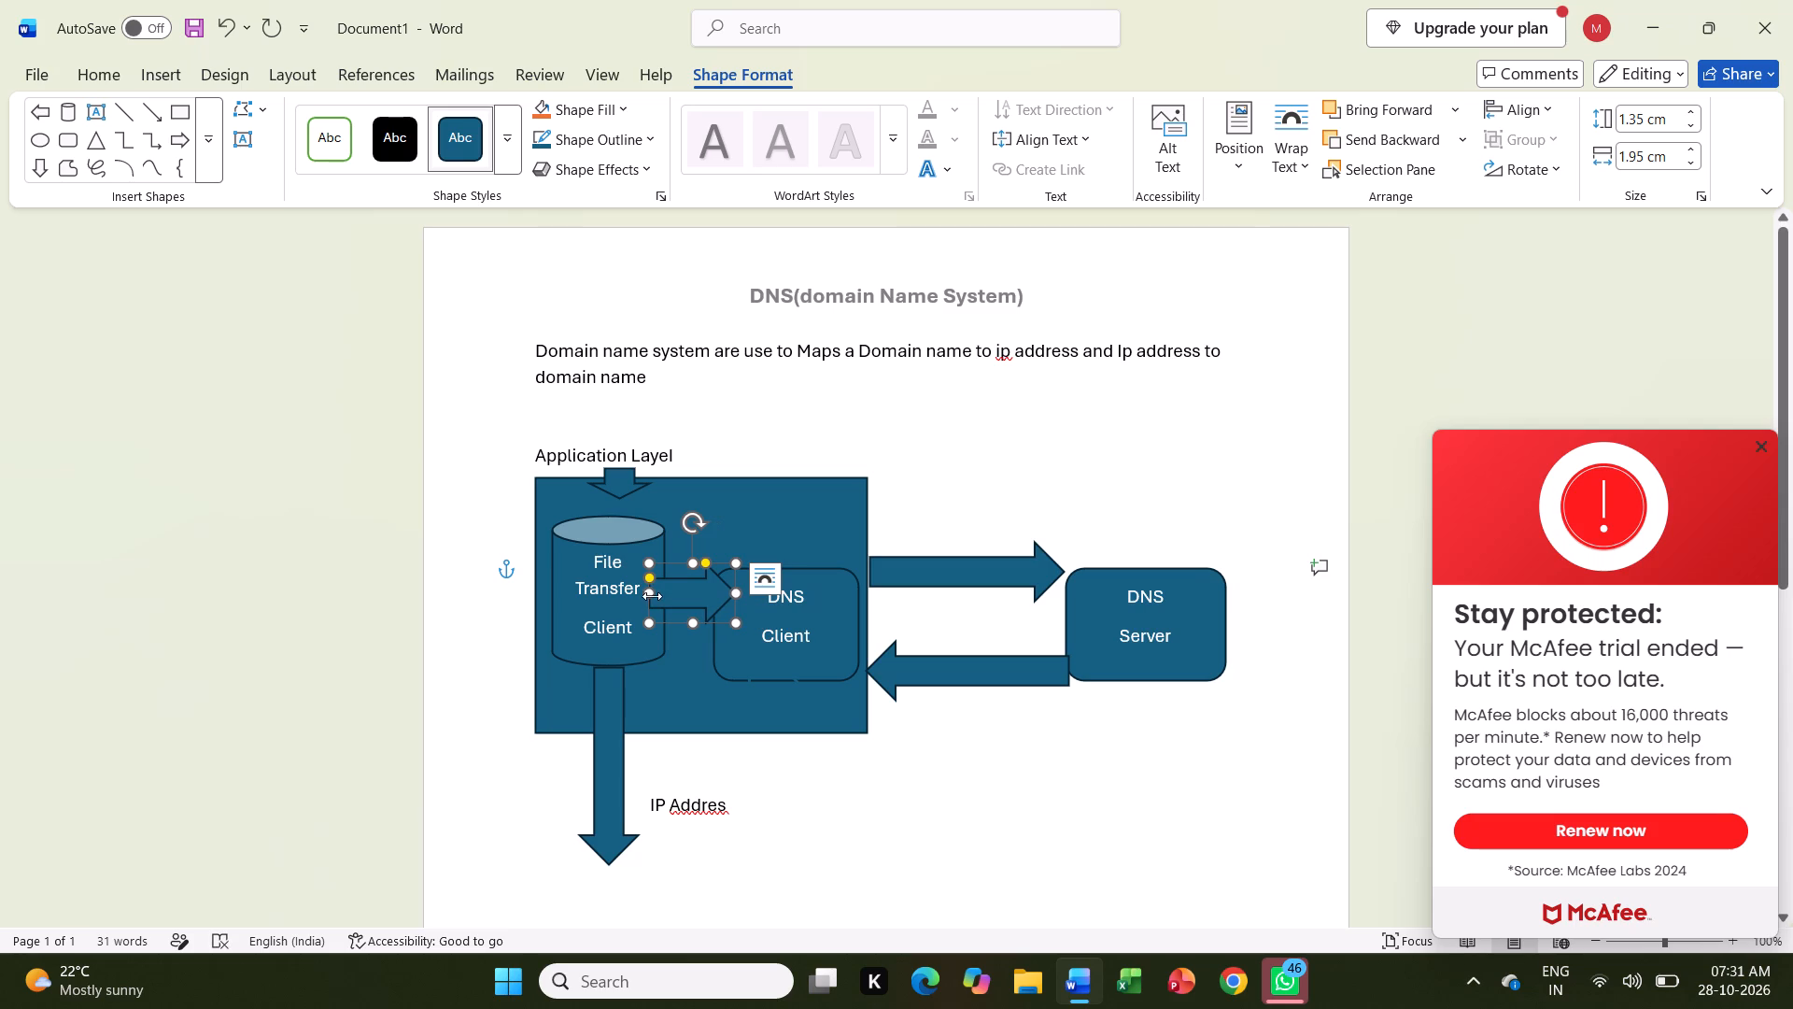
pyautogui.moveTo(650, 594); pyautogui.dragTo(667, 594)
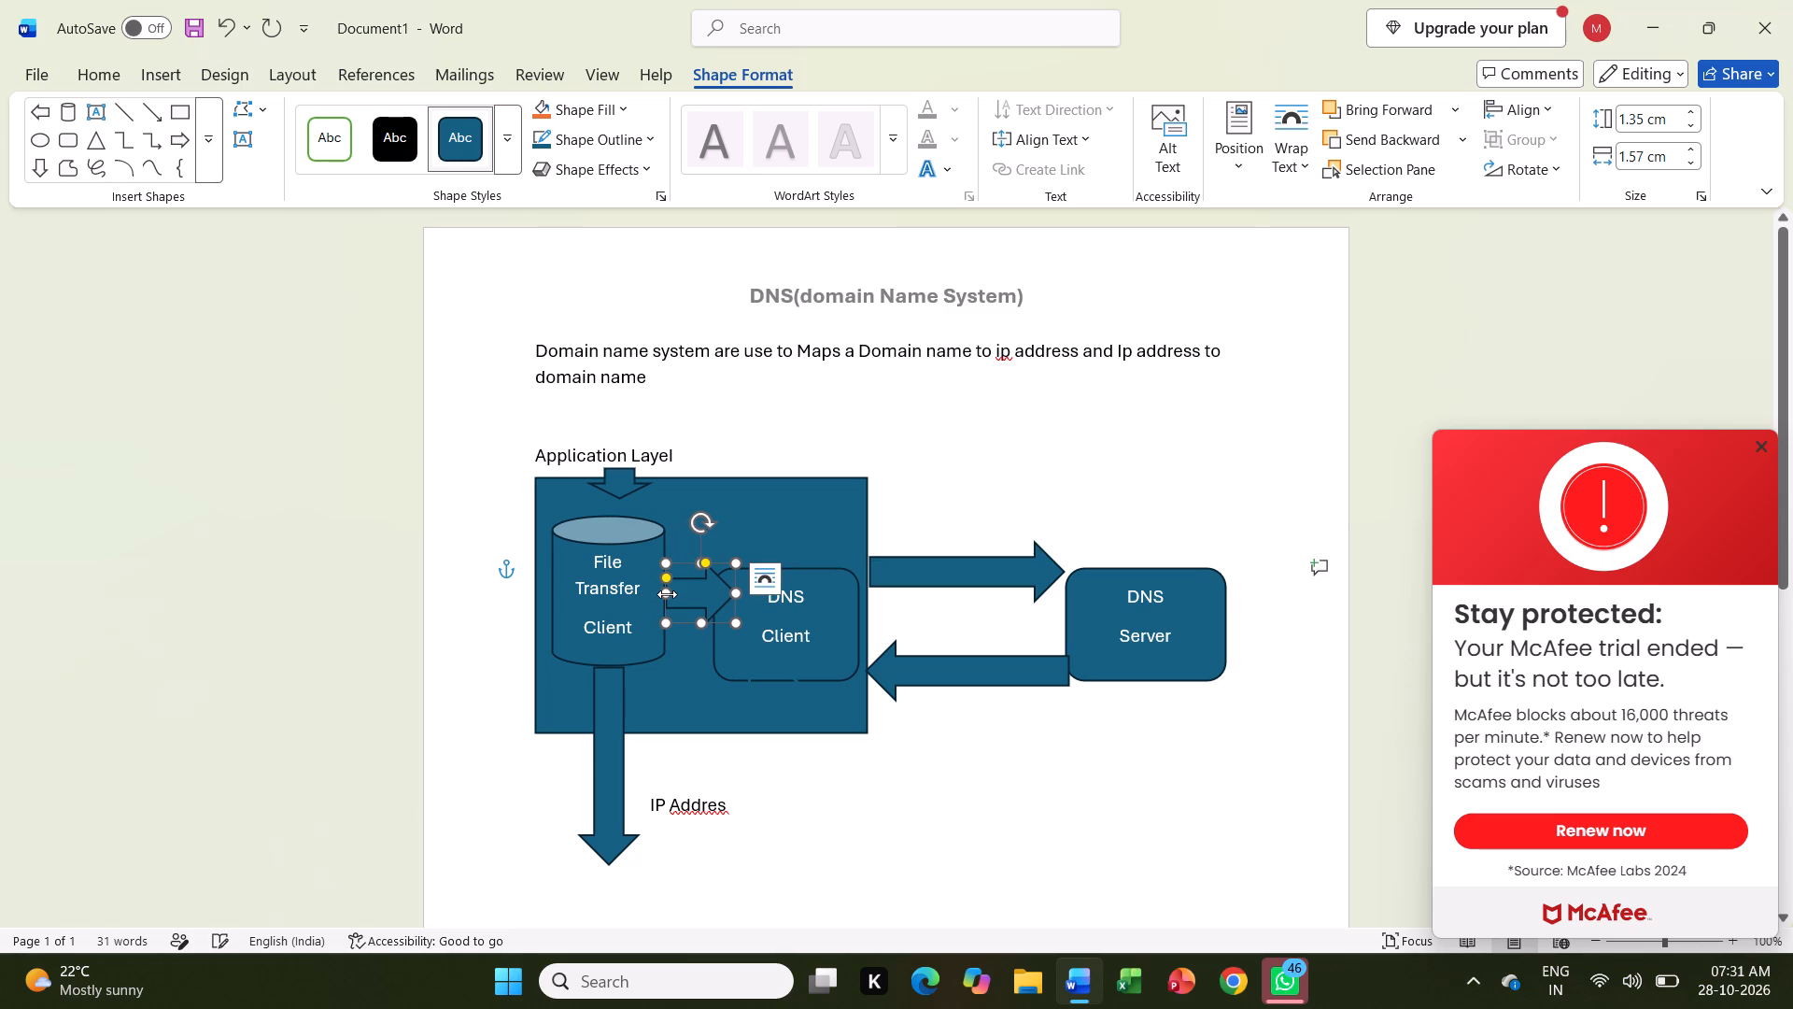
pyautogui.moveTo(699, 622); pyautogui.dragTo(694, 607)
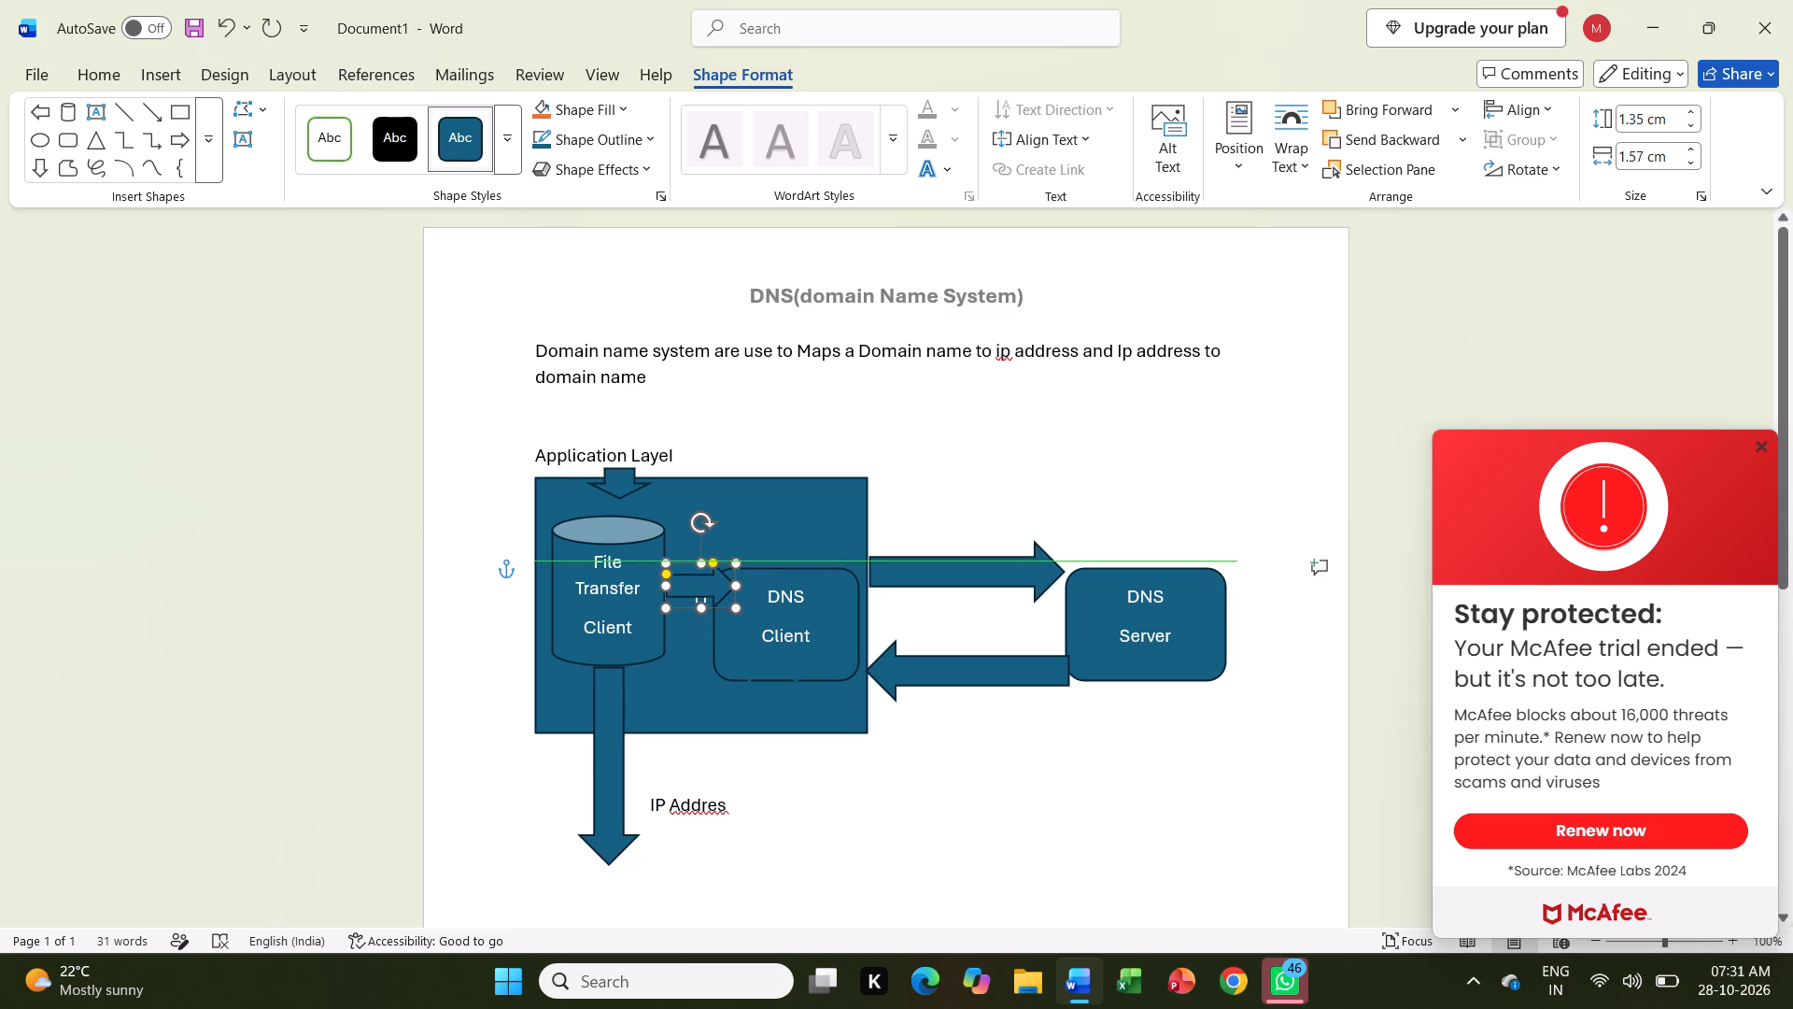
pyautogui.moveTo(694, 607); pyautogui.dragTo(692, 598)
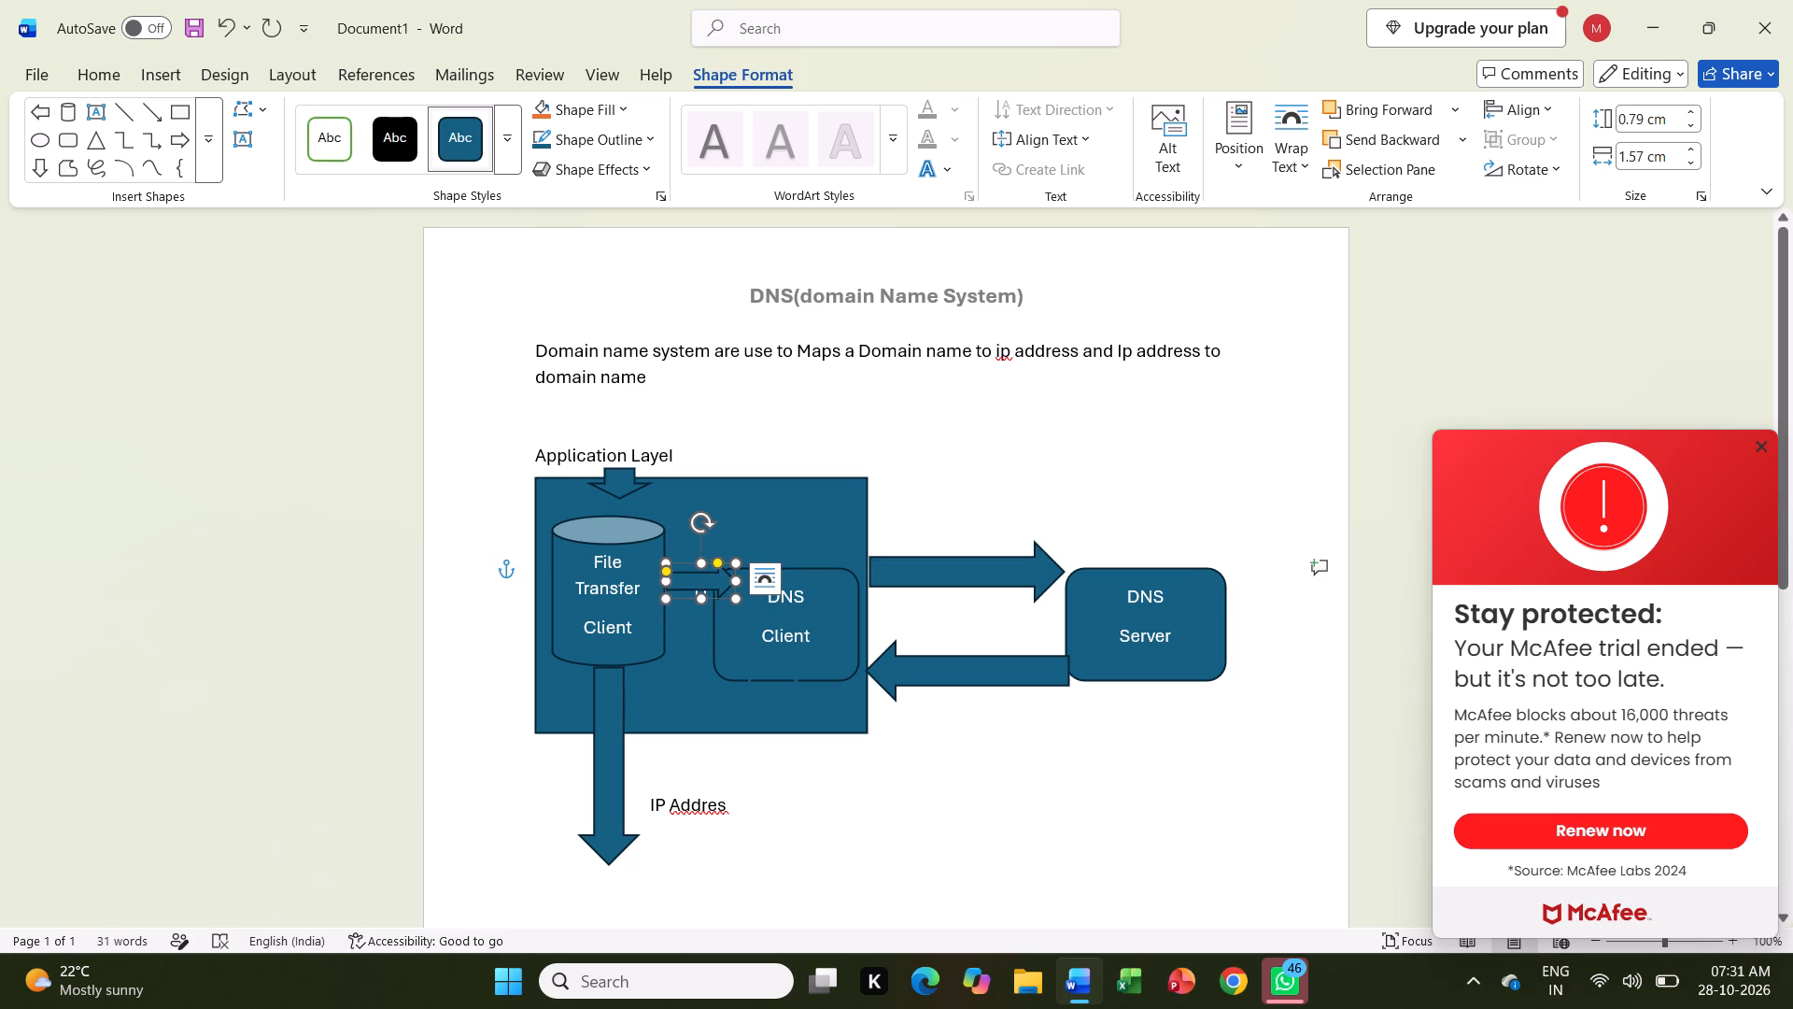
pyautogui.click(380, 475)
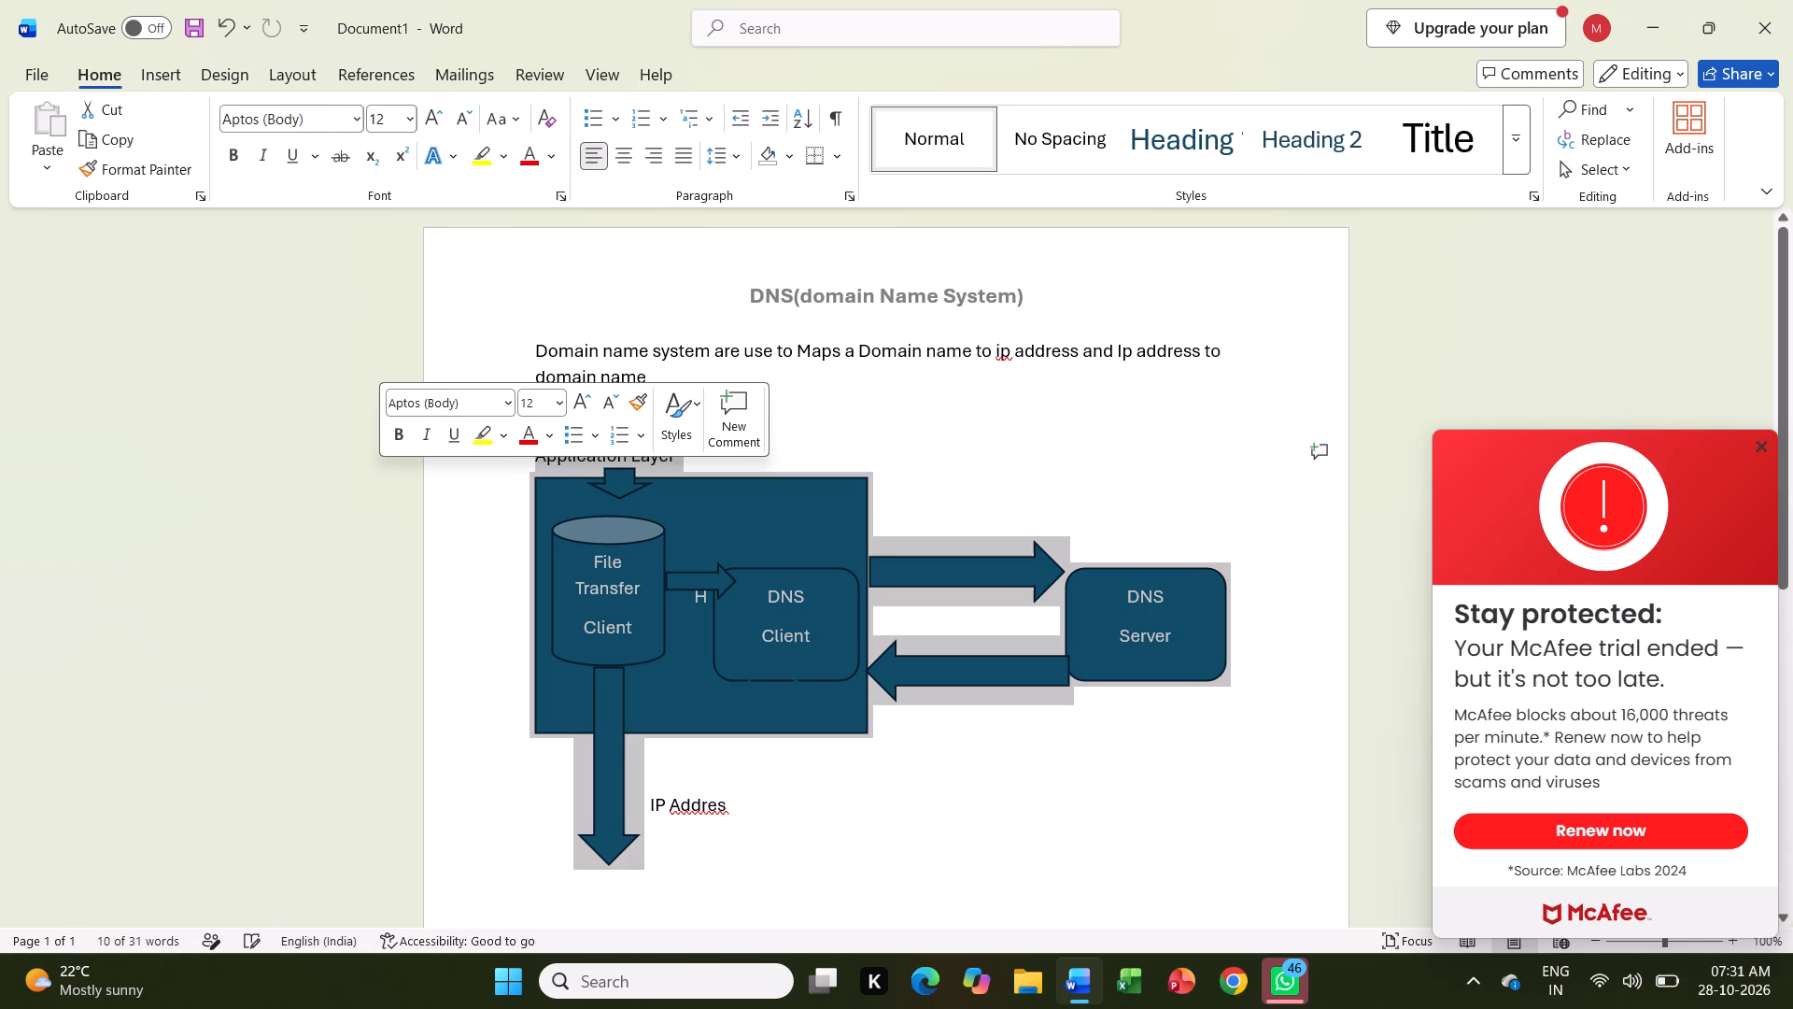
pyautogui.click(318, 558)
pyautogui.click(502, 598)
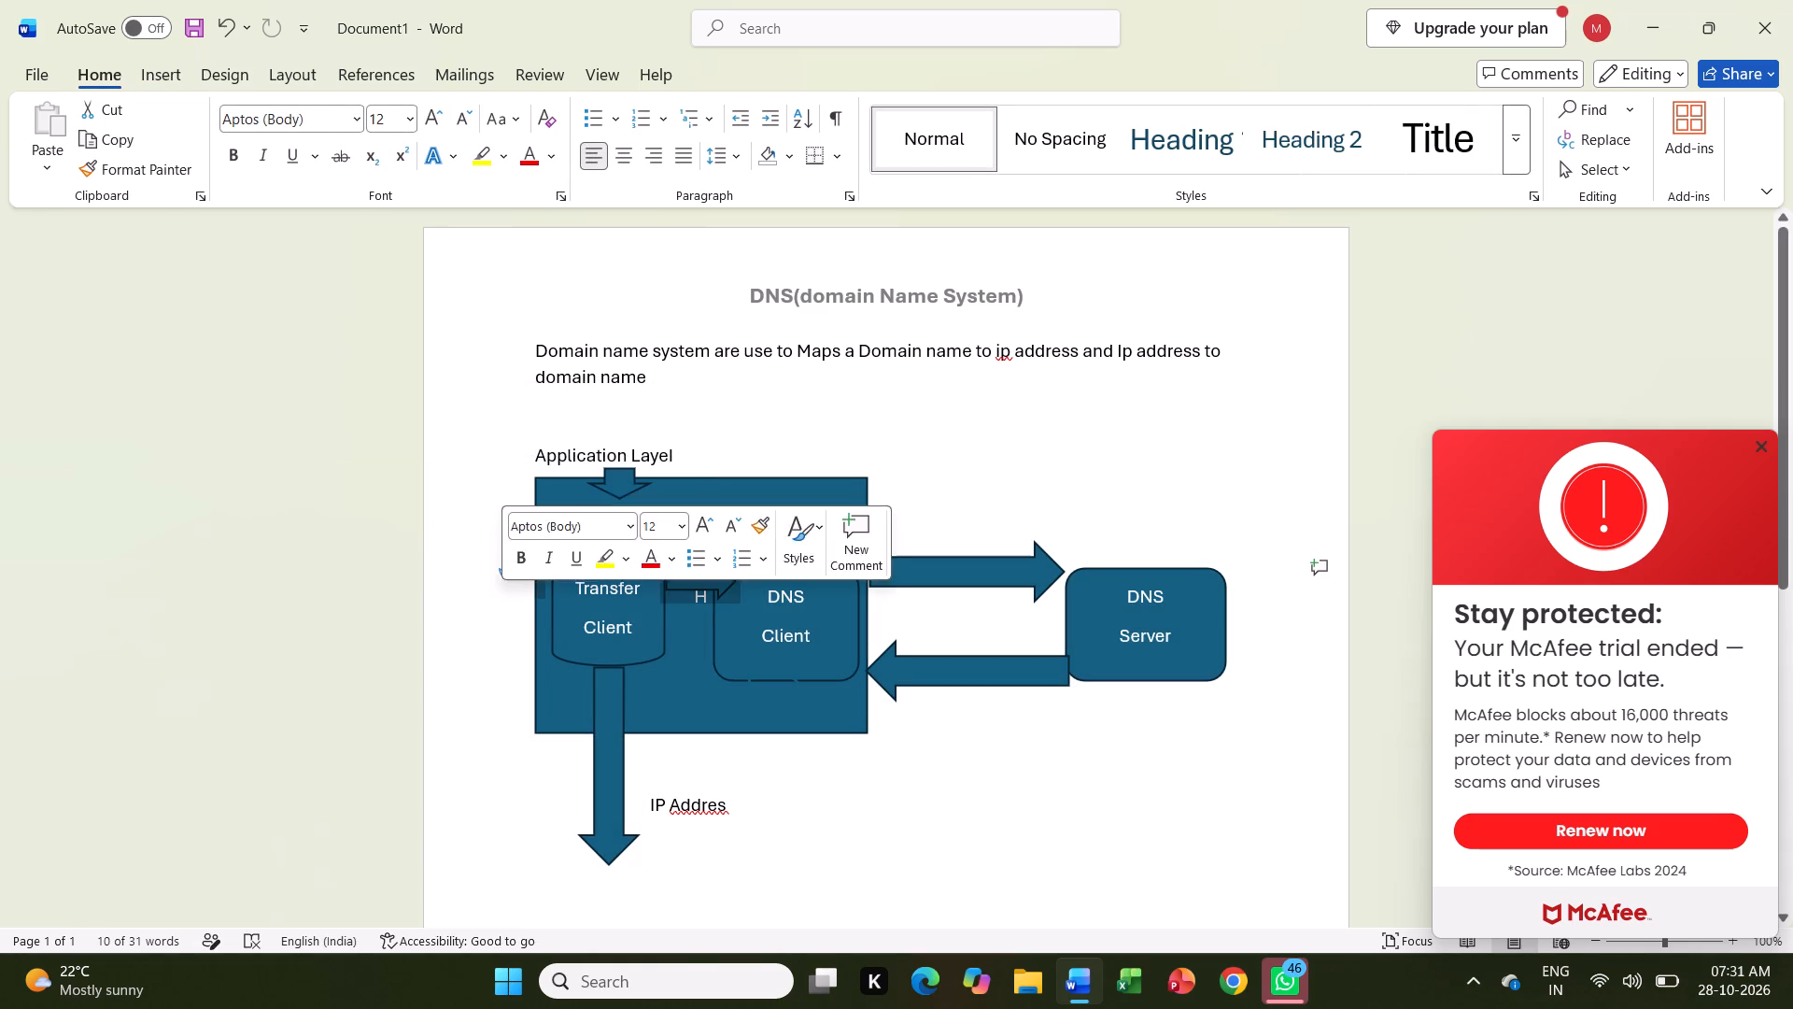
# Insert a left block arrow, 0.94 cm high by 1.01 cm wide, from the DNS Client shape to the cylinder, below the "H".
pyautogui.click(159, 70)
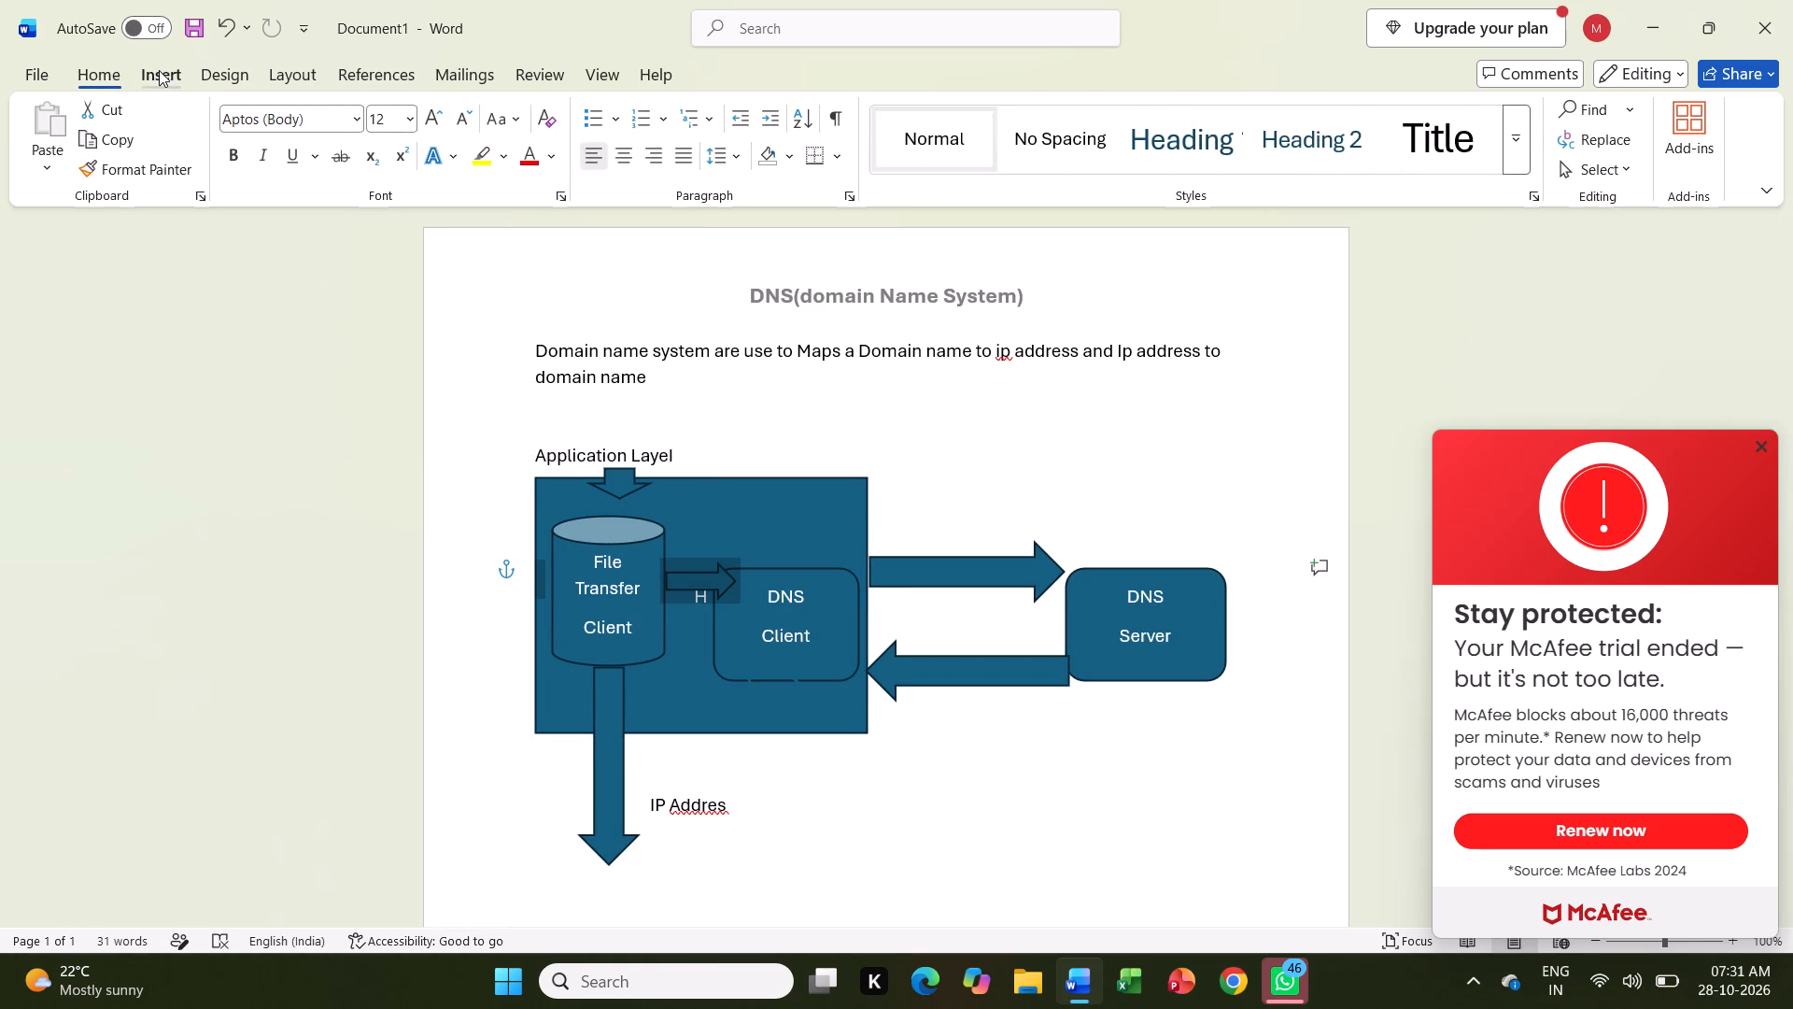
pyautogui.click(305, 146)
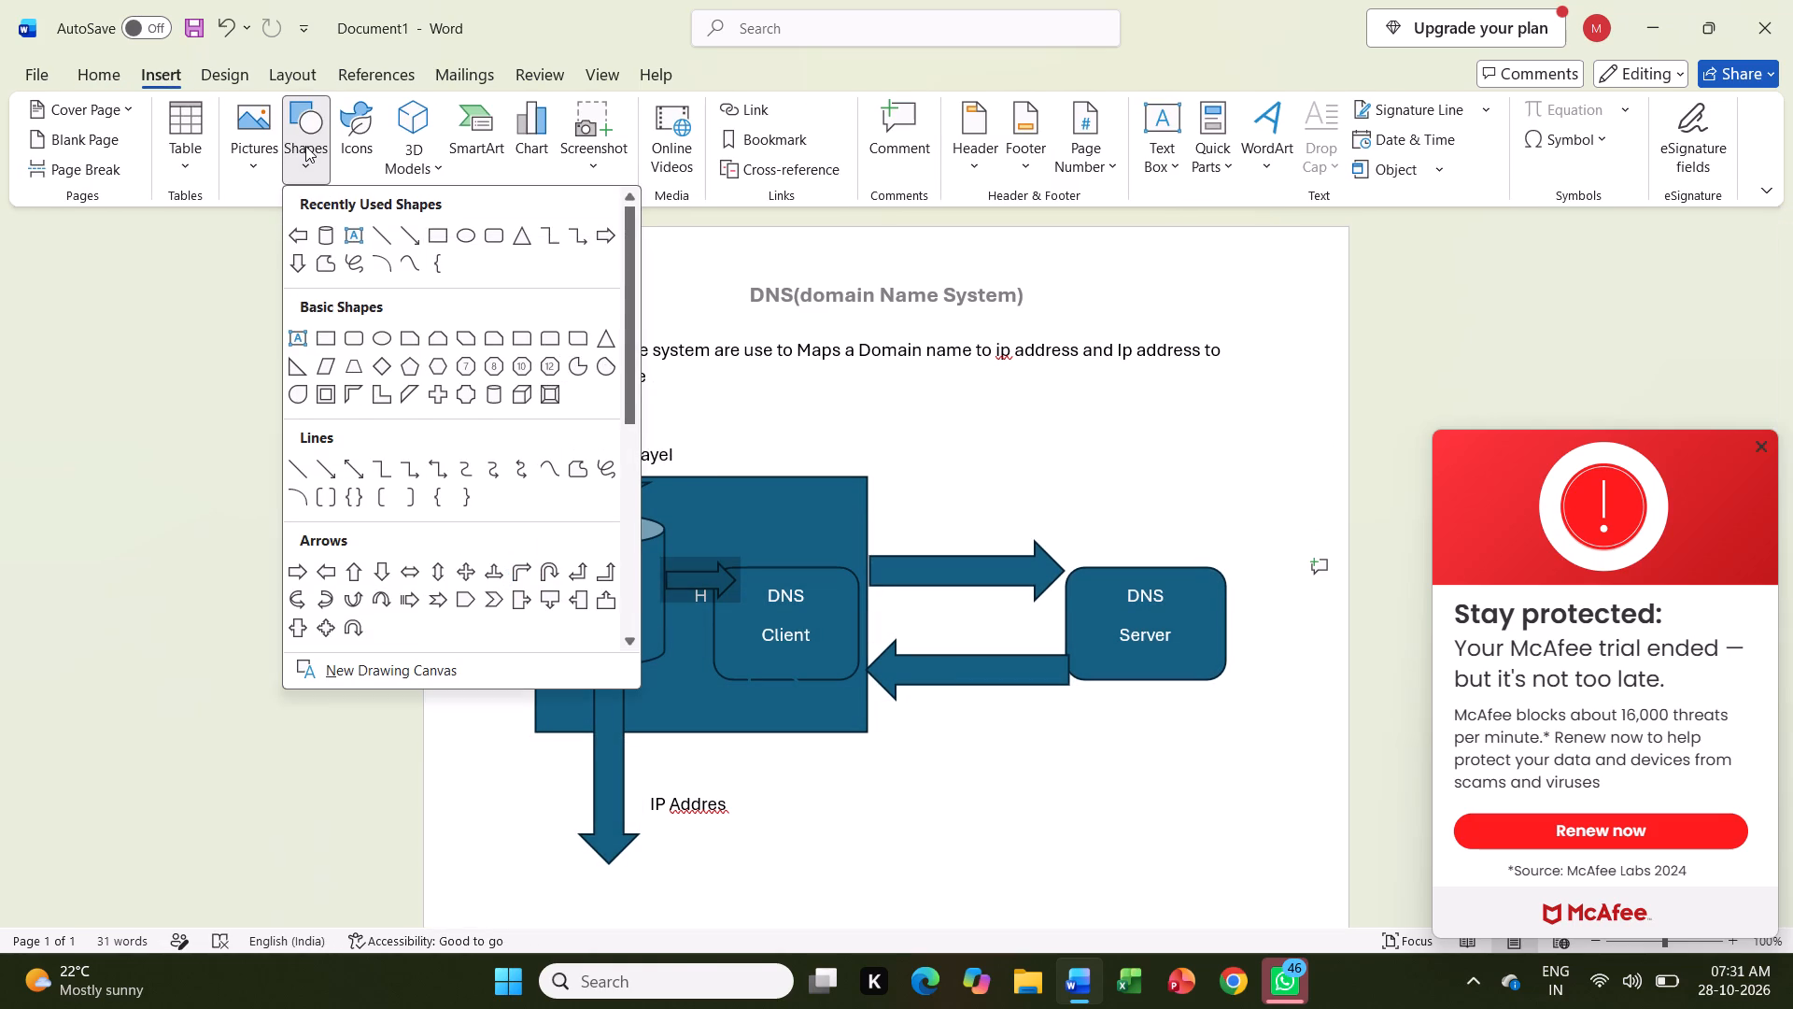
pyautogui.click(297, 237)
pyautogui.click(674, 632)
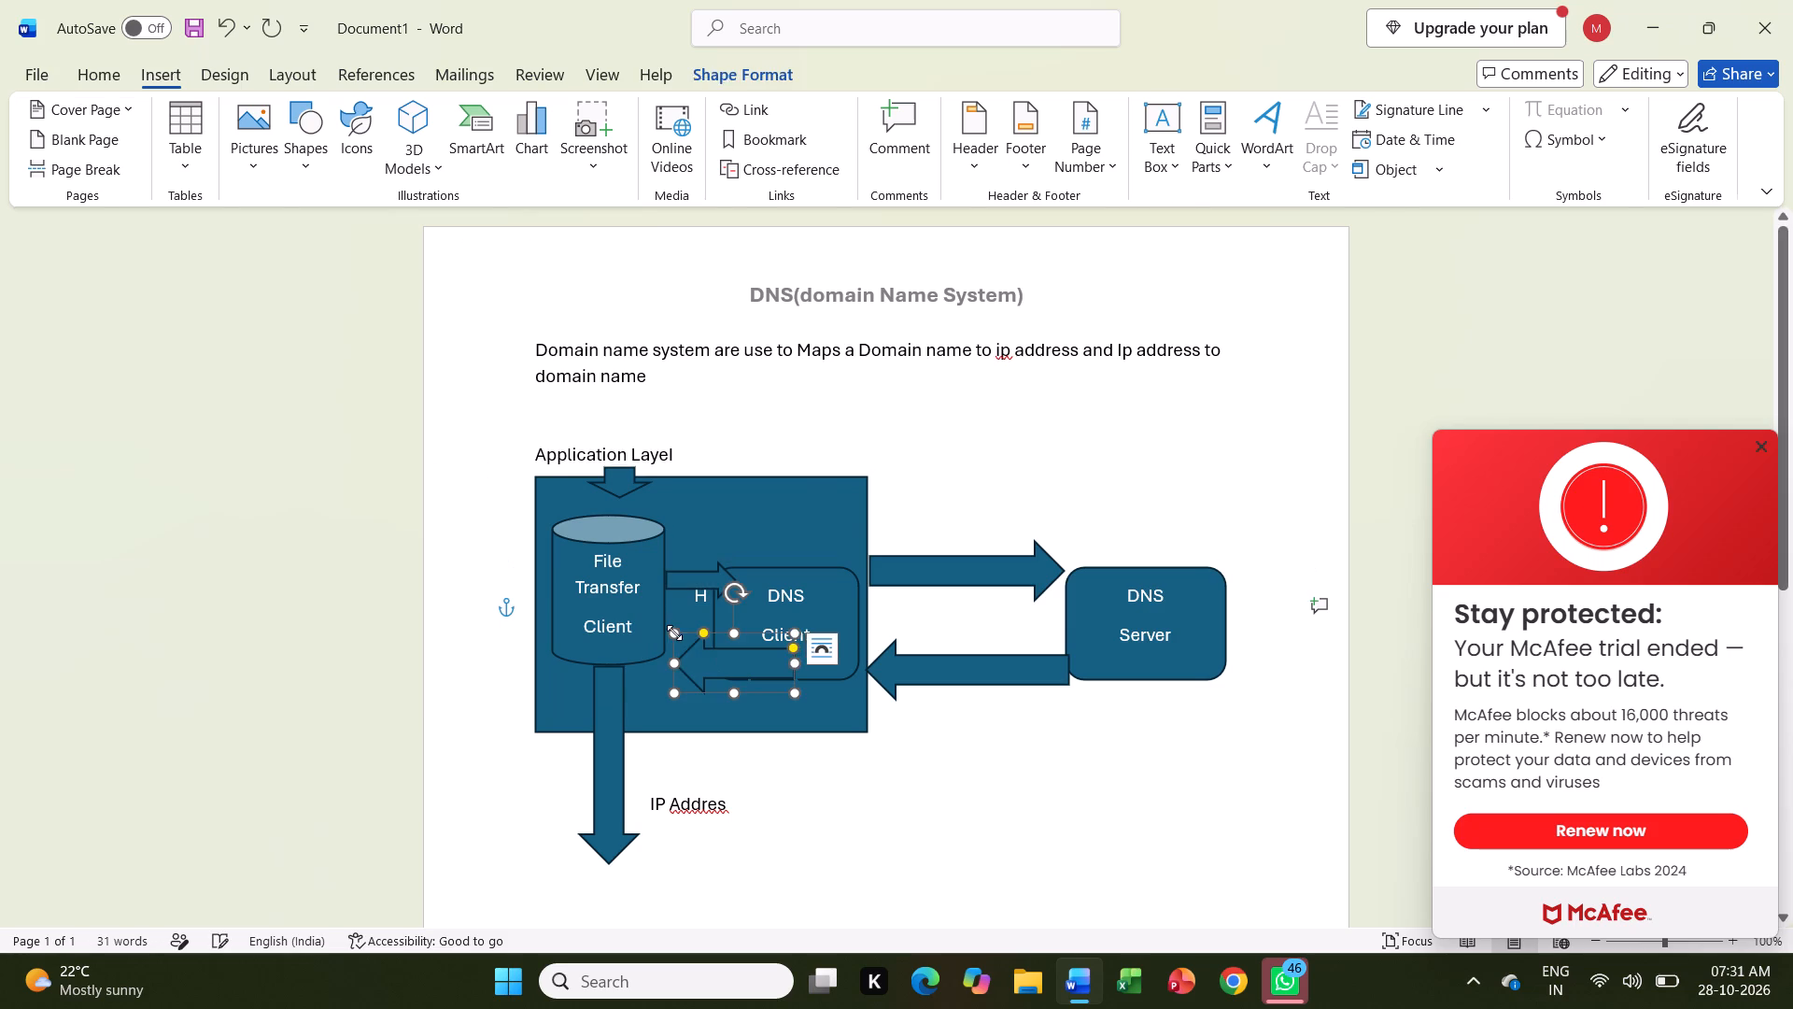
pyautogui.moveTo(734, 695); pyautogui.dragTo(726, 674)
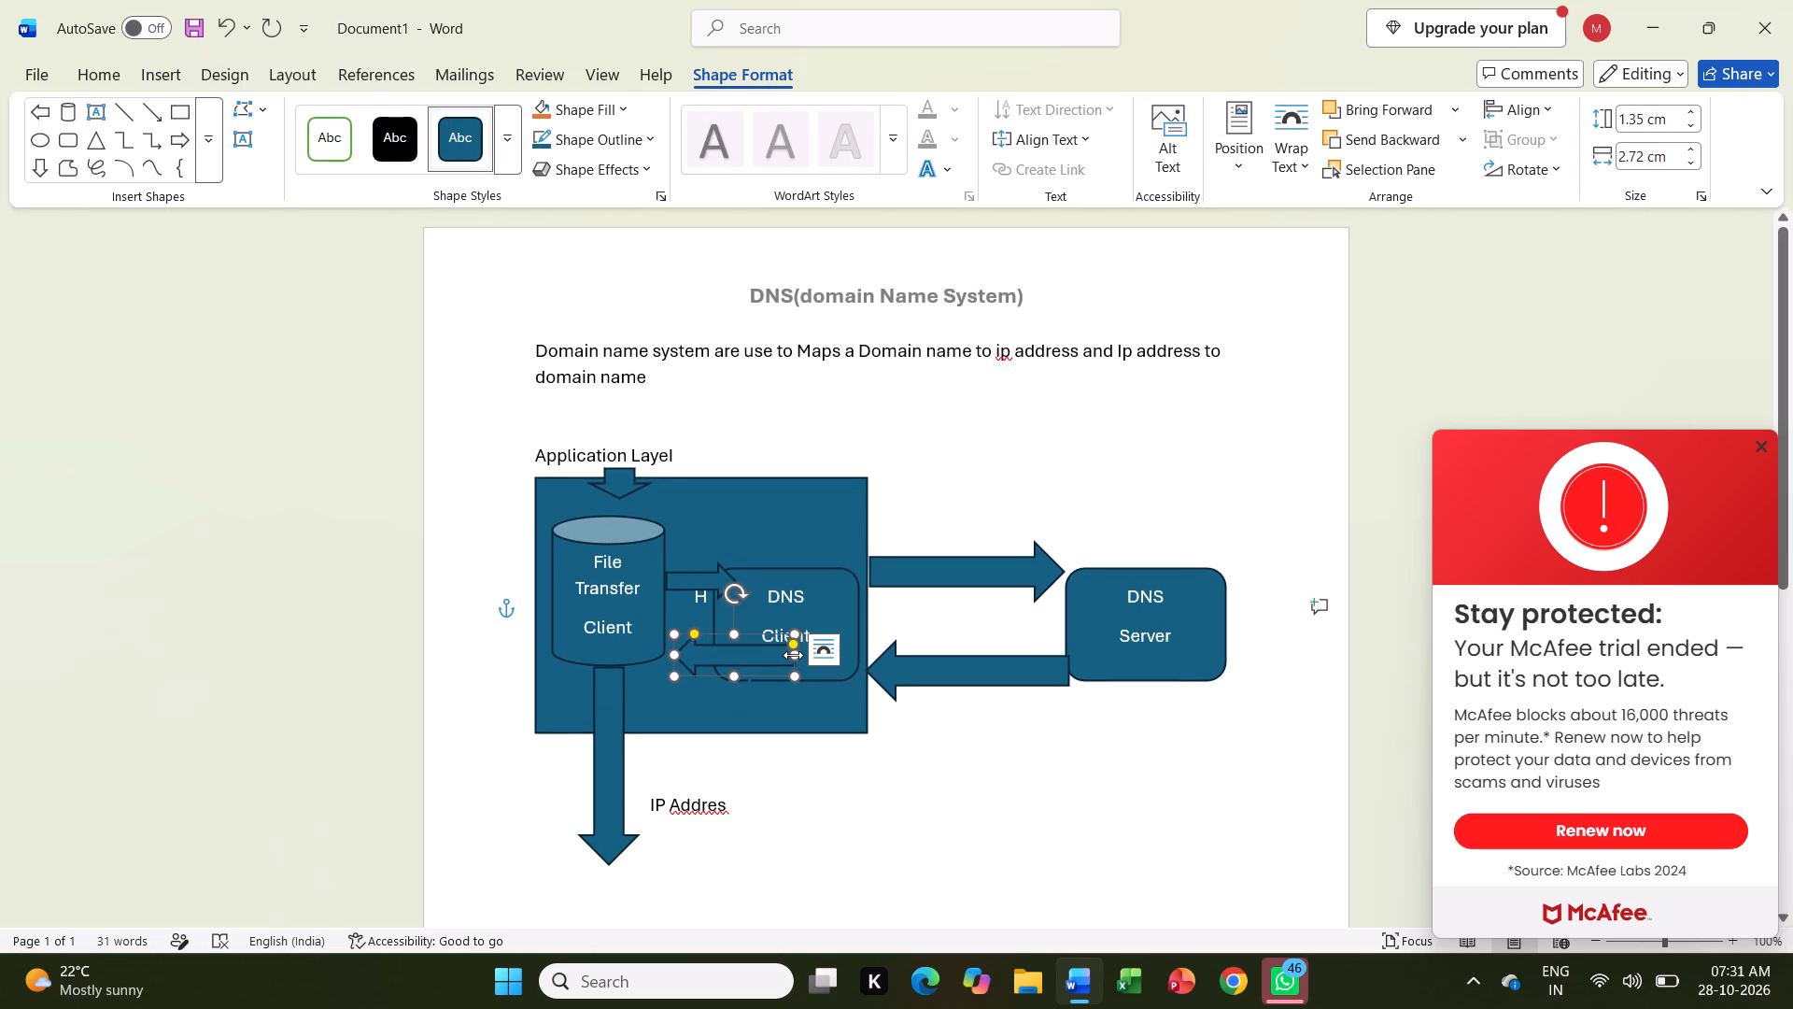
pyautogui.moveTo(793, 655); pyautogui.dragTo(718, 658)
pyautogui.moveTo(677, 656); pyautogui.dragTo(661, 650)
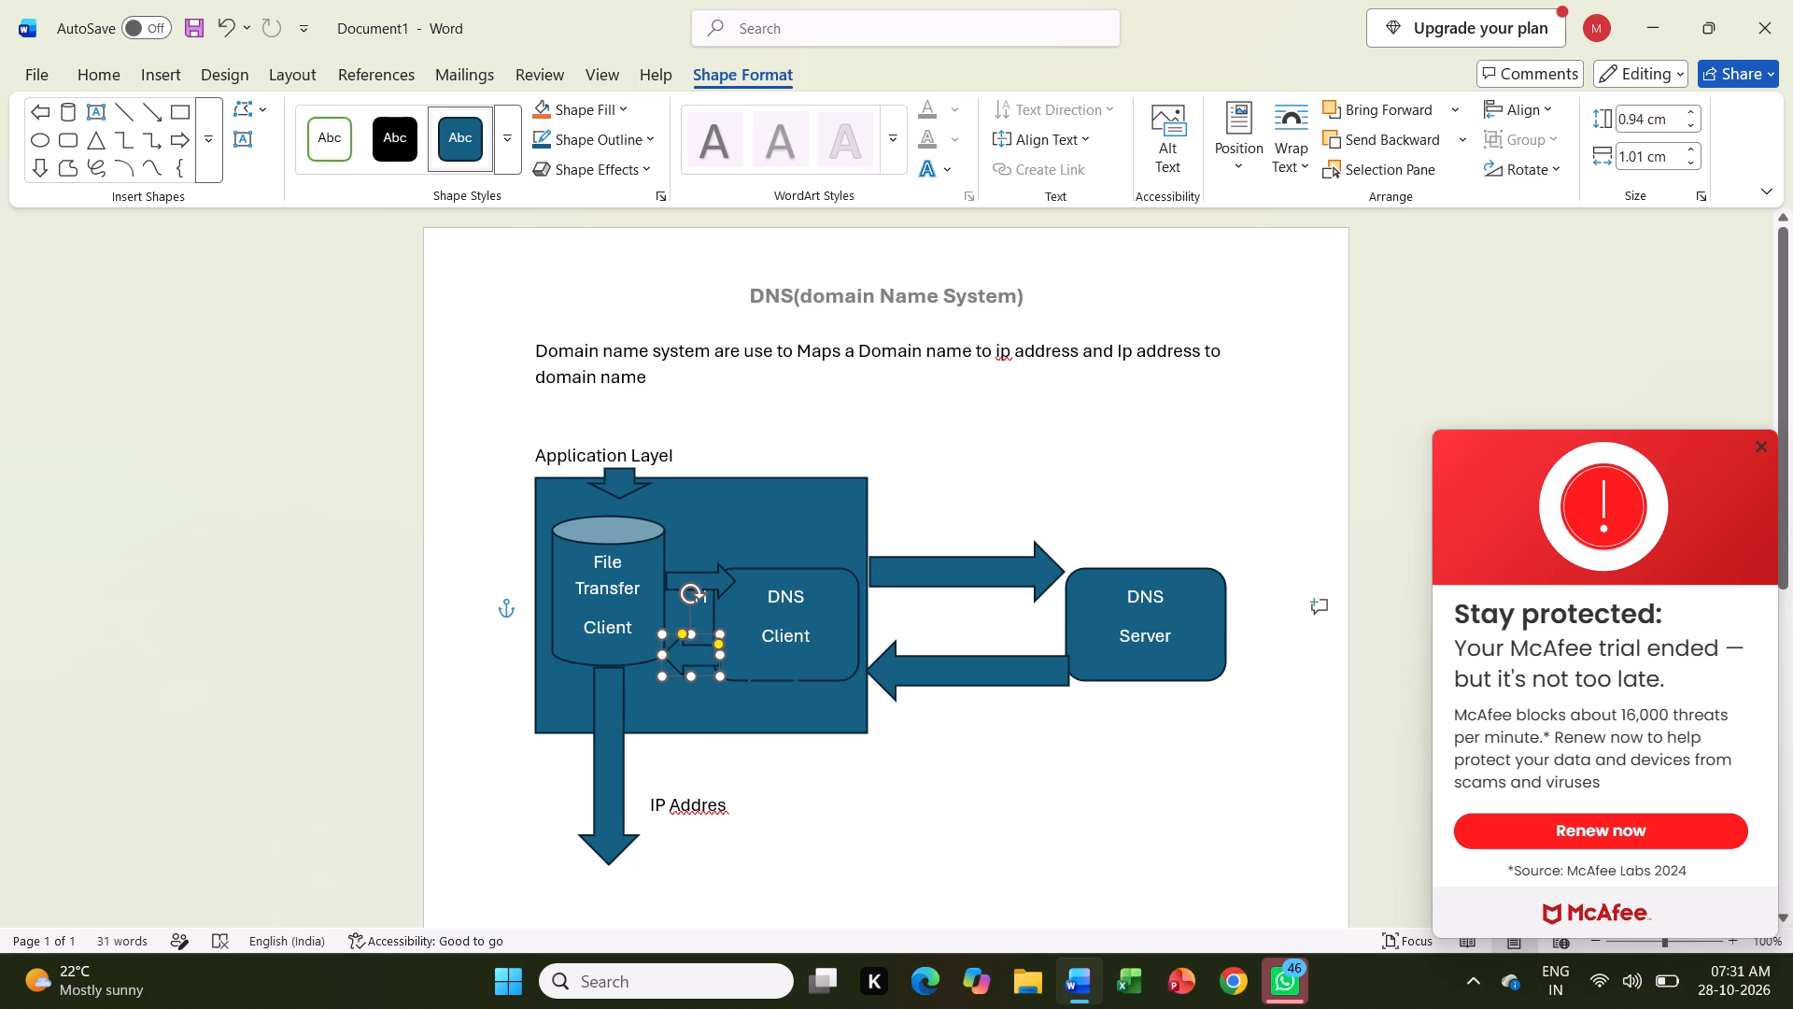
# Resize the small left arrow below the "H" to 0.7 cm high by 1.33 cm wide.
pyautogui.moveTo(661, 650); pyautogui.dragTo(656, 651)
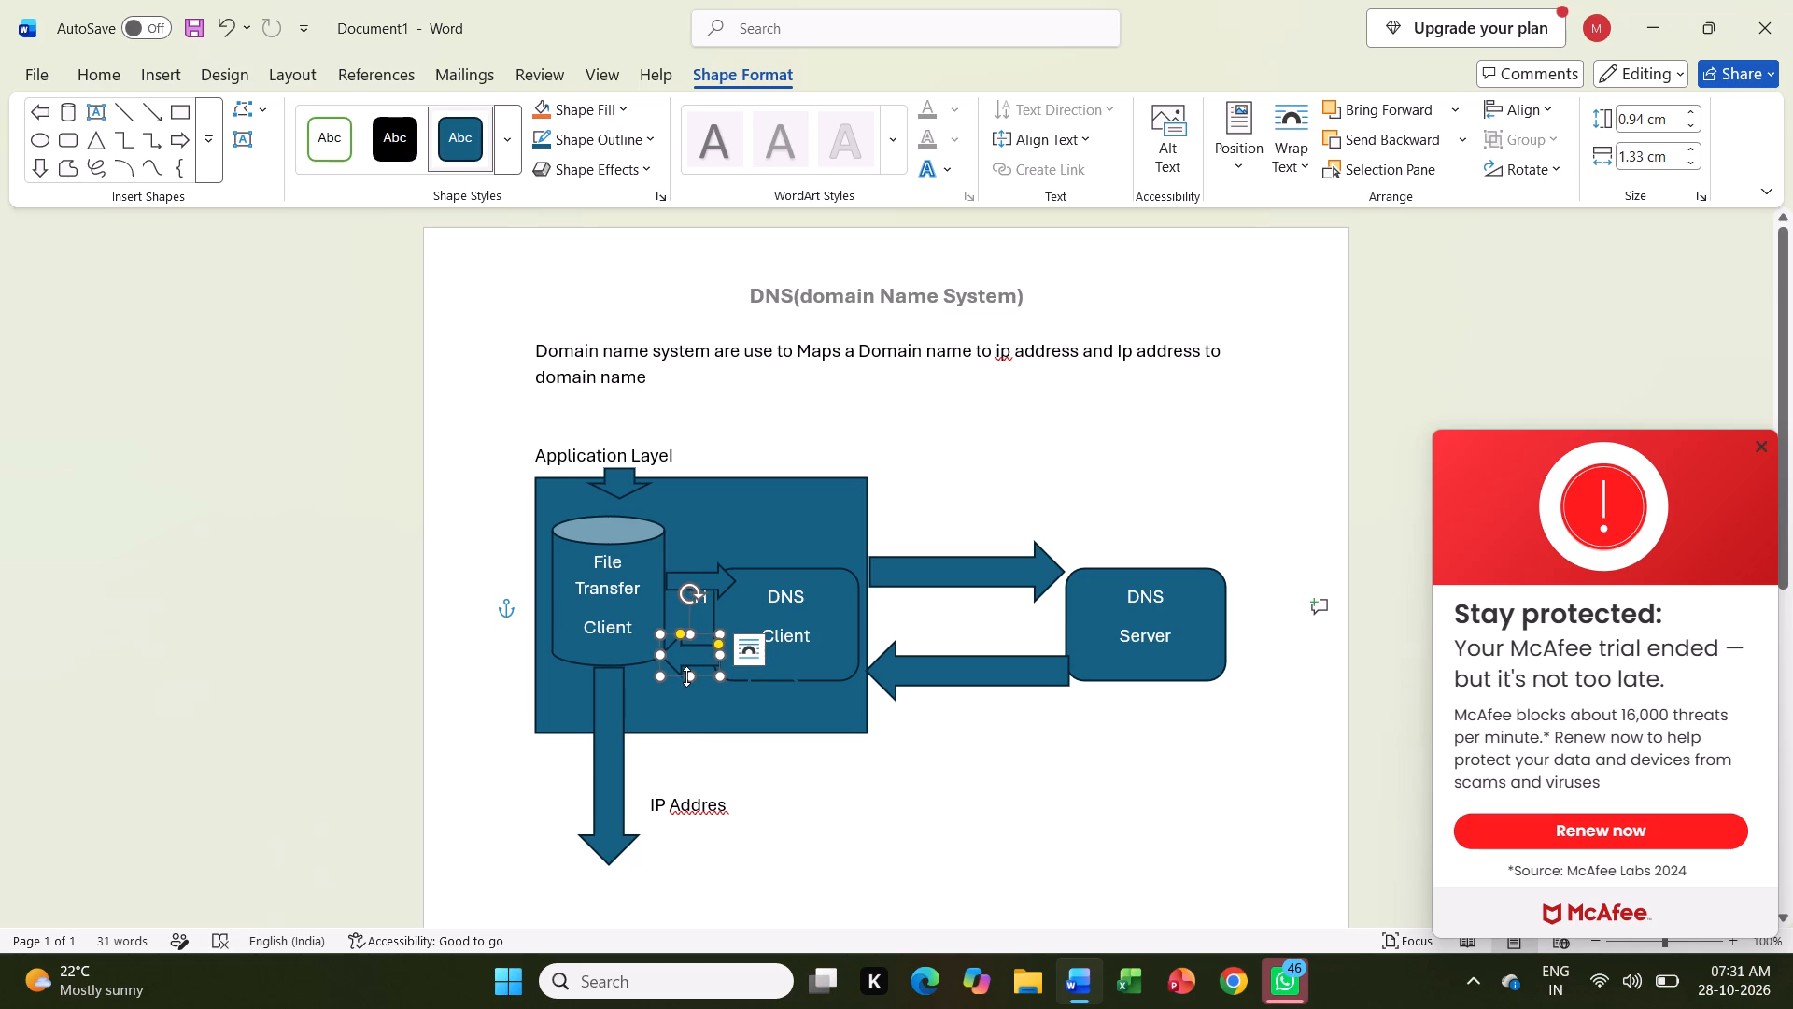
pyautogui.moveTo(686, 676); pyautogui.dragTo(685, 665)
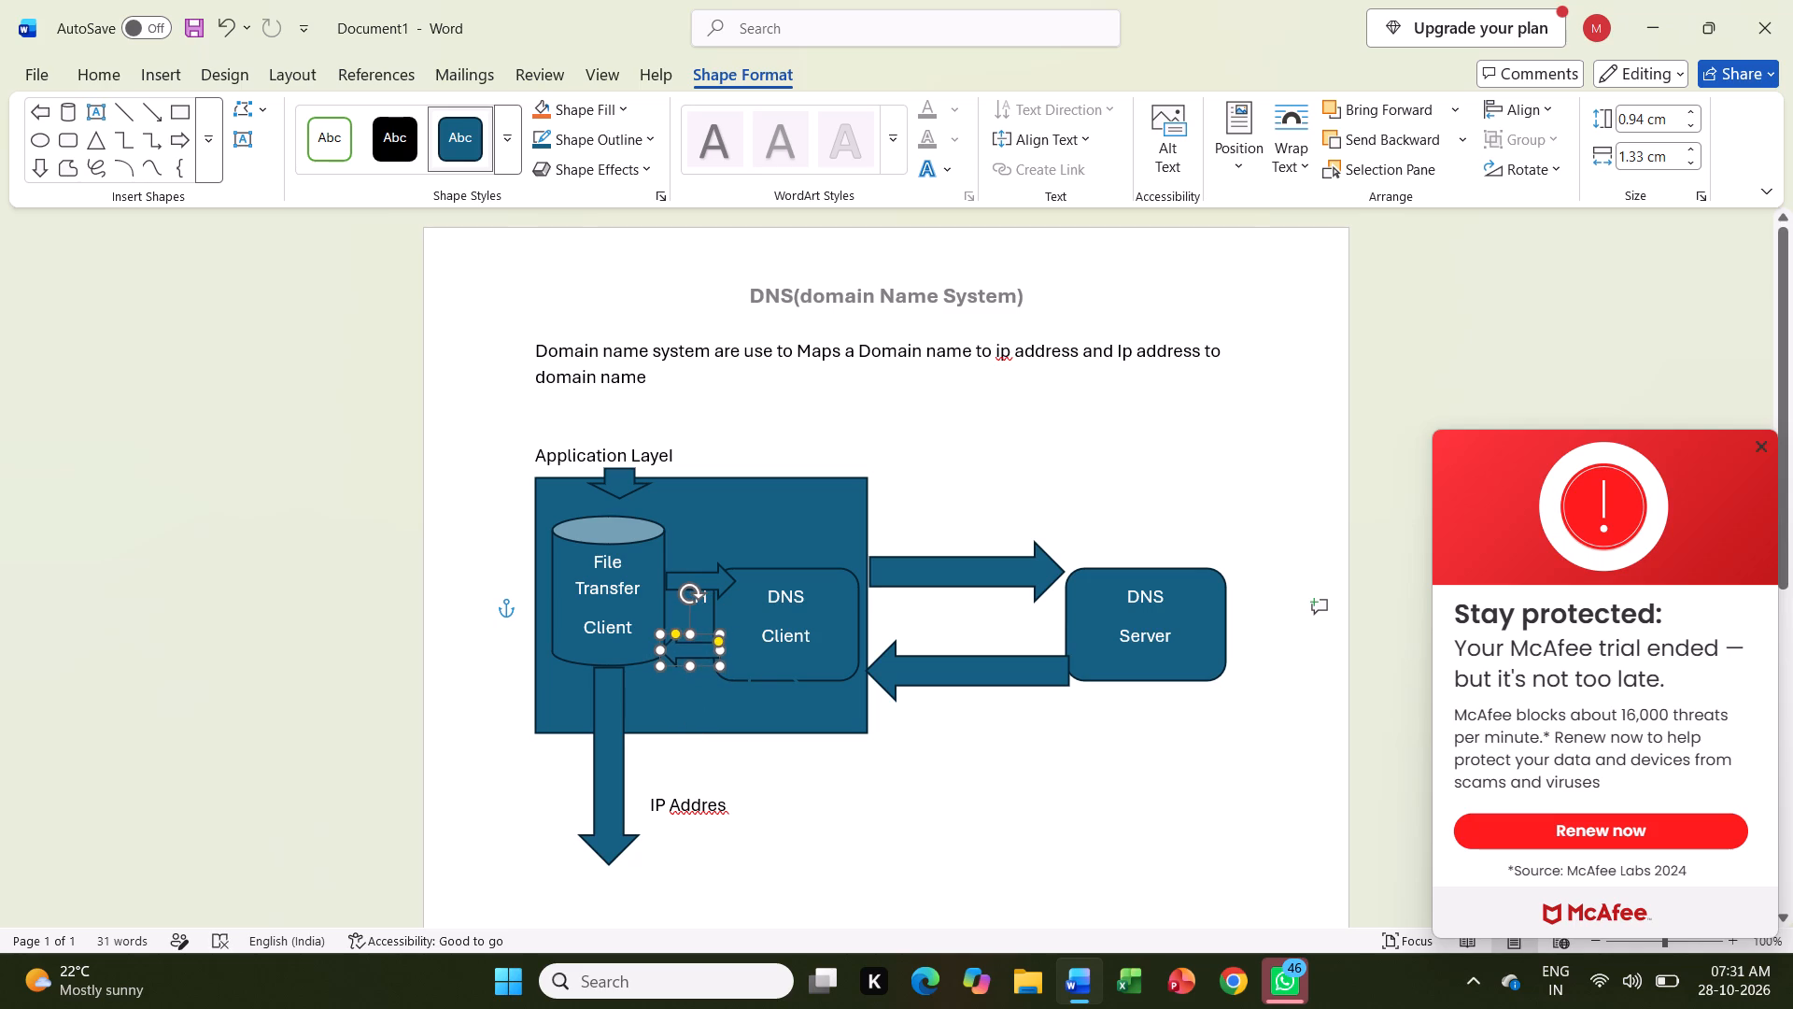
pyautogui.moveTo(685, 665); pyautogui.dragTo(685, 664)
pyautogui.click(698, 691)
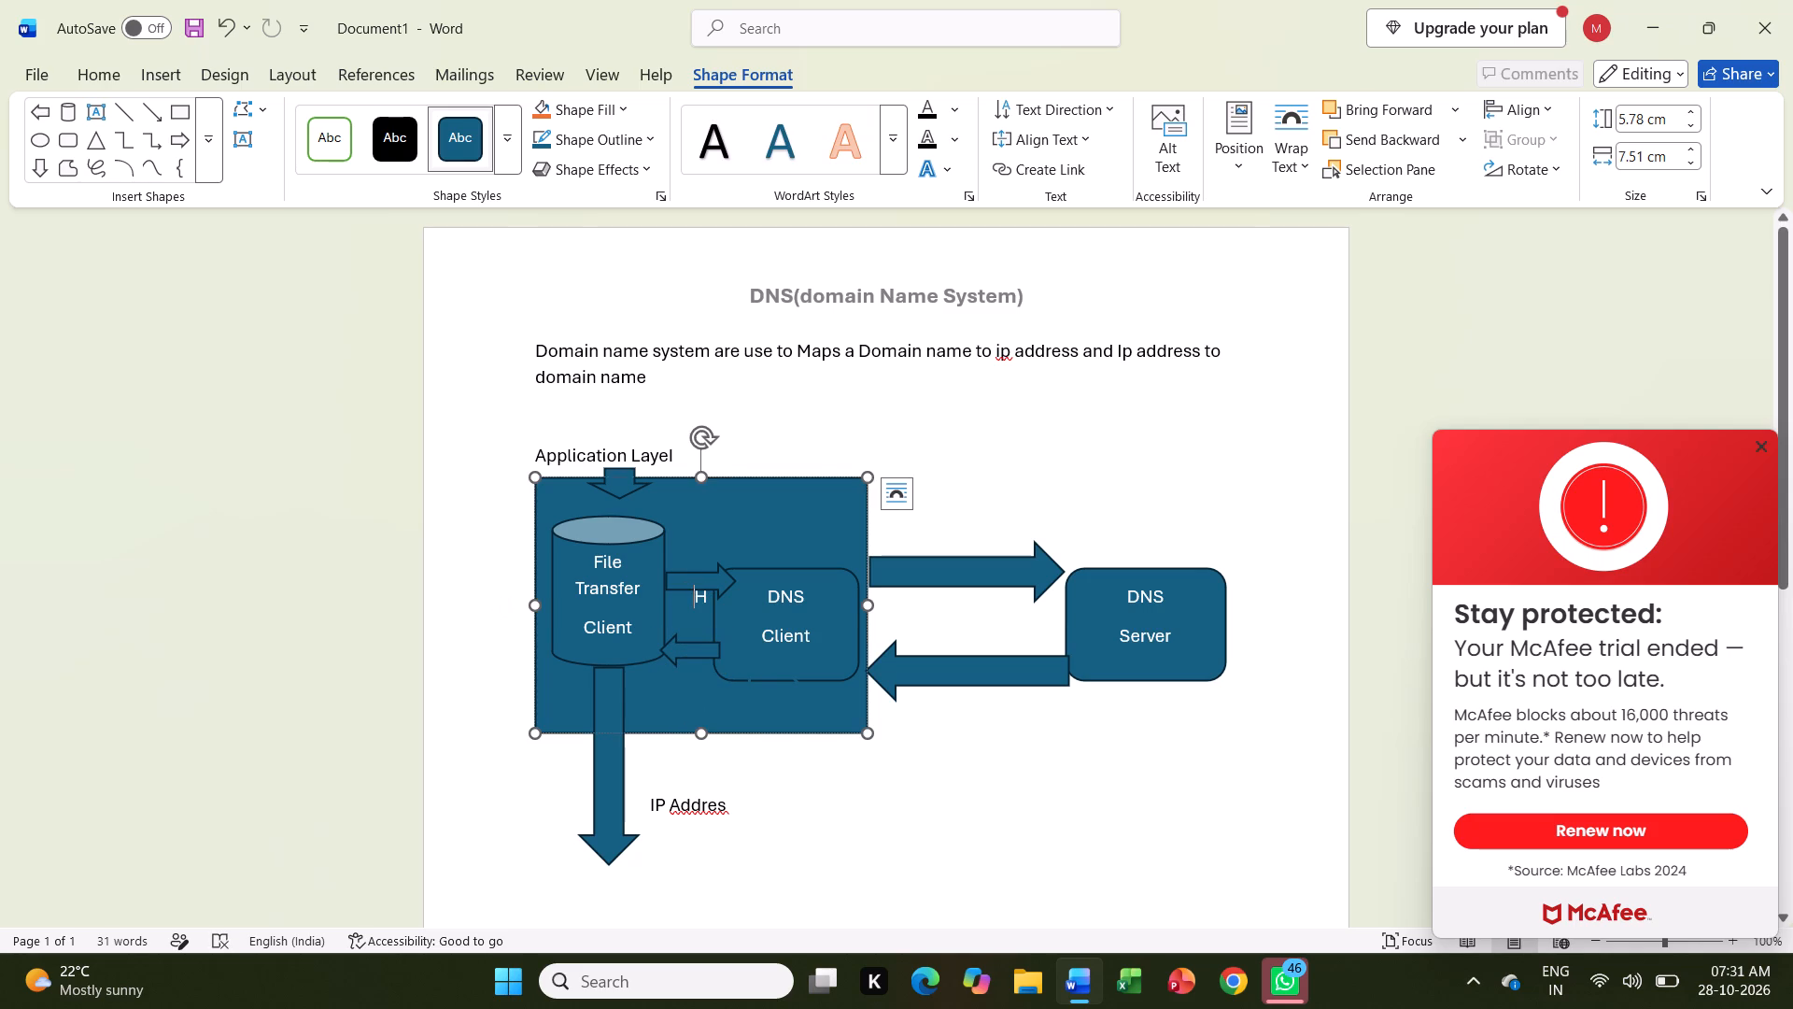
# Flatten the small right arrow between the cylinder and the DNS Client shape to 0.33 cm high, clear of the "H".
pyautogui.click(707, 596)
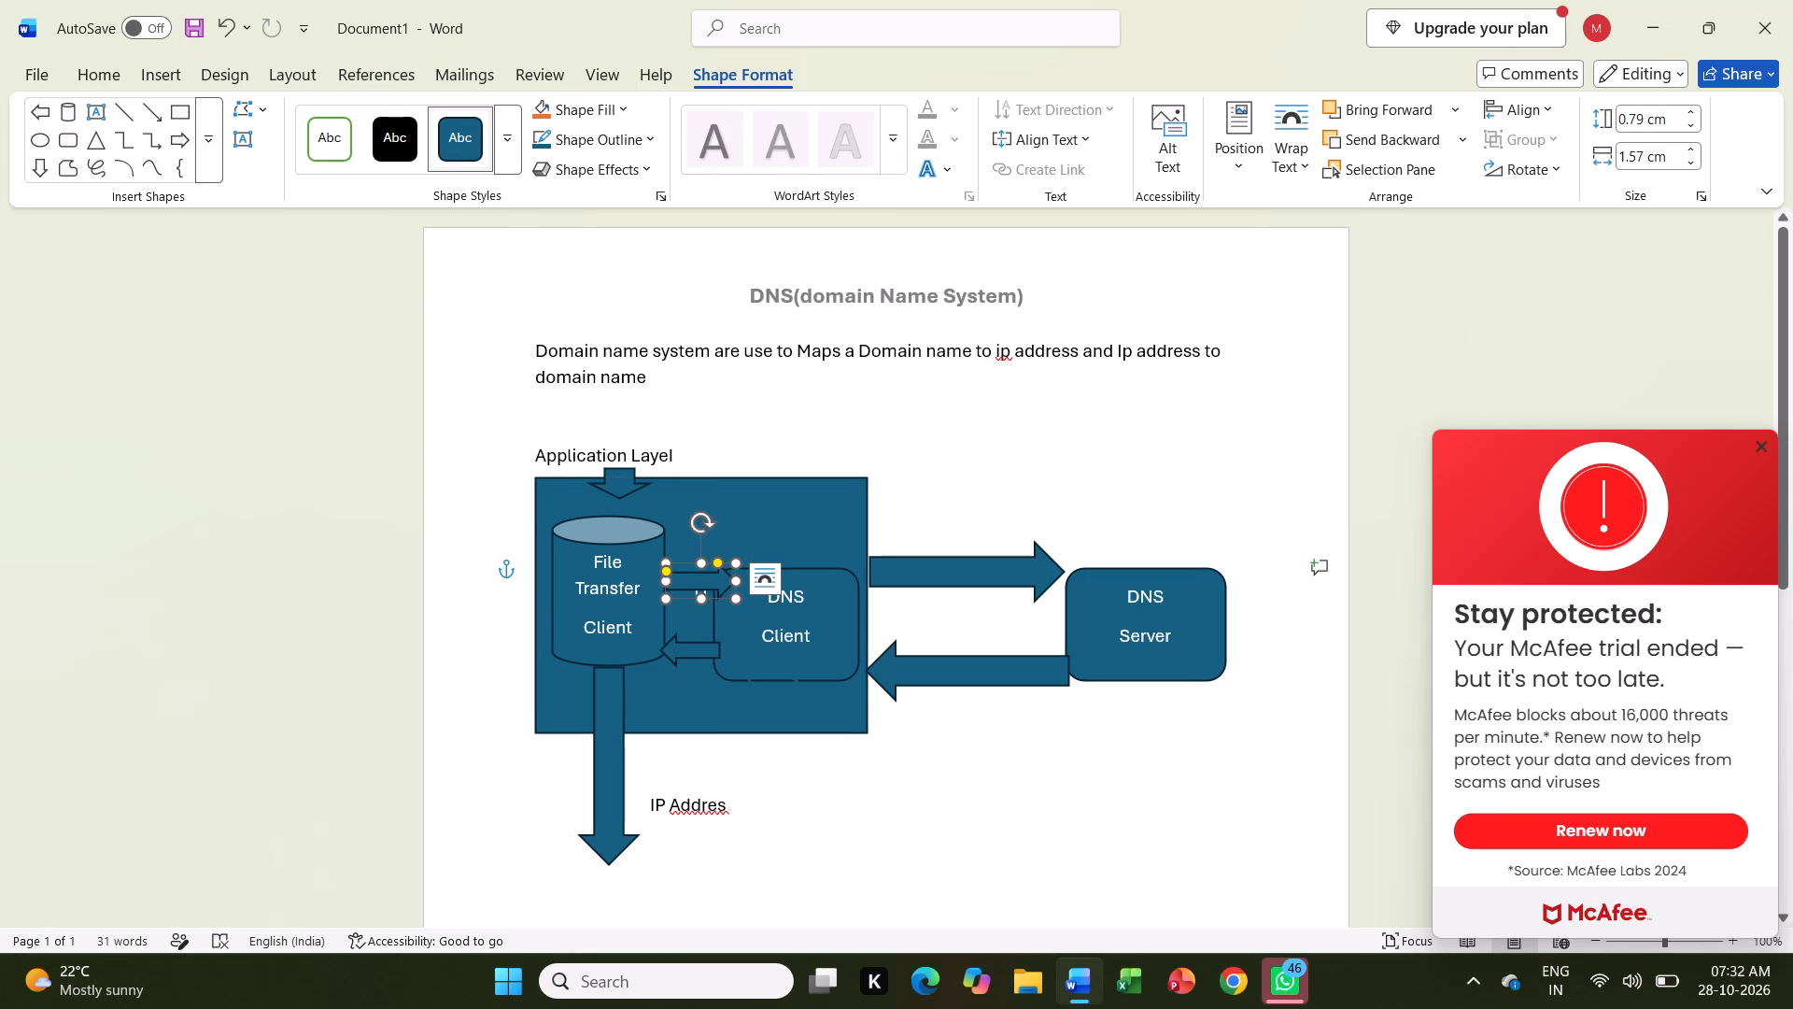
pyautogui.press('o')
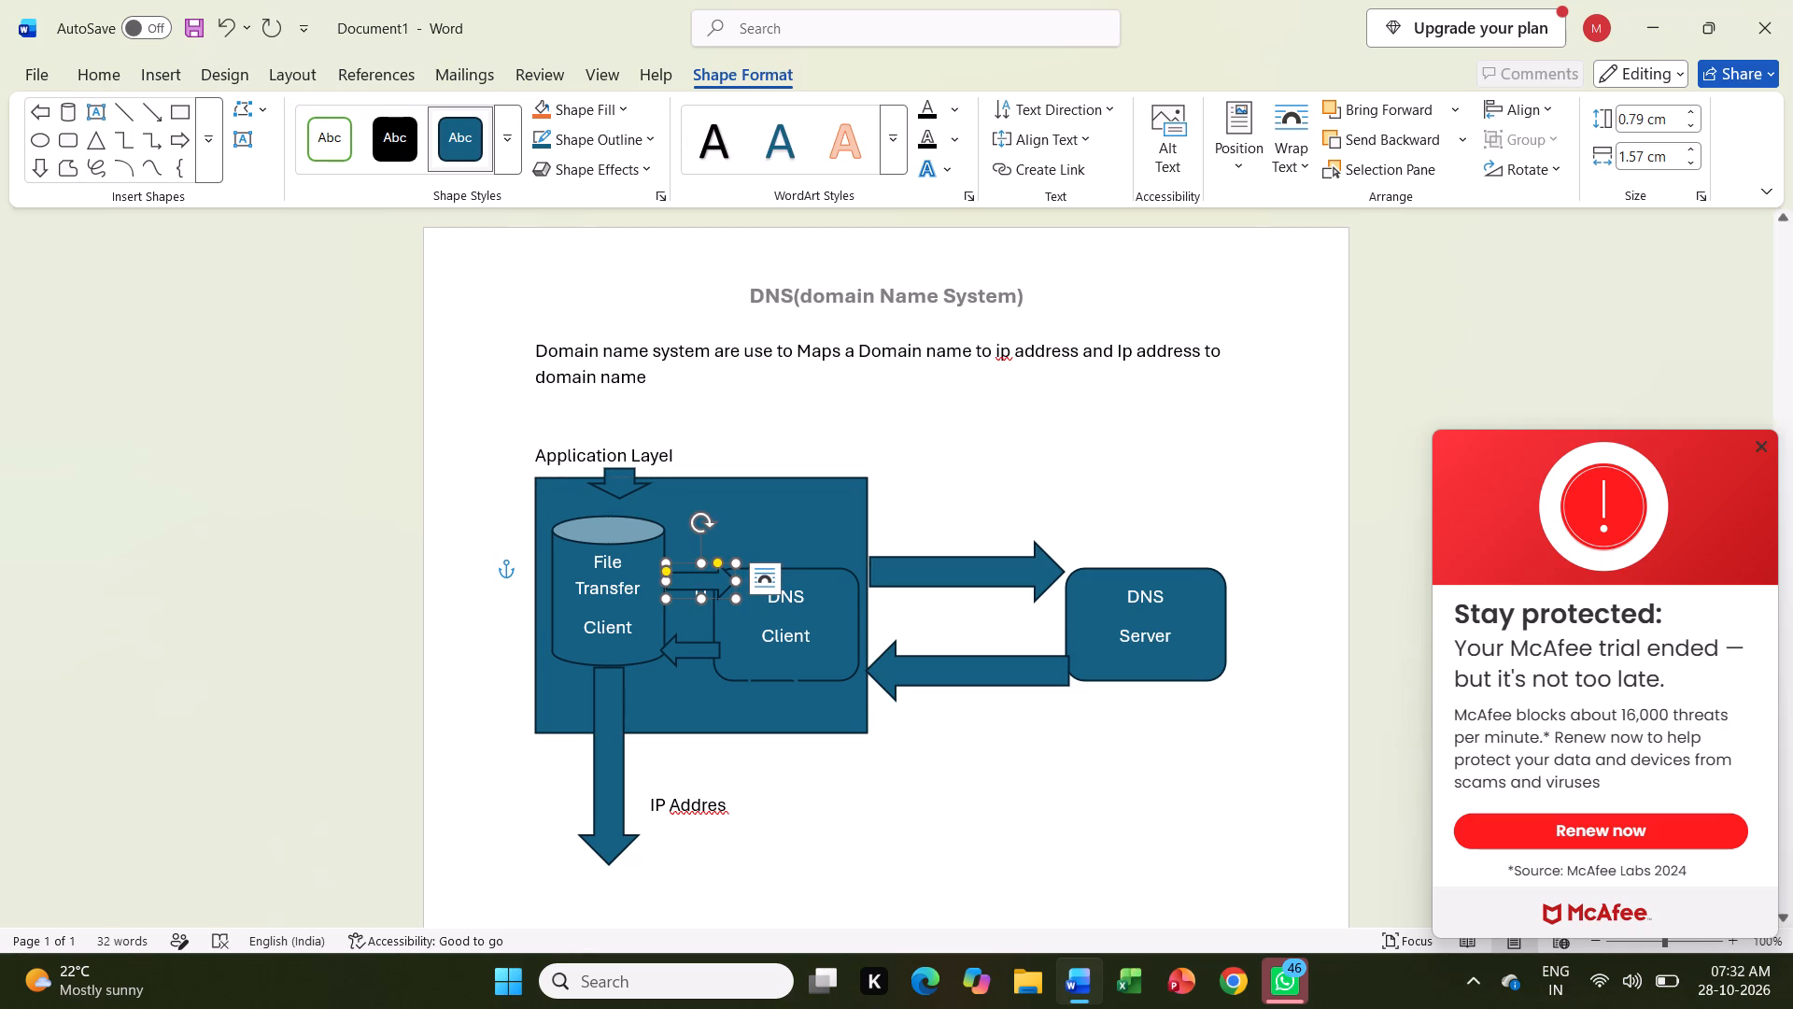
pyautogui.click(708, 602)
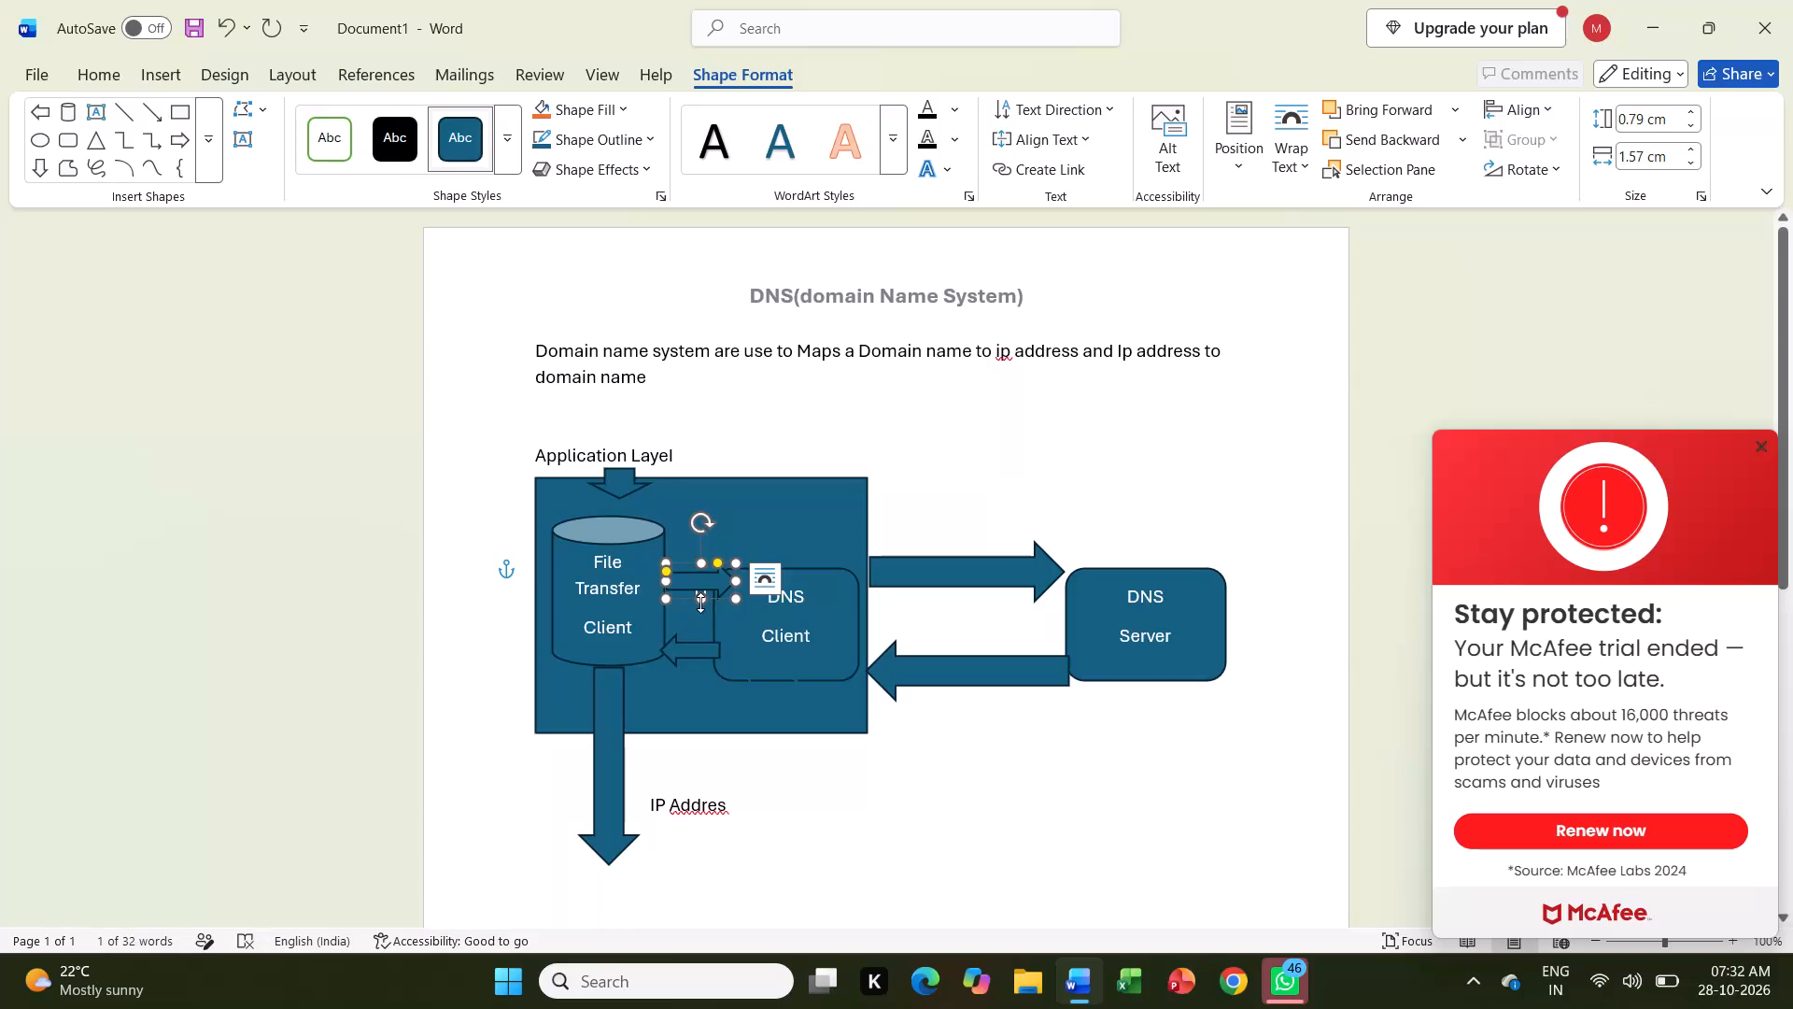
pyautogui.moveTo(700, 603); pyautogui.dragTo(697, 577)
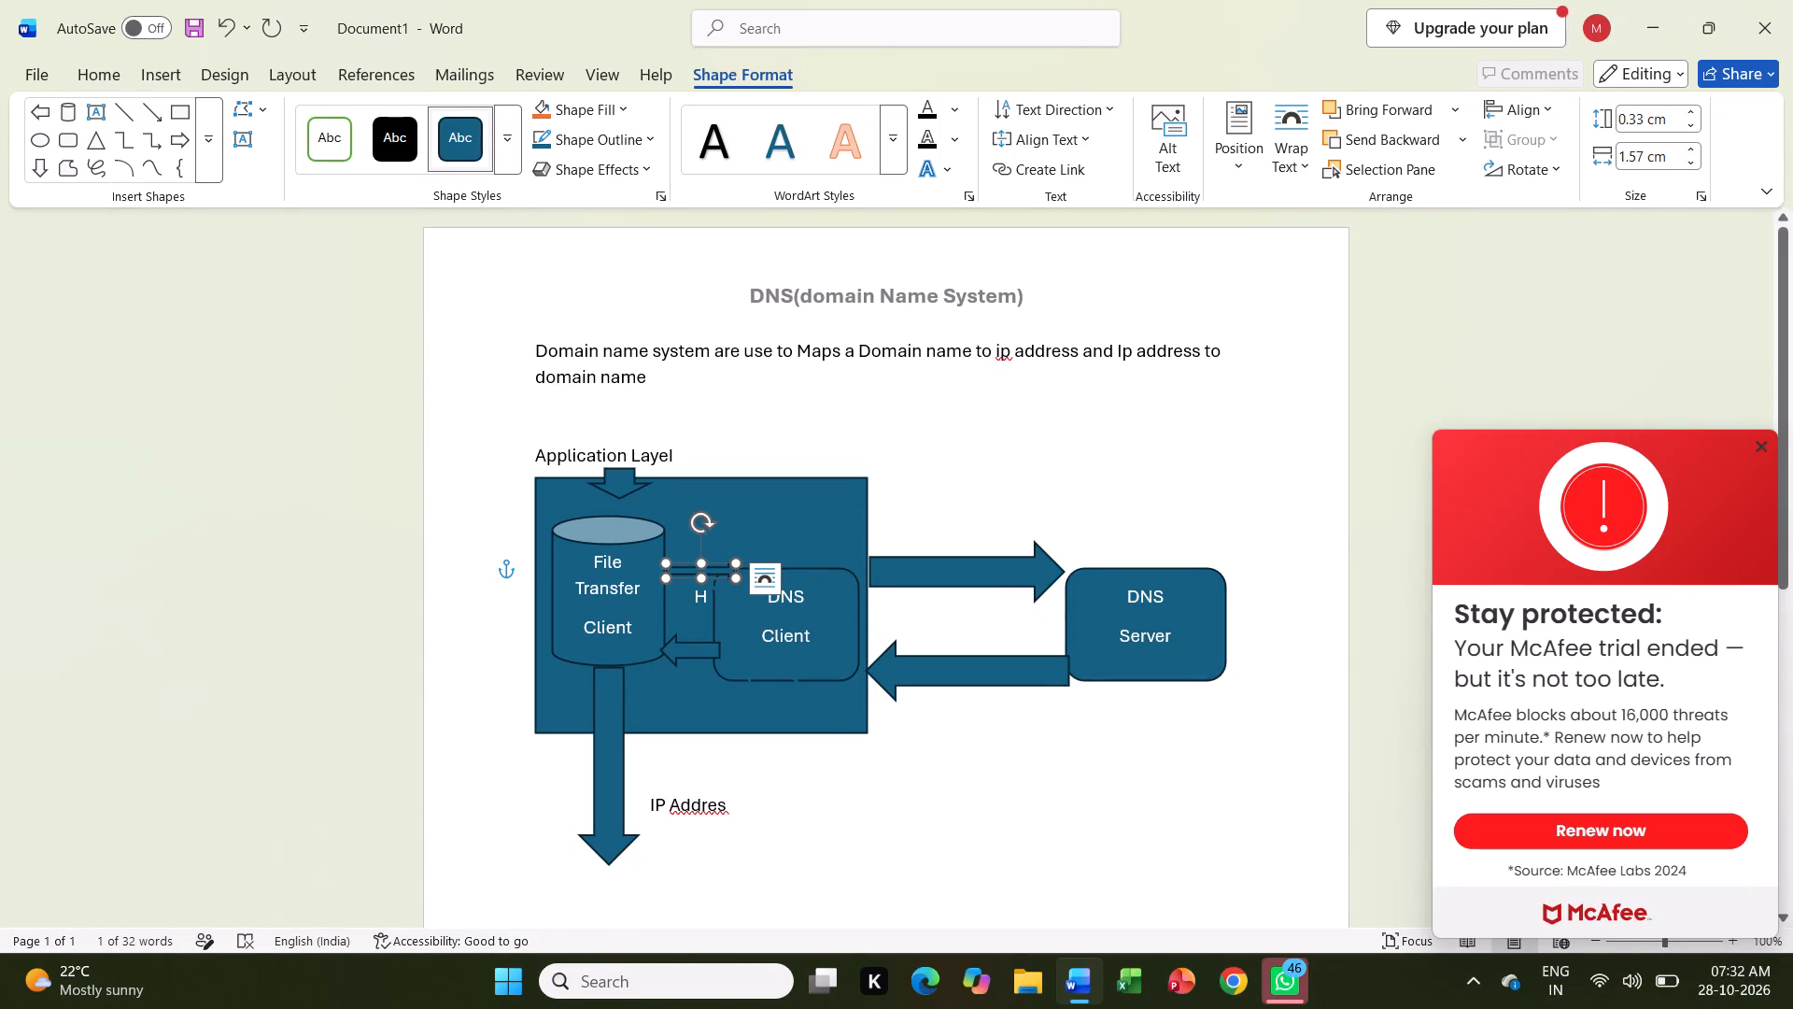
# Complete the "H" in the large rectangle so the label reads "Host".
pyautogui.click(705, 598)
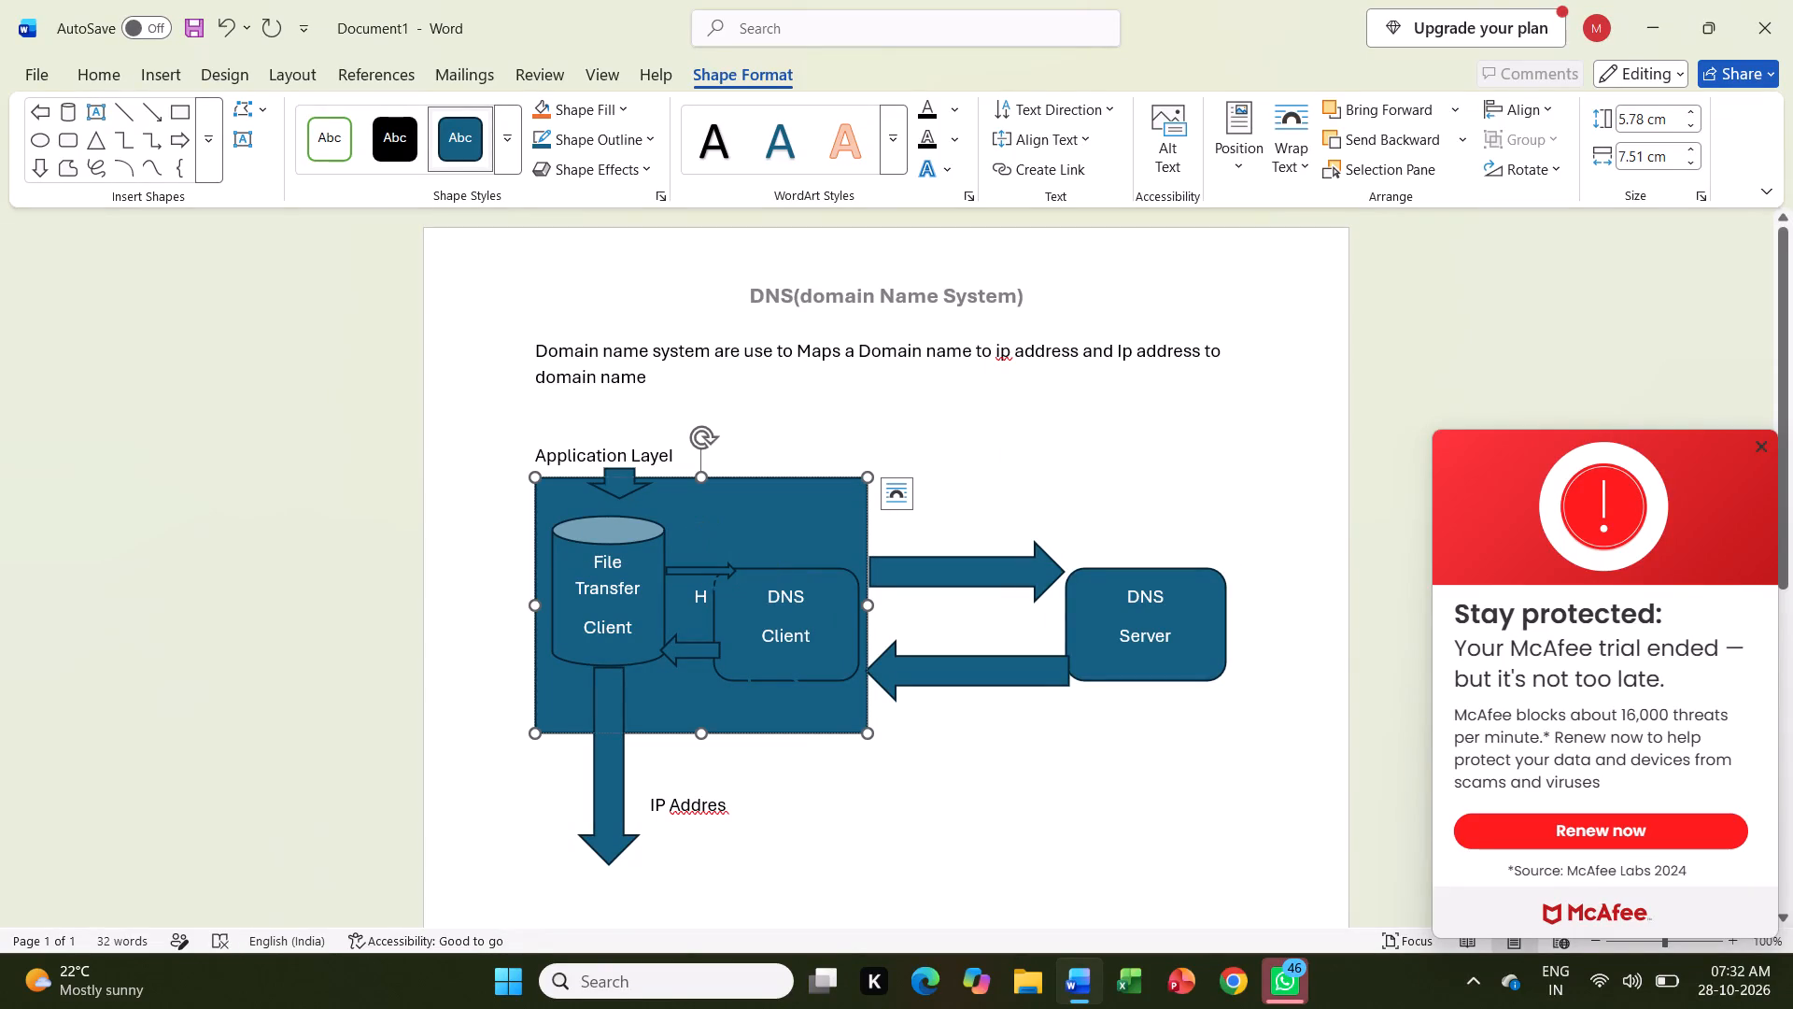
pyautogui.press('o')
pyautogui.write('st')
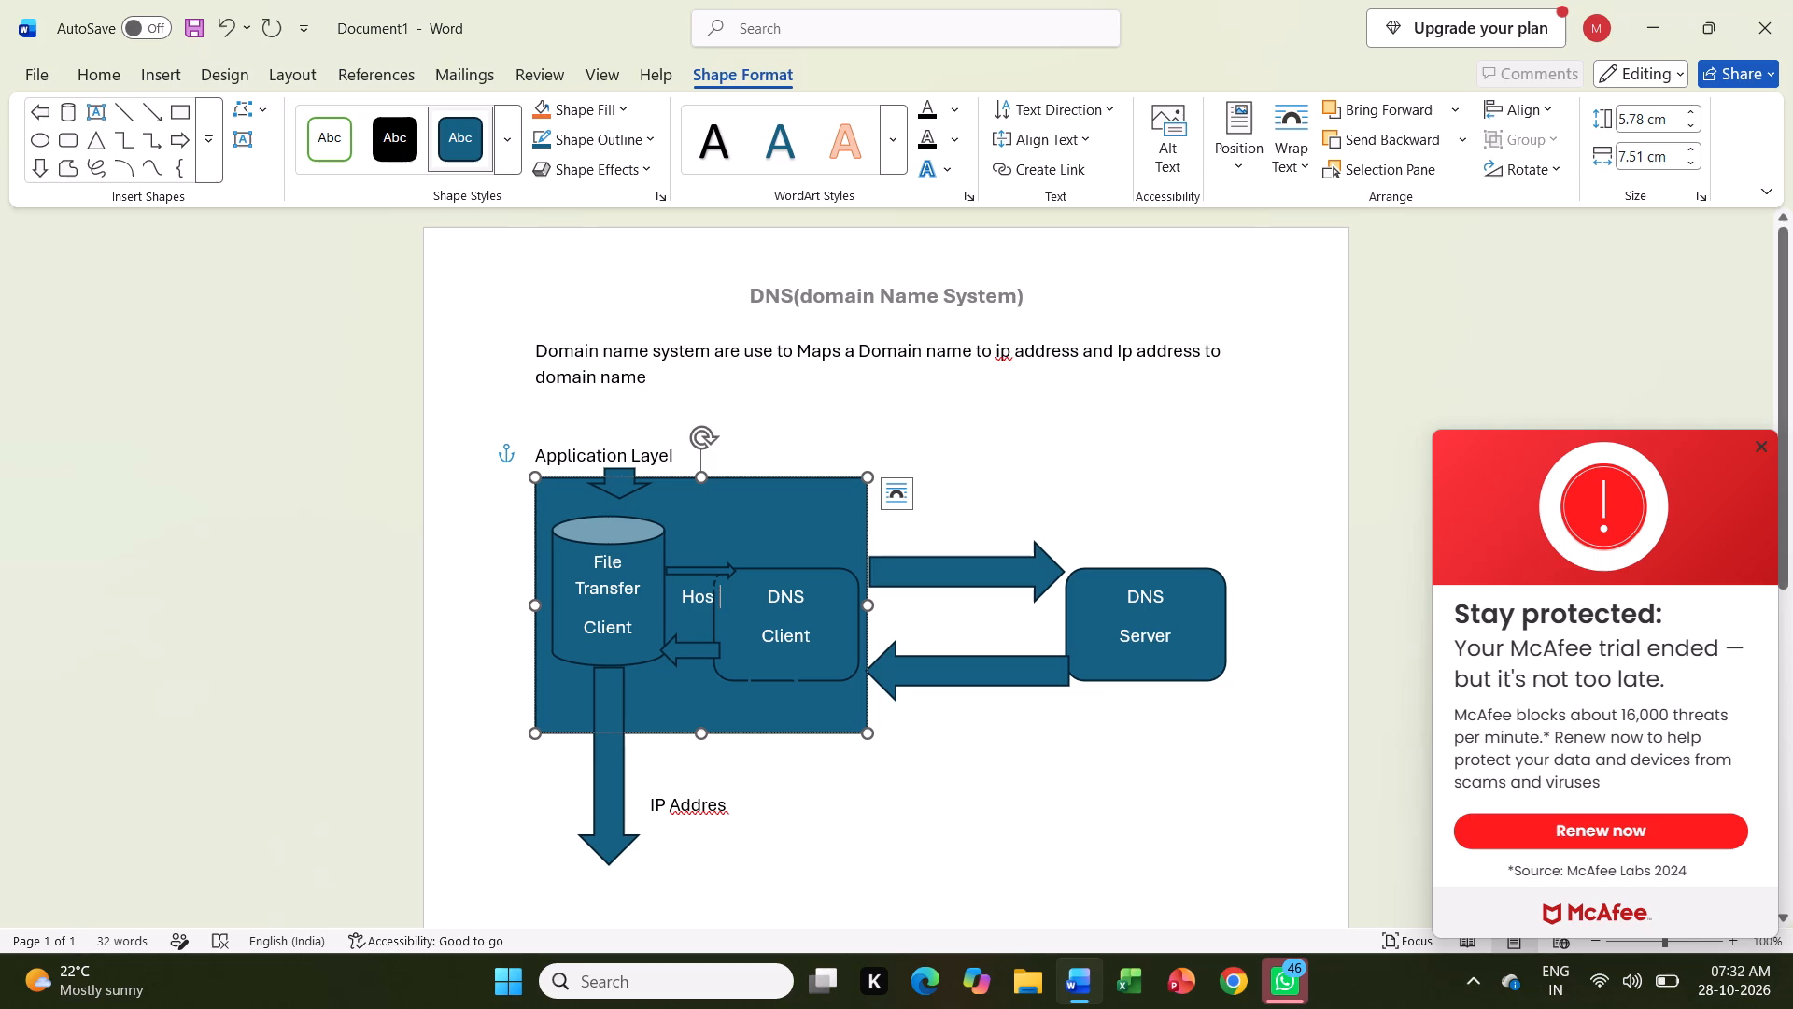
# Shift the DNS Client shape slightly to the right, clear of the "Host" label.
pyautogui.click(694, 646)
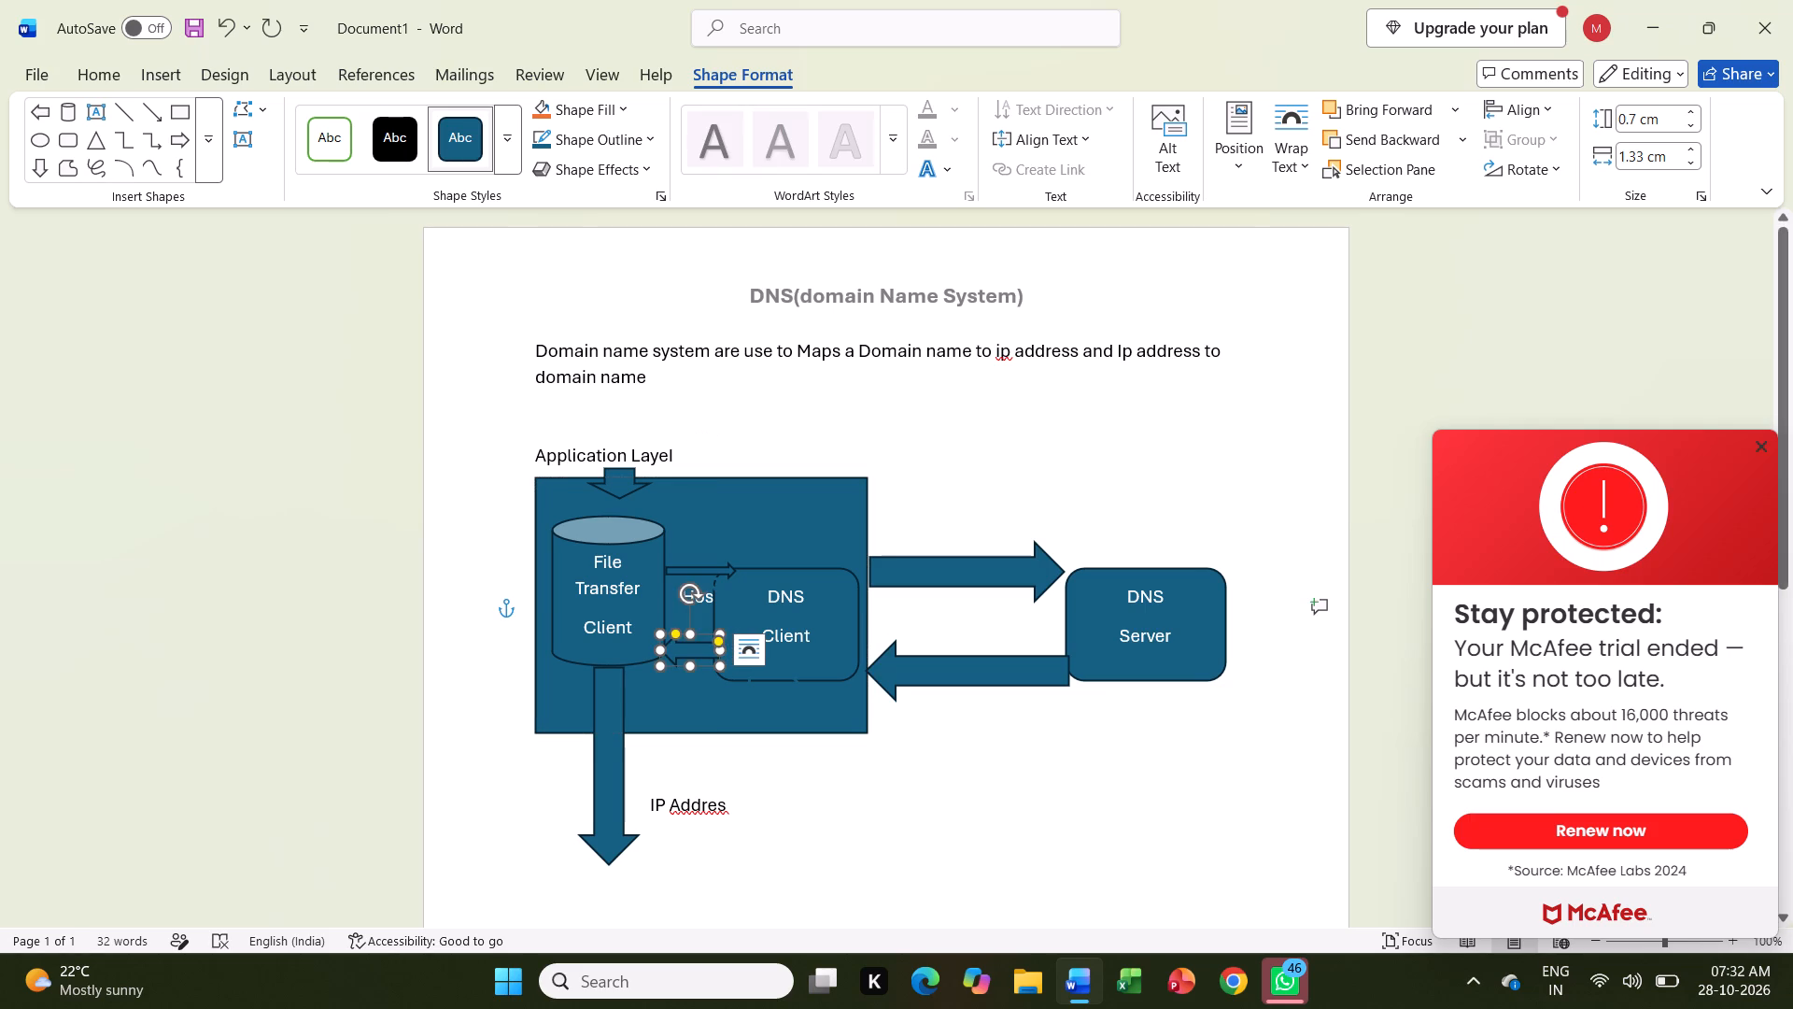
pyautogui.click(714, 615)
pyautogui.moveTo(714, 615); pyautogui.dragTo(731, 616)
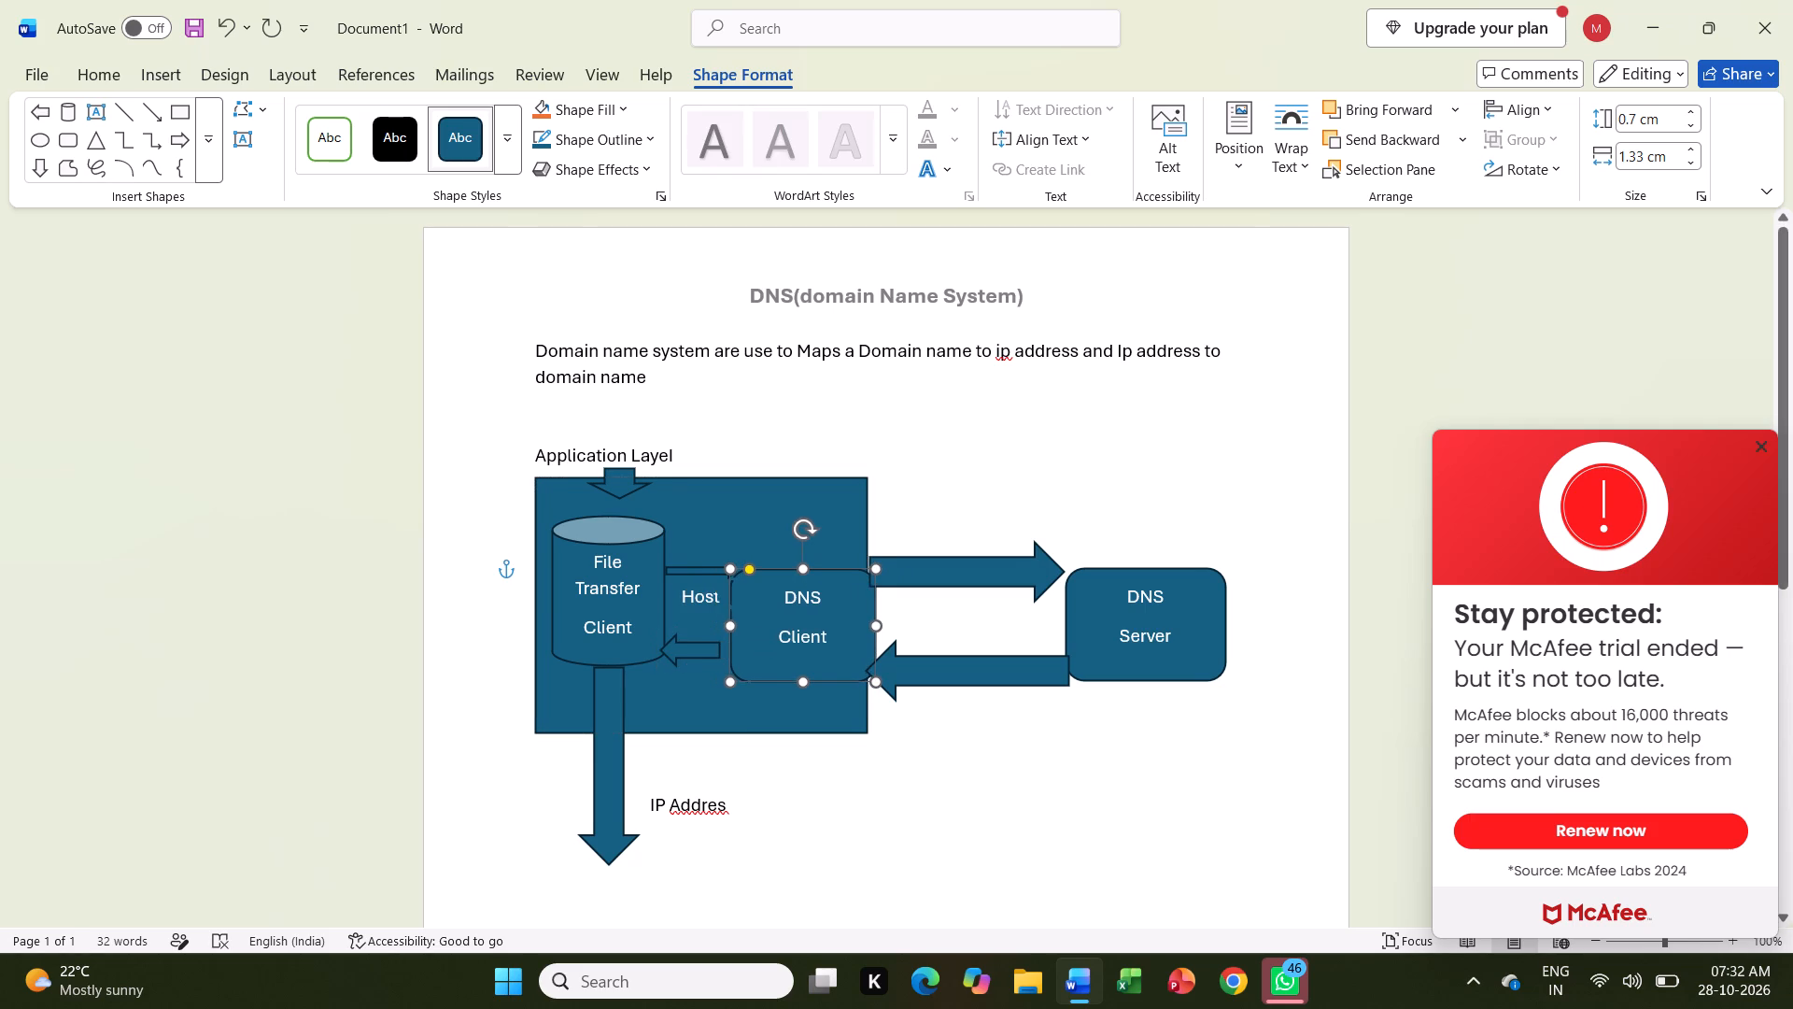
pyautogui.moveTo(731, 616); pyautogui.dragTo(727, 613)
pyautogui.click(757, 622)
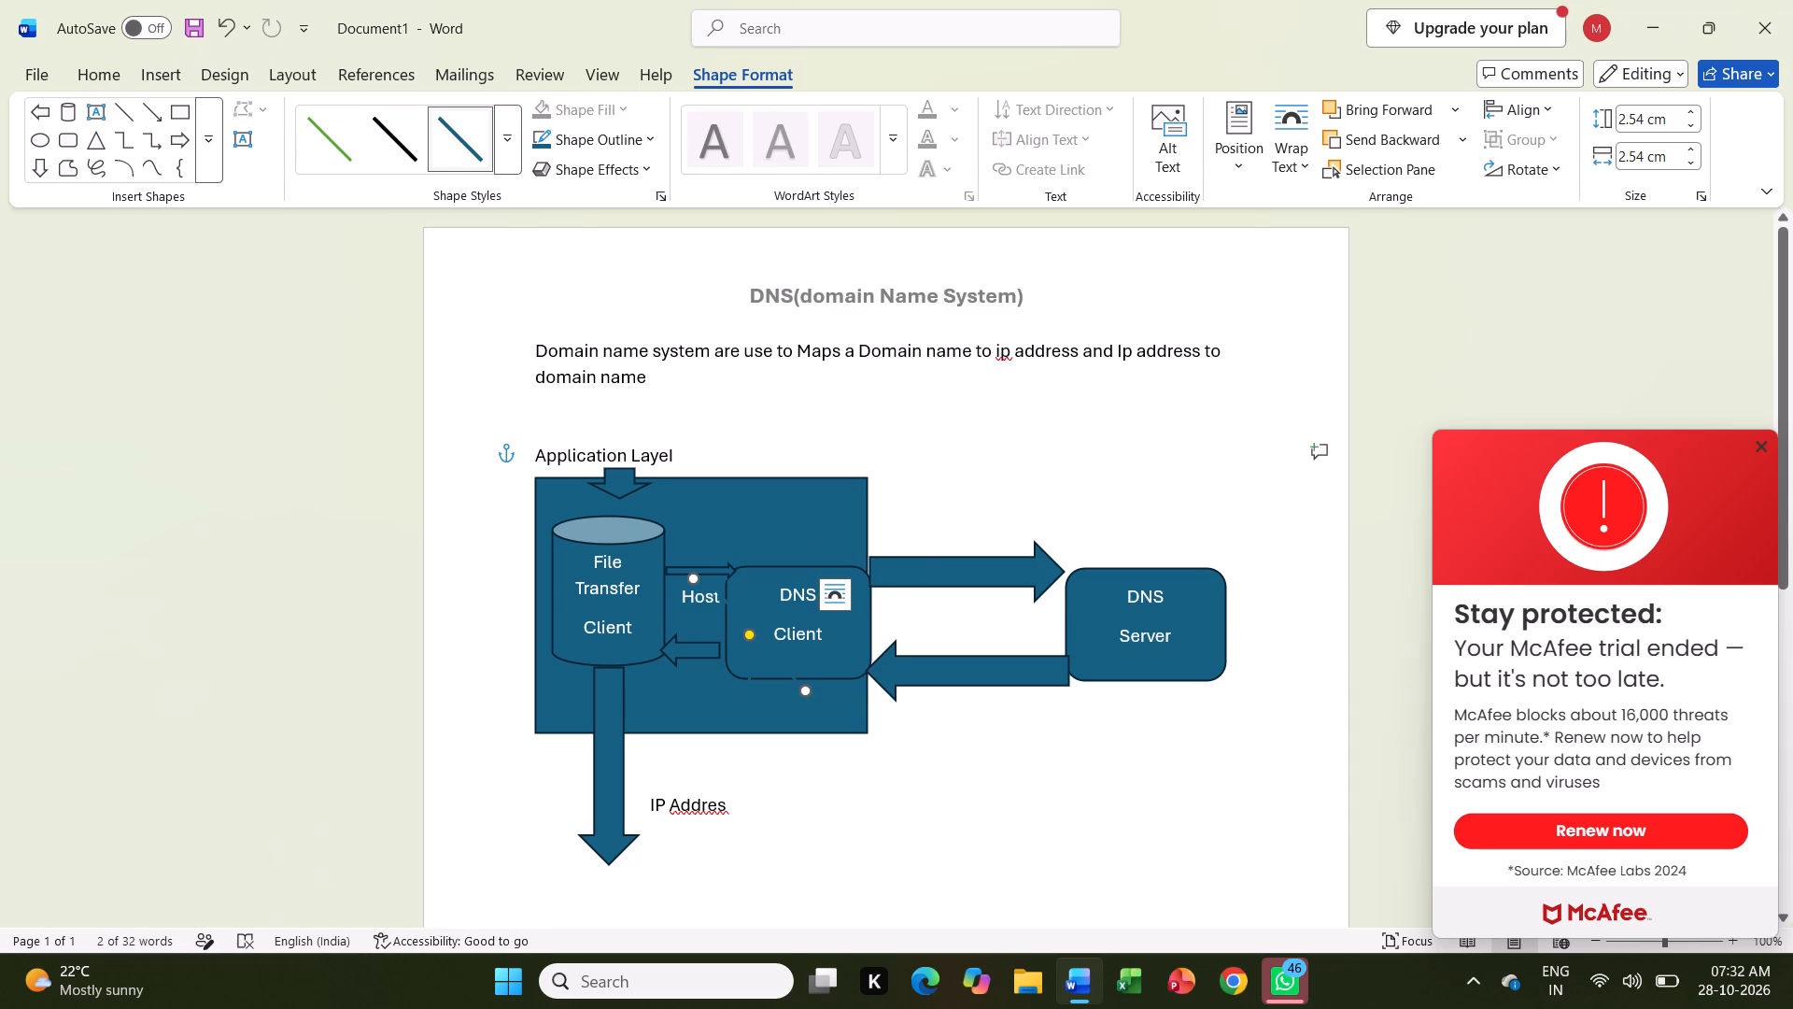
# Resize the small left arrow below "Host" to 0.55 cm high by 1.51 cm wide, reaching the DNS Client shape.
pyautogui.click(715, 651)
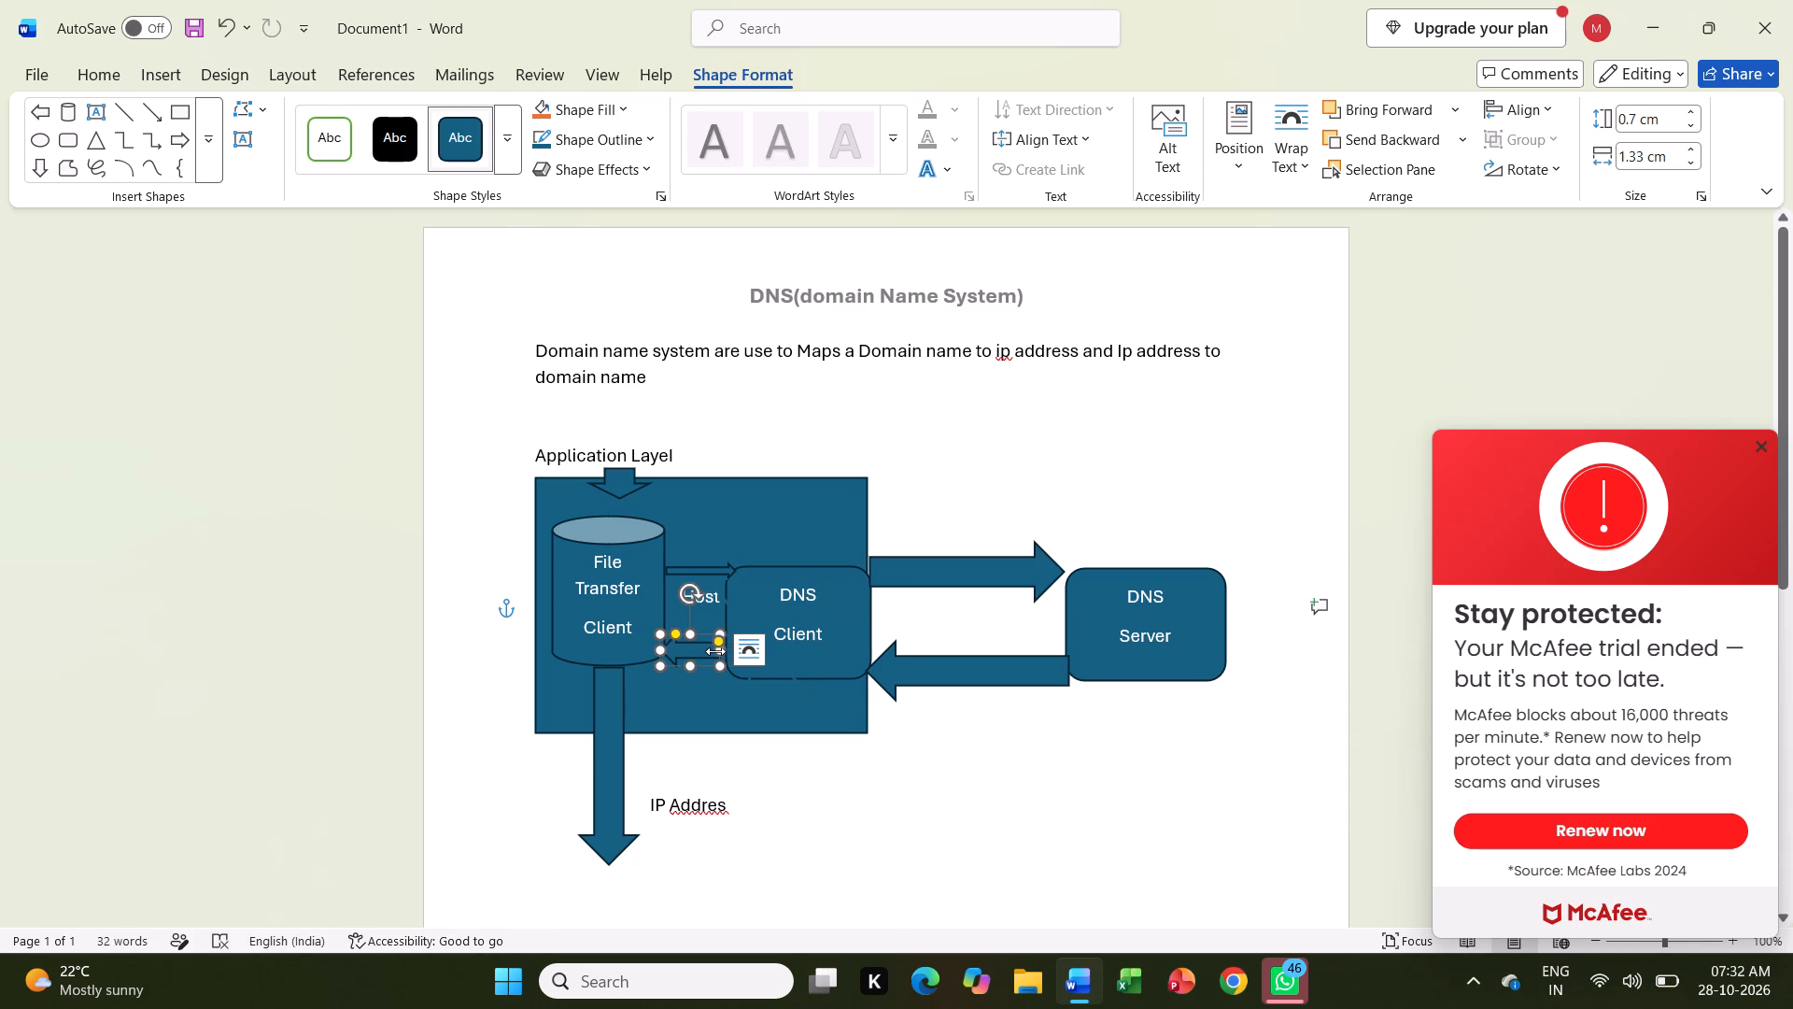
pyautogui.moveTo(715, 651); pyautogui.dragTo(727, 652)
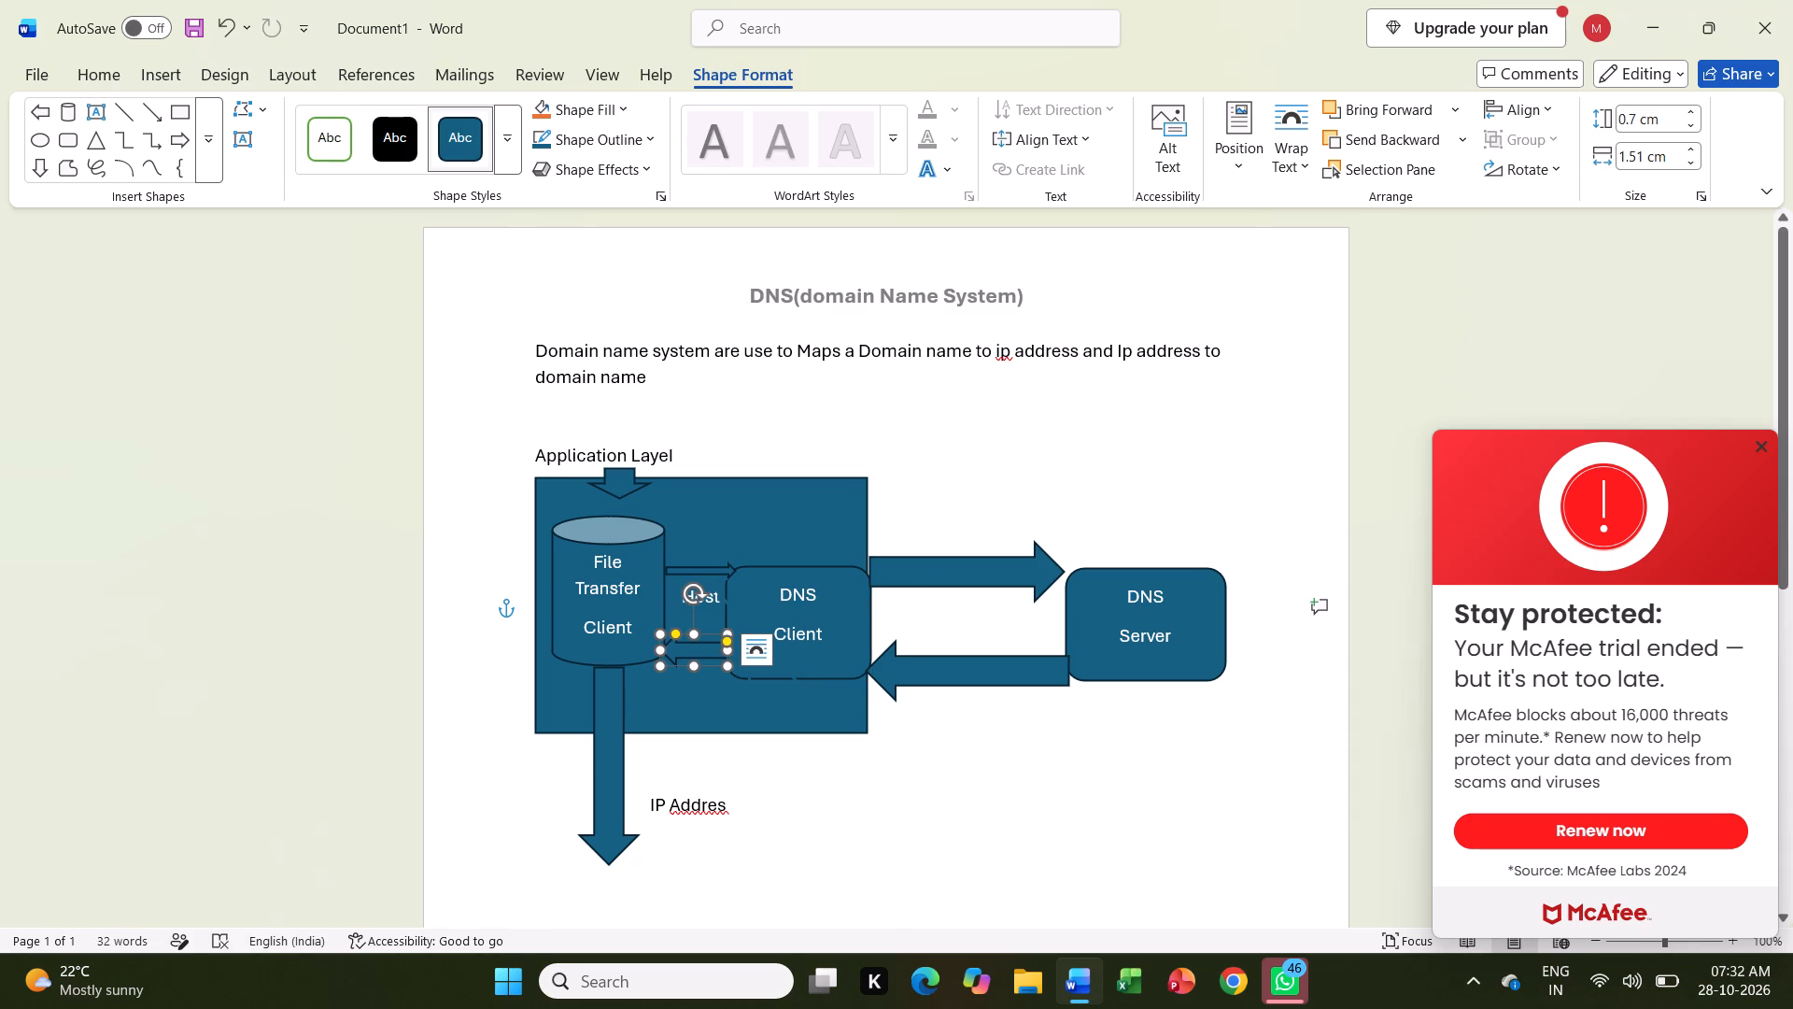
pyautogui.click(715, 680)
pyautogui.click(700, 646)
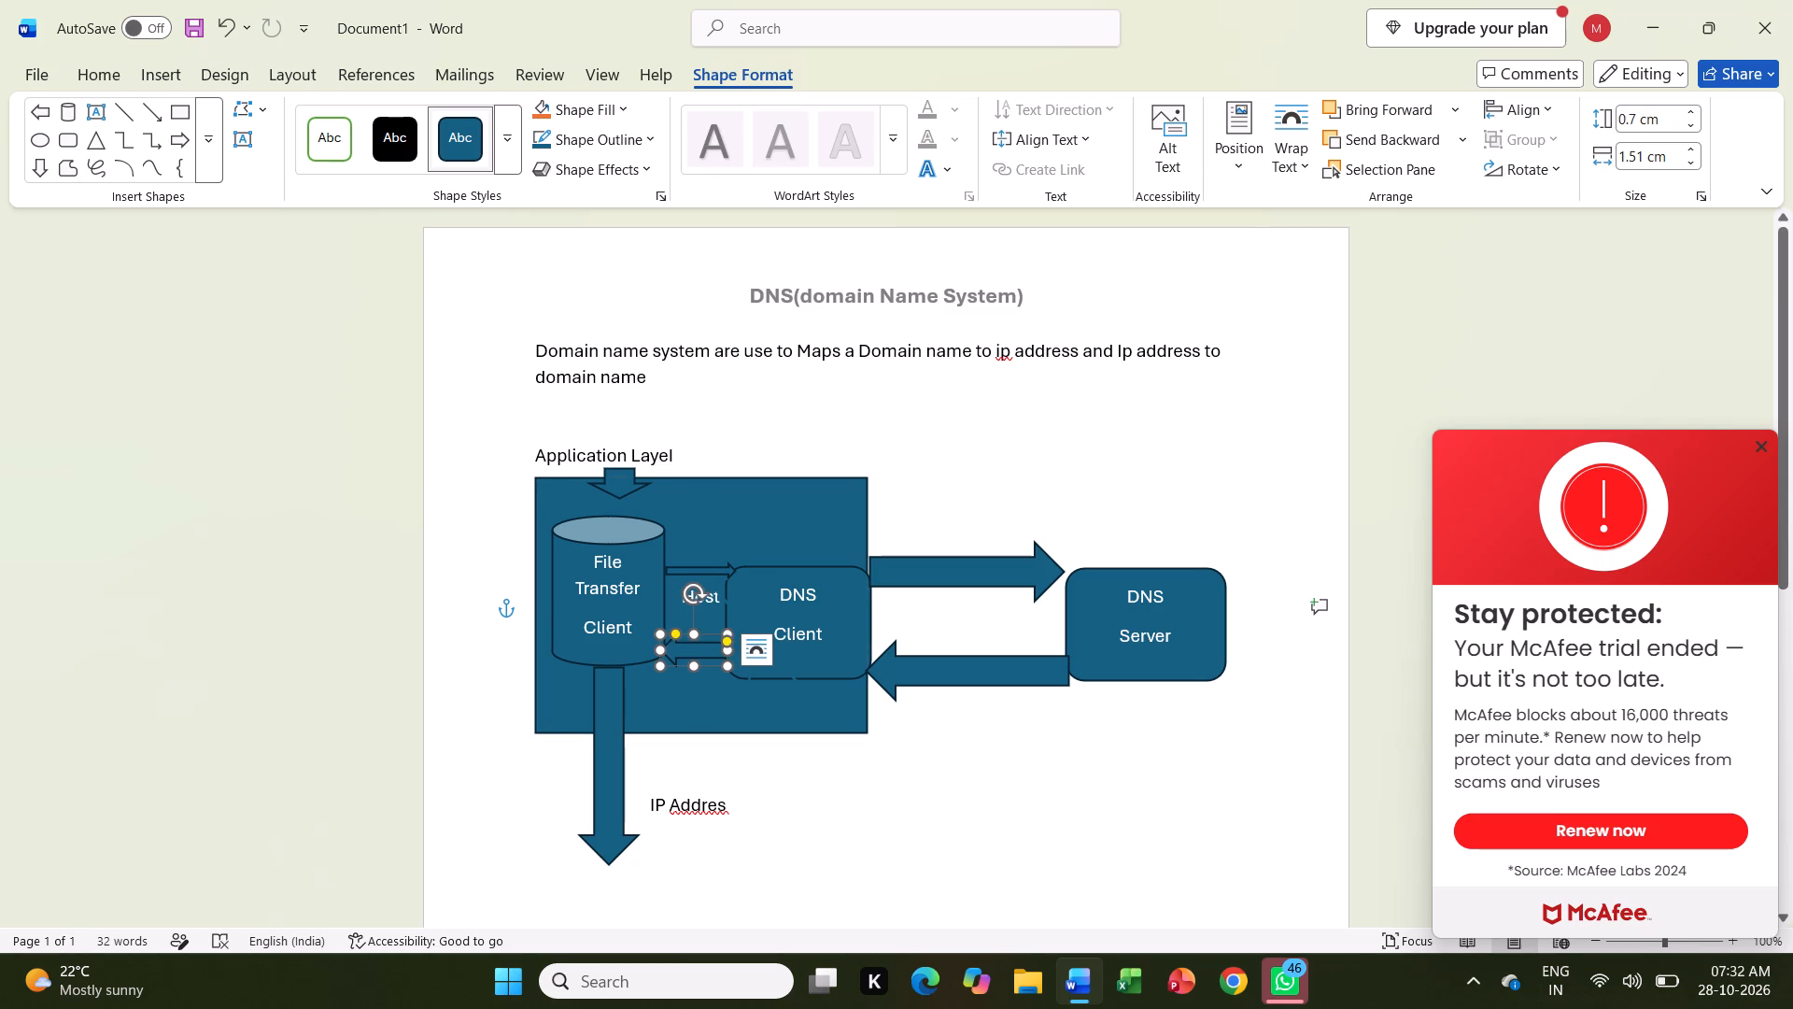
pyautogui.click(692, 633)
pyautogui.moveTo(692, 633); pyautogui.dragTo(692, 645)
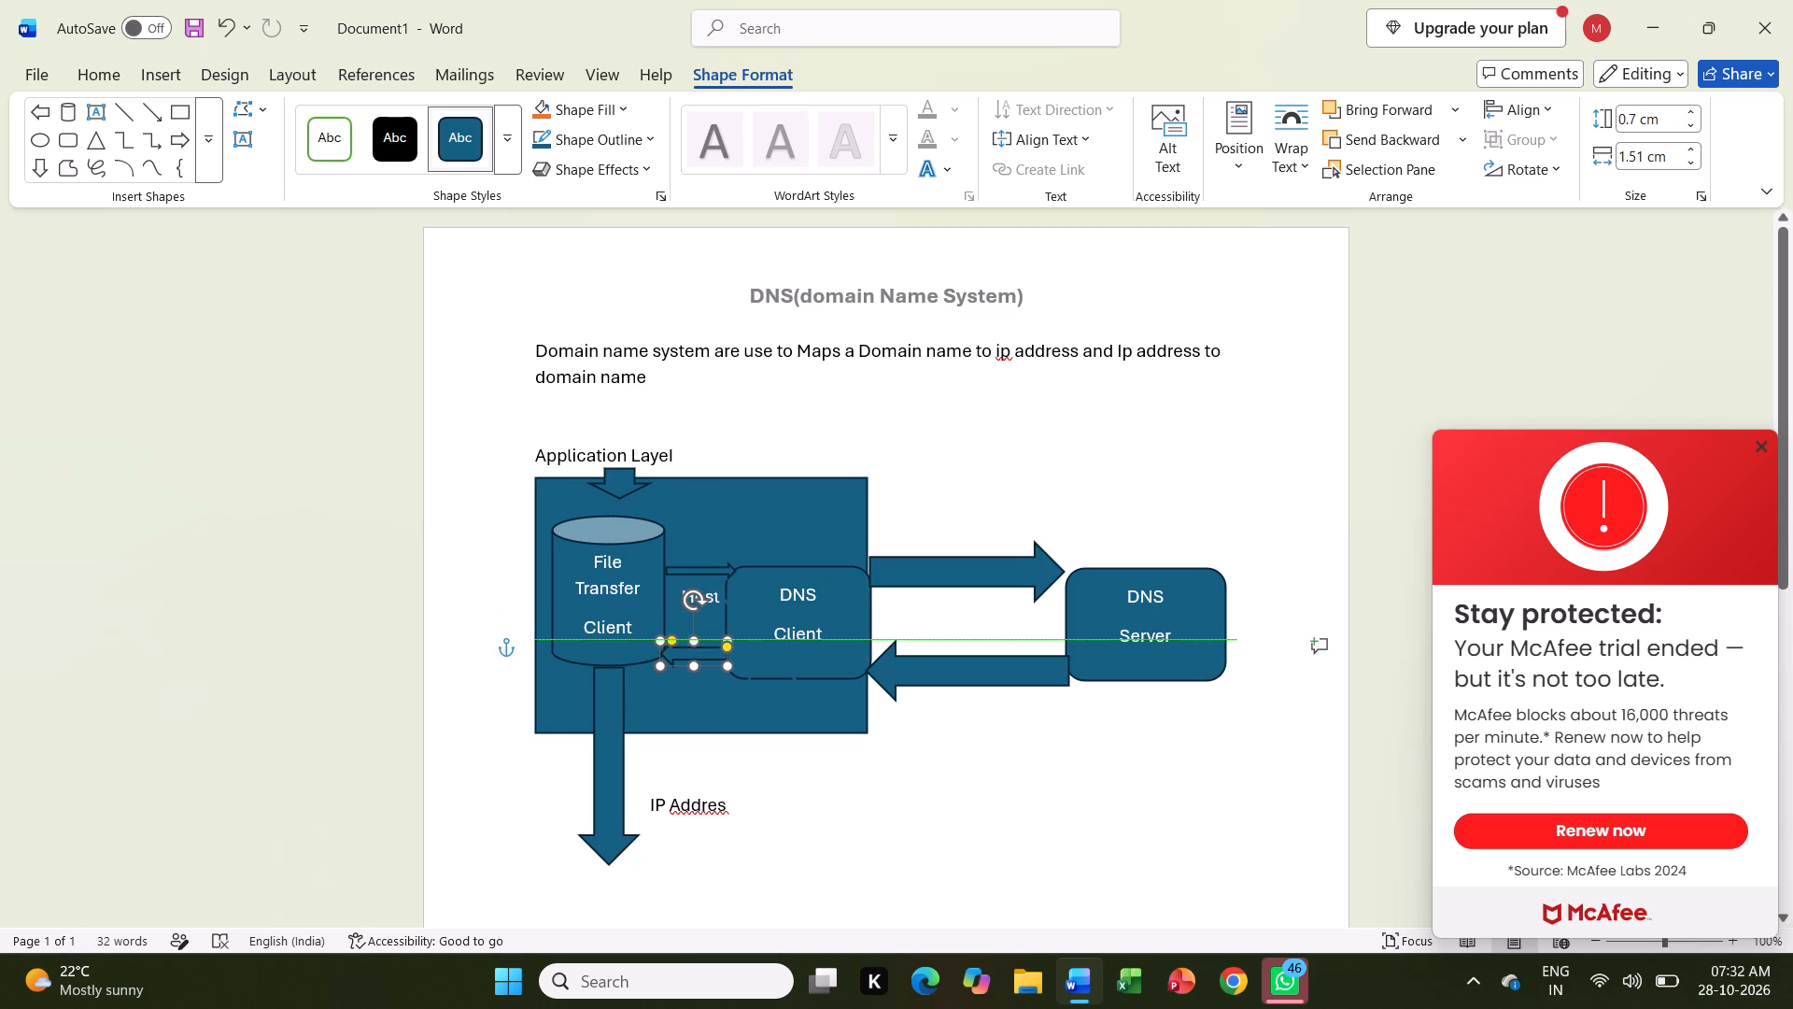
pyautogui.moveTo(692, 645); pyautogui.dragTo(690, 648)
pyautogui.click(690, 690)
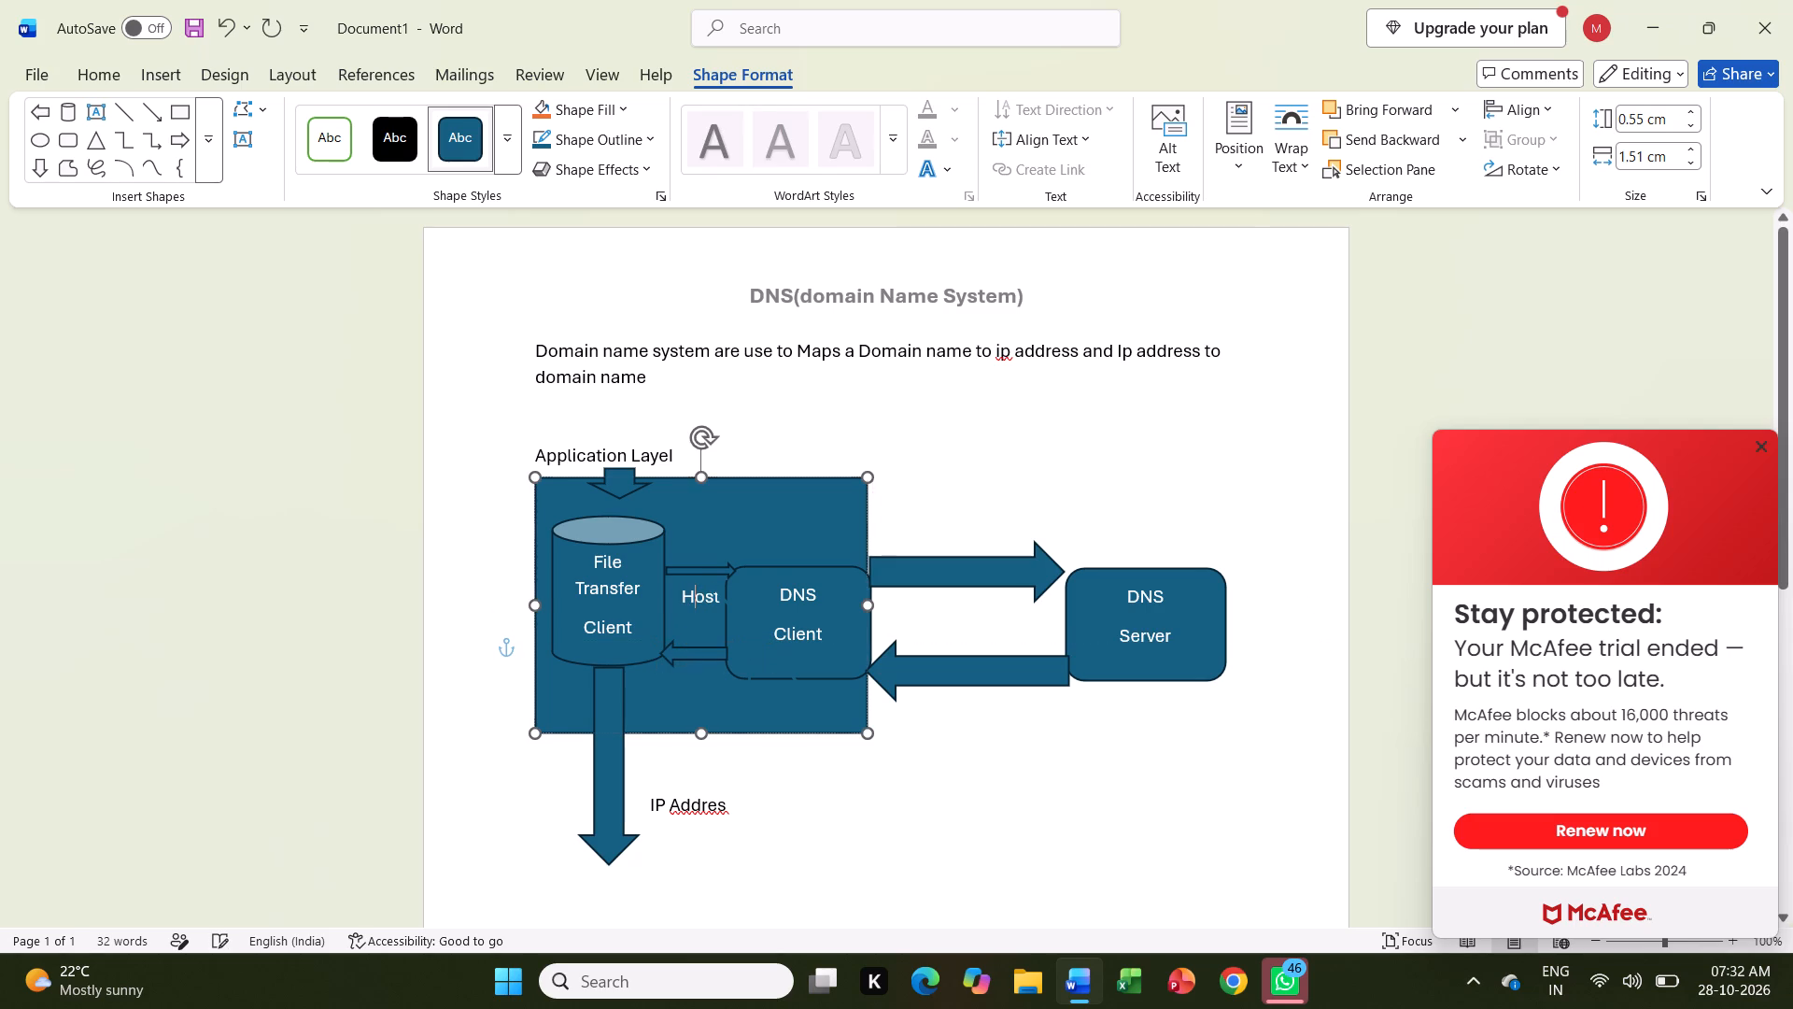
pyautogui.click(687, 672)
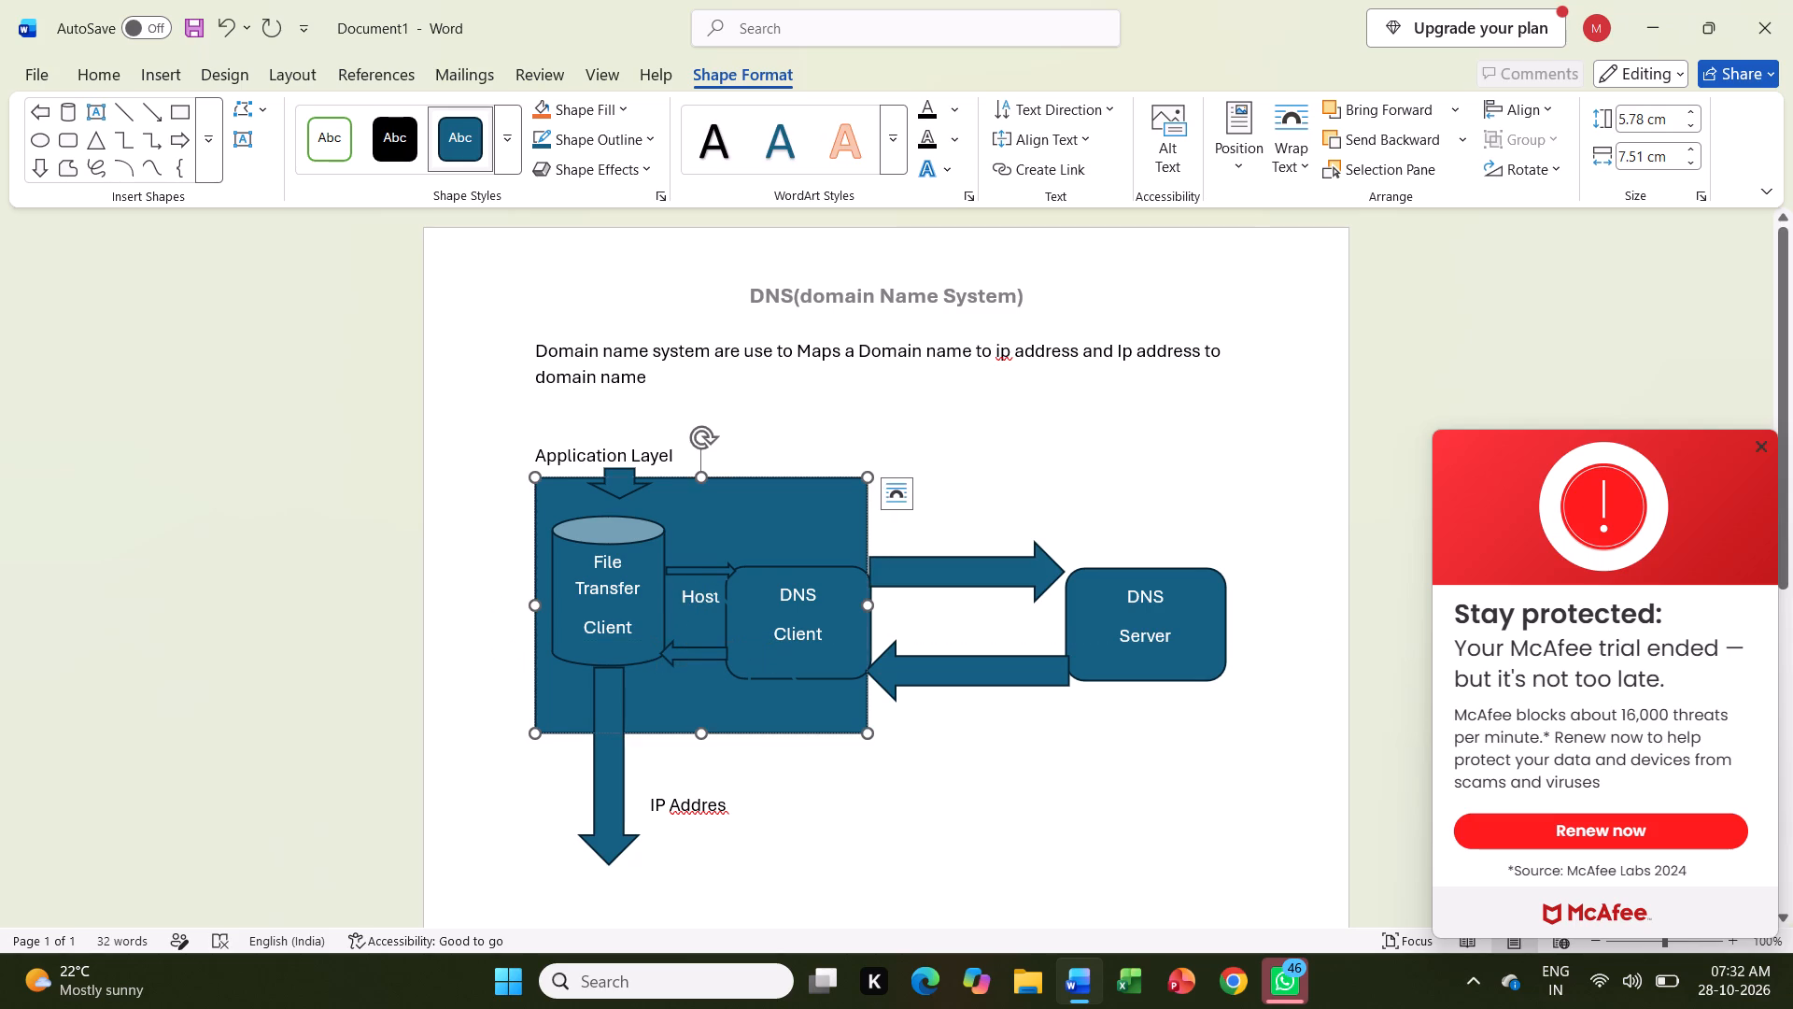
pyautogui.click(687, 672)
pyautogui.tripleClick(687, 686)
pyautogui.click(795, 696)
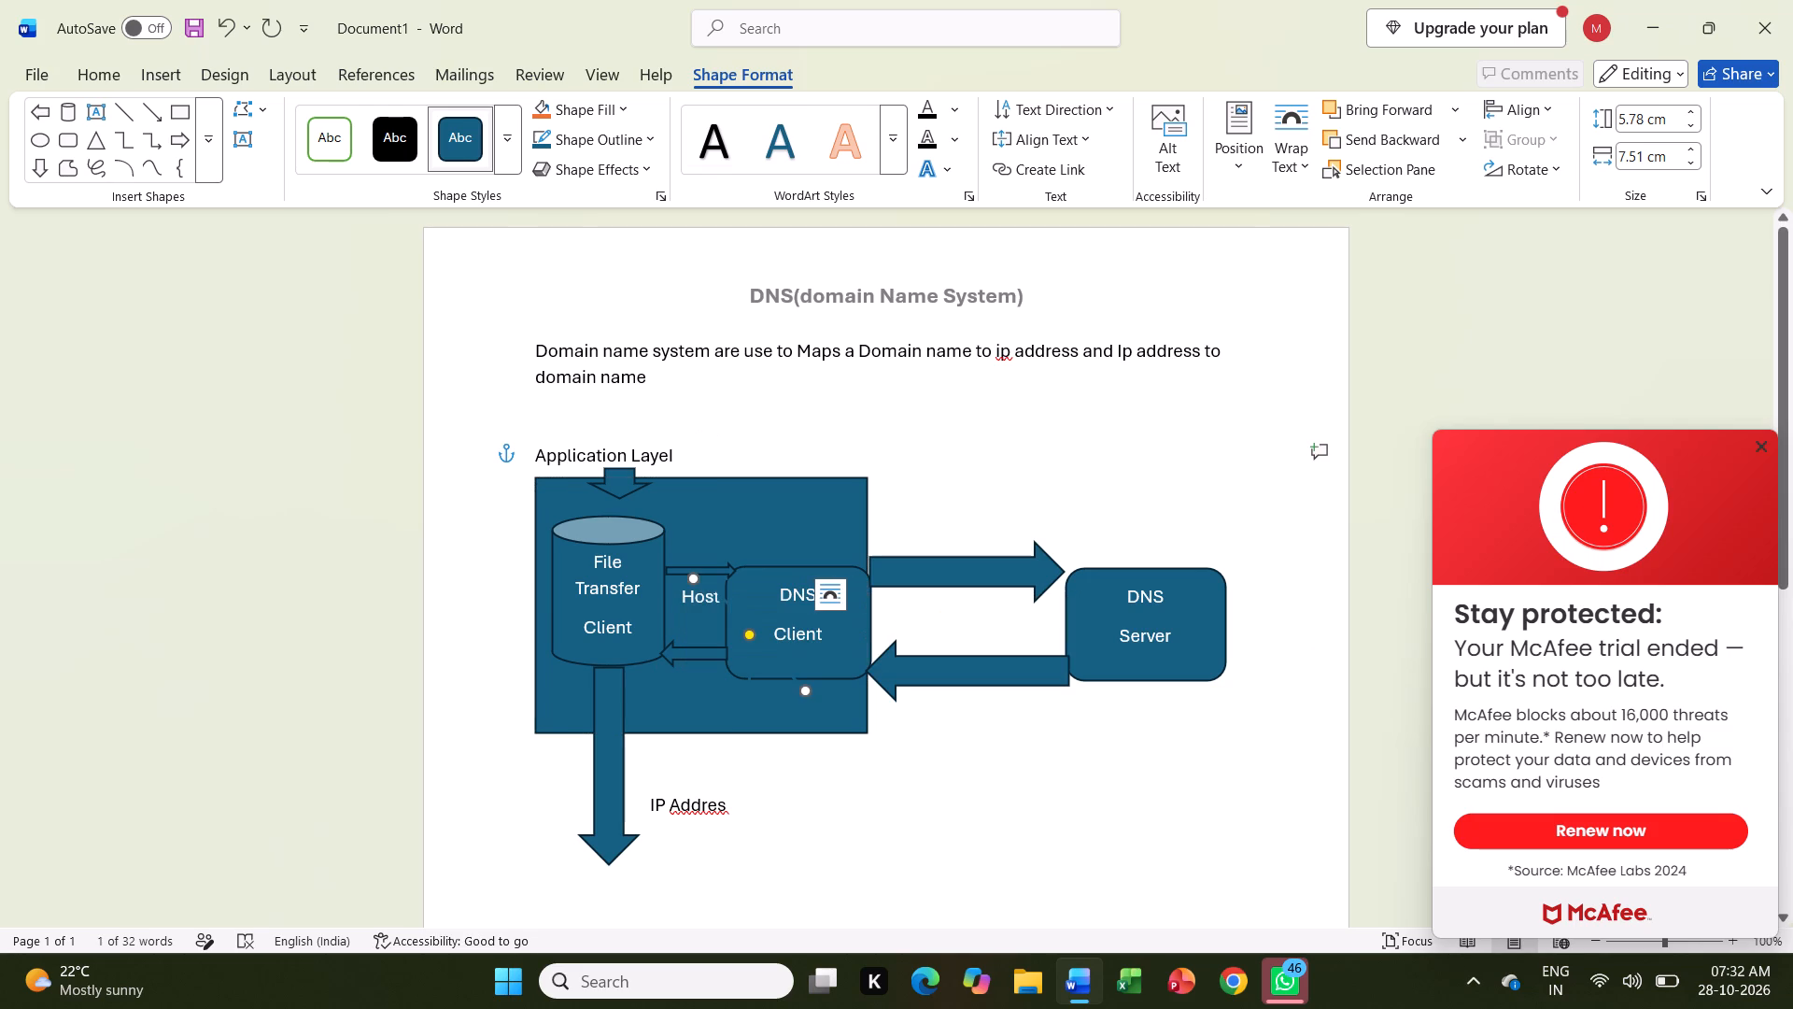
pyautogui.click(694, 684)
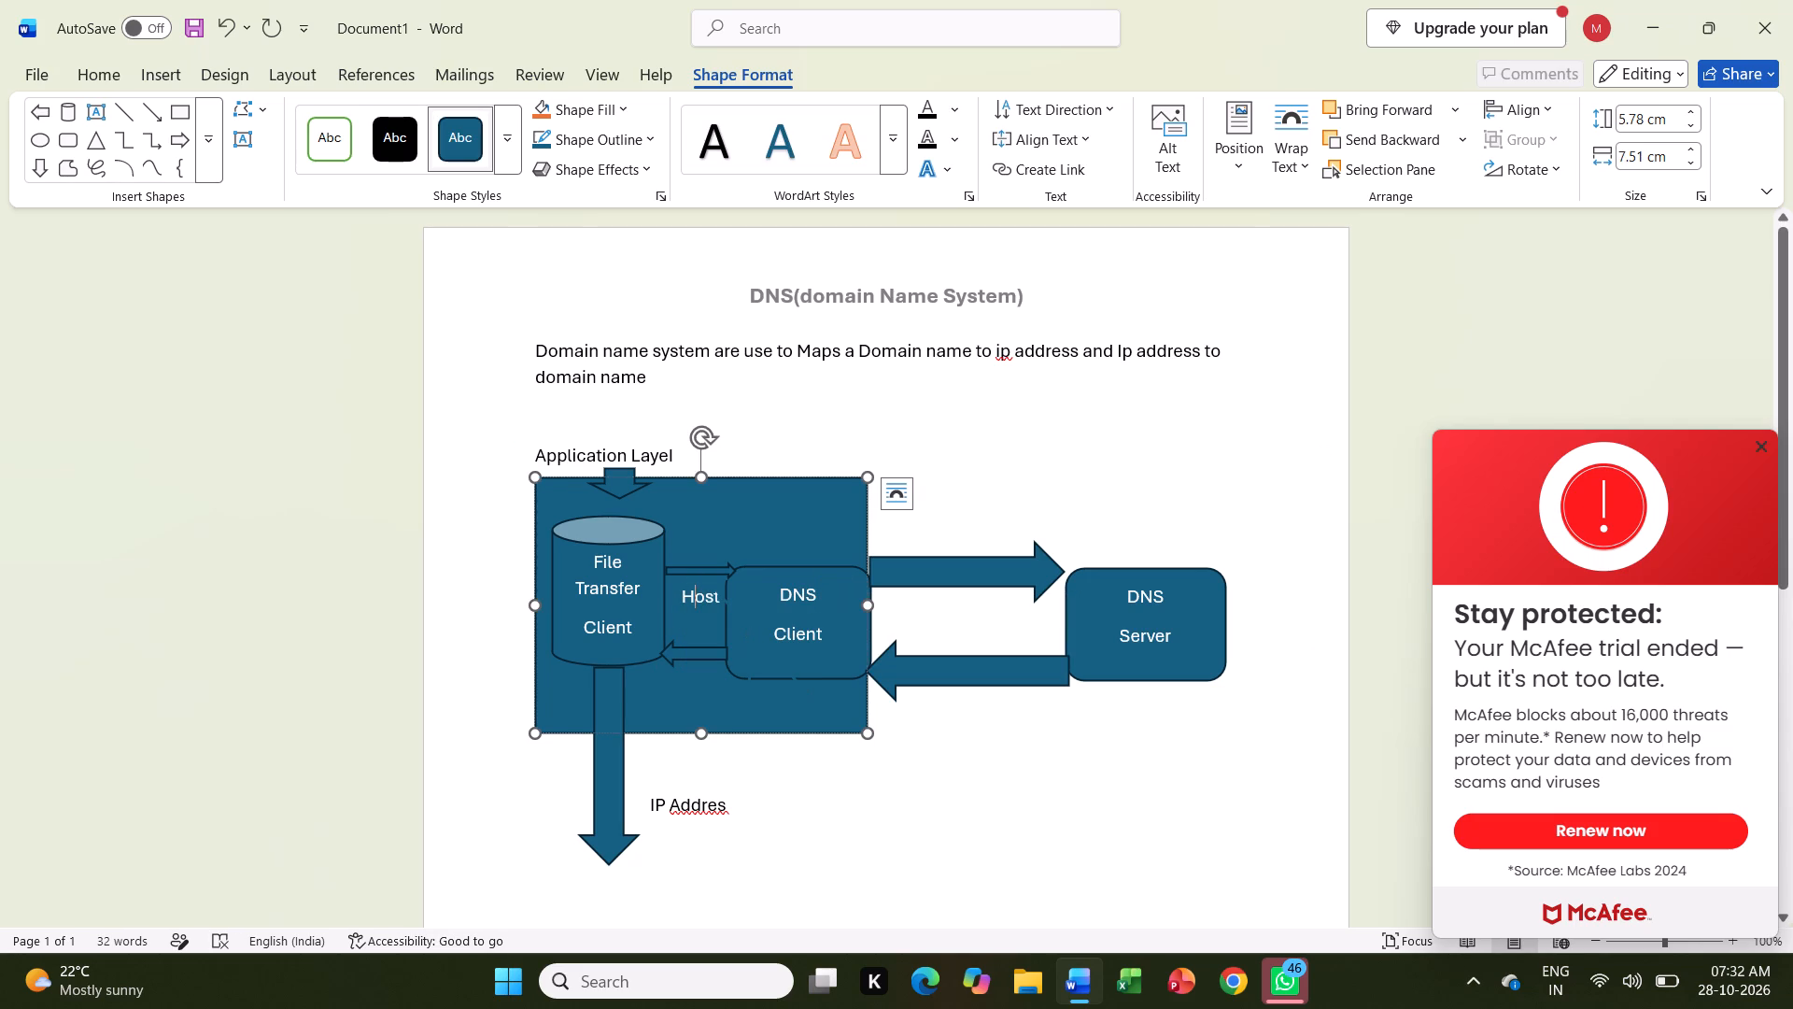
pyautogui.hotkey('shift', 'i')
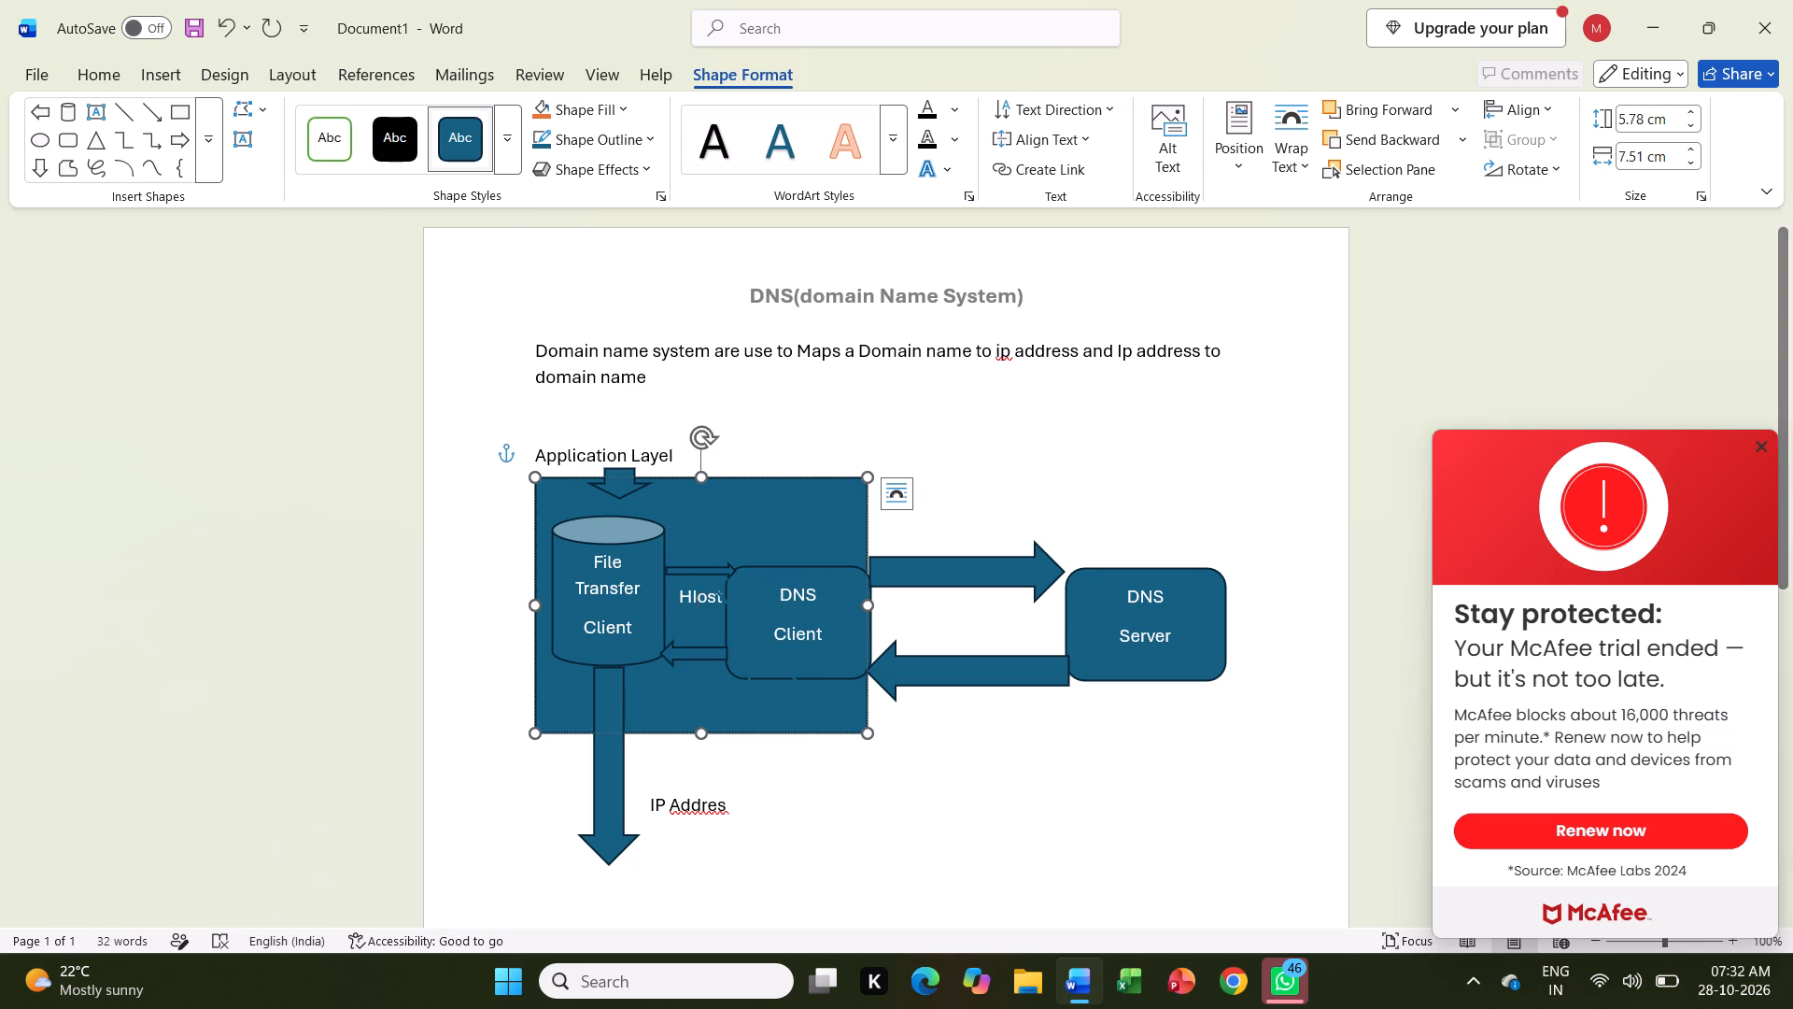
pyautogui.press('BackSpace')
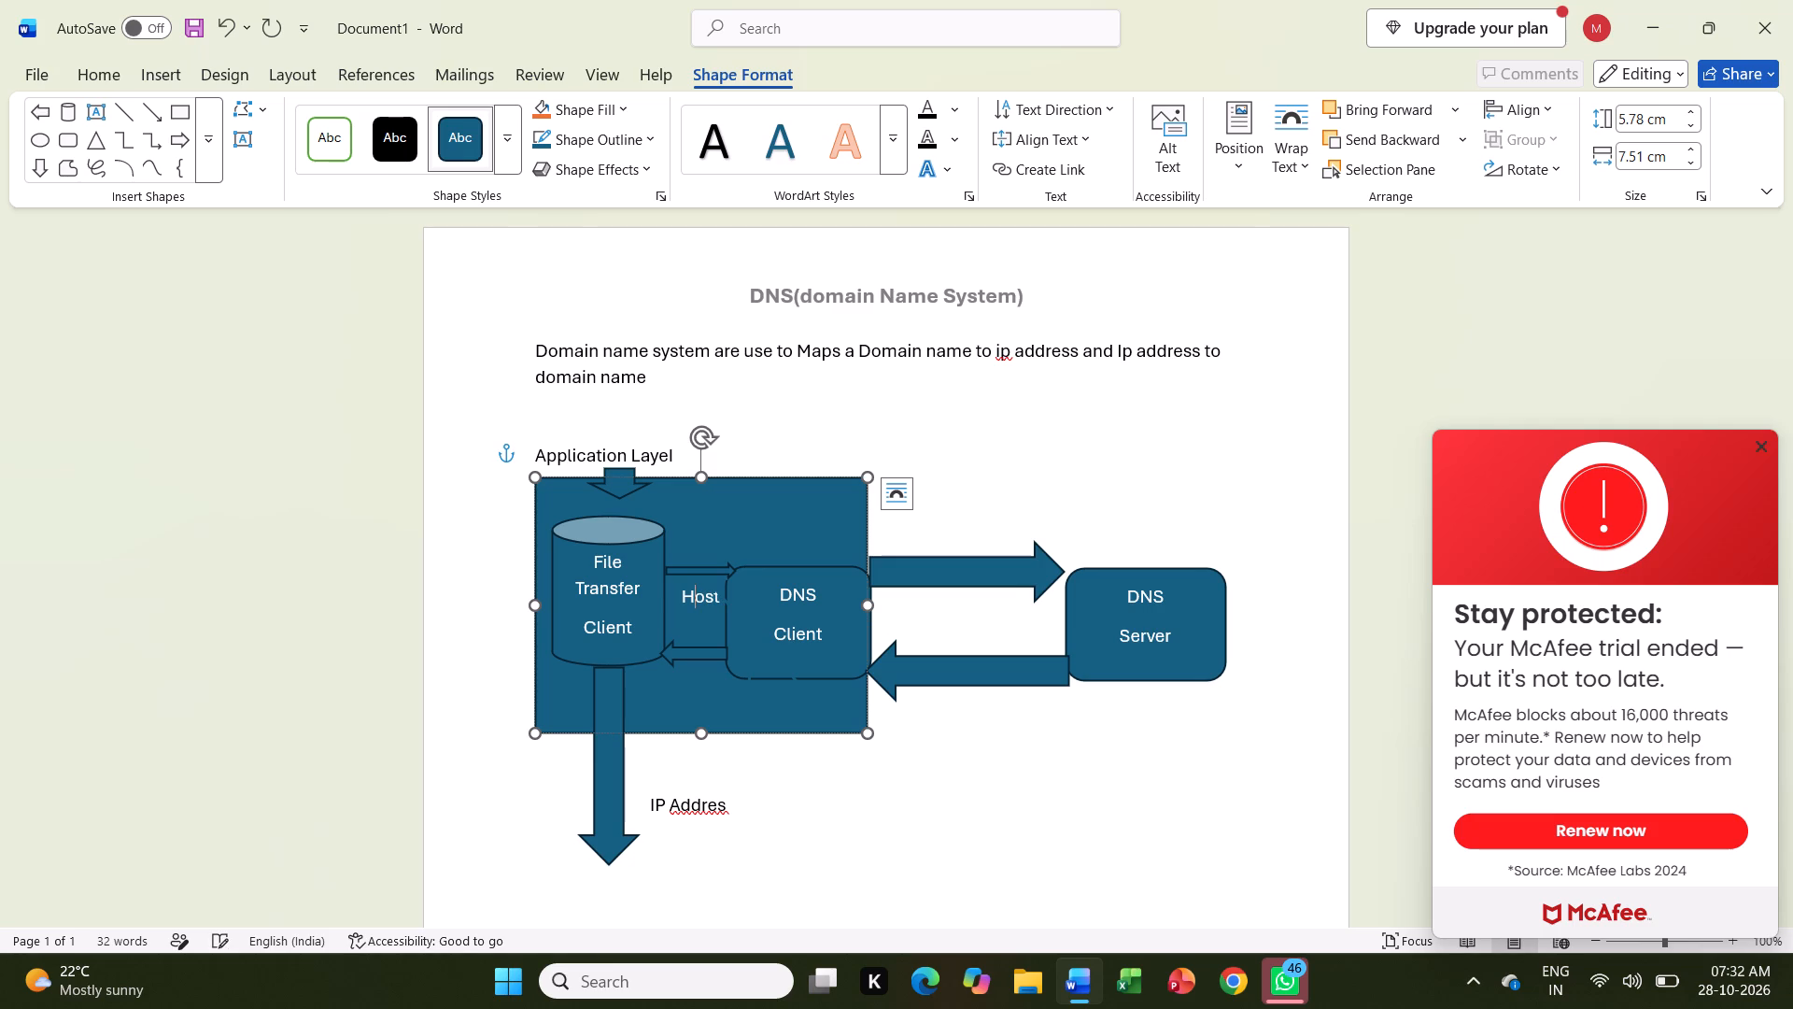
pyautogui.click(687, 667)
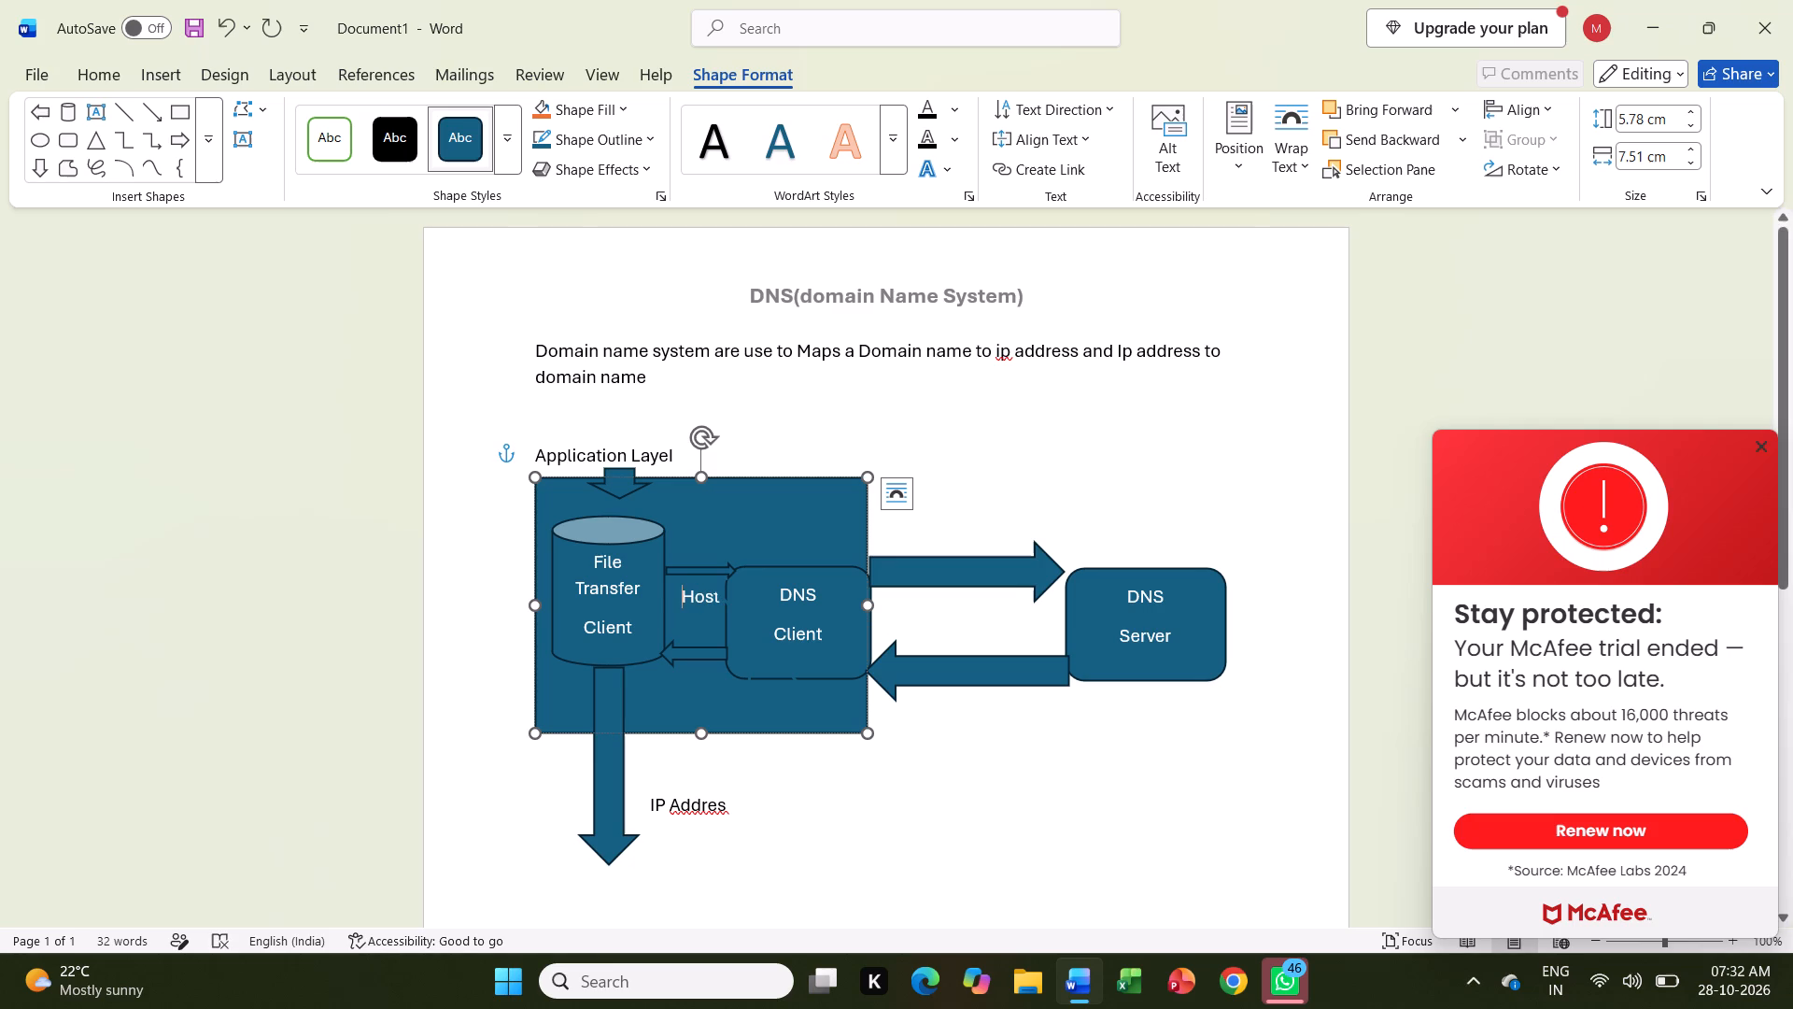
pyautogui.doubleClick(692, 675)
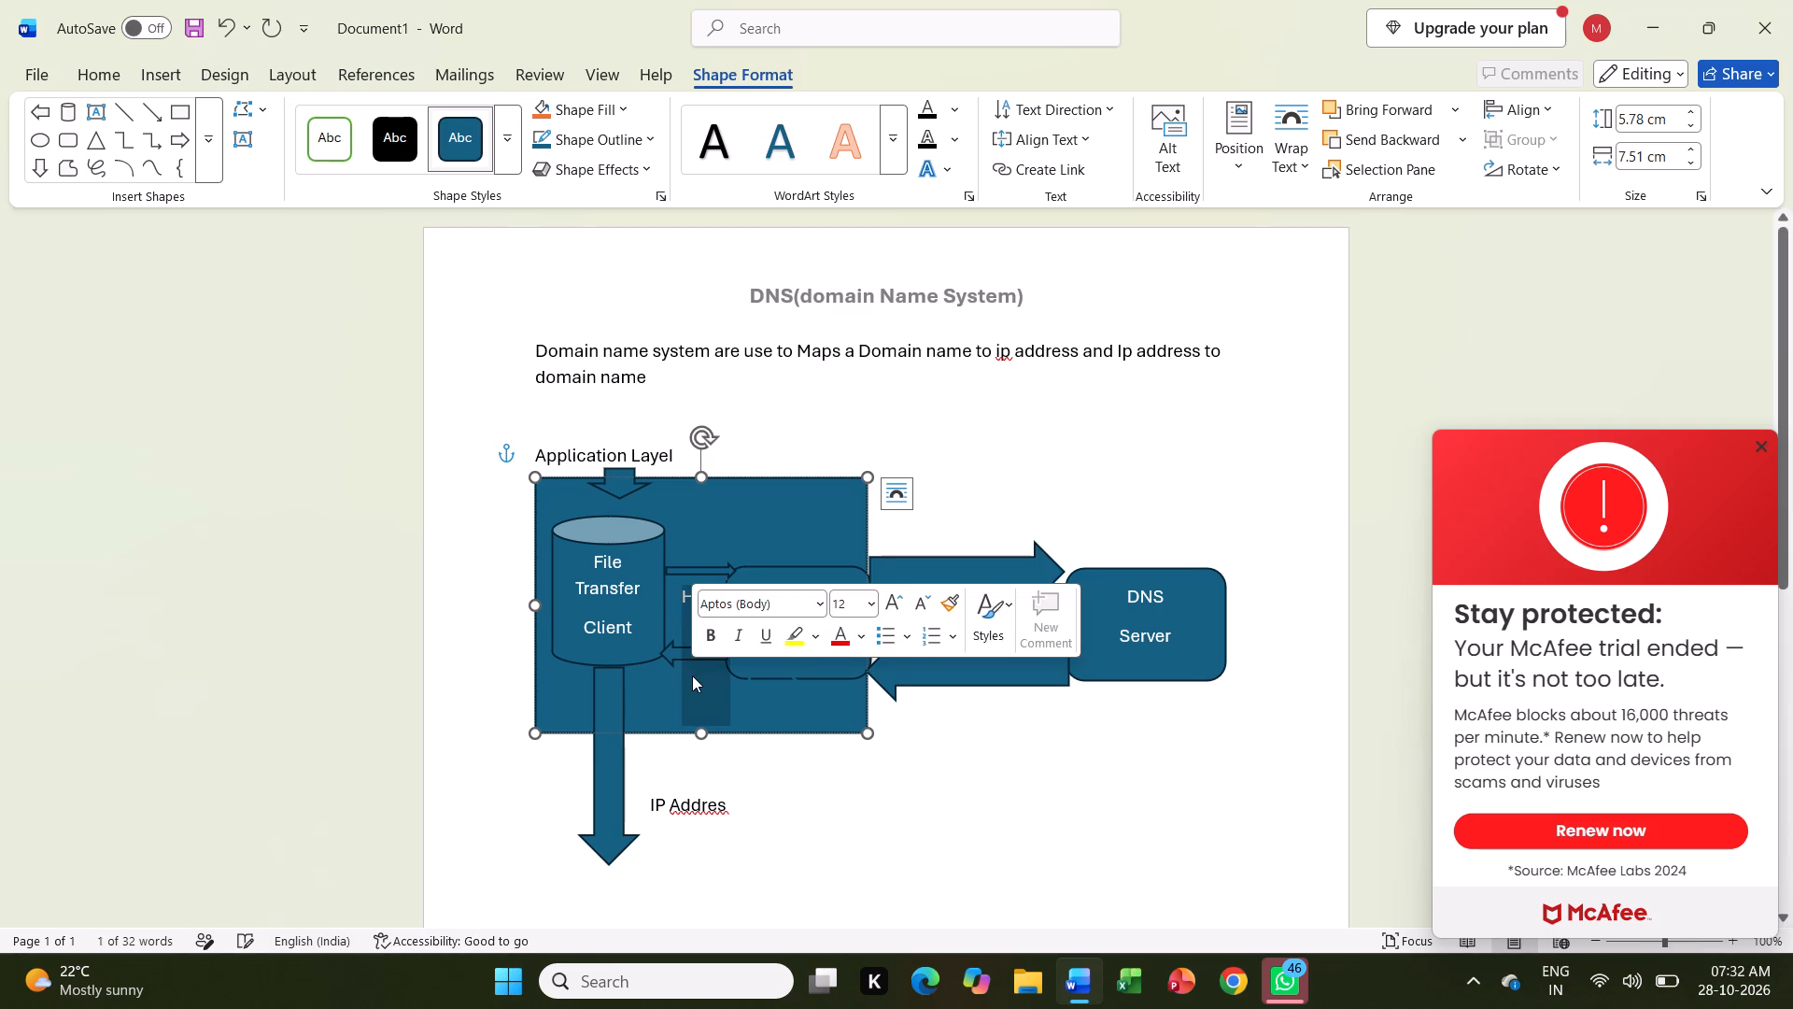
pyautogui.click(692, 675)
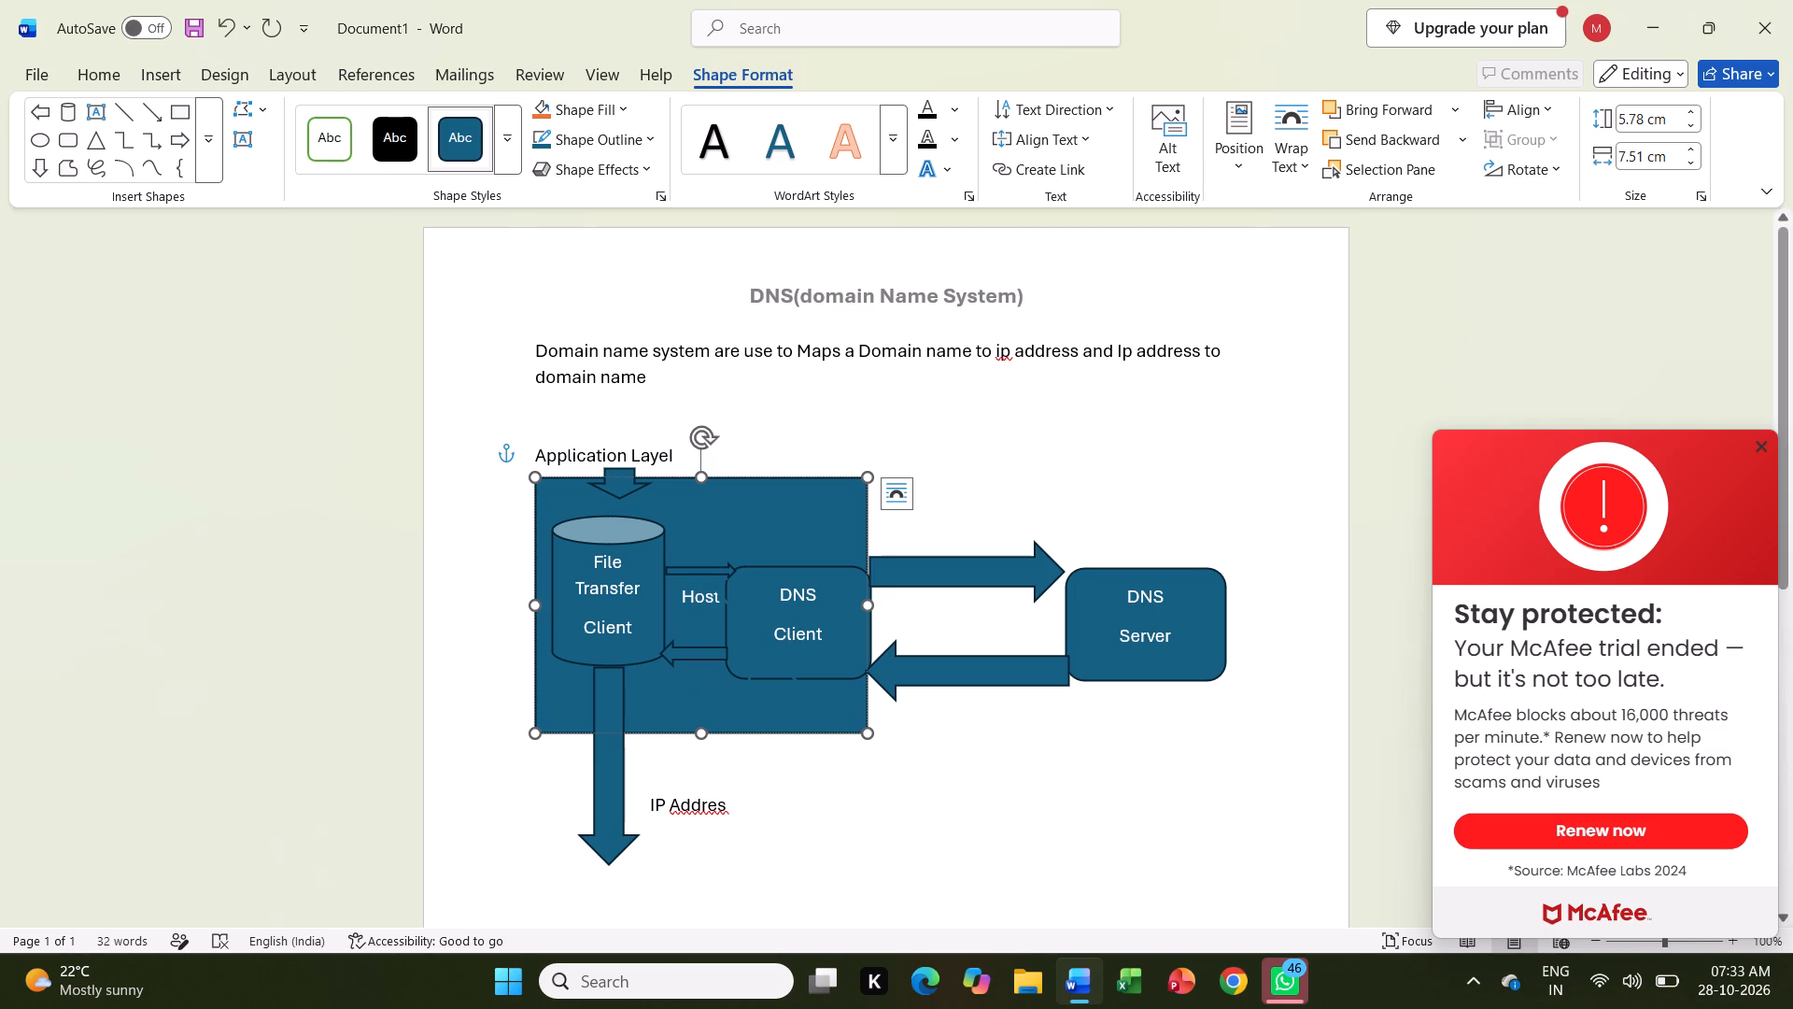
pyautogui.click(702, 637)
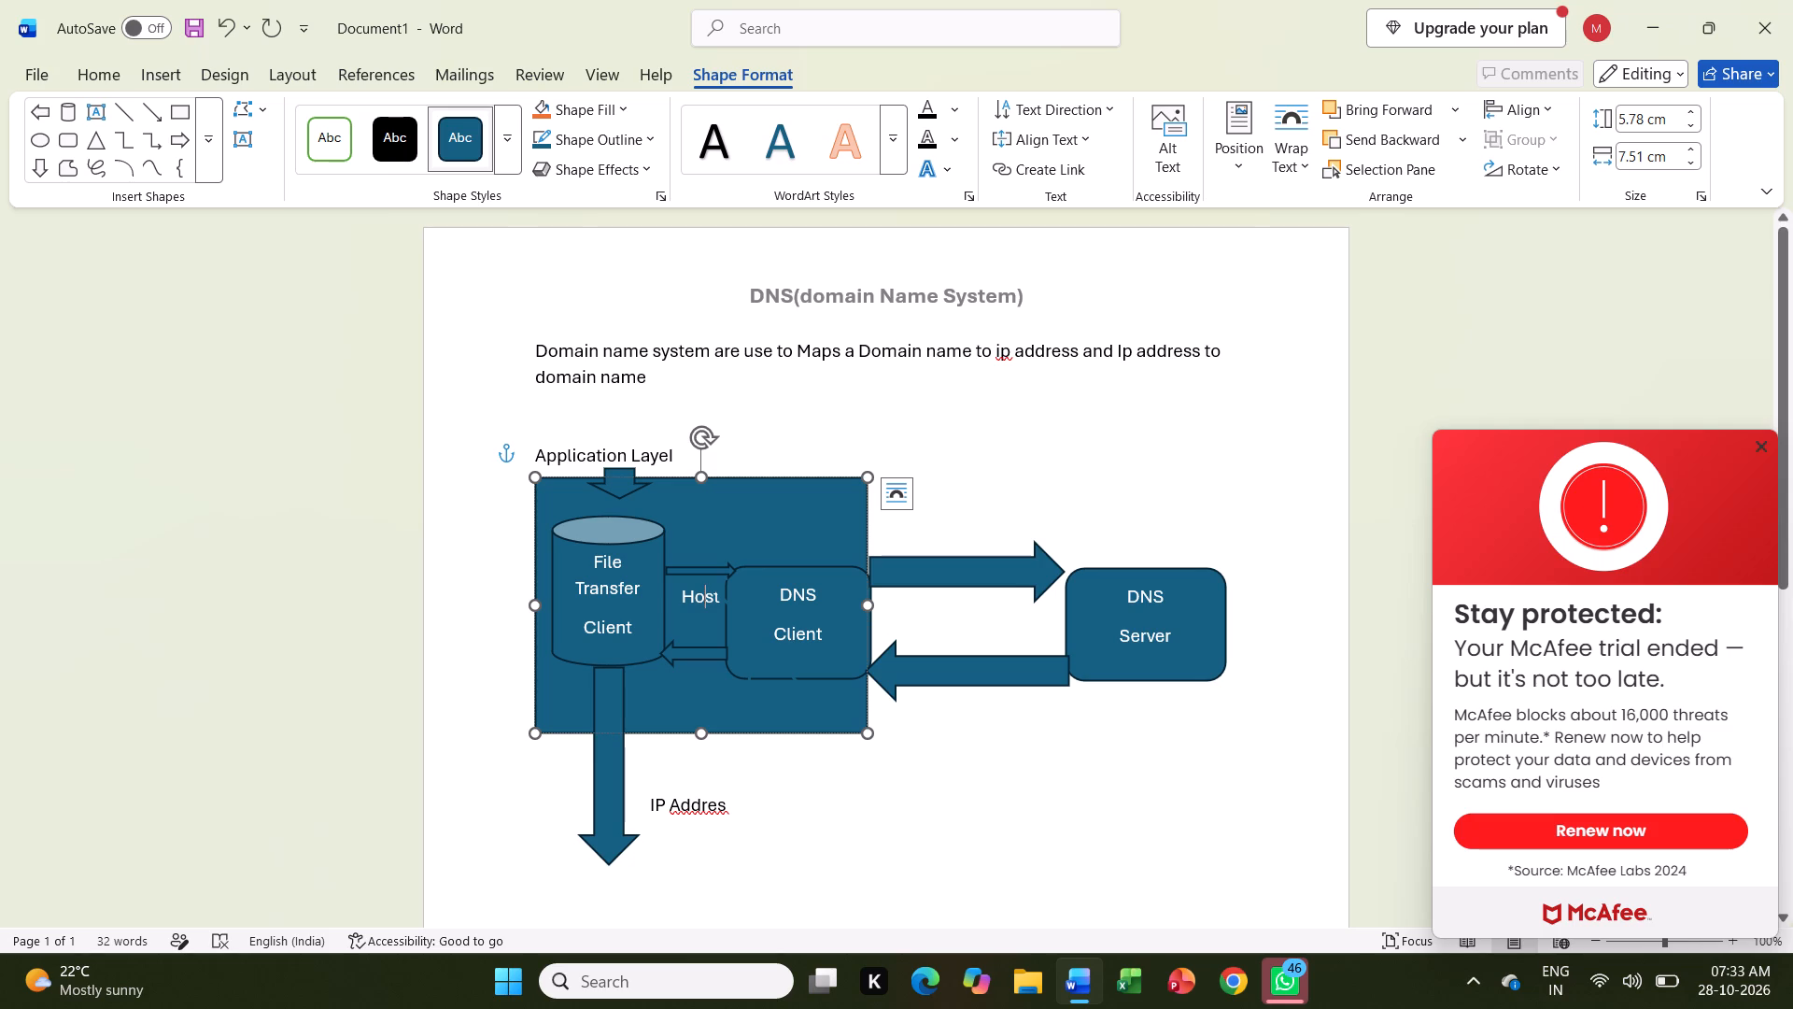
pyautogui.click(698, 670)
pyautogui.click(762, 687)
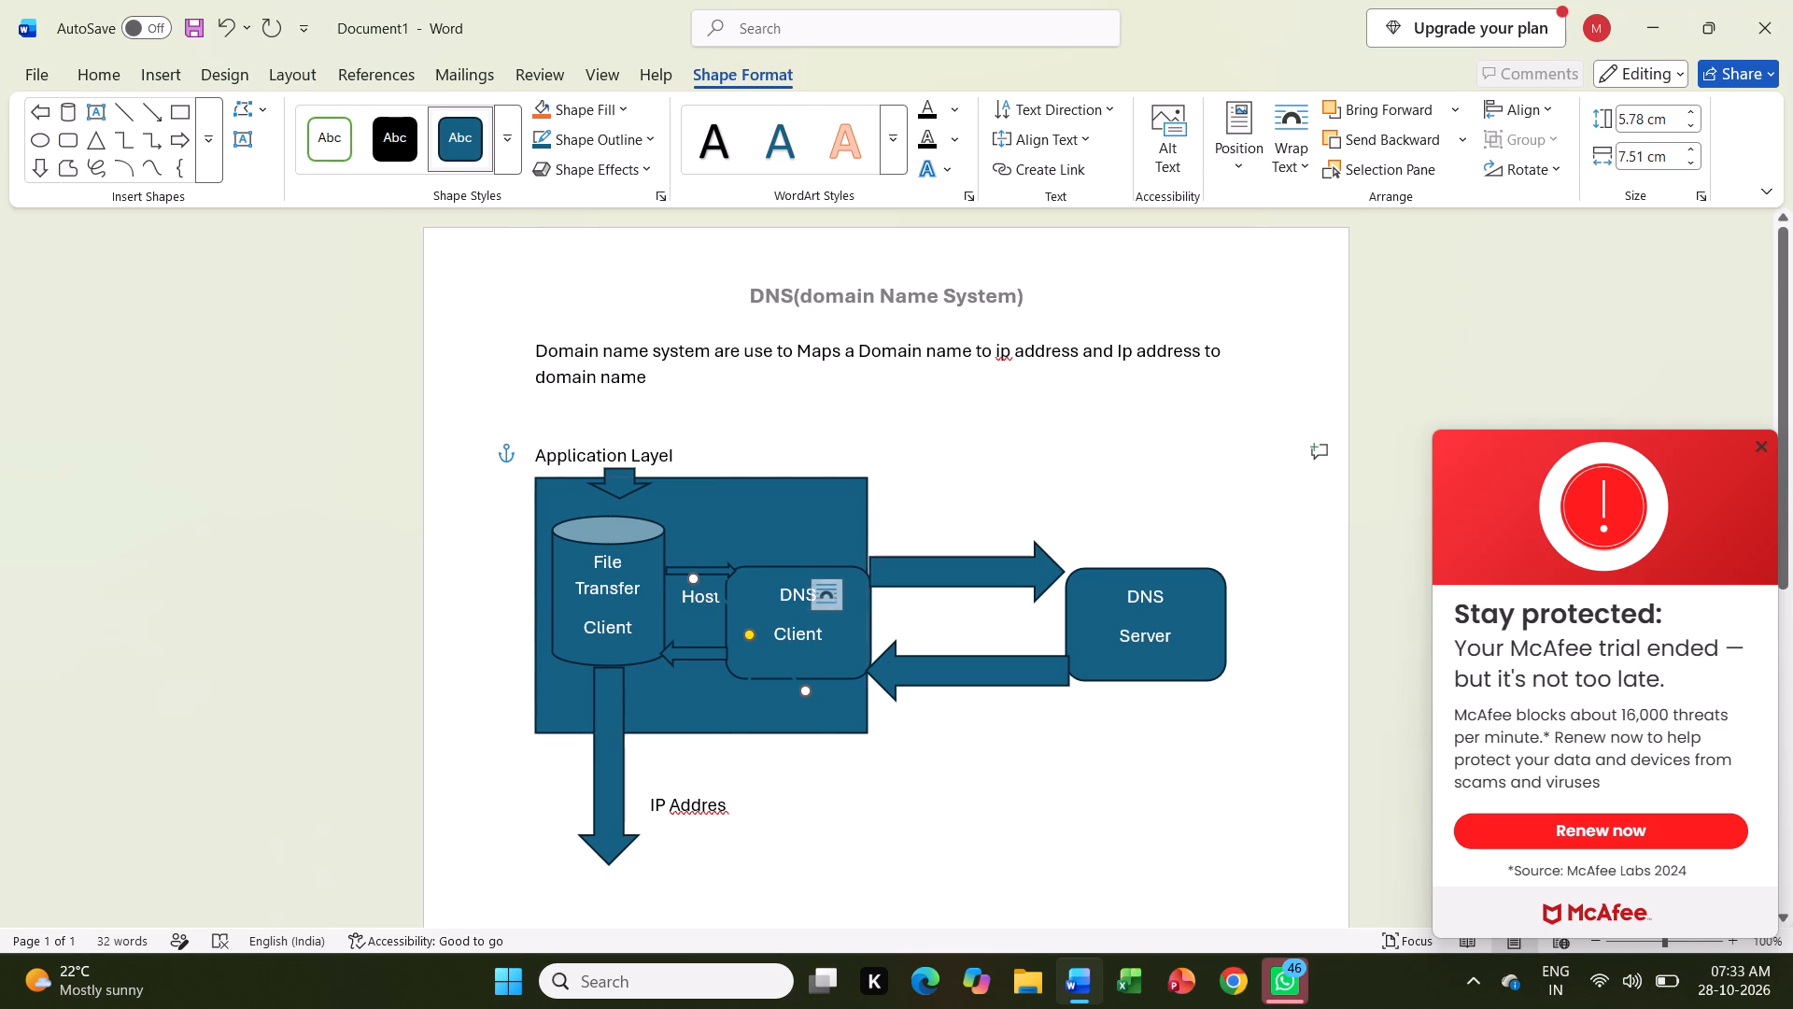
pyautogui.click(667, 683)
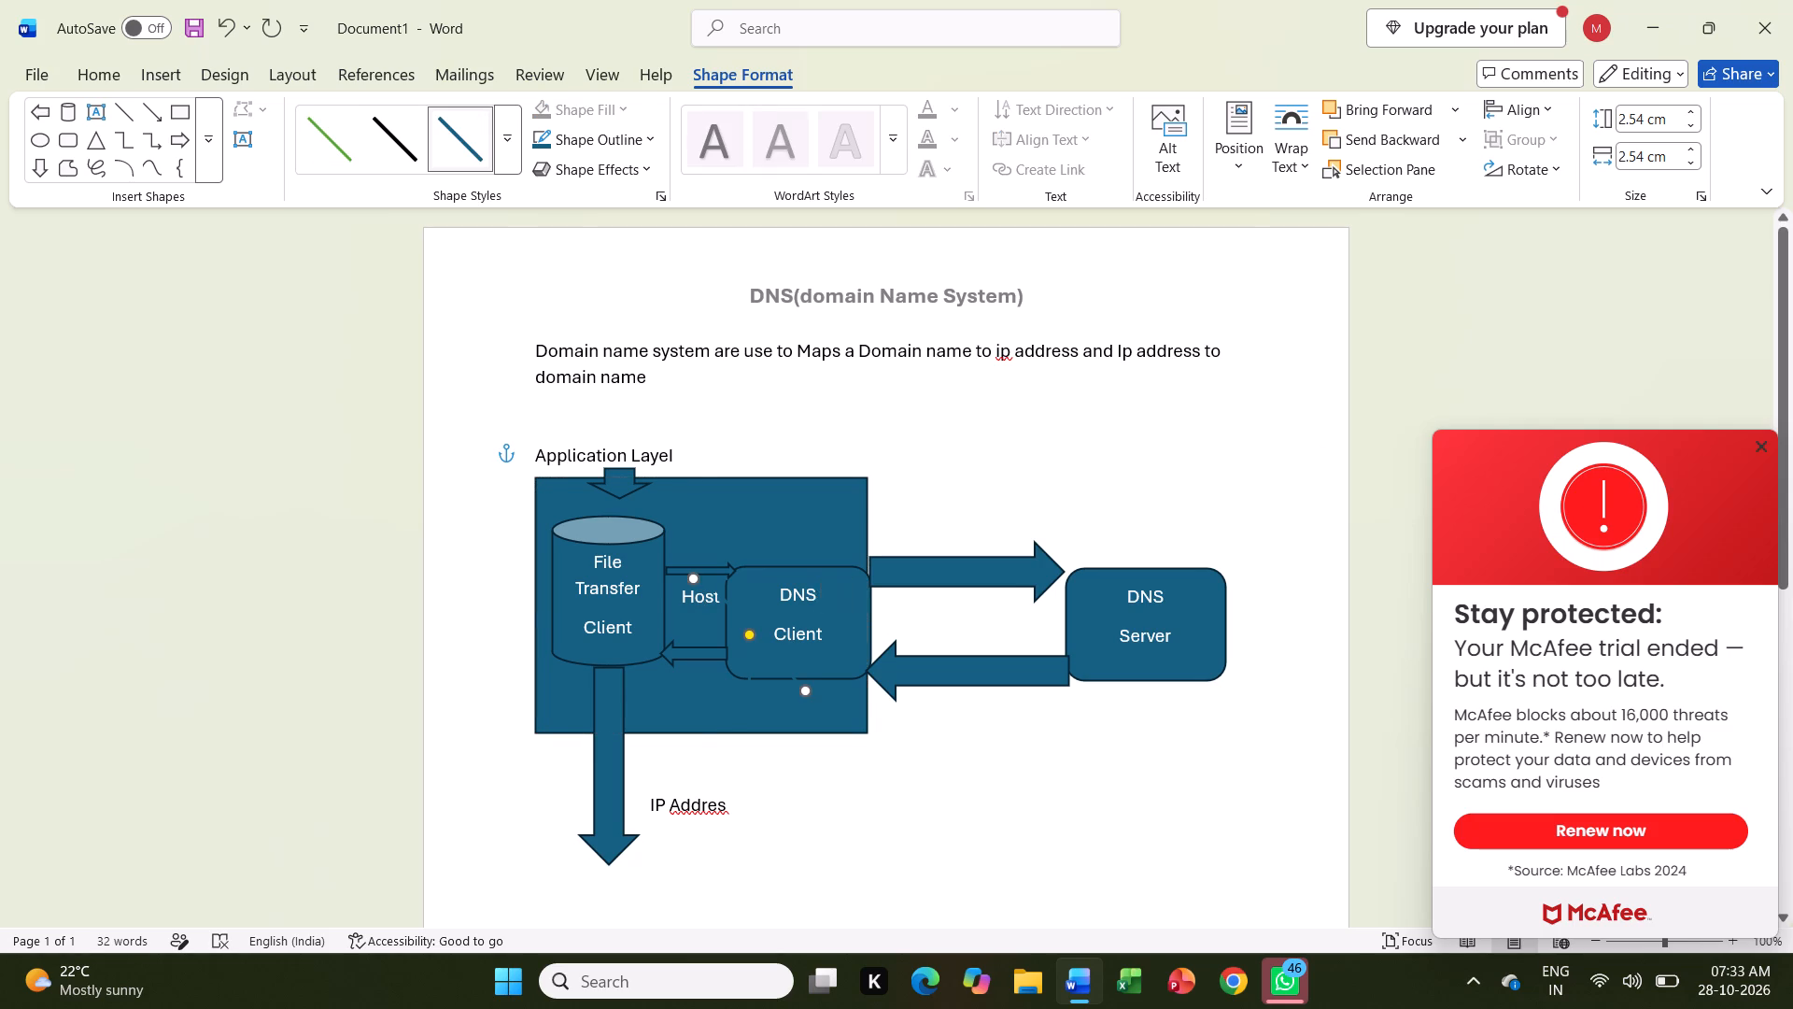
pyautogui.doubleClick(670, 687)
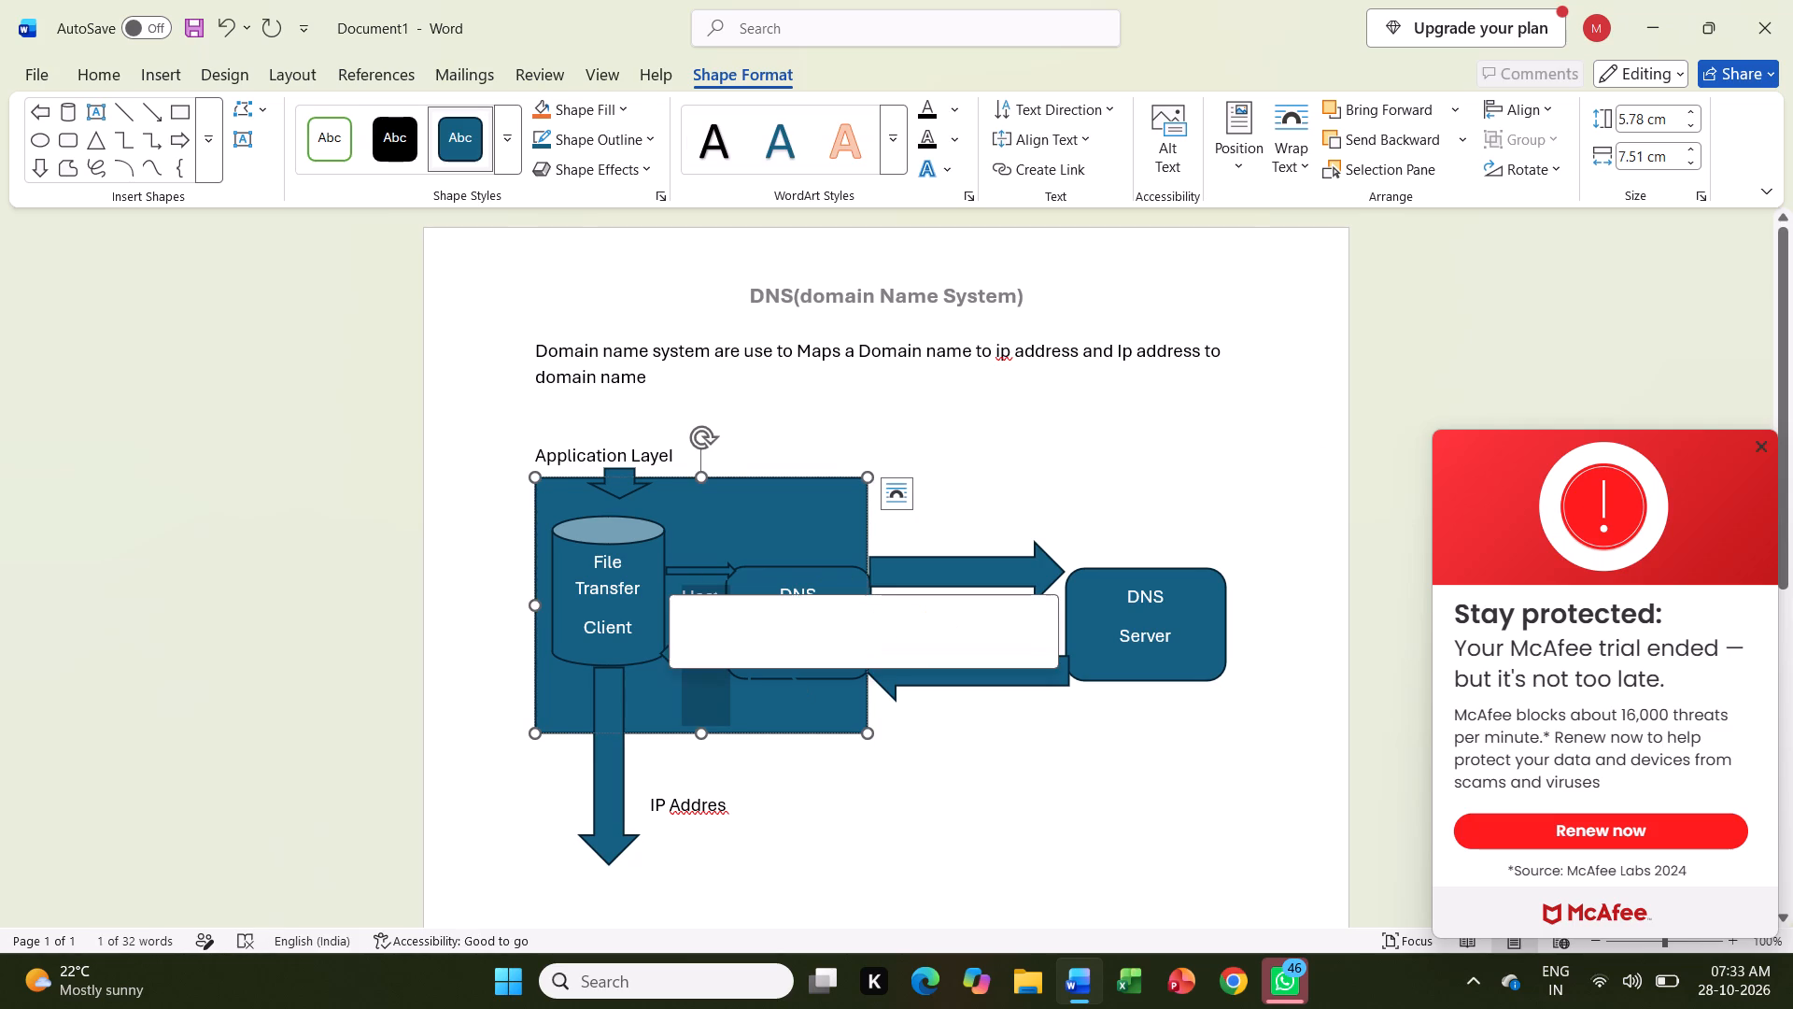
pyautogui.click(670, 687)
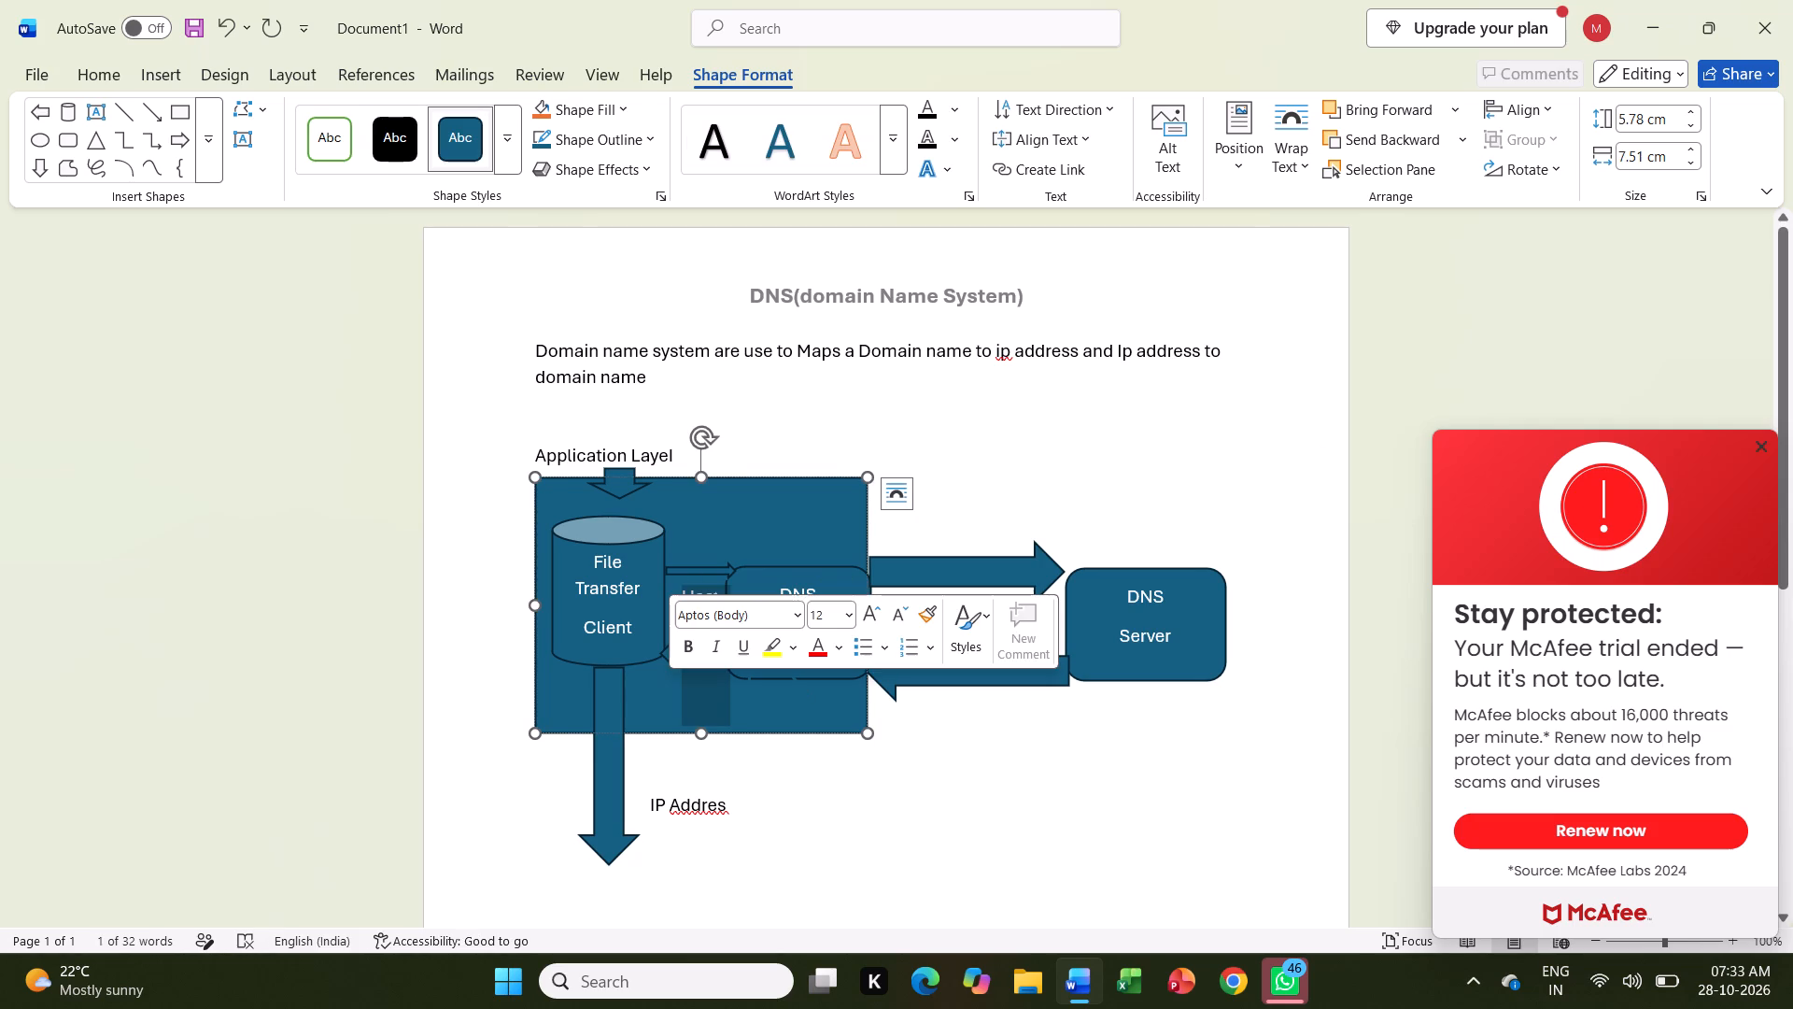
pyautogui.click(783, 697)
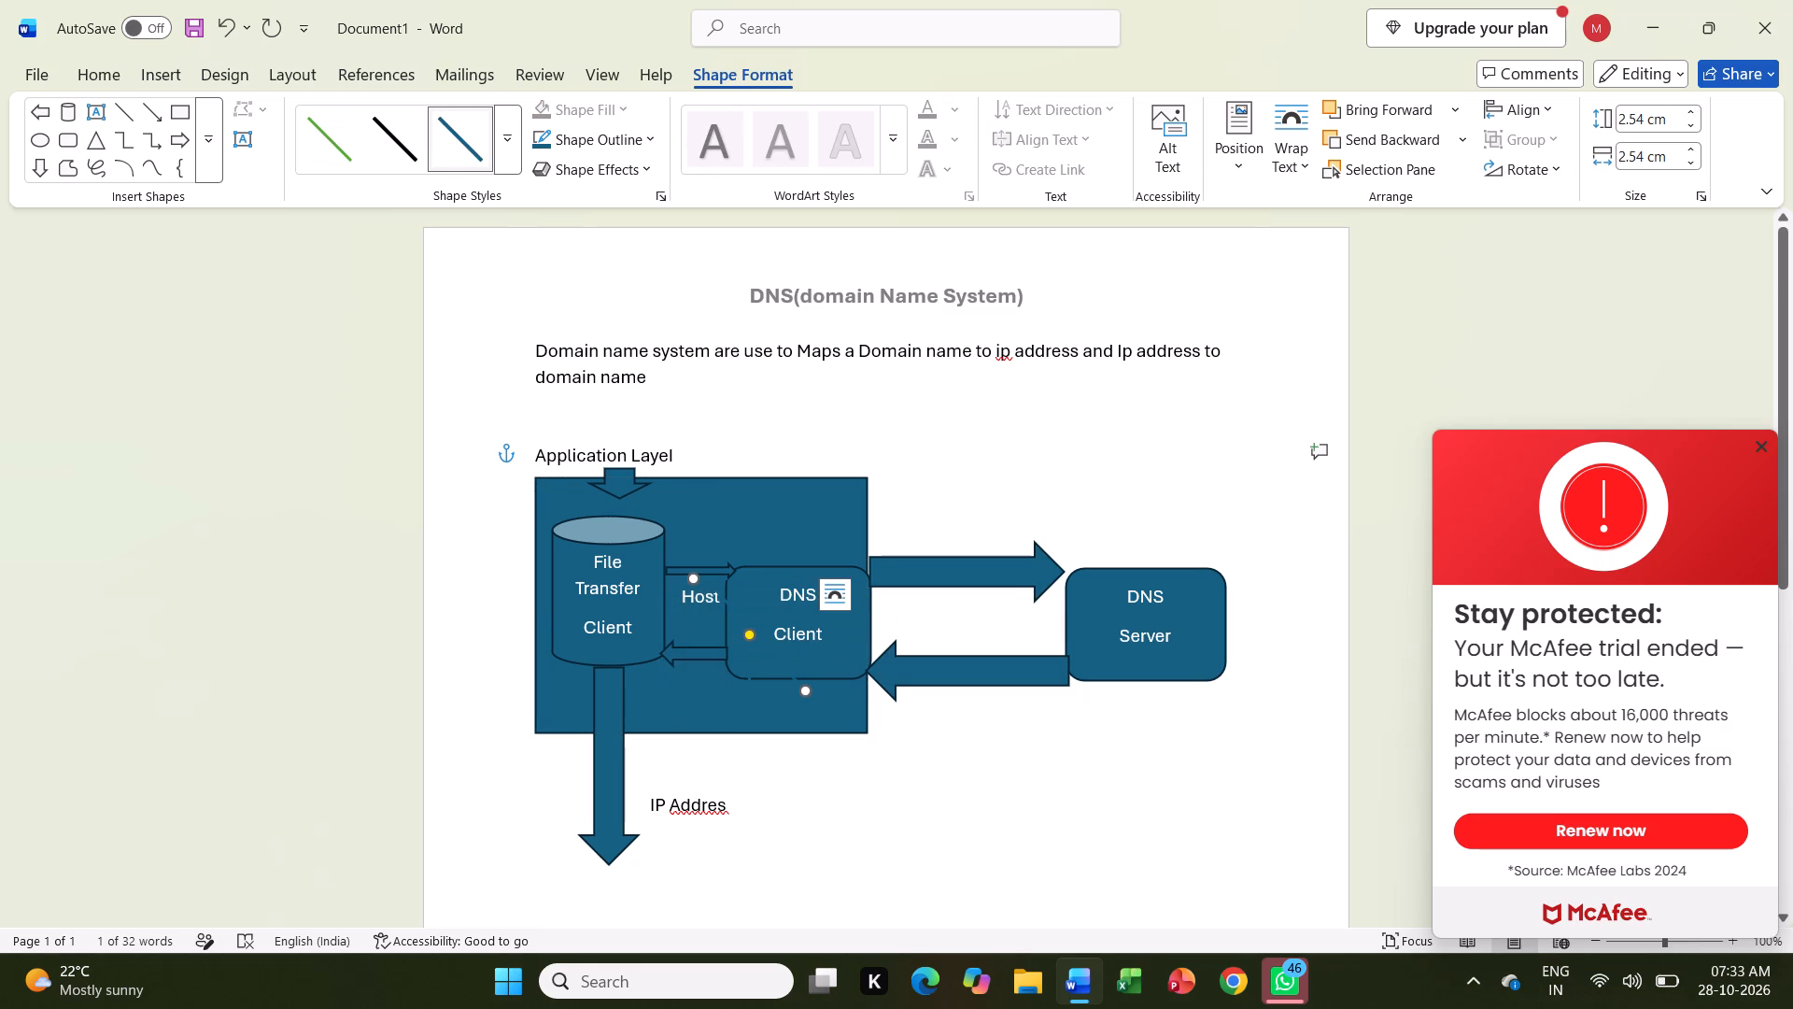
# Insert a blank line above the "Application Layel" label, moving the diagram down with it.
pyautogui.click(719, 600)
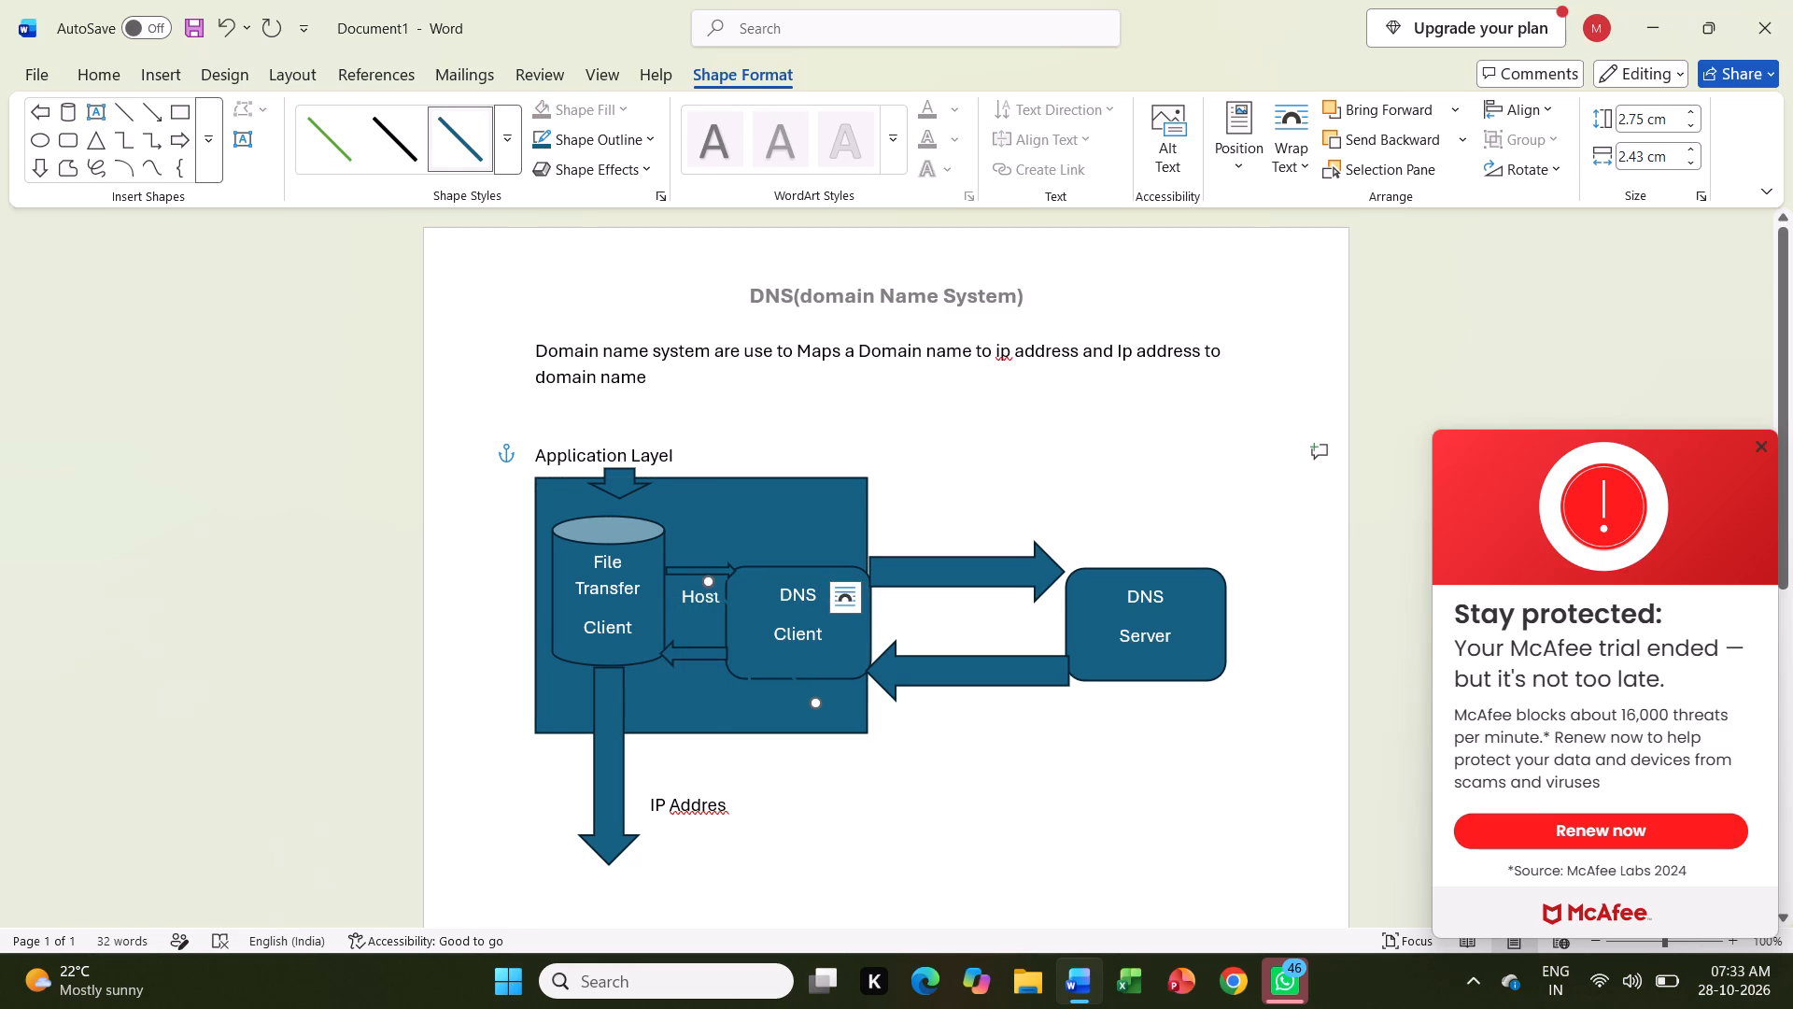
pyautogui.click(720, 593)
pyautogui.press('Return')
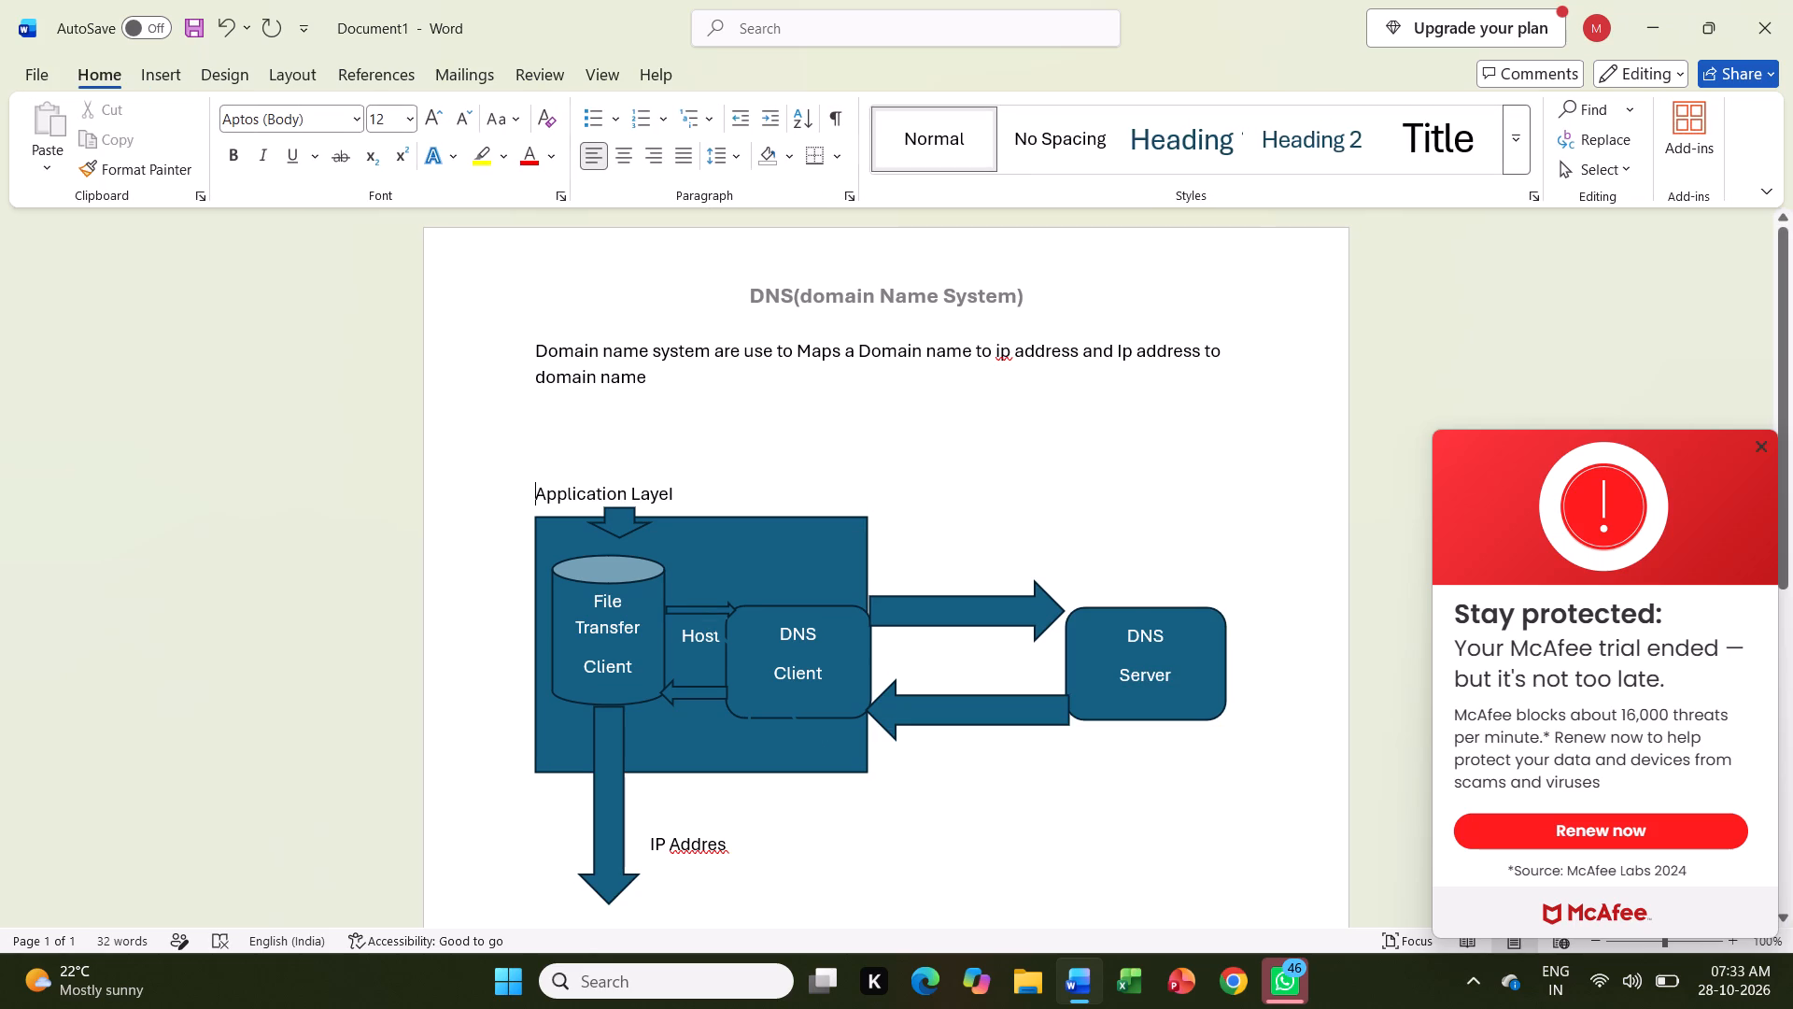
# Add a second line reading "IP Address" below "Host" in the large rectangle.
pyautogui.click(719, 637)
pyautogui.press('Return')
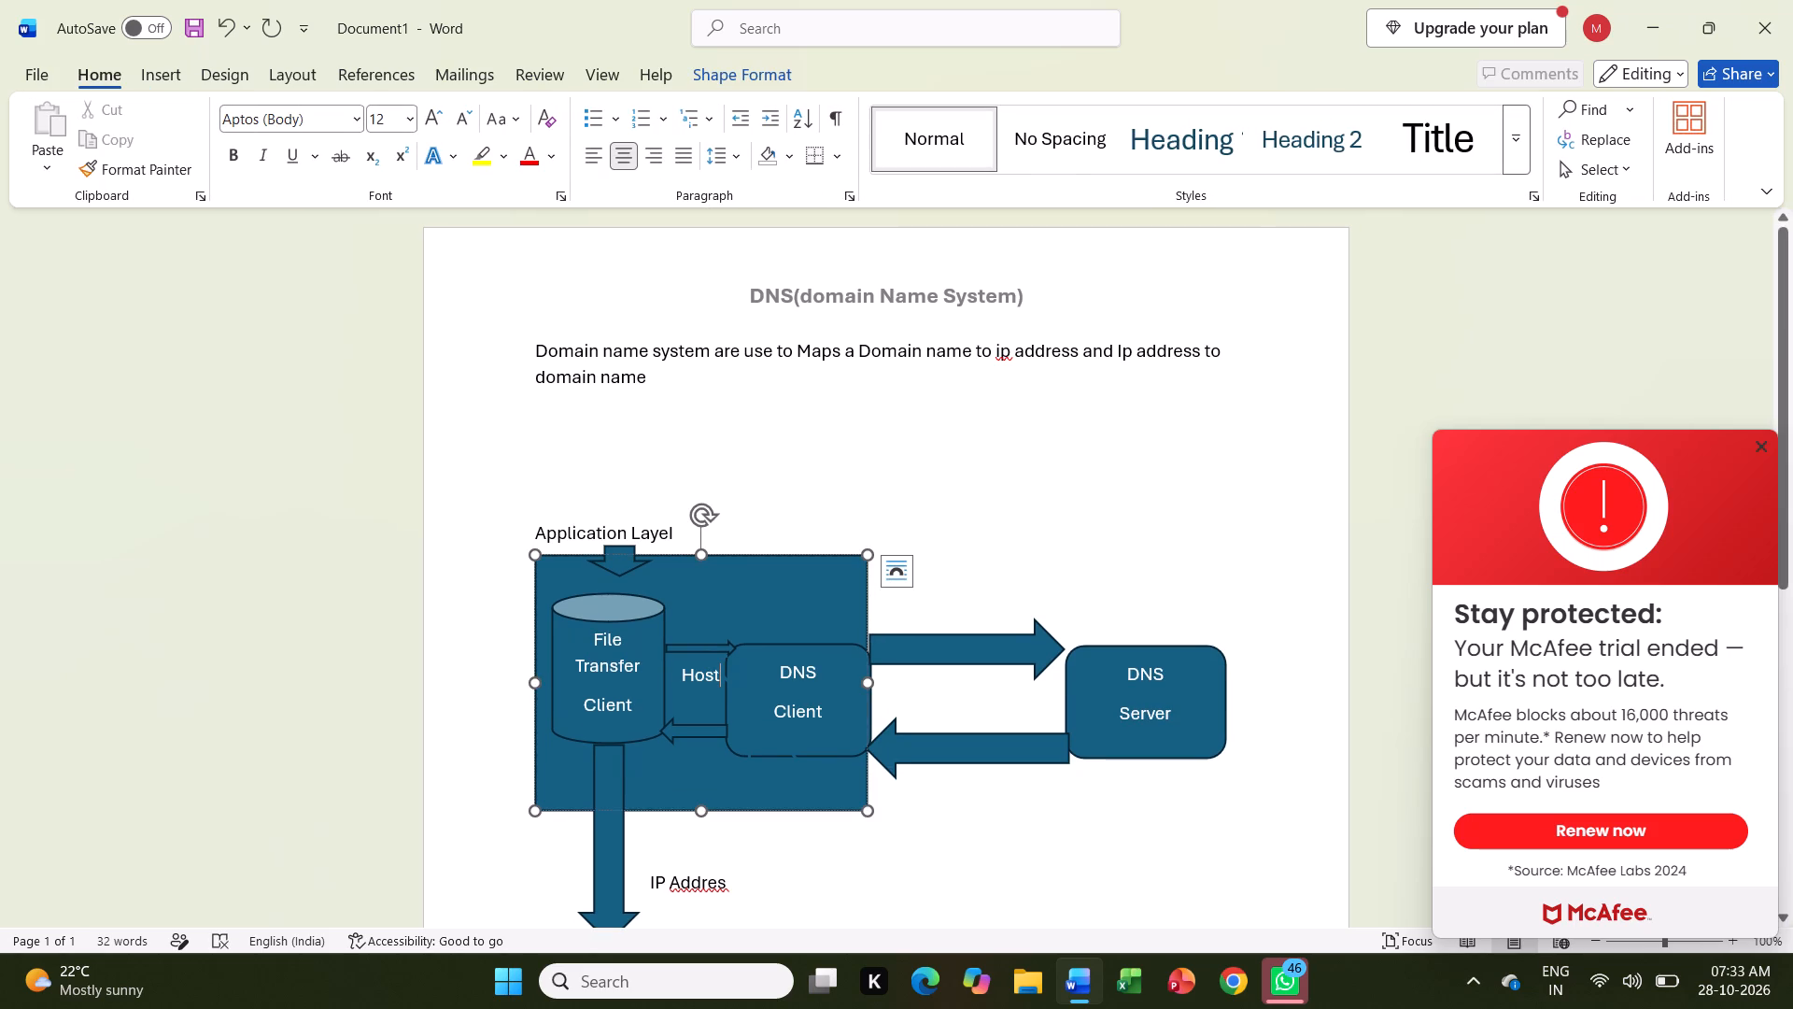
pyautogui.scroll(-2, 687, 669)
pyautogui.scroll(3, 687, 669)
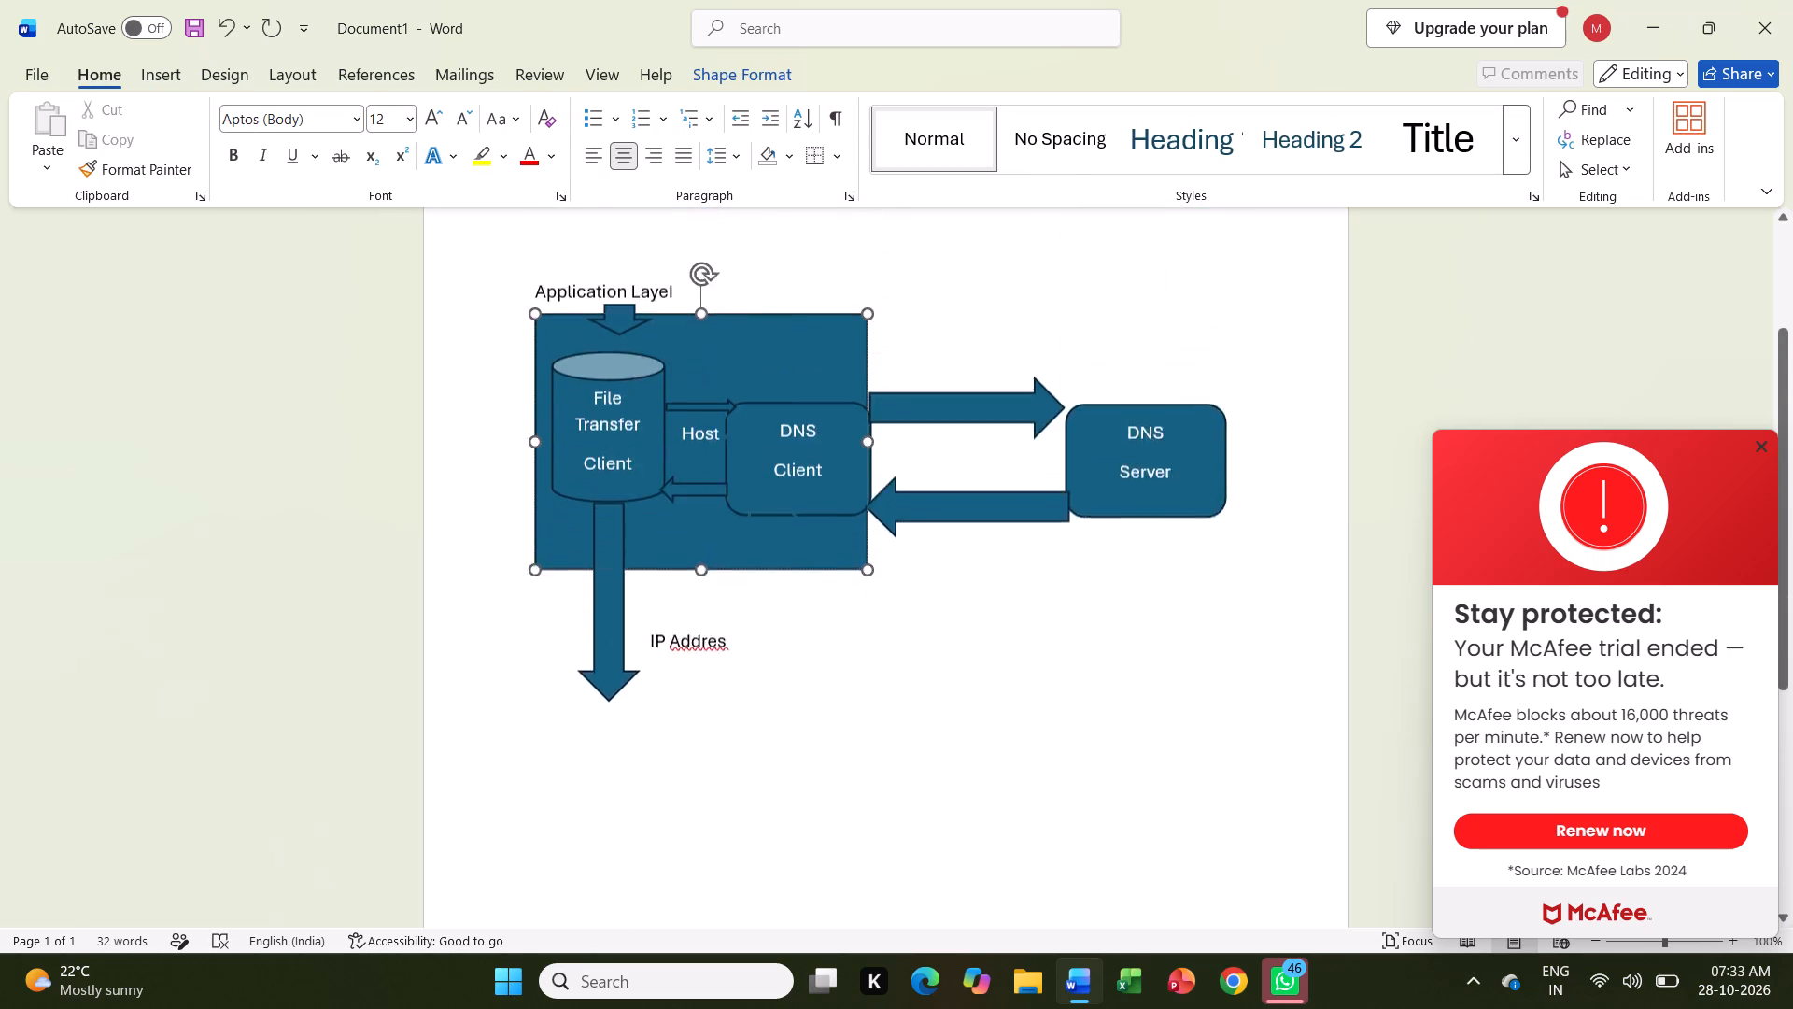
pyautogui.scroll(2, 687, 669)
pyautogui.press('Return')
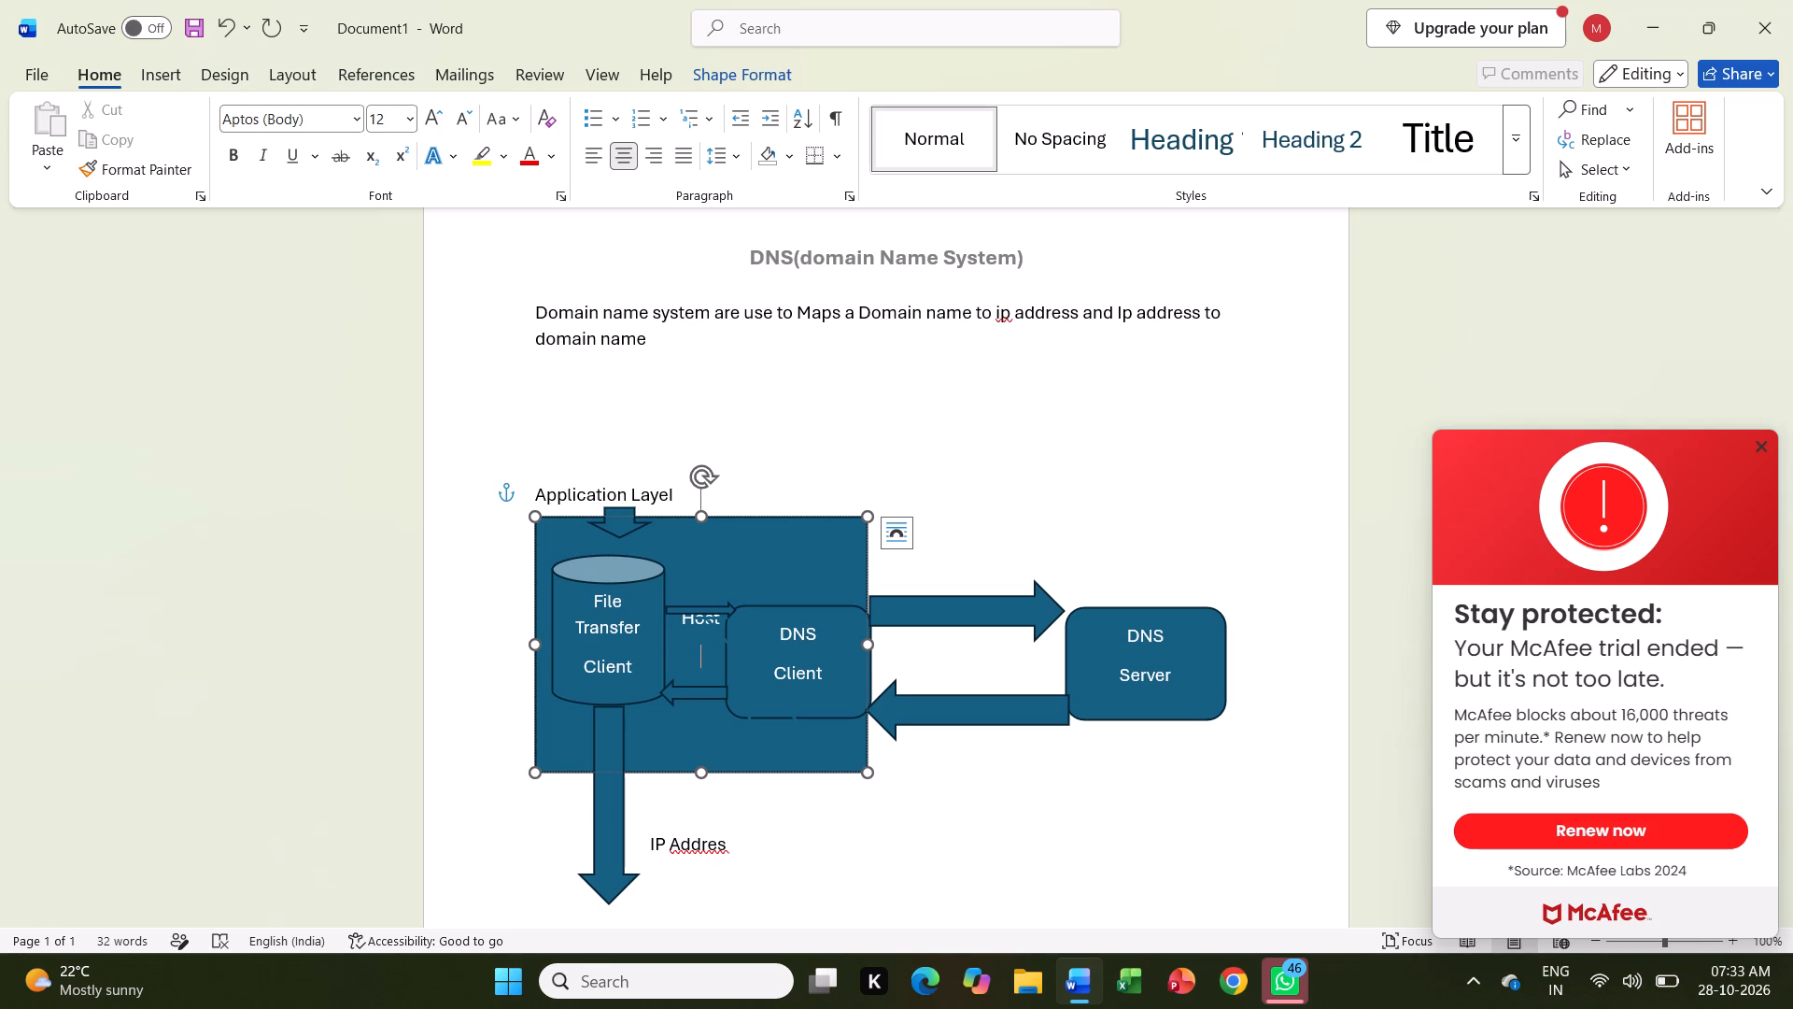
pyautogui.write('IP')
pyautogui.press('space')
pyautogui.write('A')
pyautogui.write('dd')
pyautogui.press('t')
pyautogui.press('BackSpace')
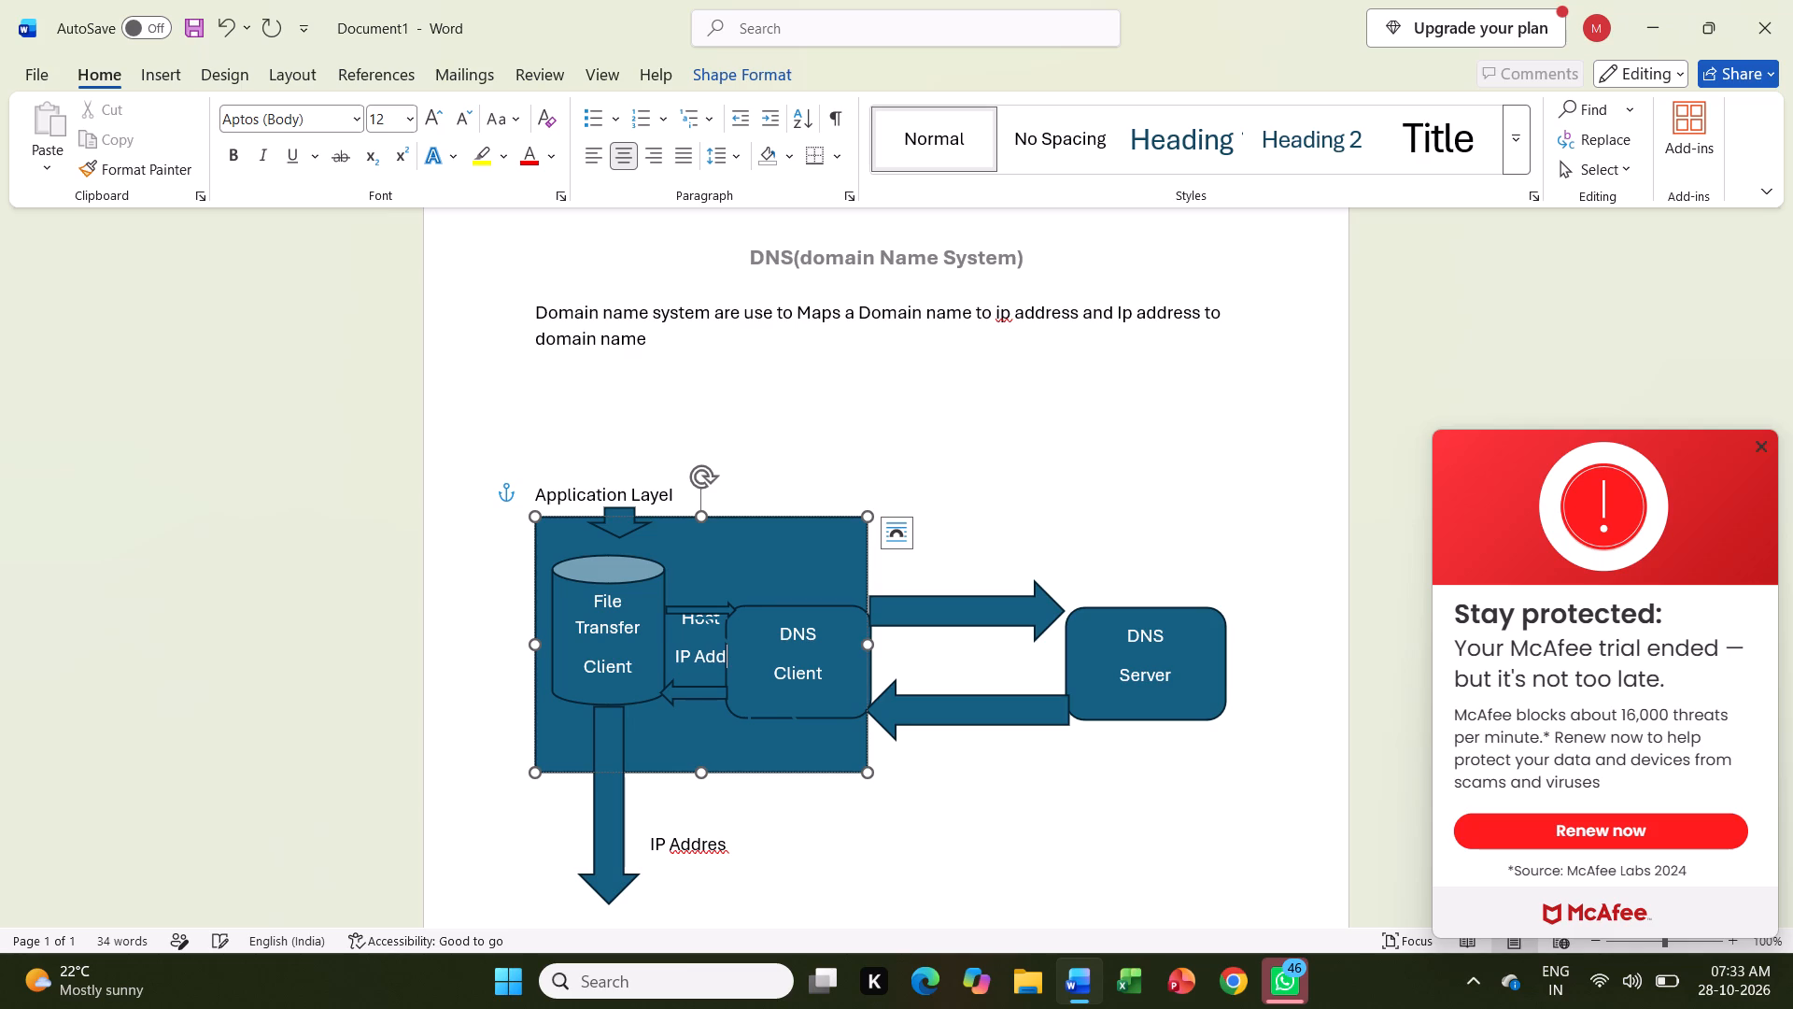
pyautogui.write('re')
pyautogui.write('ss')
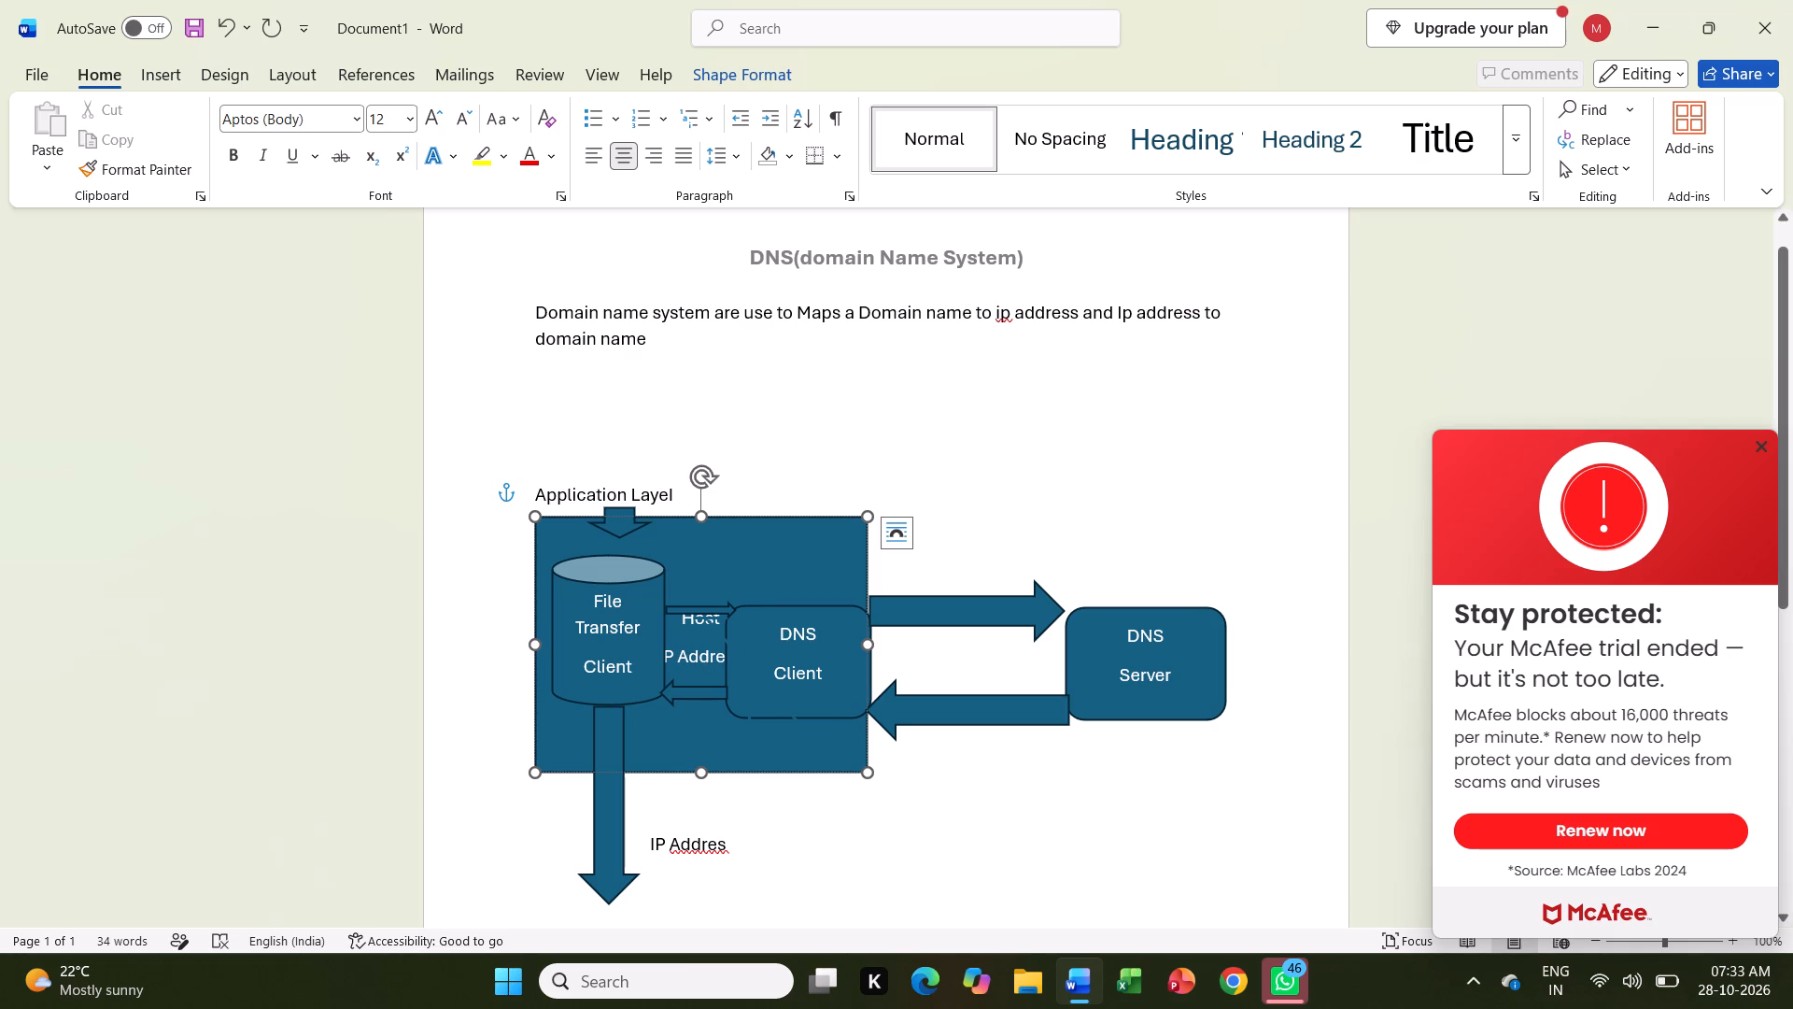
# Enlarge the large "Host" rectangle to about 5.86 cm high by 8.51 cm wide, extending it to the right.
pyautogui.click(877, 649)
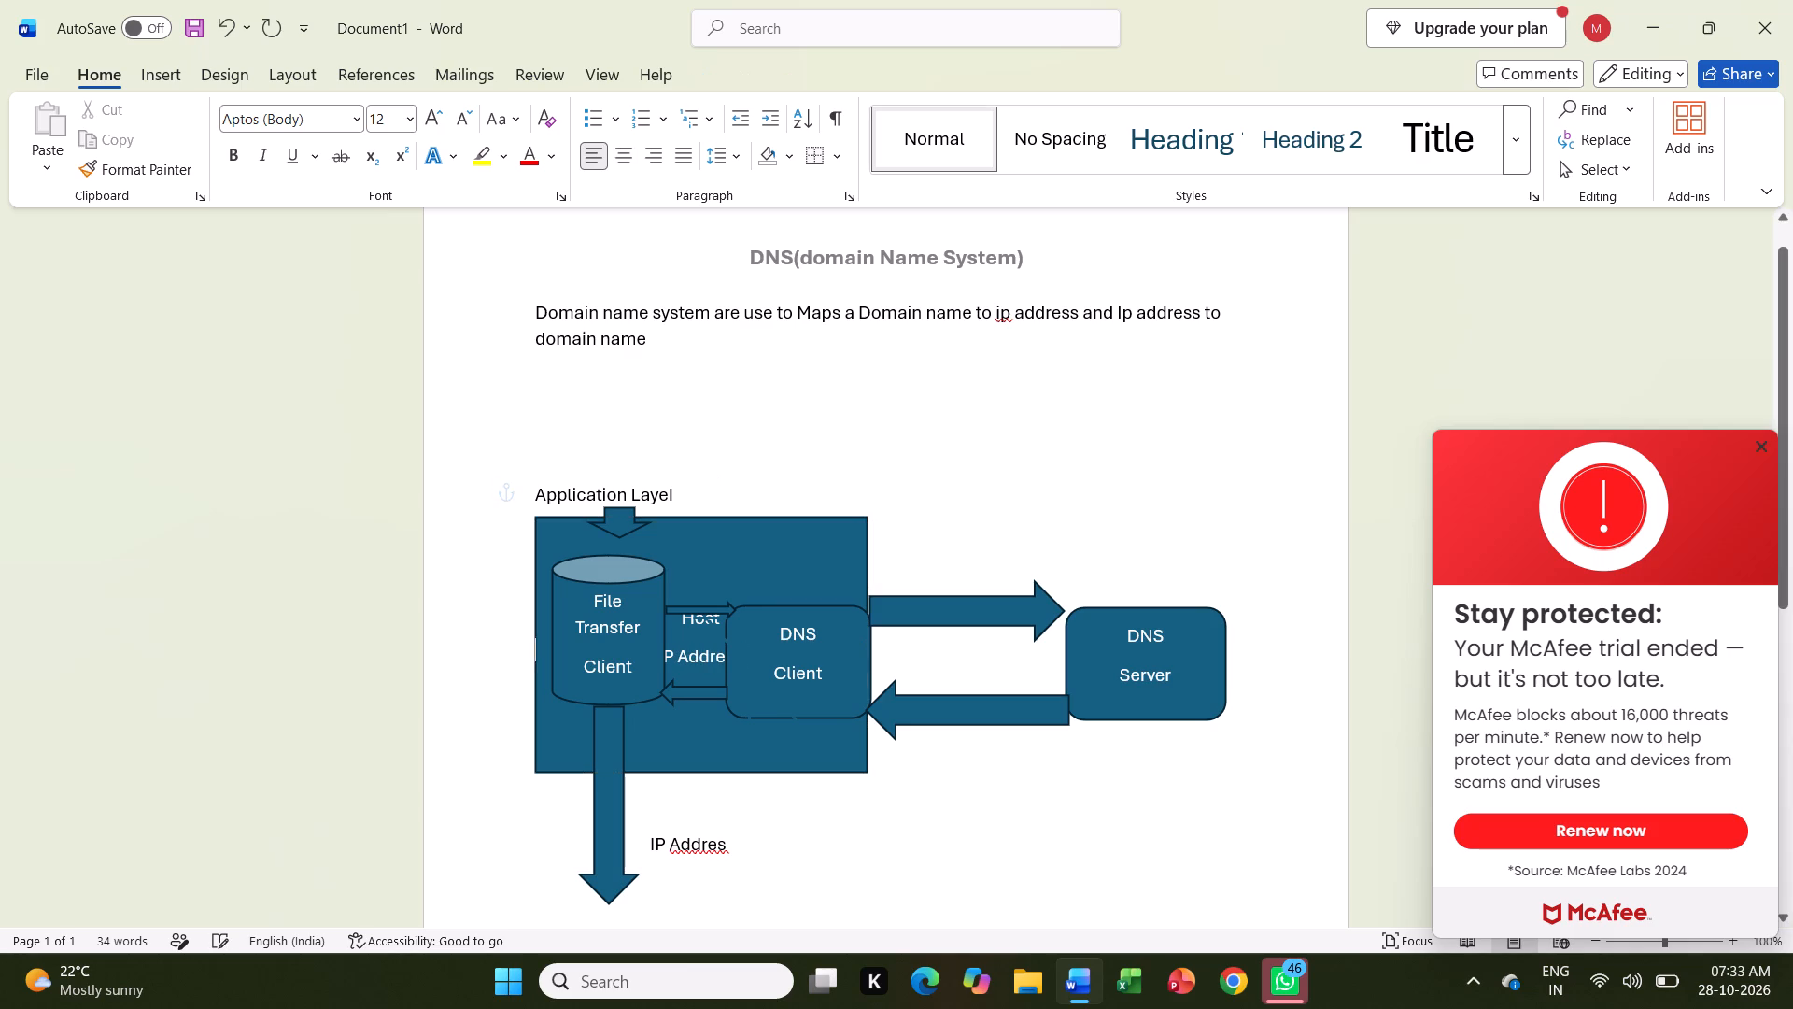
pyautogui.click(867, 647)
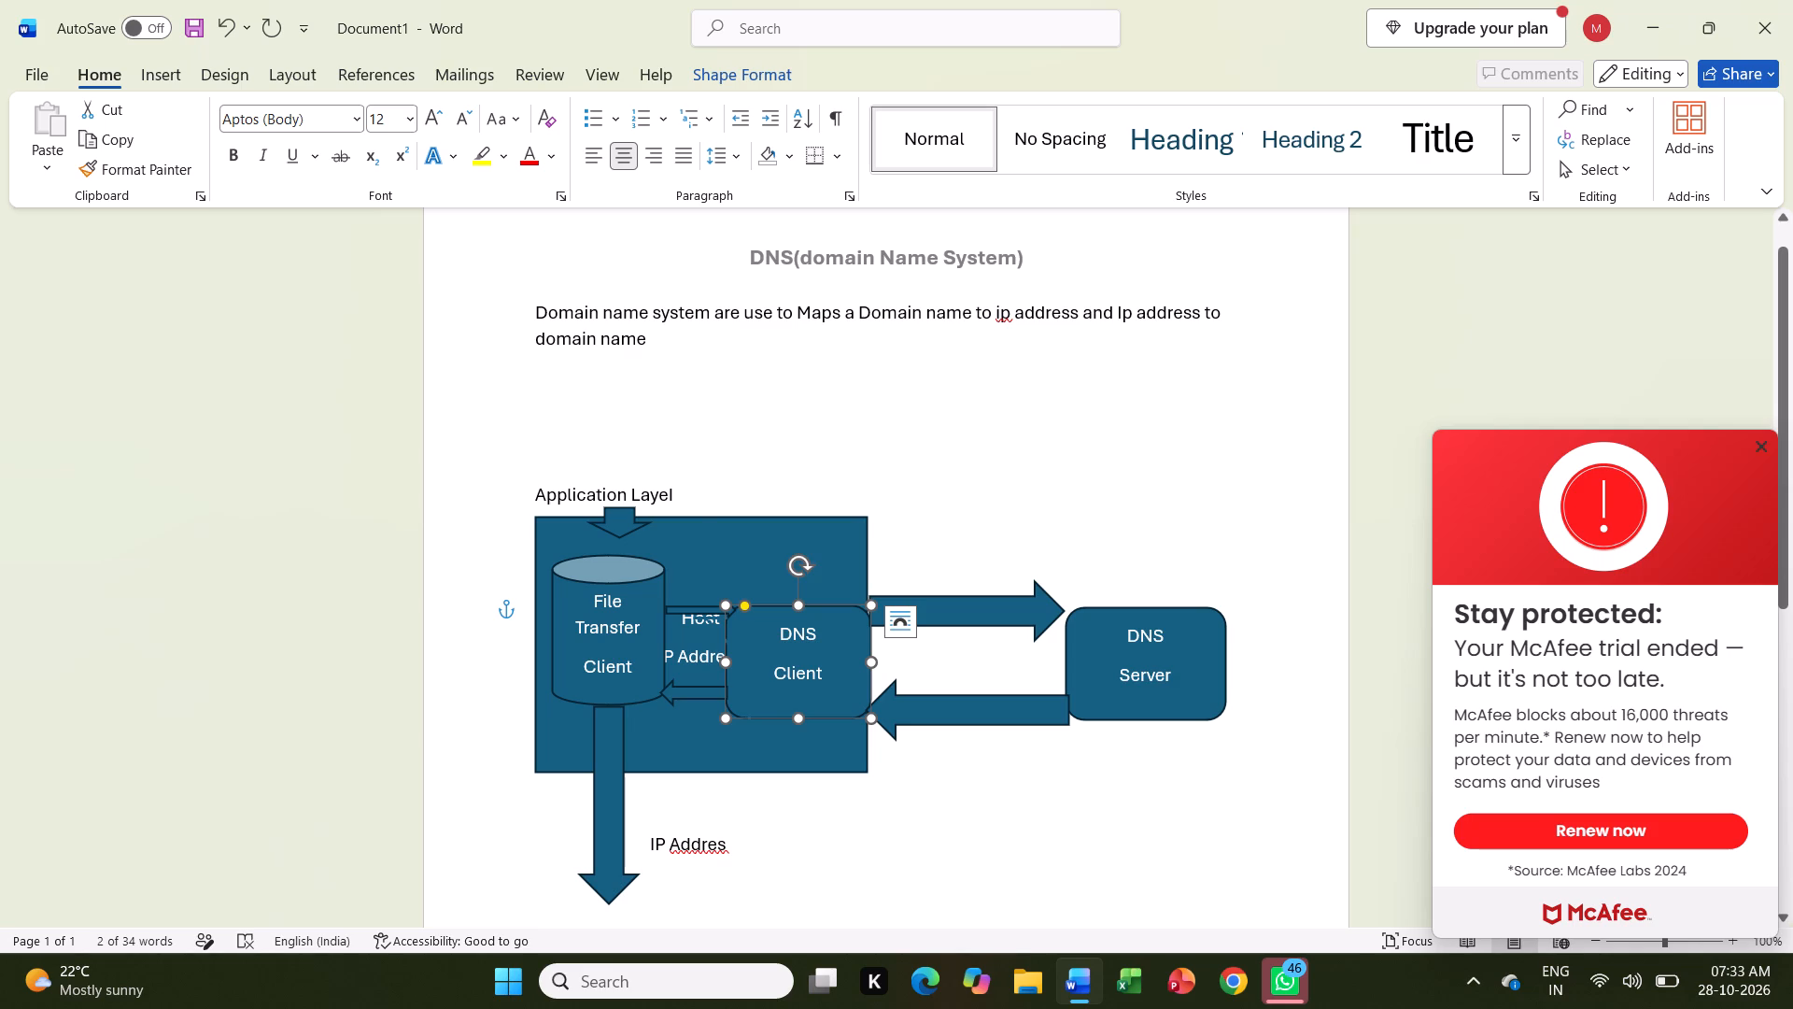
pyautogui.click(864, 569)
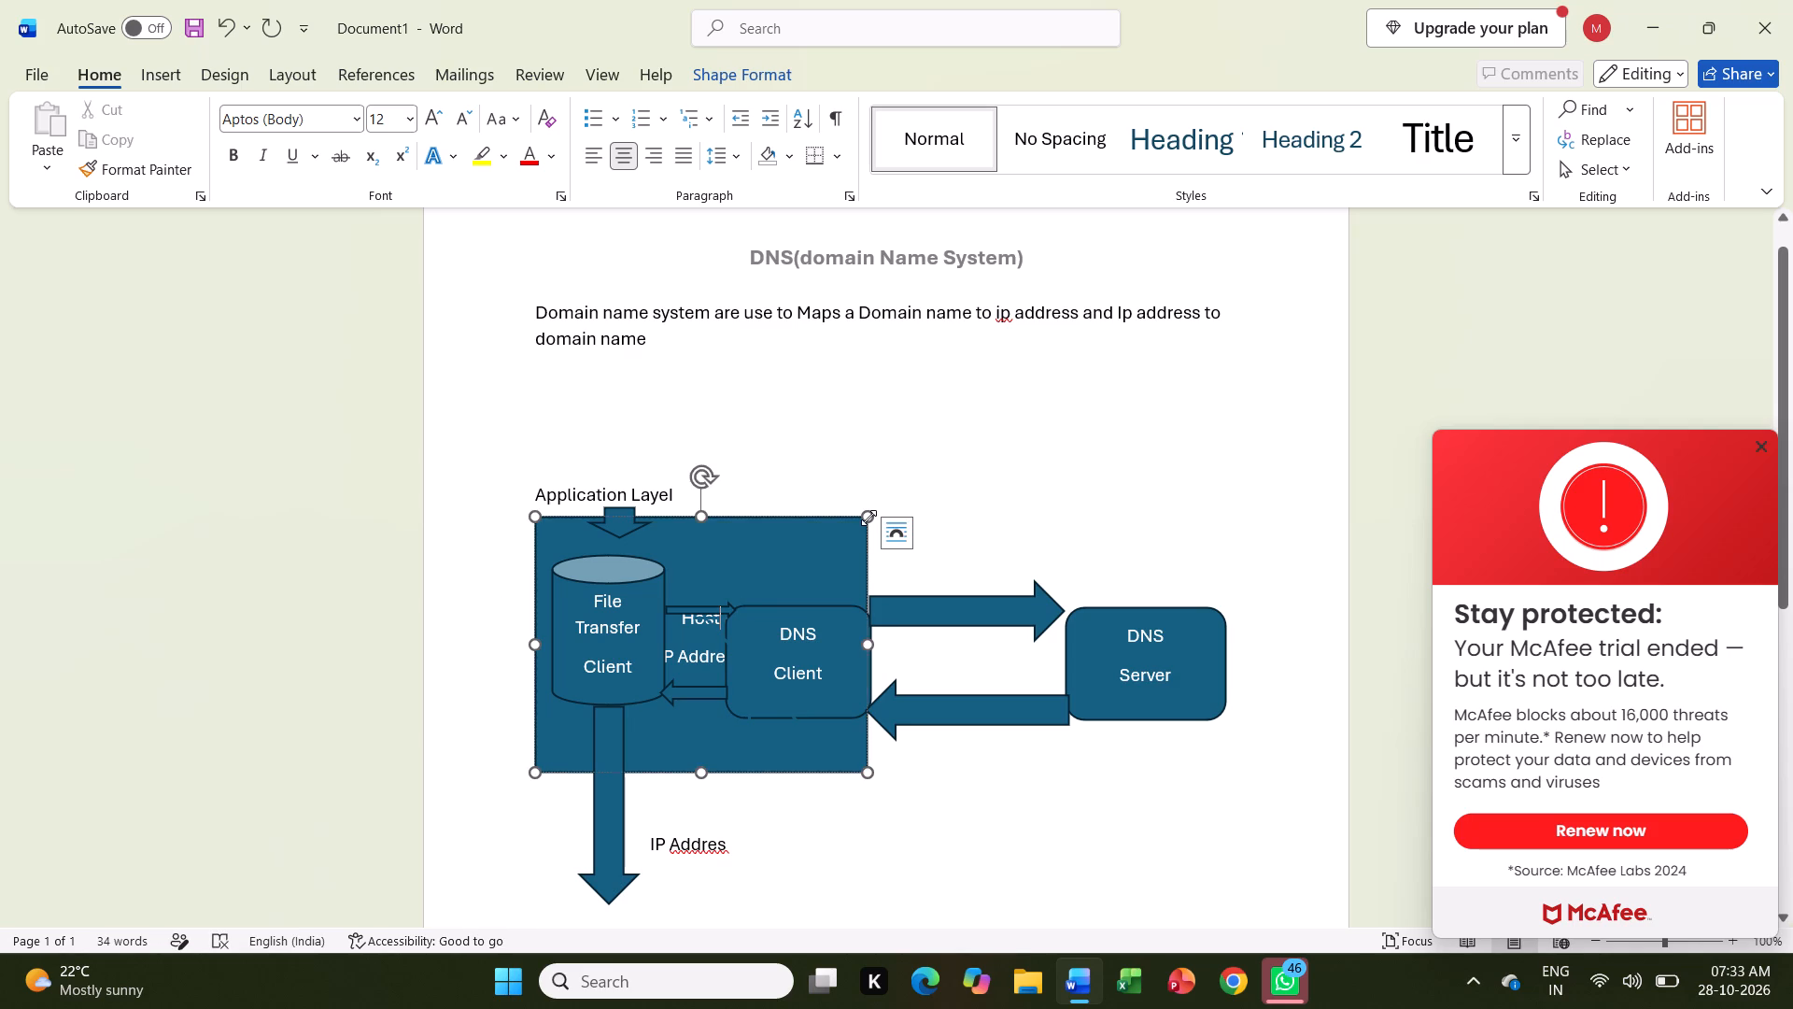
pyautogui.doubleClick(868, 518)
pyautogui.moveTo(868, 518); pyautogui.dragTo(911, 513)
# Resize the DNS Client shape to about 2.94 cm wide, shifting both its side edges right to make room for the label.
pyautogui.click(822, 644)
pyautogui.moveTo(822, 644); pyautogui.dragTo(831, 645)
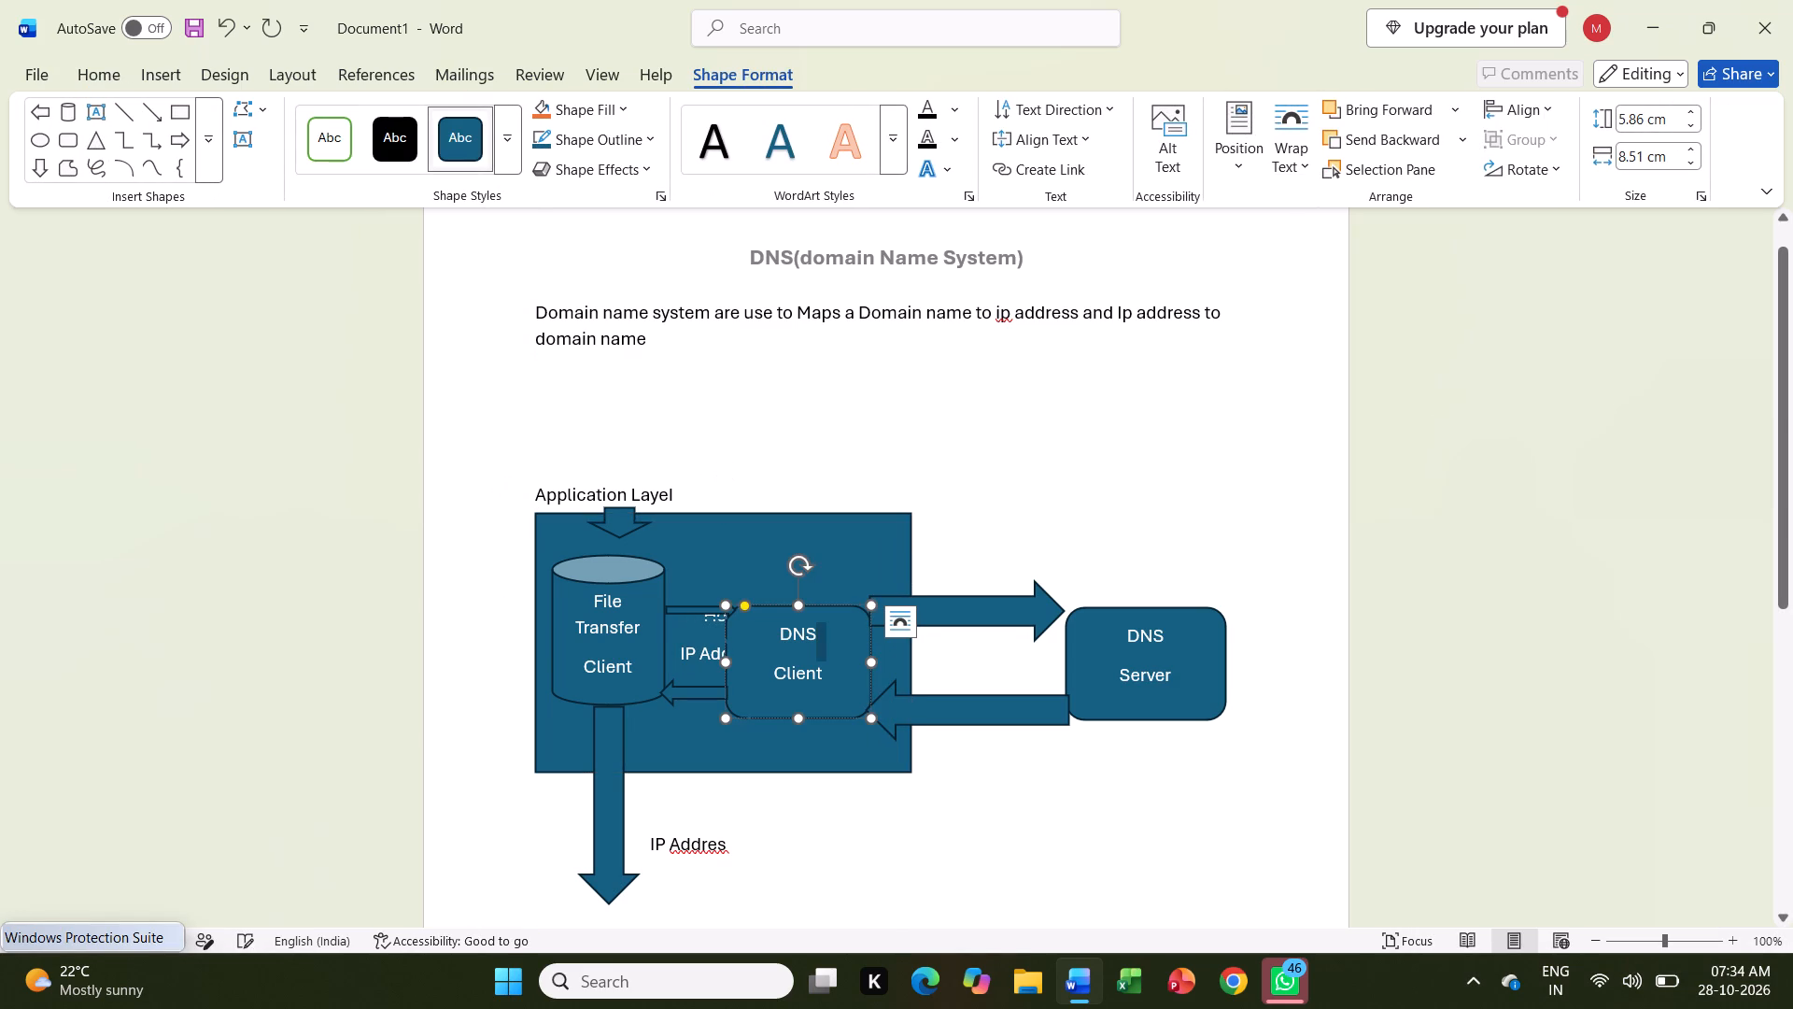
pyautogui.moveTo(831, 645); pyautogui.dragTo(868, 661)
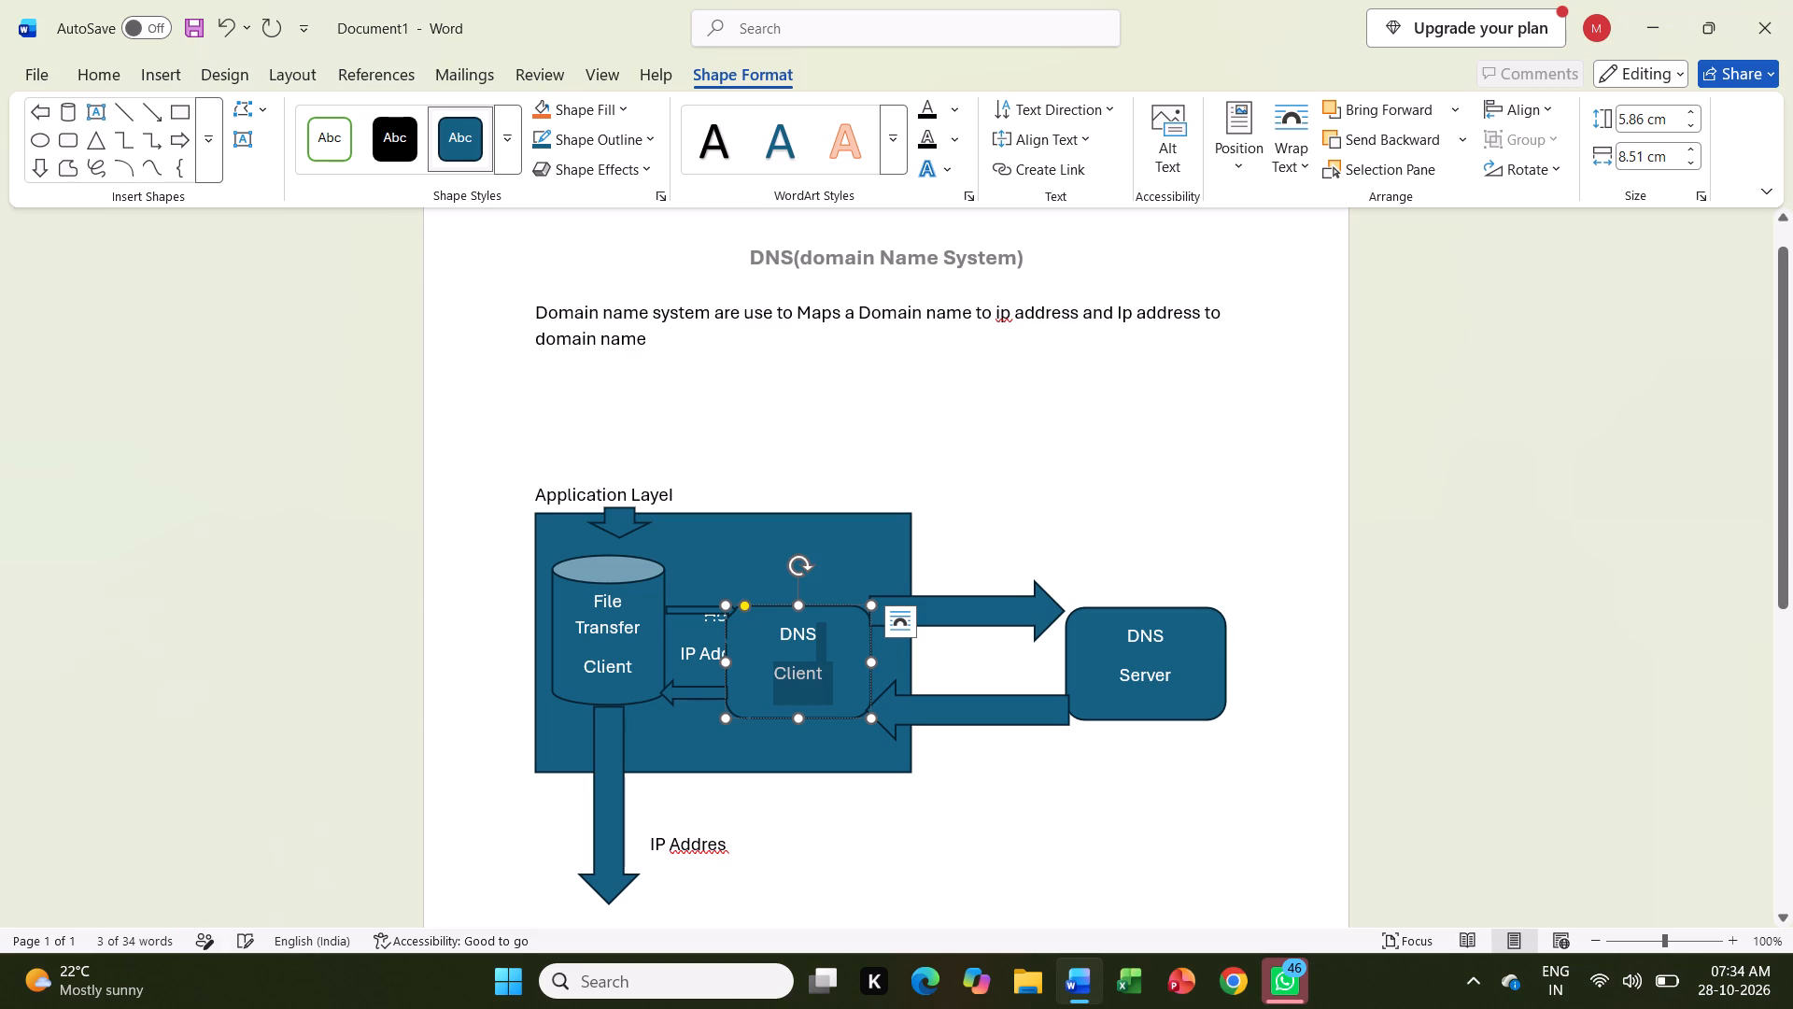
pyautogui.moveTo(868, 661); pyautogui.dragTo(870, 668)
pyautogui.click(870, 668)
pyautogui.moveTo(870, 668); pyautogui.dragTo(887, 668)
pyautogui.click(723, 662)
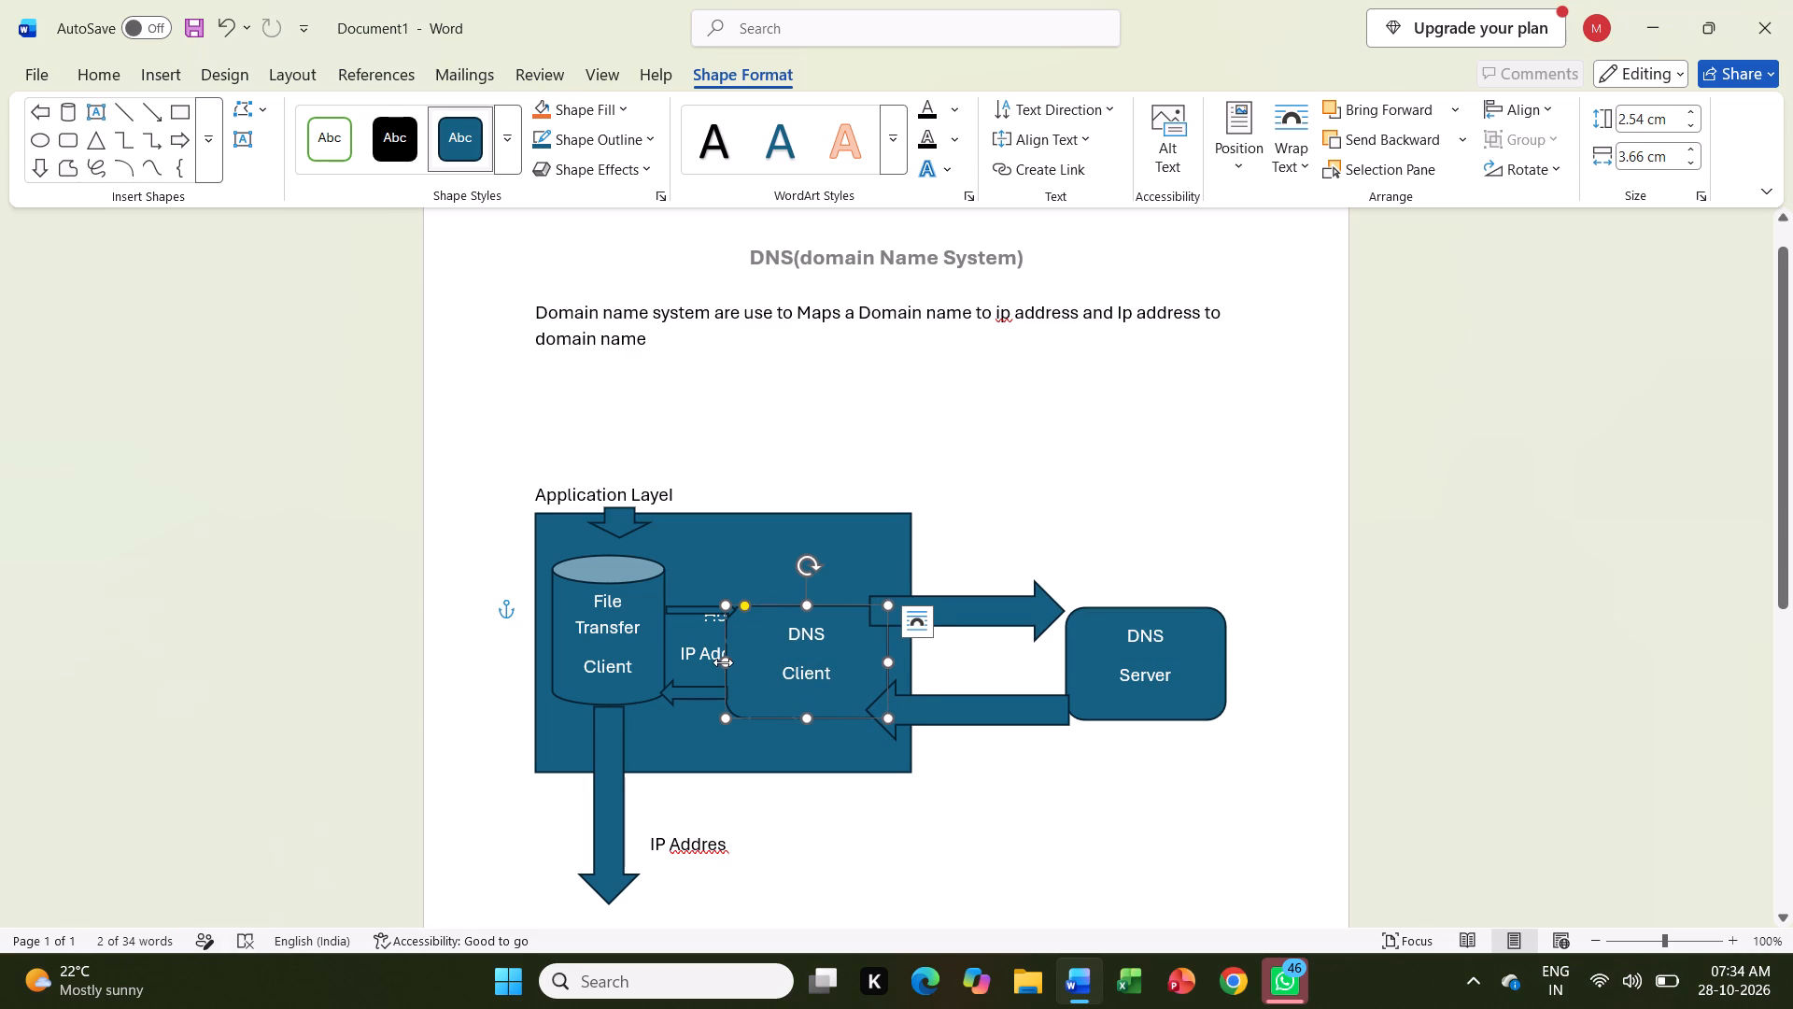
pyautogui.moveTo(723, 662); pyautogui.dragTo(757, 661)
# Stretch the small upper arrow to about 0.14 cm high by 2.14 cm wide so it reaches the DNS Client shape.
pyautogui.click(730, 609)
pyautogui.moveTo(730, 609); pyautogui.dragTo(731, 609)
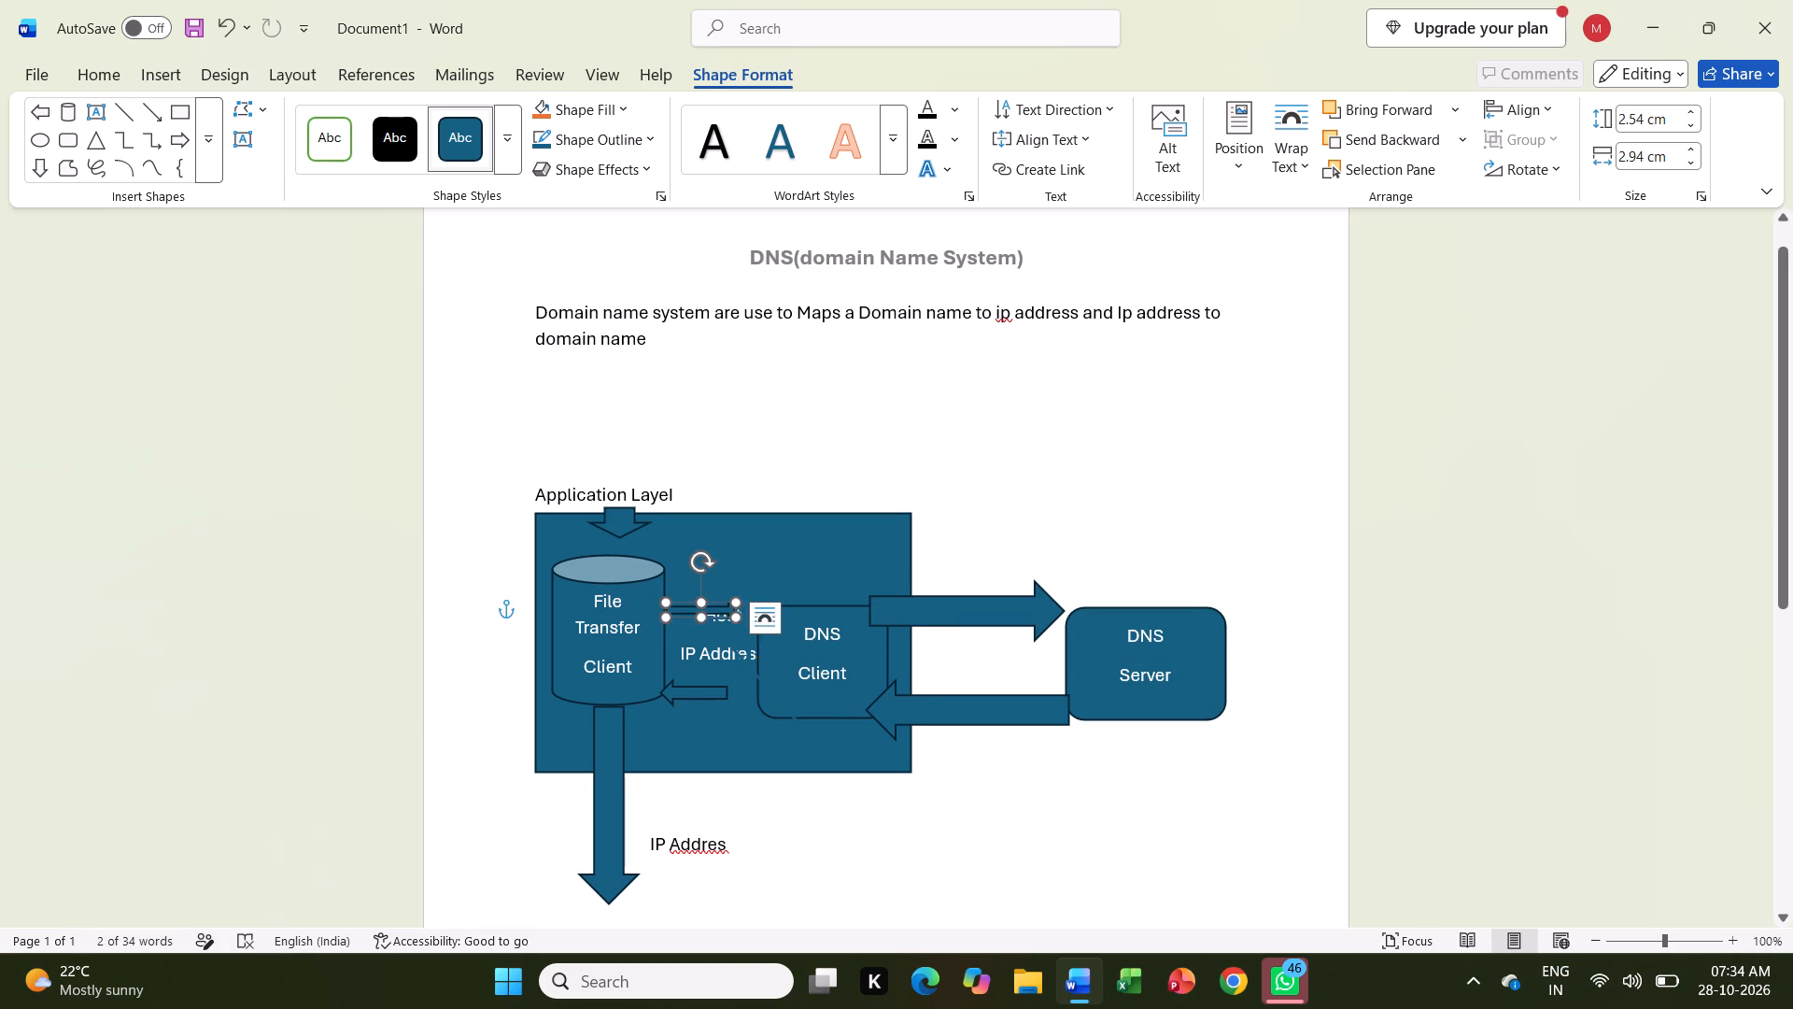
pyautogui.moveTo(731, 609); pyautogui.dragTo(761, 608)
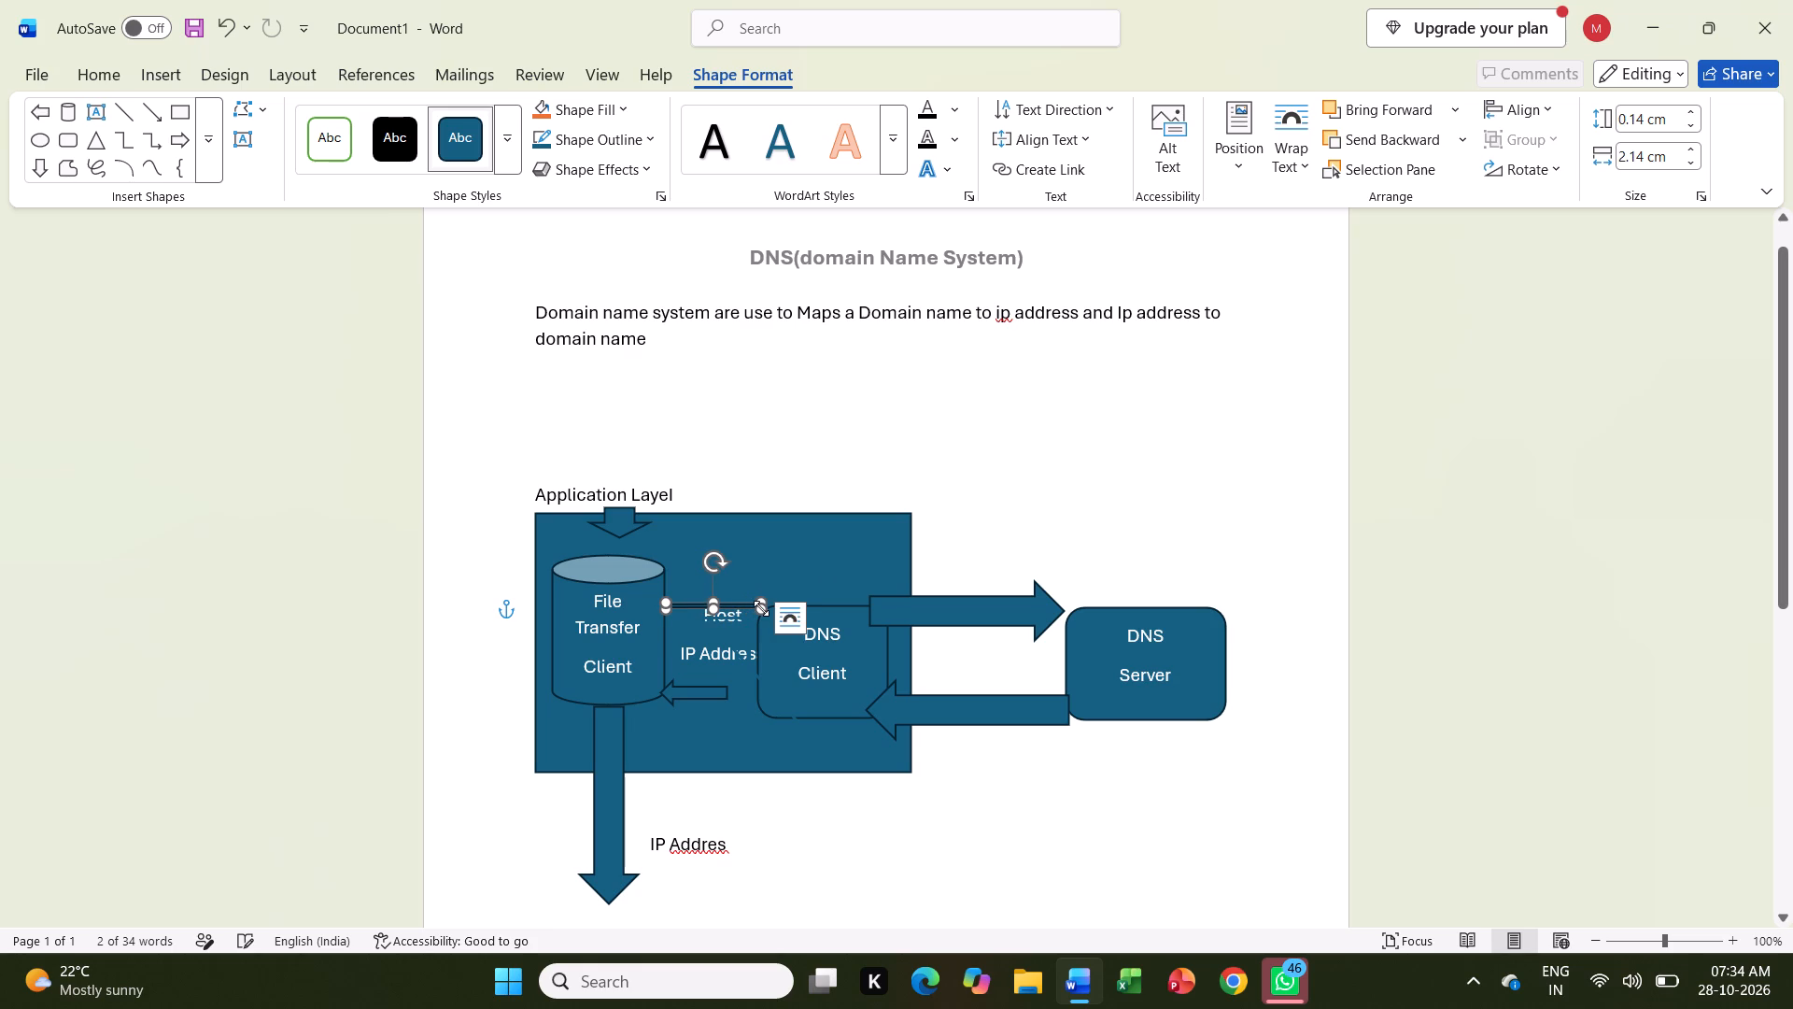
# Reposition and lengthen the small lower arrow so it spans from the DNS Client shape to the File Transfer Client cylinder.
pyautogui.click(727, 696)
pyautogui.moveTo(727, 696); pyautogui.dragTo(739, 694)
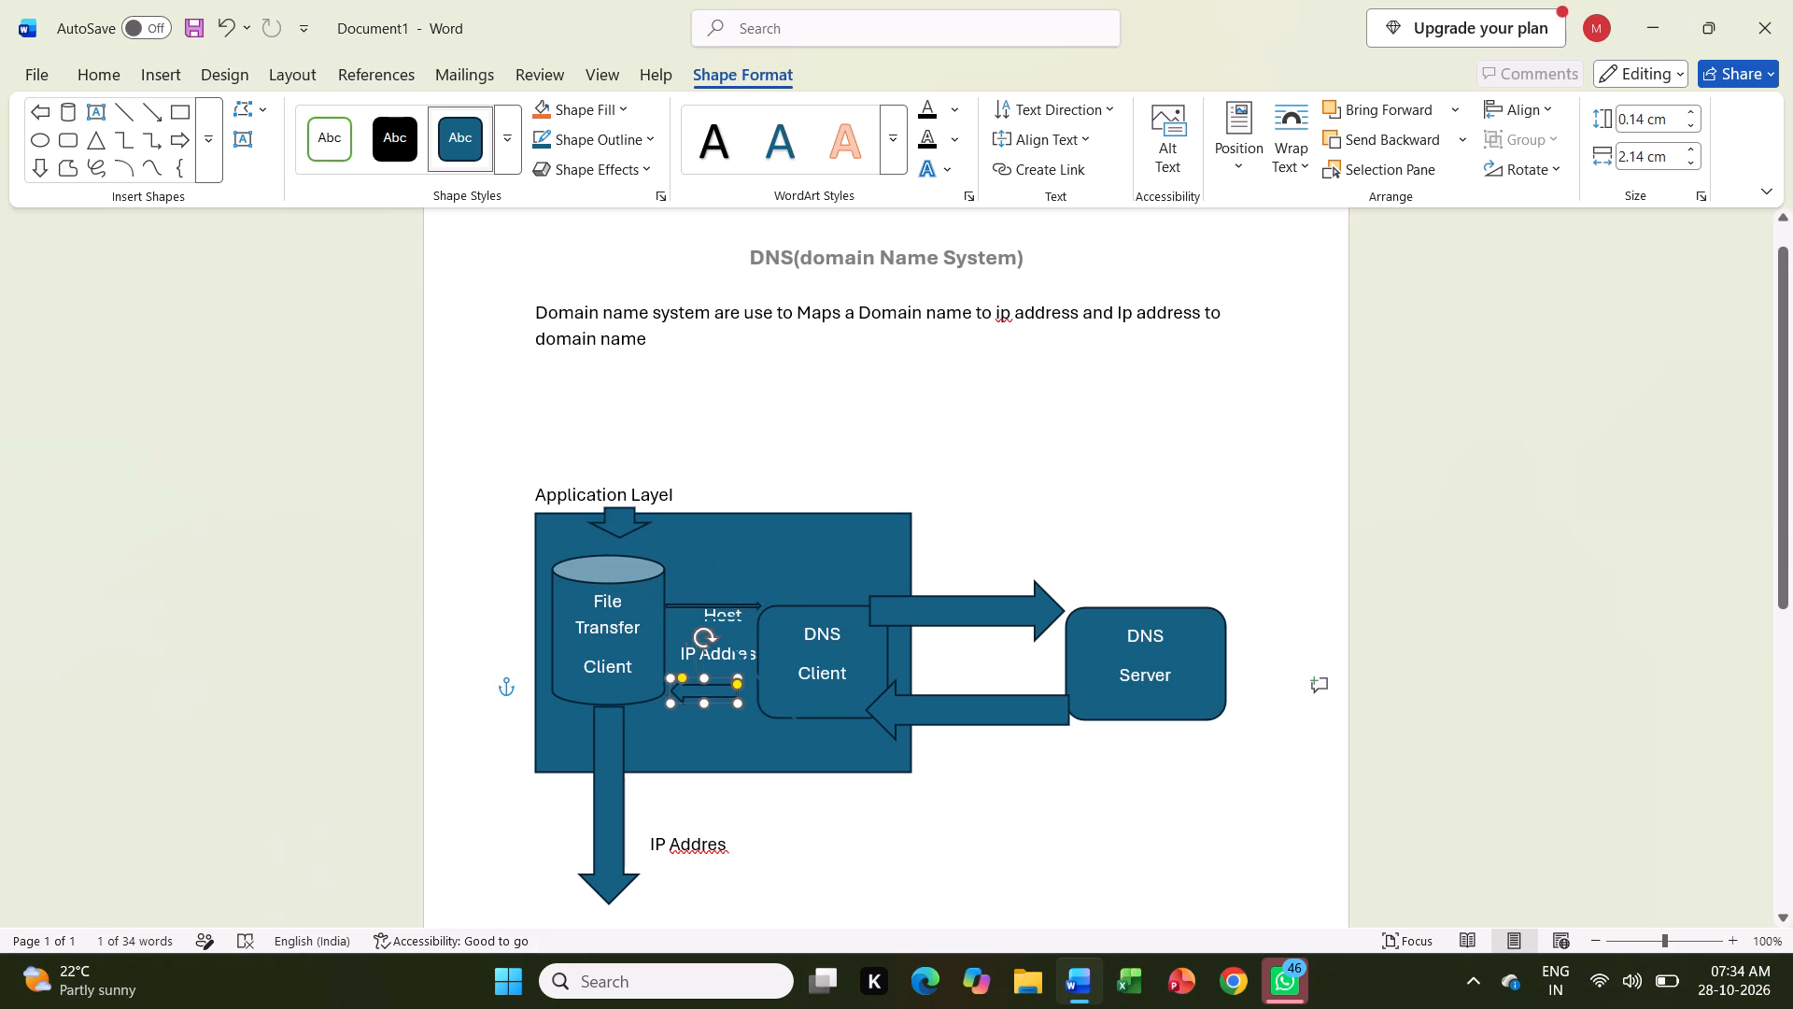
pyautogui.moveTo(739, 694); pyautogui.dragTo(753, 695)
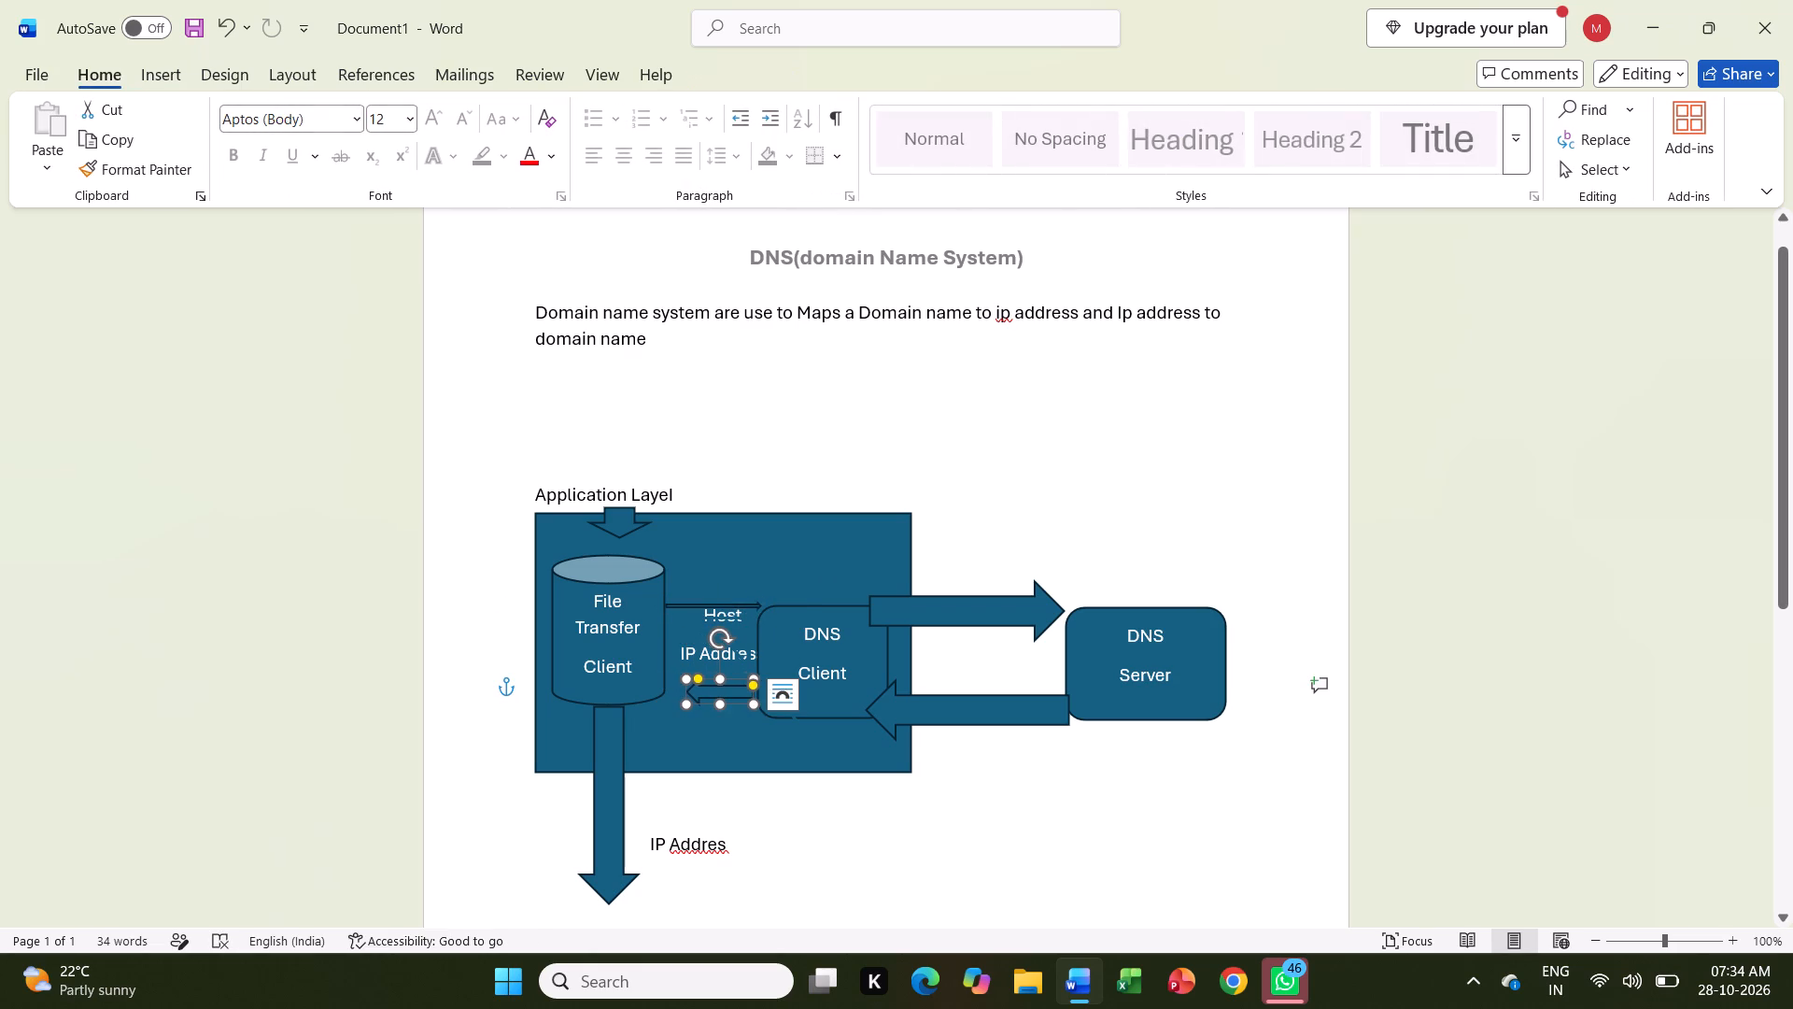
pyautogui.moveTo(688, 688); pyautogui.dragTo(668, 688)
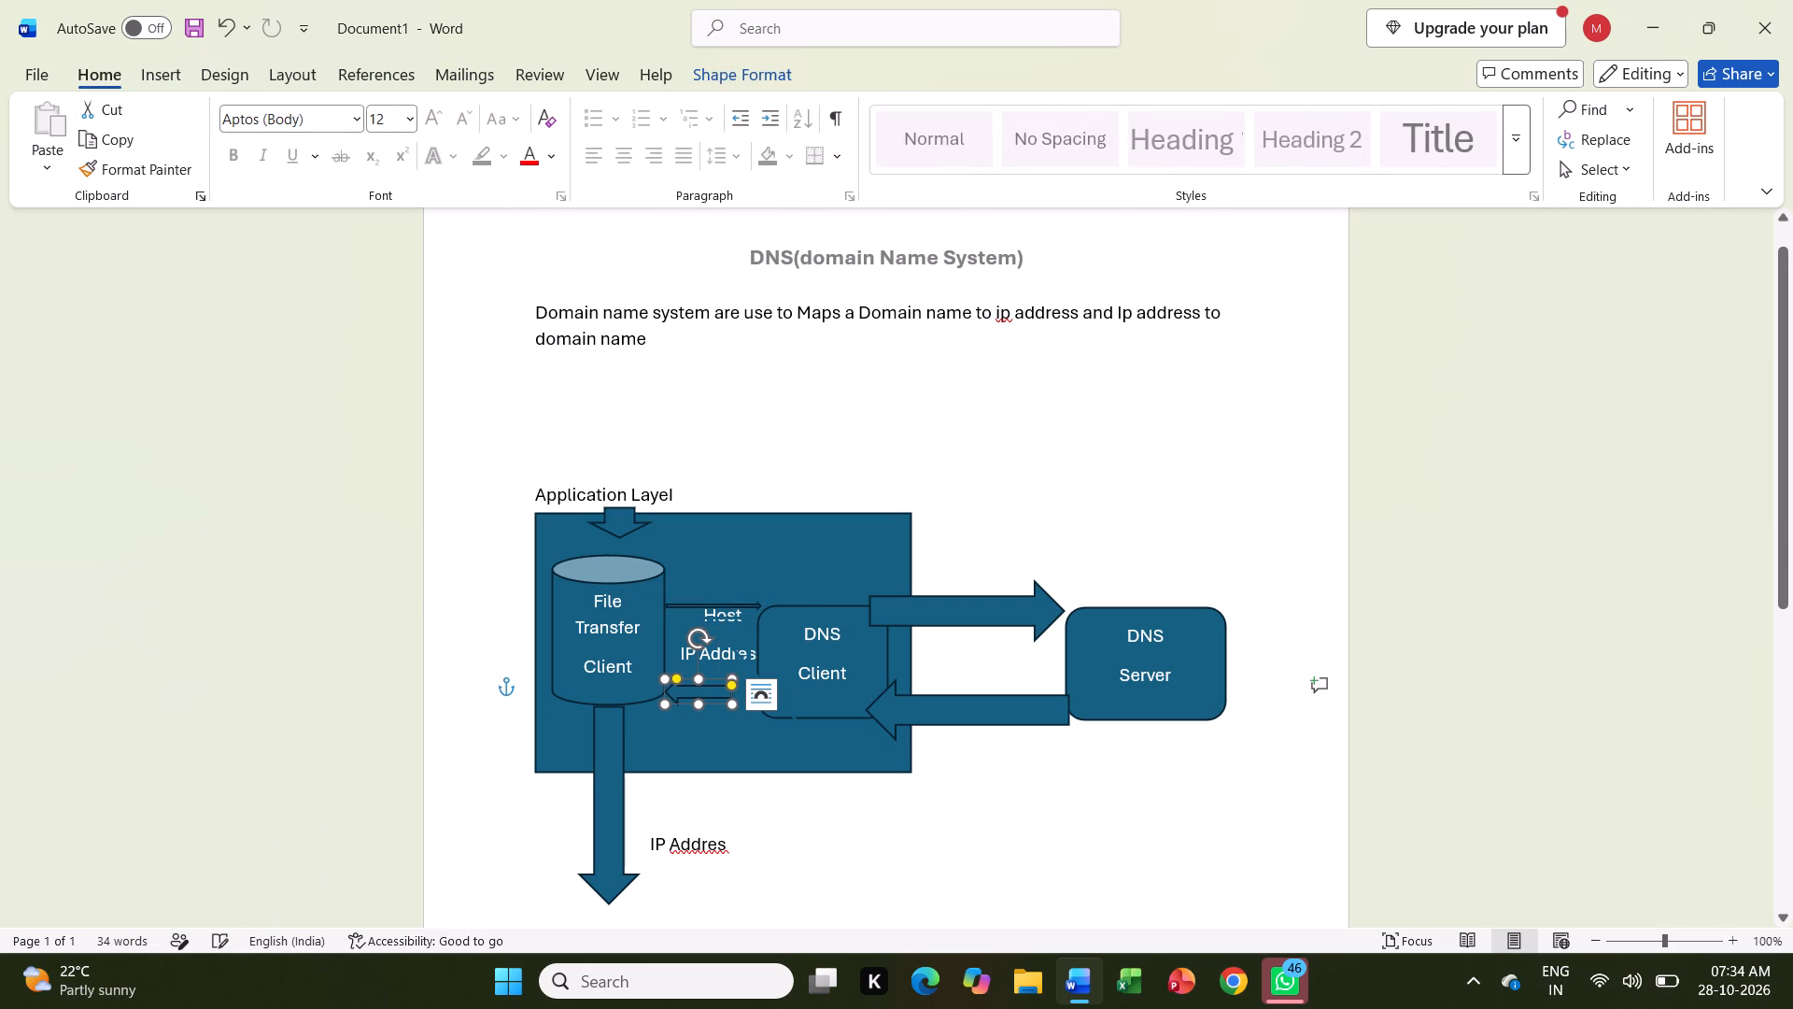
pyautogui.click(731, 704)
pyautogui.moveTo(731, 704); pyautogui.dragTo(753, 704)
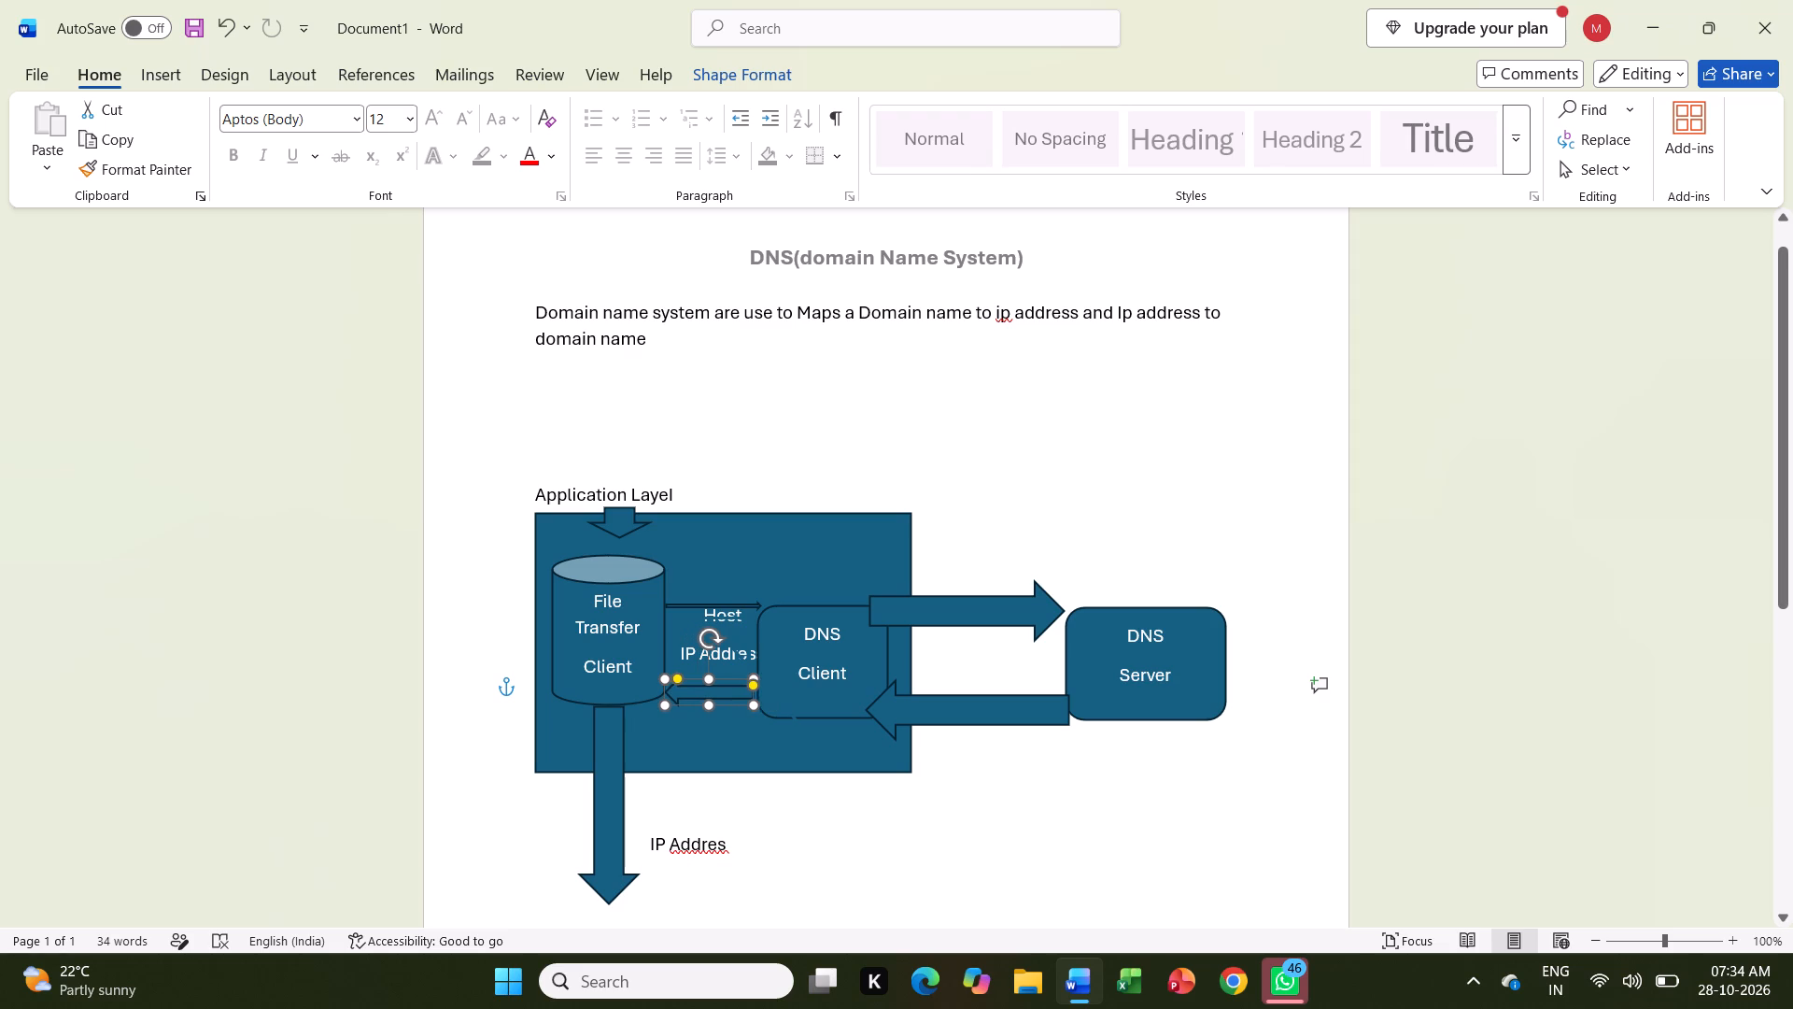
pyautogui.moveTo(753, 704); pyautogui.dragTo(752, 704)
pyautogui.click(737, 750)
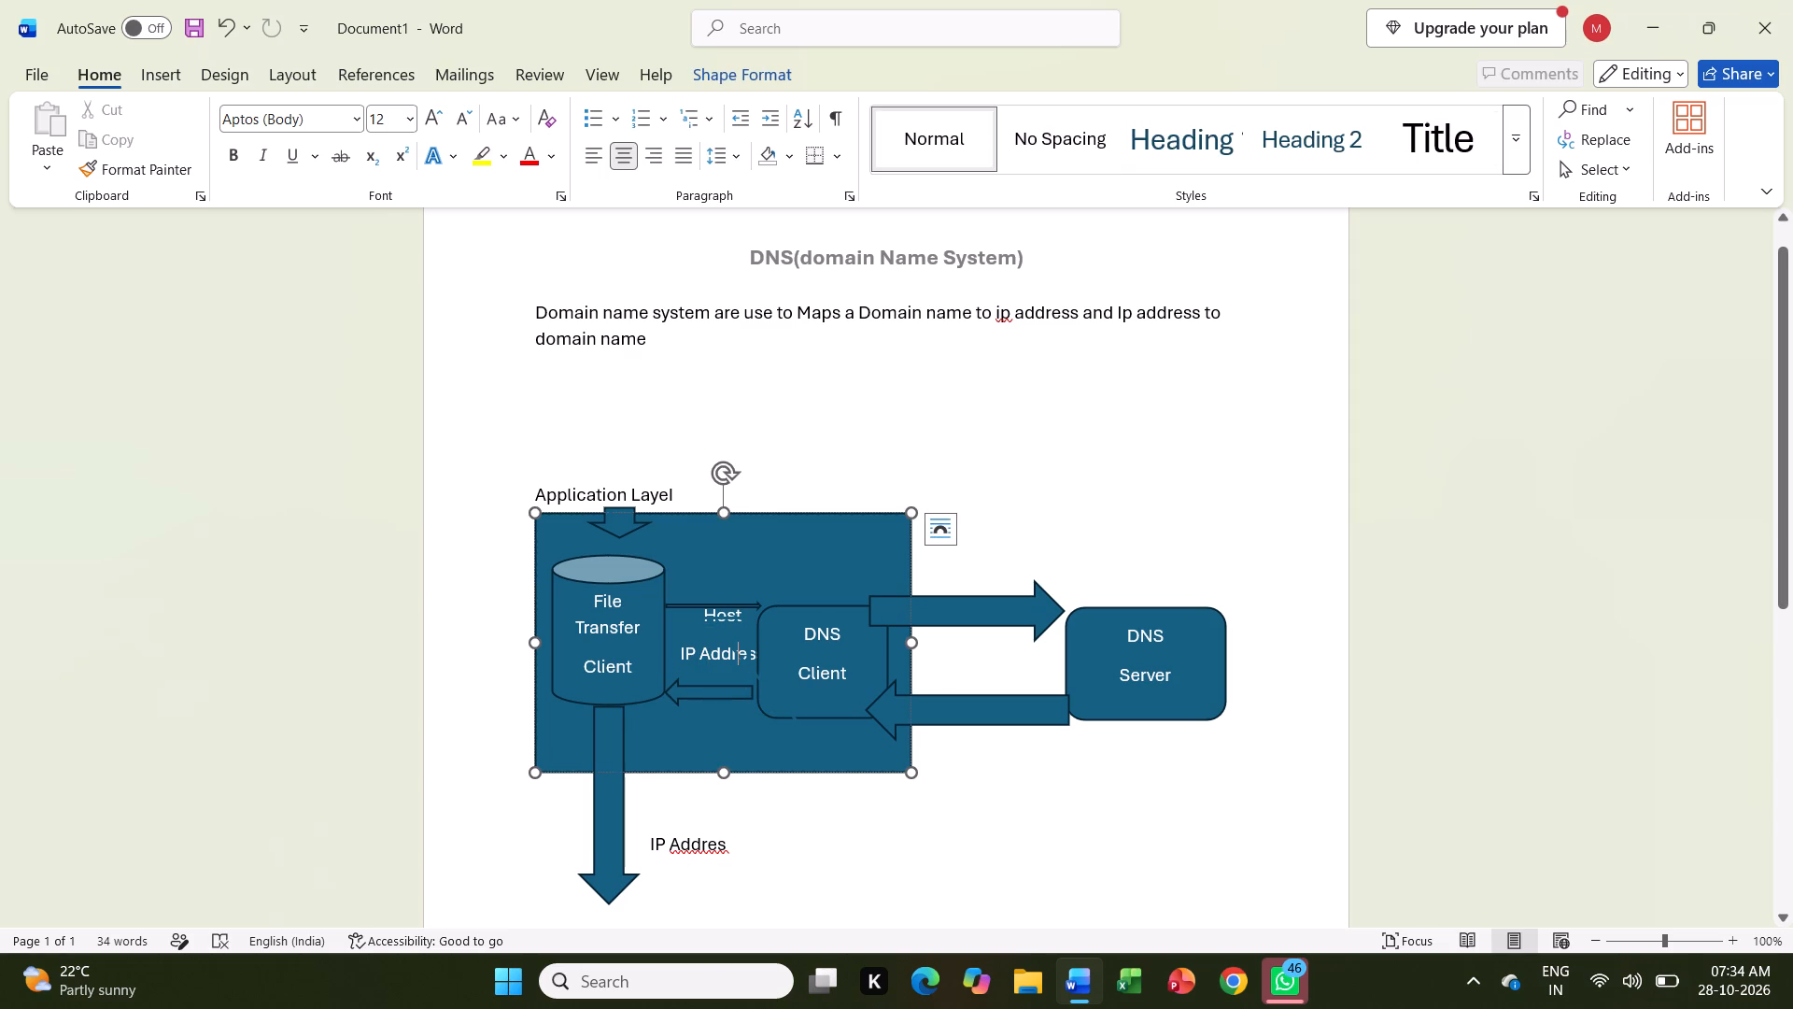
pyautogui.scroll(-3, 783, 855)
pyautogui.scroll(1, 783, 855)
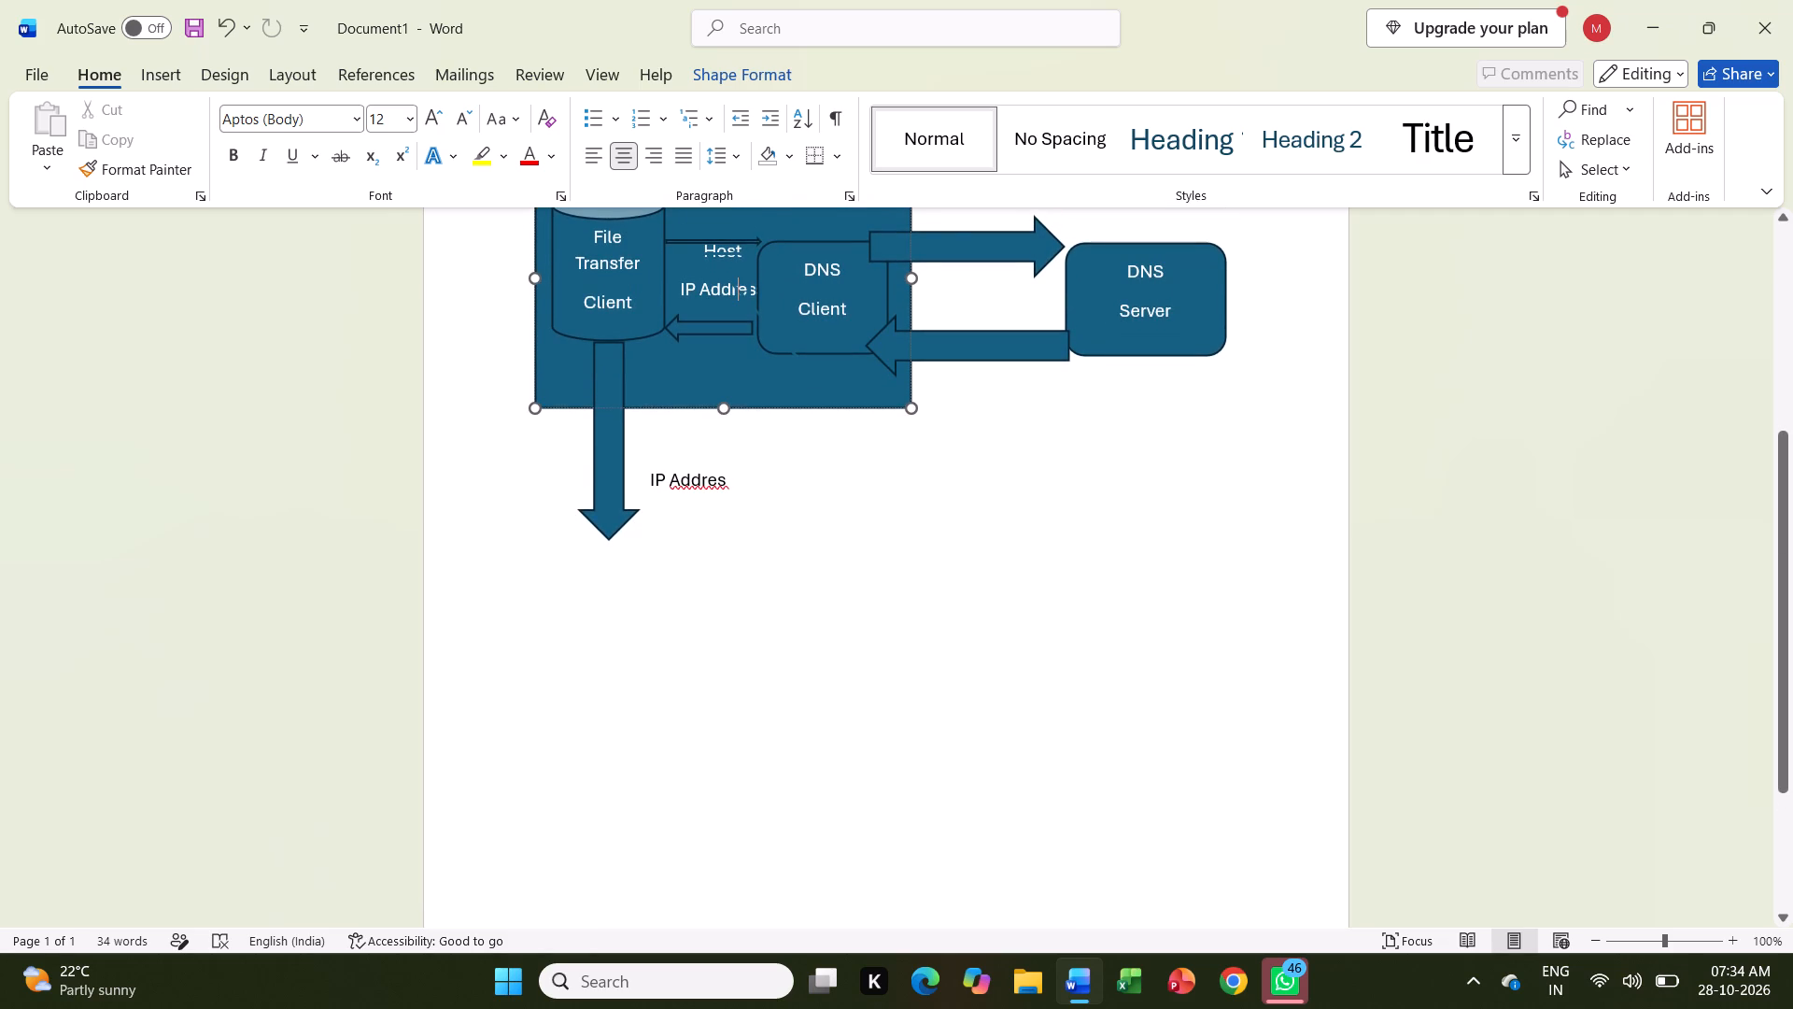
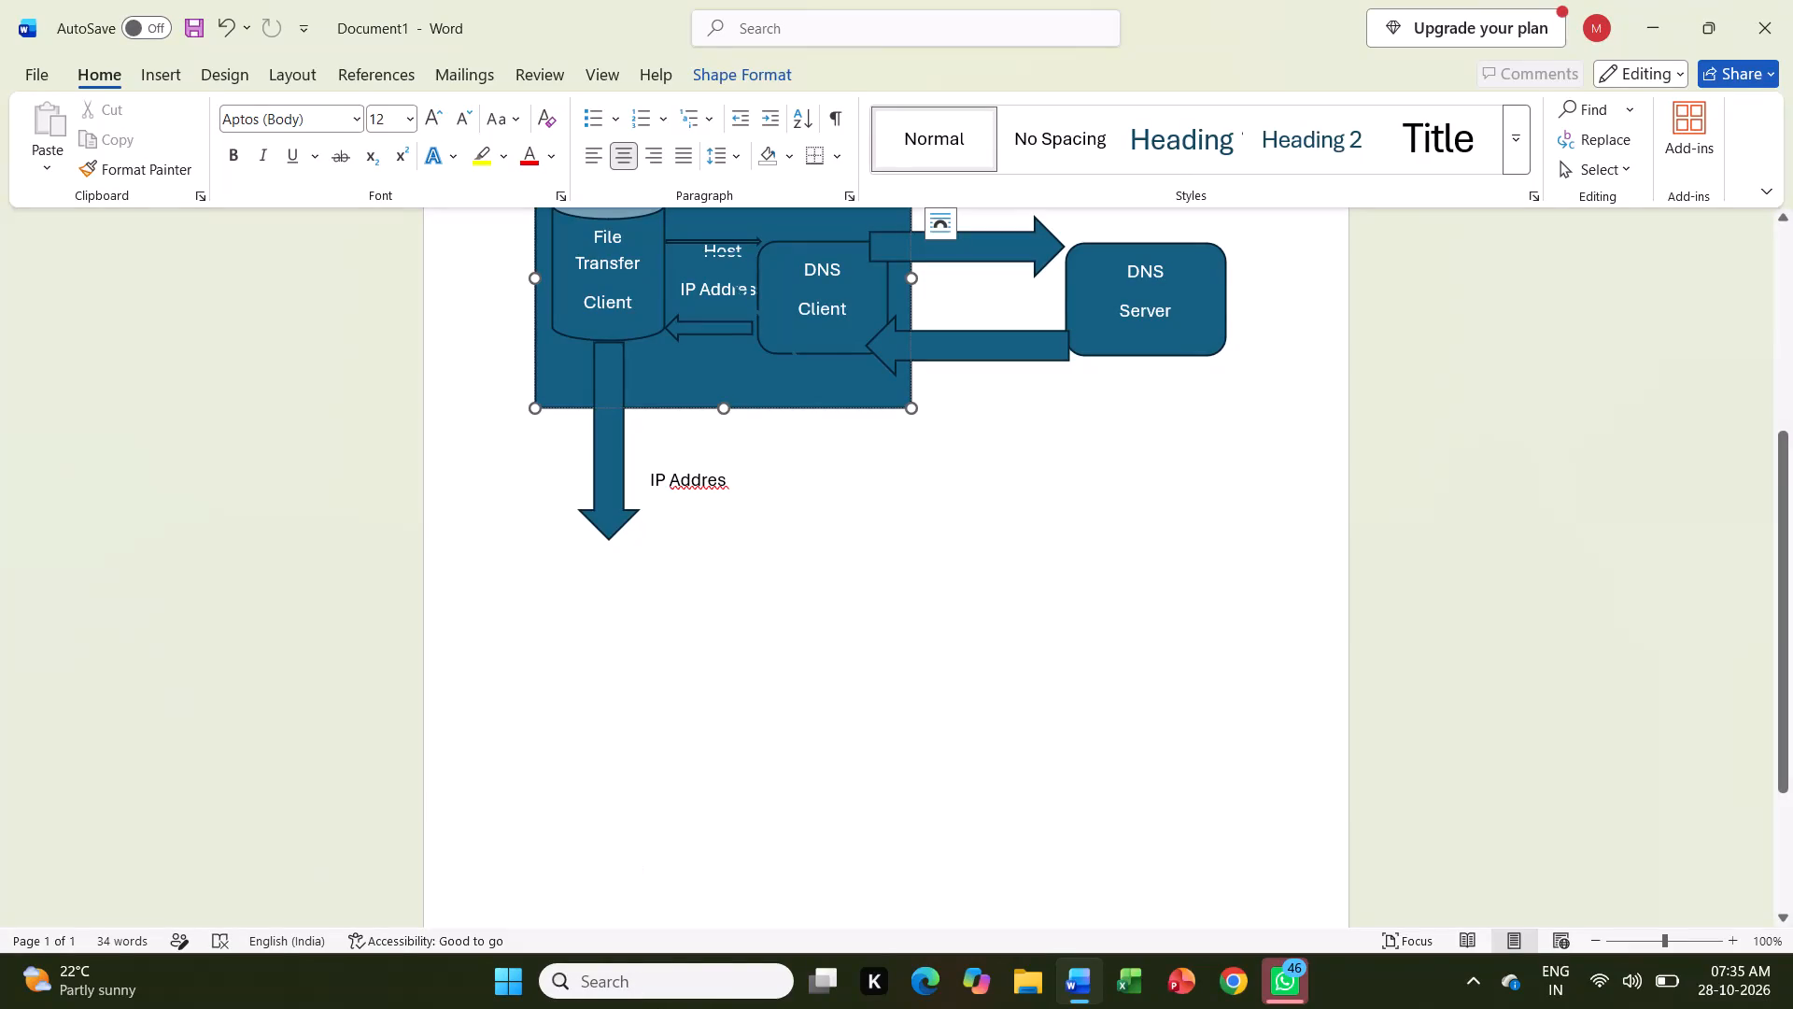
# Add the line "Need For Dns" below the diagram, leaving blank lines after the "IP Addres" label.
pyautogui.click(518, 594)
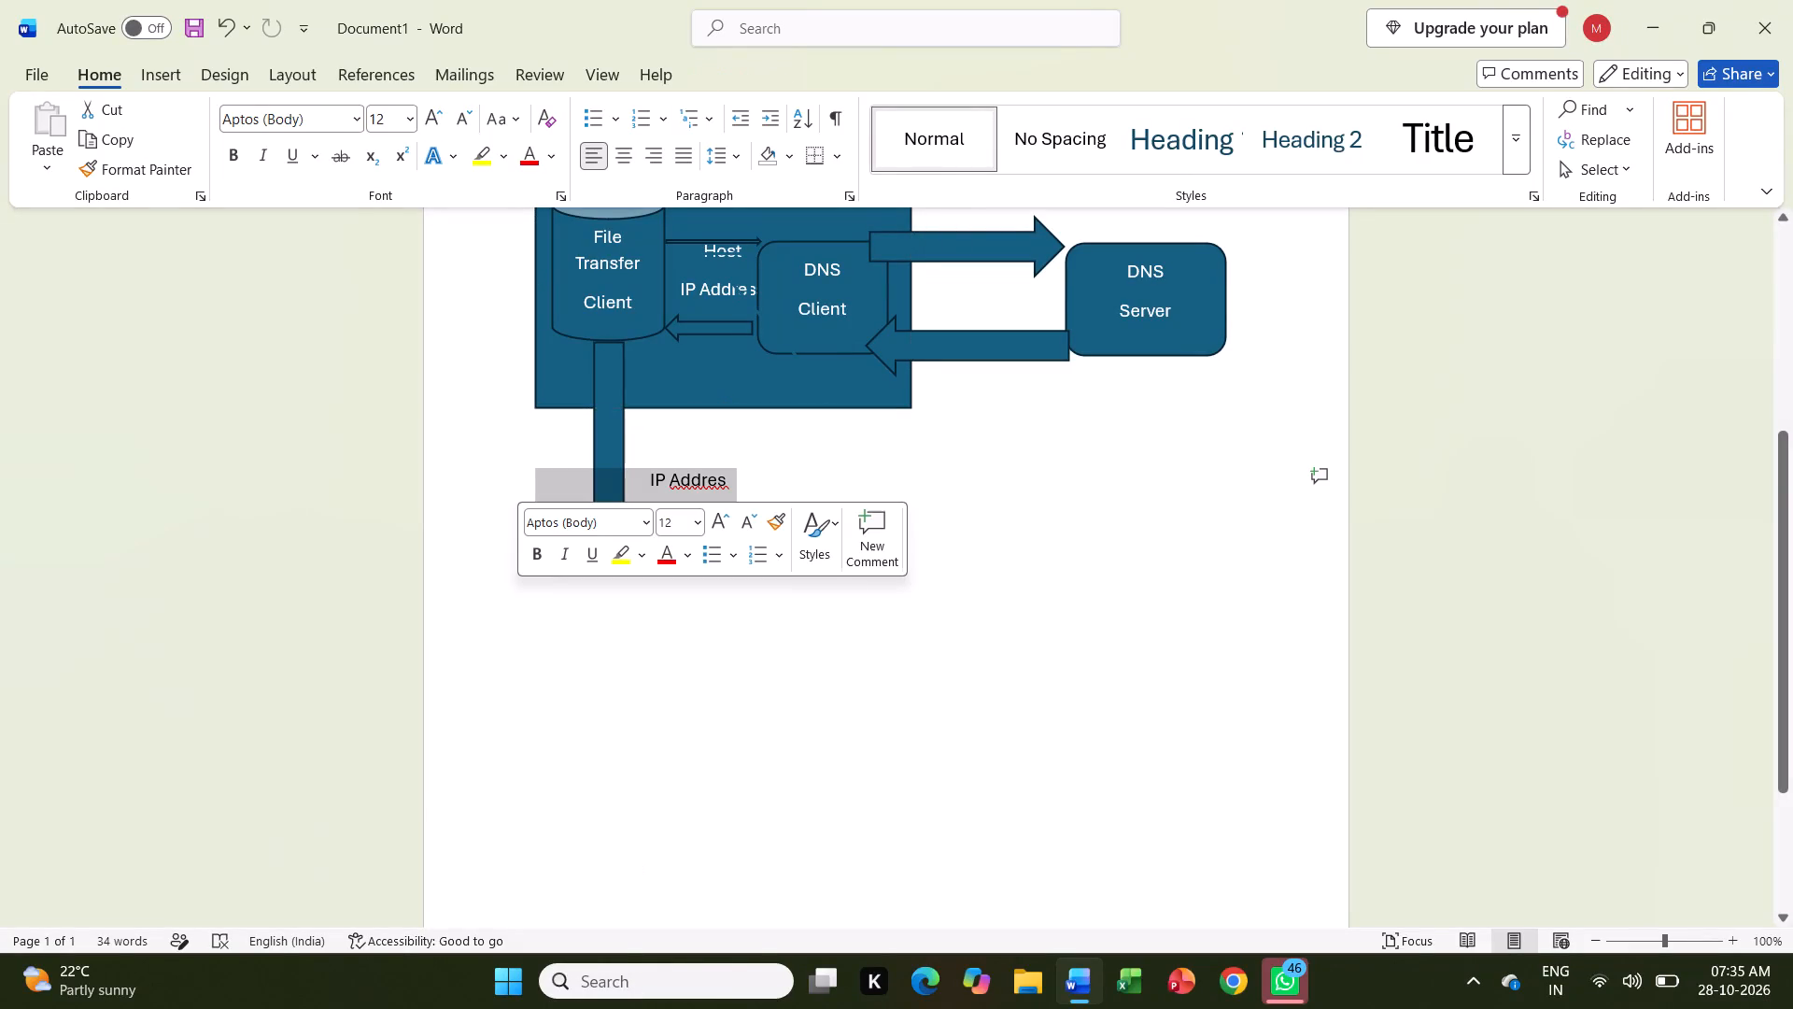
pyautogui.moveTo(518, 594); pyautogui.dragTo(580, 634)
pyautogui.click(580, 634)
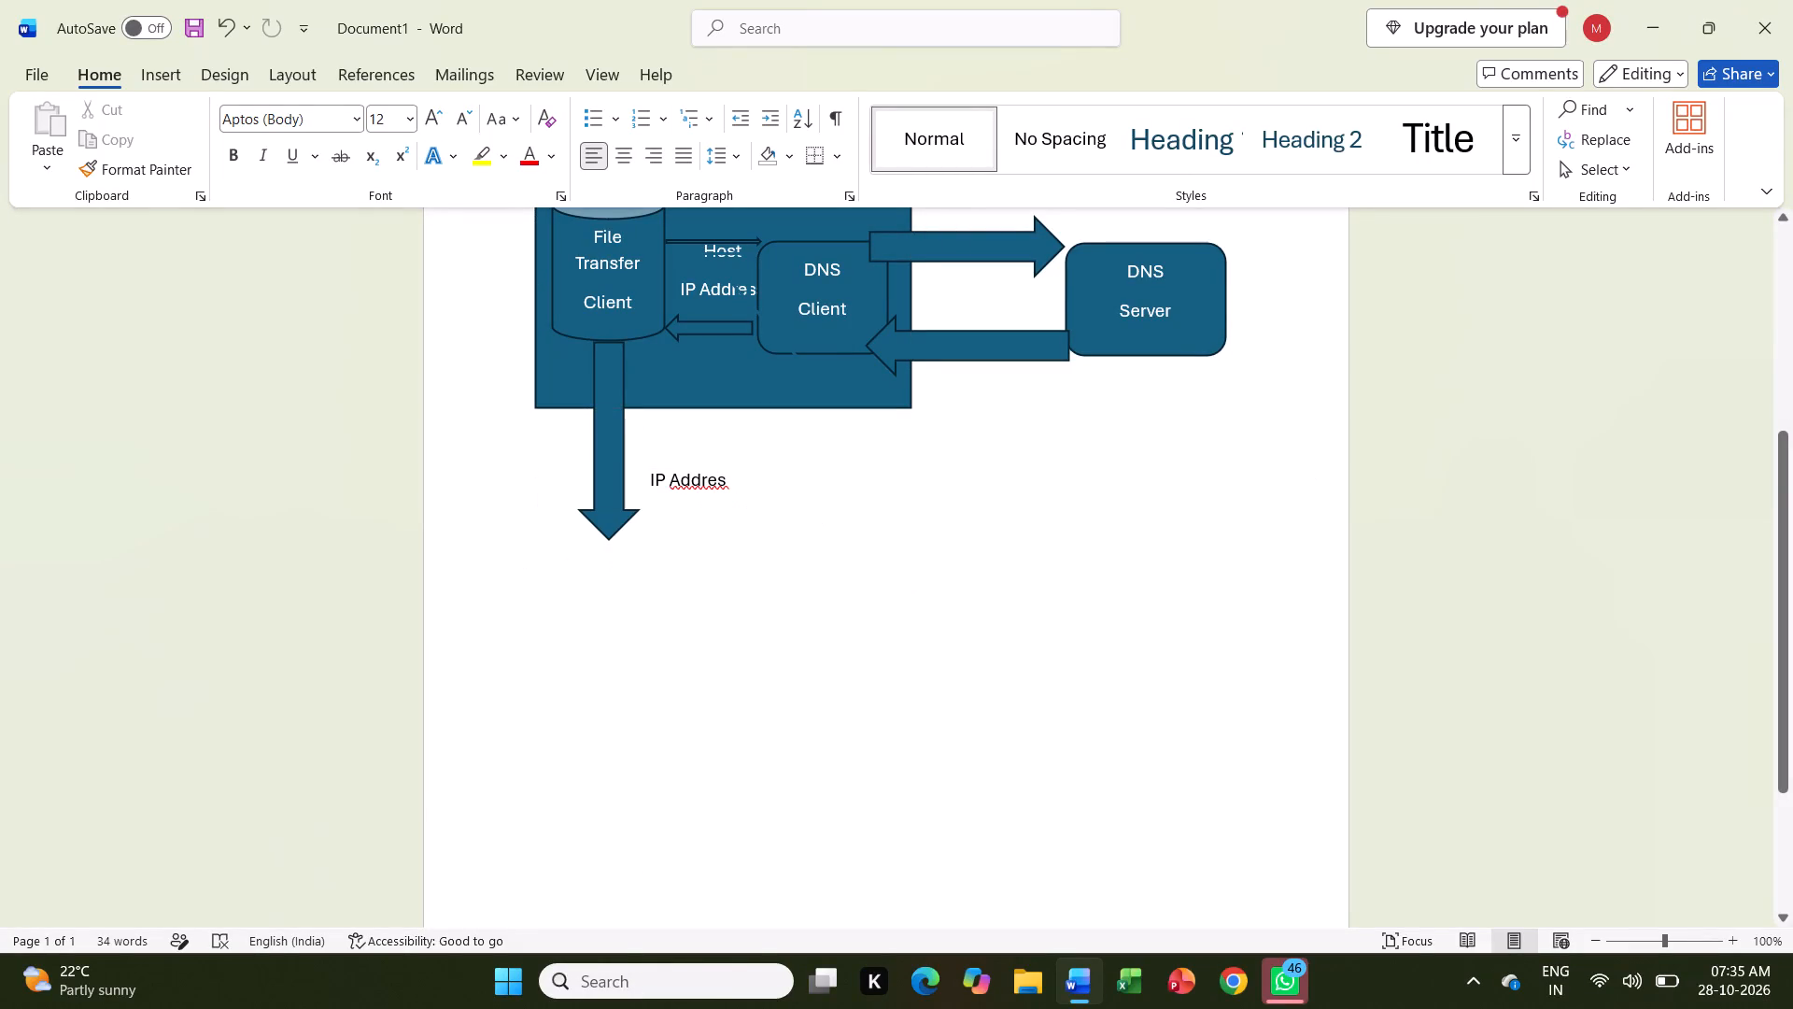
pyautogui.click(656, 604)
pyautogui.click(656, 604)
pyautogui.click(744, 481)
pyautogui.press('space')
pyautogui.press('space')
pyautogui.press('space')
pyautogui.press('space')
pyautogui.press('space')
pyautogui.press('space')
pyautogui.press('space')
pyautogui.press('space')
pyautogui.press('space')
pyautogui.press('space')
pyautogui.press('space')
pyautogui.press('space')
pyautogui.press('space')
pyautogui.press('space')
pyautogui.press('space')
pyautogui.press('space')
pyautogui.press('space')
pyautogui.press('space')
pyautogui.press('space')
pyautogui.press('space')
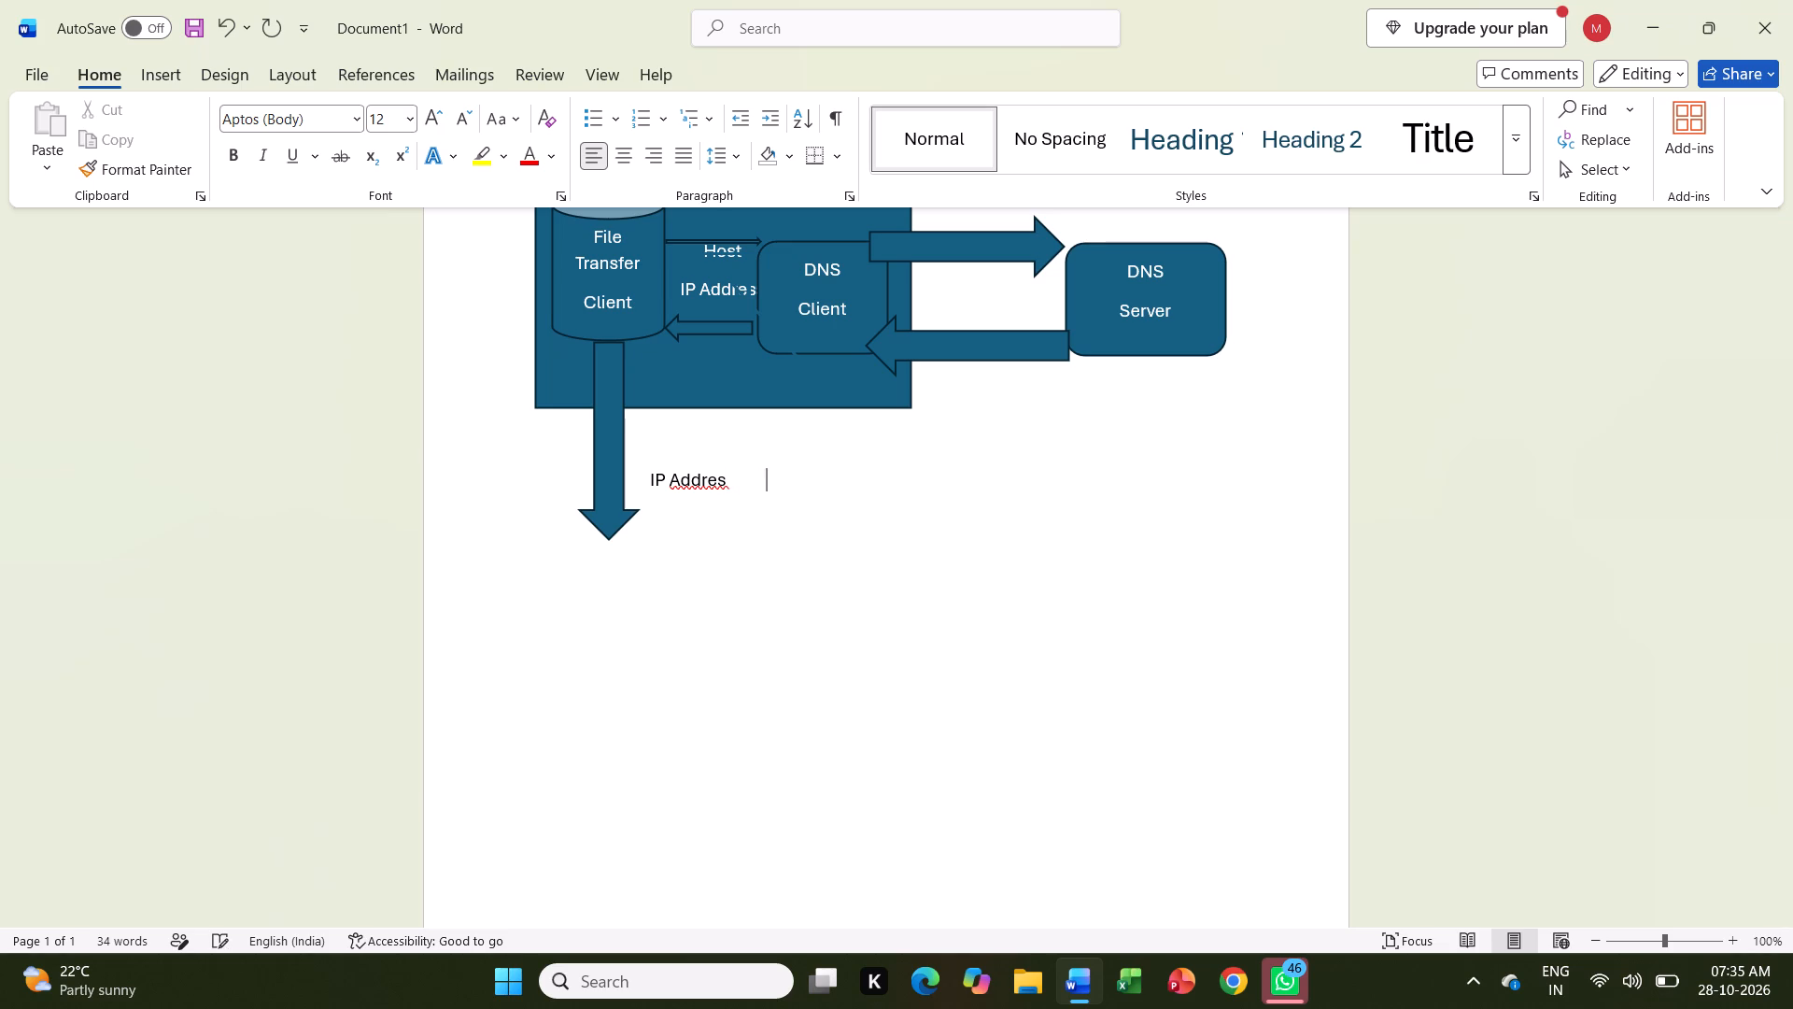
pyautogui.press('Return')
pyautogui.press('Return')
pyautogui.press('Return')
pyautogui.hotkey('shift', 'n')
pyautogui.write('eed')
pyautogui.press('space')
pyautogui.write('For')
pyautogui.press('space')
pyautogui.write('Dns')
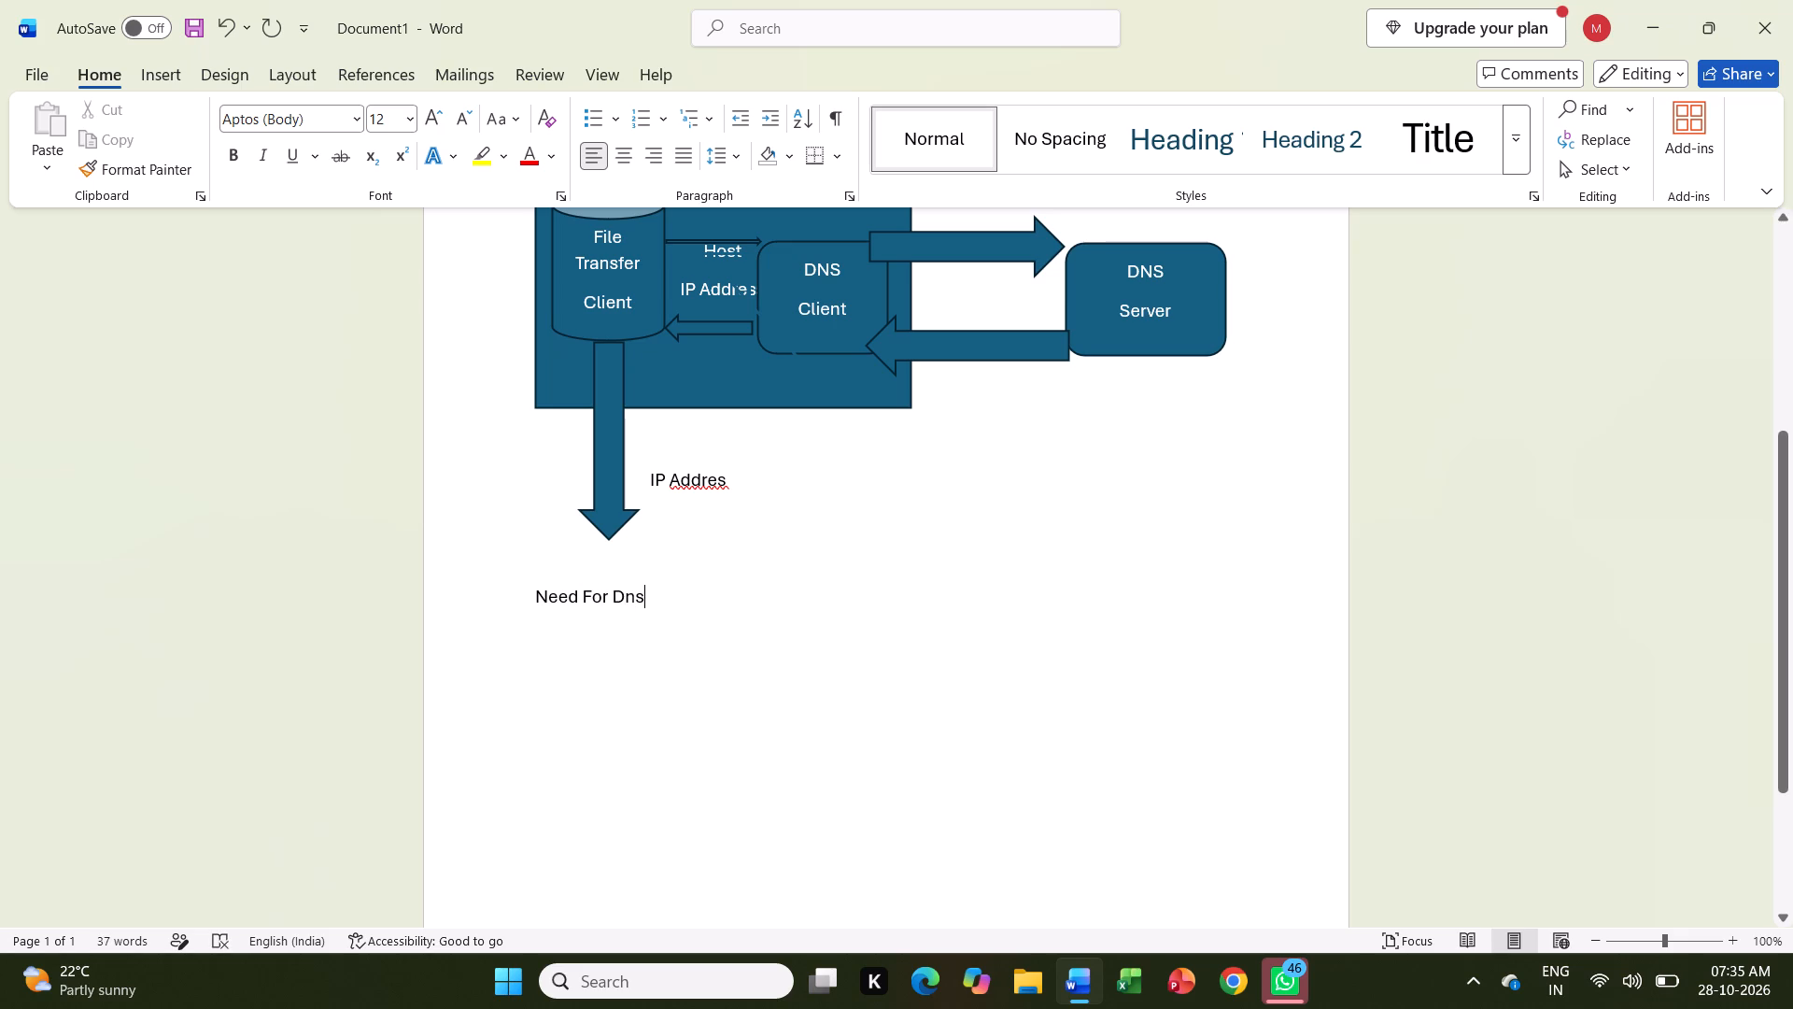
# Format the "Need For Dns" line as a bold heading at 14 pt.
pyautogui.click(533, 590)
pyautogui.moveTo(533, 590); pyautogui.dragTo(651, 595)
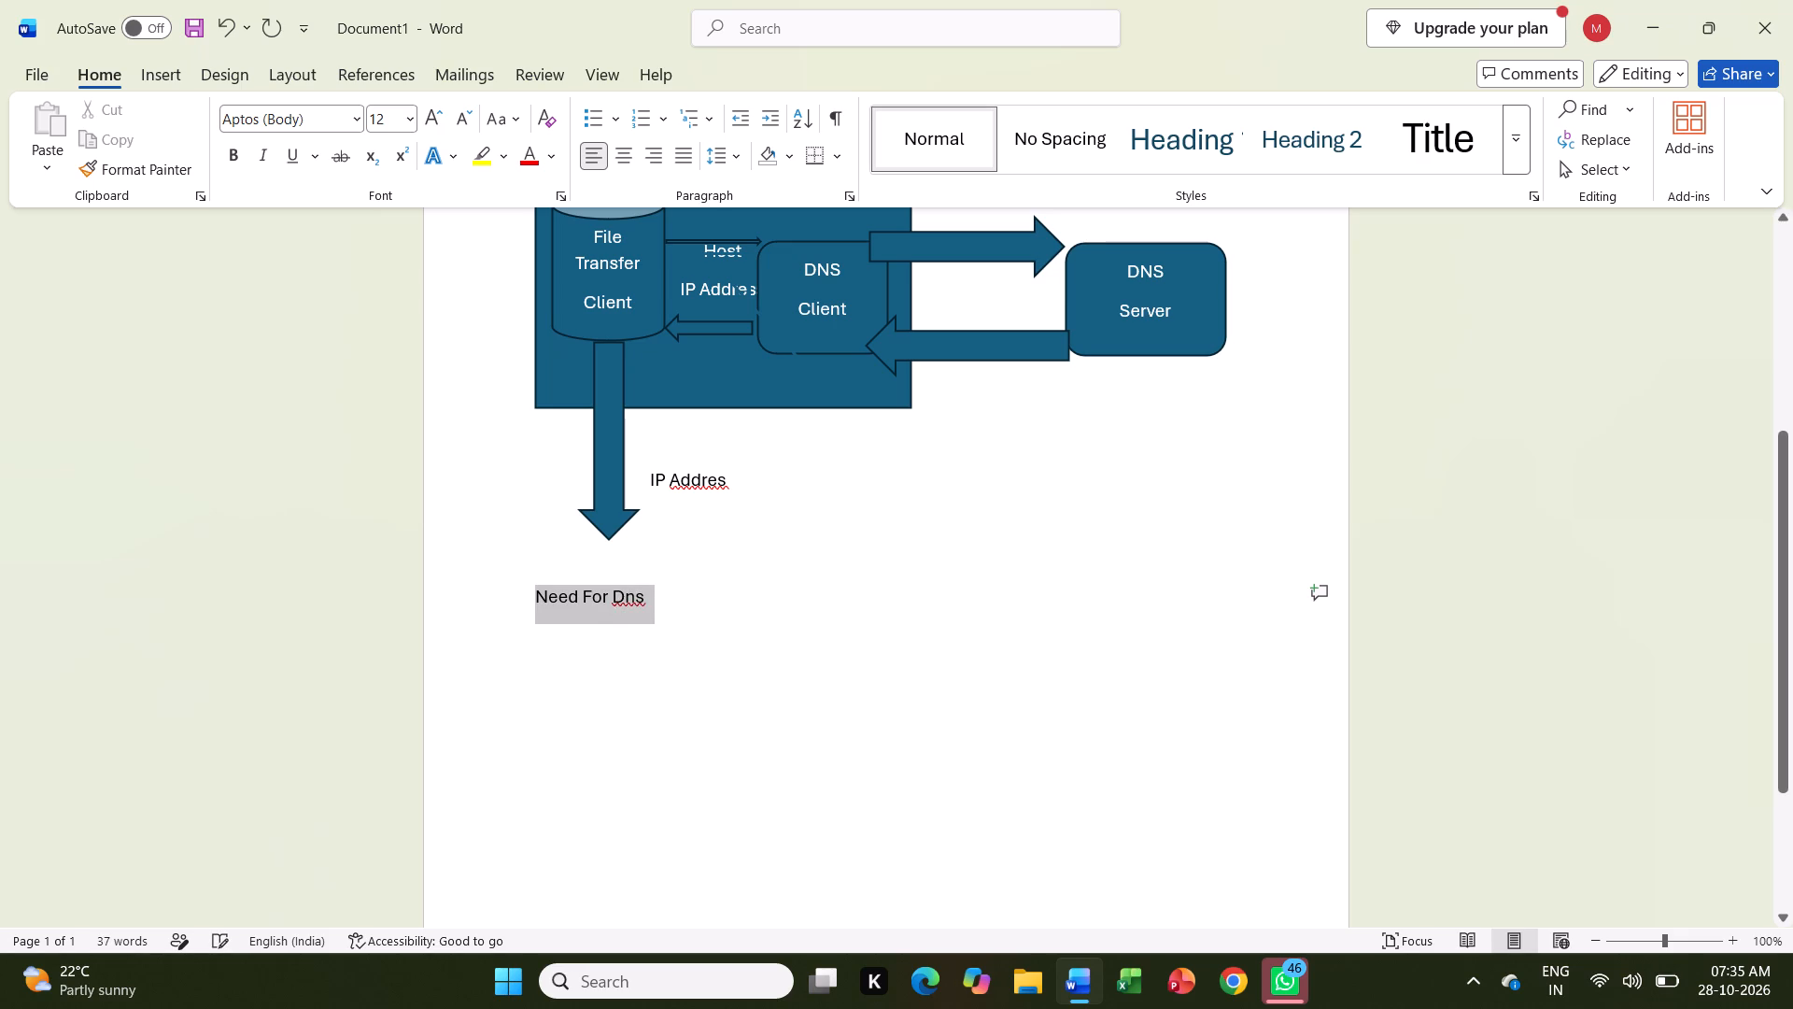
pyautogui.moveTo(651, 595); pyautogui.dragTo(653, 597)
pyautogui.click(671, 562)
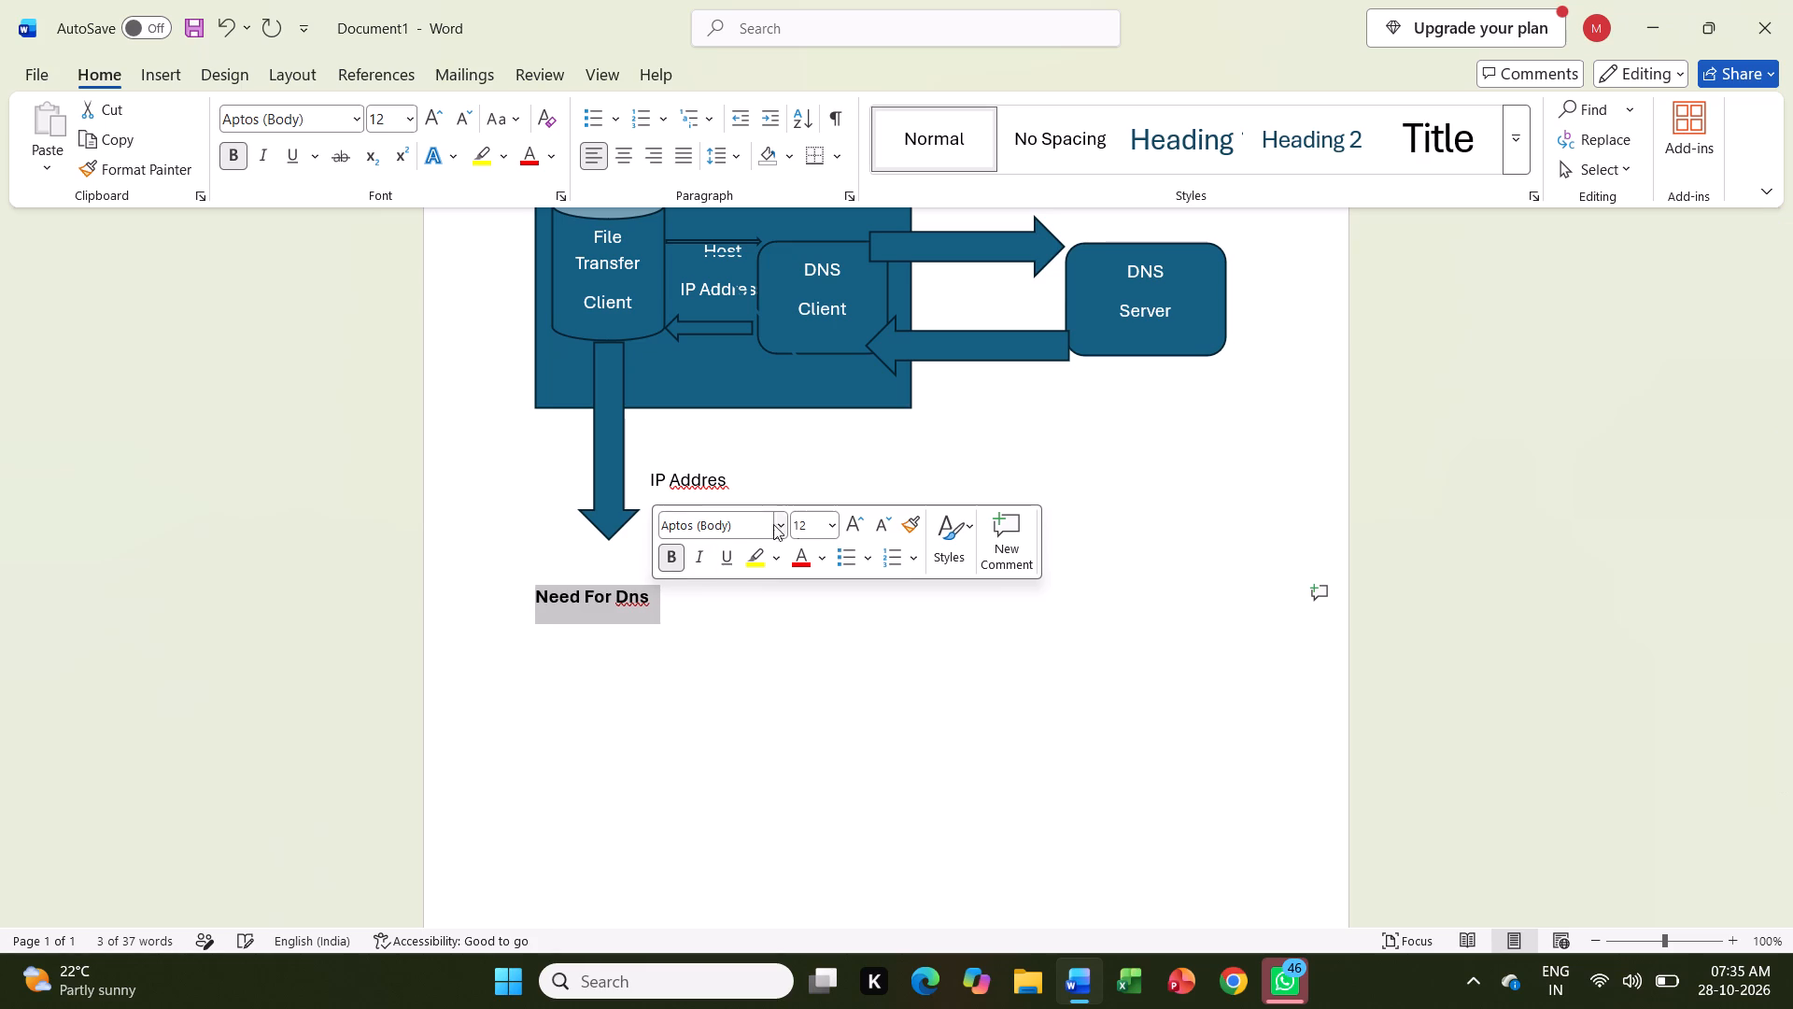
pyautogui.click(835, 523)
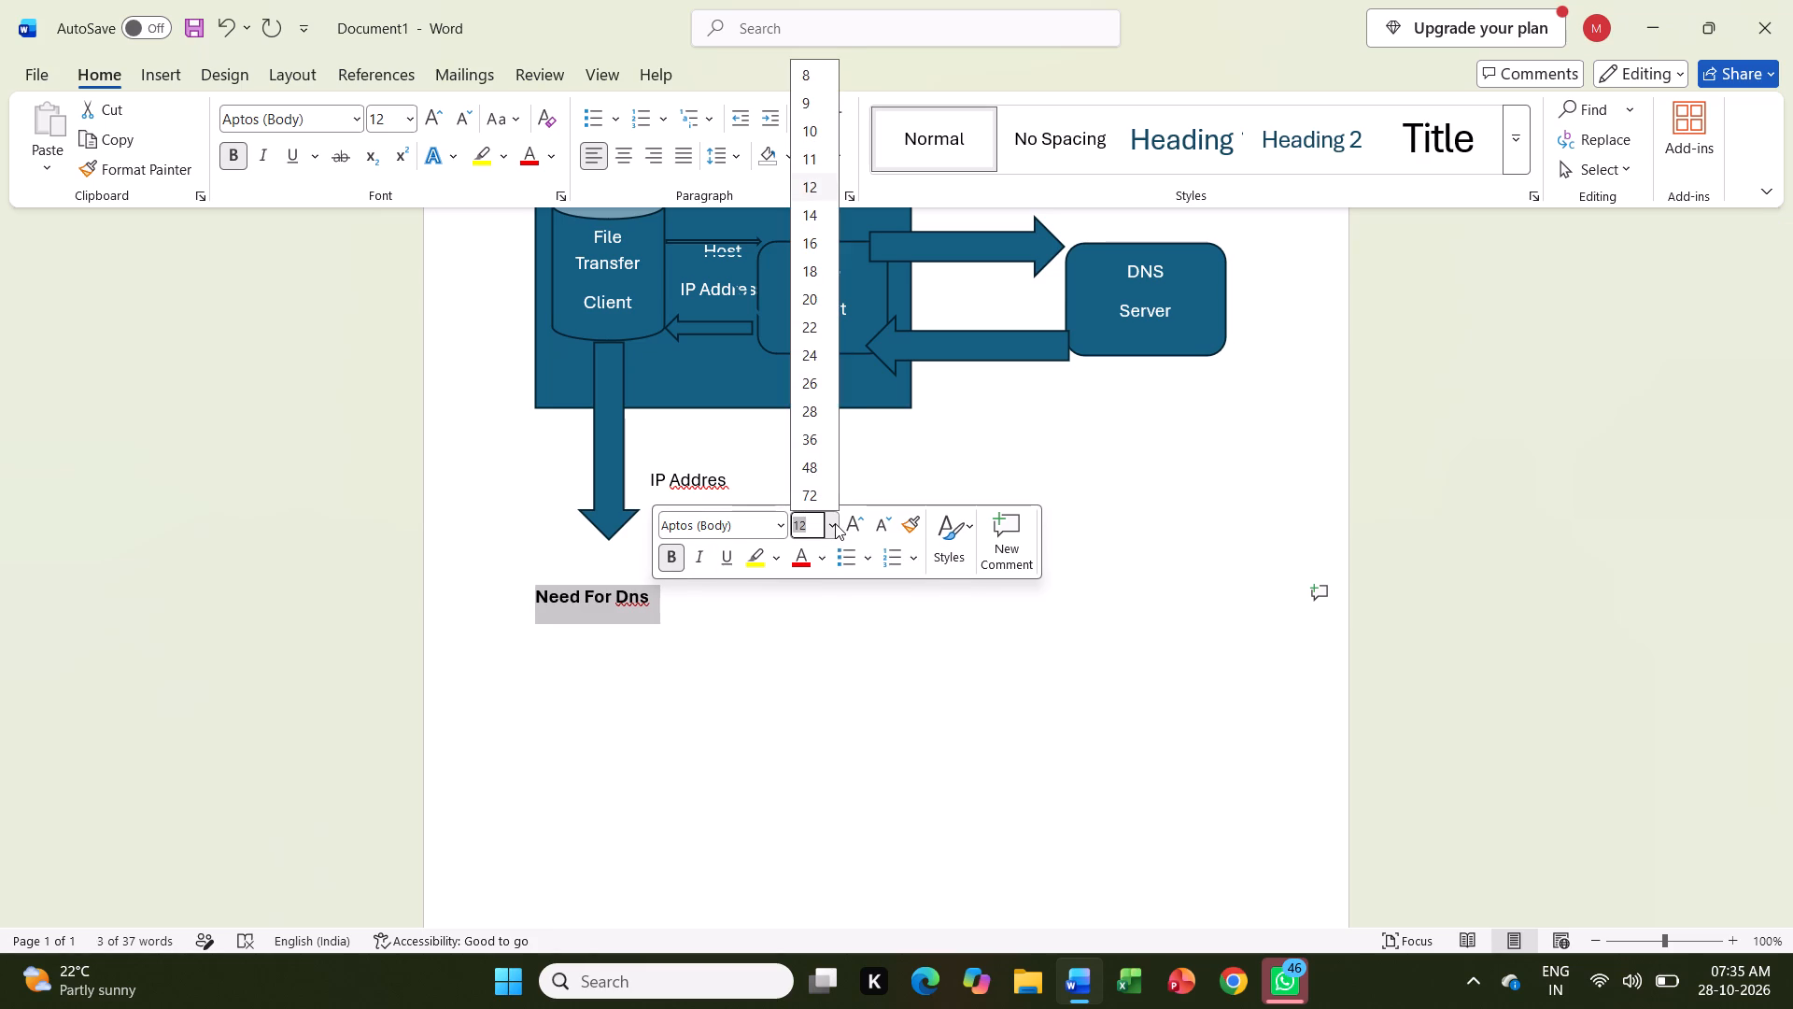
pyautogui.click(821, 207)
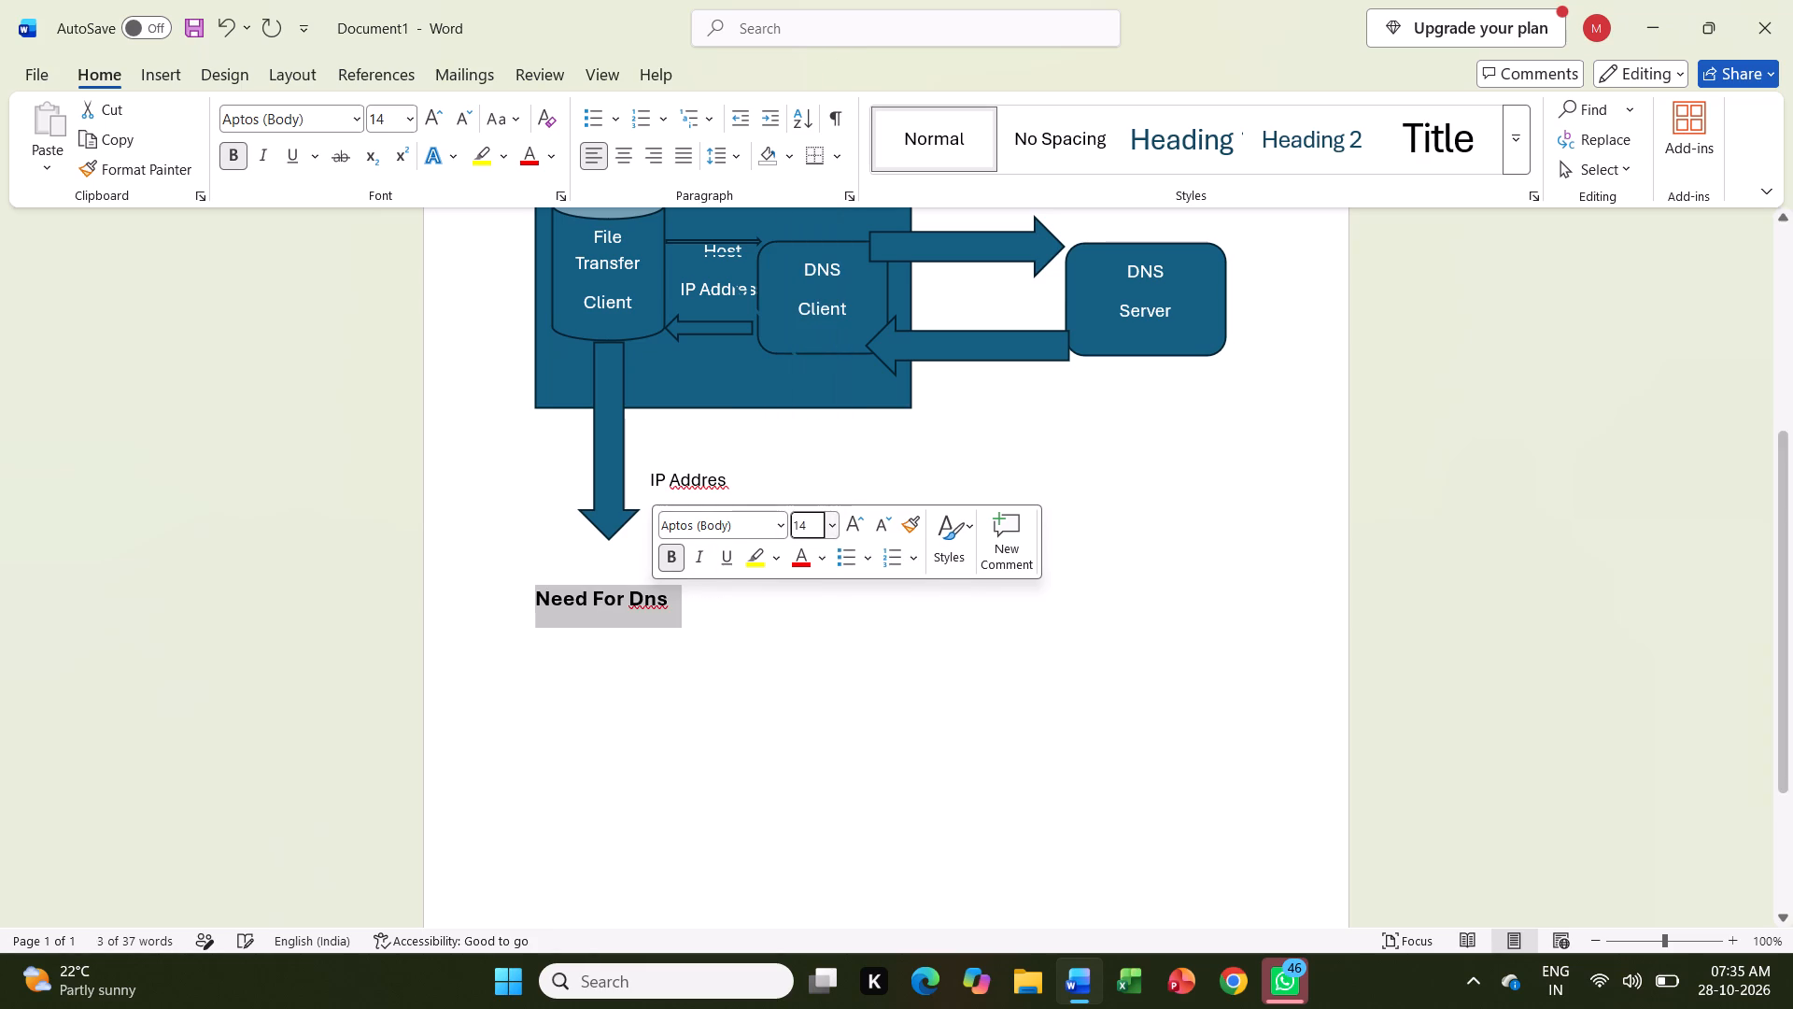
pyautogui.click(717, 623)
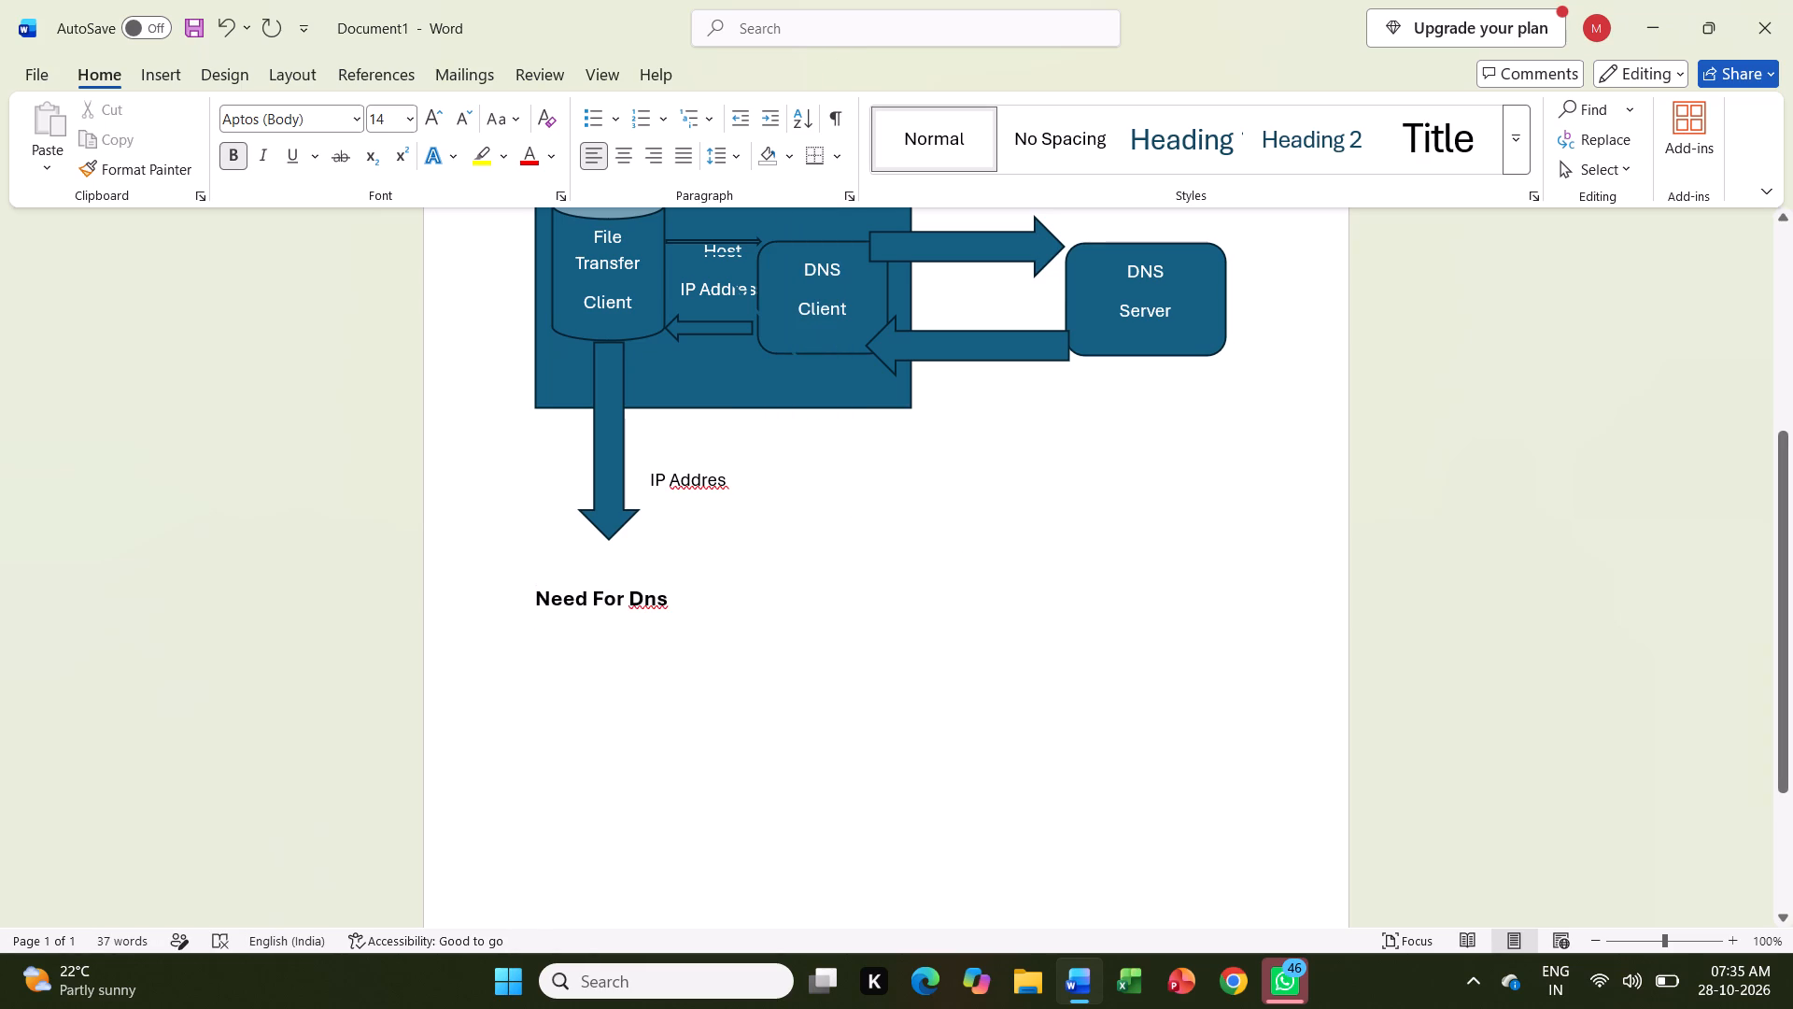
# Begin a line under the "Need For Dns" heading with "1)" in non-bold 12 pt text.
pyautogui.press('Return')
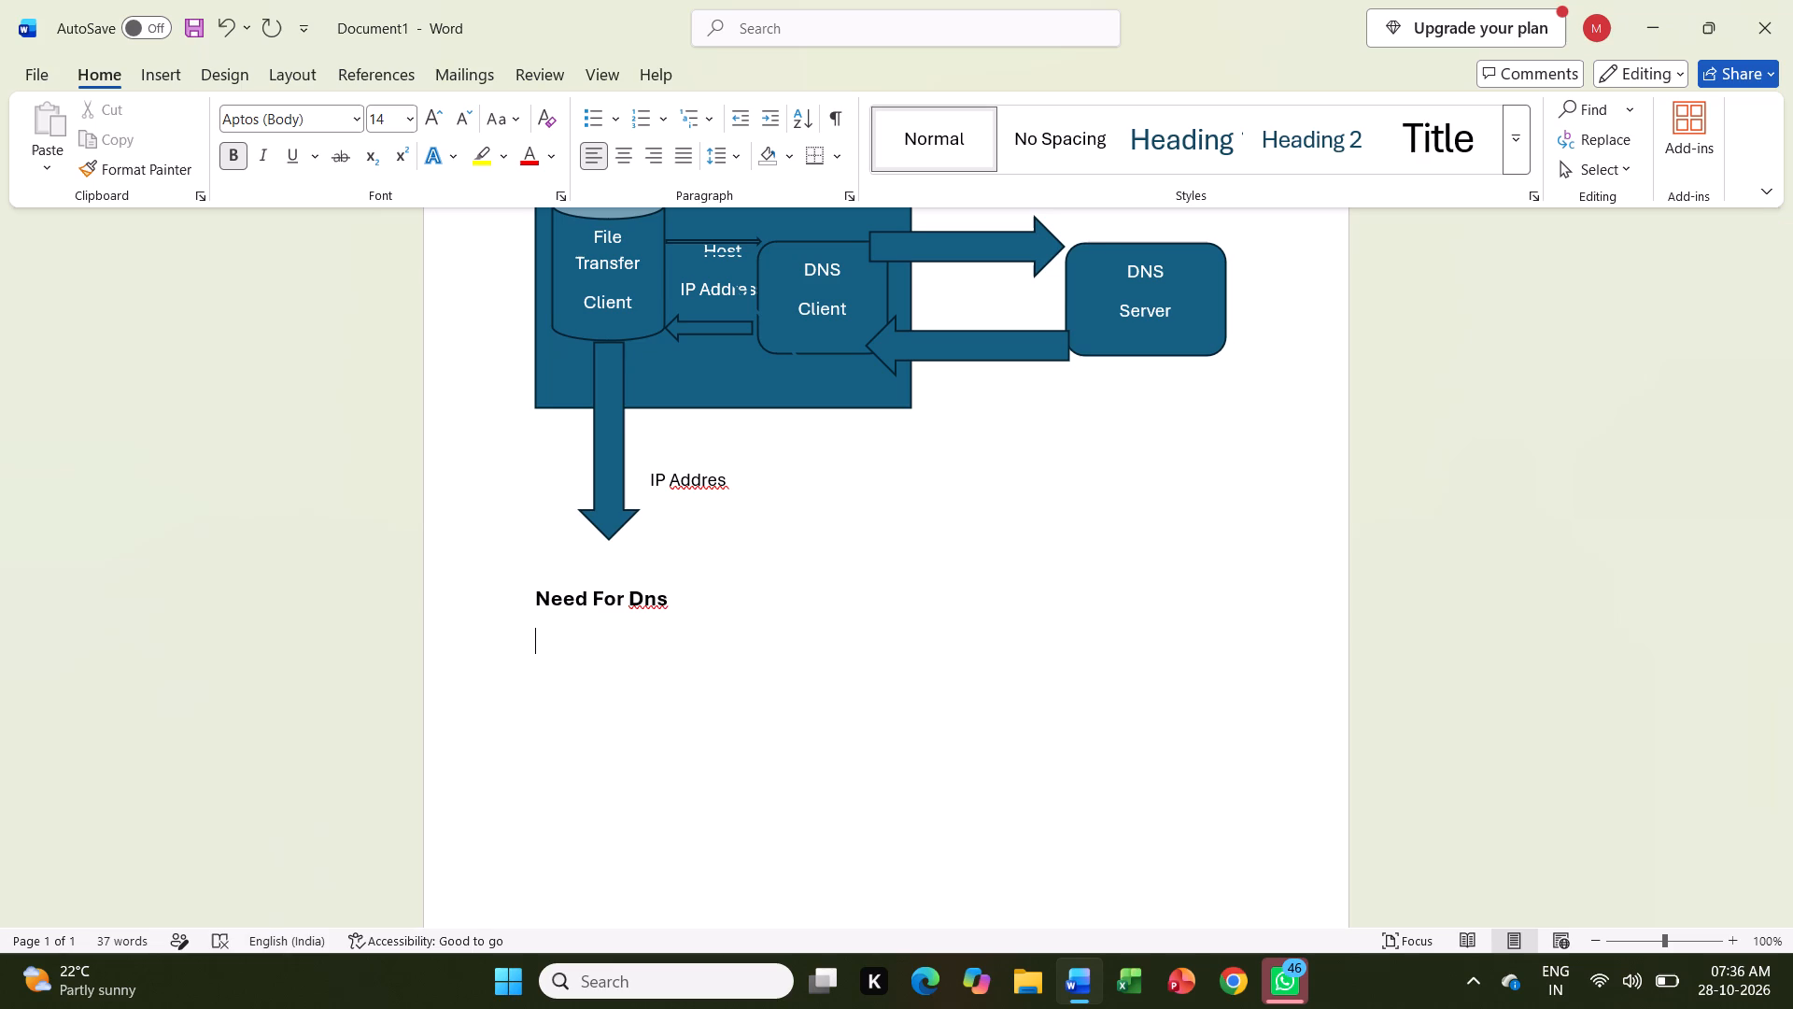
pyautogui.press('1')
pyautogui.hotkey('shift', ')')
pyautogui.click(533, 635)
pyautogui.moveTo(533, 635); pyautogui.dragTo(546, 637)
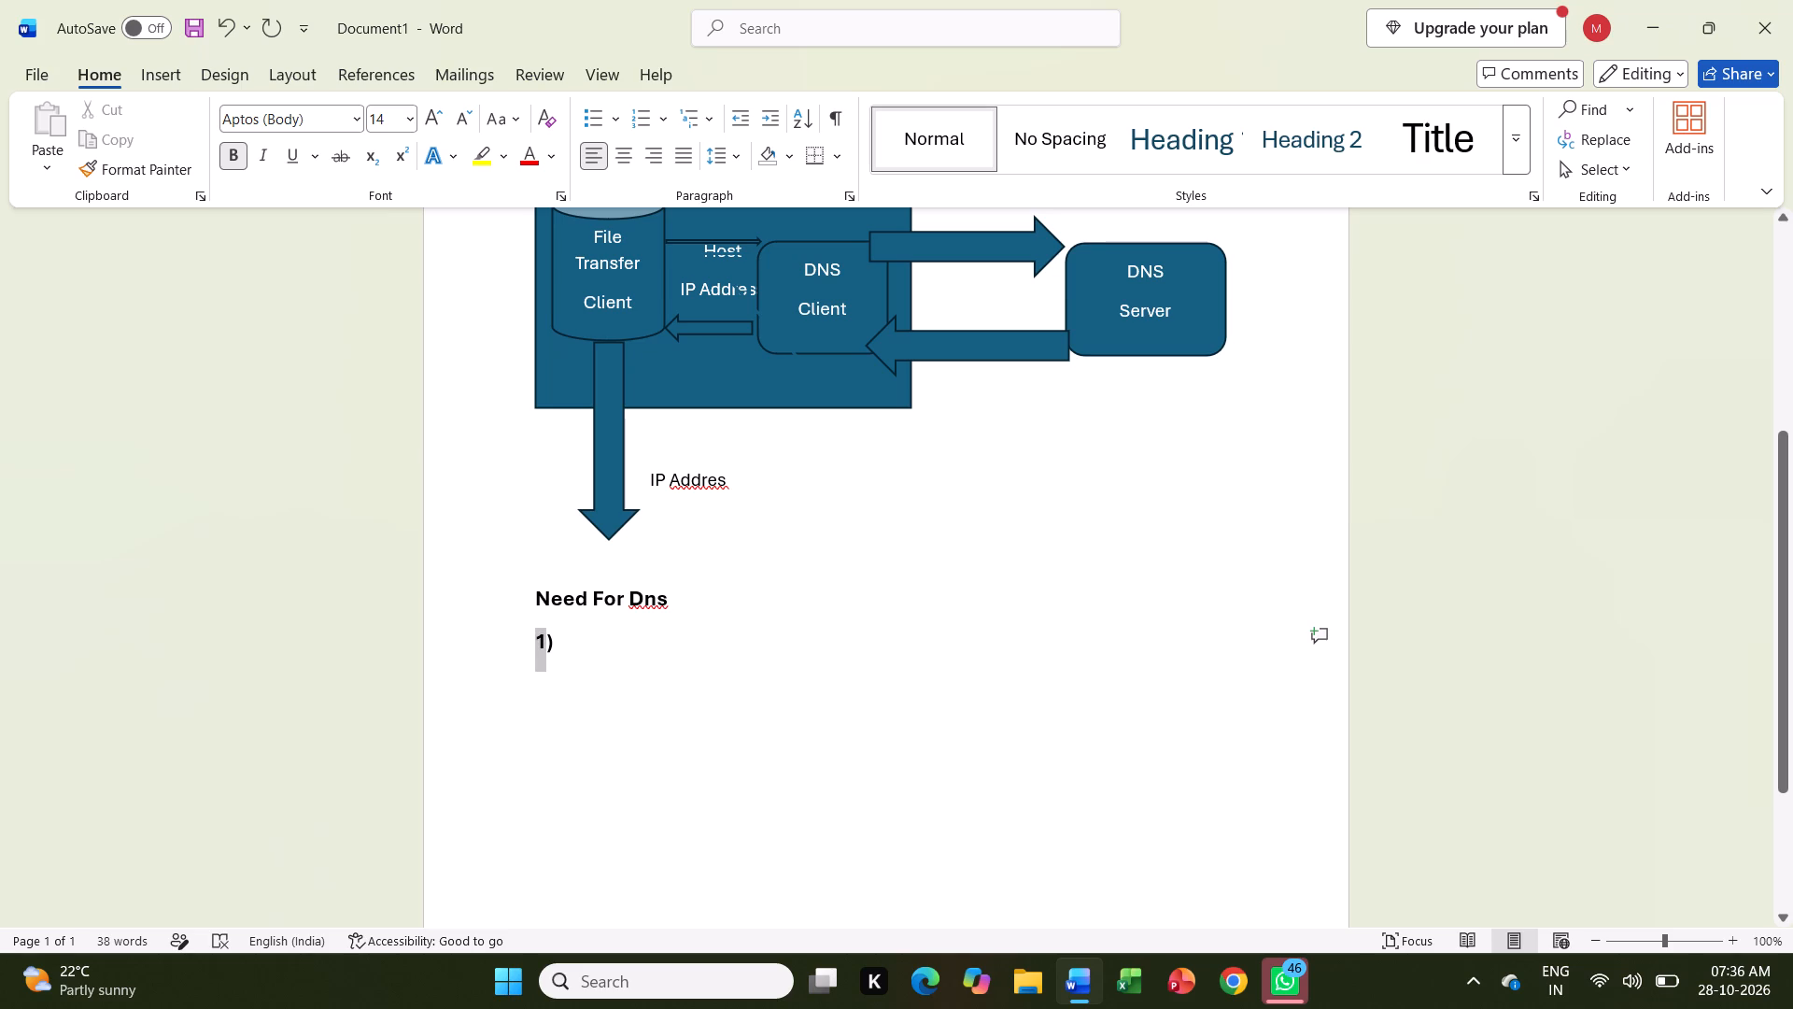
pyautogui.moveTo(546, 637); pyautogui.dragTo(561, 646)
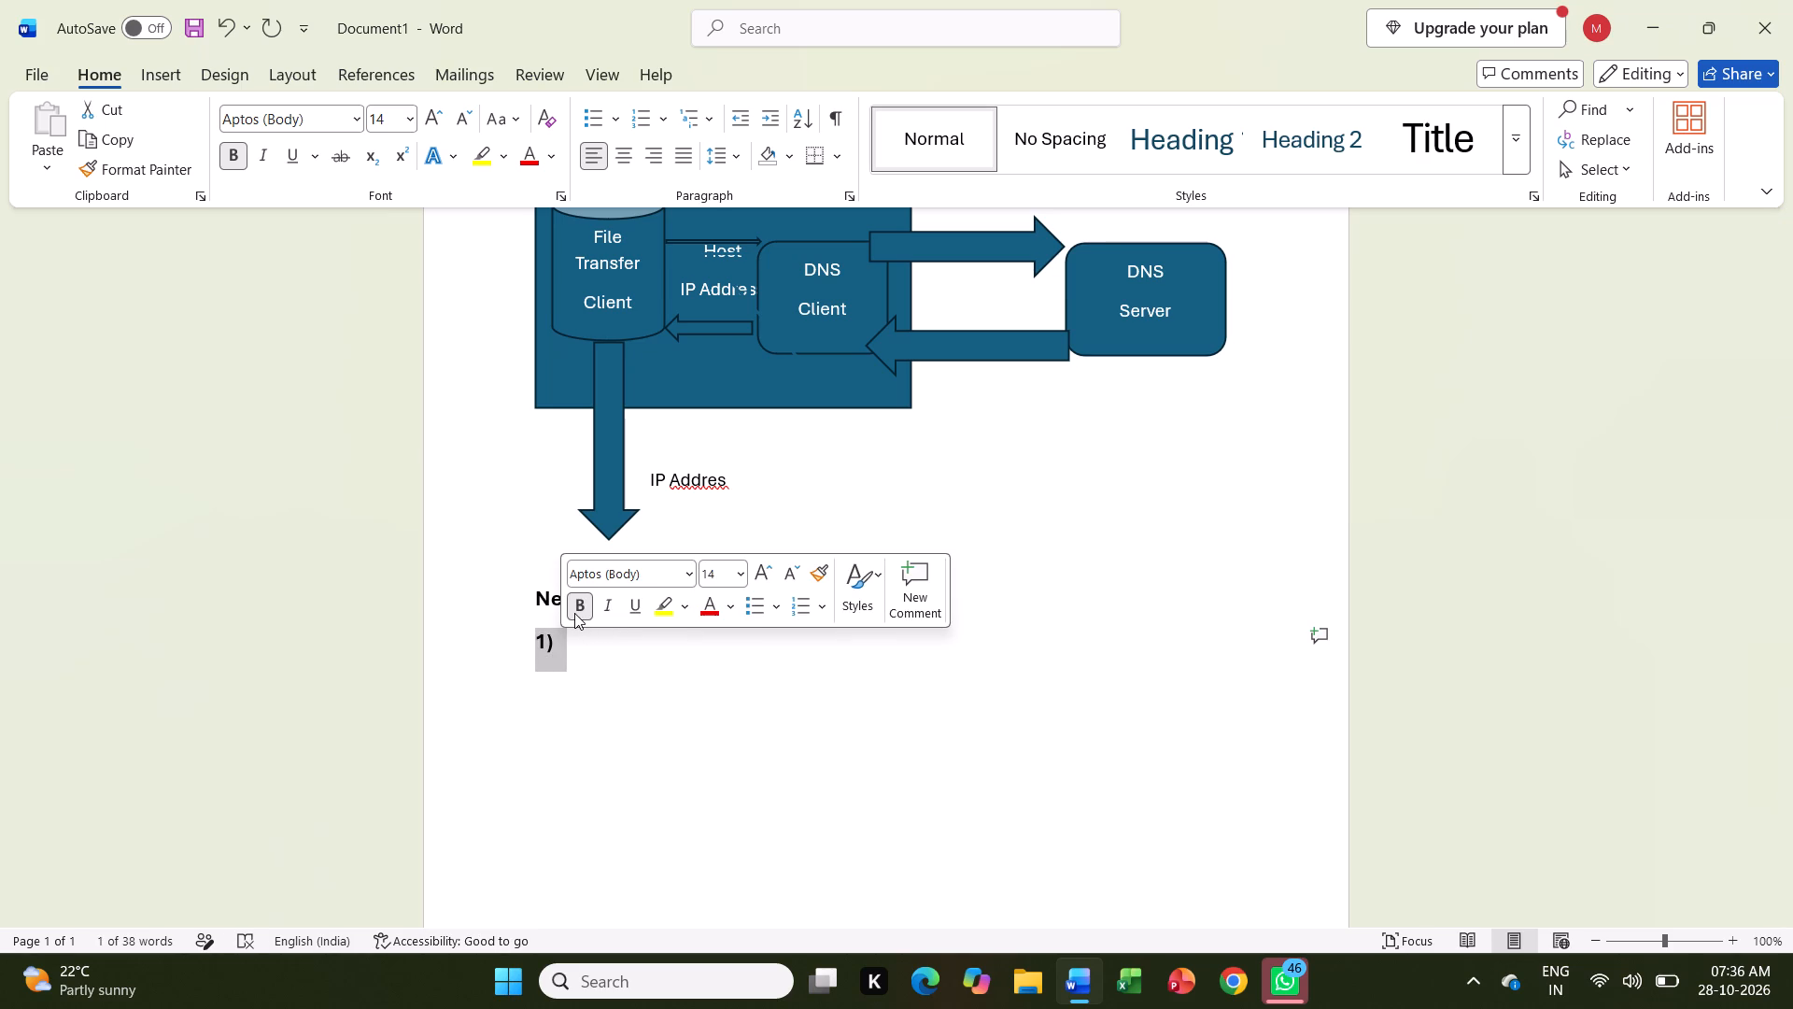
pyautogui.click(574, 613)
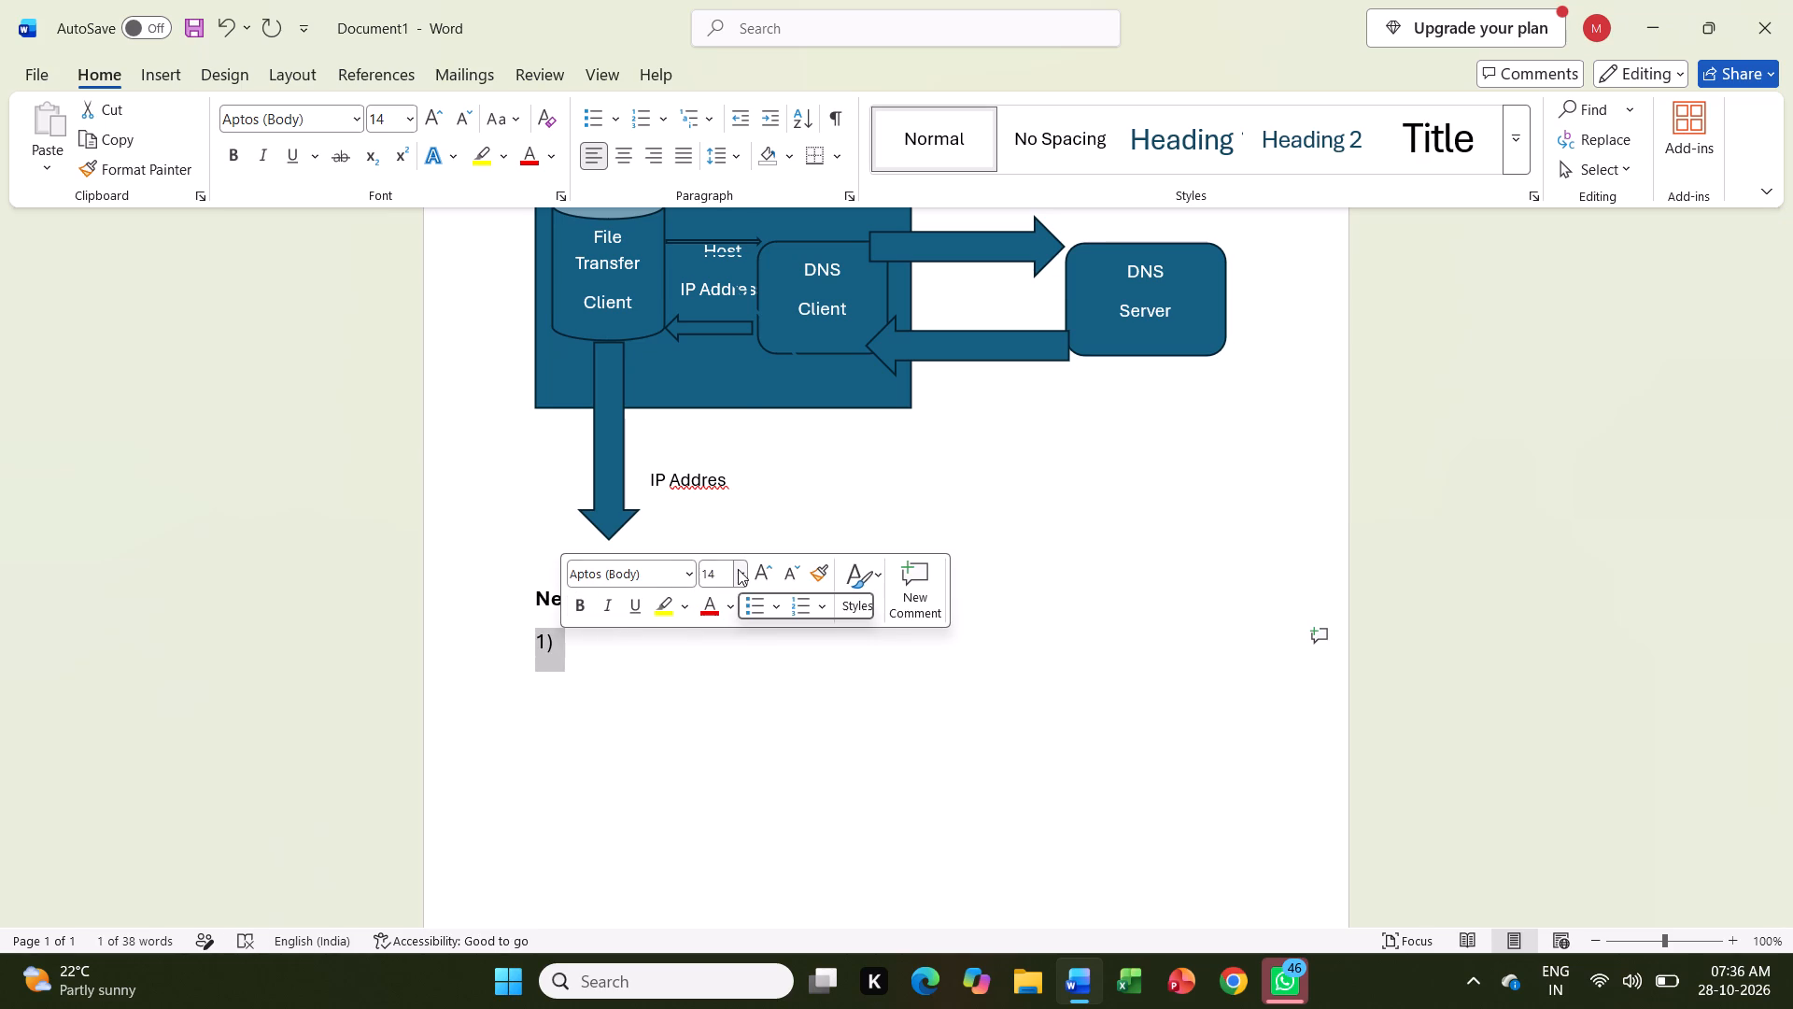
pyautogui.click(738, 569)
pyautogui.click(719, 233)
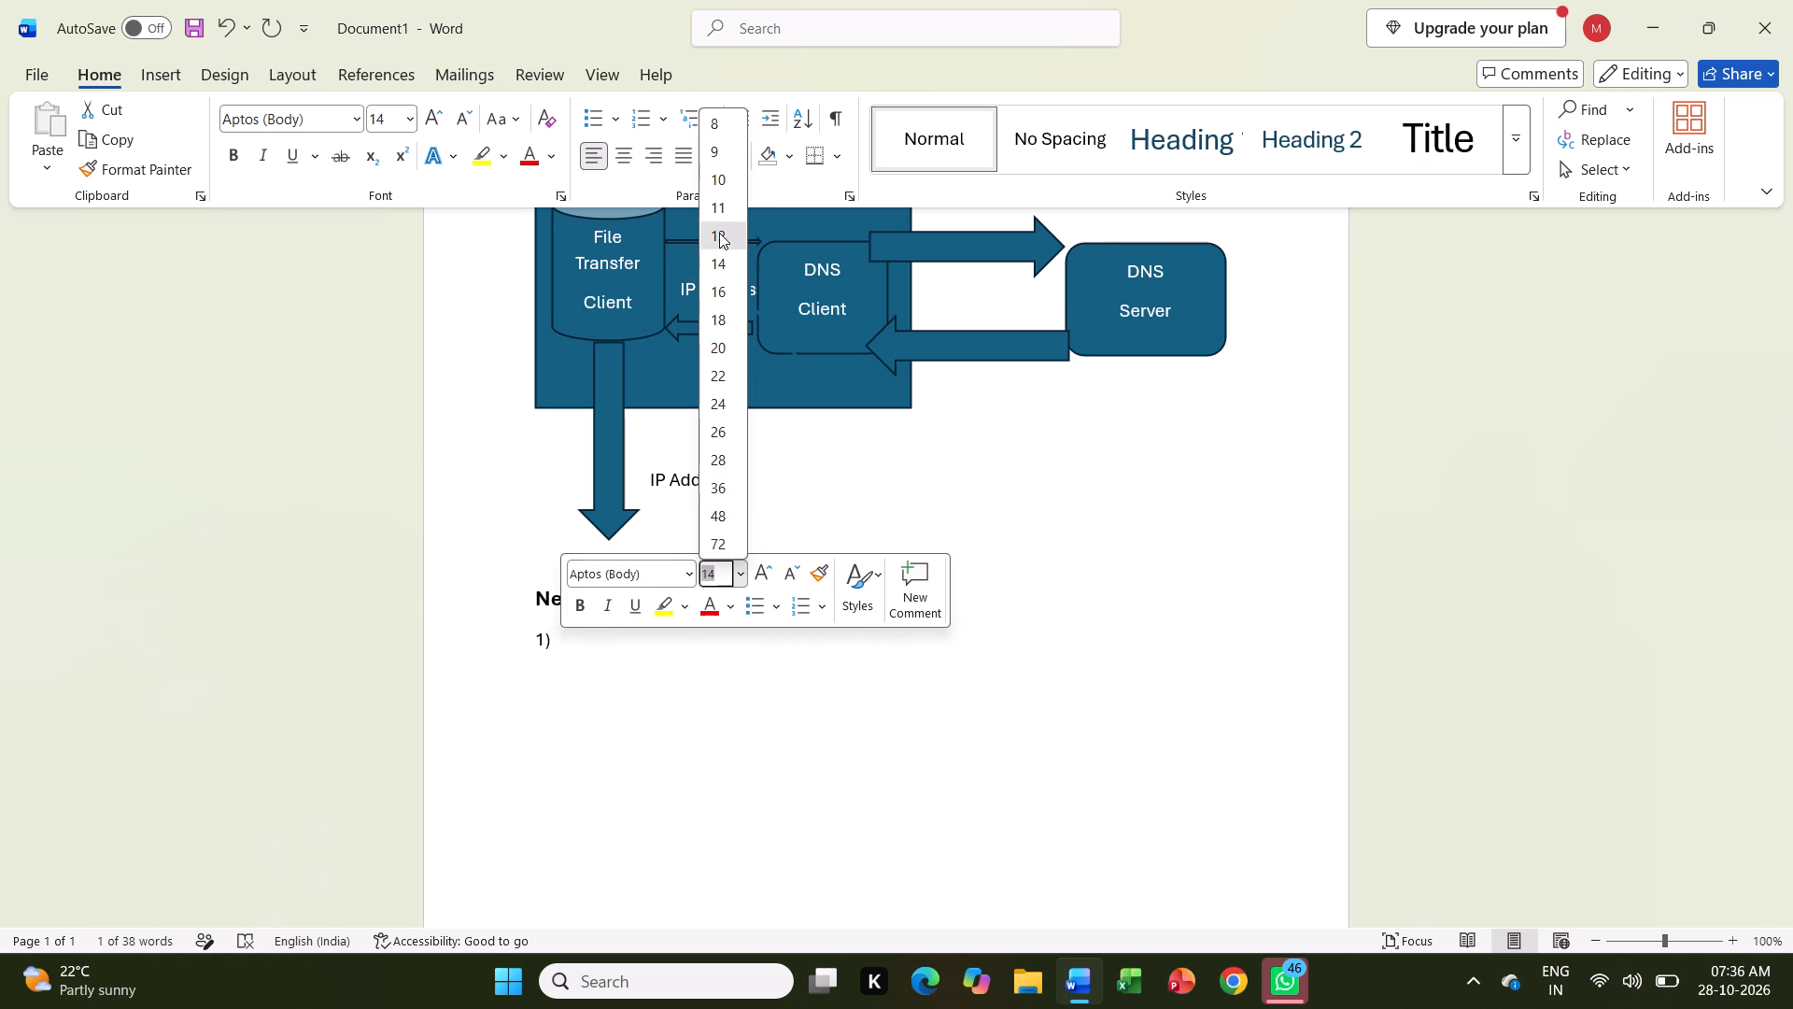
pyautogui.click(642, 680)
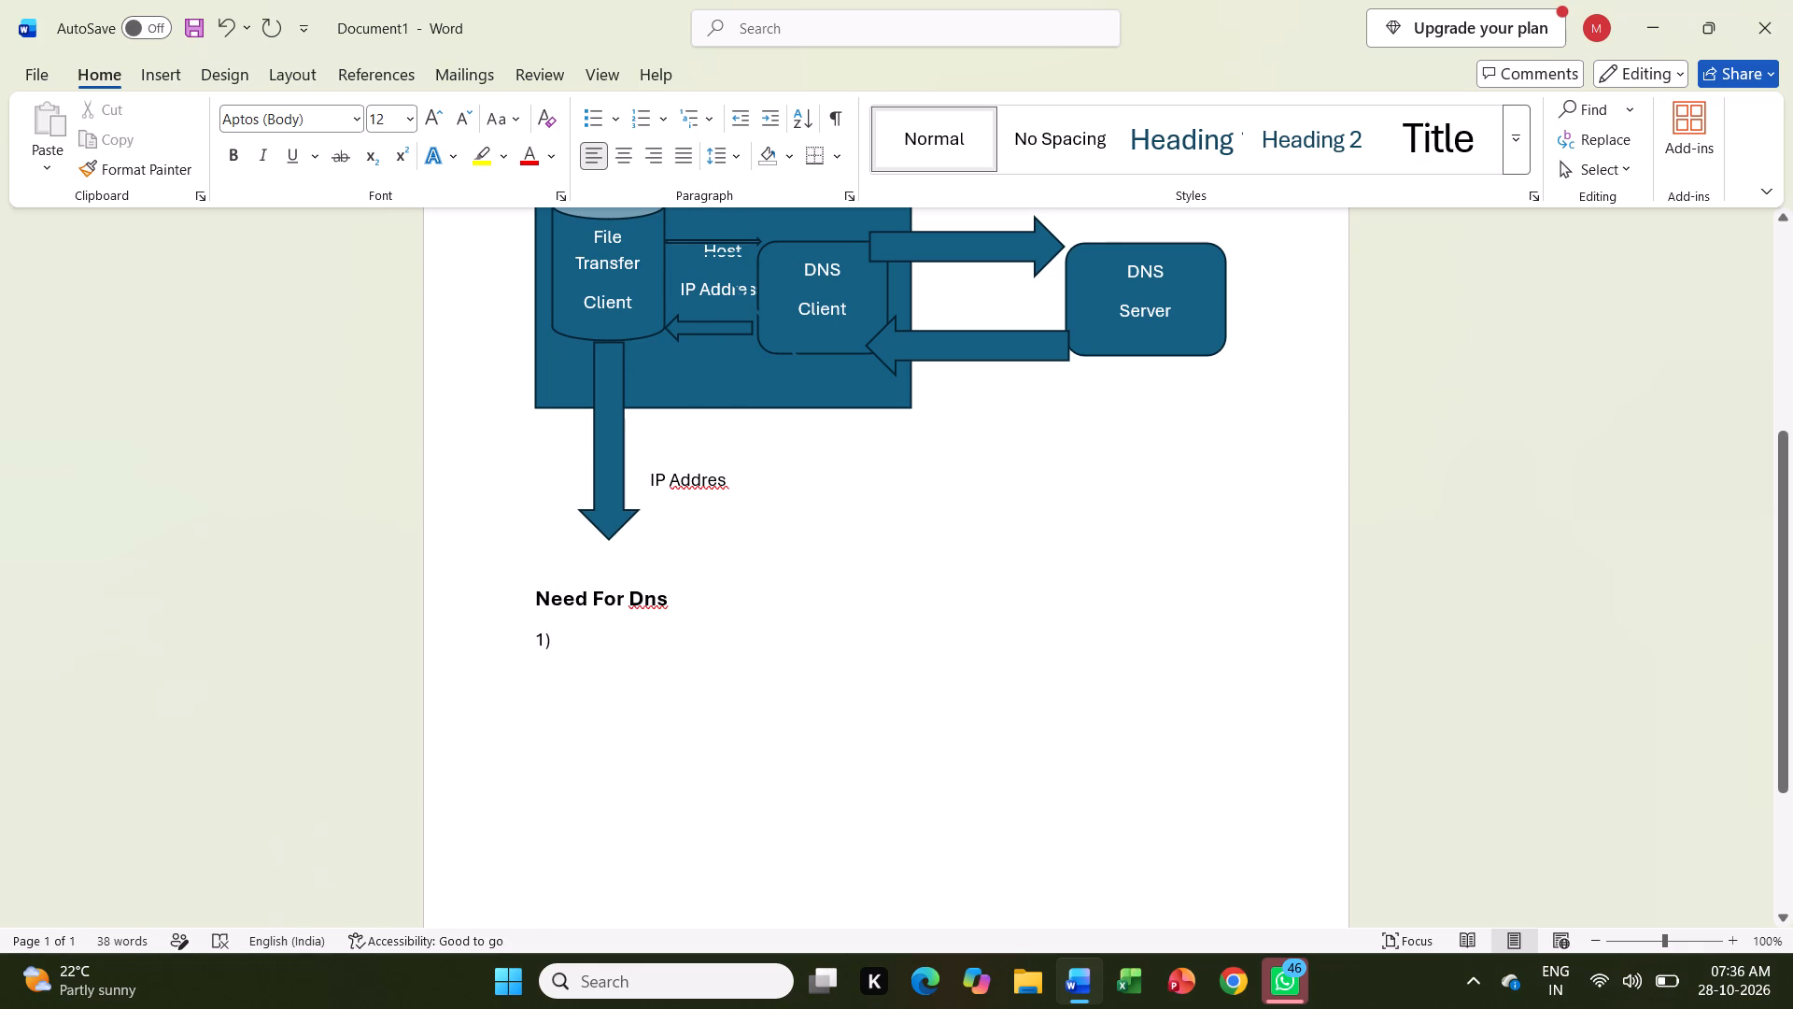
# Write the first point after "1)": "Computer Uses Ip Address to identify The Host Name On The Internet".
pyautogui.write('Computer')
pyautogui.press('space')
pyautogui.write('Uses')
pyautogui.press('space')
pyautogui.write('Ip Address')
pyautogui.press('space')
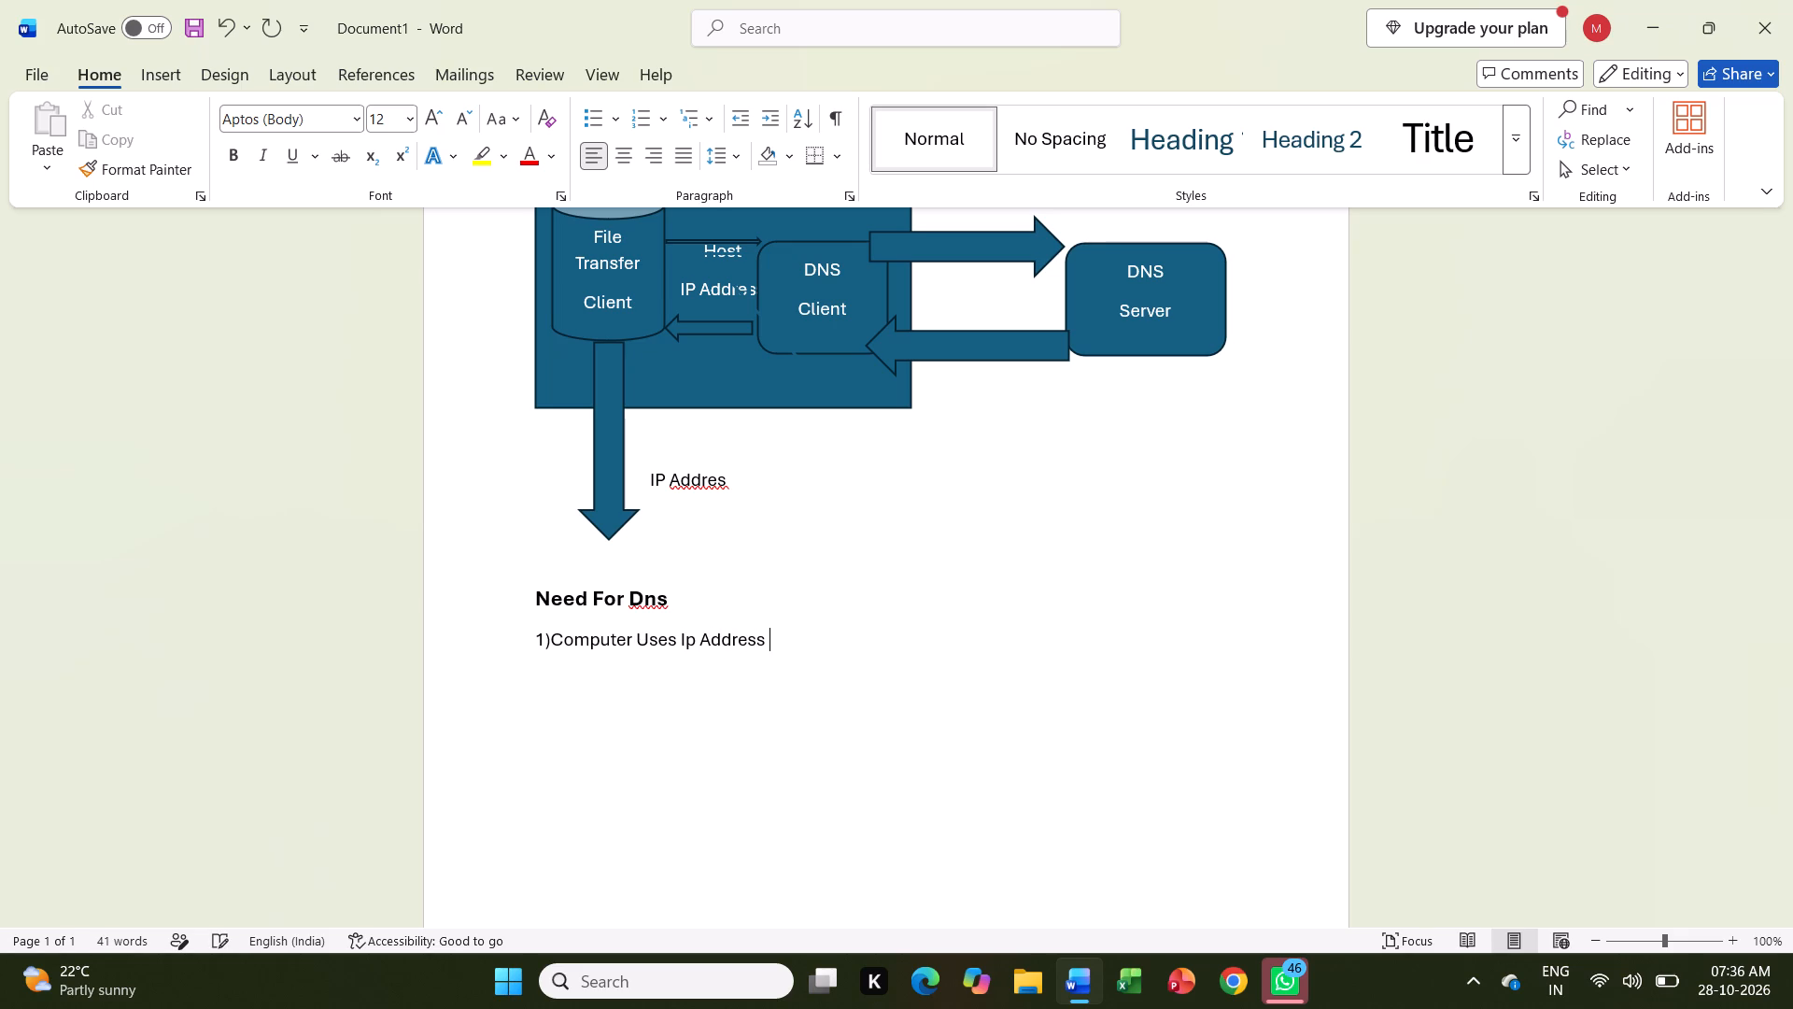
pyautogui.write('to')
pyautogui.press('space')
pyautogui.write('identify')
pyautogui.press('space')
pyautogui.write('The Host Name')
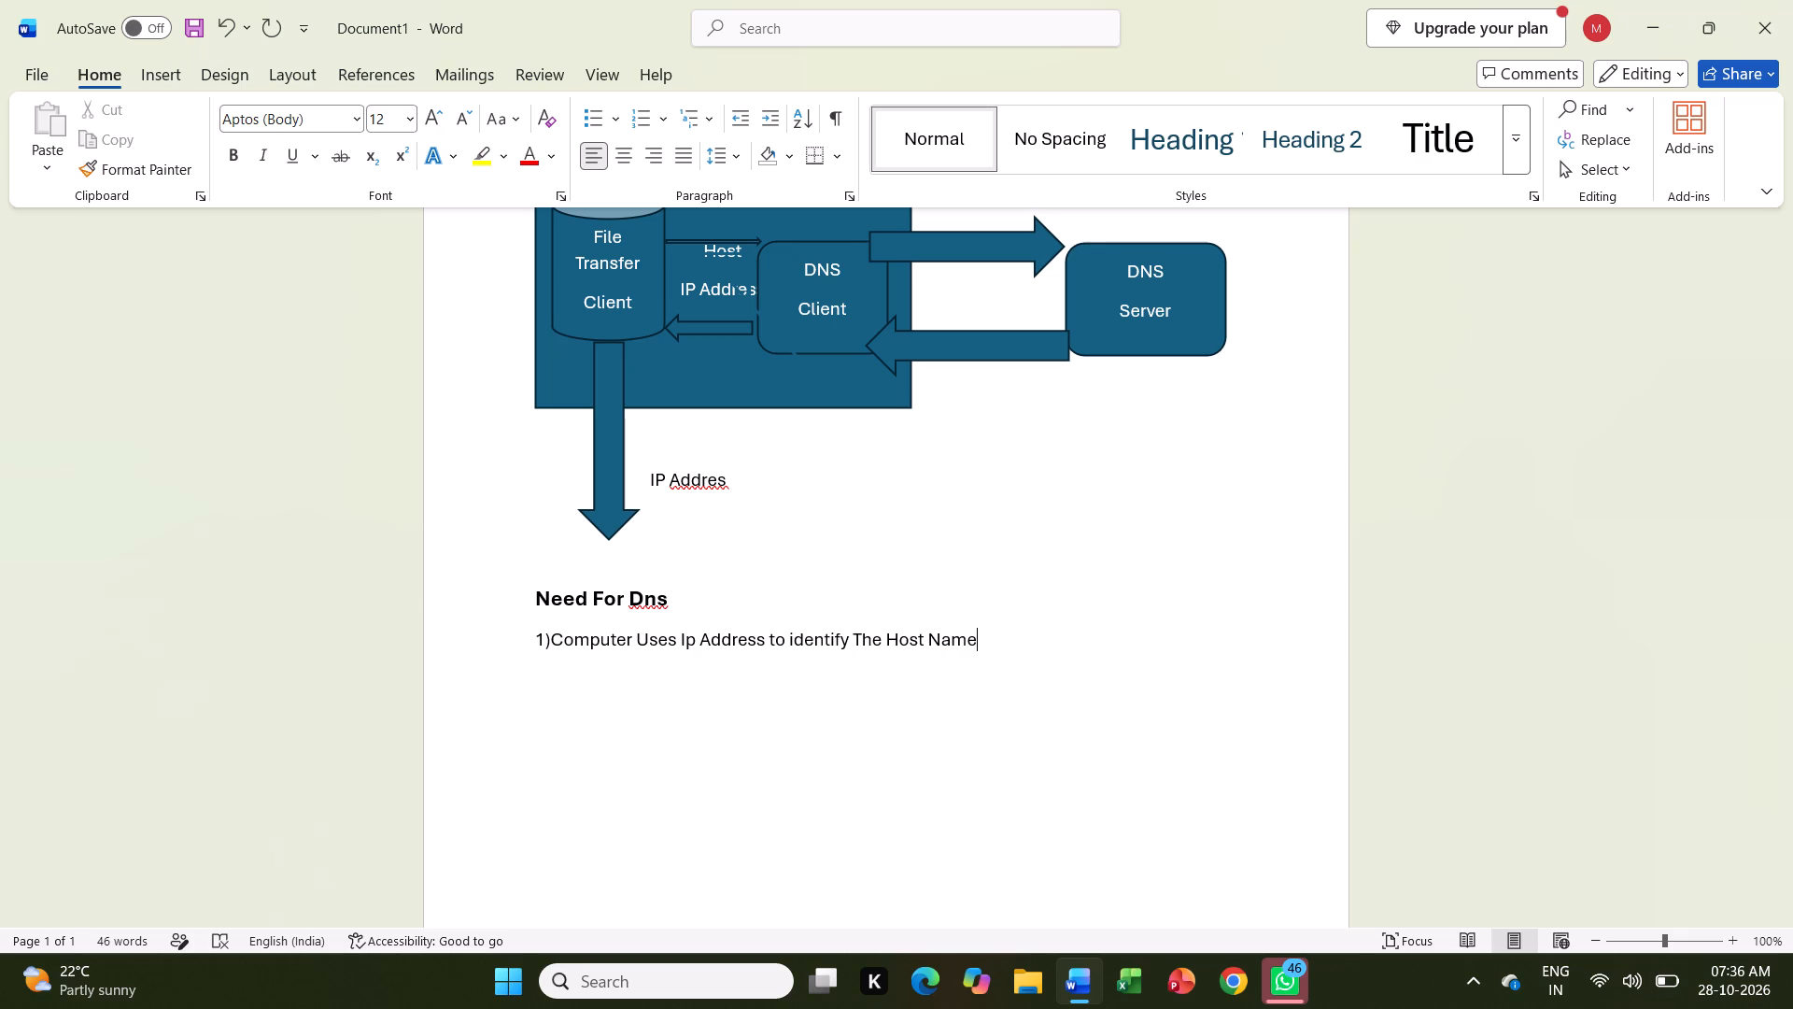
pyautogui.press('space')
pyautogui.write('On')
pyautogui.press('space')
pyautogui.write('The Internet')
# Write the second point on a new line below the first: "2)Humman Preffers Name instead Of Ip Address".
pyautogui.press('Return')
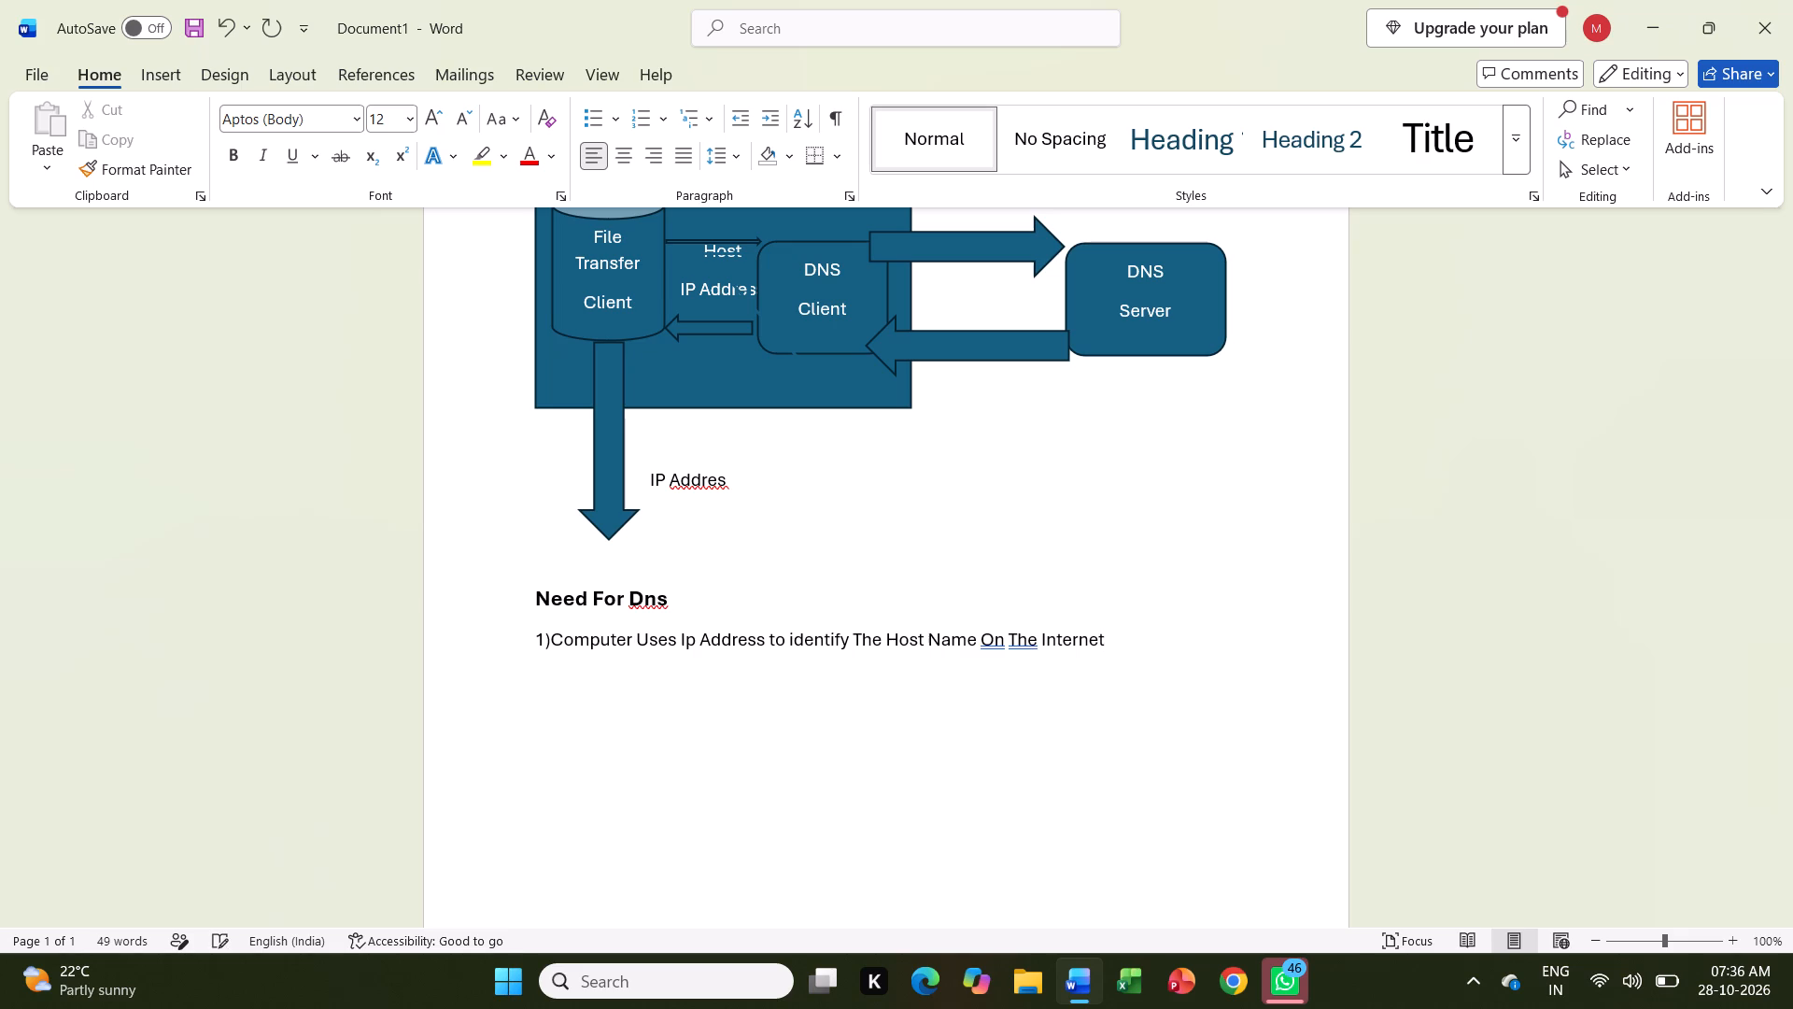
pyautogui.press('2')
pyautogui.hotkey('shift', ')')
pyautogui.write('Humm')
pyautogui.write('an')
pyautogui.press('space')
pyautogui.write('pr')
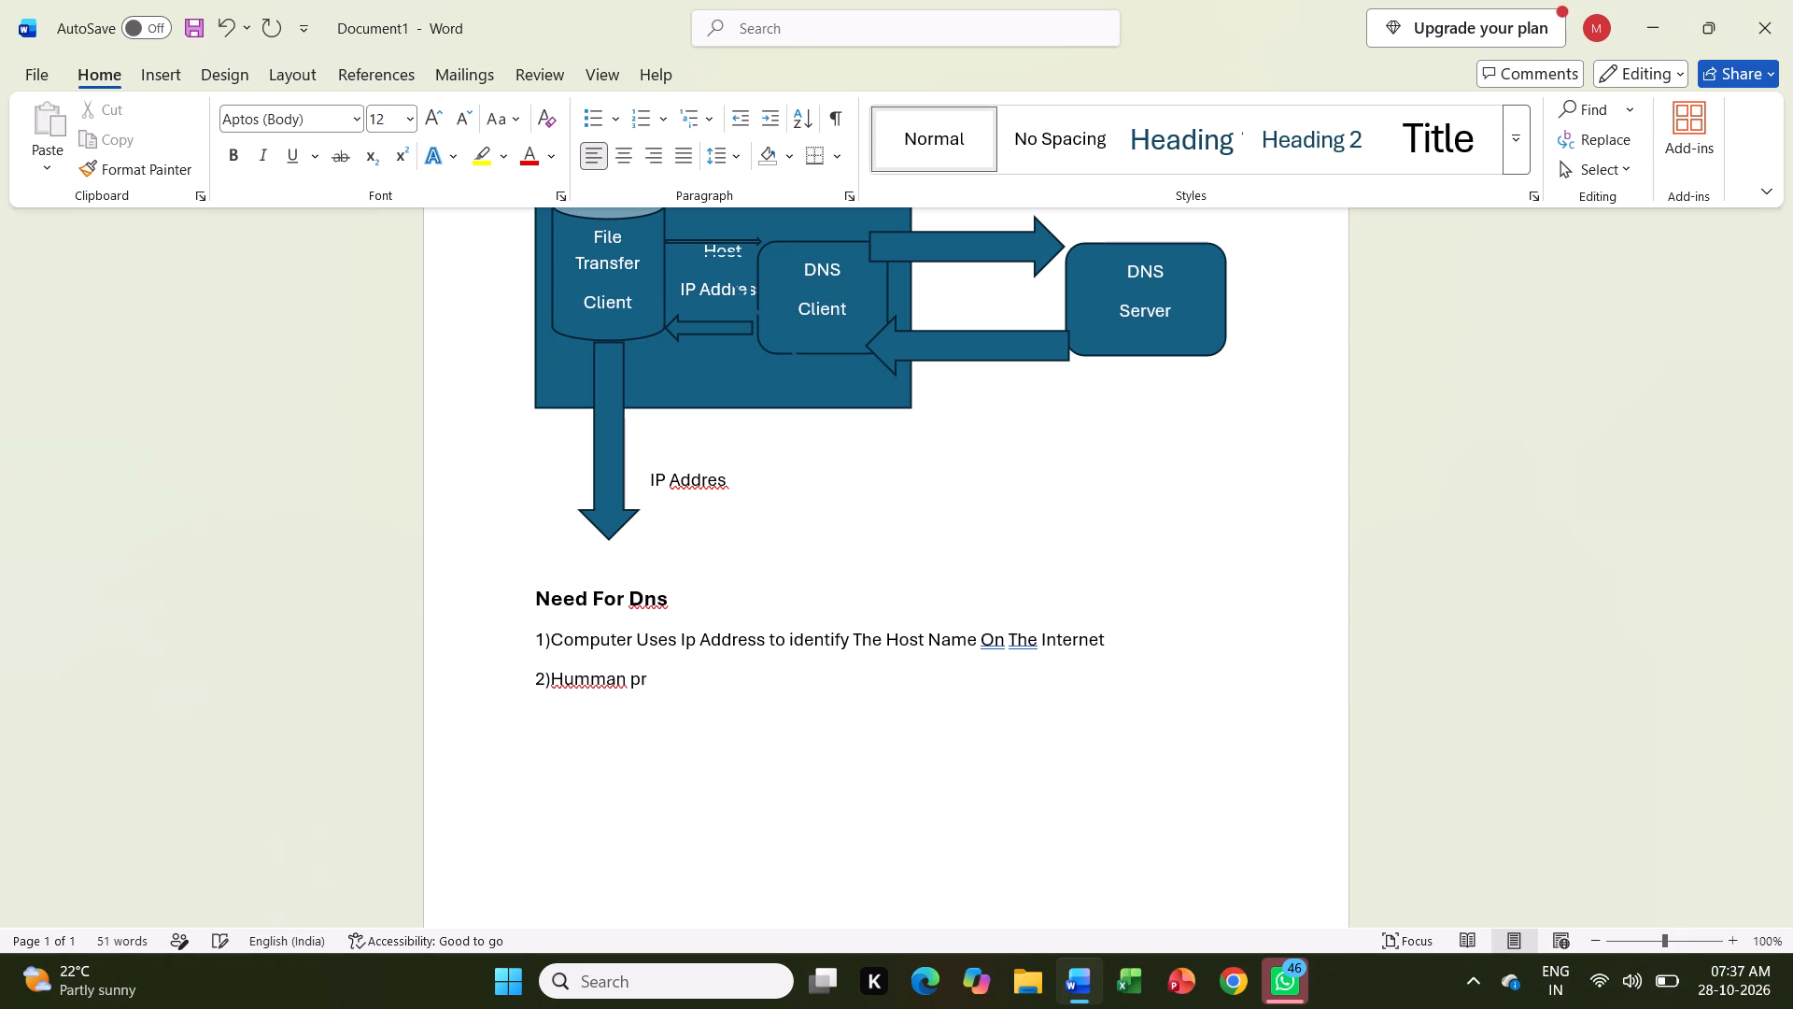
pyautogui.press('BackSpace')
pyautogui.write('Pre')
pyautogui.press('BackSpace')
pyautogui.press('BackSpace')
pyautogui.press('BackSpace')
pyautogui.press('BackSpace')
pyautogui.write('Preffers')
pyautogui.press('space')
pyautogui.write('Name')
pyautogui.press('space')
pyautogui.write('instead')
pyautogui.press('space')
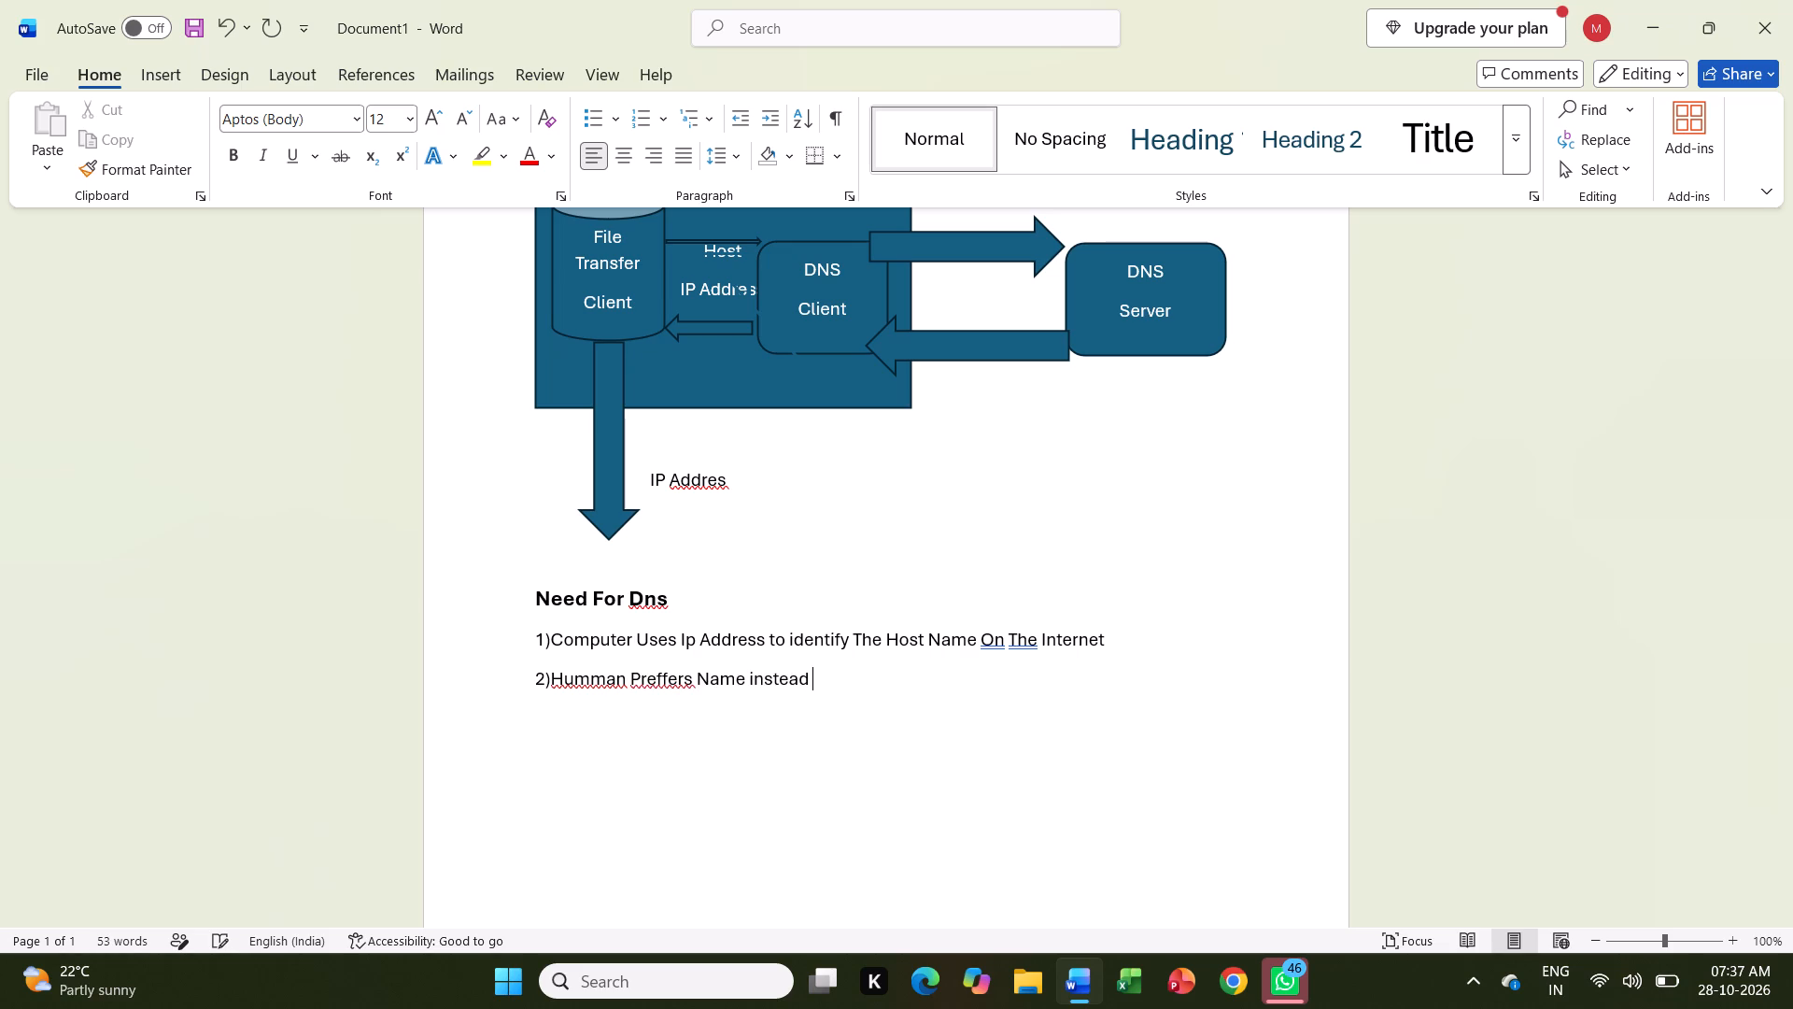
pyautogui.write('Of')
pyautogui.press('space')
pyautogui.write('Ip')
pyautogui.press('space')
pyautogui.write('Address')
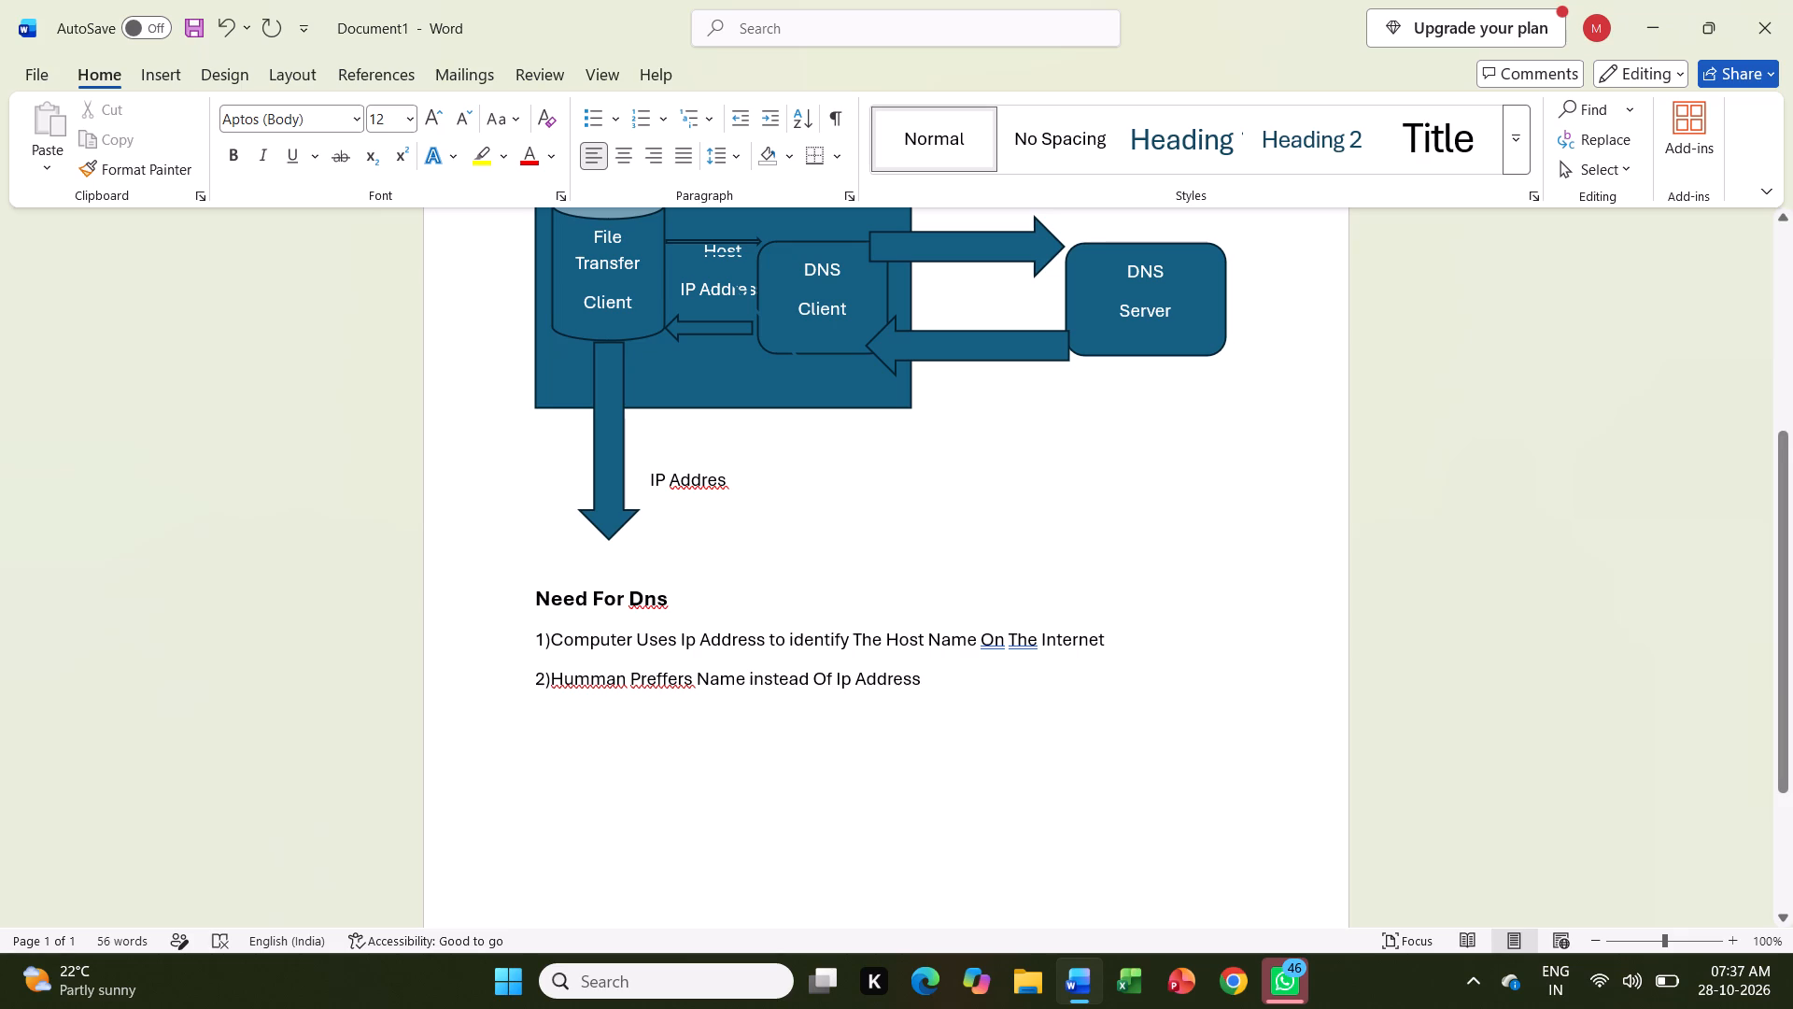
# Insert the word "Numeri" between "Ip" and "Address" in the second point, with spacing around it.
pyautogui.click(852, 678)
pyautogui.write('Numeri')
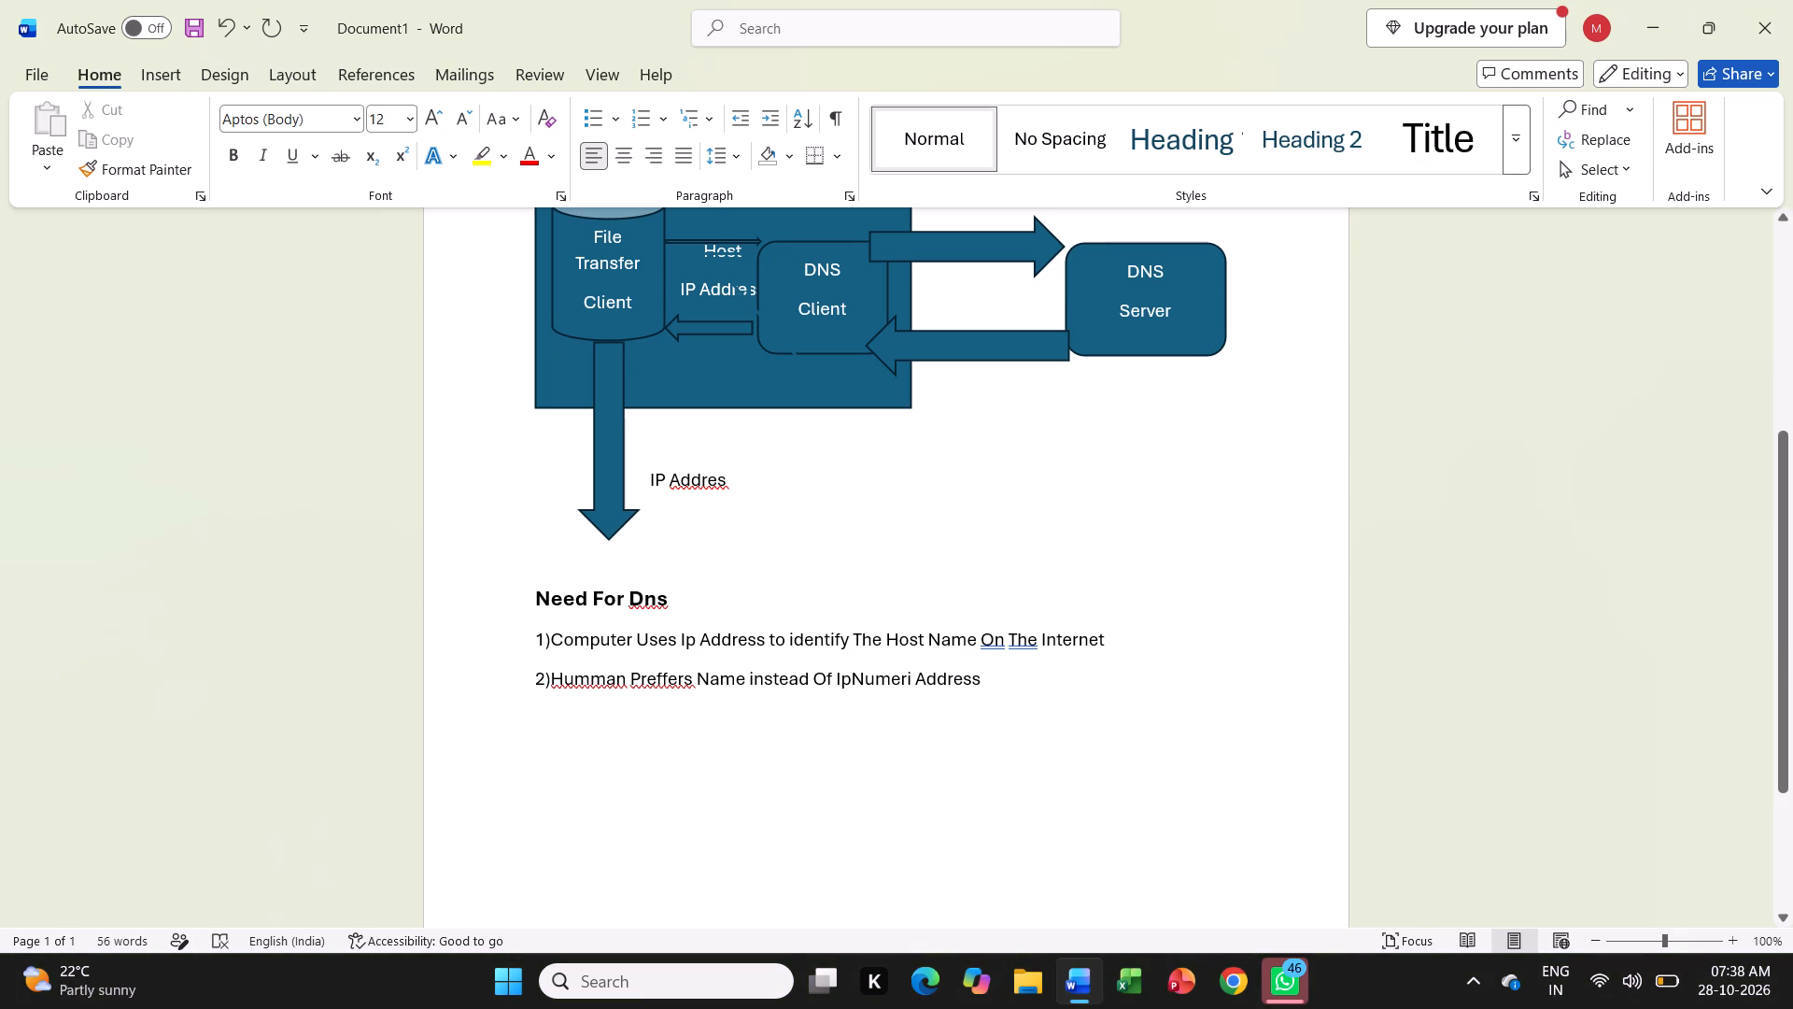
pyautogui.click(849, 680)
pyautogui.press('space')
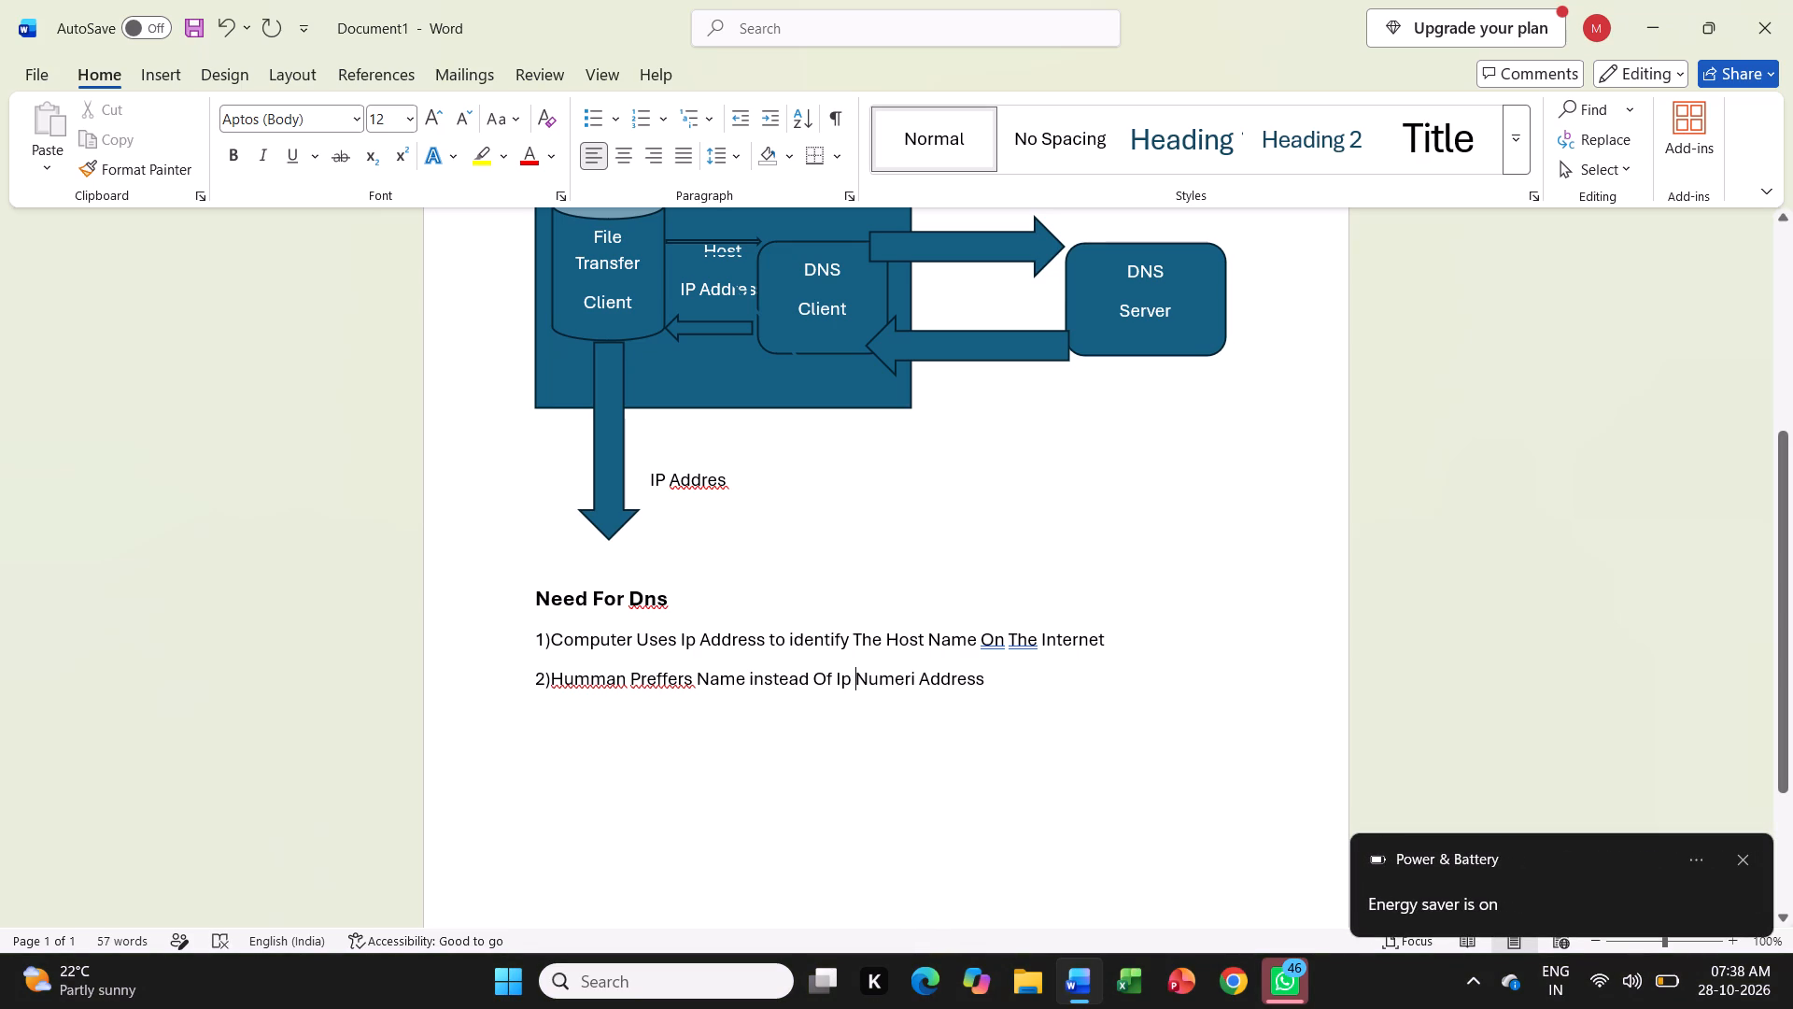
# Begin a third point with "3)" on a new line after the second point.
pyautogui.click(1036, 684)
pyautogui.press('Return')
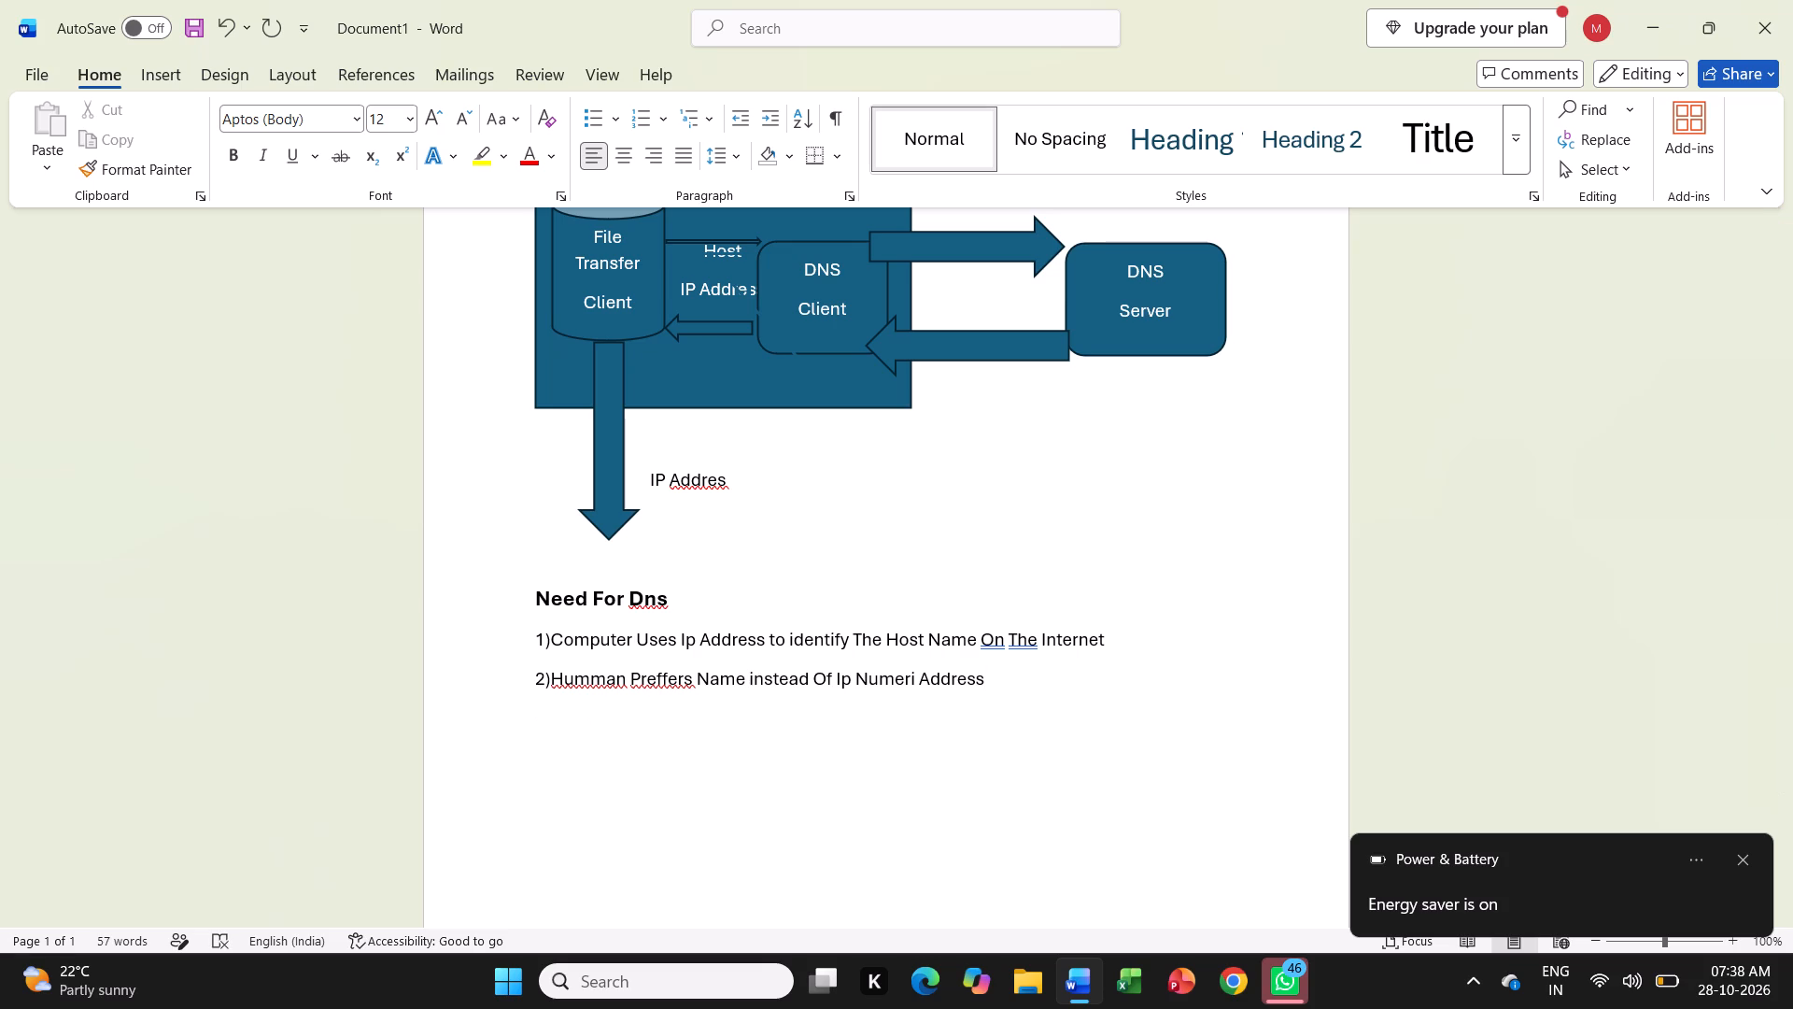
pyautogui.write('#)')
pyautogui.press('BackSpace')
pyautogui.press('BackSpace')
pyautogui.press('3')
pyautogui.hotkey('shift', ')')
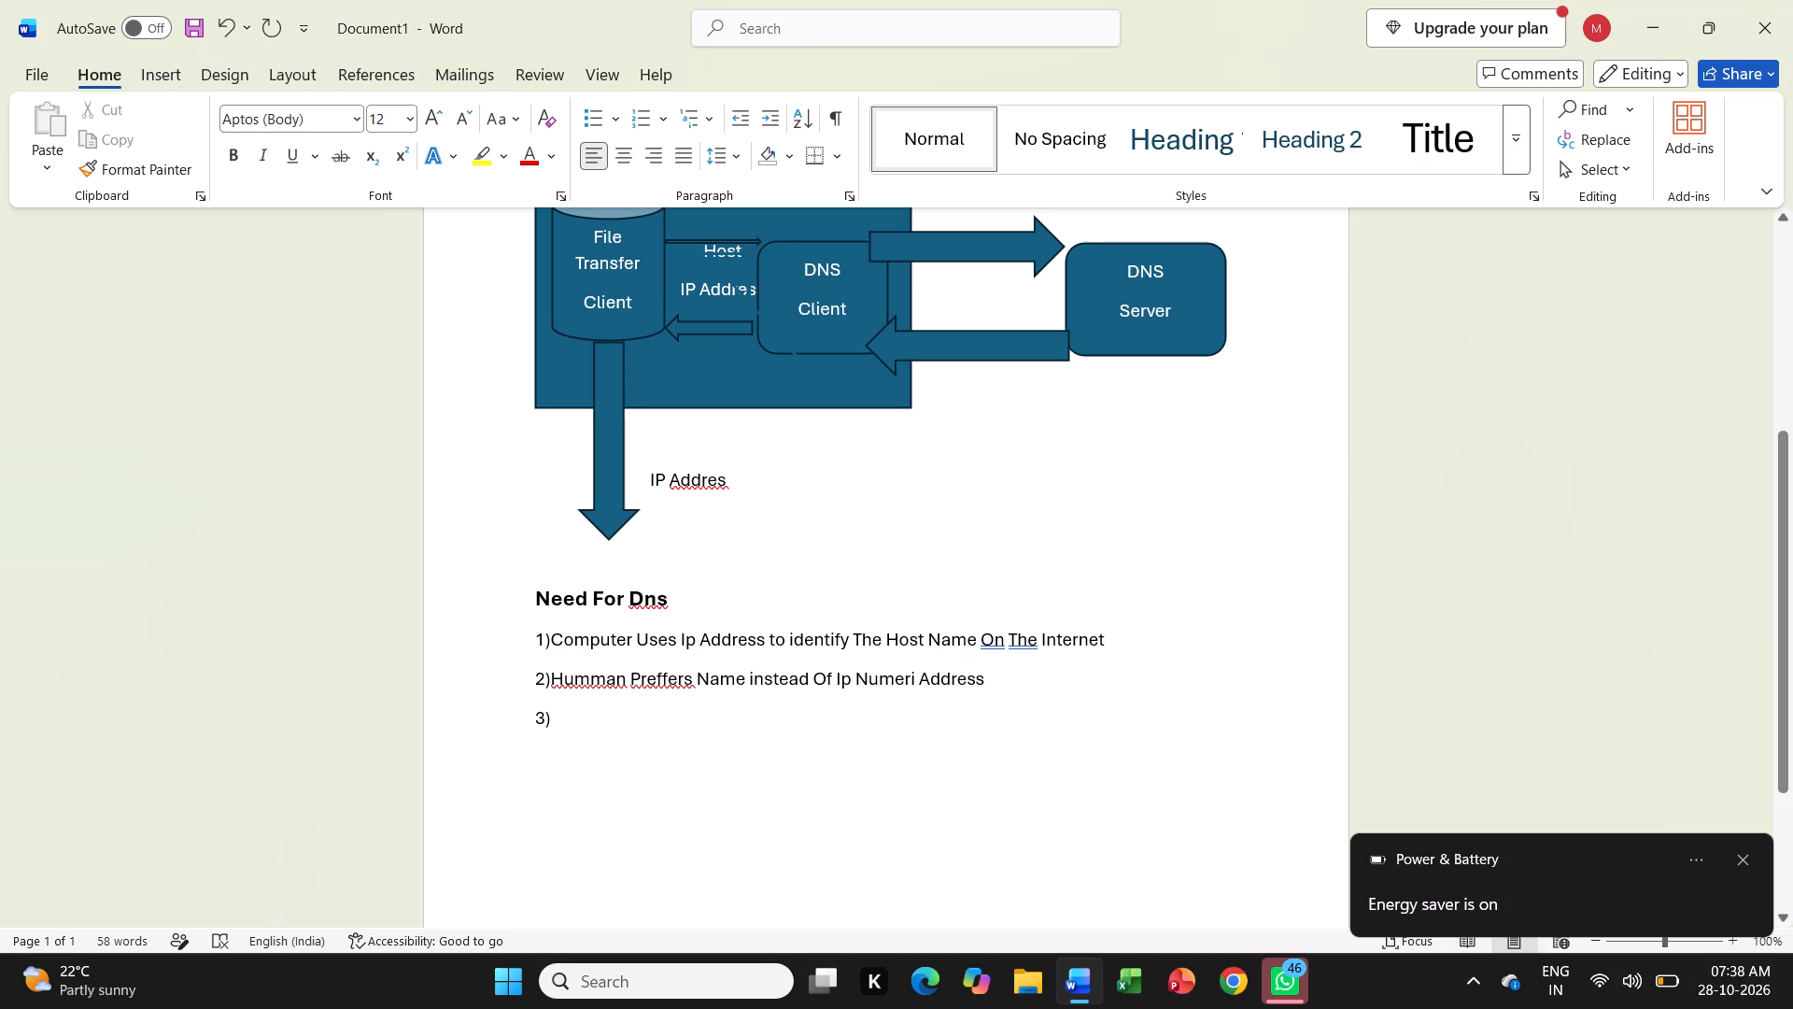
# Correct "Numeri" to "Numeric" in the second point, keeping a space before "Address".
pyautogui.click(918, 676)
pyautogui.press('BackSpace')
pyautogui.write('c')
pyautogui.press('space')
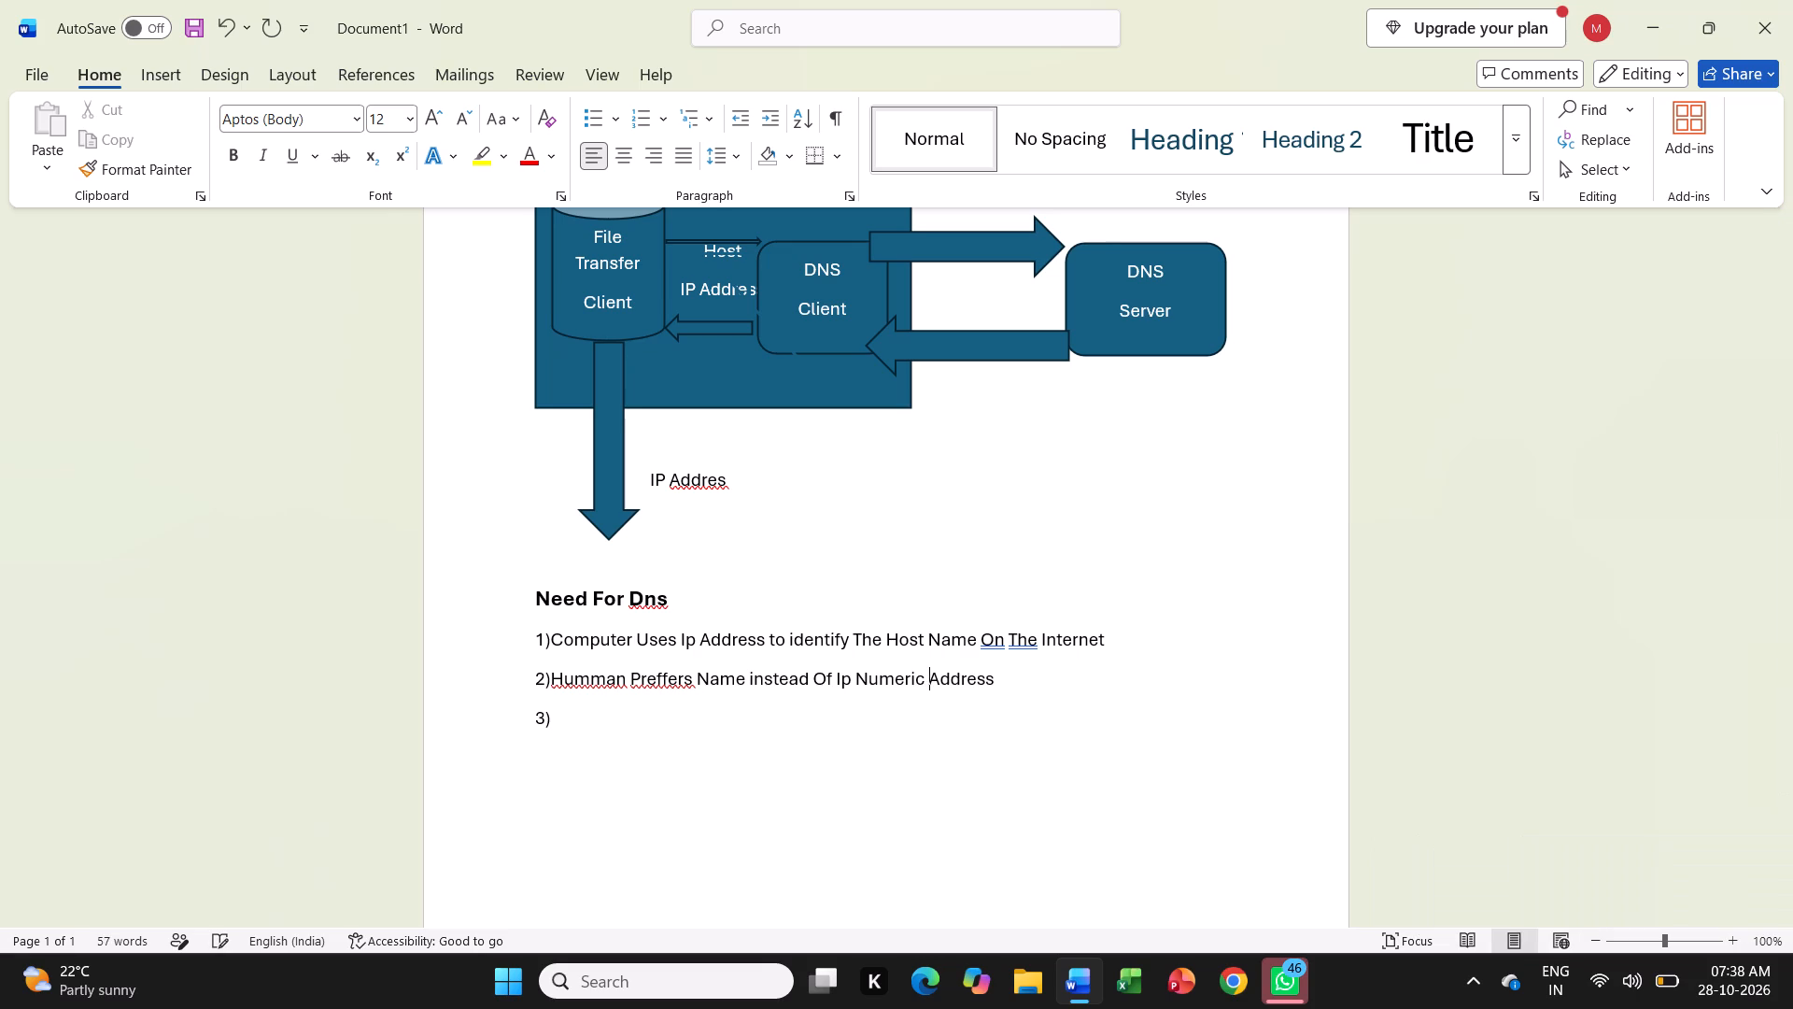
# Write after "3)" the text "Therefore DNS is mor important yo map domain name to ip address".
pyautogui.click(724, 708)
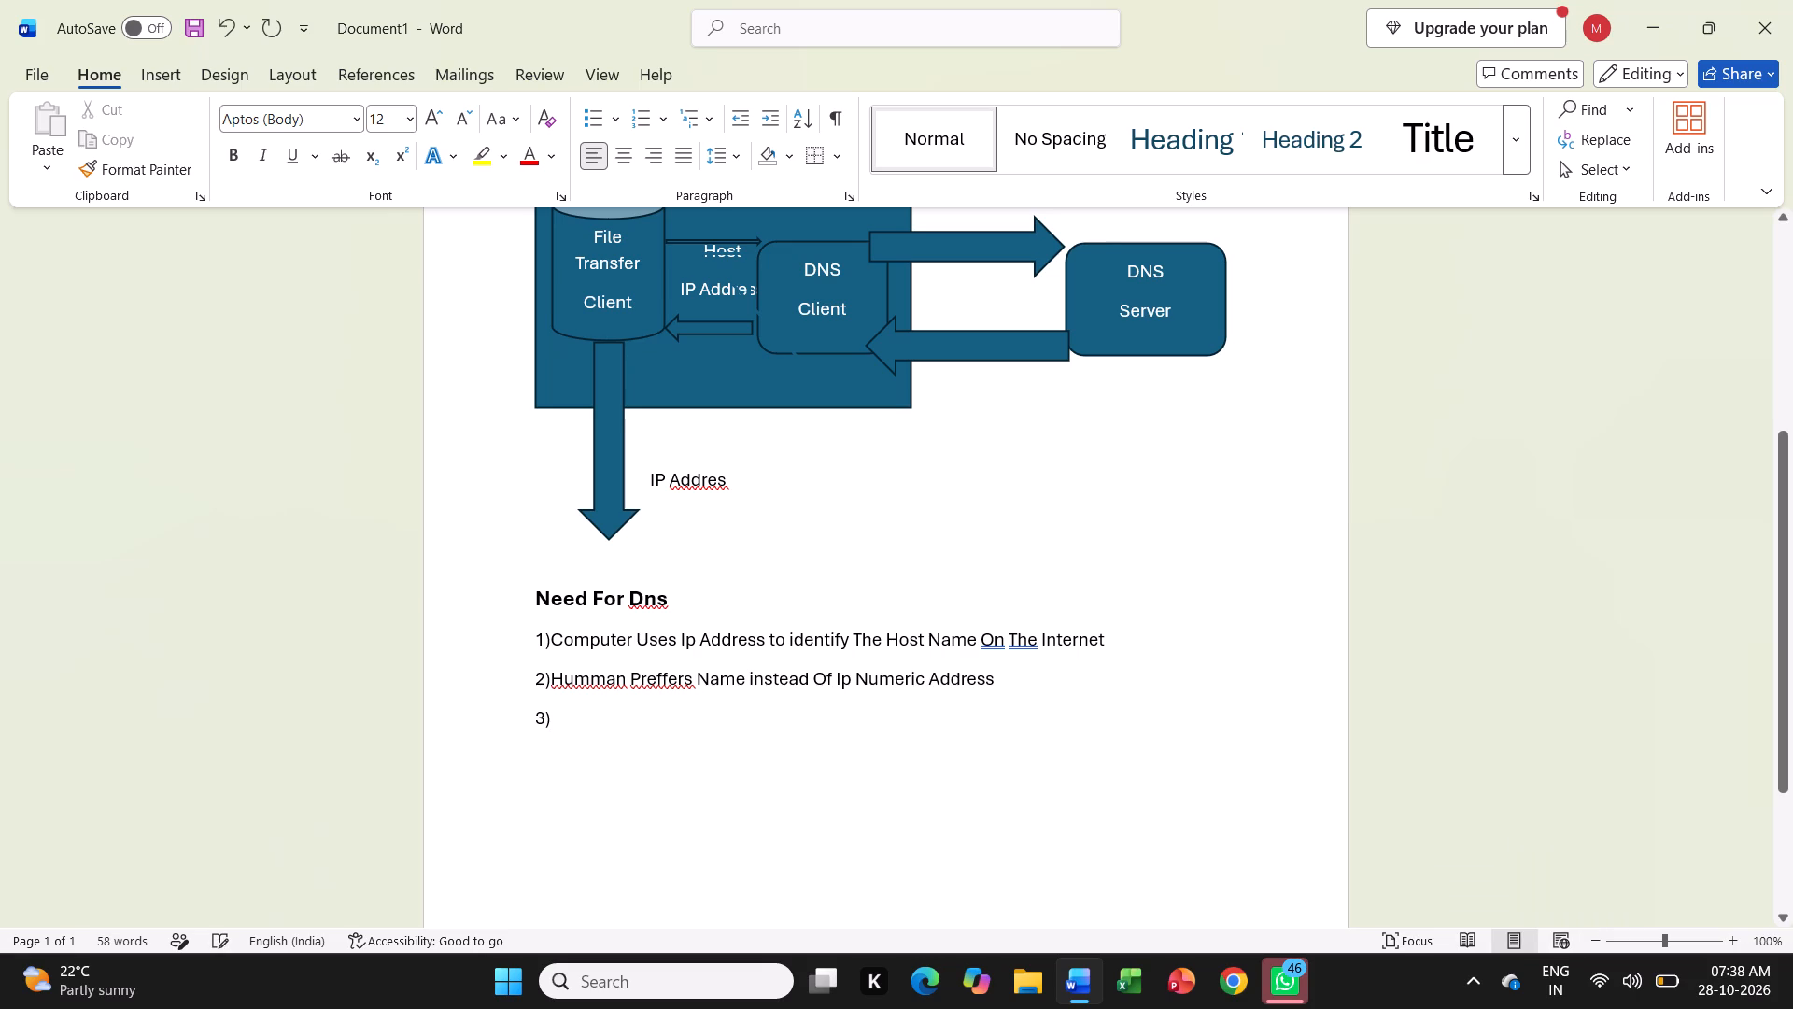
pyautogui.write('Th')
pyautogui.write('erefore')
pyautogui.press('space')
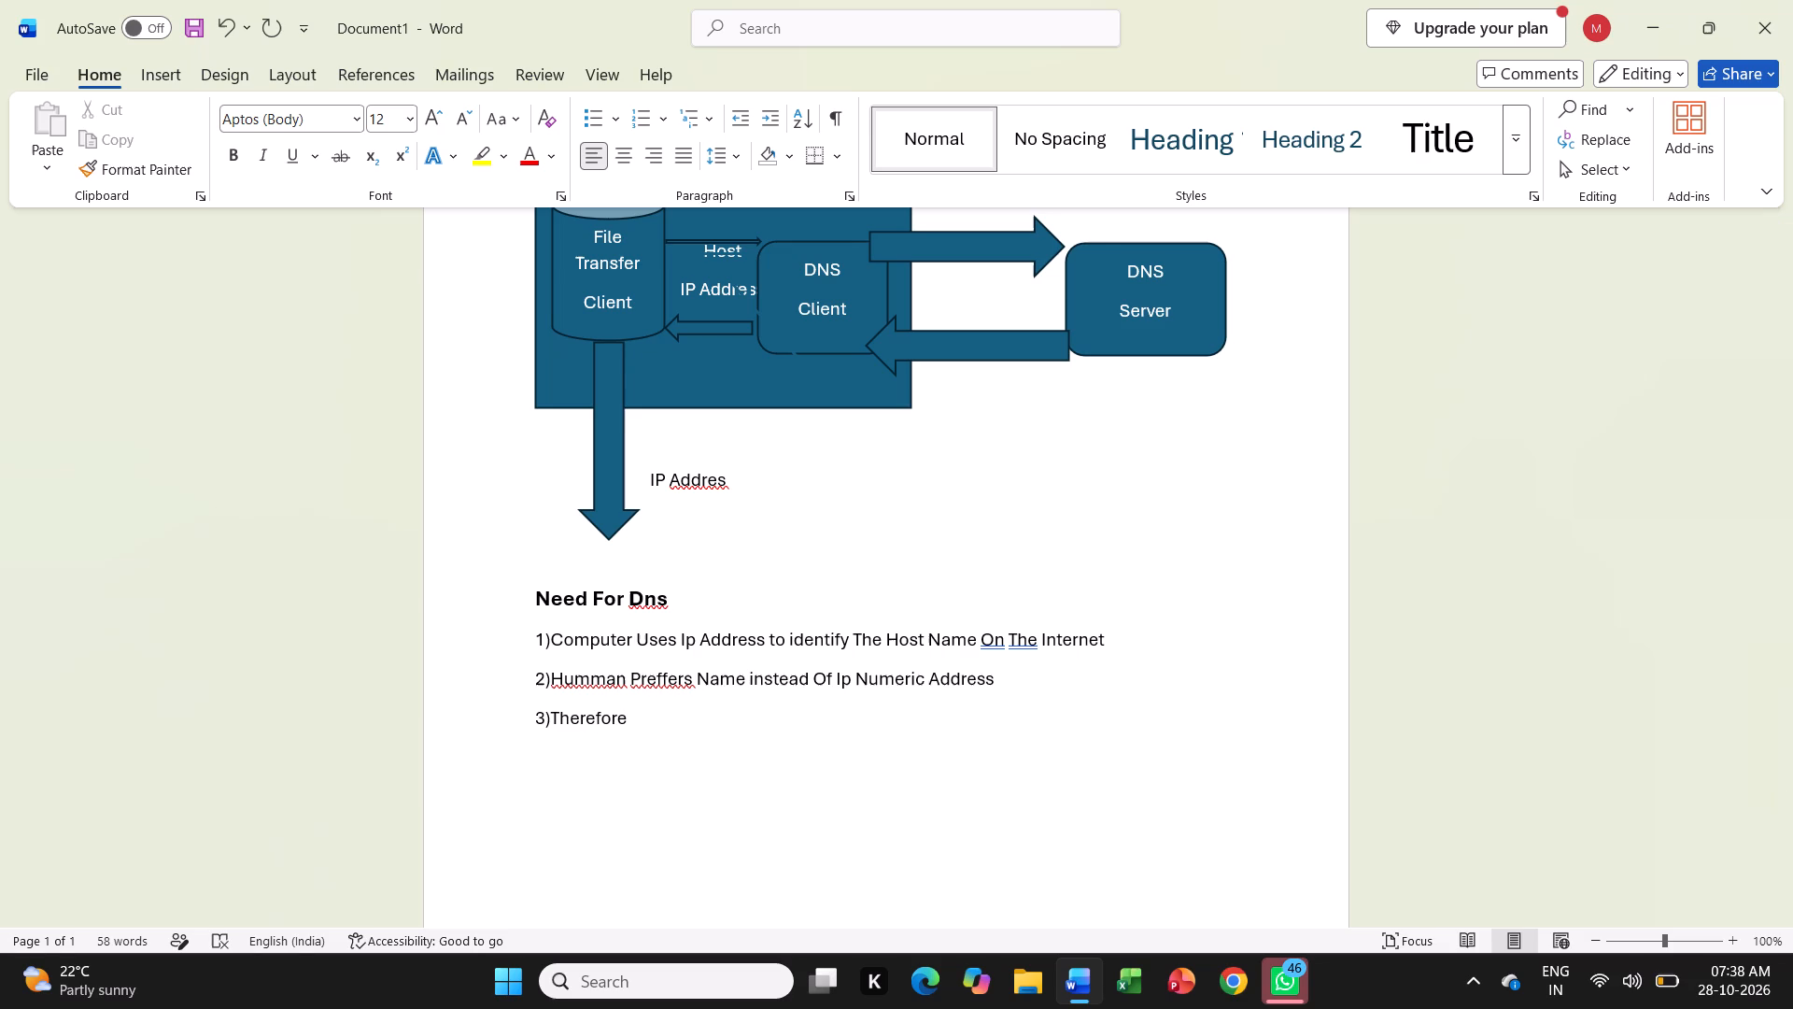
pyautogui.hotkey('shift', 'd')
pyautogui.hotkey('shift', 'n')
pyautogui.write('S is')
pyautogui.press('space')
pyautogui.write('mor import')
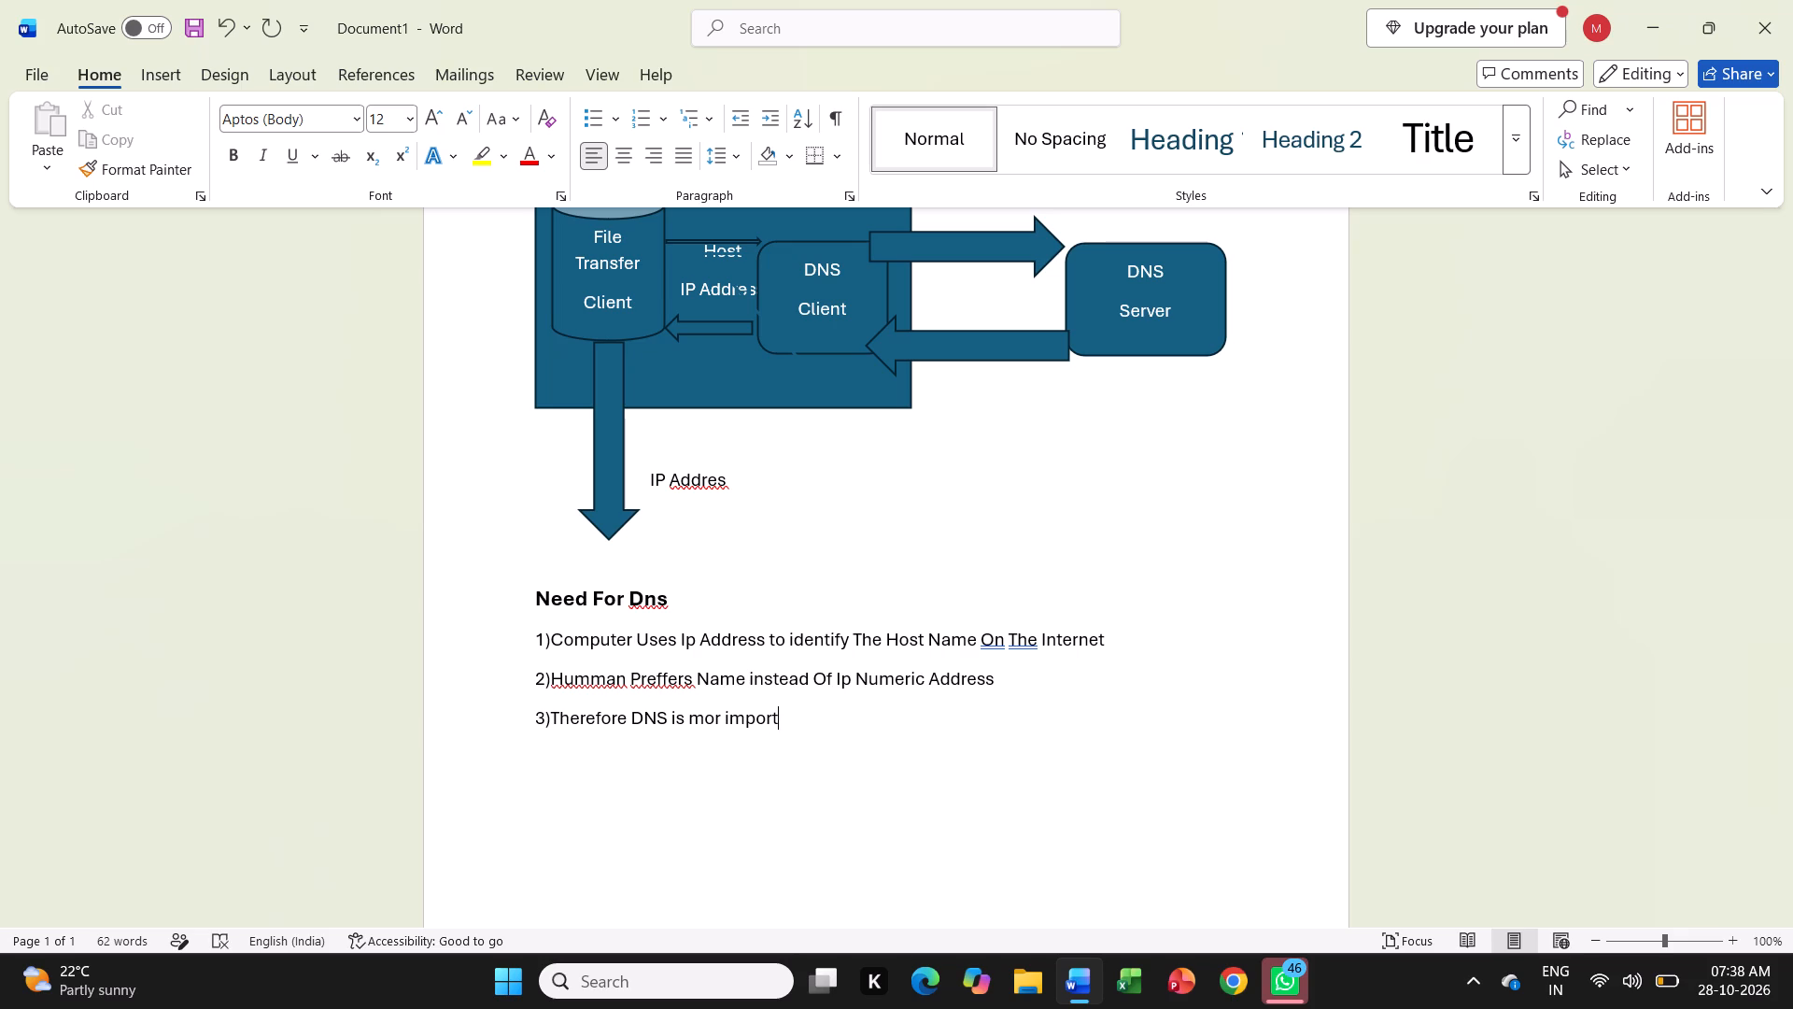
pyautogui.write('ant')
pyautogui.press('space')
pyautogui.write('yo map domain name to ip address')
pyautogui.press('space')
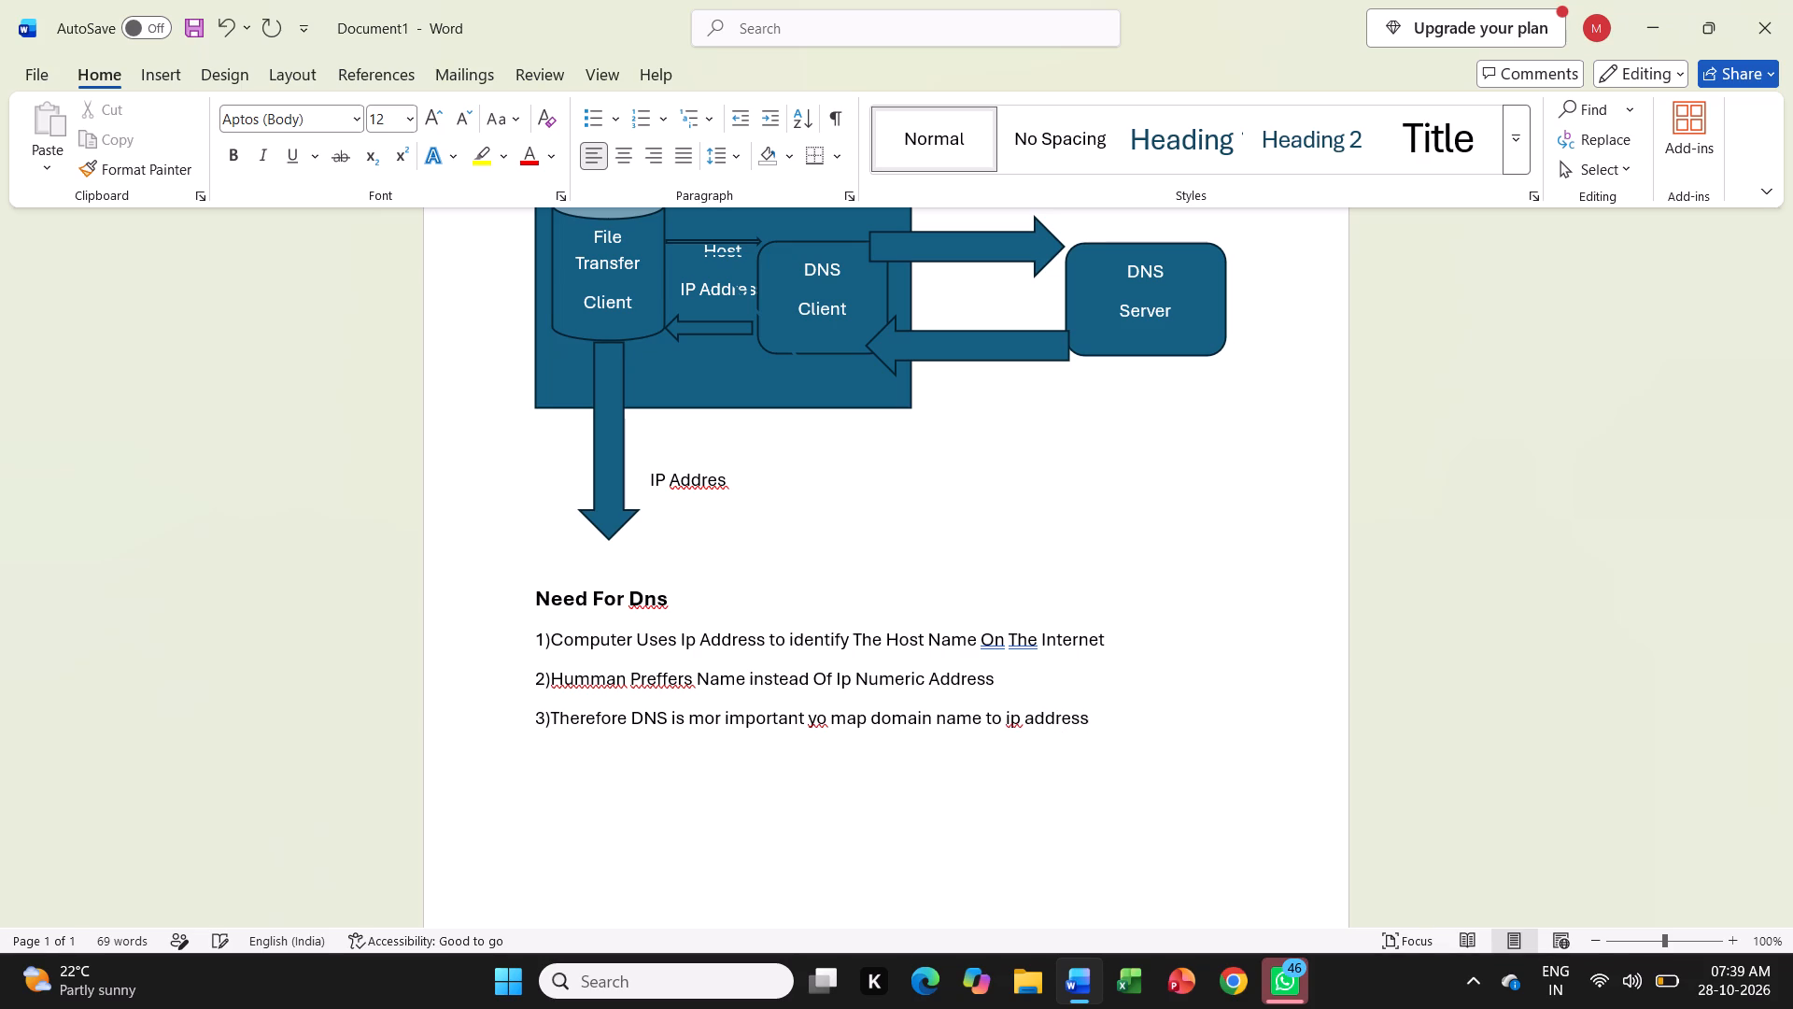
# Finish the third point with "or ip addresss to domain Name" and add two new lines below it.
pyautogui.write('or ip')
pyautogui.press('space')
pyautogui.write('Add')
pyautogui.press('BackSpace')
pyautogui.press('BackSpace')
pyautogui.press('BackSpace')
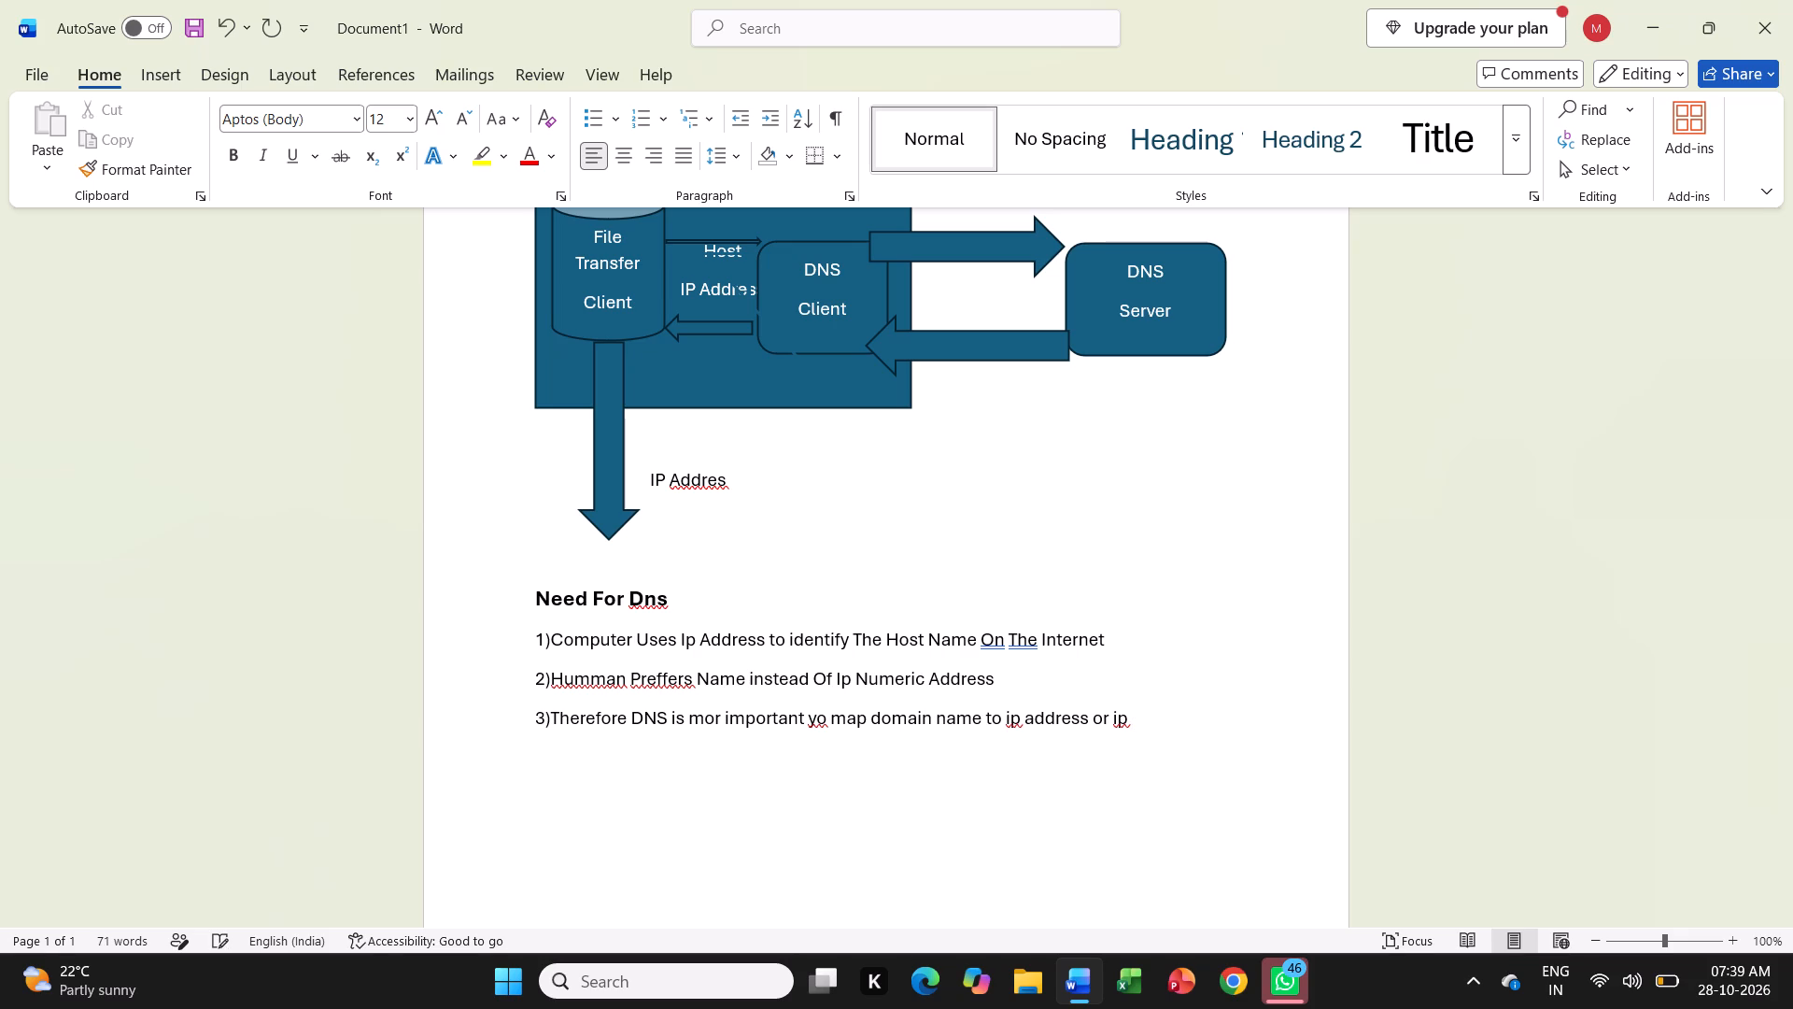
pyautogui.write('addresss')
pyautogui.press('space')
pyautogui.write('to domain')
pyautogui.press('space')
pyautogui.write('Name')
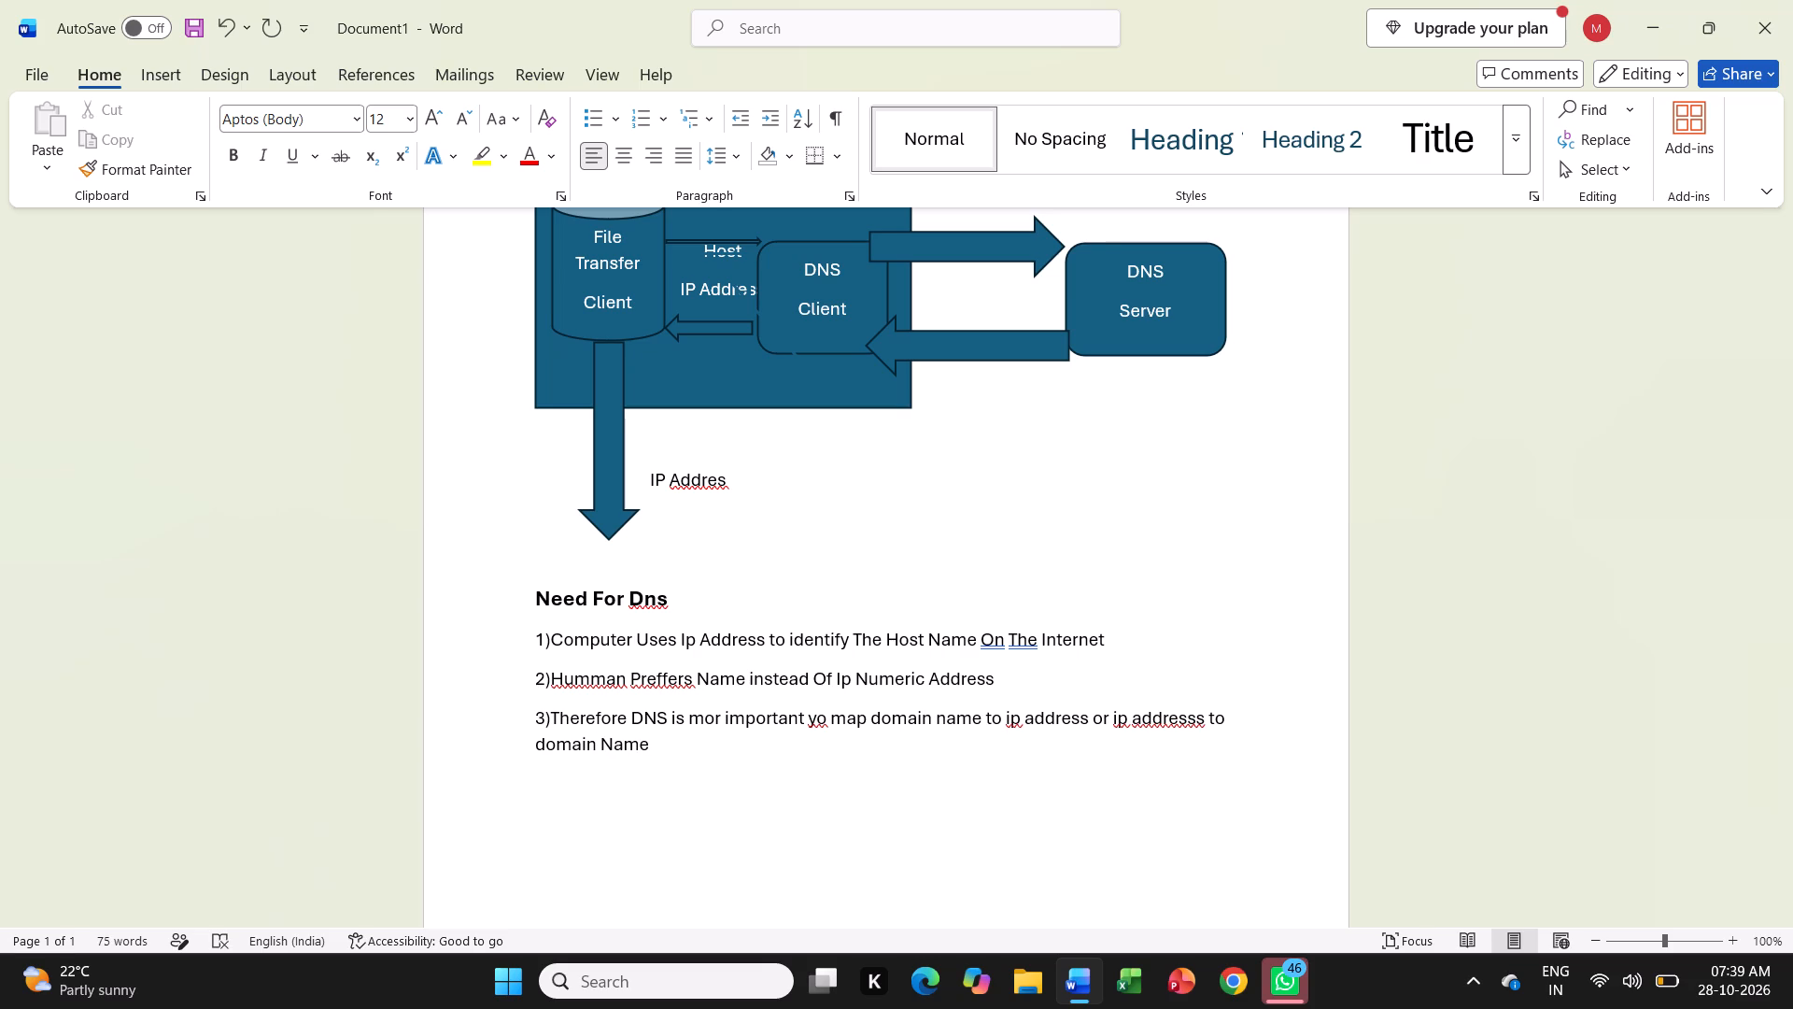
pyautogui.press('Return')
pyautogui.press('Return')
# Add the heading "Working" below the third point and format it bold at size 14.
pyautogui.write('Working')
pyautogui.click(532, 822)
pyautogui.moveTo(532, 822); pyautogui.dragTo(553, 832)
pyautogui.click(566, 788)
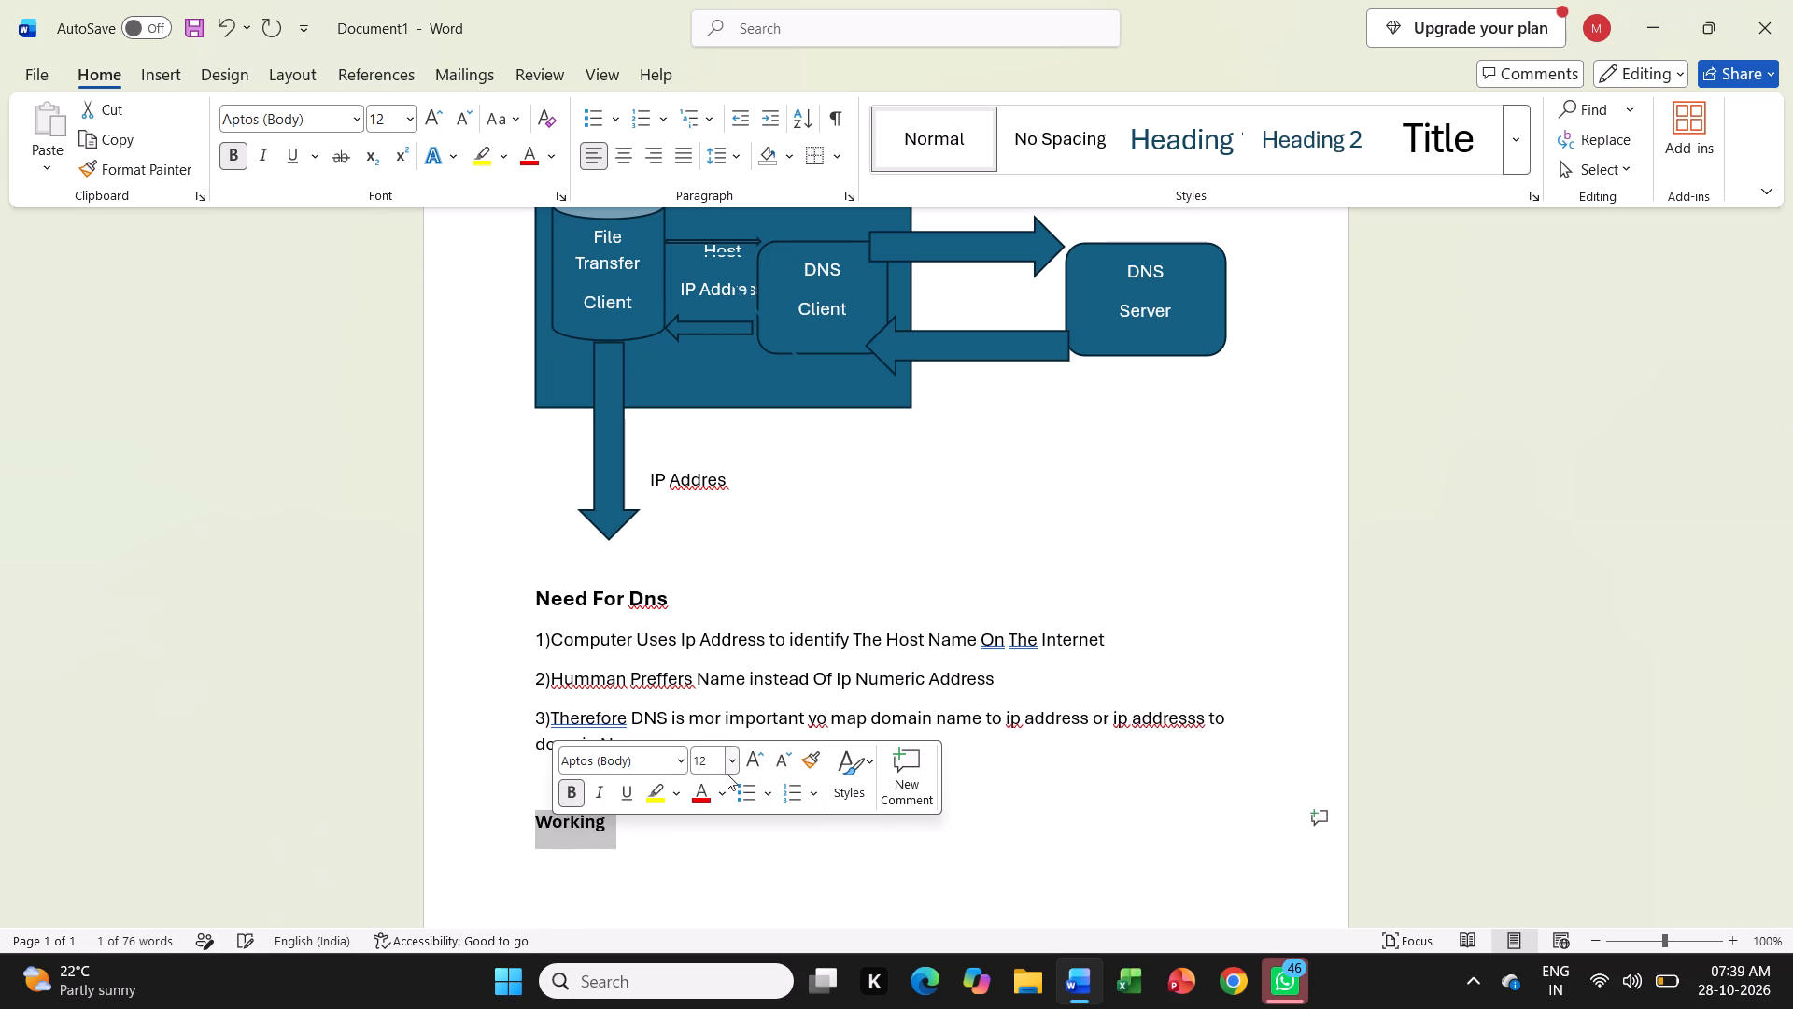
pyautogui.click(731, 757)
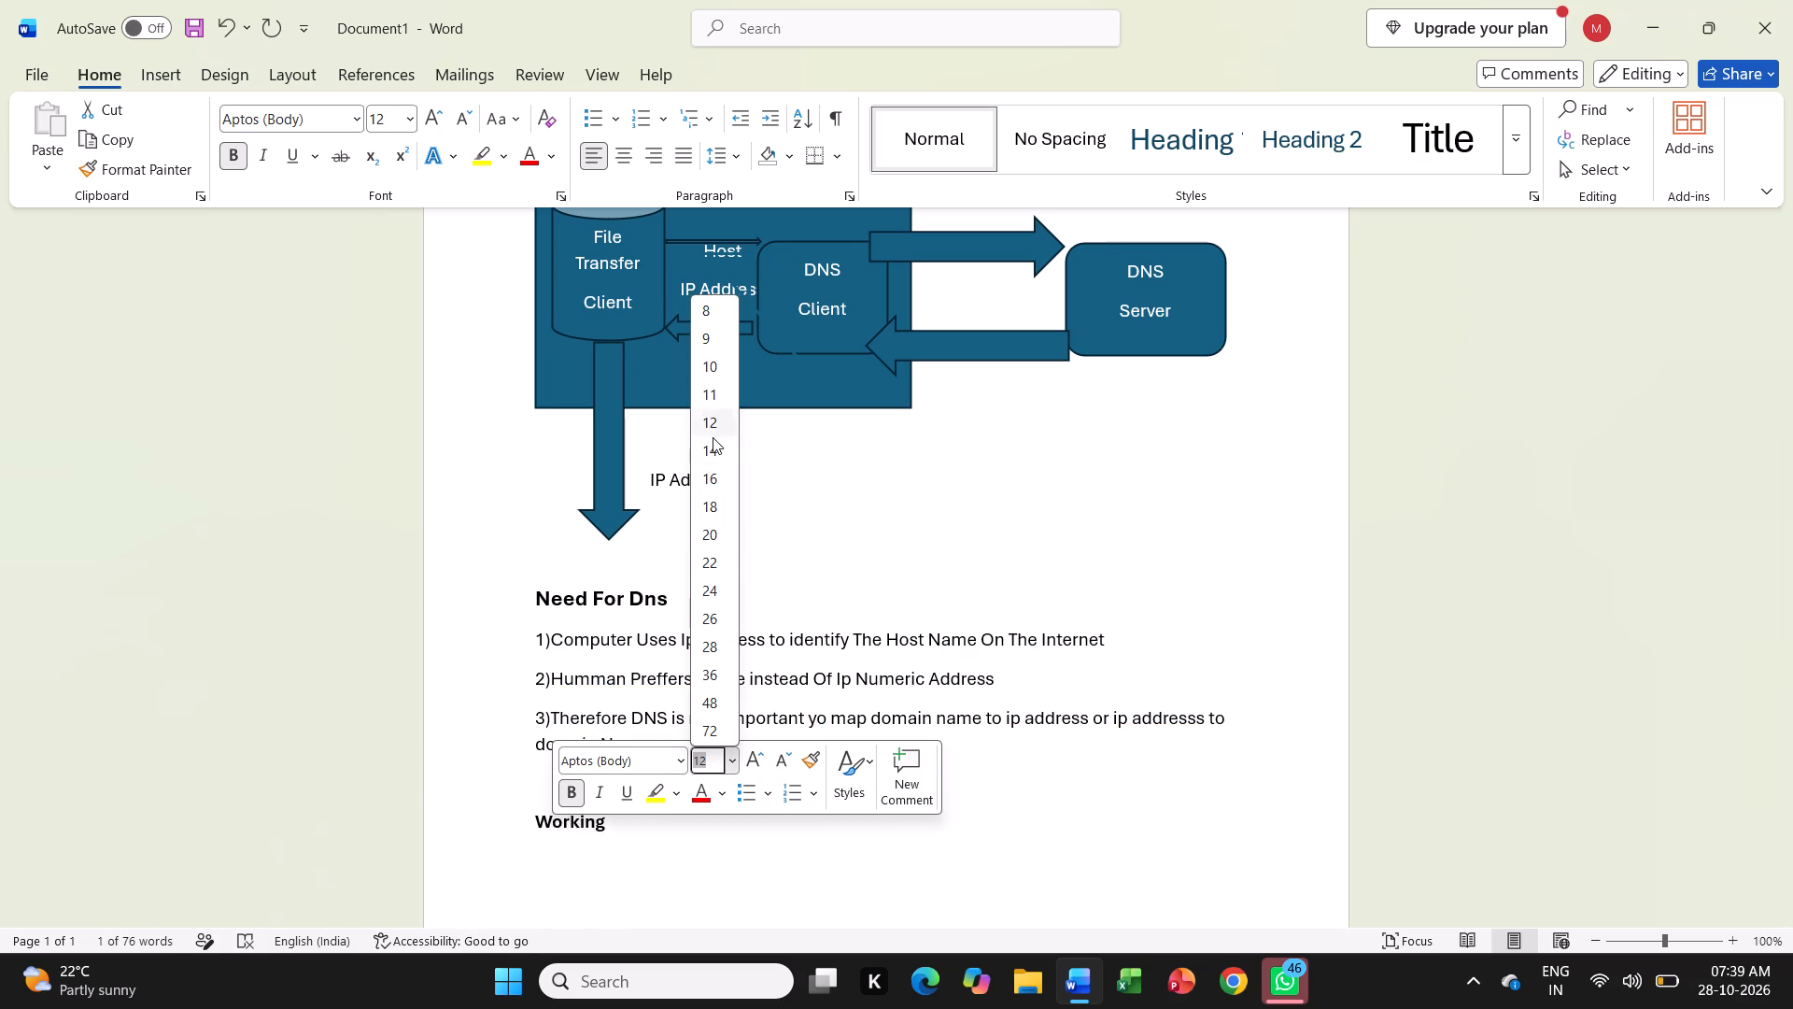
pyautogui.click(713, 442)
pyautogui.click(681, 868)
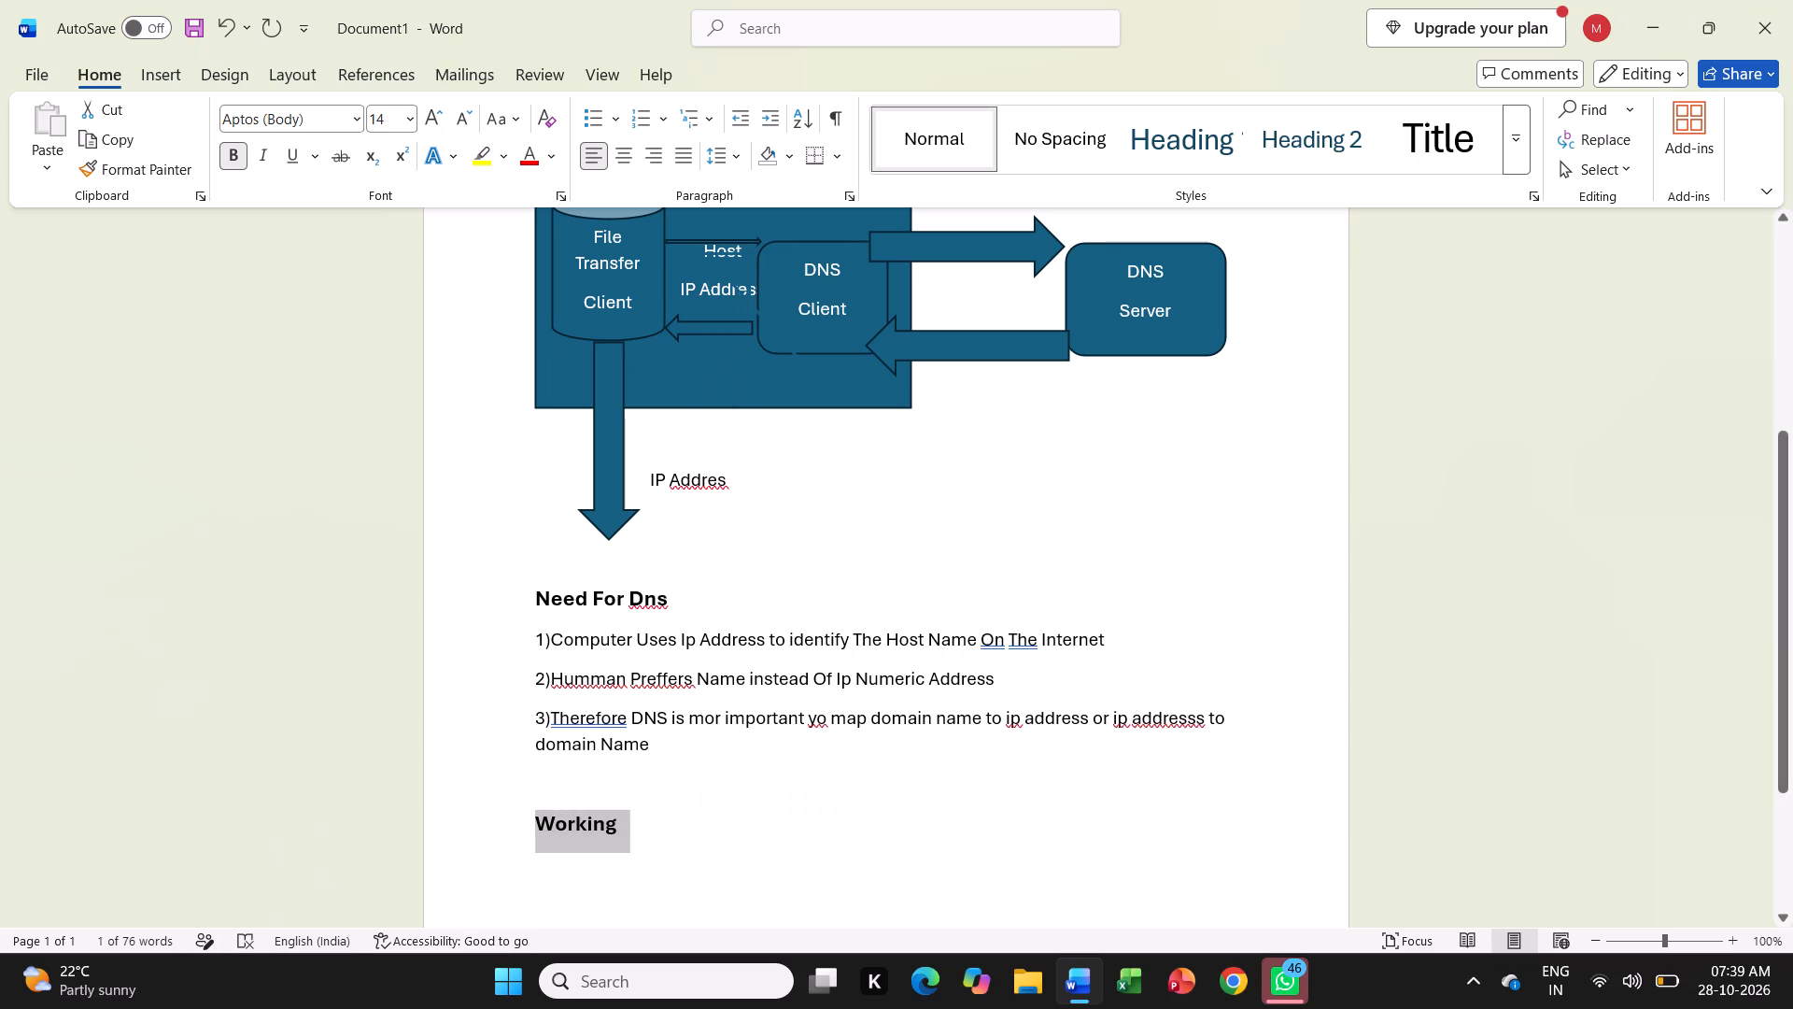
# Begin a first point with "1)" on a new line under the "Working" heading, in non-bold text at size 12.
pyautogui.press('Return')
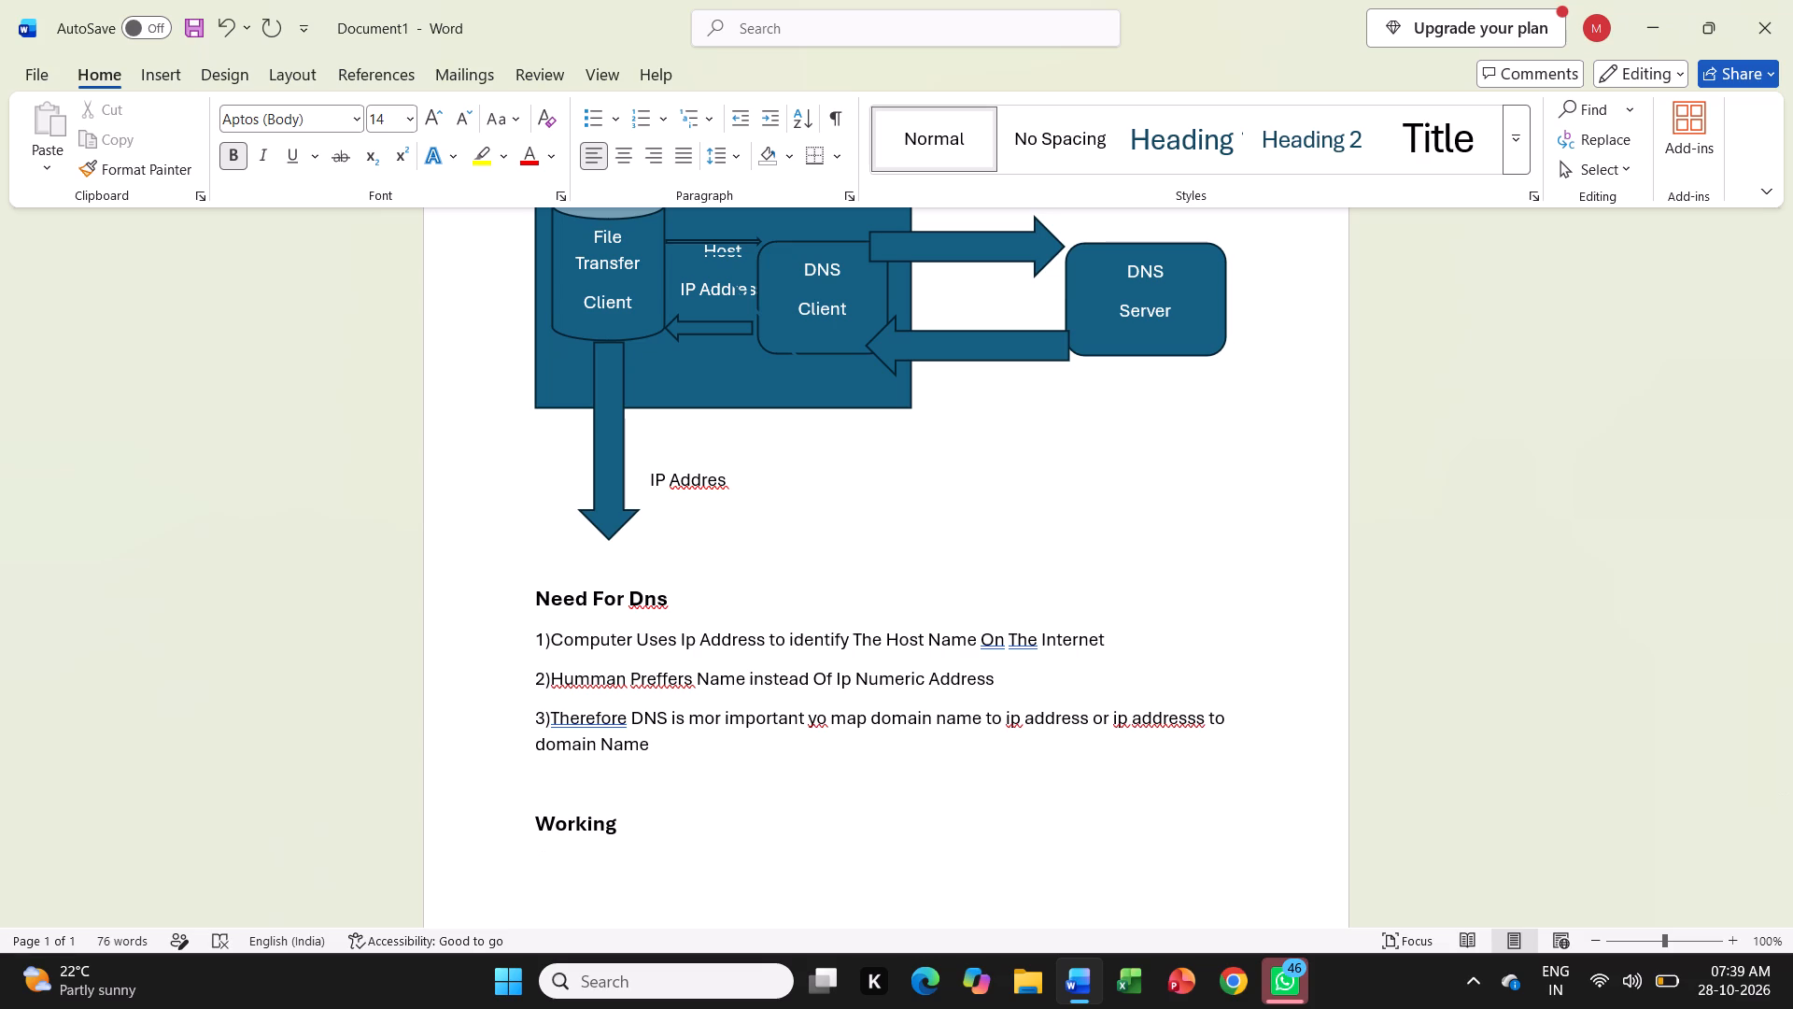
pyautogui.press('1')
pyautogui.hotkey('shift', ')')
pyautogui.click(536, 864)
pyautogui.moveTo(536, 864); pyautogui.dragTo(548, 868)
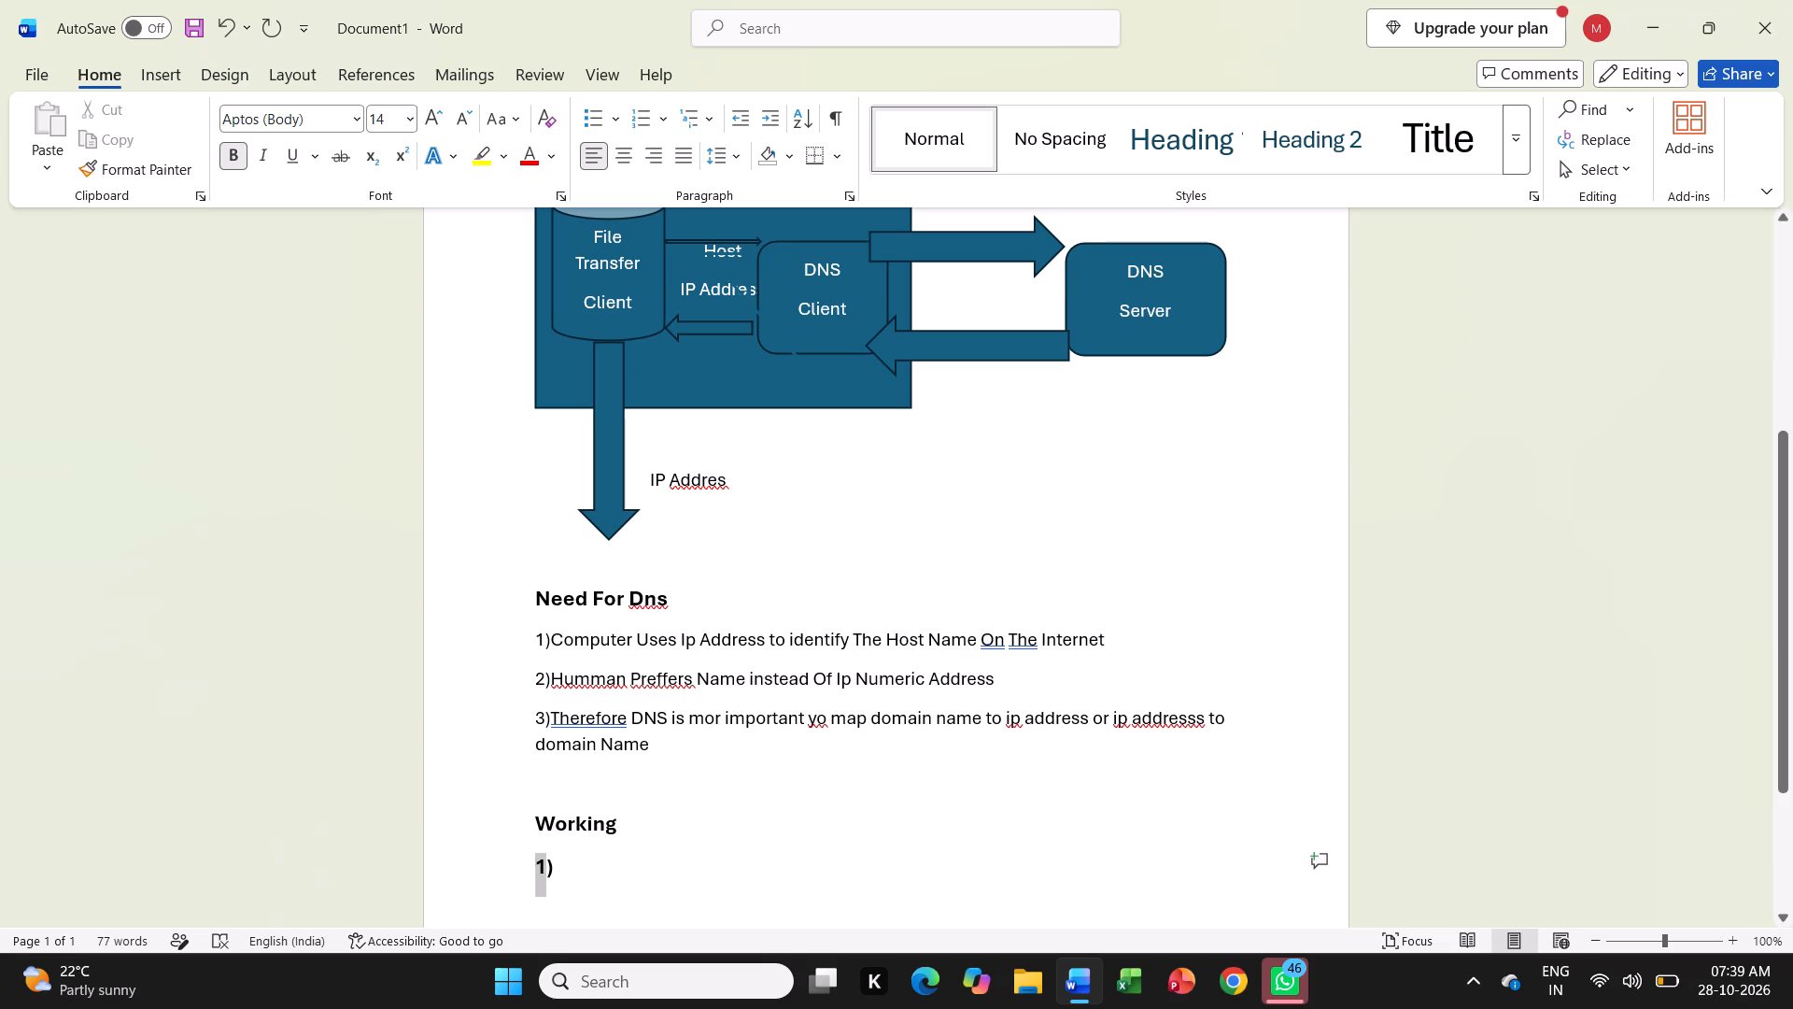
pyautogui.moveTo(548, 868); pyautogui.dragTo(557, 874)
pyautogui.click(580, 829)
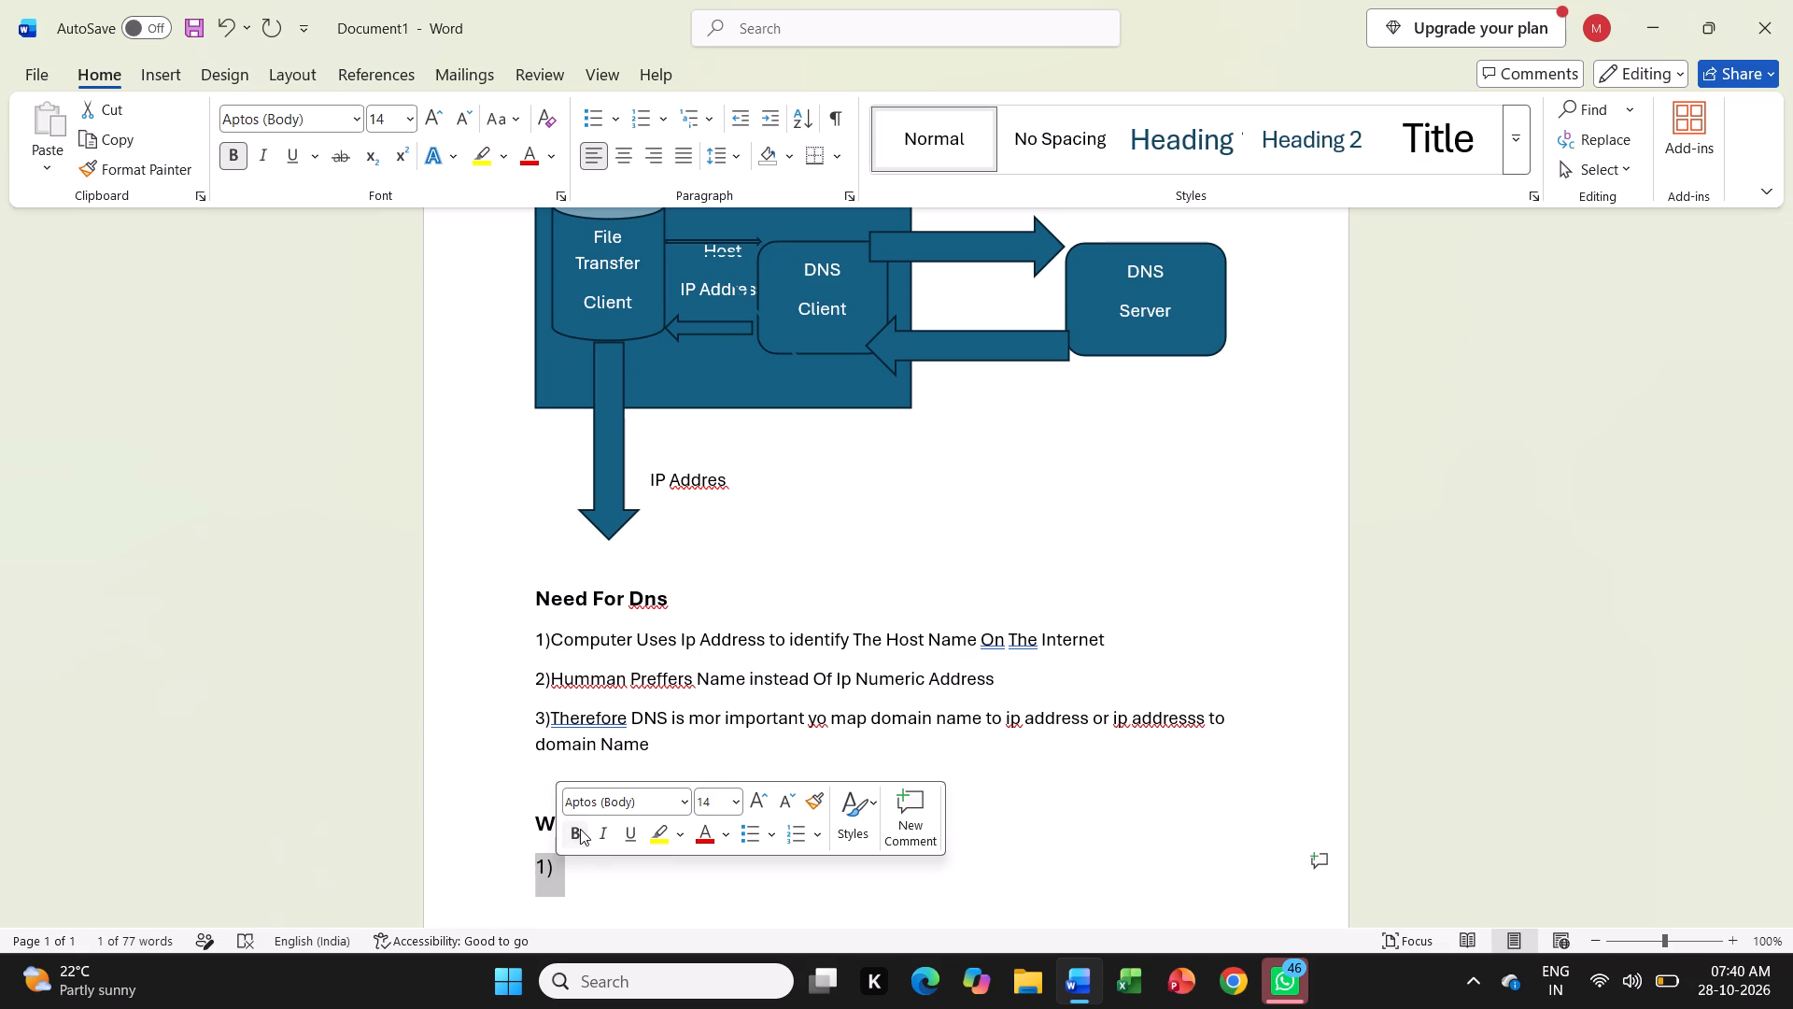
pyautogui.click(732, 804)
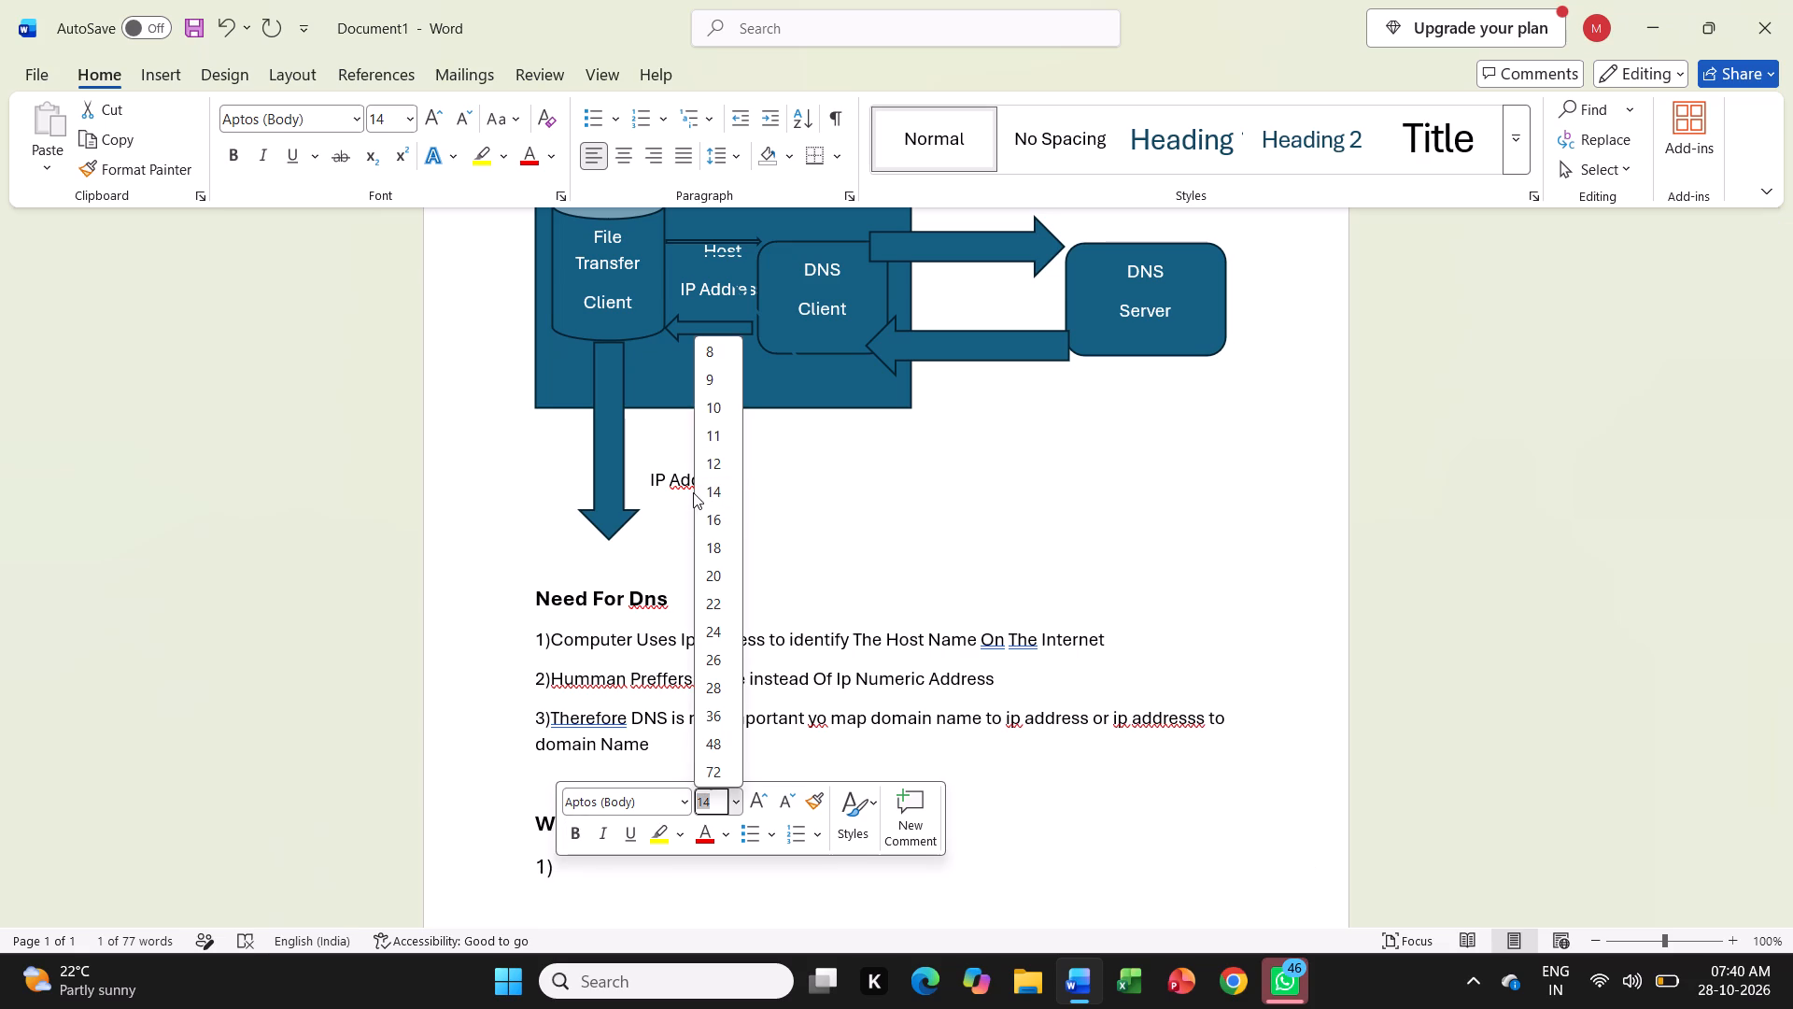
pyautogui.click(713, 476)
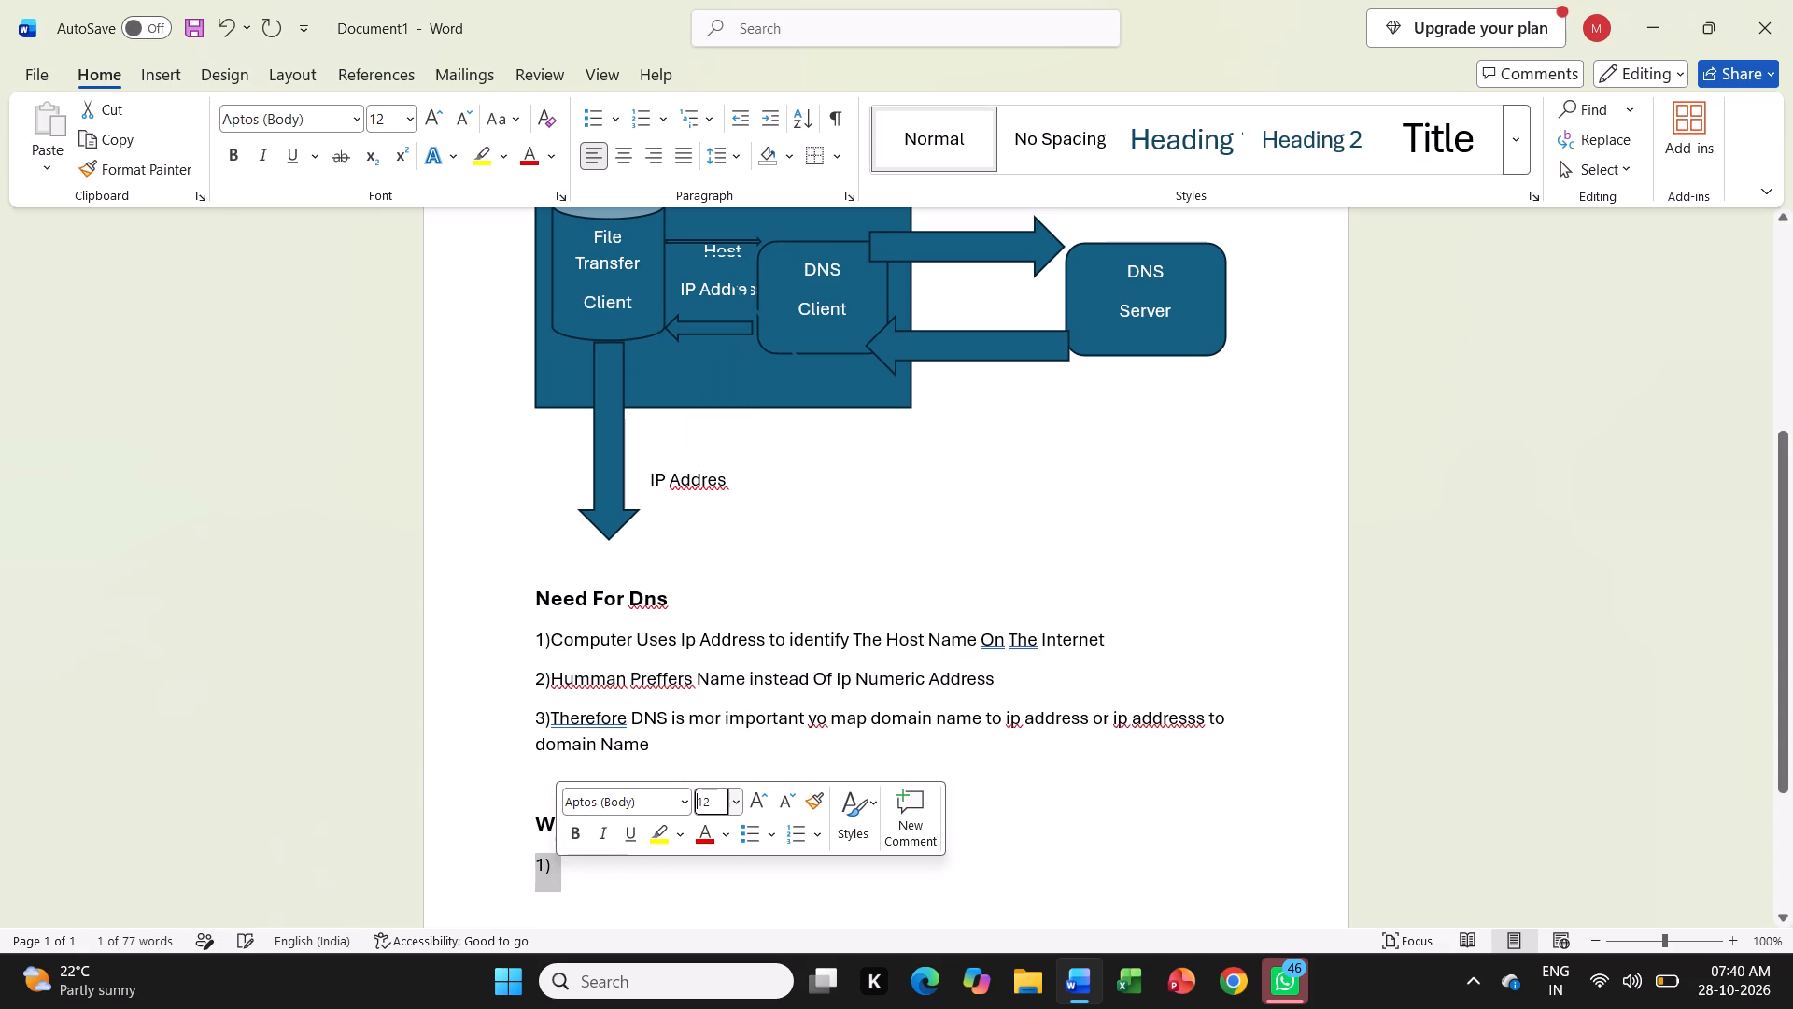
pyautogui.click(614, 869)
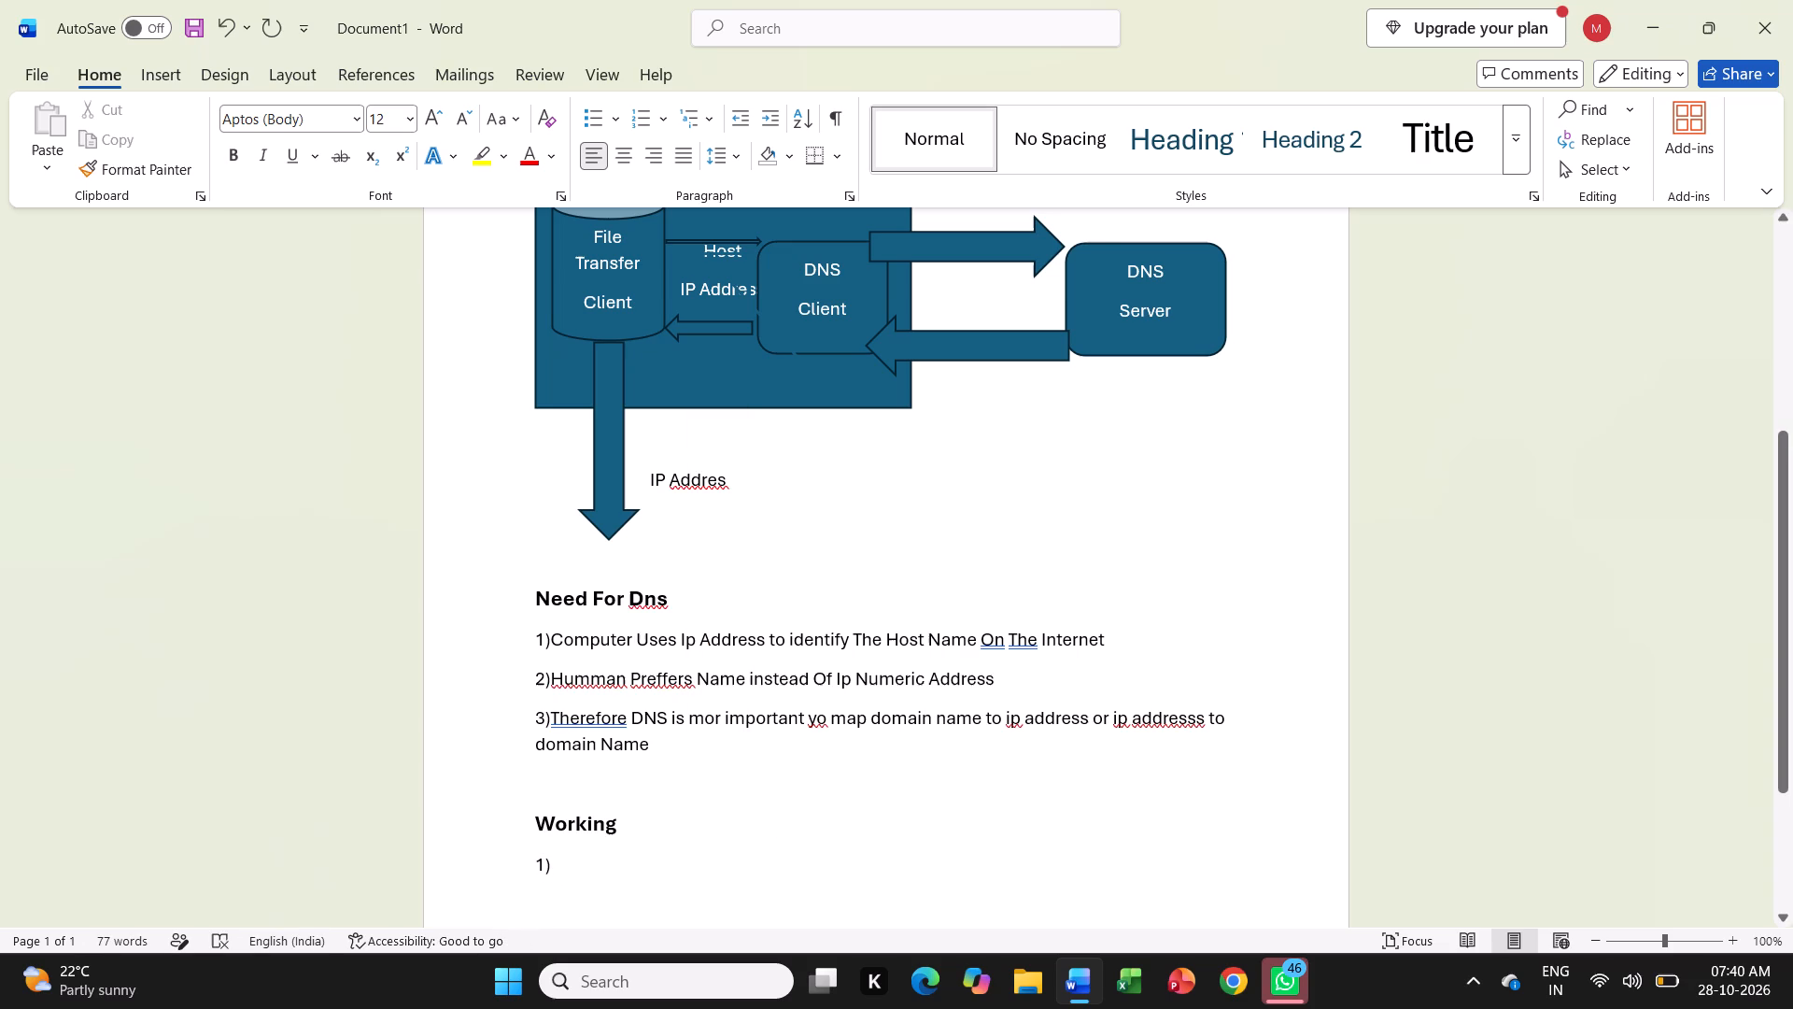
# Write after "1)" under "Working" the text "The User Enter Host Name On The Internet".
pyautogui.write('The')
pyautogui.press('space')
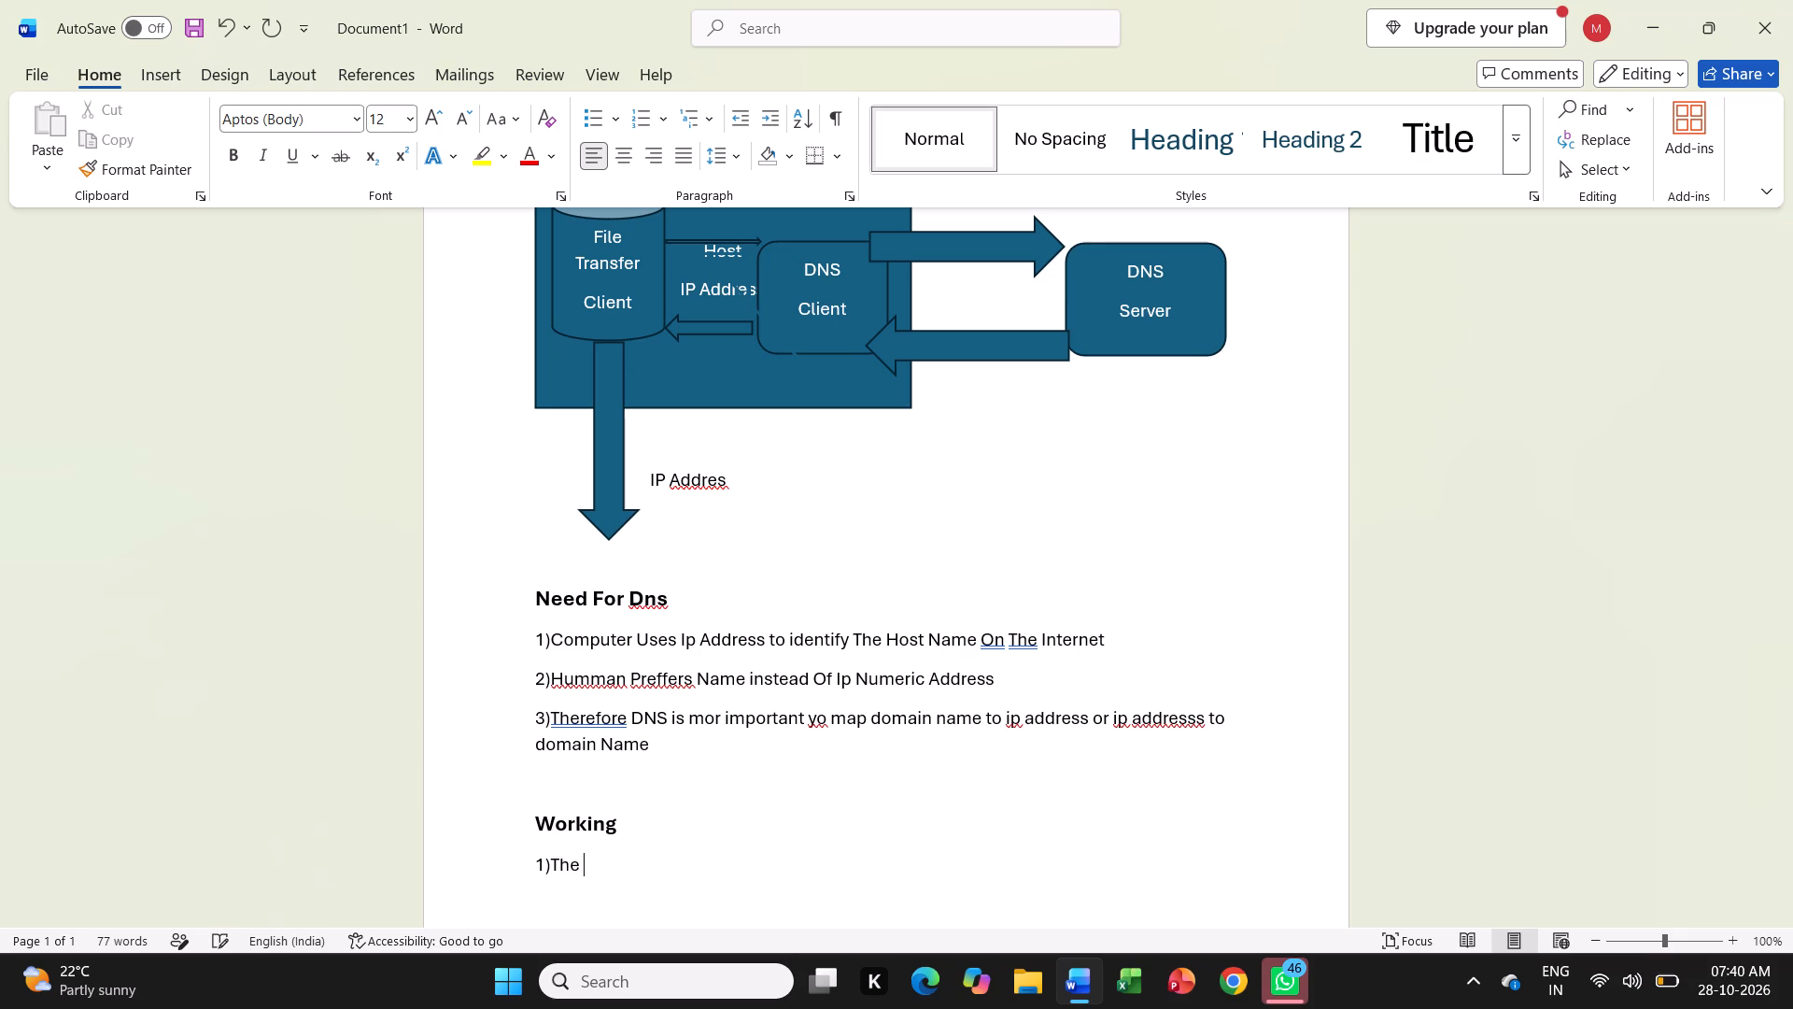
pyautogui.write('User')
pyautogui.press('space')
pyautogui.write('Enter')
pyautogui.press('space')
pyautogui.write('Host Name On')
pyautogui.press('space')
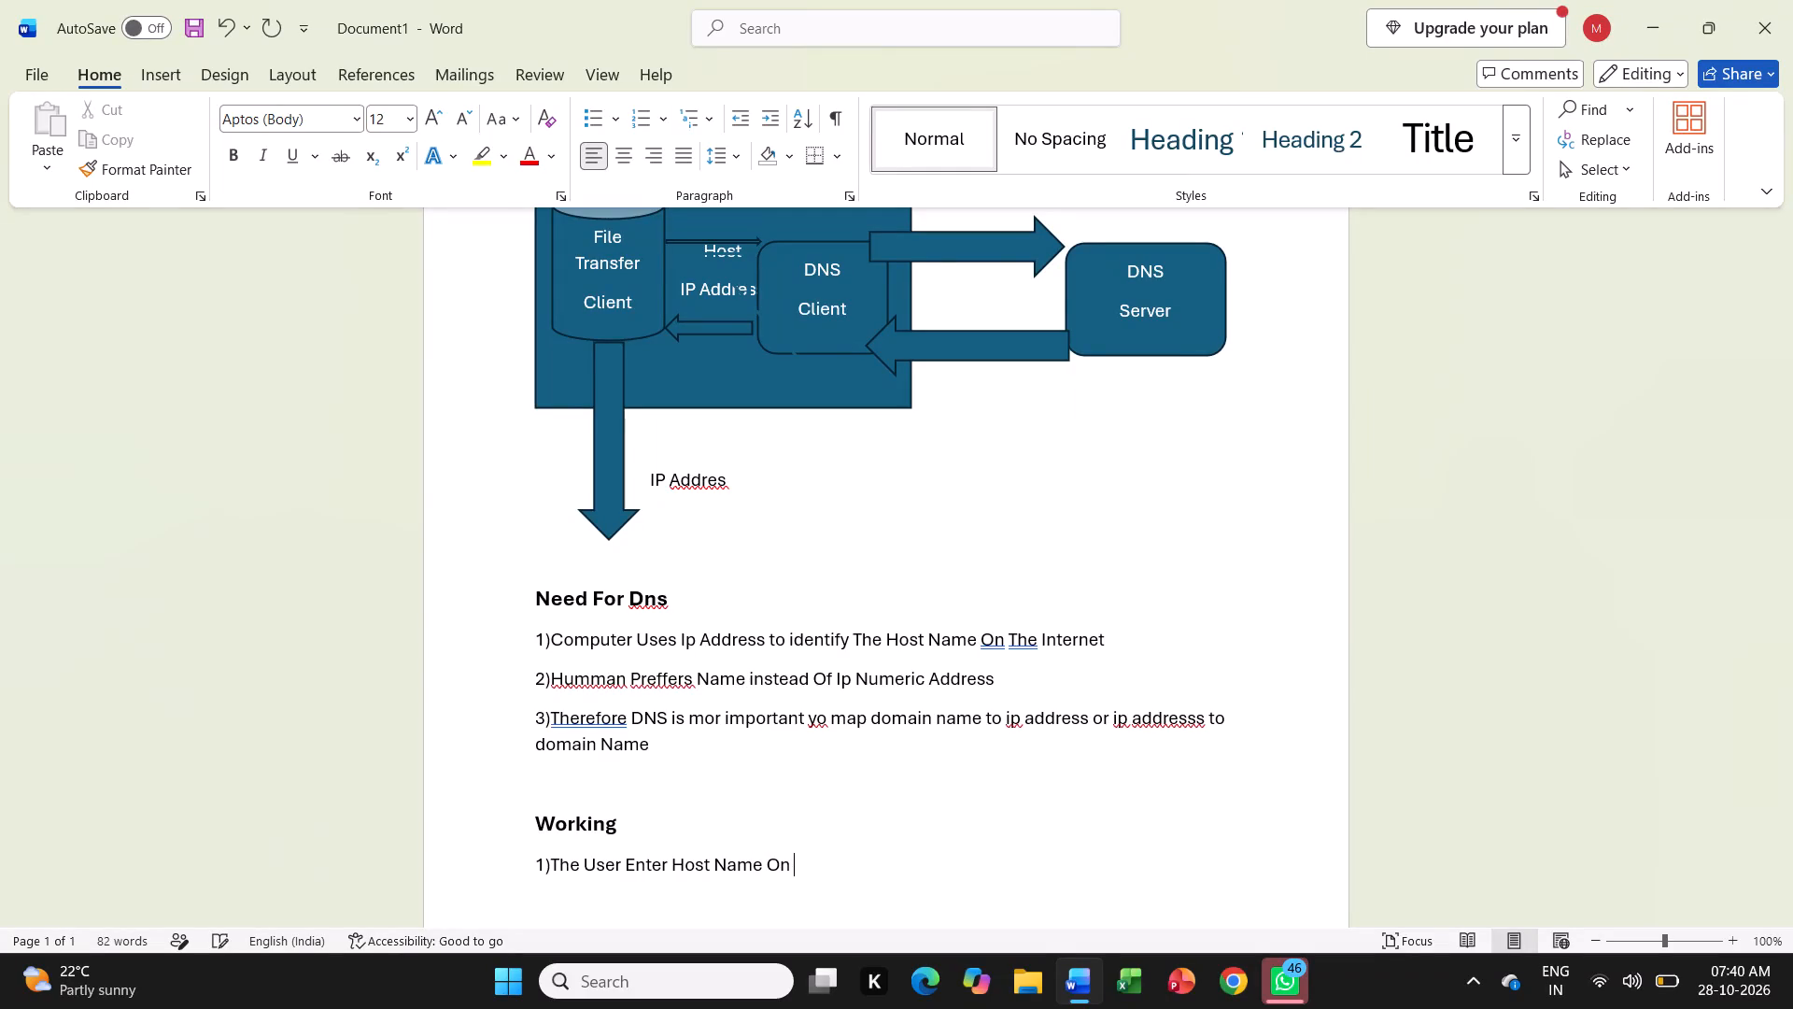
pyautogui.write('The')
pyautogui.press('space')
pyautogui.write('Internet')
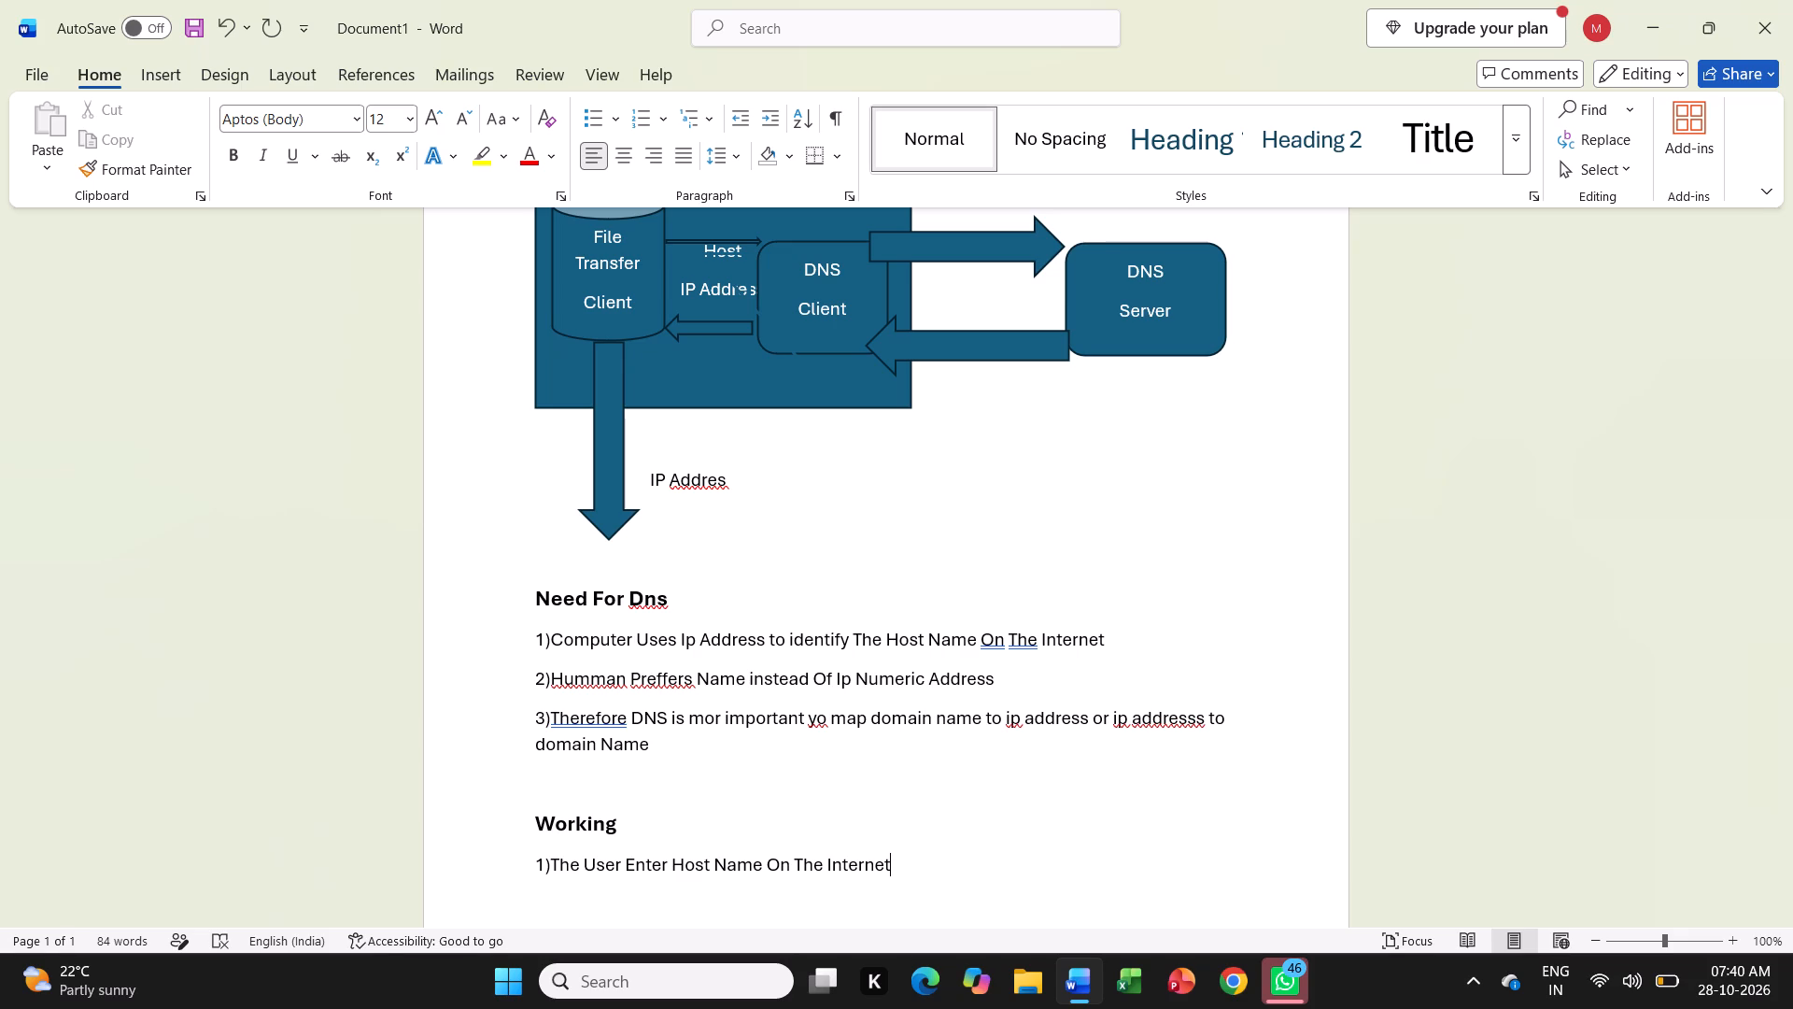
# Replace the word "Internet" at the end of the first "Working" point with "Browser".
pyautogui.press('BackSpace')
pyautogui.press('BackSpace')
pyautogui.press('BackSpace')
pyautogui.press('BackSpace')
pyautogui.press('BackSpace')
pyautogui.press('BackSpace')
pyautogui.press('BackSpace')
pyautogui.press('BackSpace')
pyautogui.write('Browser')
# Begin a second point with "2)" on a new line below the first "Working" point.
pyautogui.press('Return')
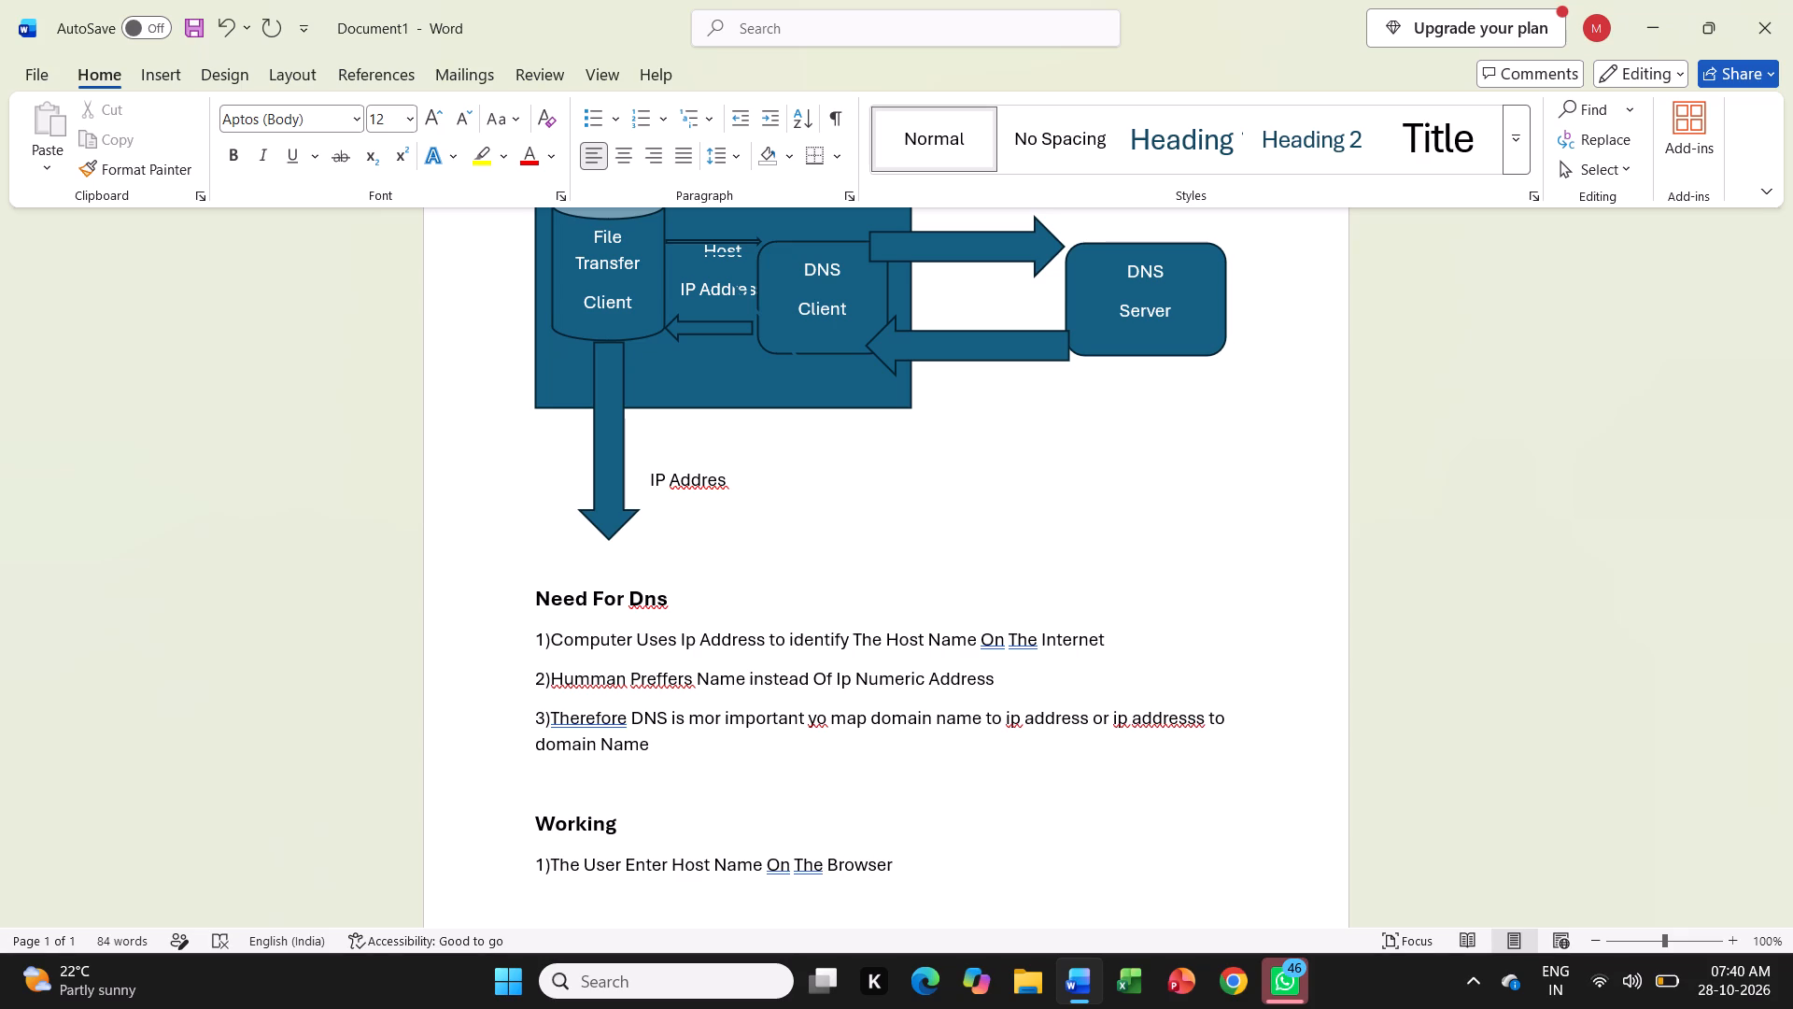
pyautogui.hotkey('shift', '@')
pyautogui.hotkey('shift', ')')
pyautogui.press('BackSpace')
pyautogui.press('BackSpace')
pyautogui.press('2')
pyautogui.hotkey('shift', ')')
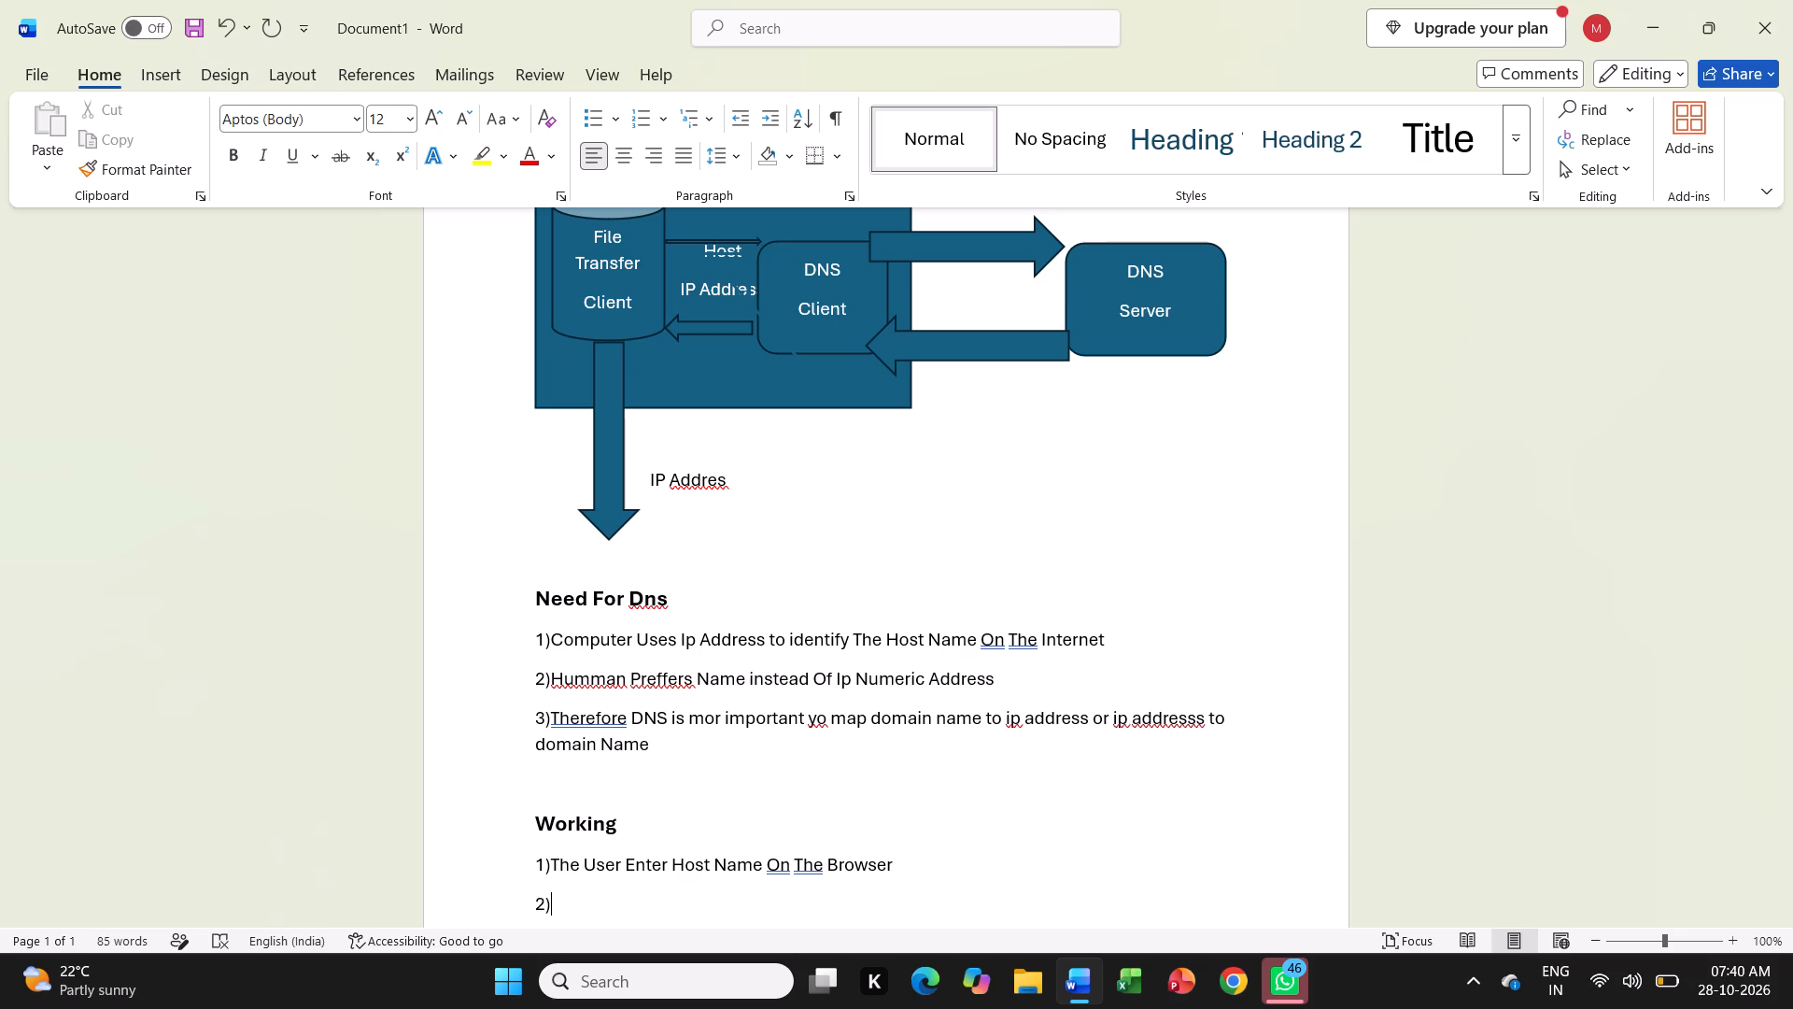
# Write after "2)" under "Working" the text "The Host Name Sent To DNS Resolver".
pyautogui.write('The')
pyautogui.press('space')
pyautogui.write('Host Name Sent')
pyautogui.press('space')
pyautogui.write('To')
pyautogui.press('space')
pyautogui.write('DNS')
pyautogui.press('space')
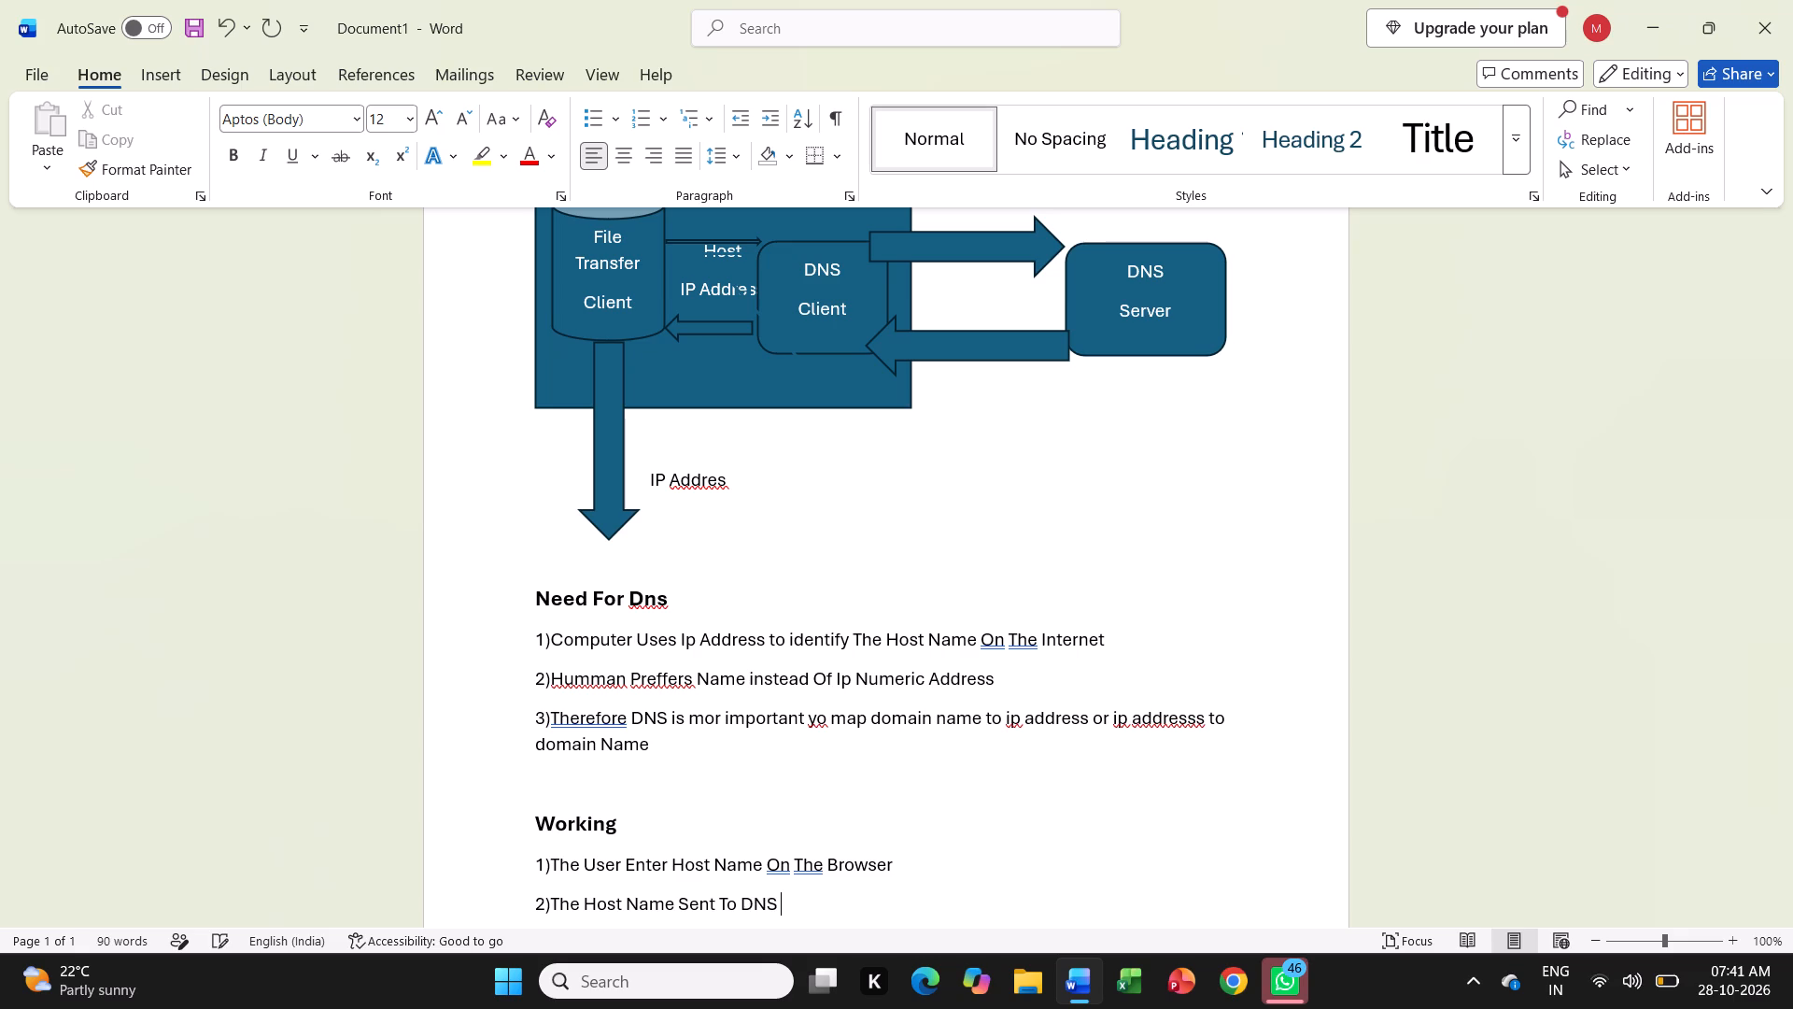
pyautogui.write('Resolver')
# Add a third point on a new line under "Working": "3)The DNS Resolver Send Query To DNS Server".
pyautogui.press('Return')
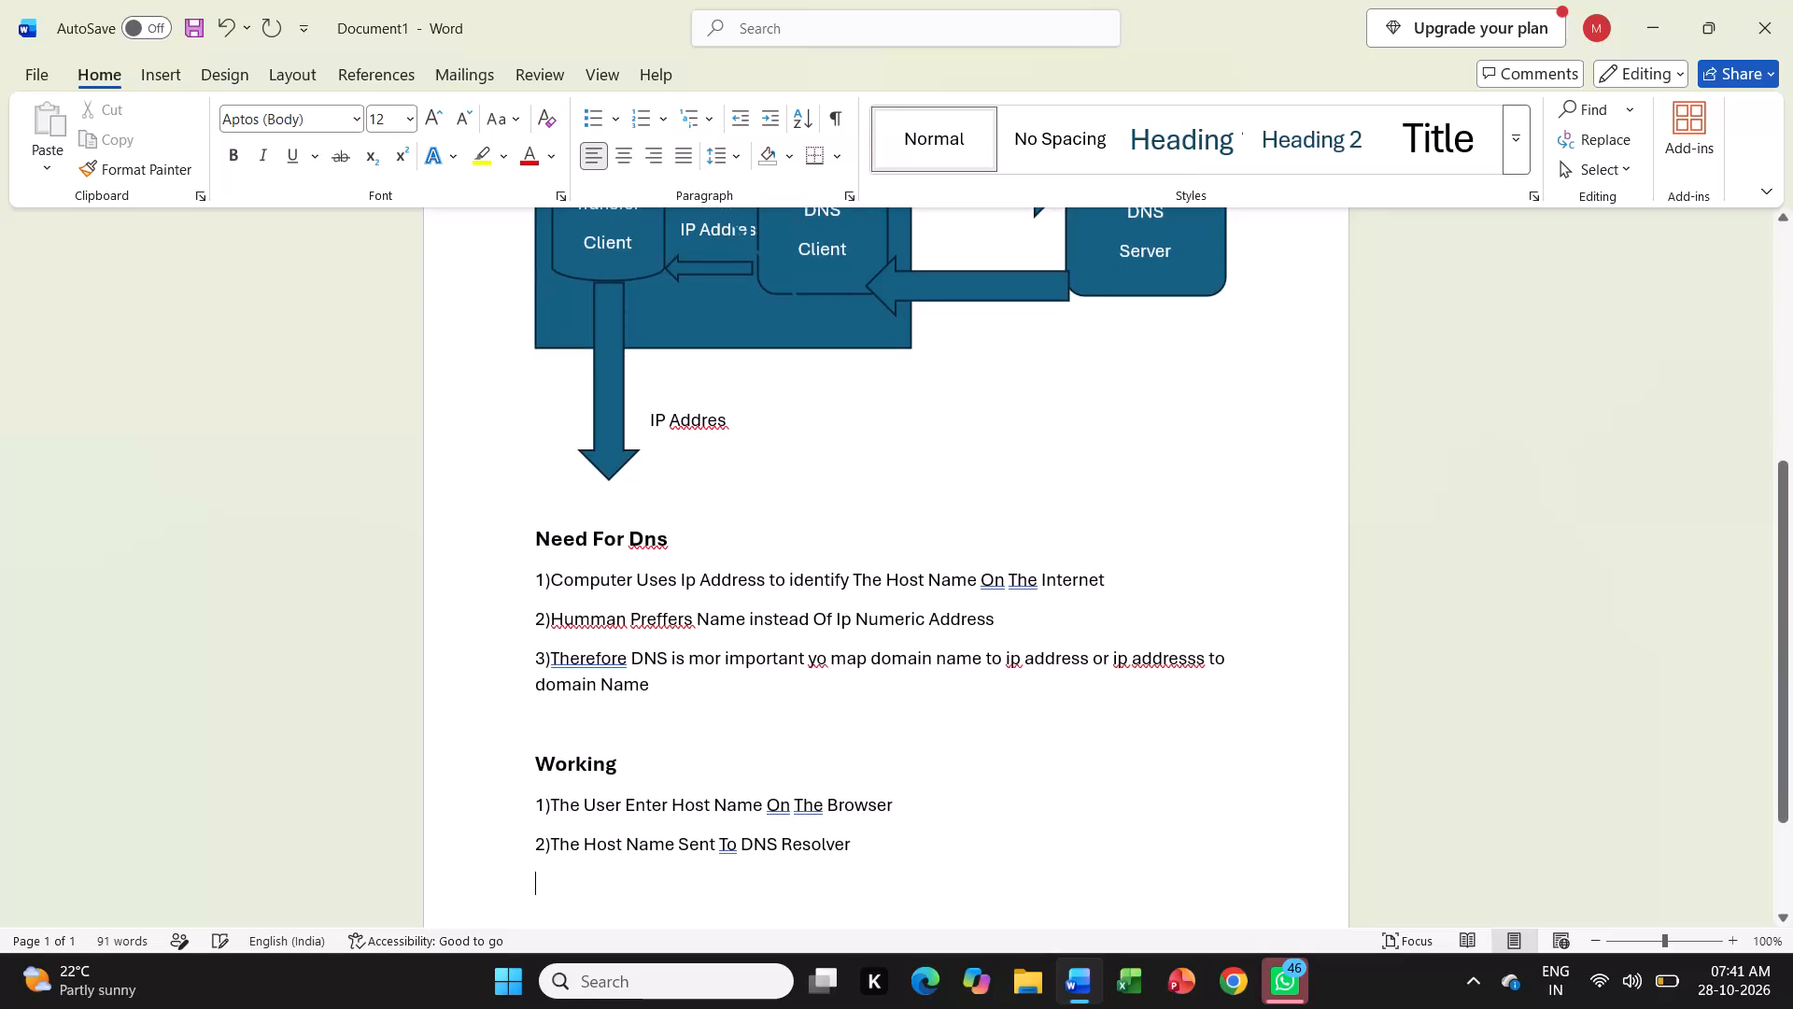
pyautogui.press('3')
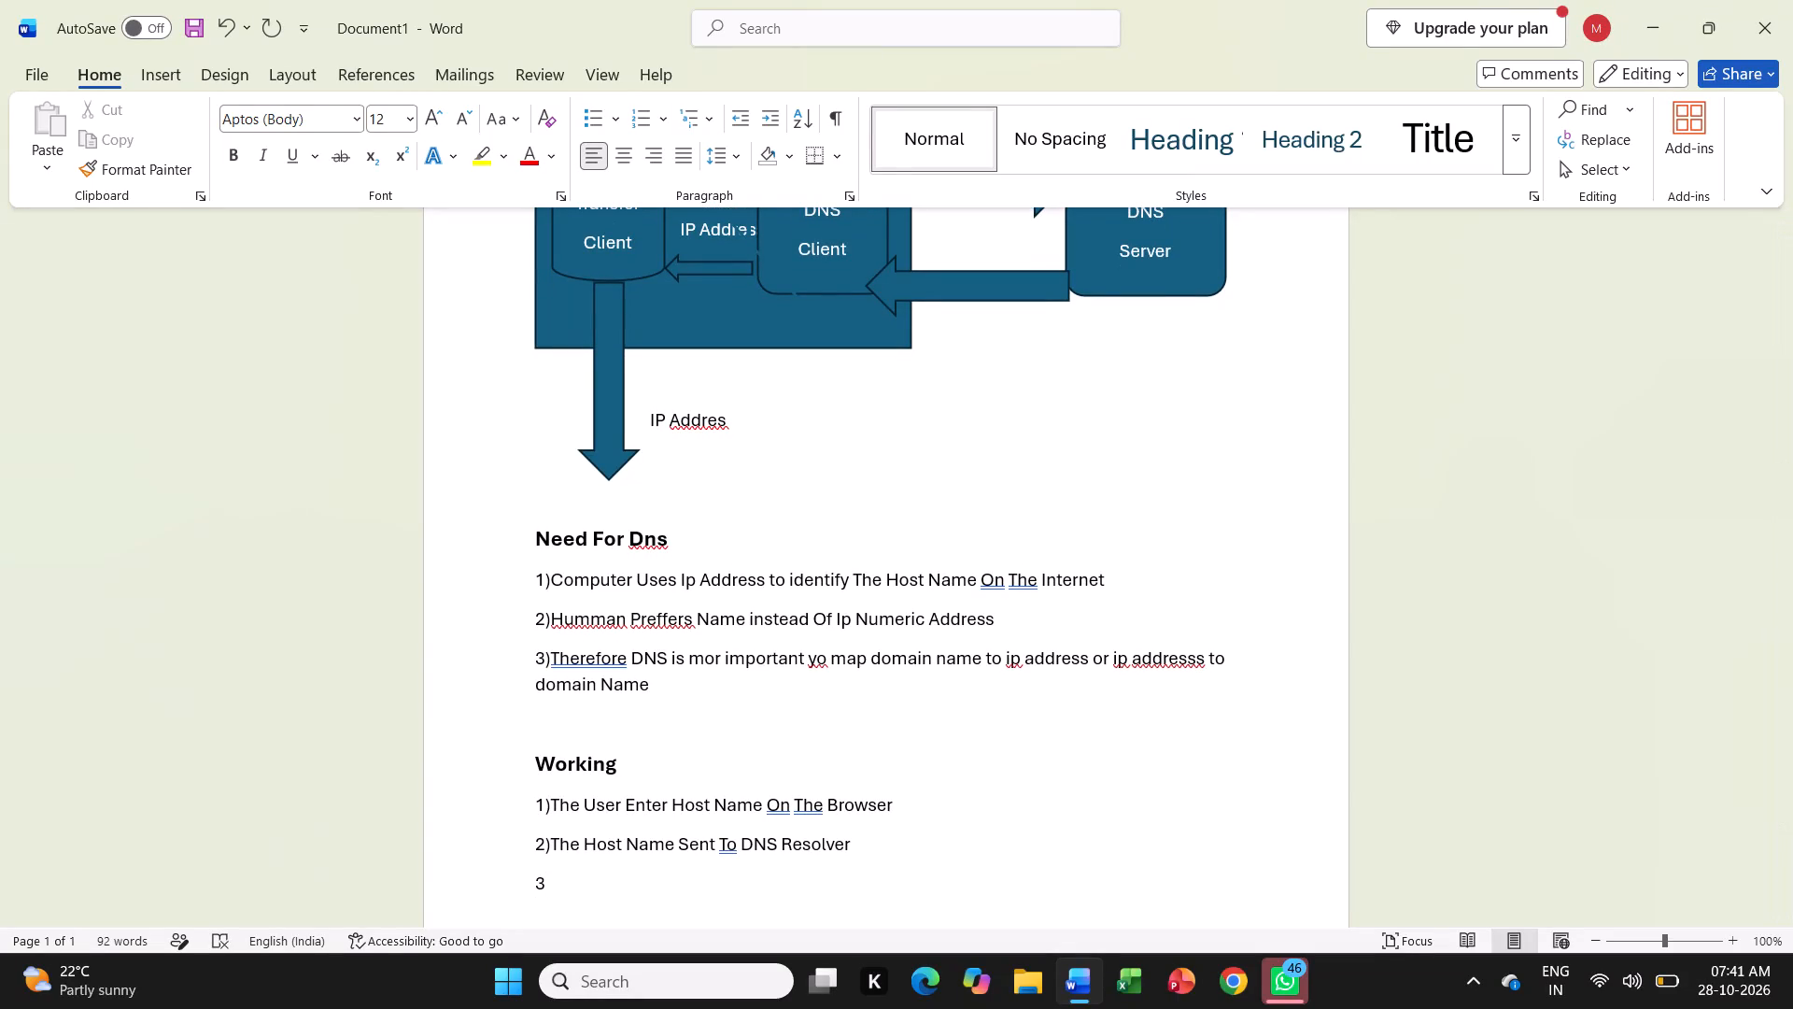
pyautogui.hotkey('shift', ')')
pyautogui.write('The')
pyautogui.press('space')
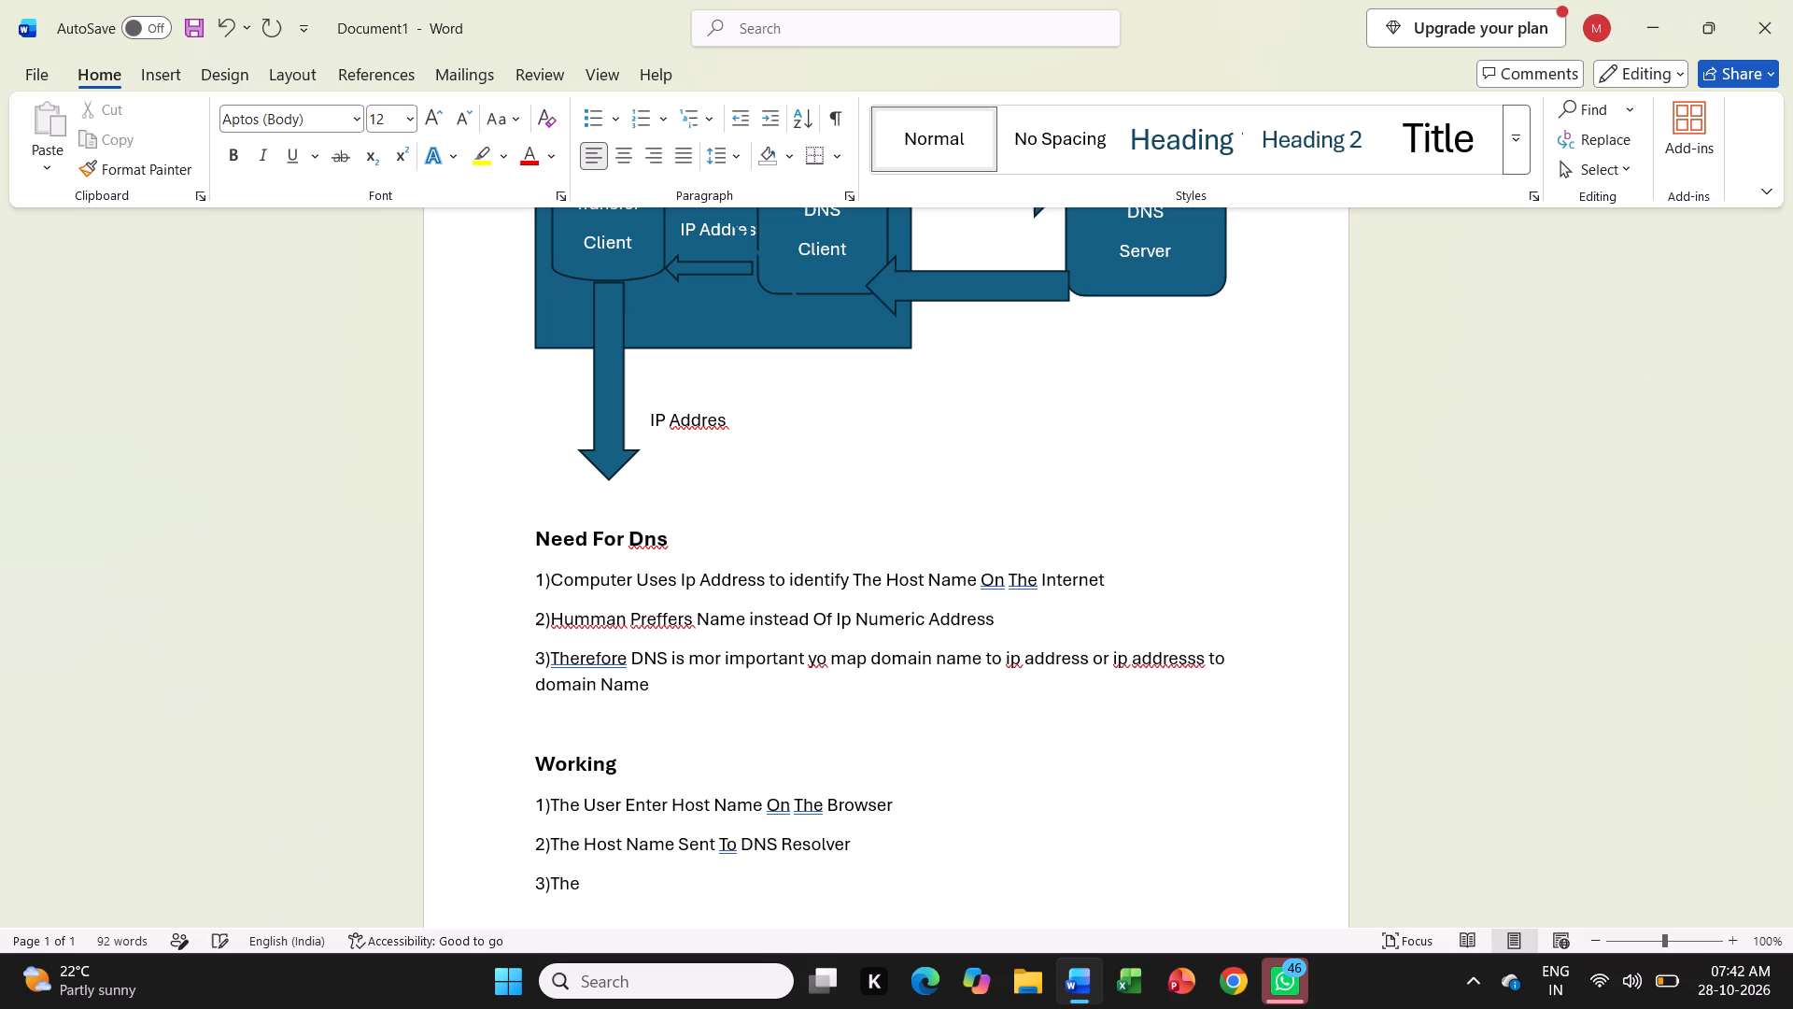
pyautogui.write('DNS')
pyautogui.press('space')
pyautogui.hotkey('shift', 'r')
pyautogui.write('esolver')
pyautogui.press('space')
pyautogui.write('Send')
pyautogui.press('space')
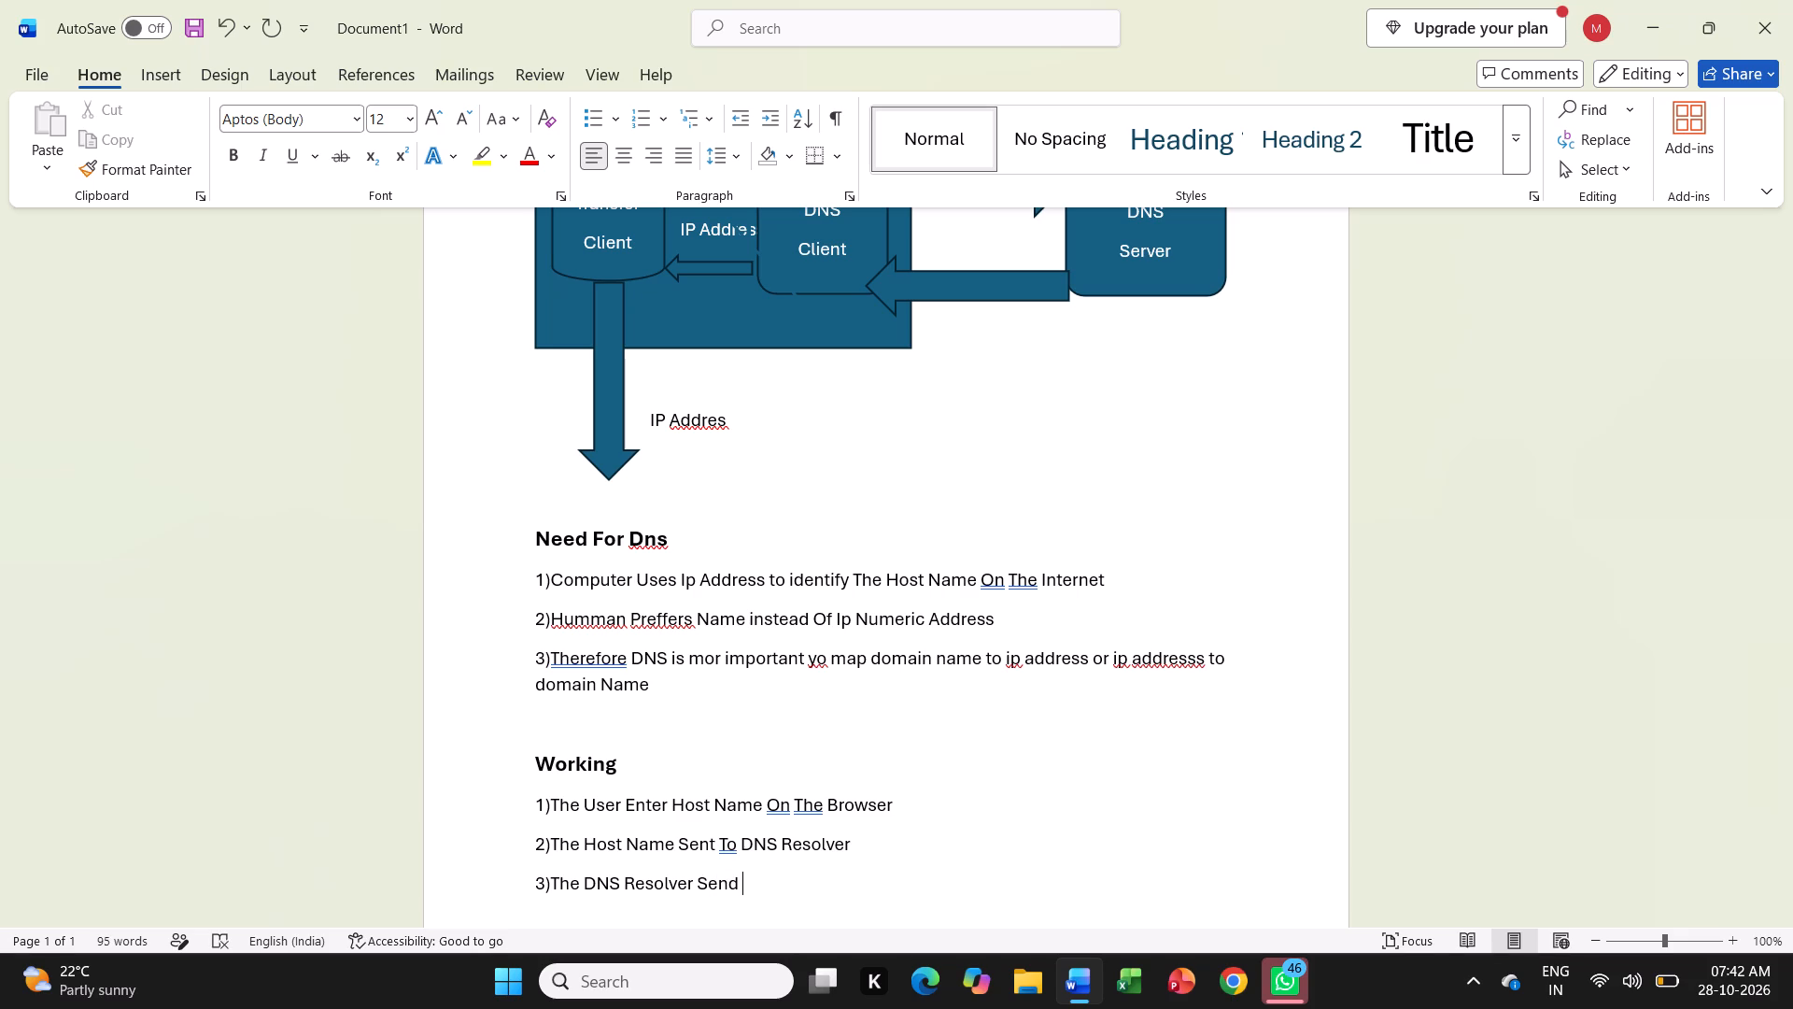
pyautogui.write('Query')
pyautogui.press('space')
pyautogui.write('To')
pyautogui.press('space')
pyautogui.write('DNS')
pyautogui.press('space')
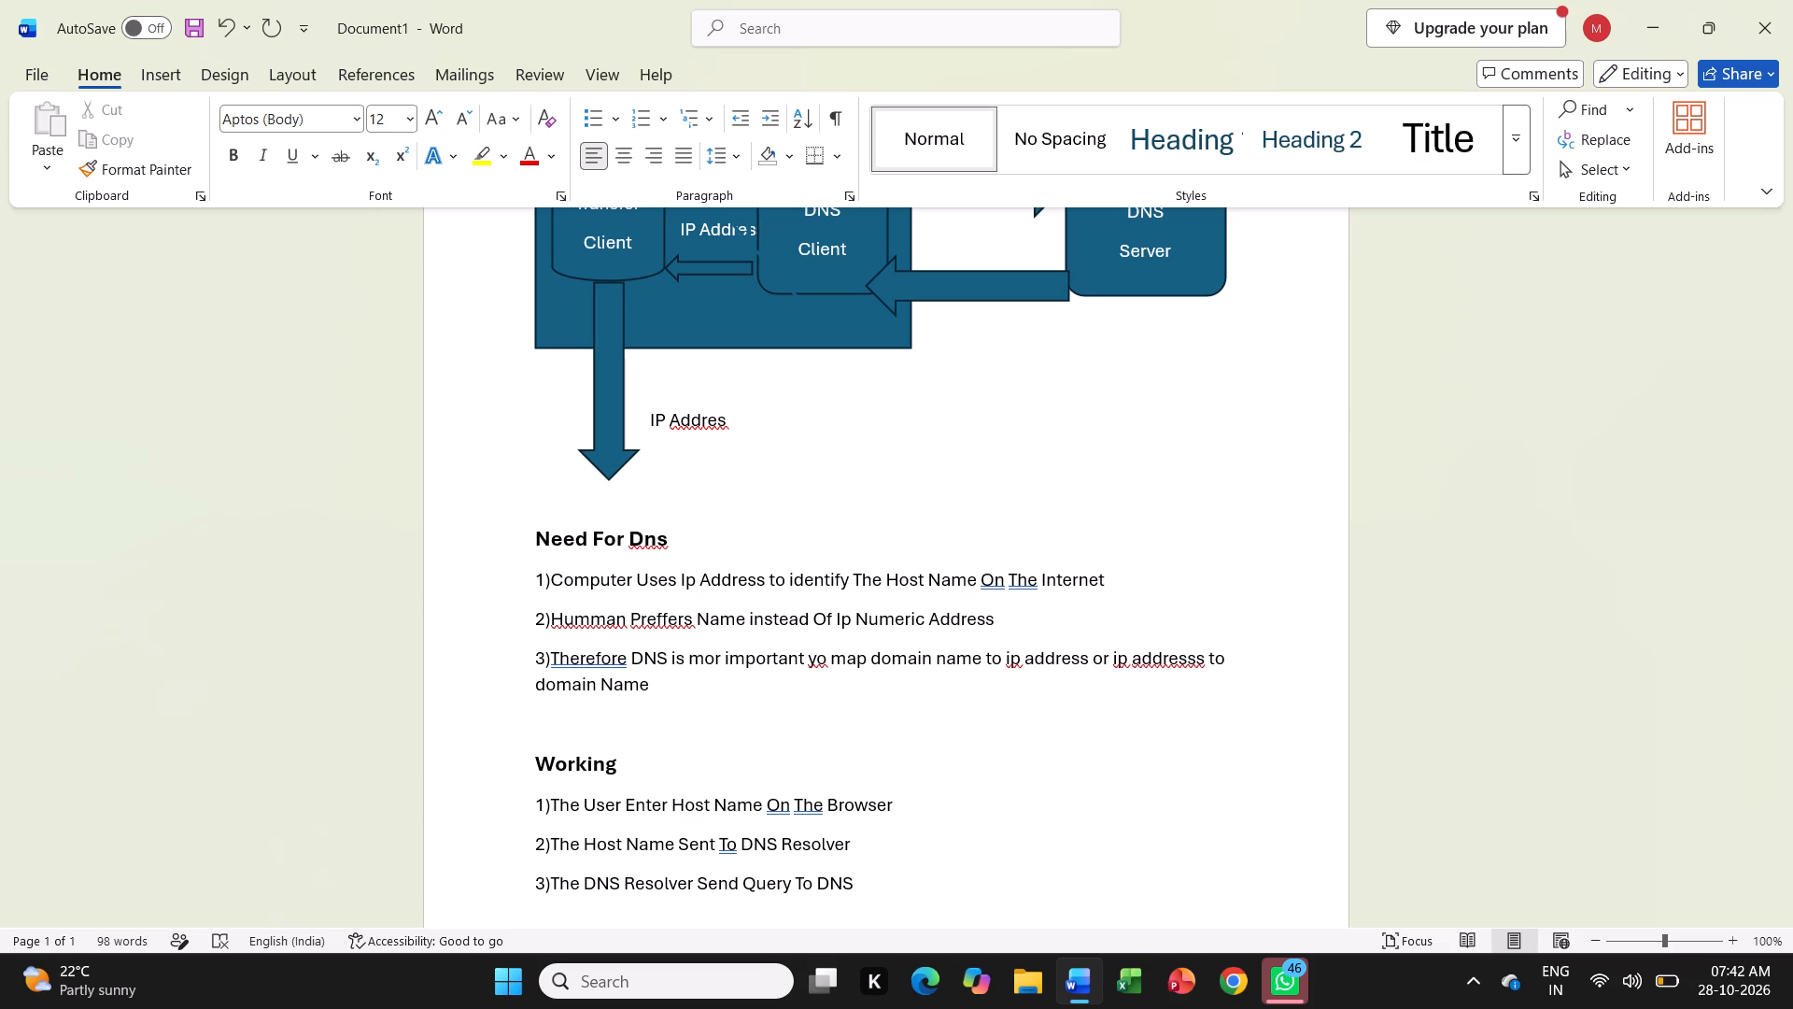
pyautogui.write('Server')
# Add a fourth point on a new line under "Working": "4)The DNS Server Searches for Corresponding Ip Address".
pyautogui.press('Return')
pyautogui.press('4')
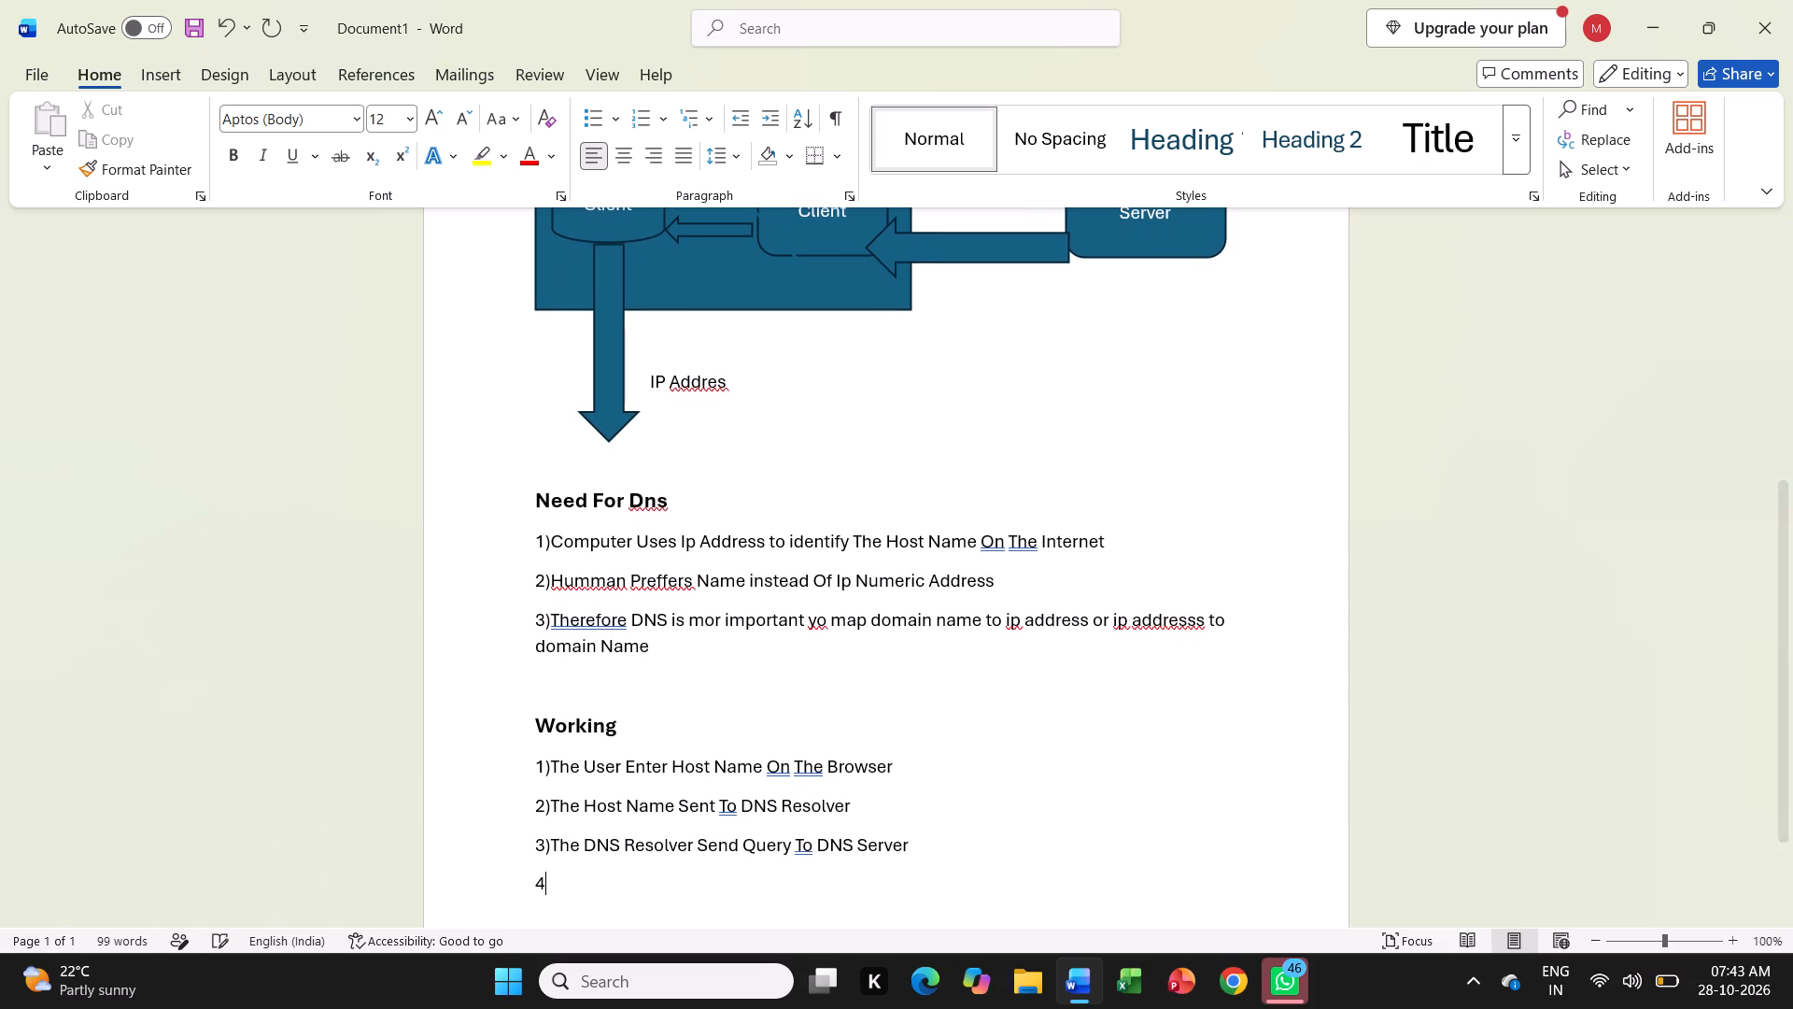
pyautogui.hotkey('shift', ')')
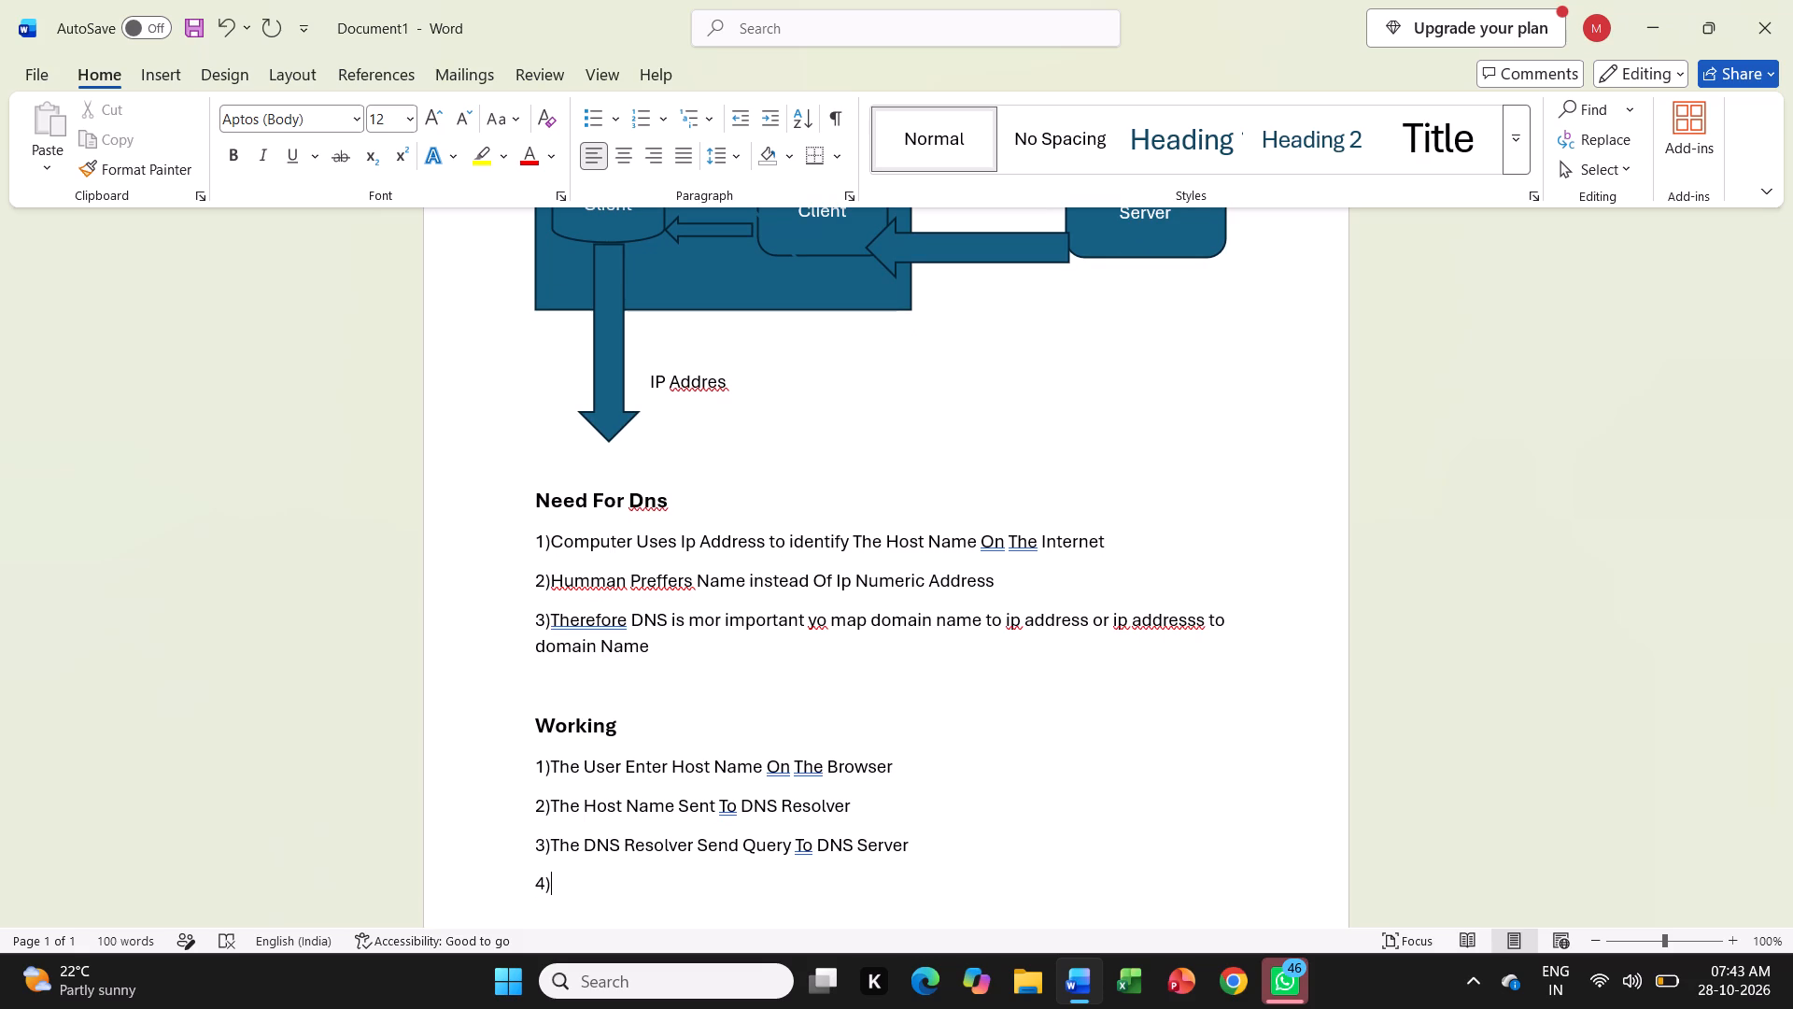
pyautogui.hotkey('shift', 't')
pyautogui.write('he')
pyautogui.press('space')
pyautogui.write('DNS')
pyautogui.press('space')
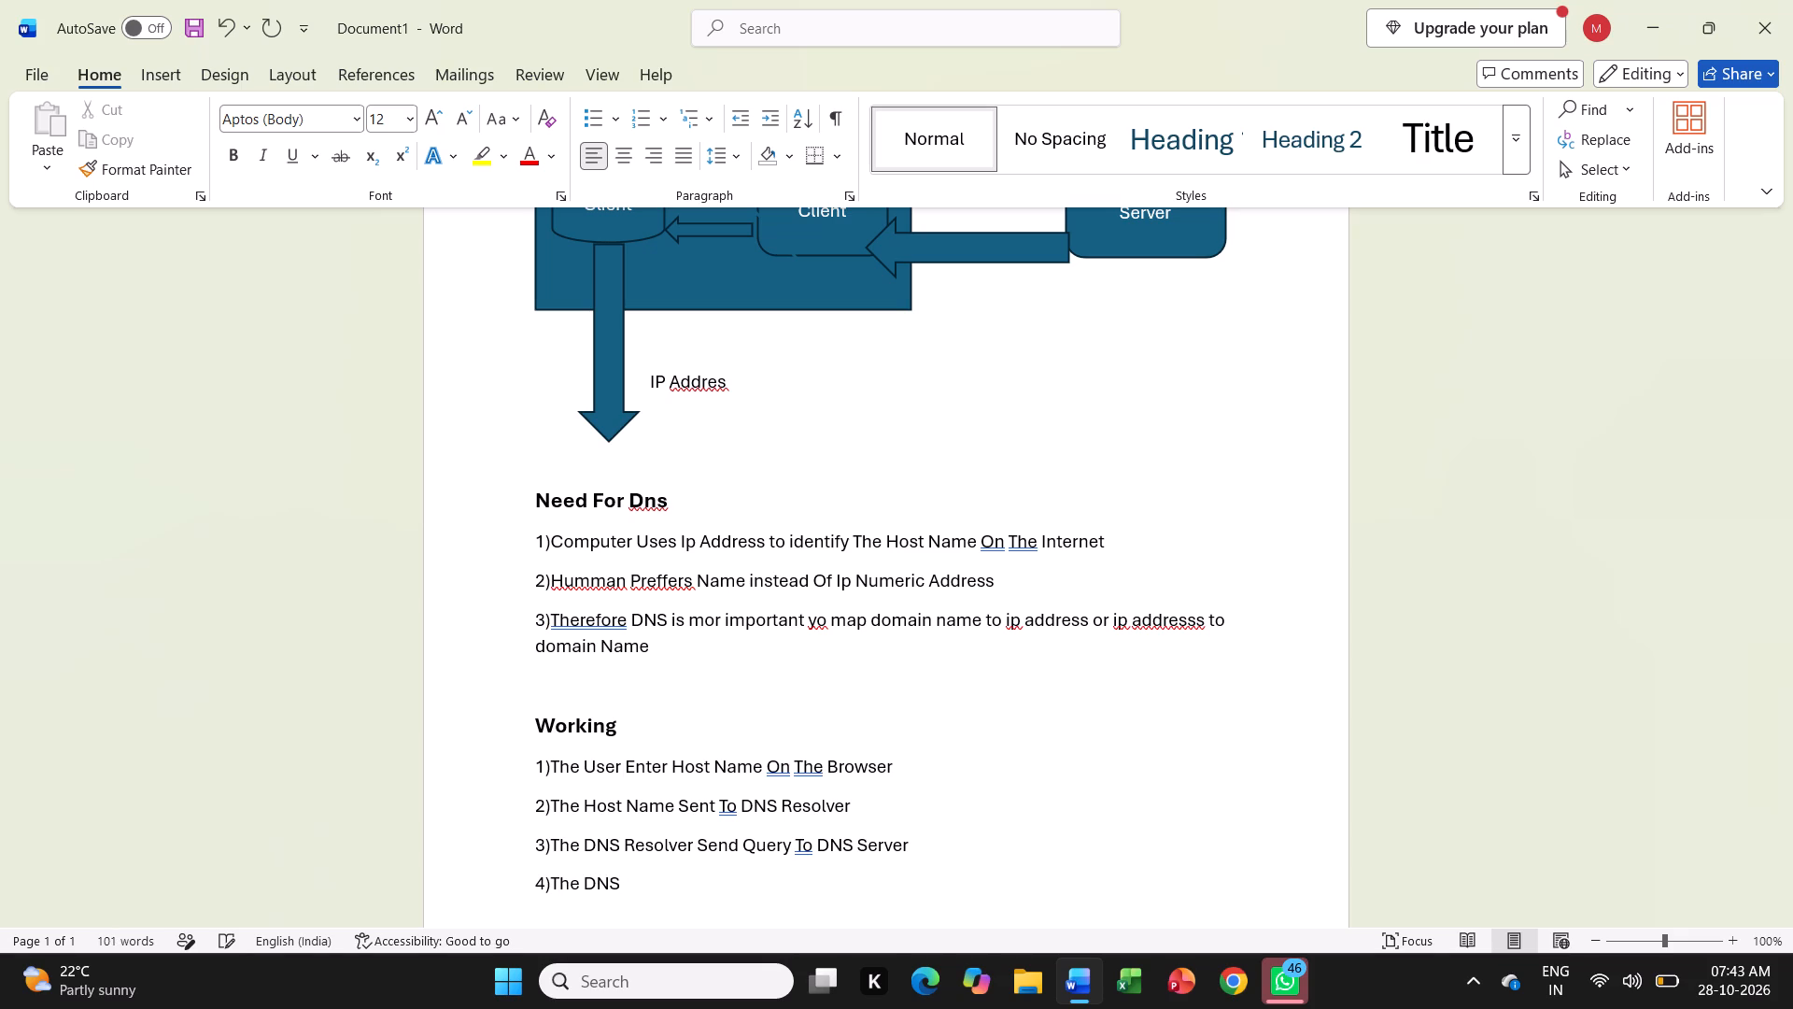
pyautogui.write('Server')
pyautogui.press('space')
pyautogui.write('Searches')
pyautogui.press('space')
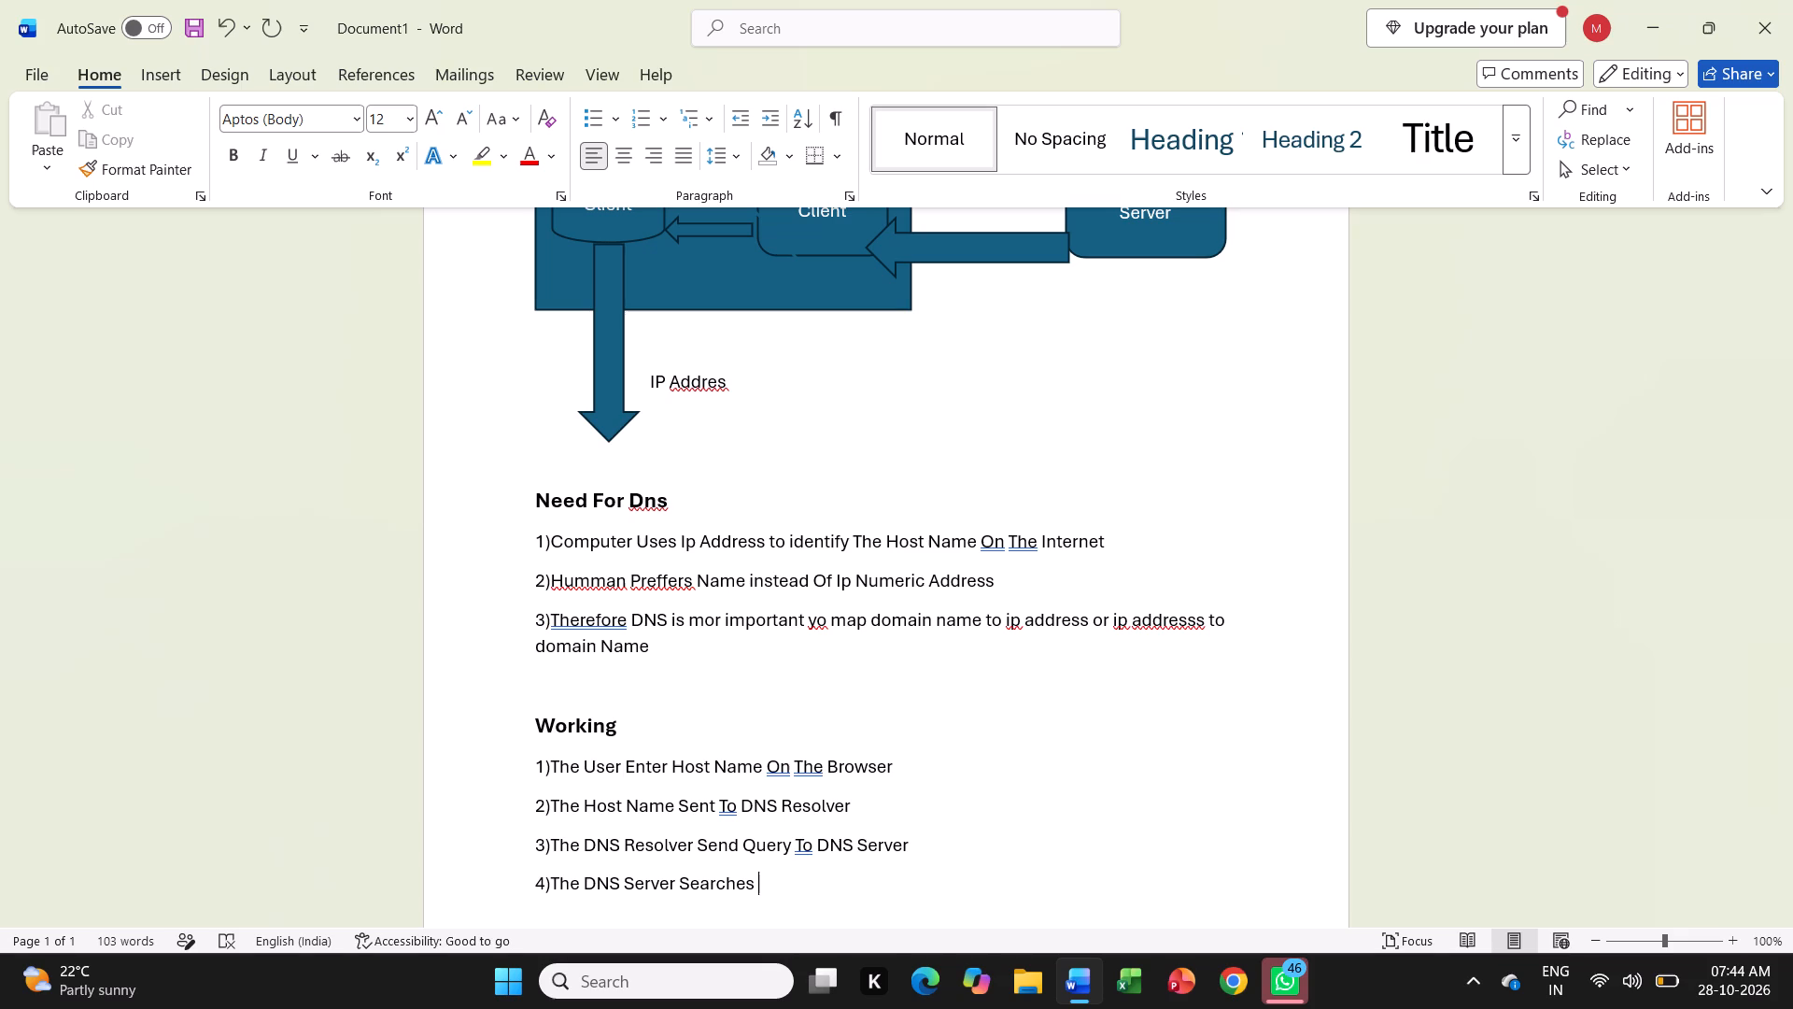
pyautogui.write('for')
pyautogui.press('space')
pyautogui.write('Corresponding')
pyautogui.press('space')
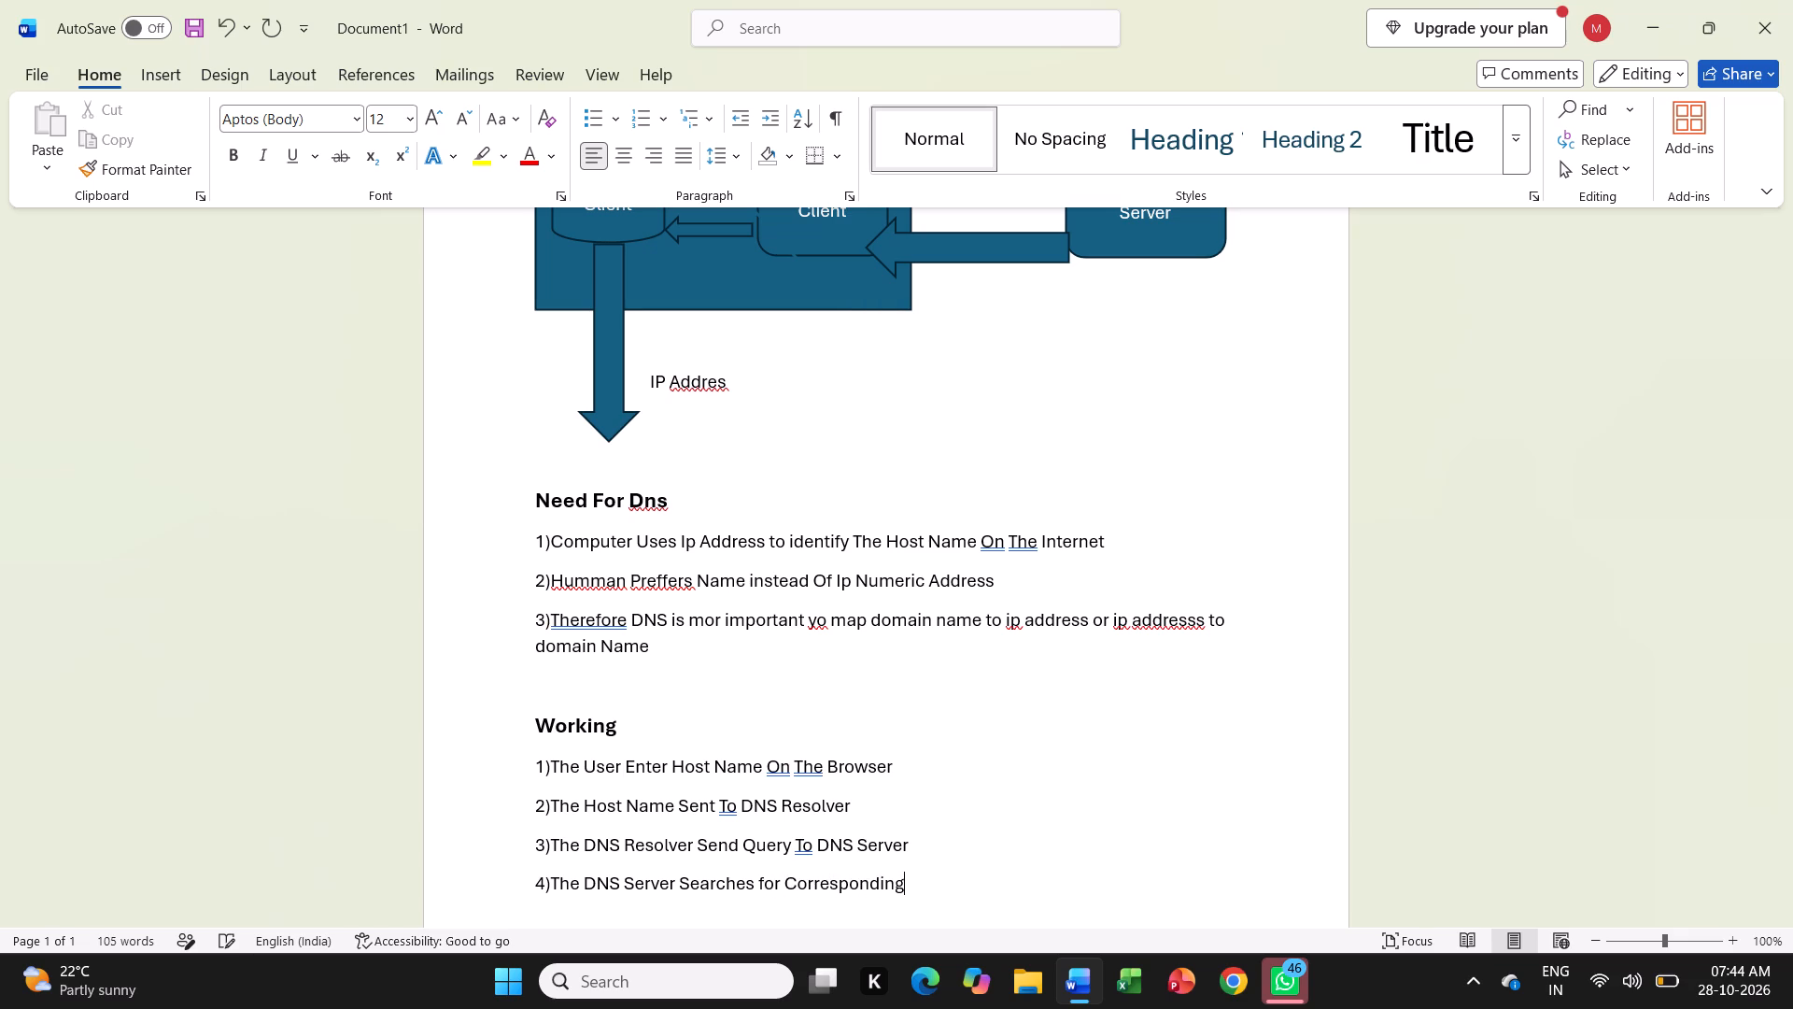
pyautogui.write('Ip')
pyautogui.press('space')
pyautogui.write('Address')
# Continue the fourth "Working" point with the words "and Send a Response".
pyautogui.press('space')
pyautogui.write('and Send')
pyautogui.press('space')
pyautogui.write('a')
pyautogui.press('space')
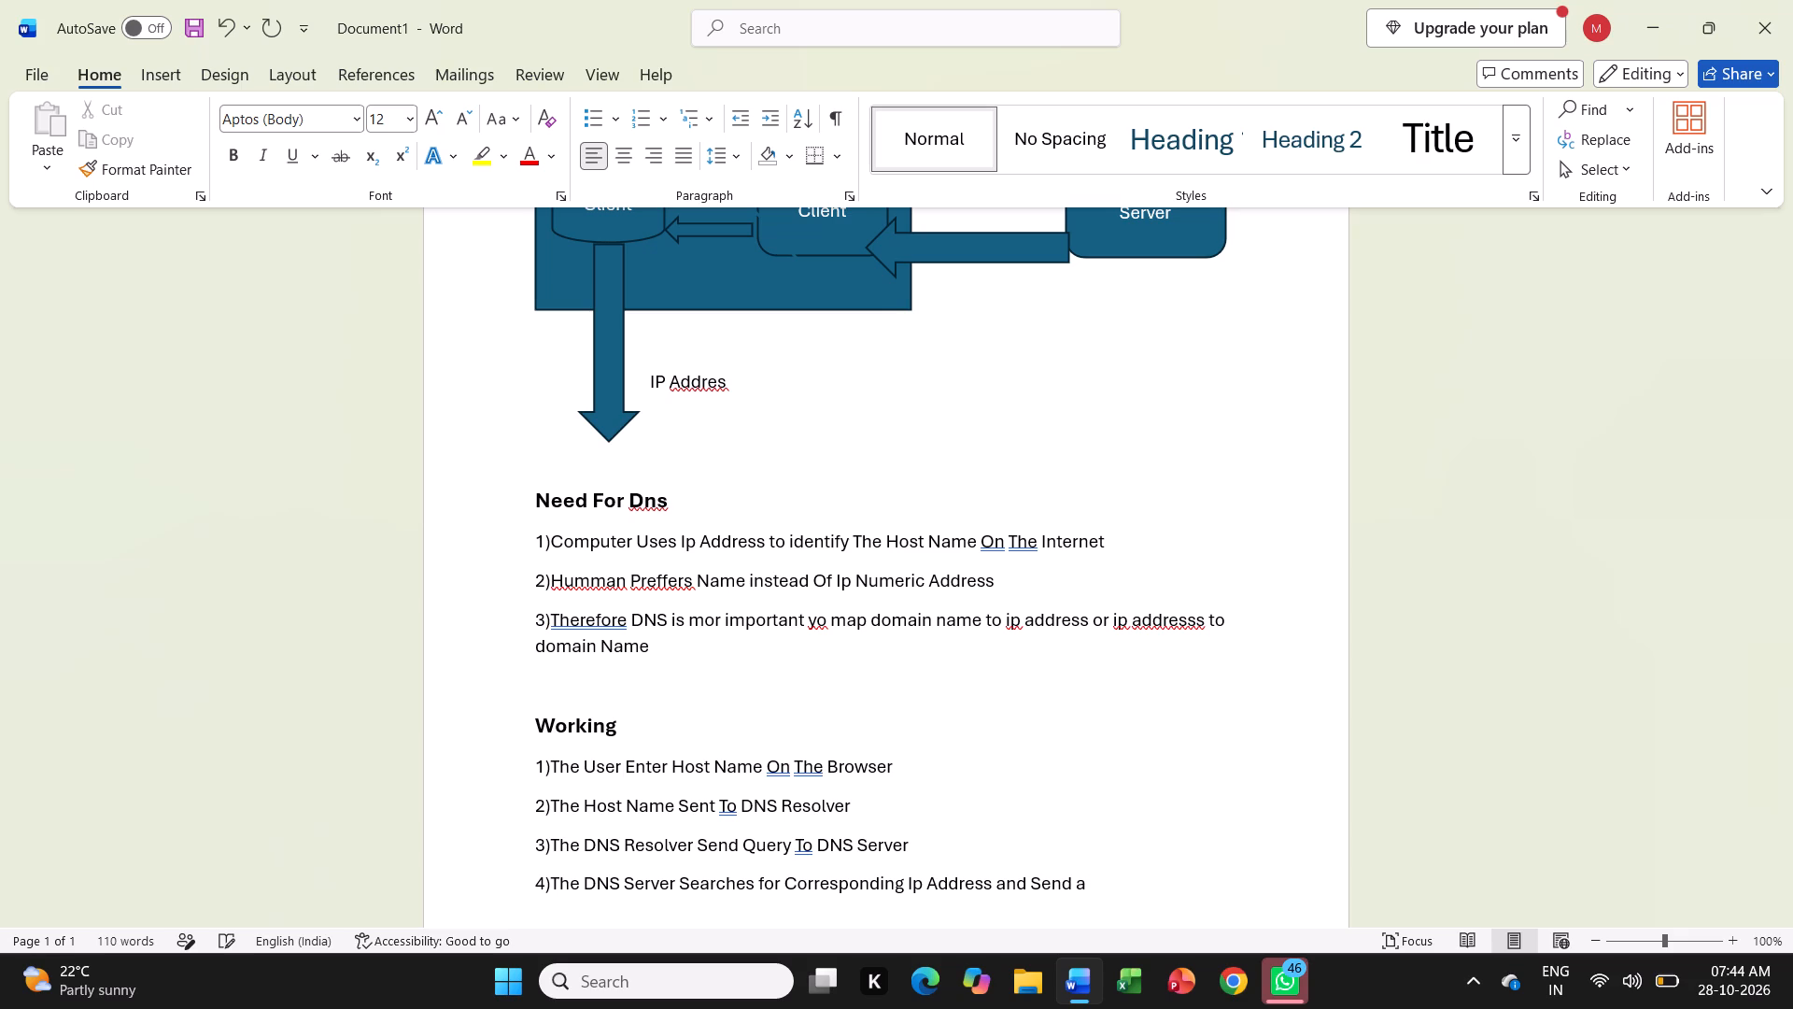
pyautogui.write('Response')
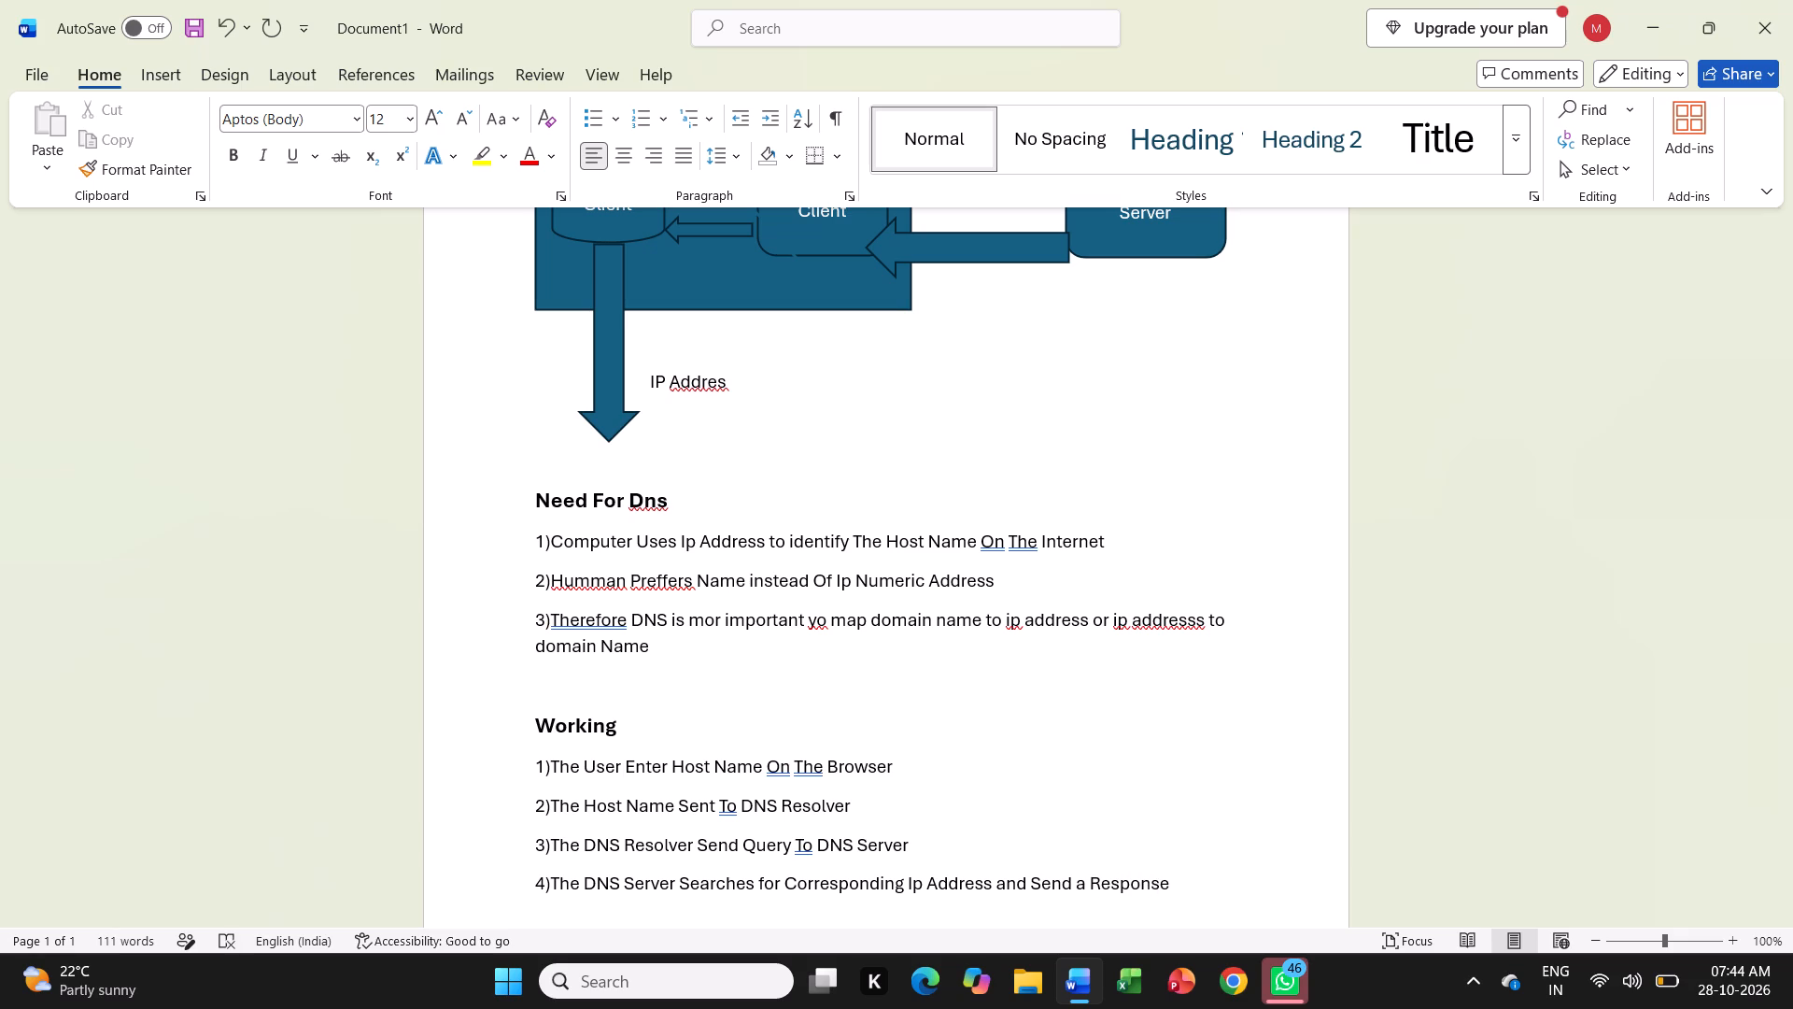
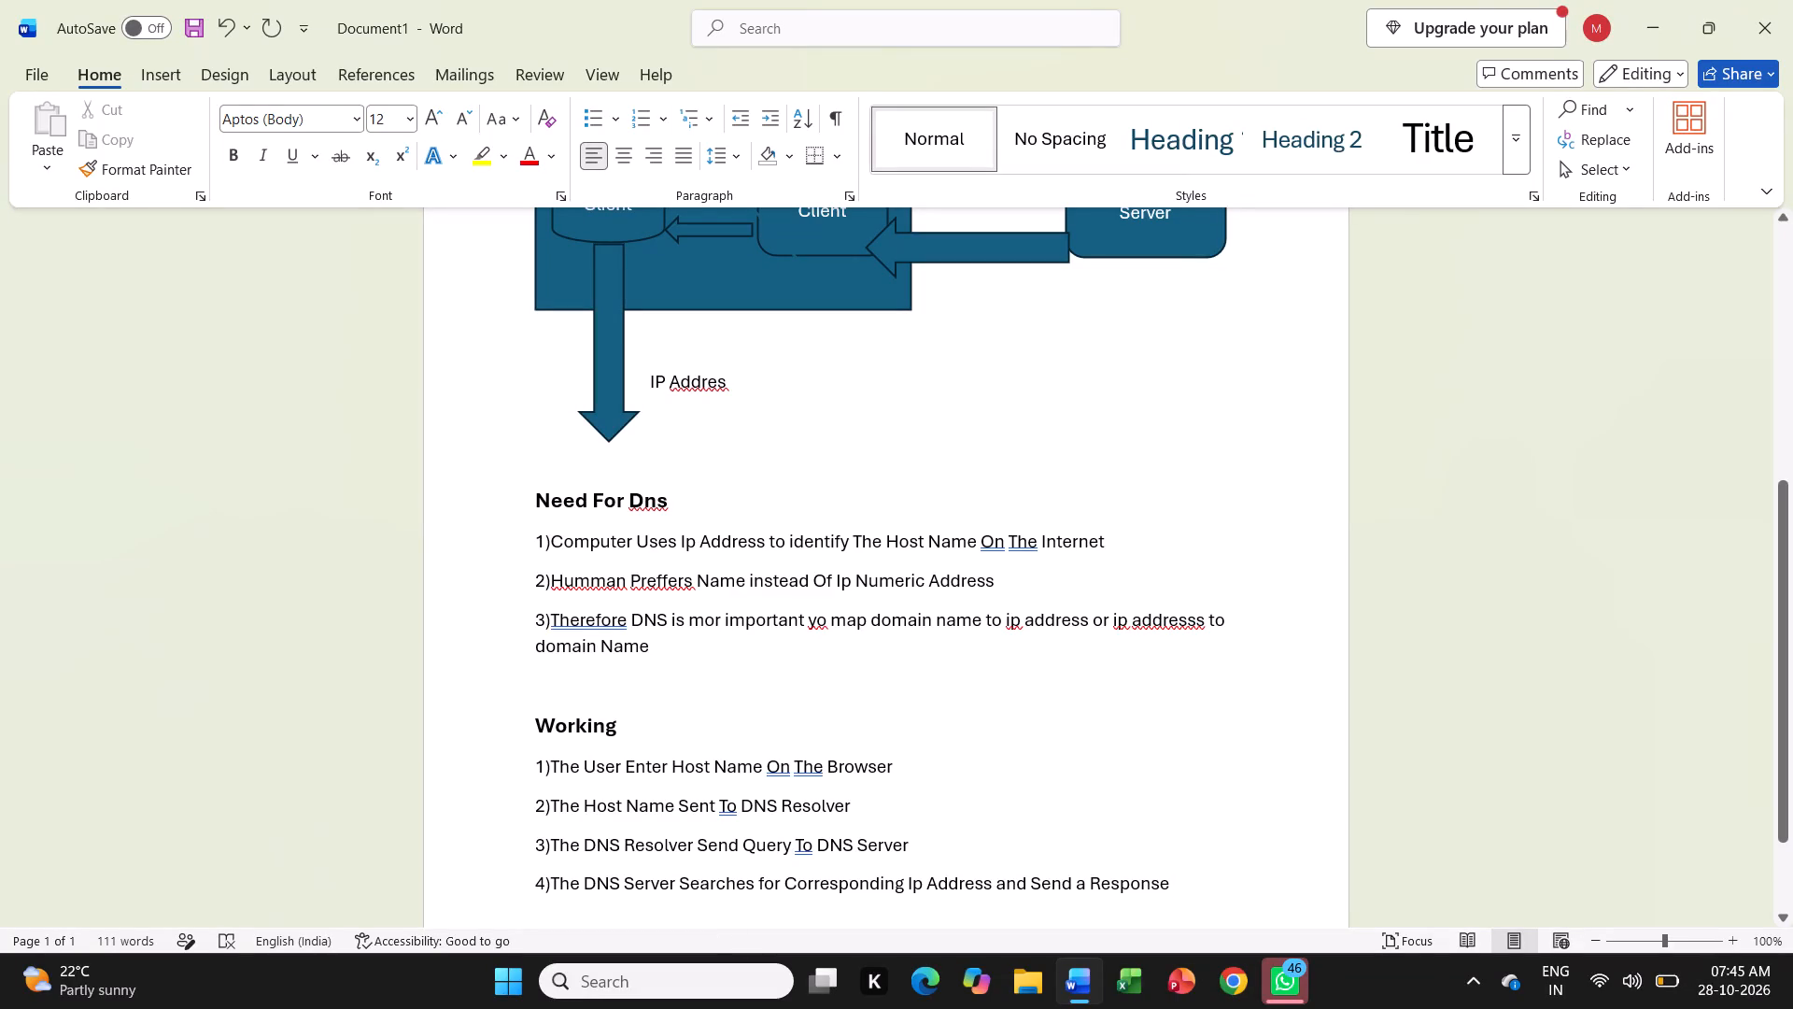
# Add a fifth point on a new line under "Working": "5)The Resolver Return IP Address to User's Computer".
pyautogui.press('Return')
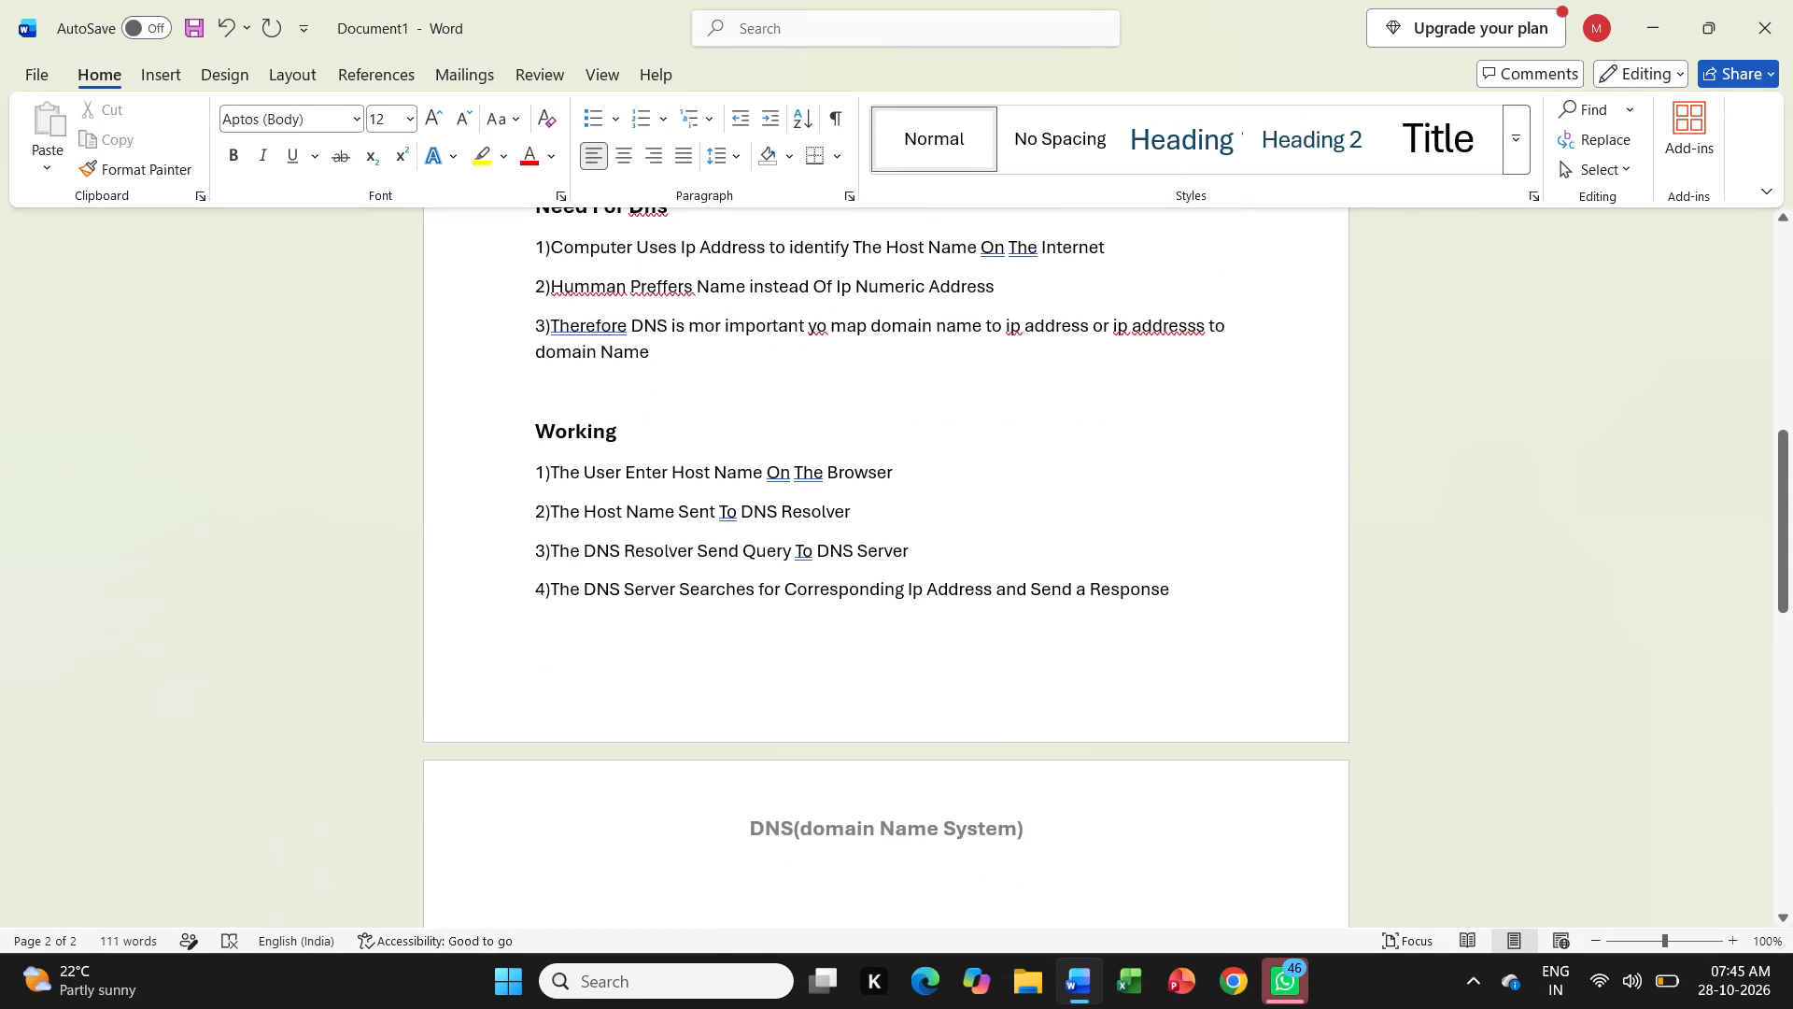
pyautogui.press('5')
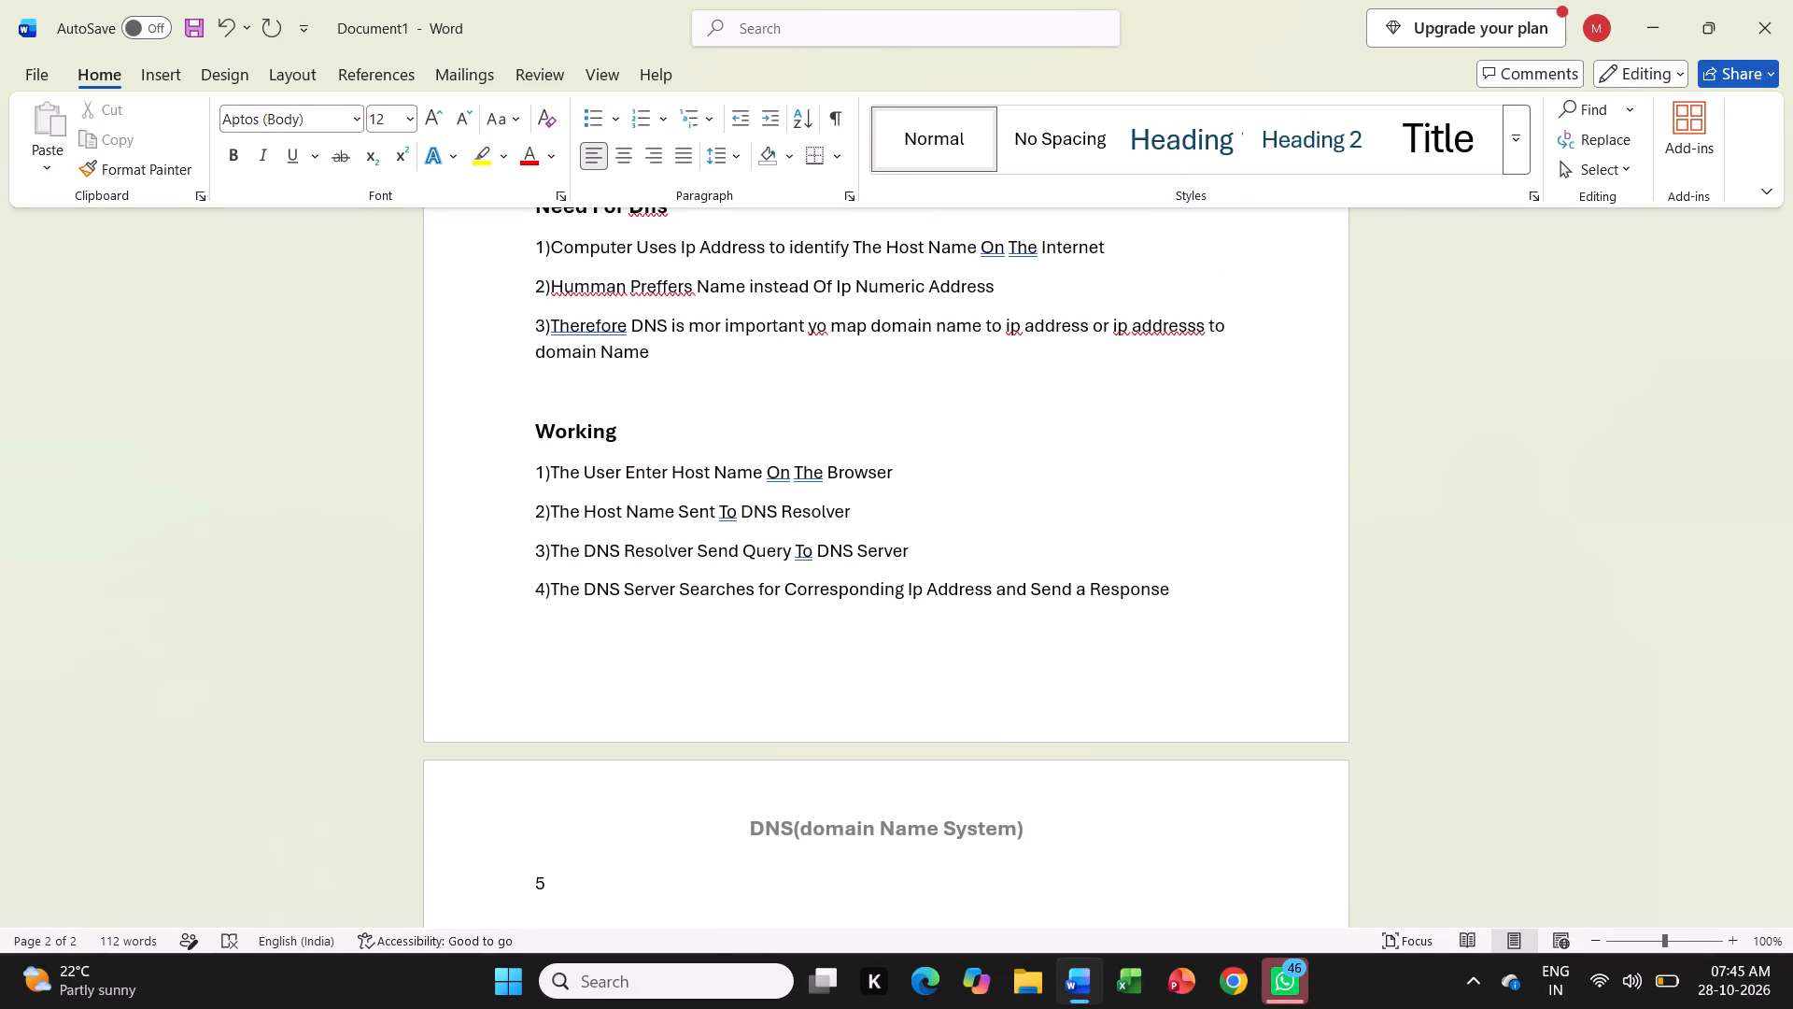
pyautogui.hotkey('shift', ')')
pyautogui.write('The')
pyautogui.press('space')
pyautogui.write('Resolver')
pyautogui.press('space')
pyautogui.write('Return')
pyautogui.press('space')
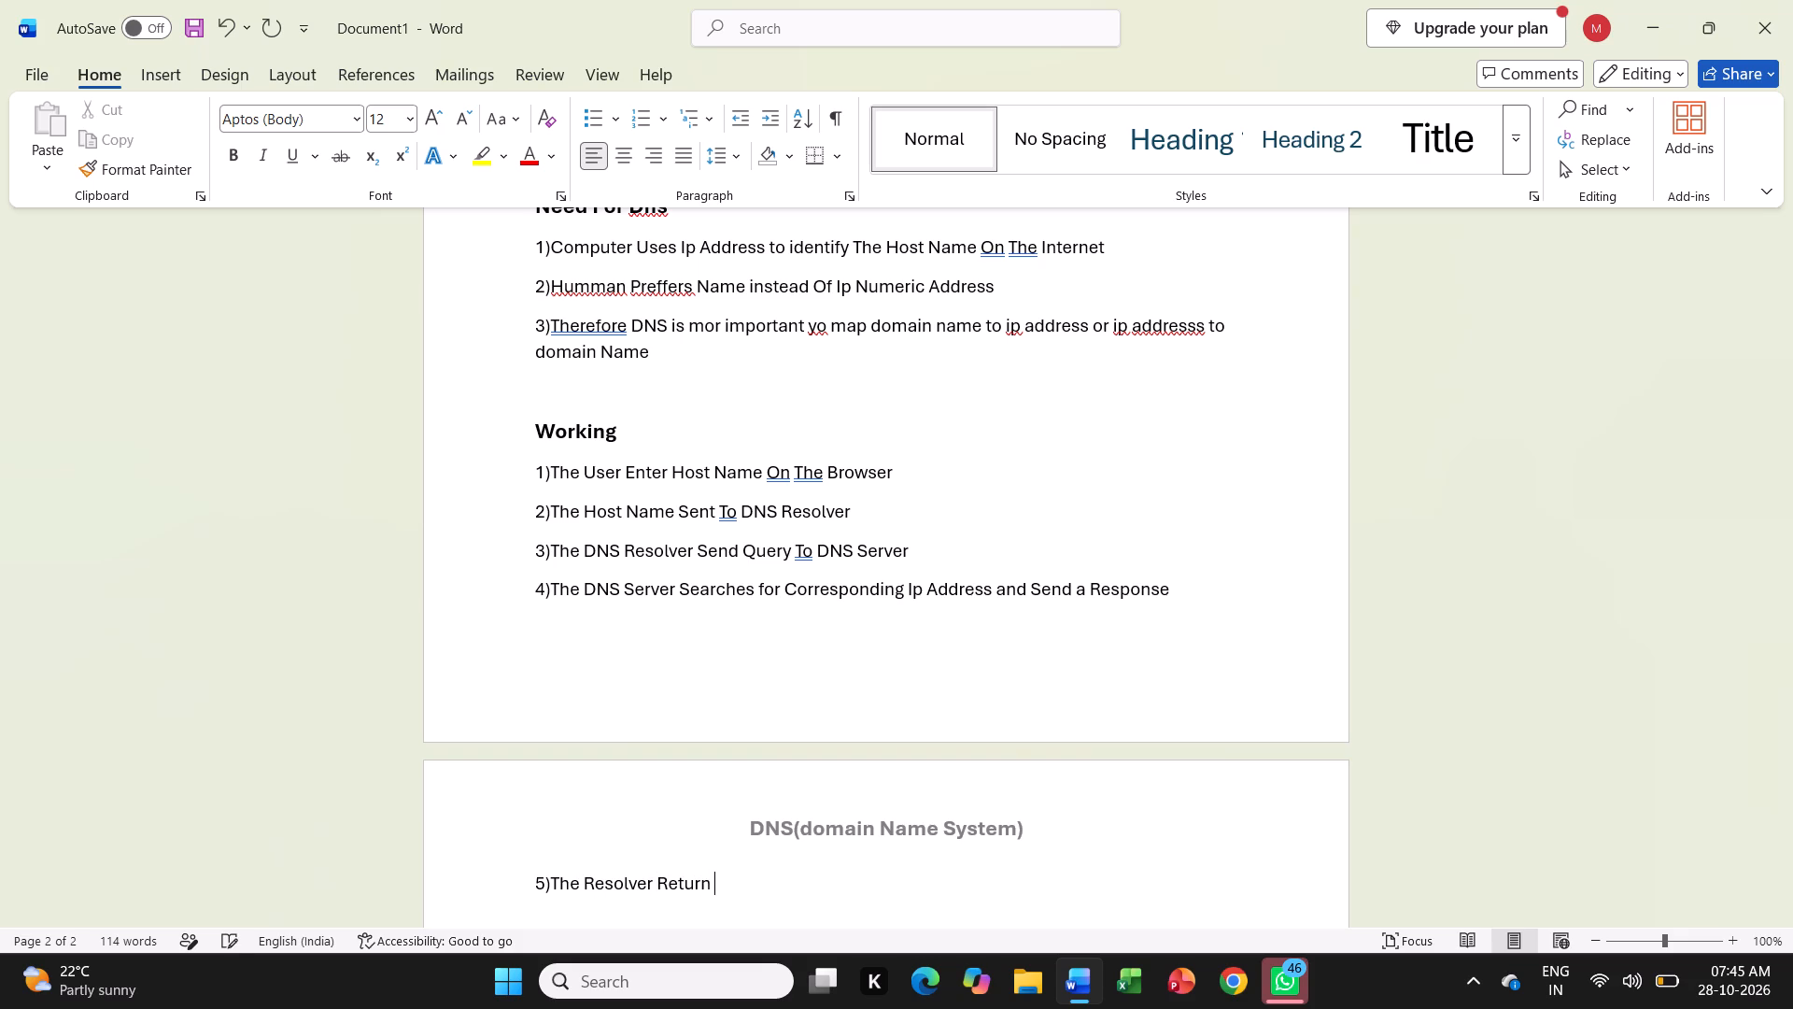
pyautogui.write('IP A')
pyautogui.write('ddress')
pyautogui.press('space')
pyautogui.write('to')
pyautogui.press('space')
pyautogui.write('User')
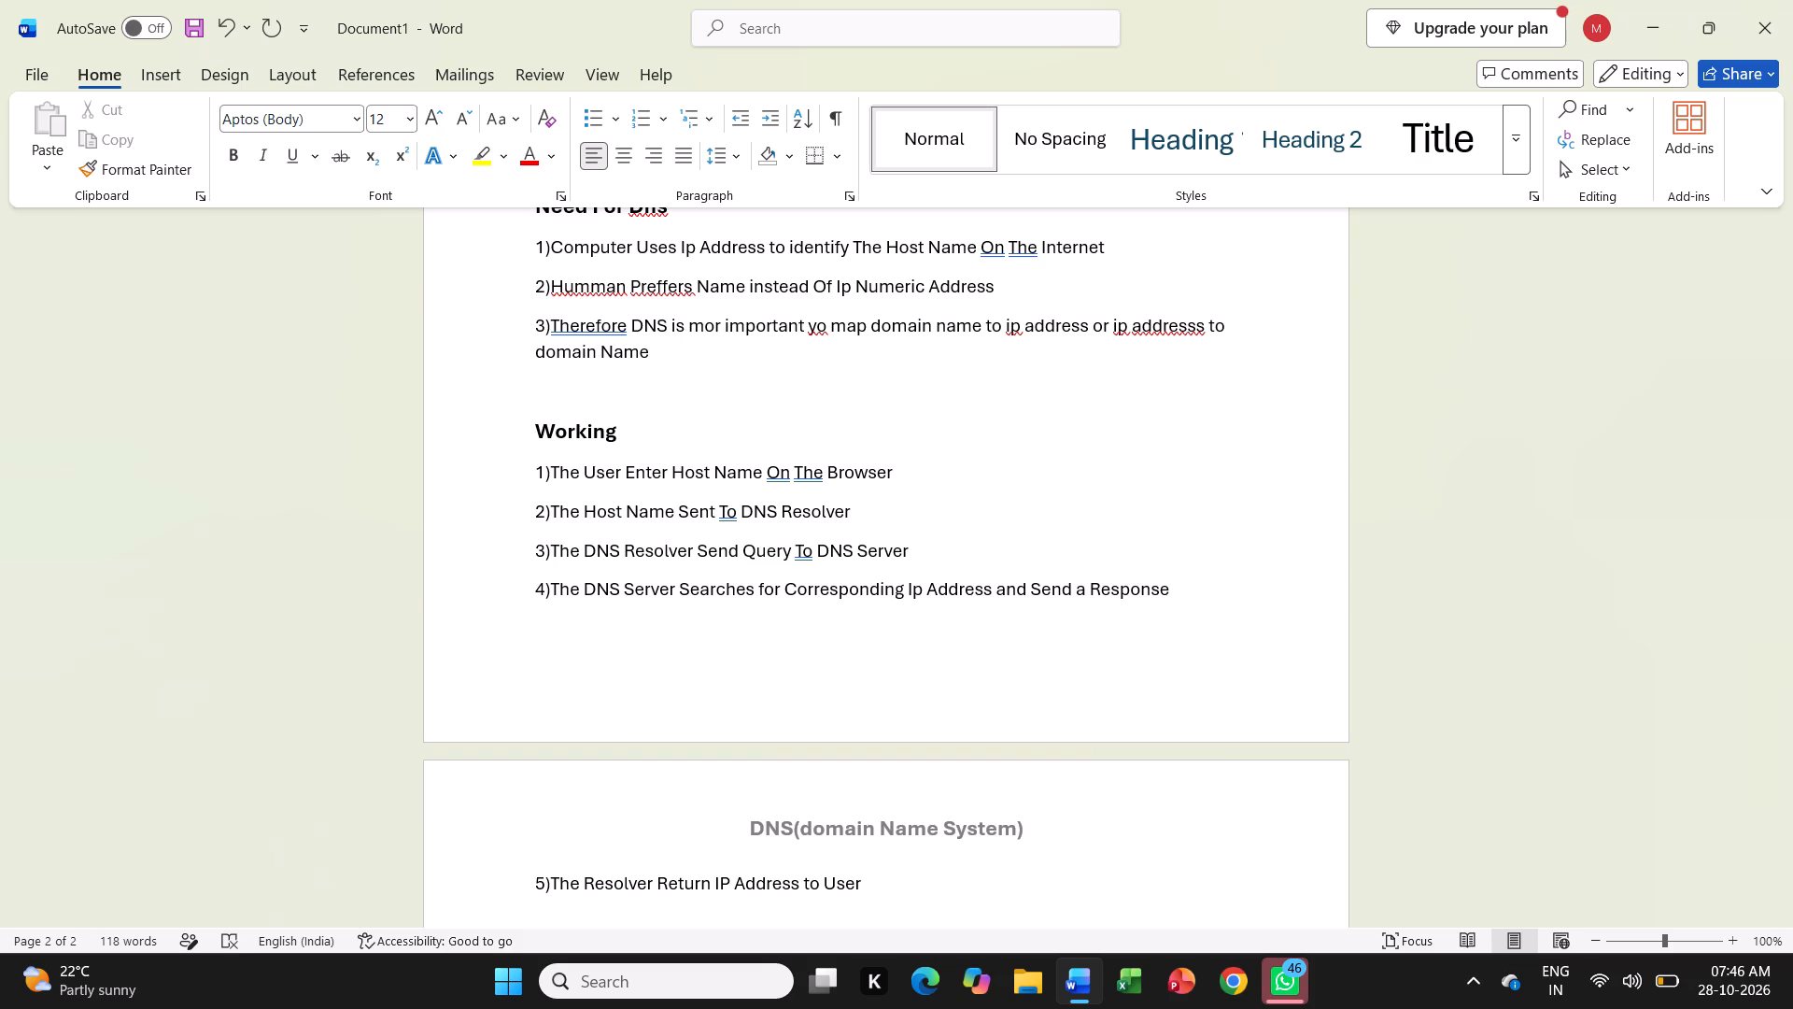
pyautogui.write("'s")
pyautogui.press('space')
pyautogui.write('Computer')
# Add a sixth point on a new line under "Working": "6)The Browser Uses Ip Address to Destination Server".
pyautogui.press('Return')
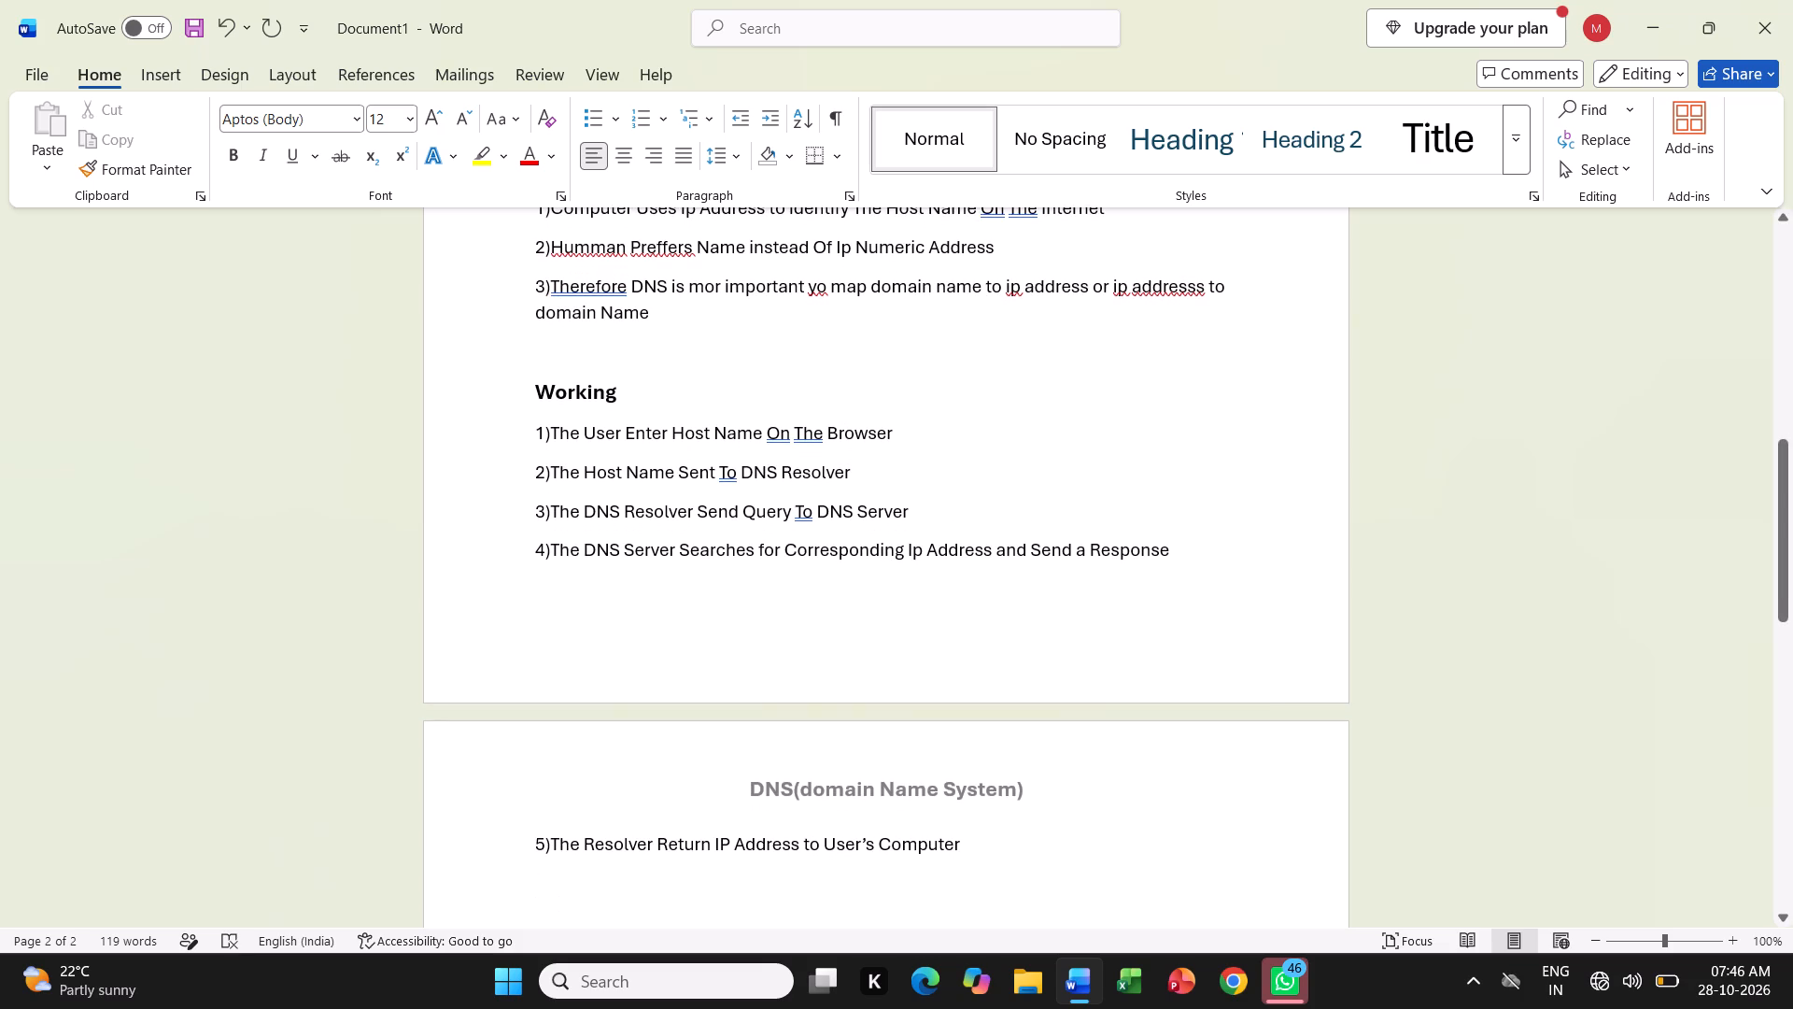
pyautogui.press('6')
pyautogui.hotkey('shift', ')')
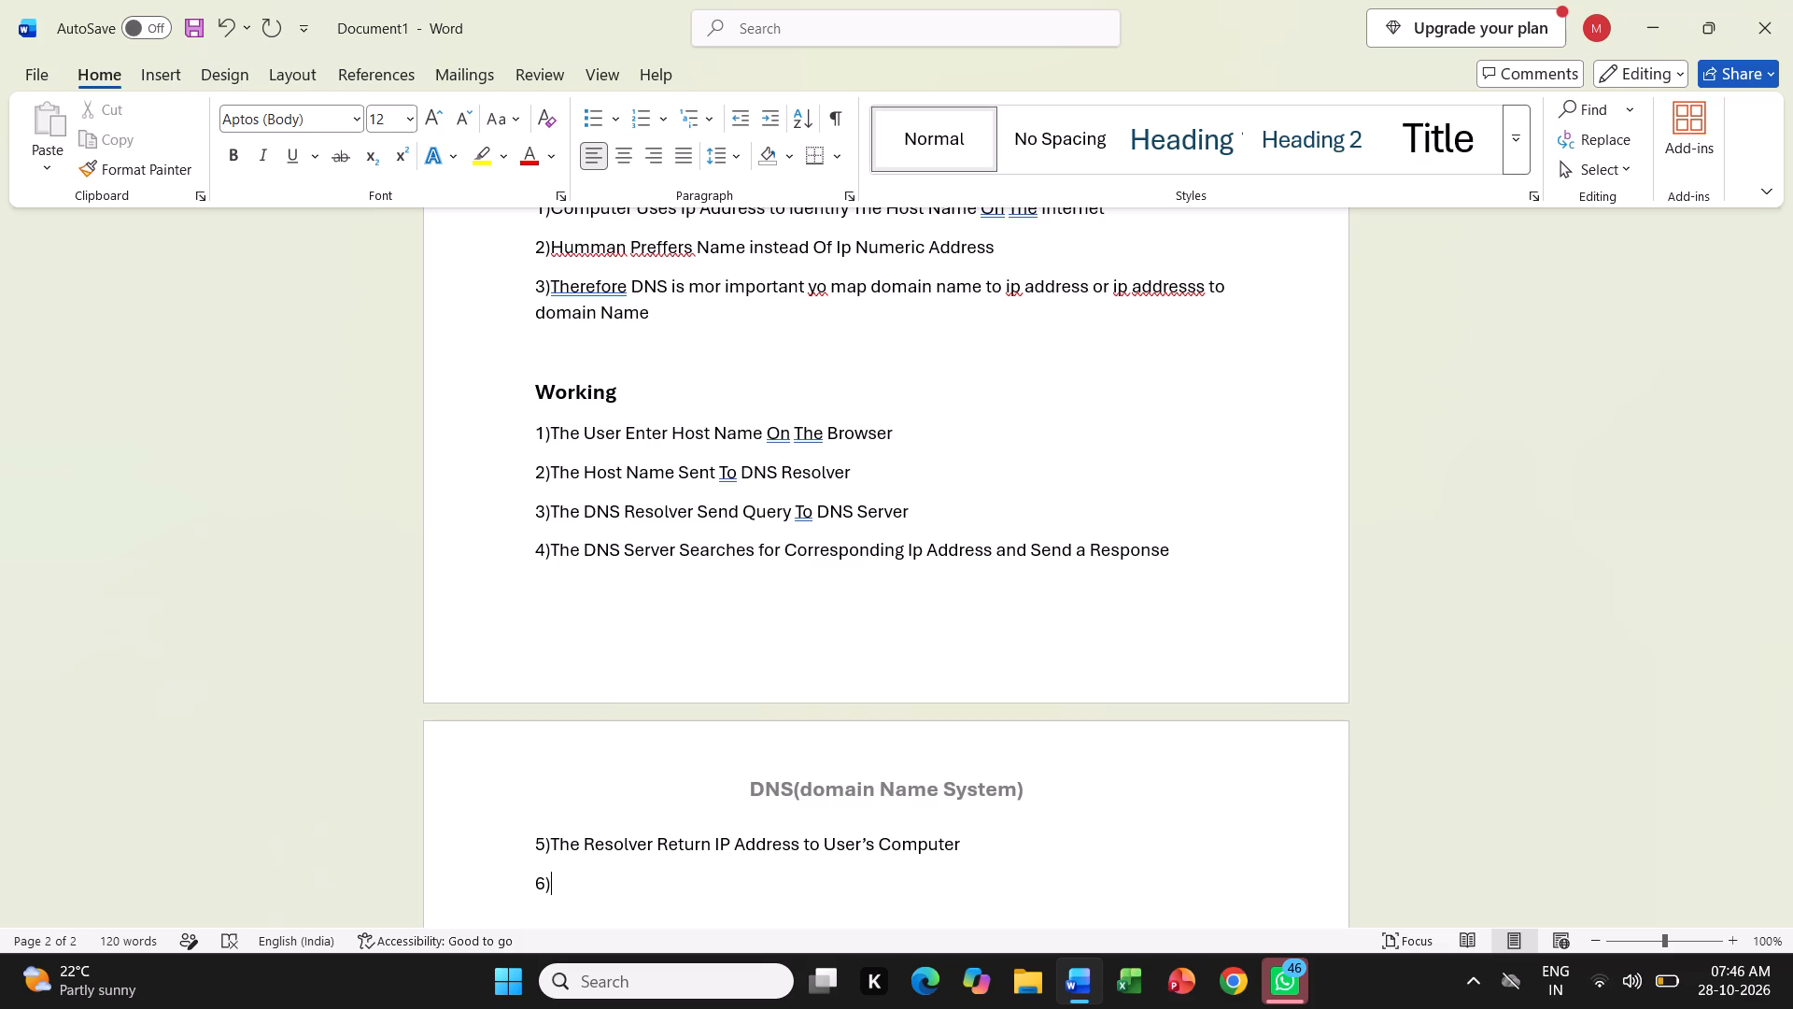
pyautogui.write('The')
pyautogui.press('space')
pyautogui.hotkey('shift', 'b')
pyautogui.write('ro')
pyautogui.write('wser')
pyautogui.press('space')
pyautogui.write('Uses Ip Address')
pyautogui.press('space')
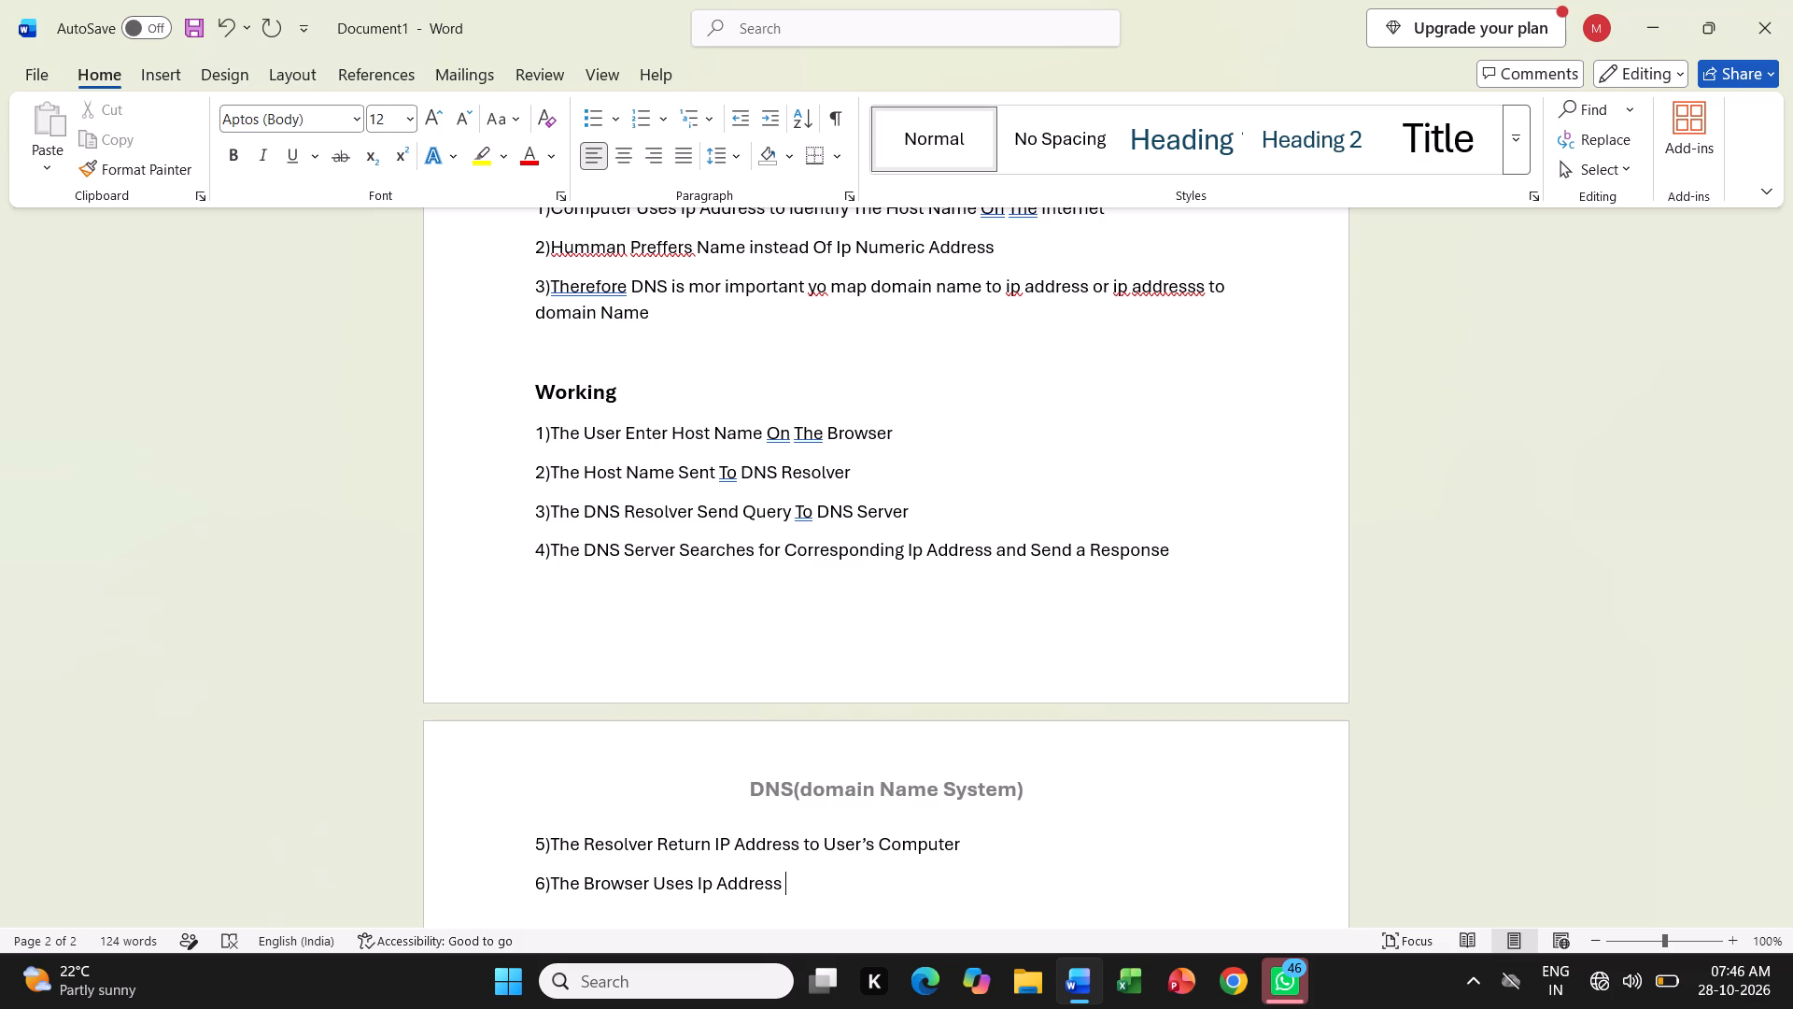
pyautogui.write('to')
pyautogui.press('space')
pyautogui.write('Destination')
pyautogui.press('space')
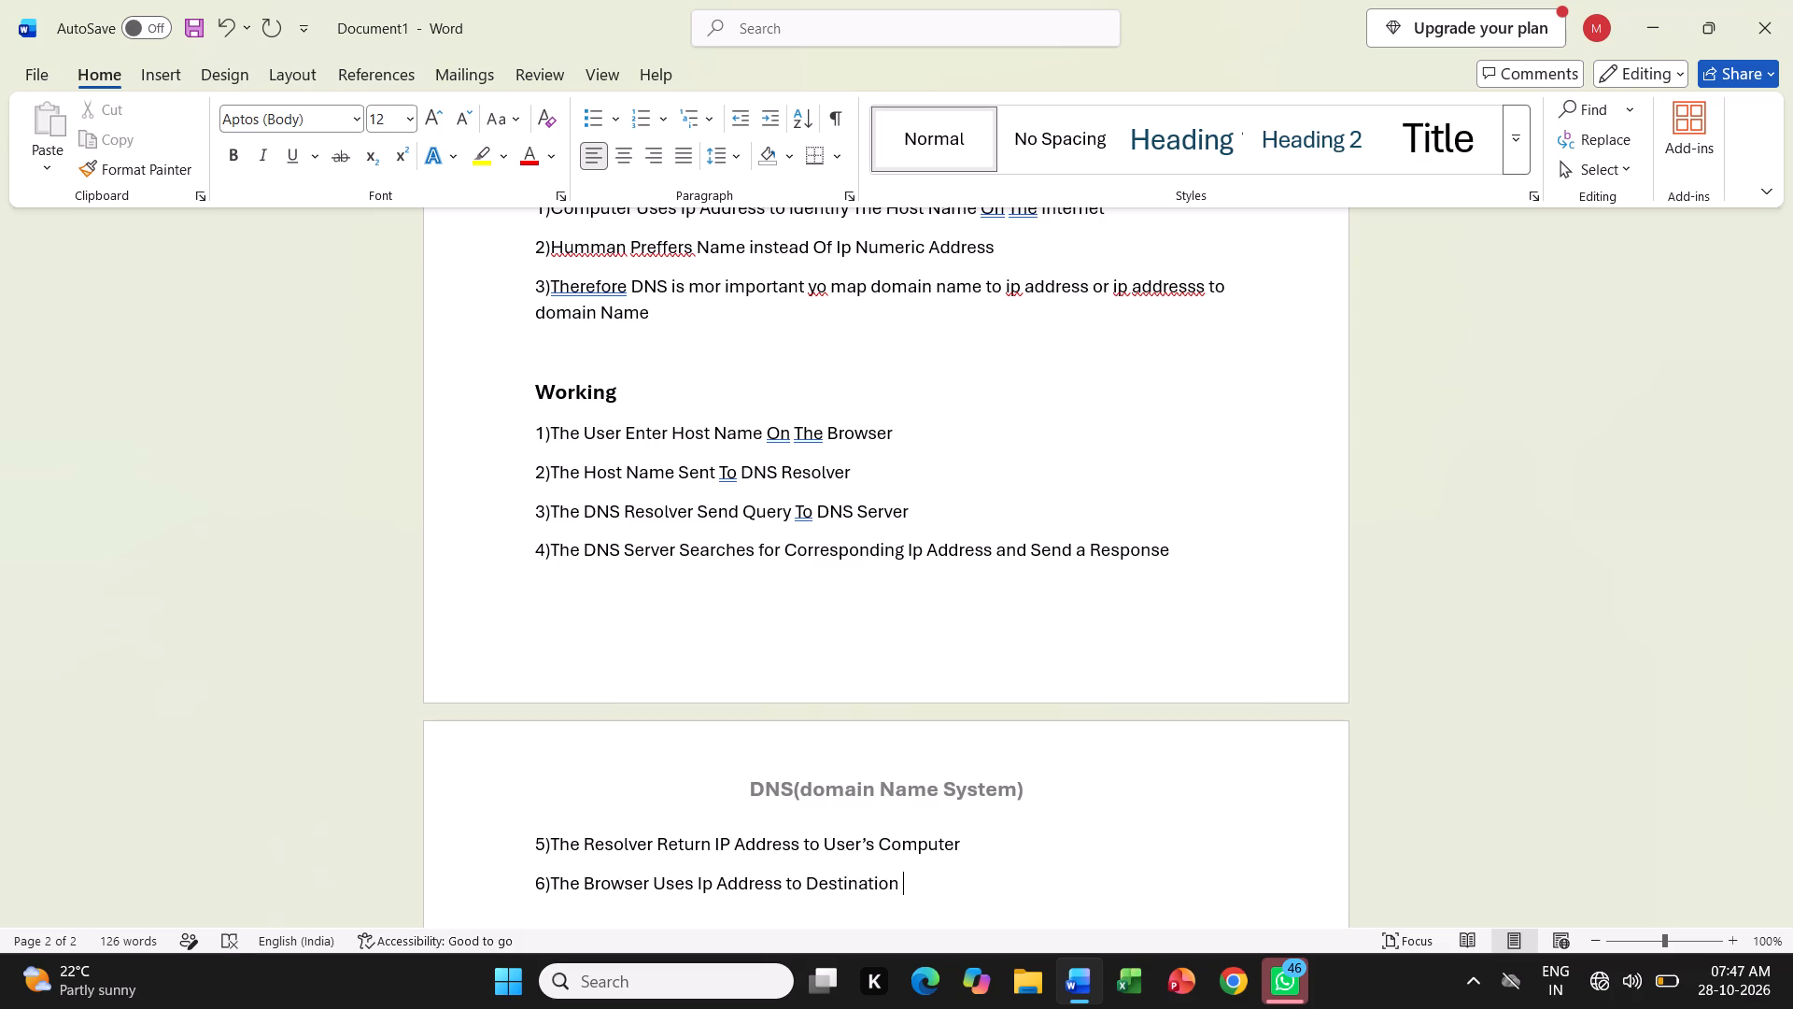
pyautogui.write('Server')
# Leave two blank lines below the sixth point and write the heading "NAME SPACE".
pyautogui.press('Return')
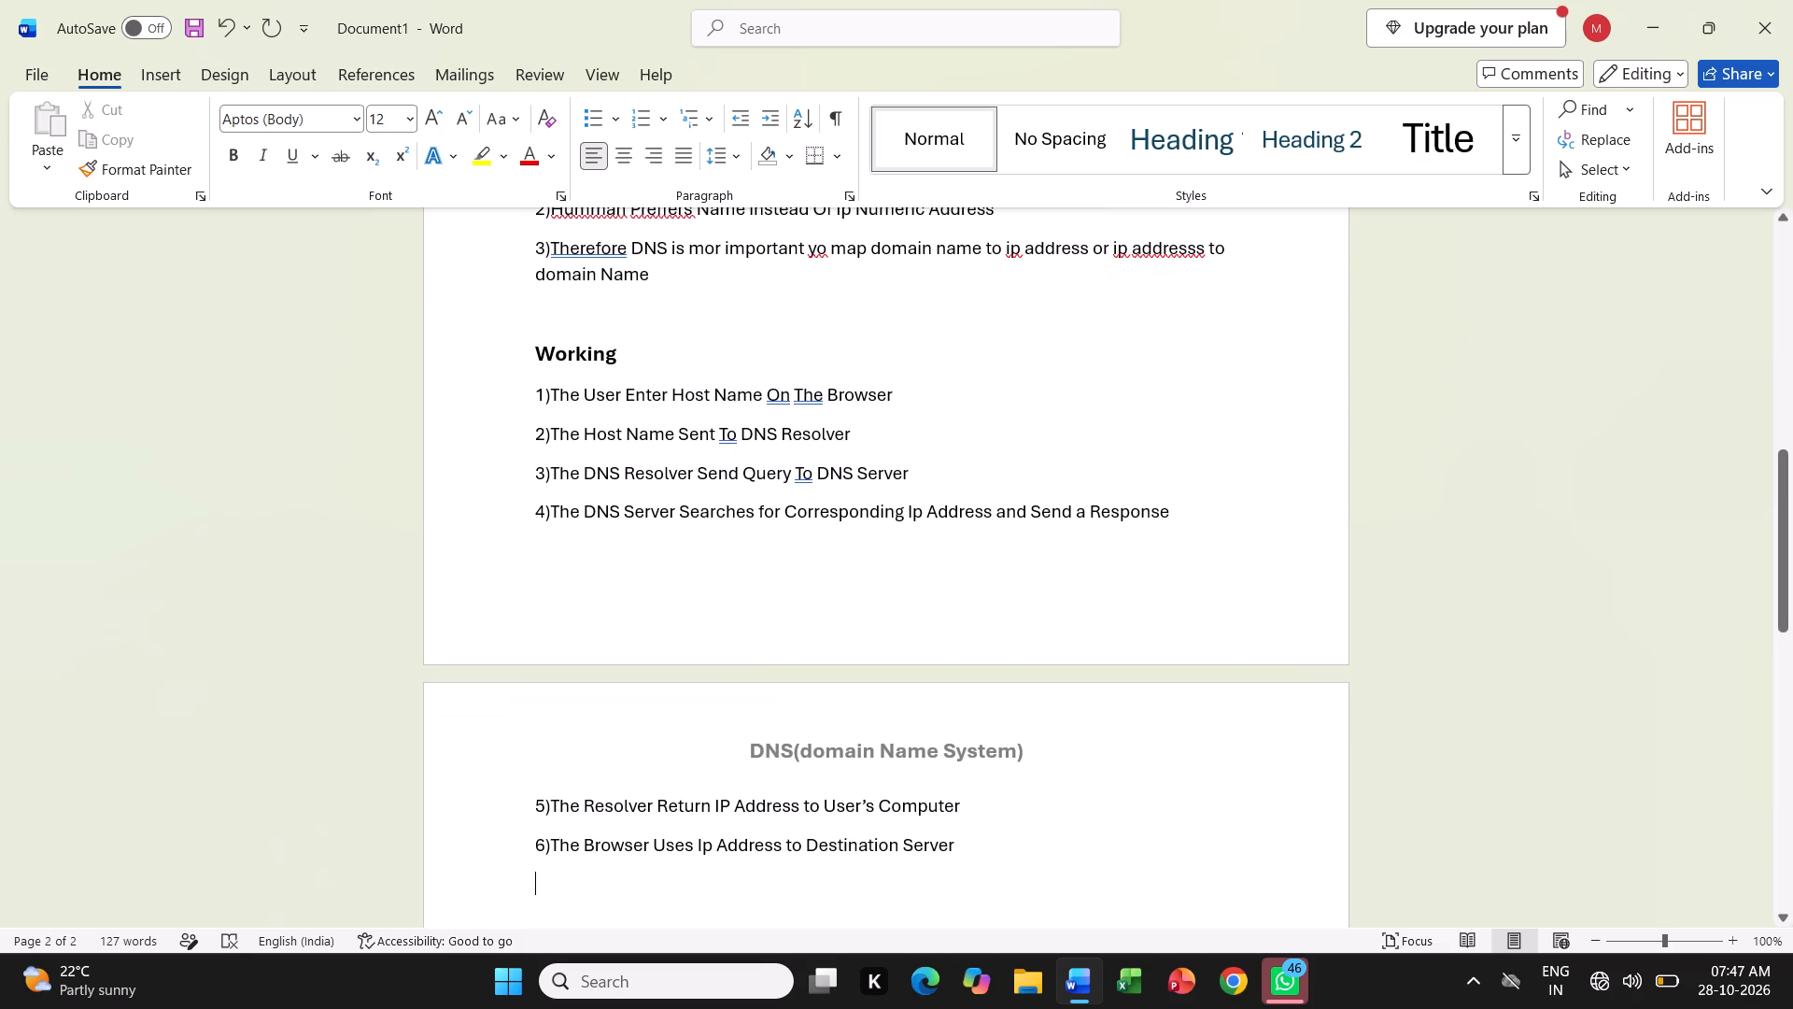
pyautogui.press('Return')
pyautogui.press('Return')
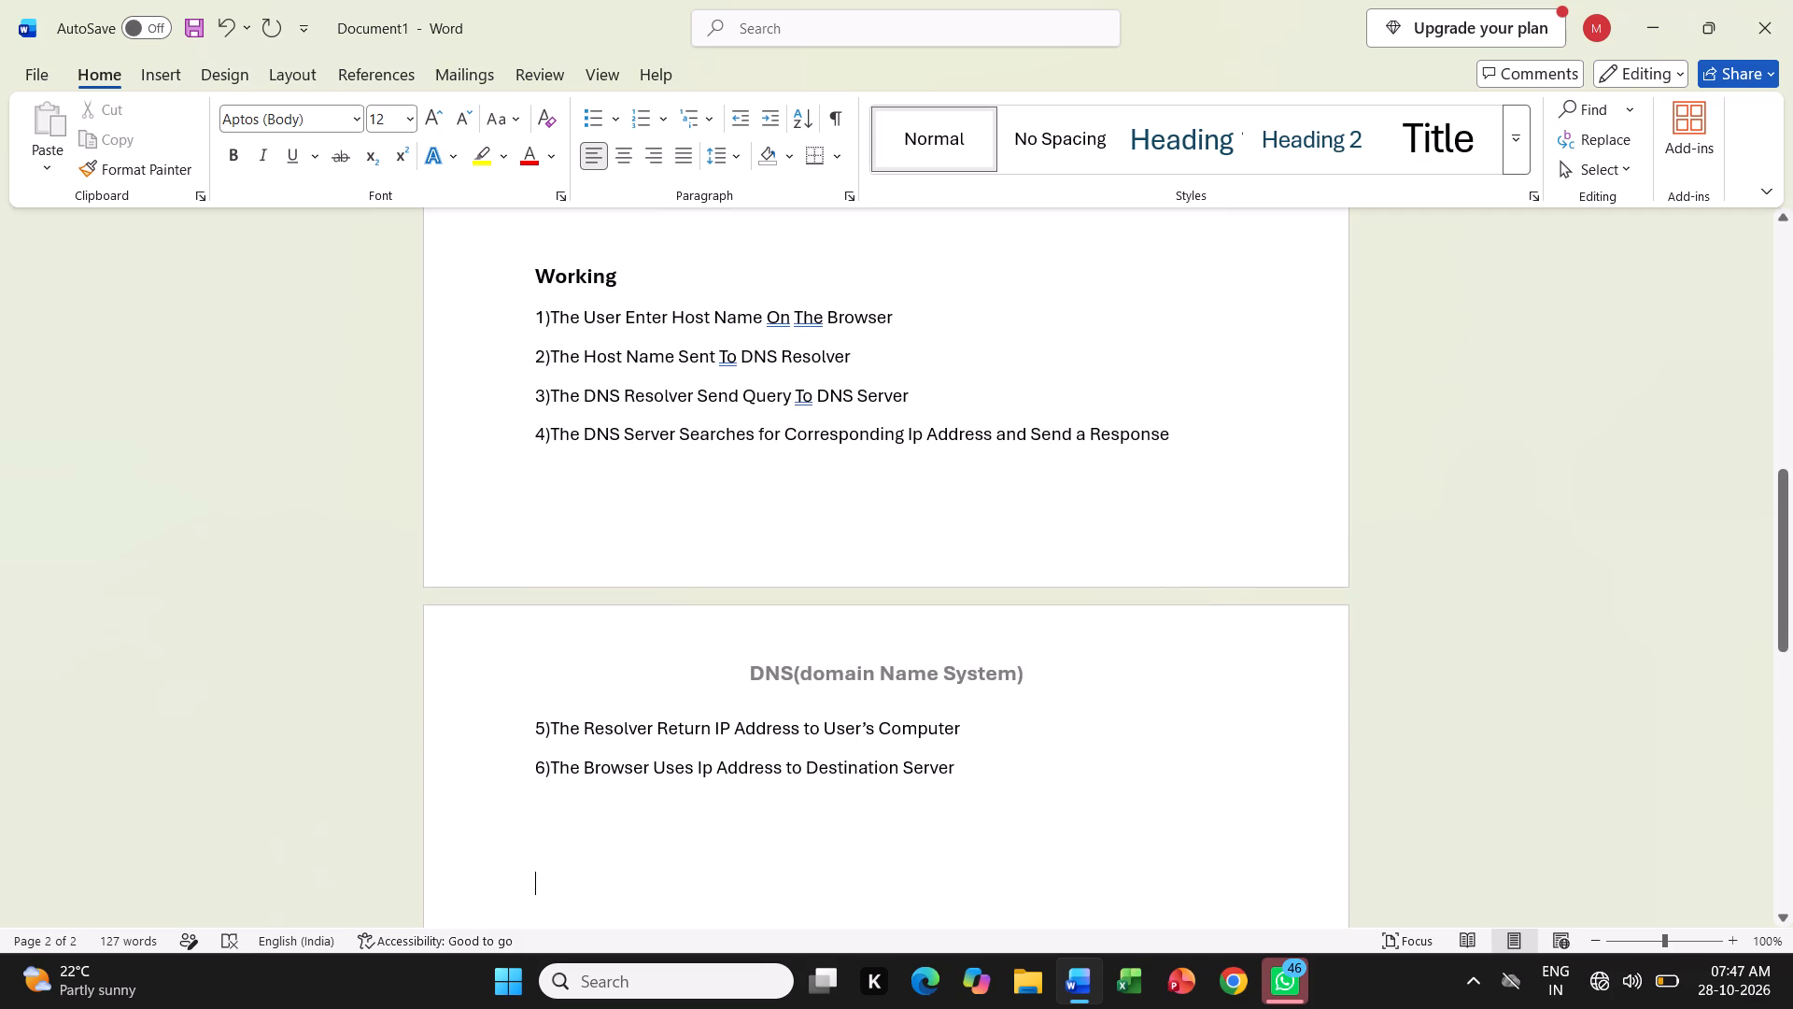
pyautogui.hotkey('shift', 'n')
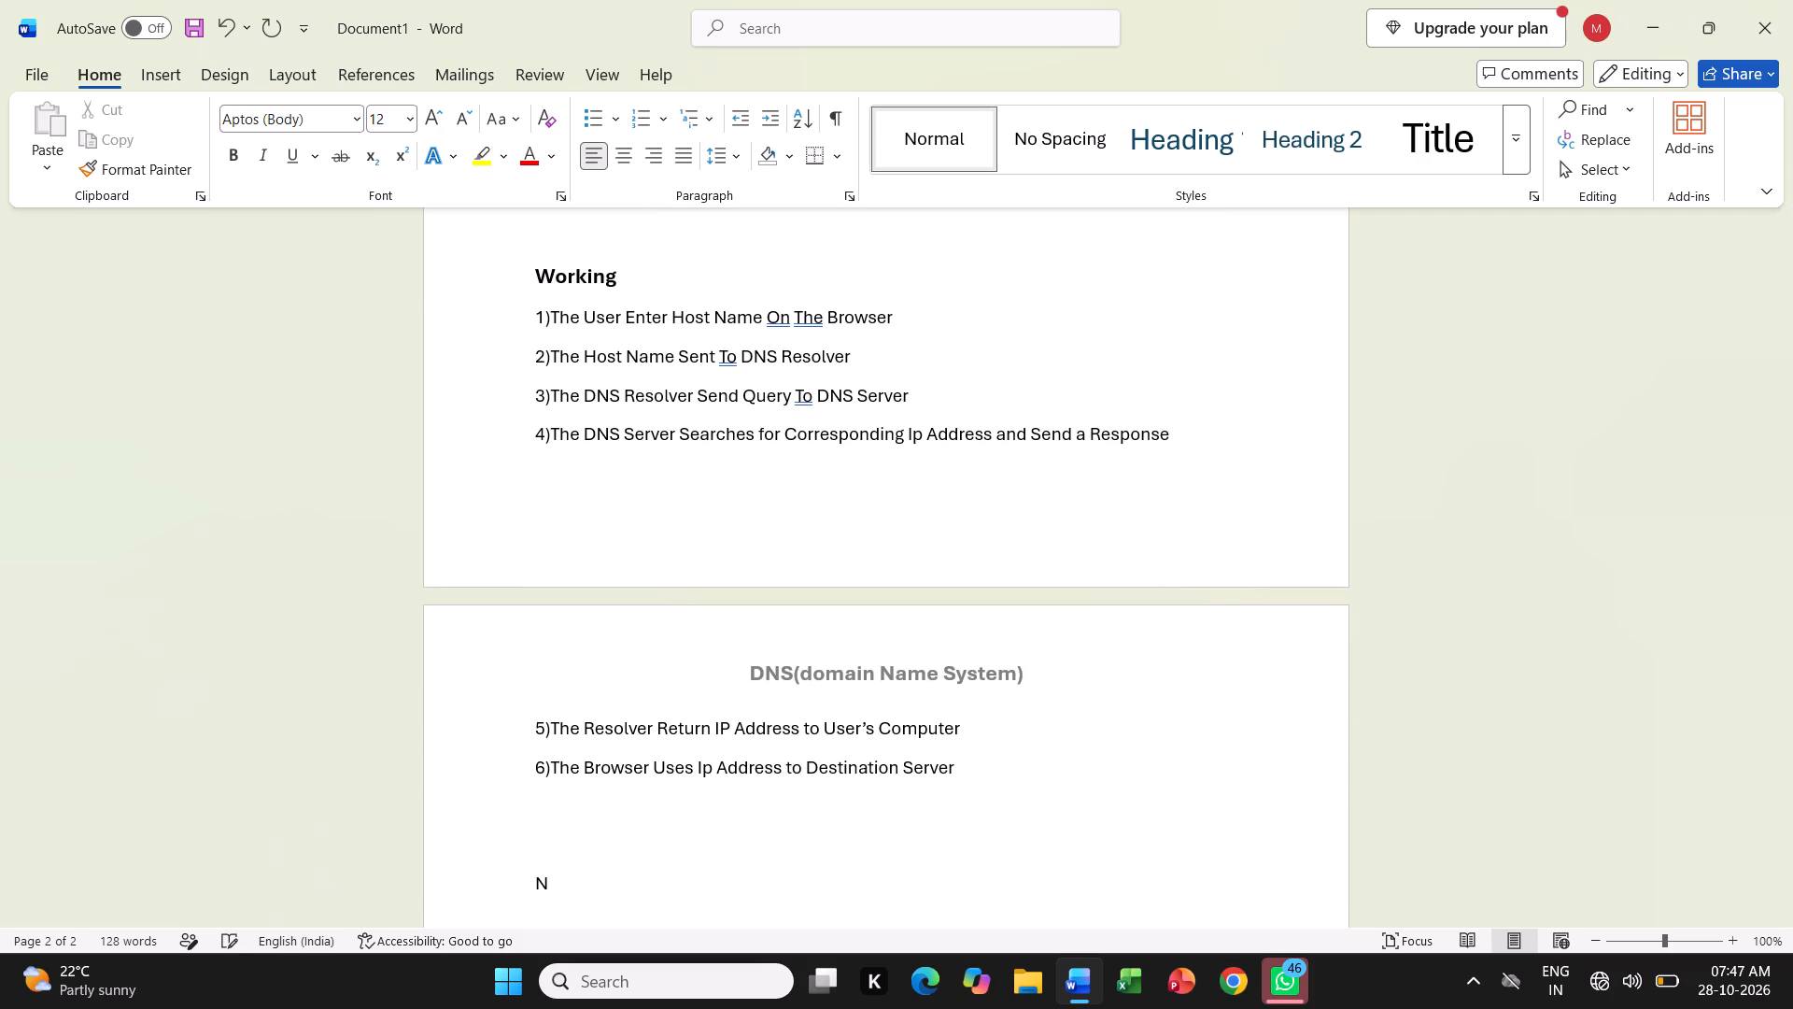
pyautogui.write('AME')
pyautogui.press('space')
pyautogui.write('SP')
pyautogui.hotkey('shift', 'a')
pyautogui.write('CE')
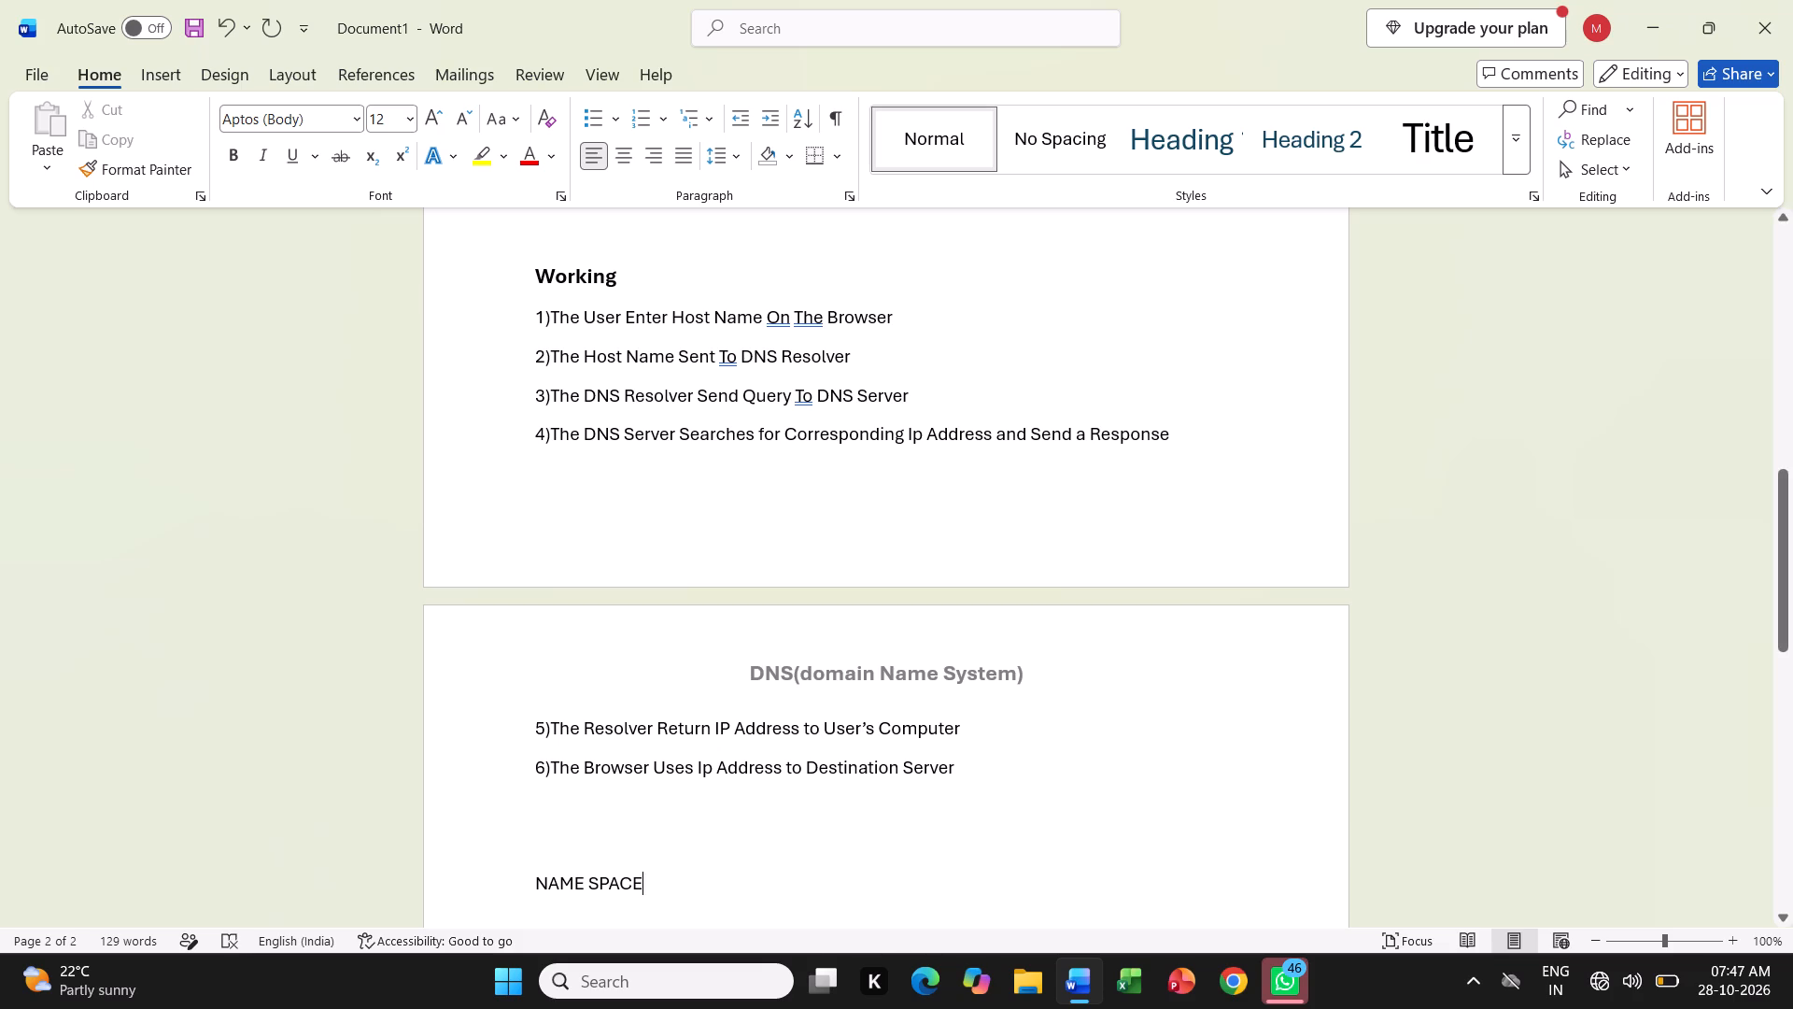
# Make the "NAME SPACE" heading bold and set its font size to 14.
pyautogui.click(534, 874)
pyautogui.moveTo(534, 874); pyautogui.dragTo(661, 887)
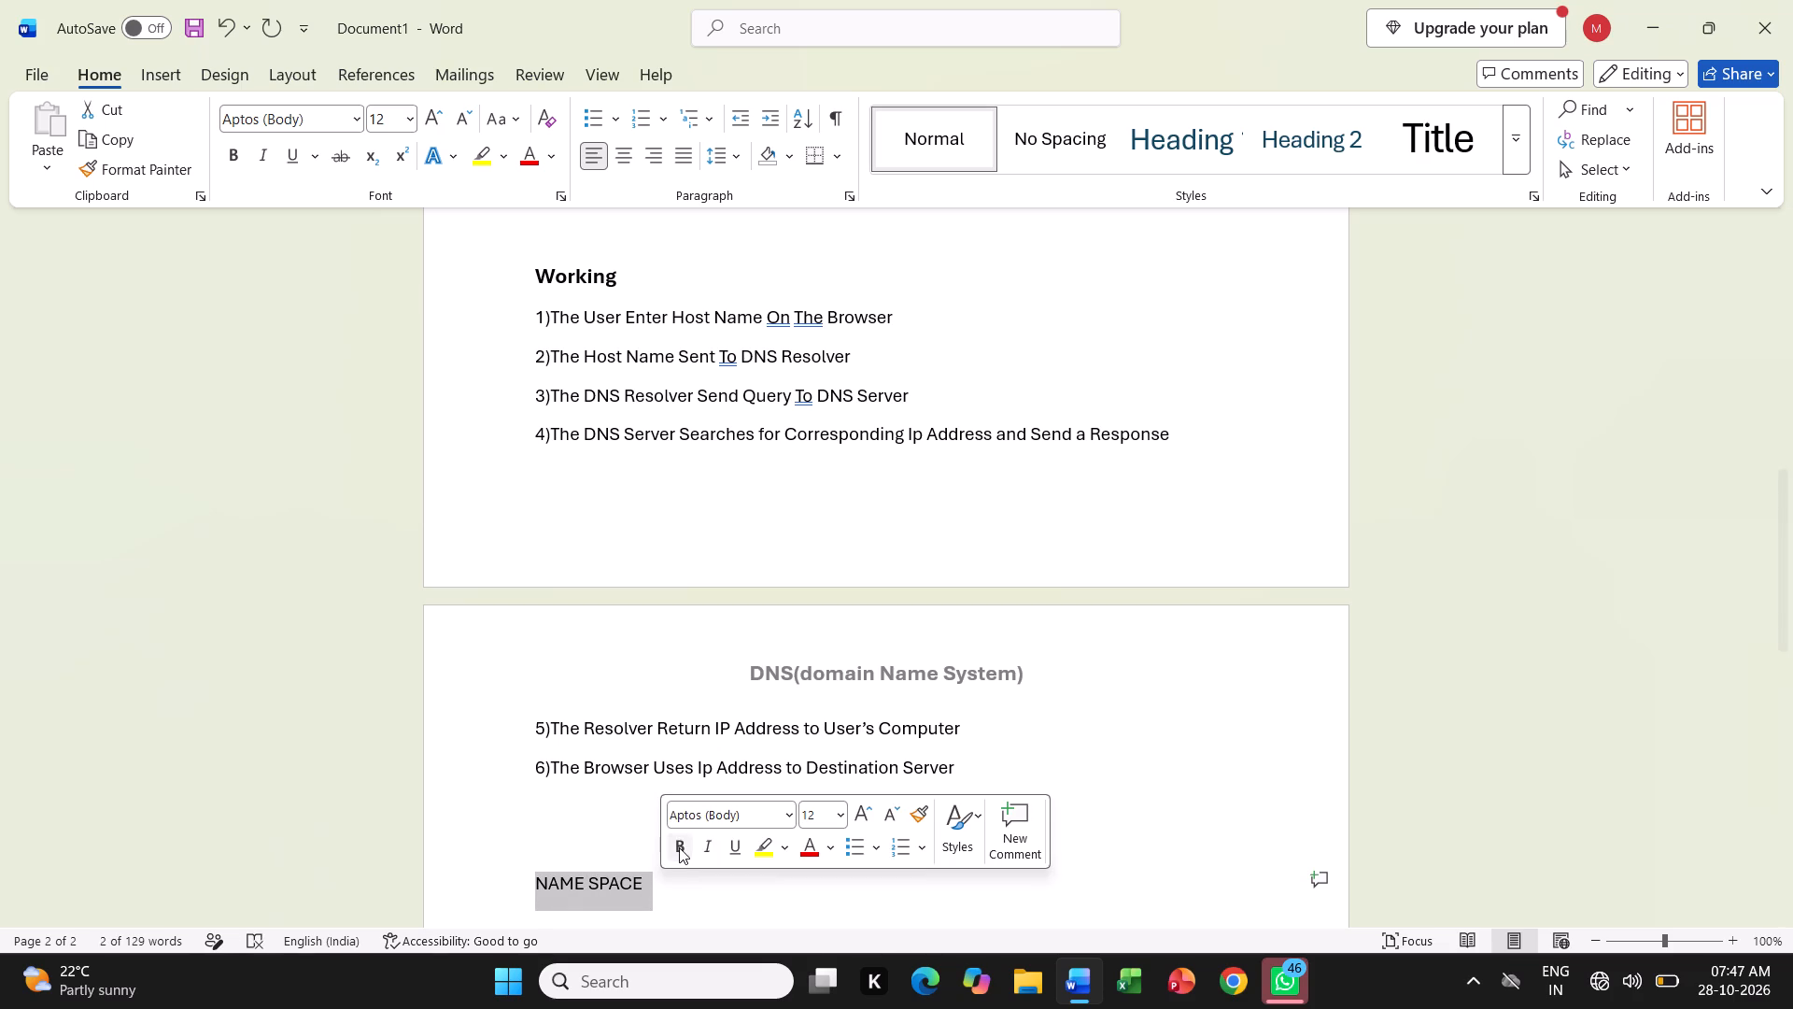
pyautogui.click(679, 847)
pyautogui.click(837, 816)
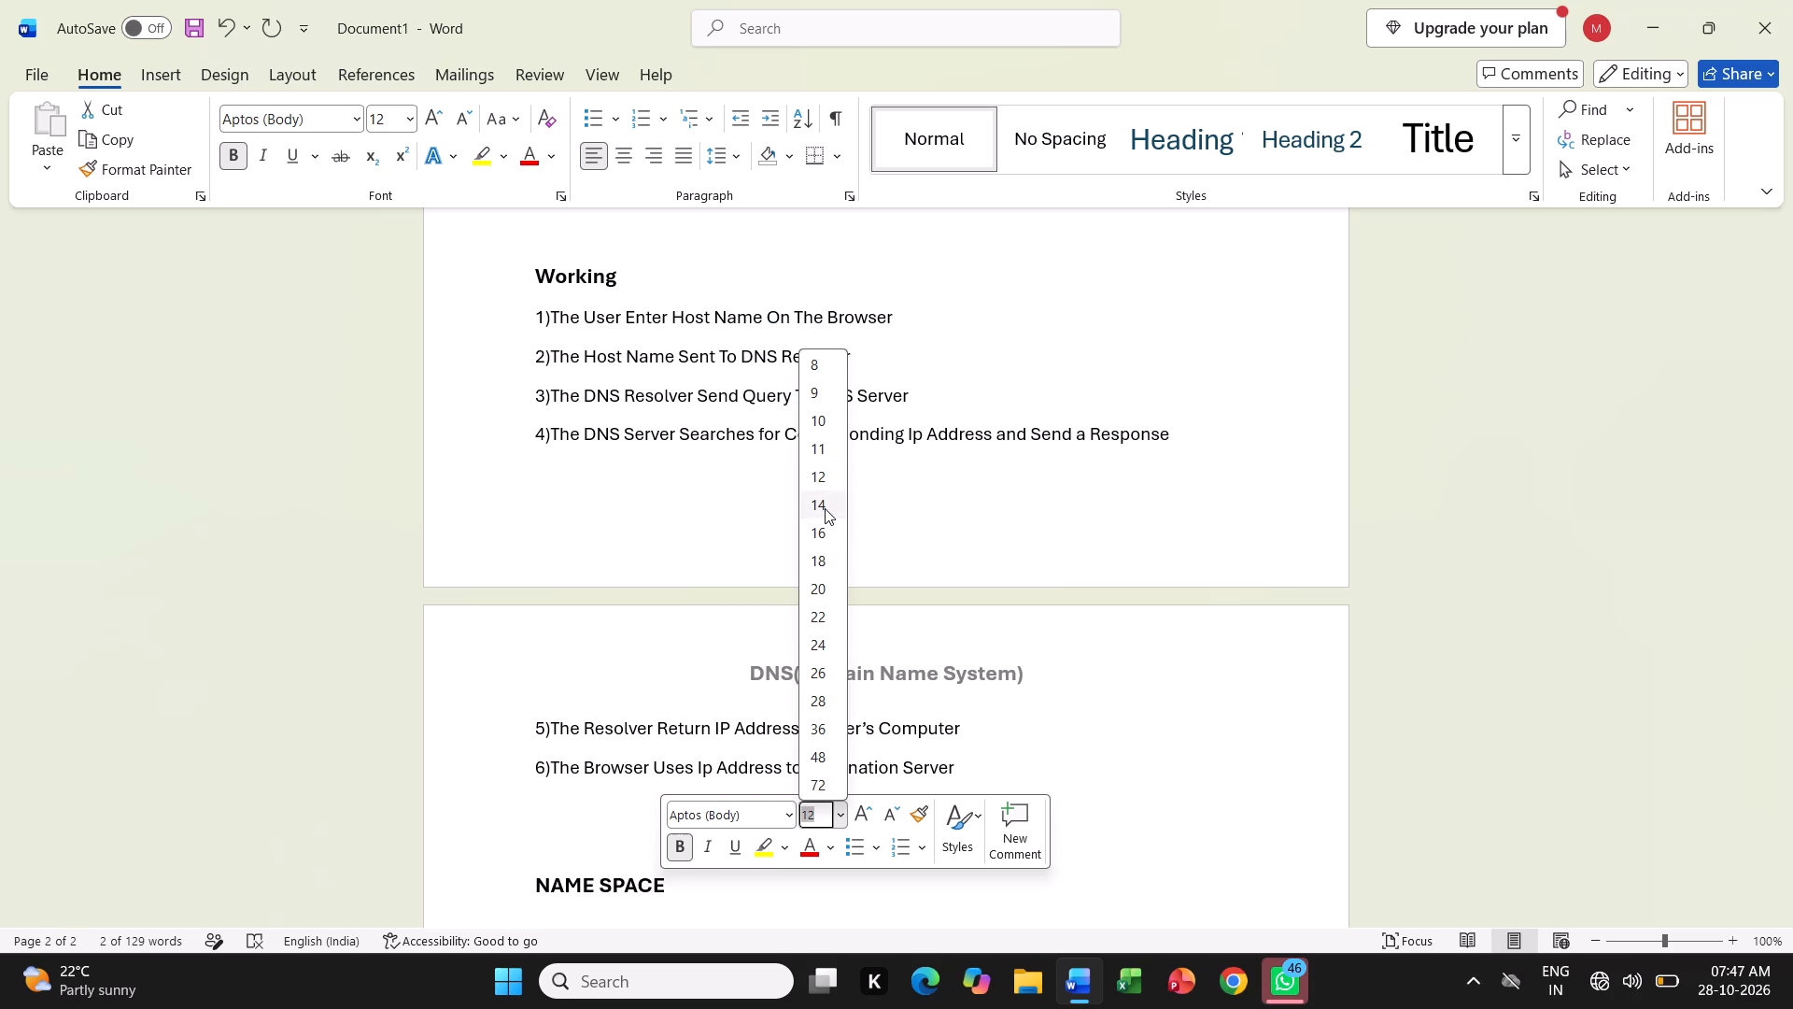
pyautogui.click(825, 508)
# Append a colon to the end of the "NAME SPACE" heading.
pyautogui.click(723, 925)
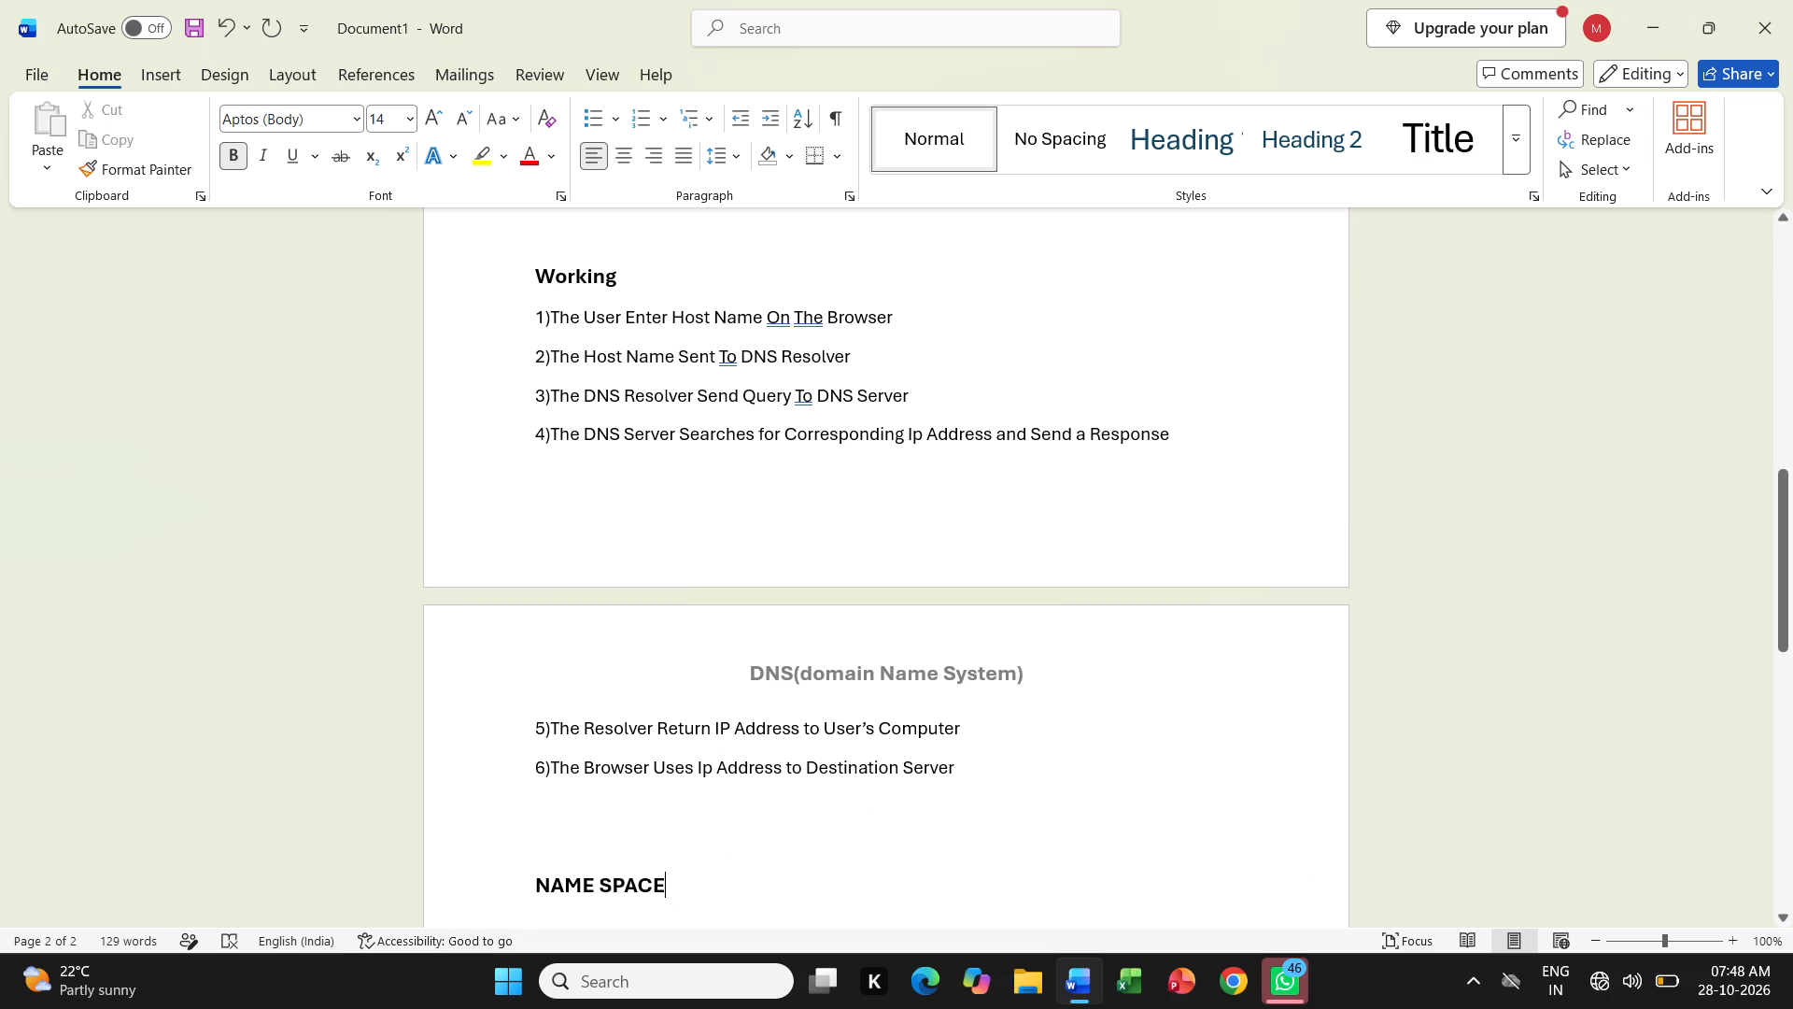
pyautogui.hotkey('shift', ':')
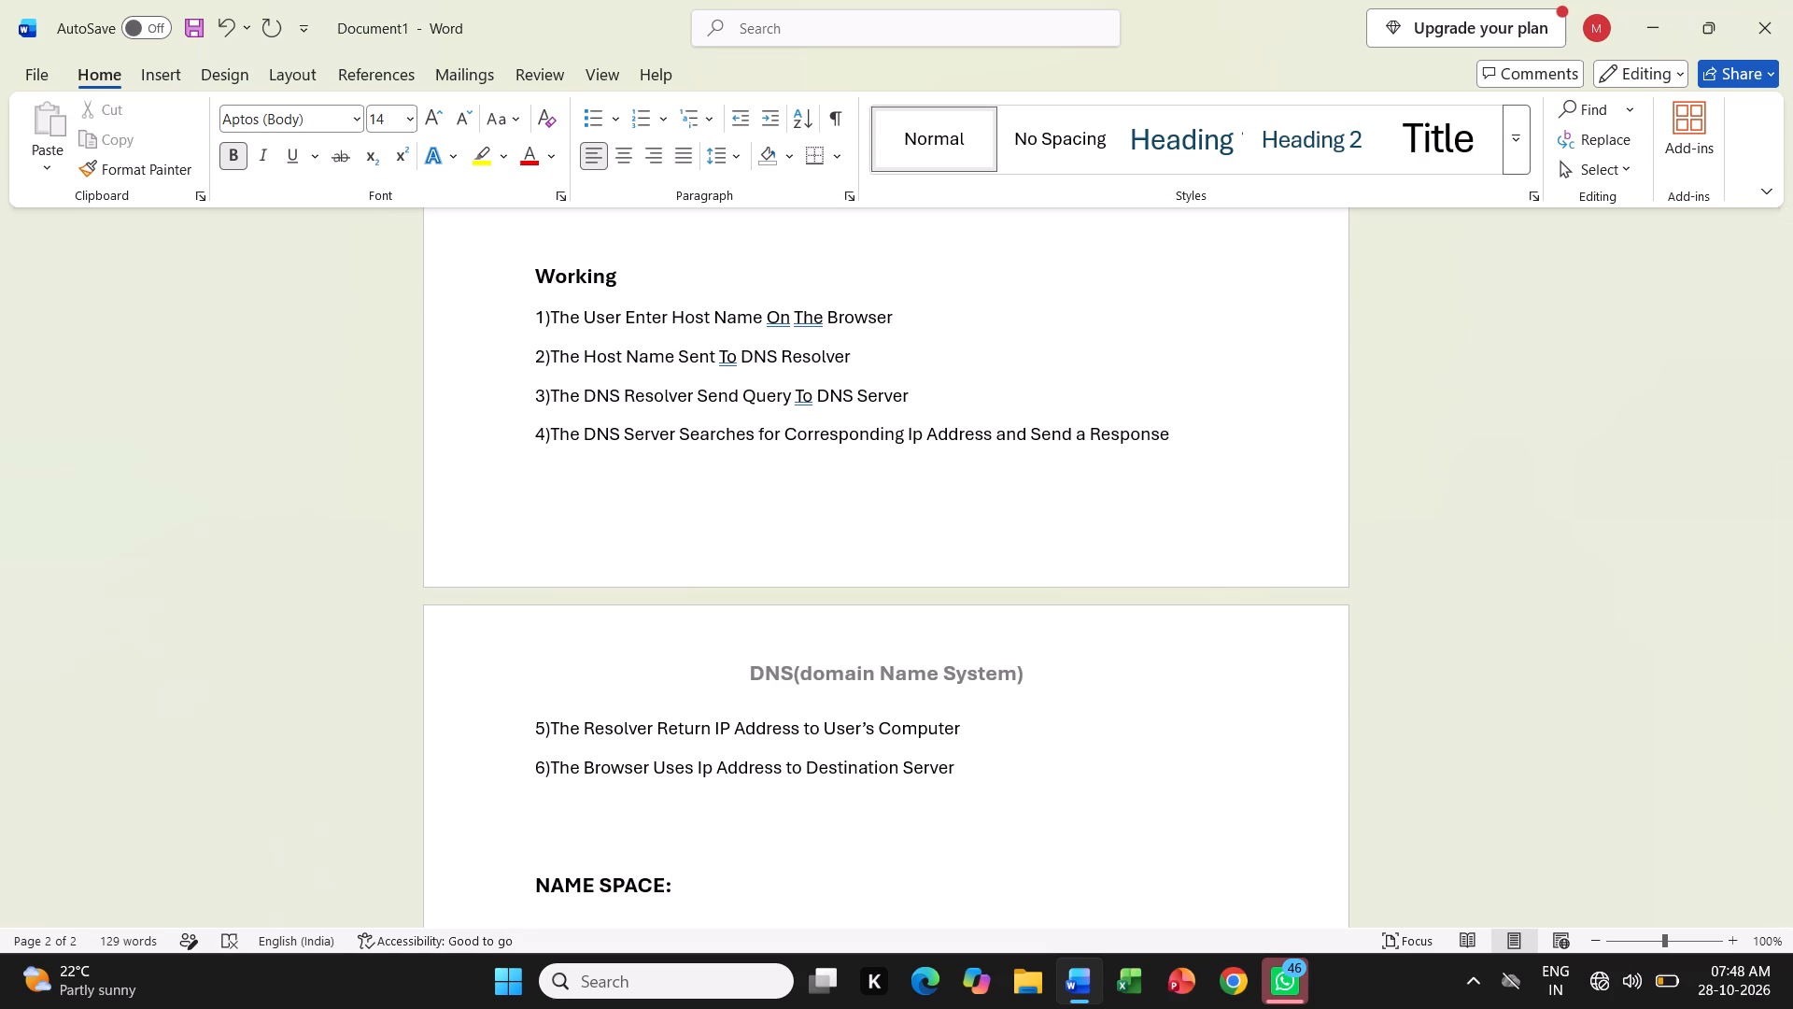
# Start the body text on a new line below the "NAME SPACE:" heading with the word "Name".
pyautogui.press('Return')
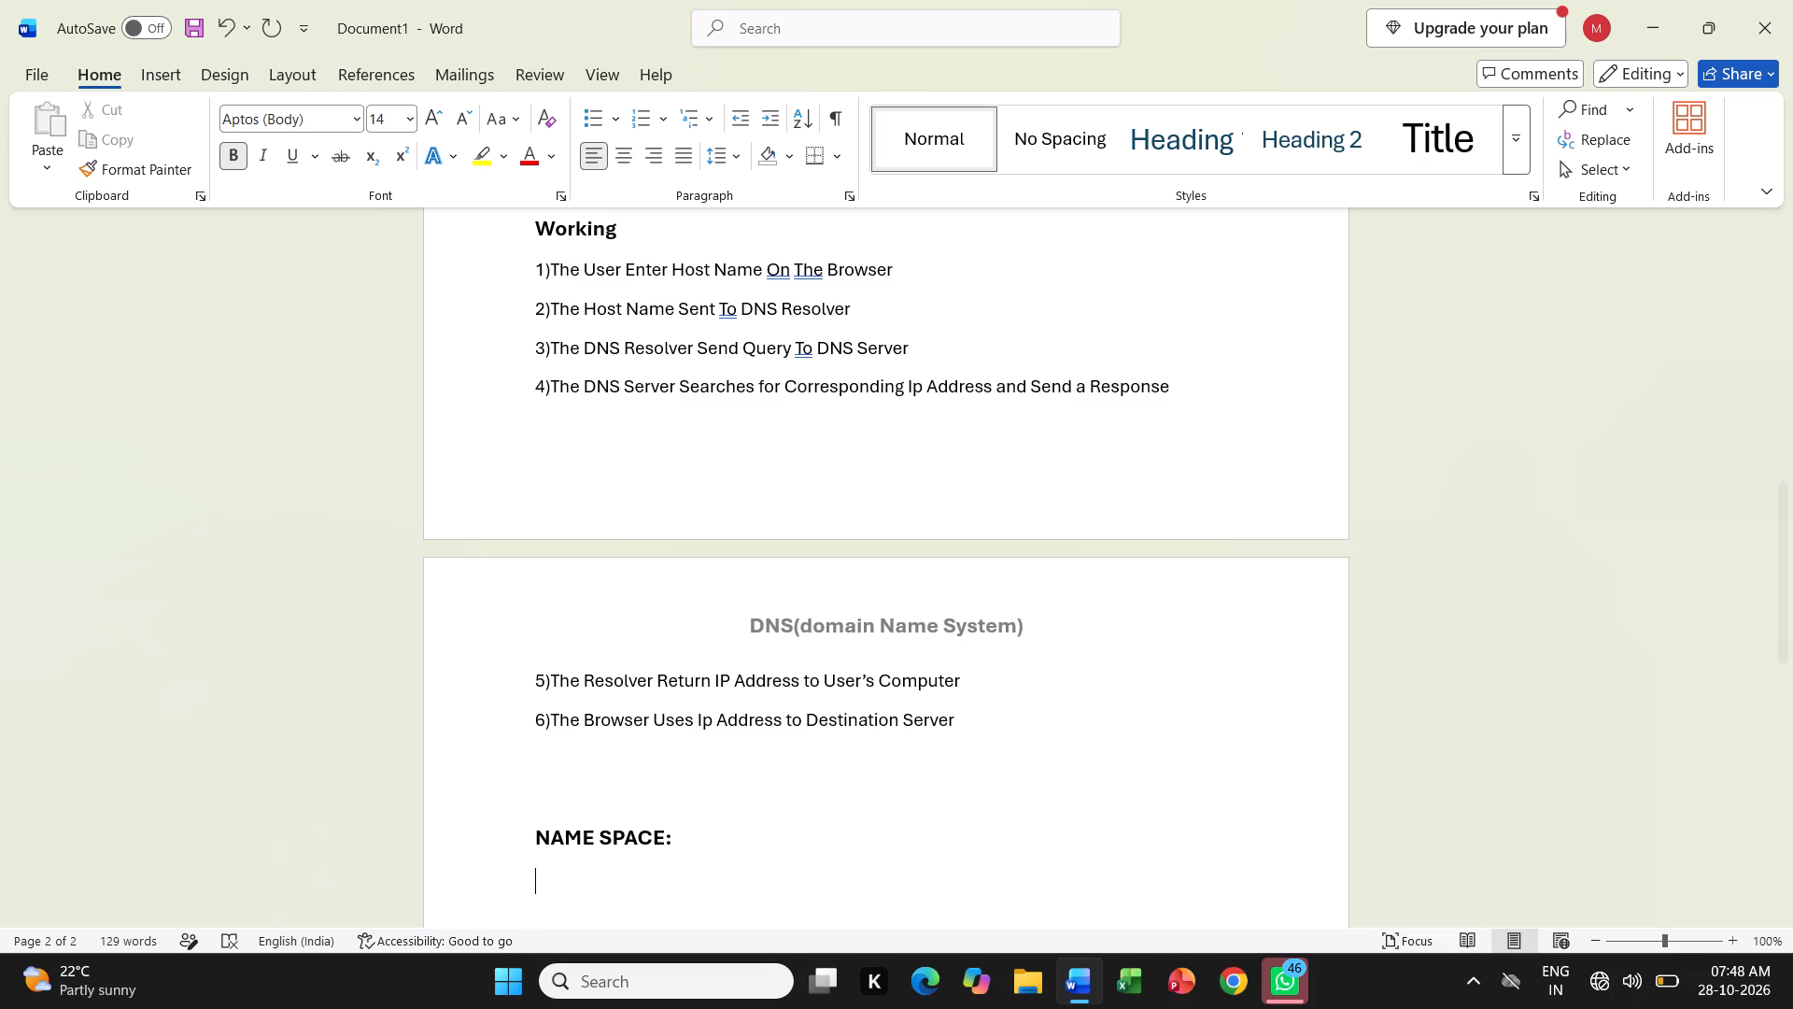
pyautogui.hotkey('shift', 'n')
pyautogui.press('a')
pyautogui.write('me')
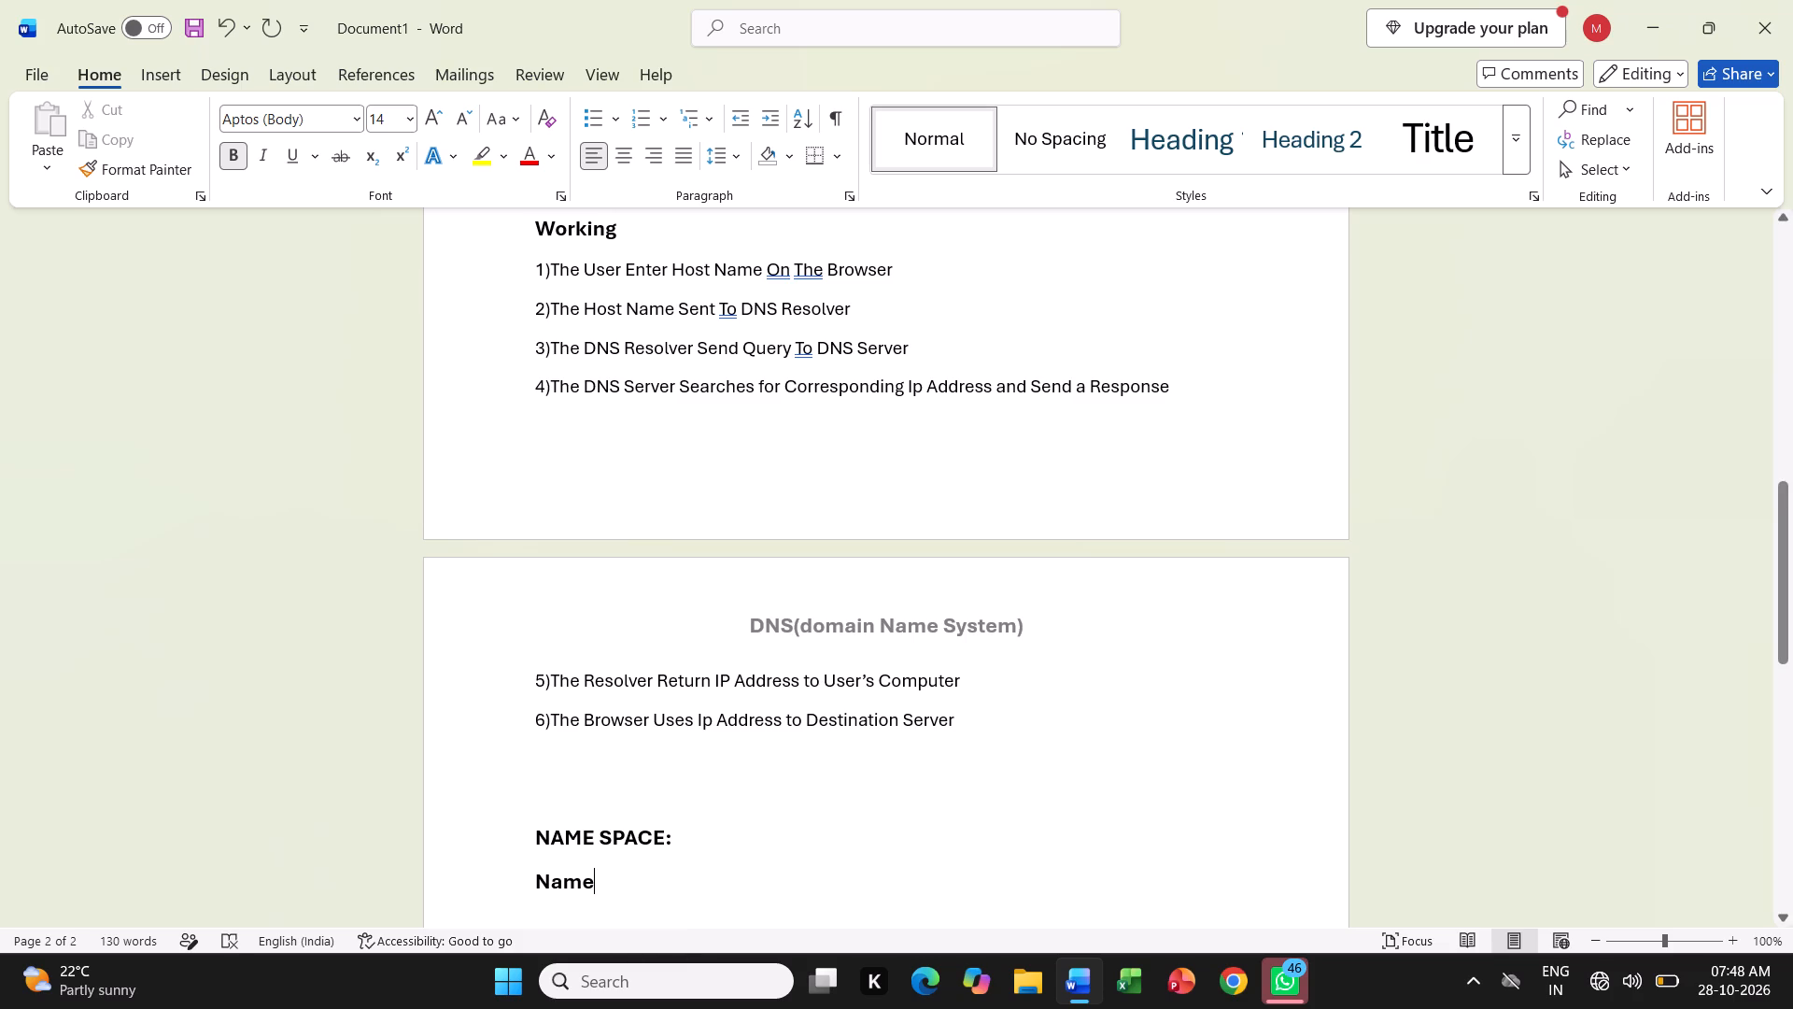
# Remove the bold from the word "Name" below the heading and set its font size to 12.
pyautogui.click(532, 882)
pyautogui.moveTo(532, 882); pyautogui.dragTo(560, 882)
pyautogui.moveTo(560, 882); pyautogui.dragTo(594, 880)
pyautogui.click(533, 875)
pyautogui.moveTo(533, 875); pyautogui.dragTo(560, 875)
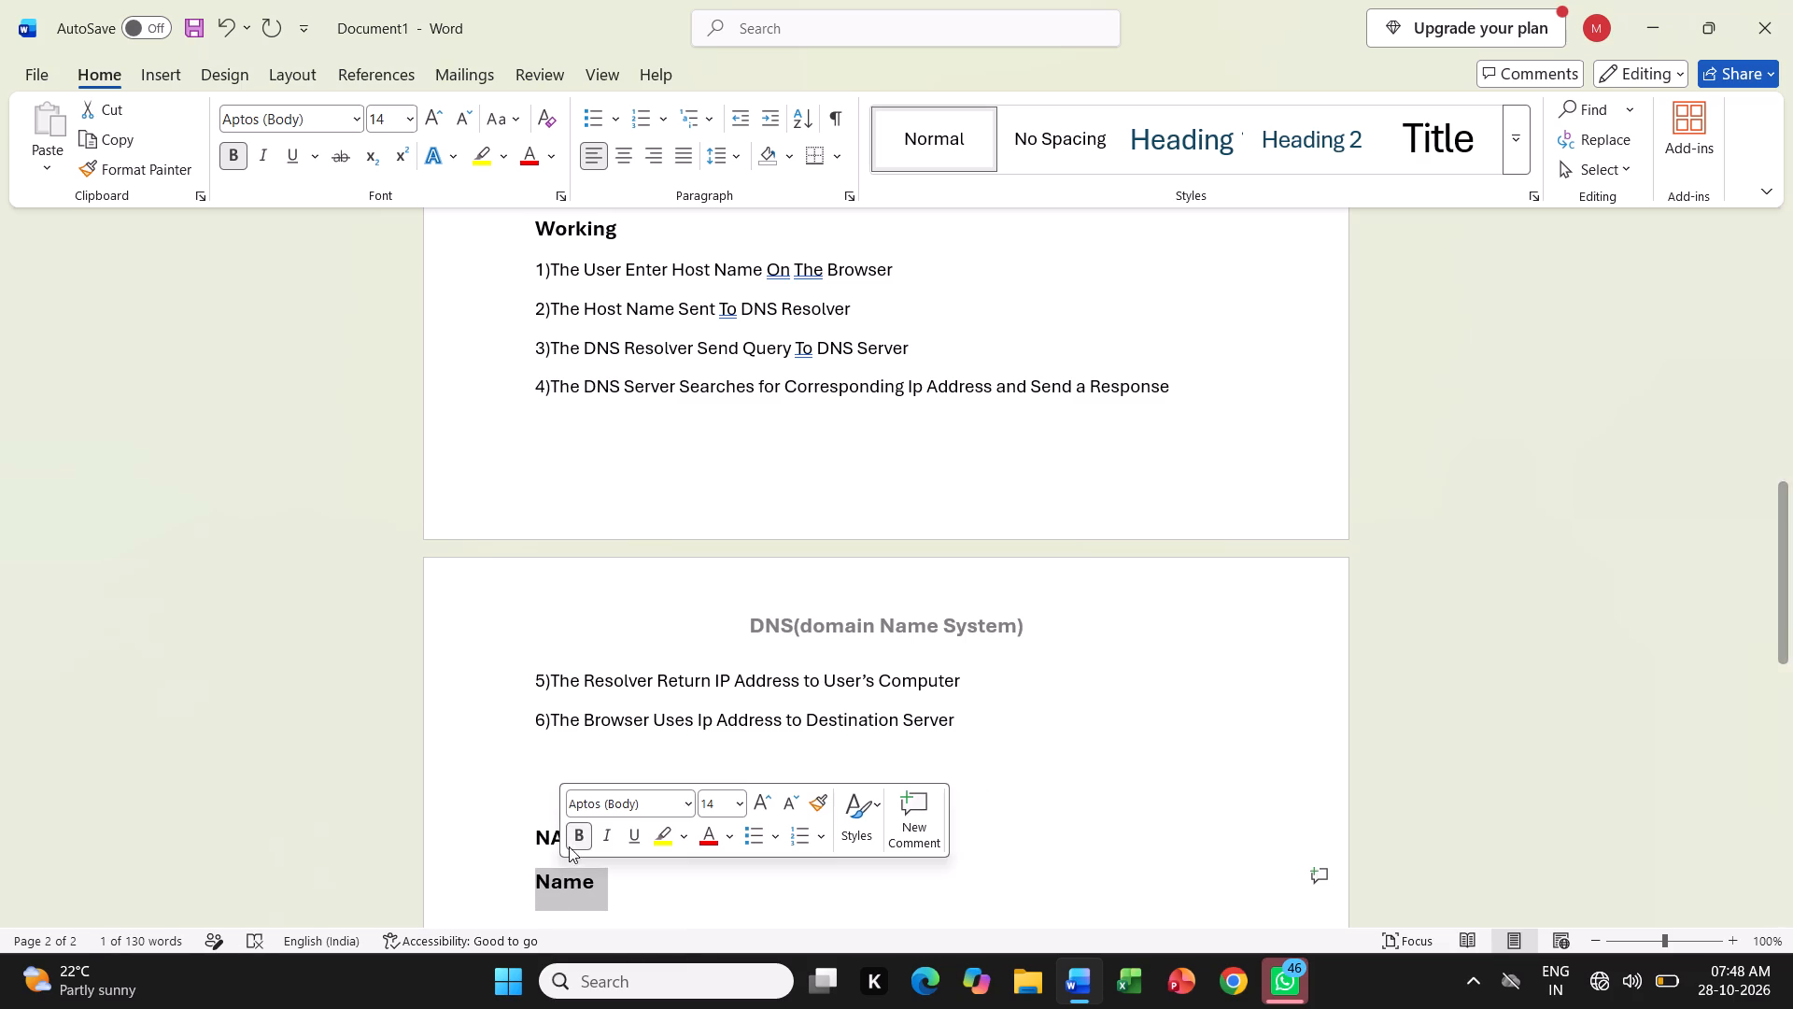
pyautogui.click(571, 834)
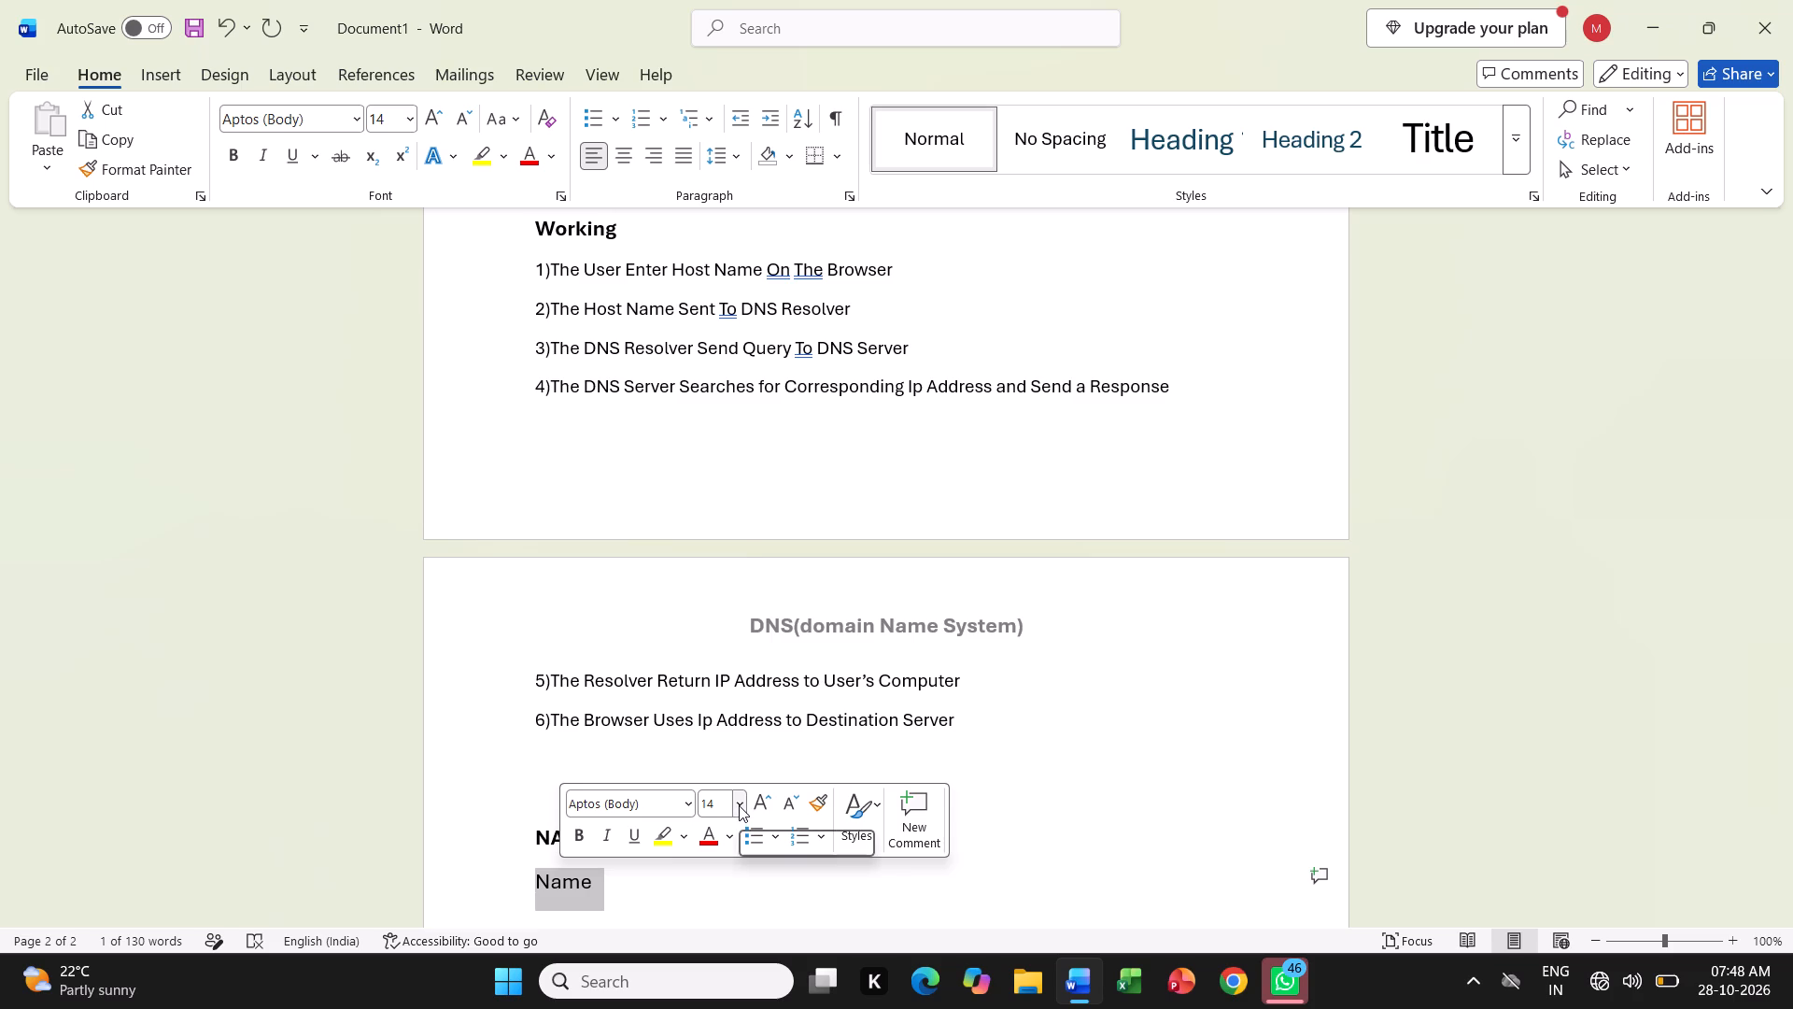
pyautogui.click(739, 804)
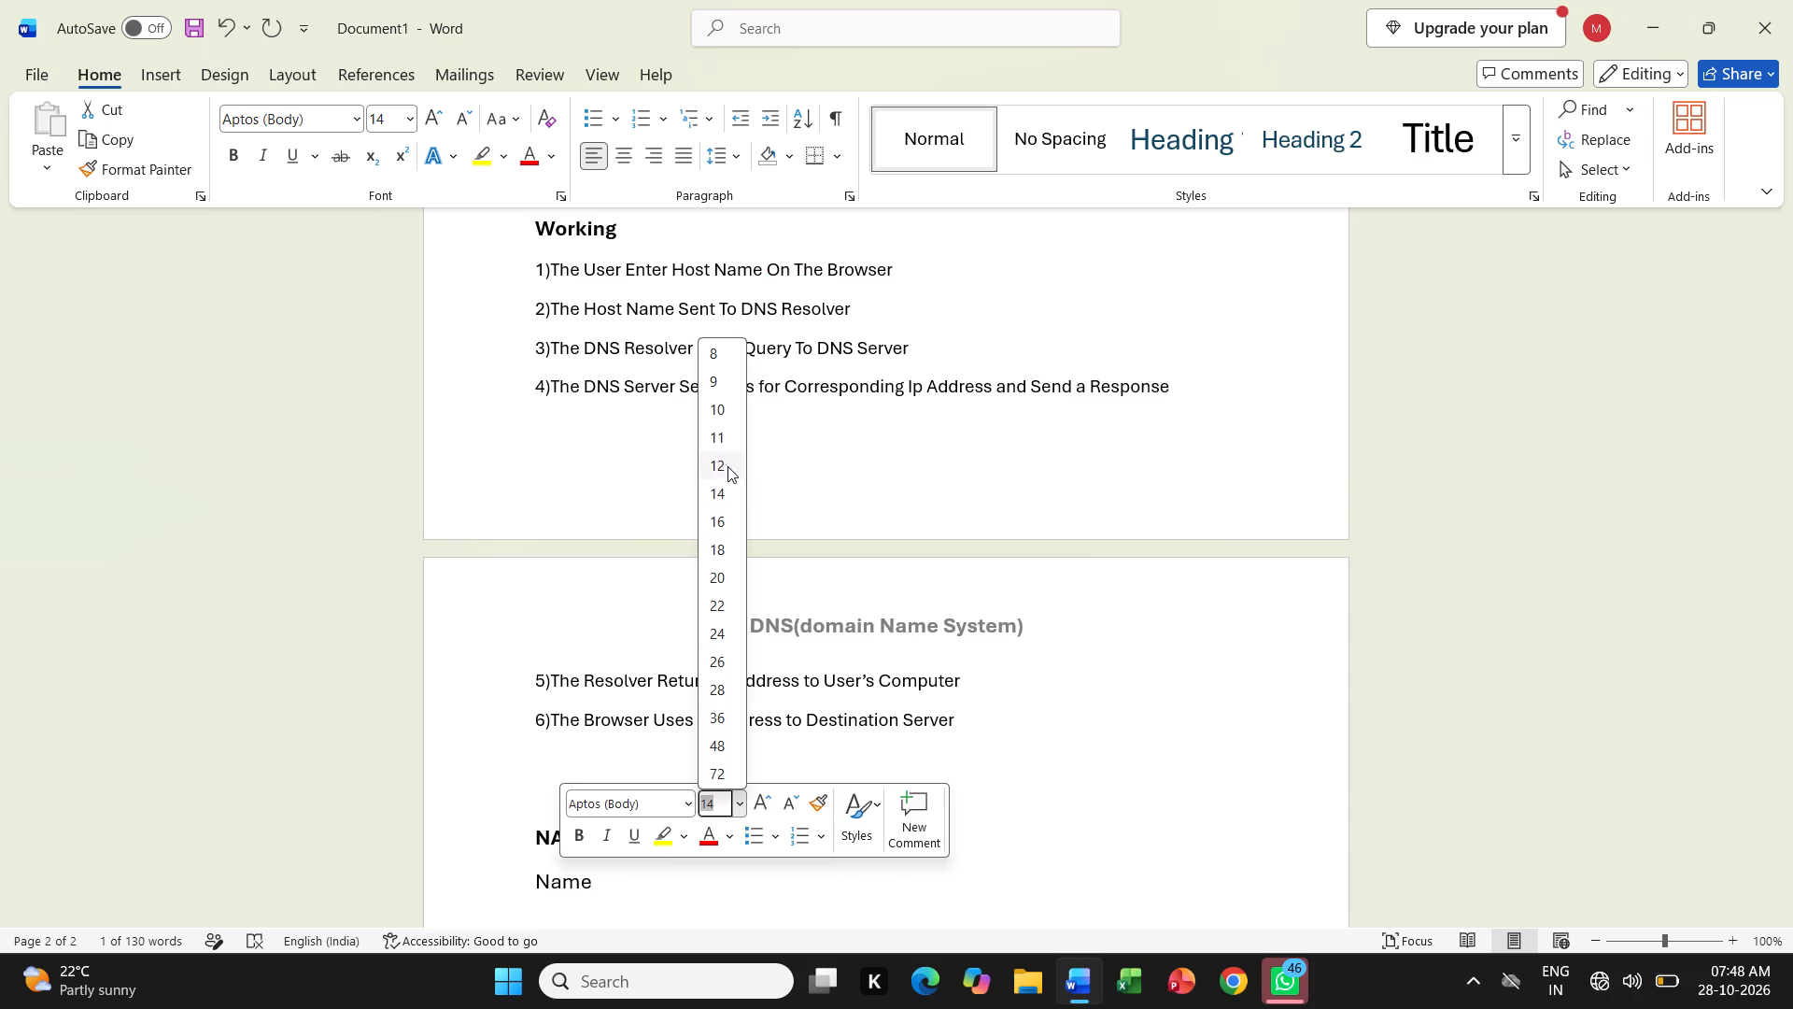
pyautogui.click(727, 466)
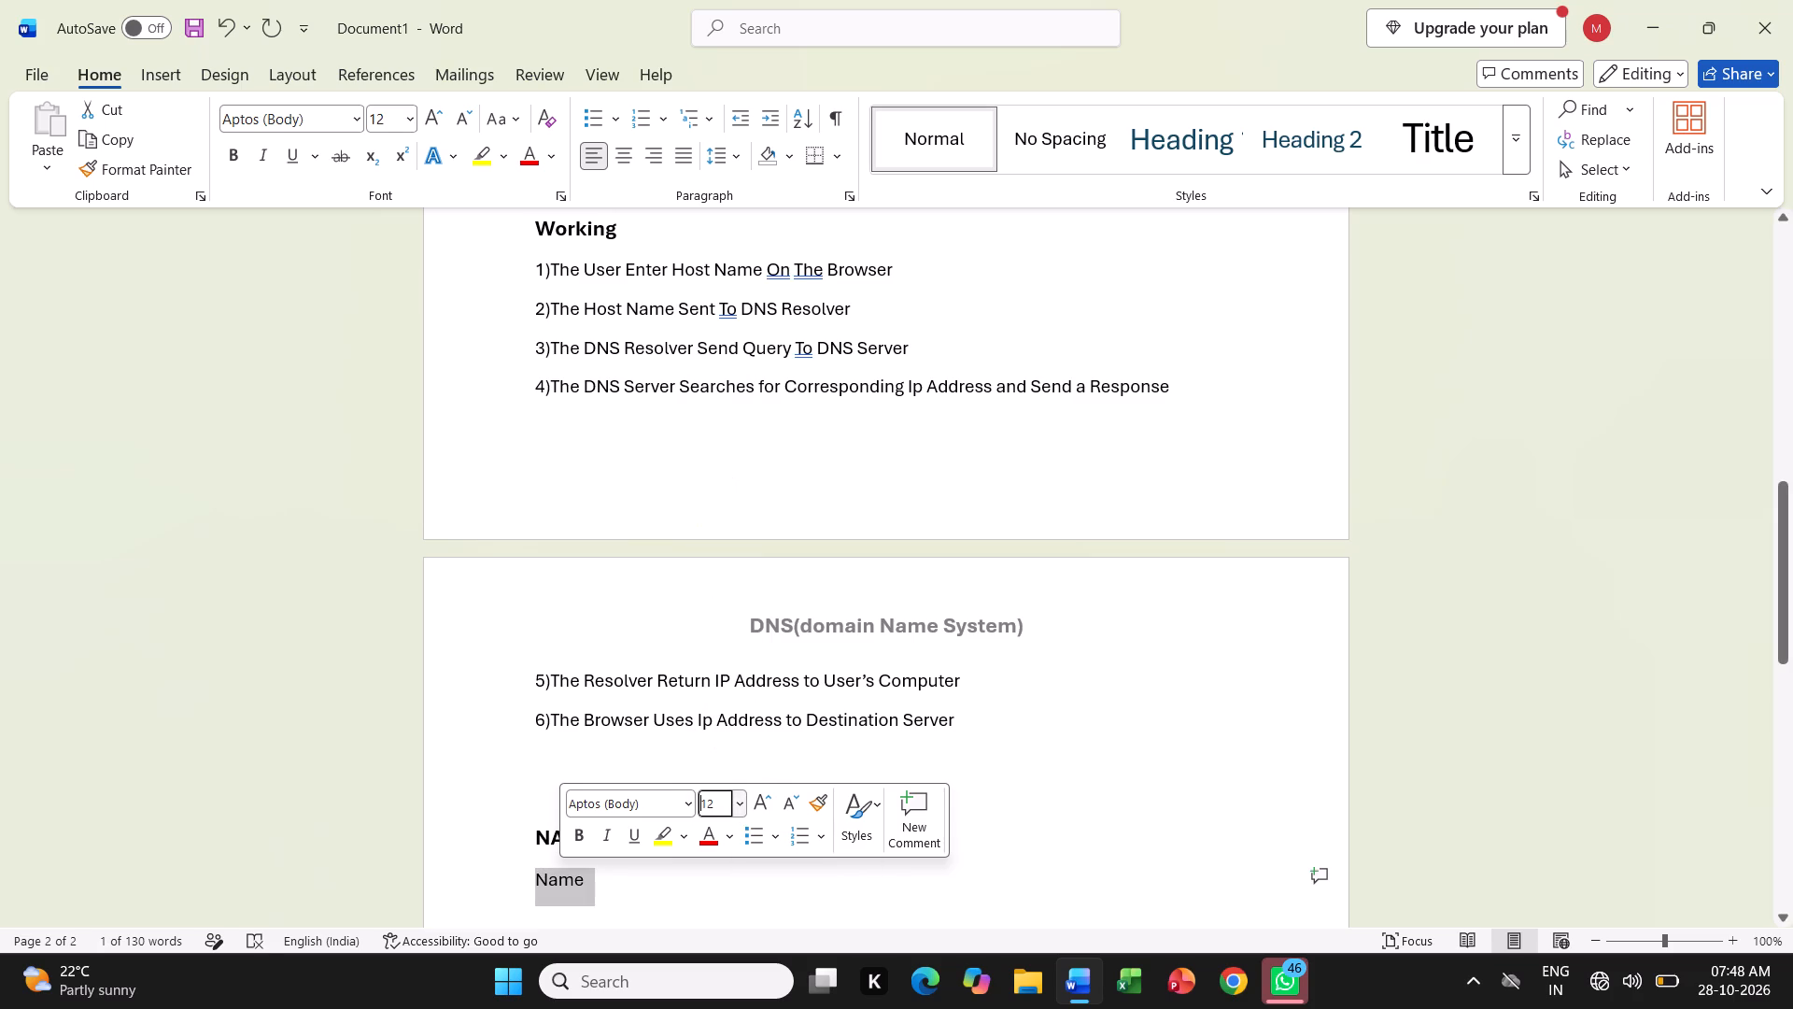
# Continue the body text after "Name" below the "NAME SPACE:" heading with "Space is a system assign and Organize for".
pyautogui.click(602, 903)
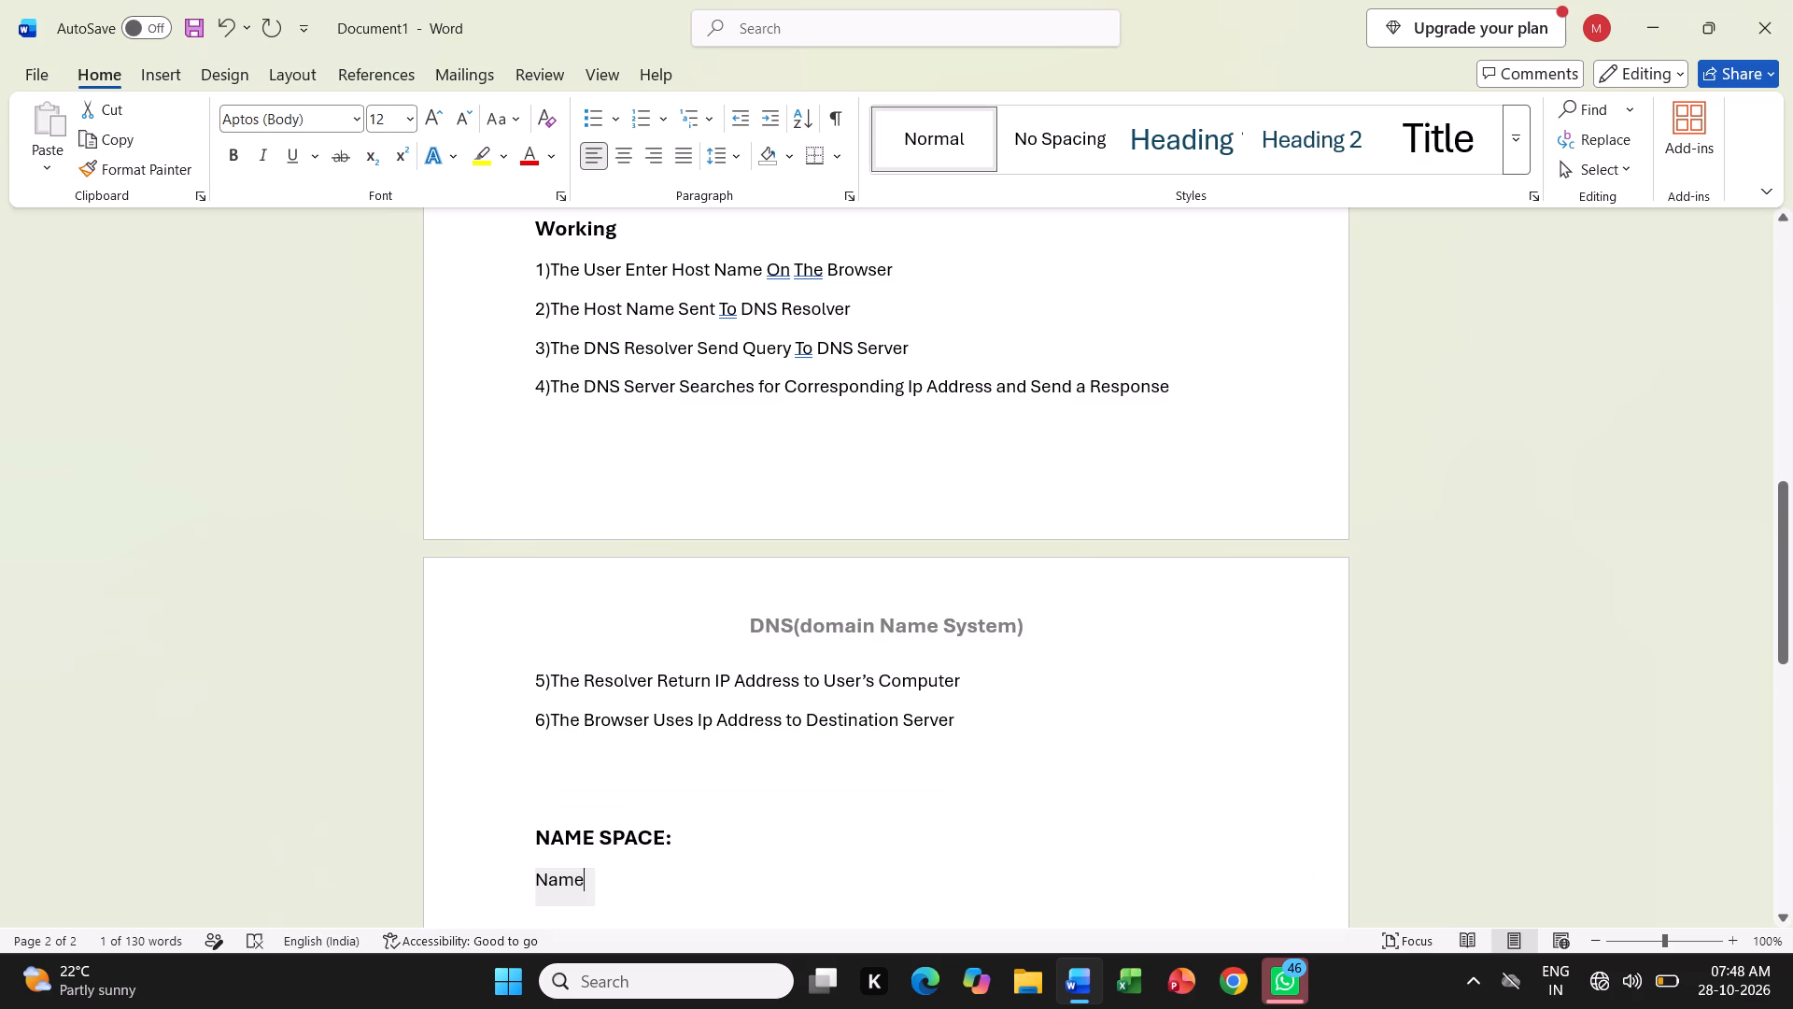
pyautogui.press('space')
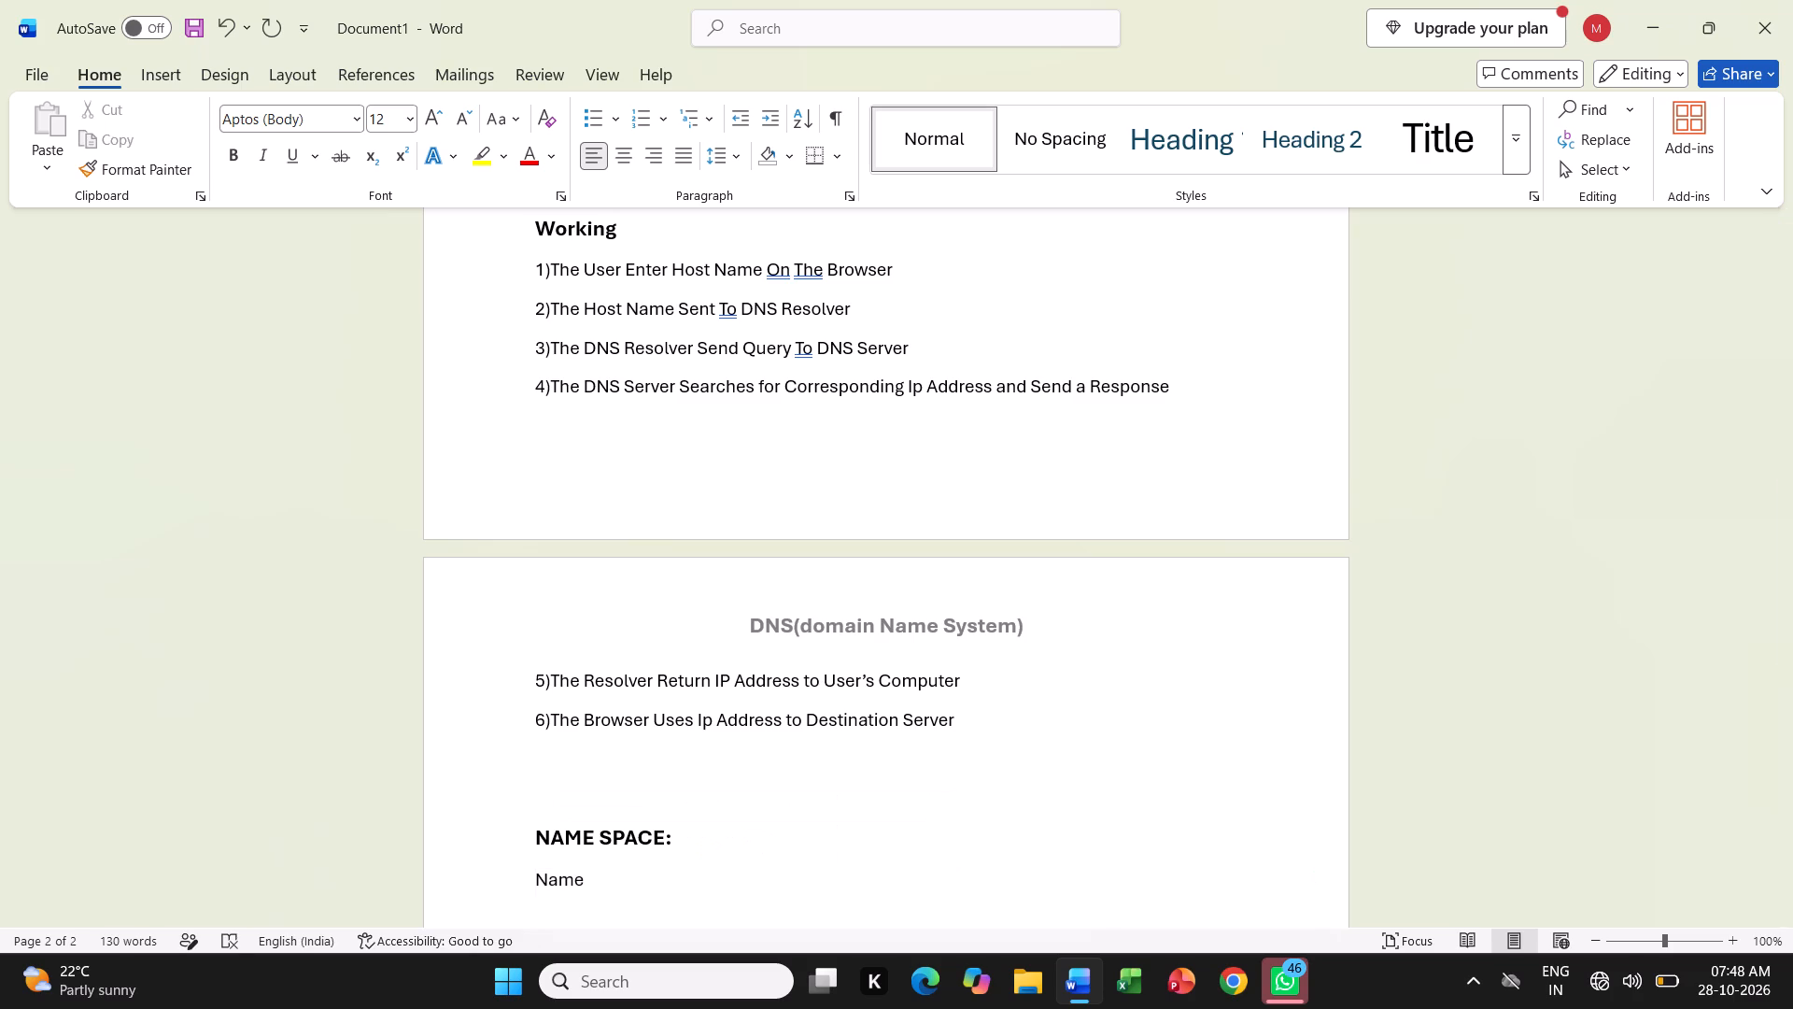
pyautogui.write('Space')
pyautogui.press('space')
pyautogui.write('is a')
pyautogui.press('space')
pyautogui.write('system')
pyautogui.press('space')
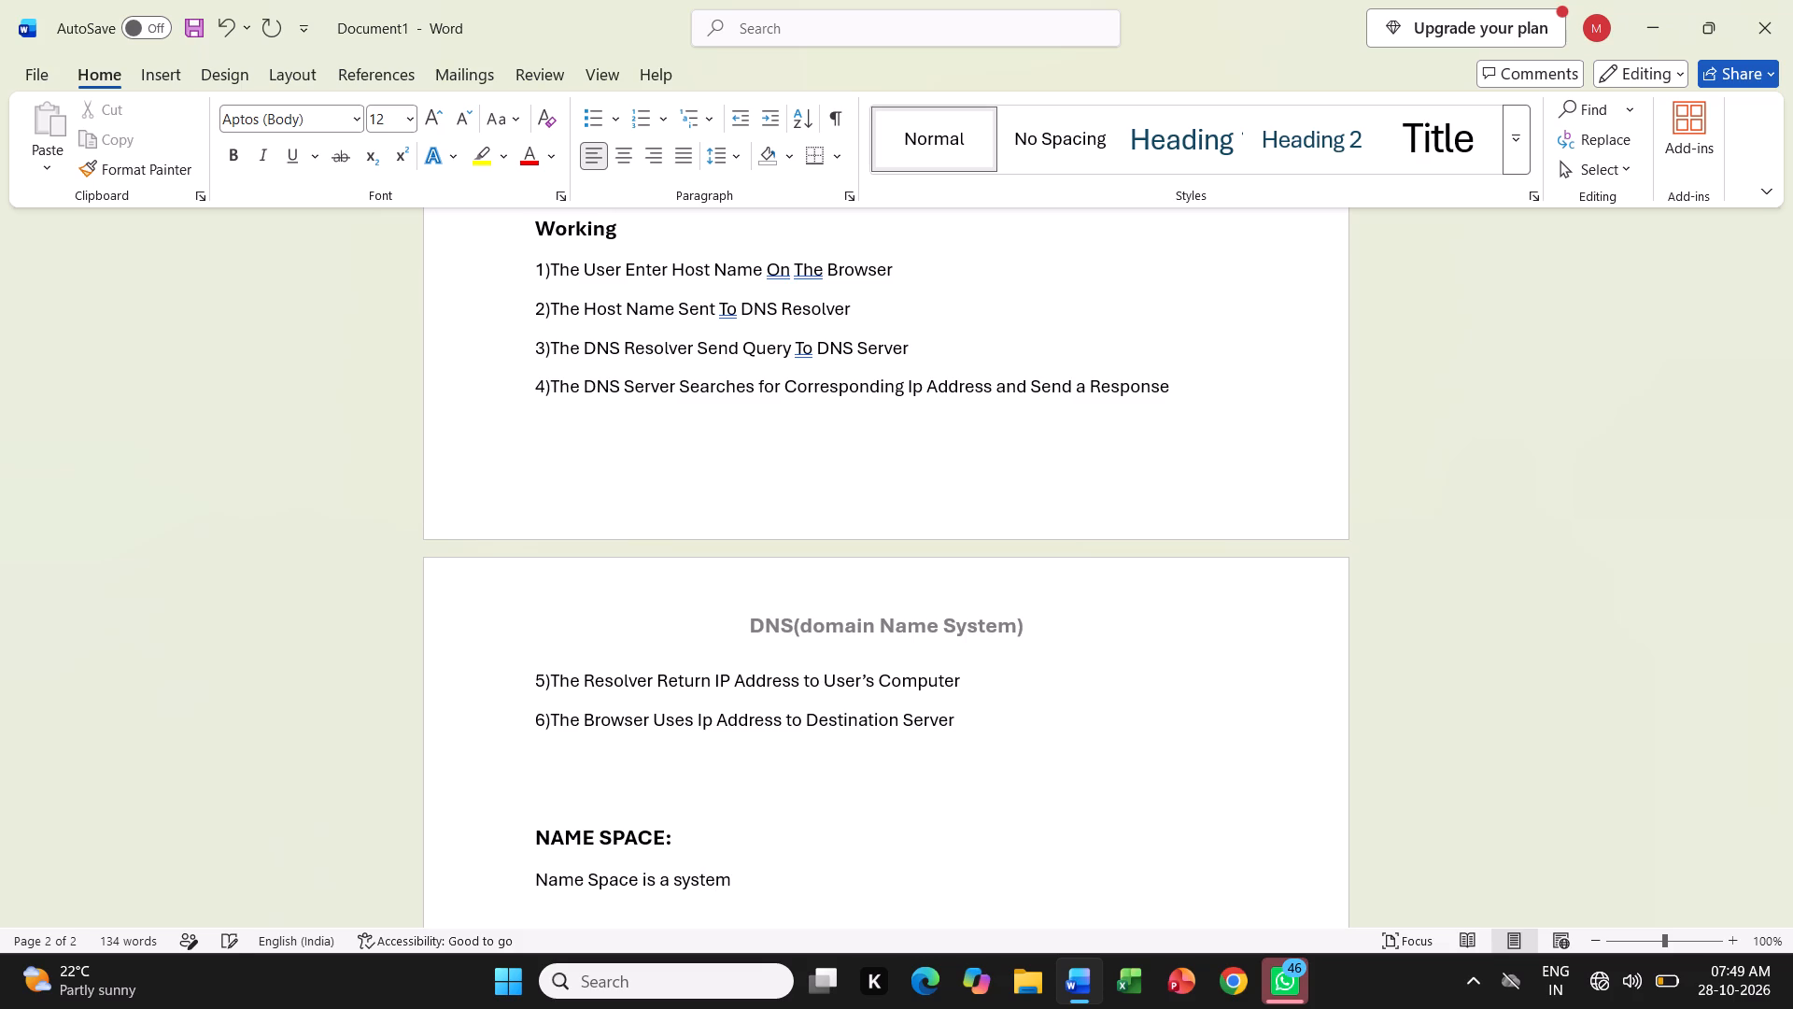
pyautogui.write('assign and')
pyautogui.press('space')
pyautogui.write('Organize')
pyautogui.press('space')
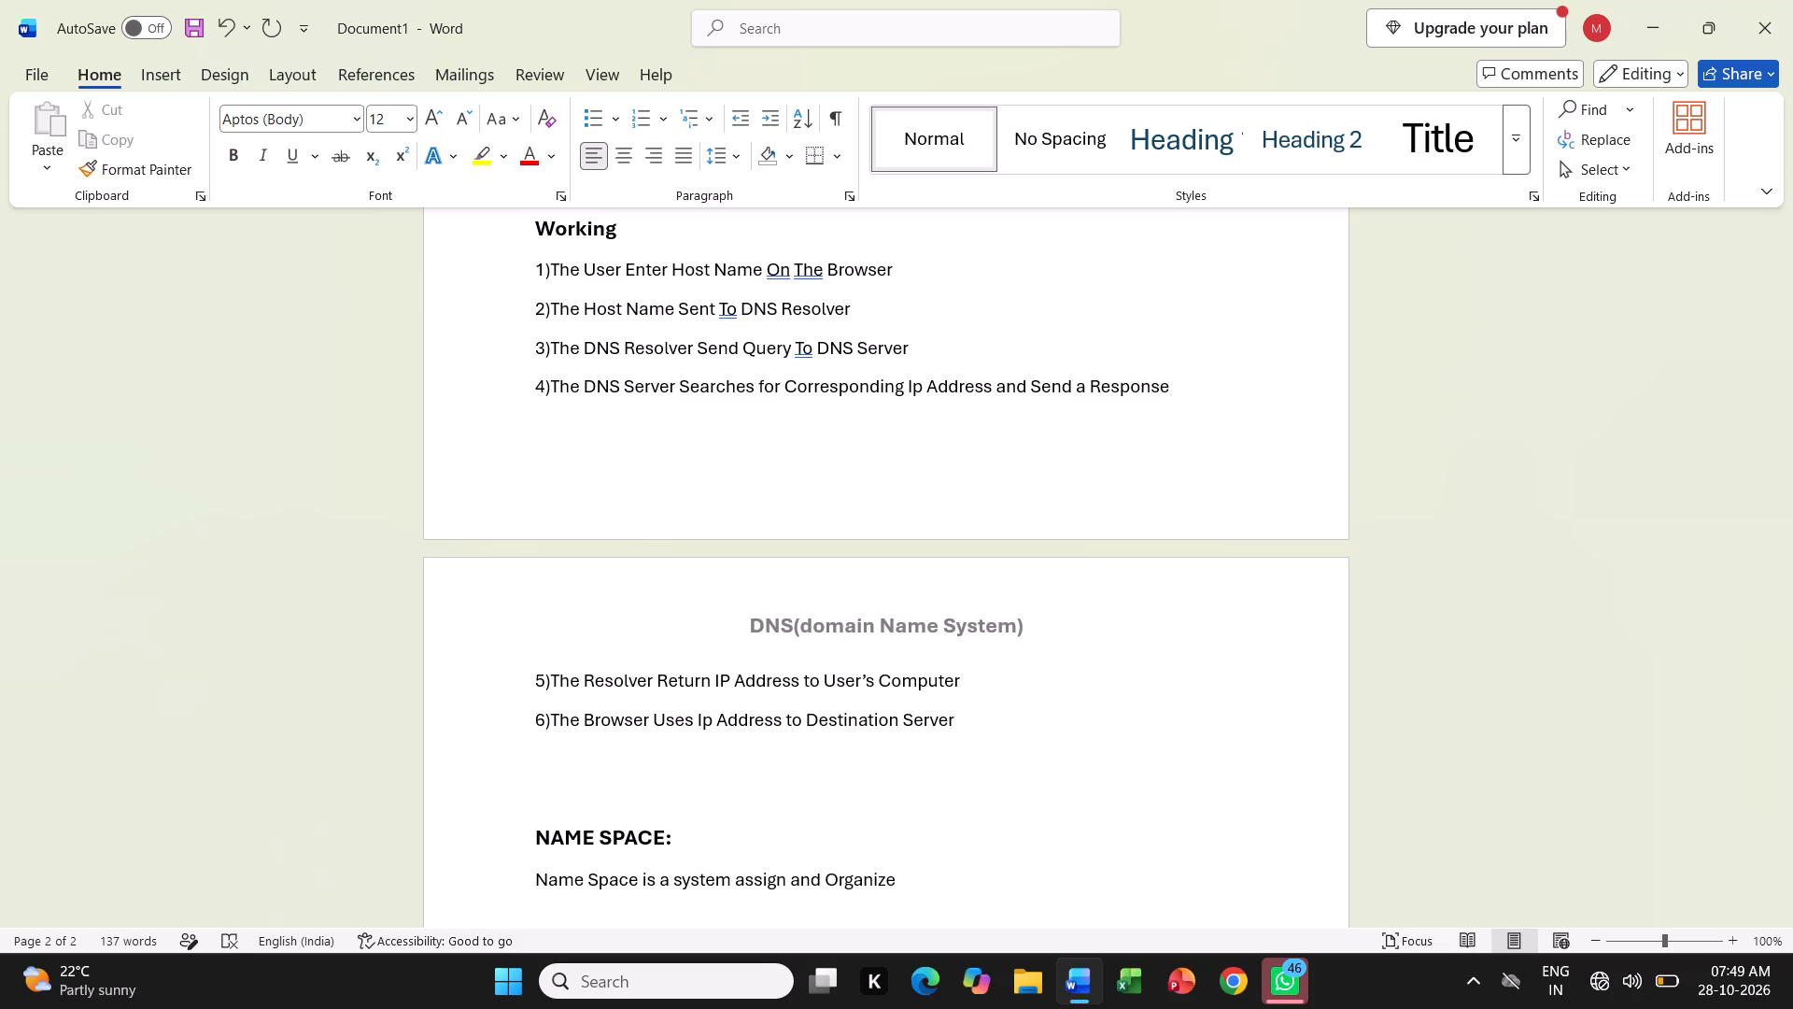
pyautogui.write('for')
pyautogui.press('space')
# Insert "is used to" between "system" and "assign" in the sentence below the "NAME SPACE:" heading.
pyautogui.click(730, 881)
pyautogui.press('space')
pyautogui.write('is used')
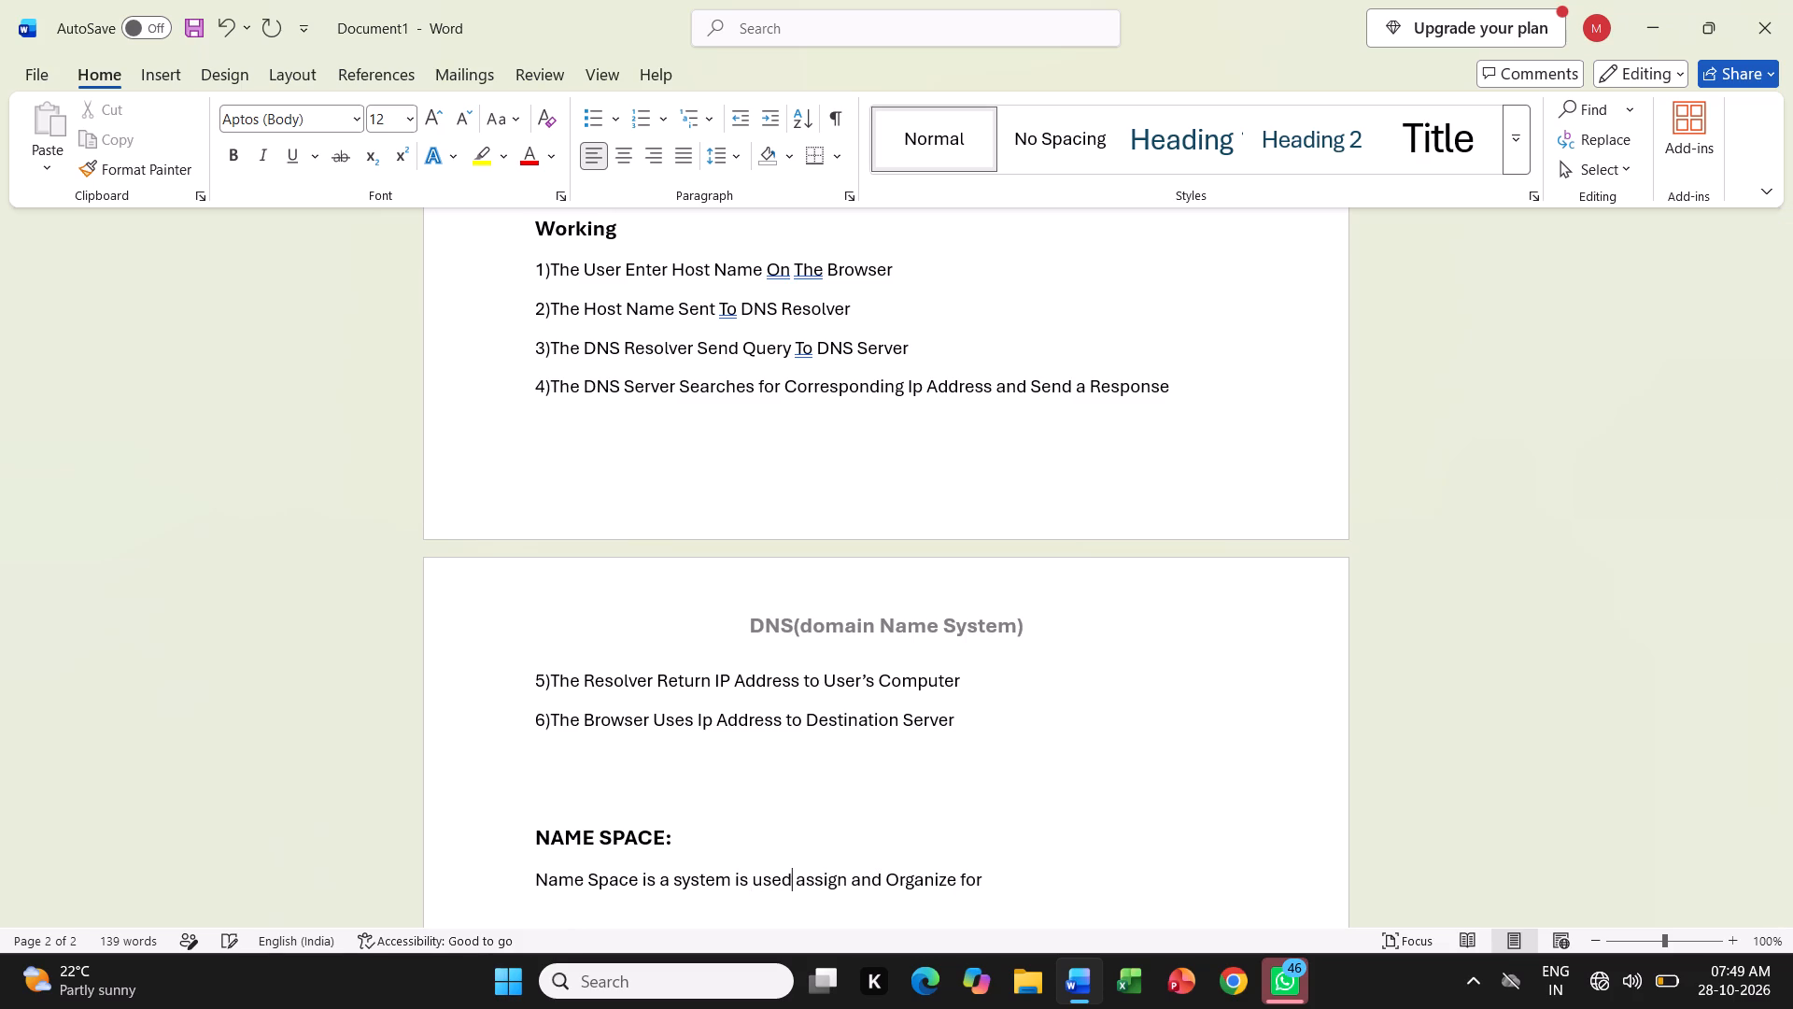
pyautogui.press('space')
pyautogui.write('to')
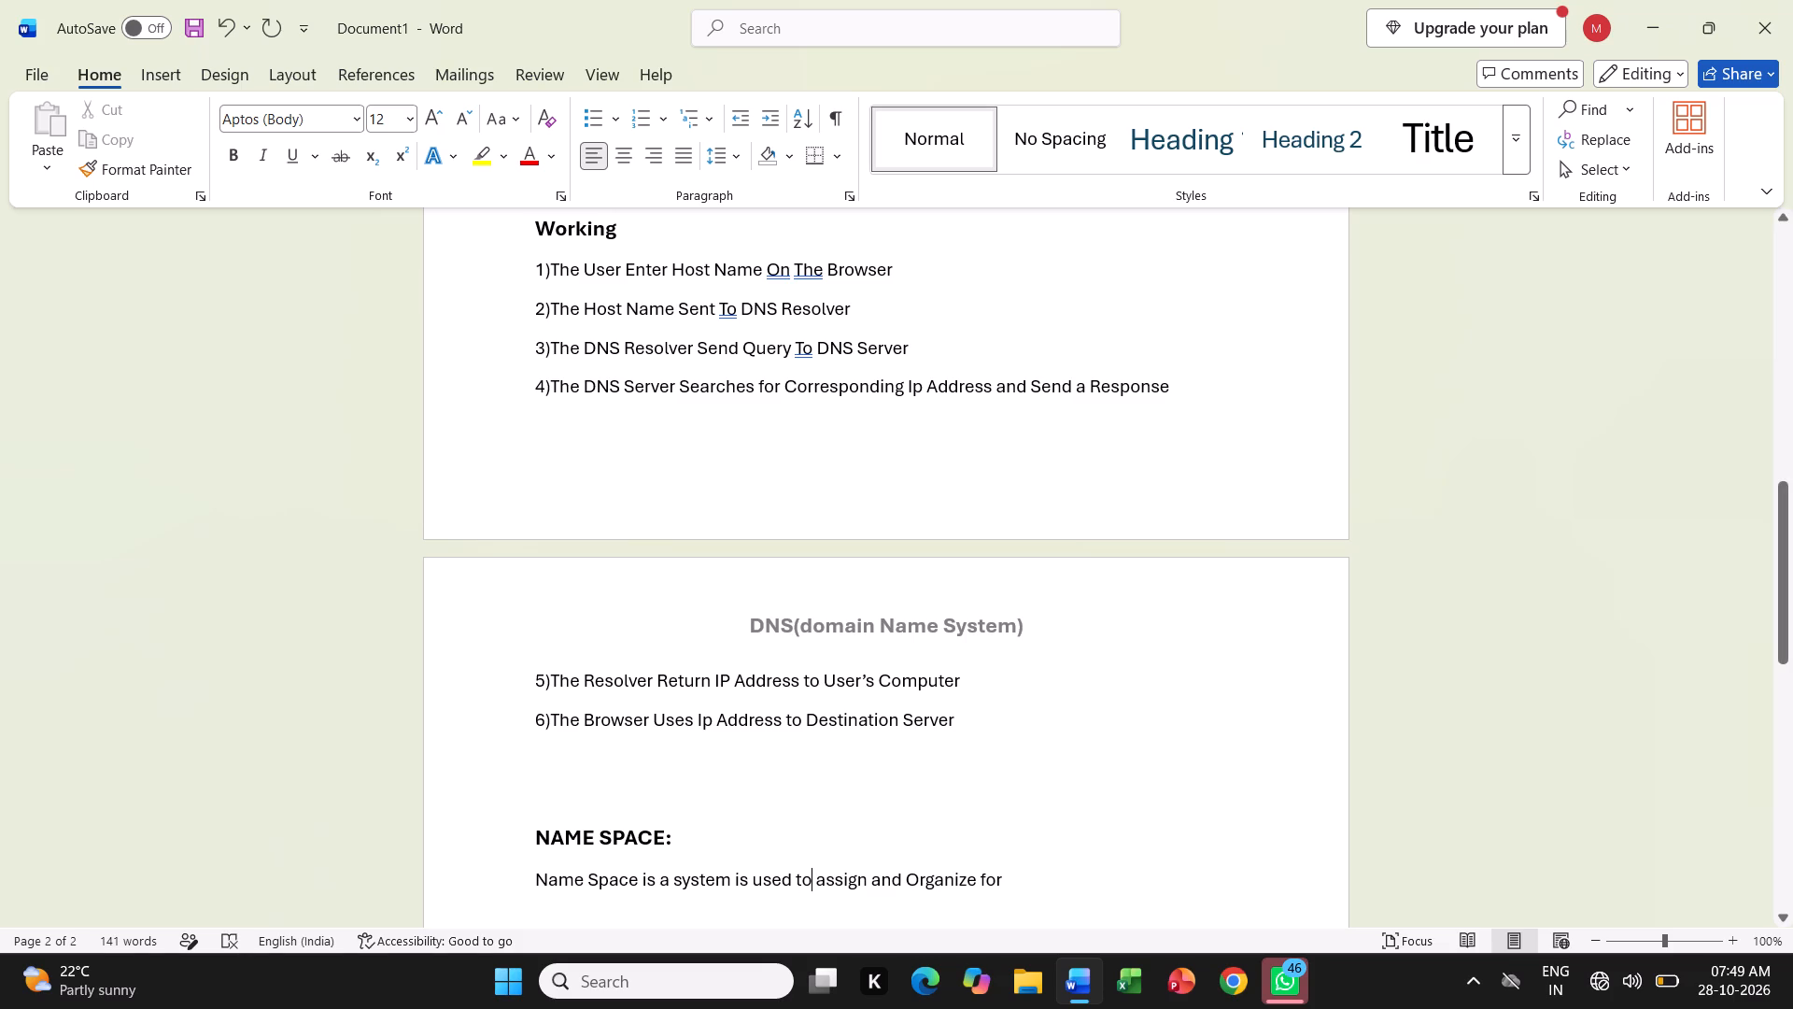
# Complete the name space sentence after "for" with "Computers or host so that each Host Can Be uniquely Identified".
pyautogui.click(1013, 882)
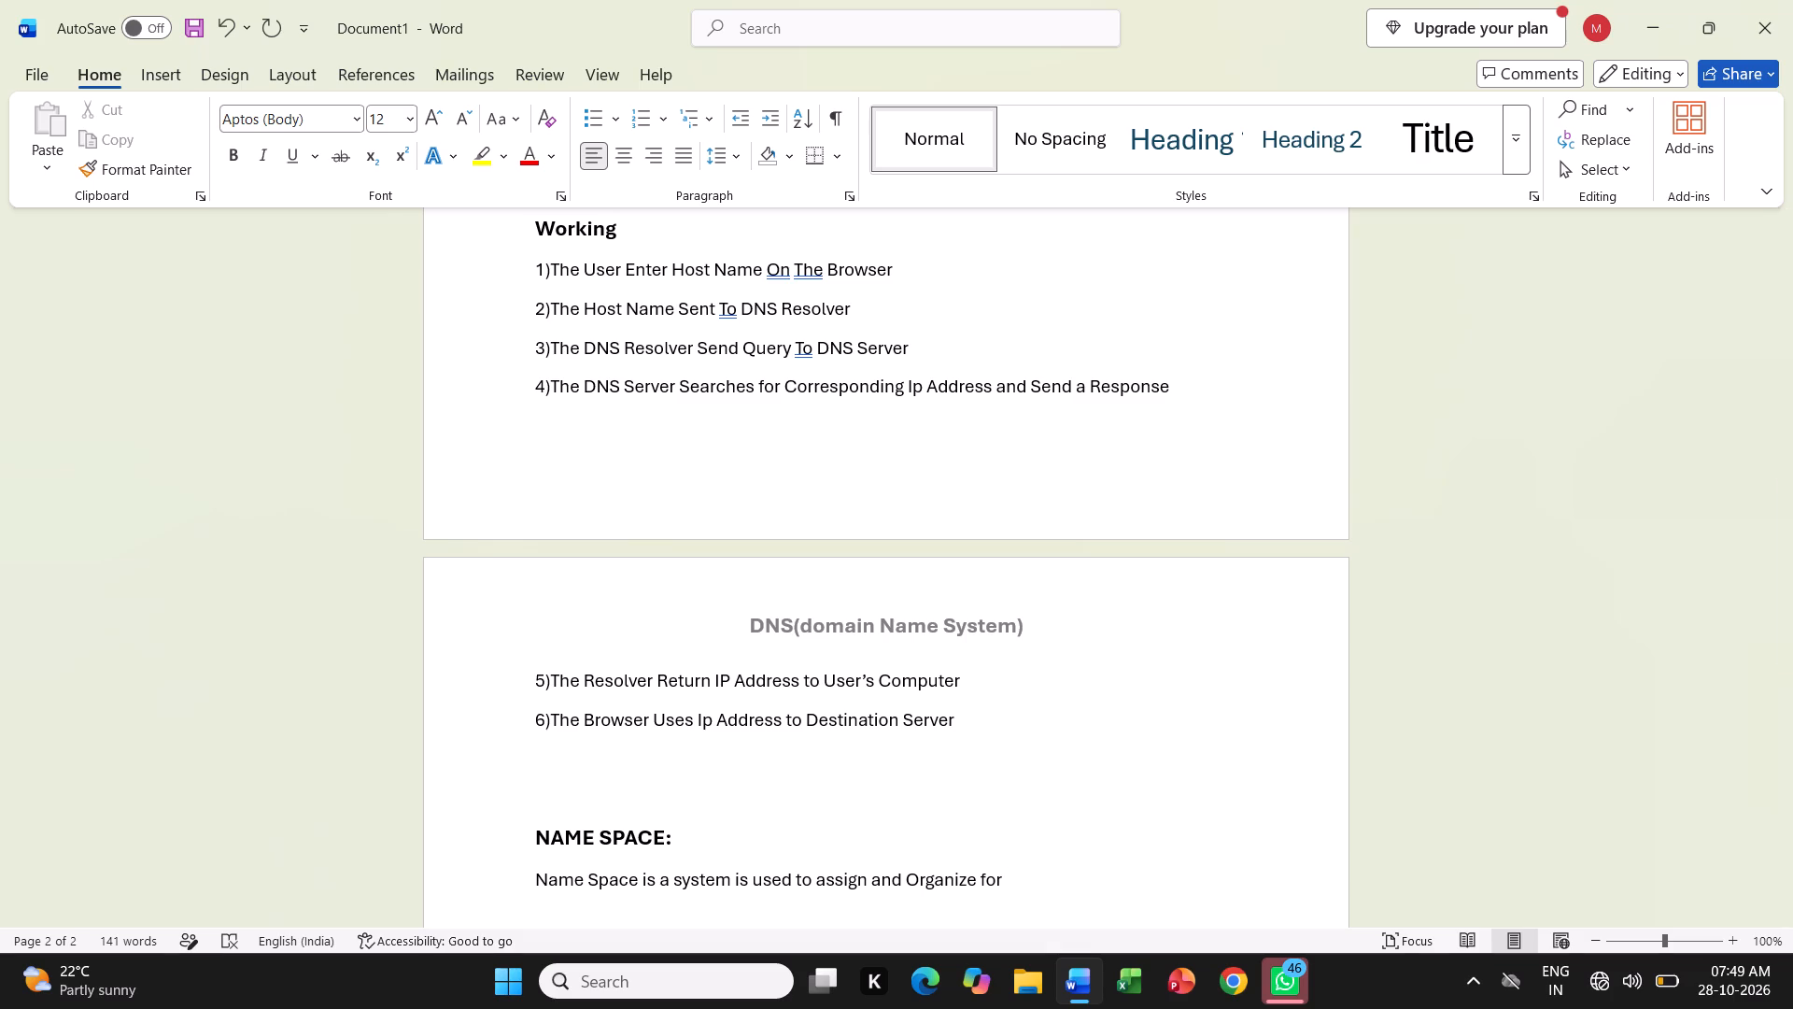
pyautogui.write('Computers or')
pyautogui.press('space')
pyautogui.write('ho')
pyautogui.write('st')
pyautogui.press('space')
pyautogui.write('so that')
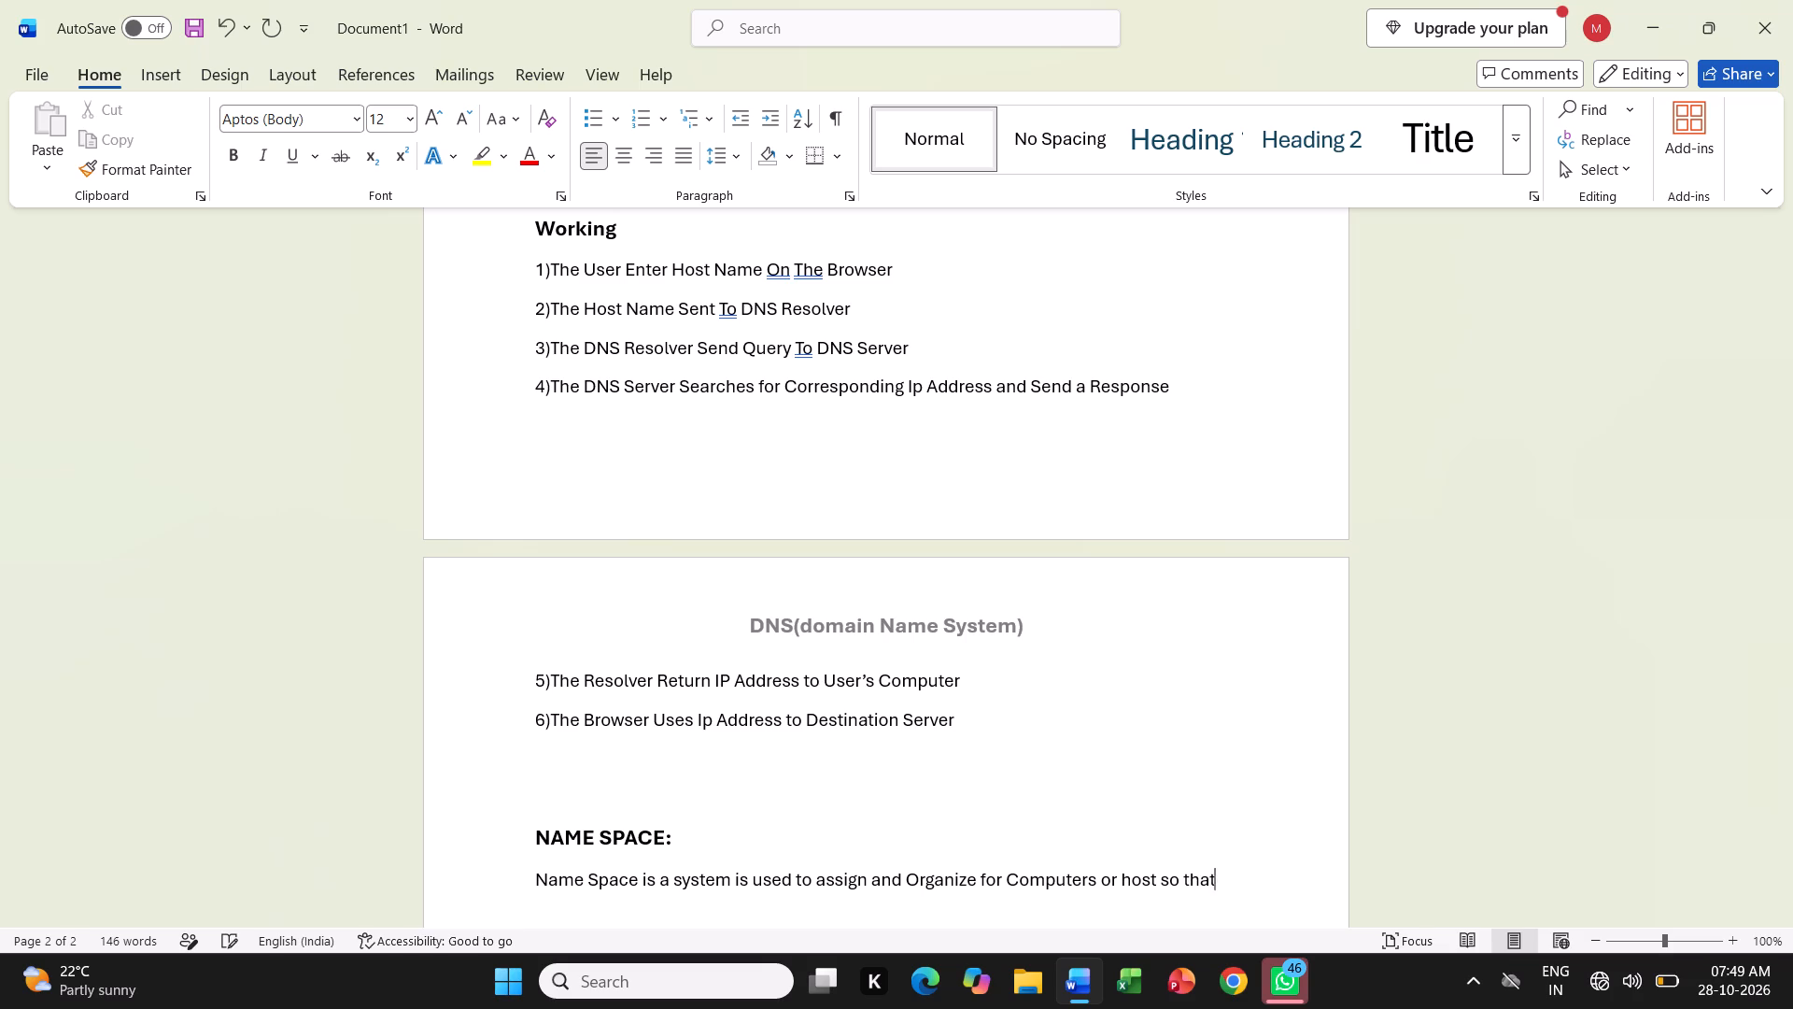
pyautogui.press('space')
pyautogui.write('each Host')
pyautogui.press('space')
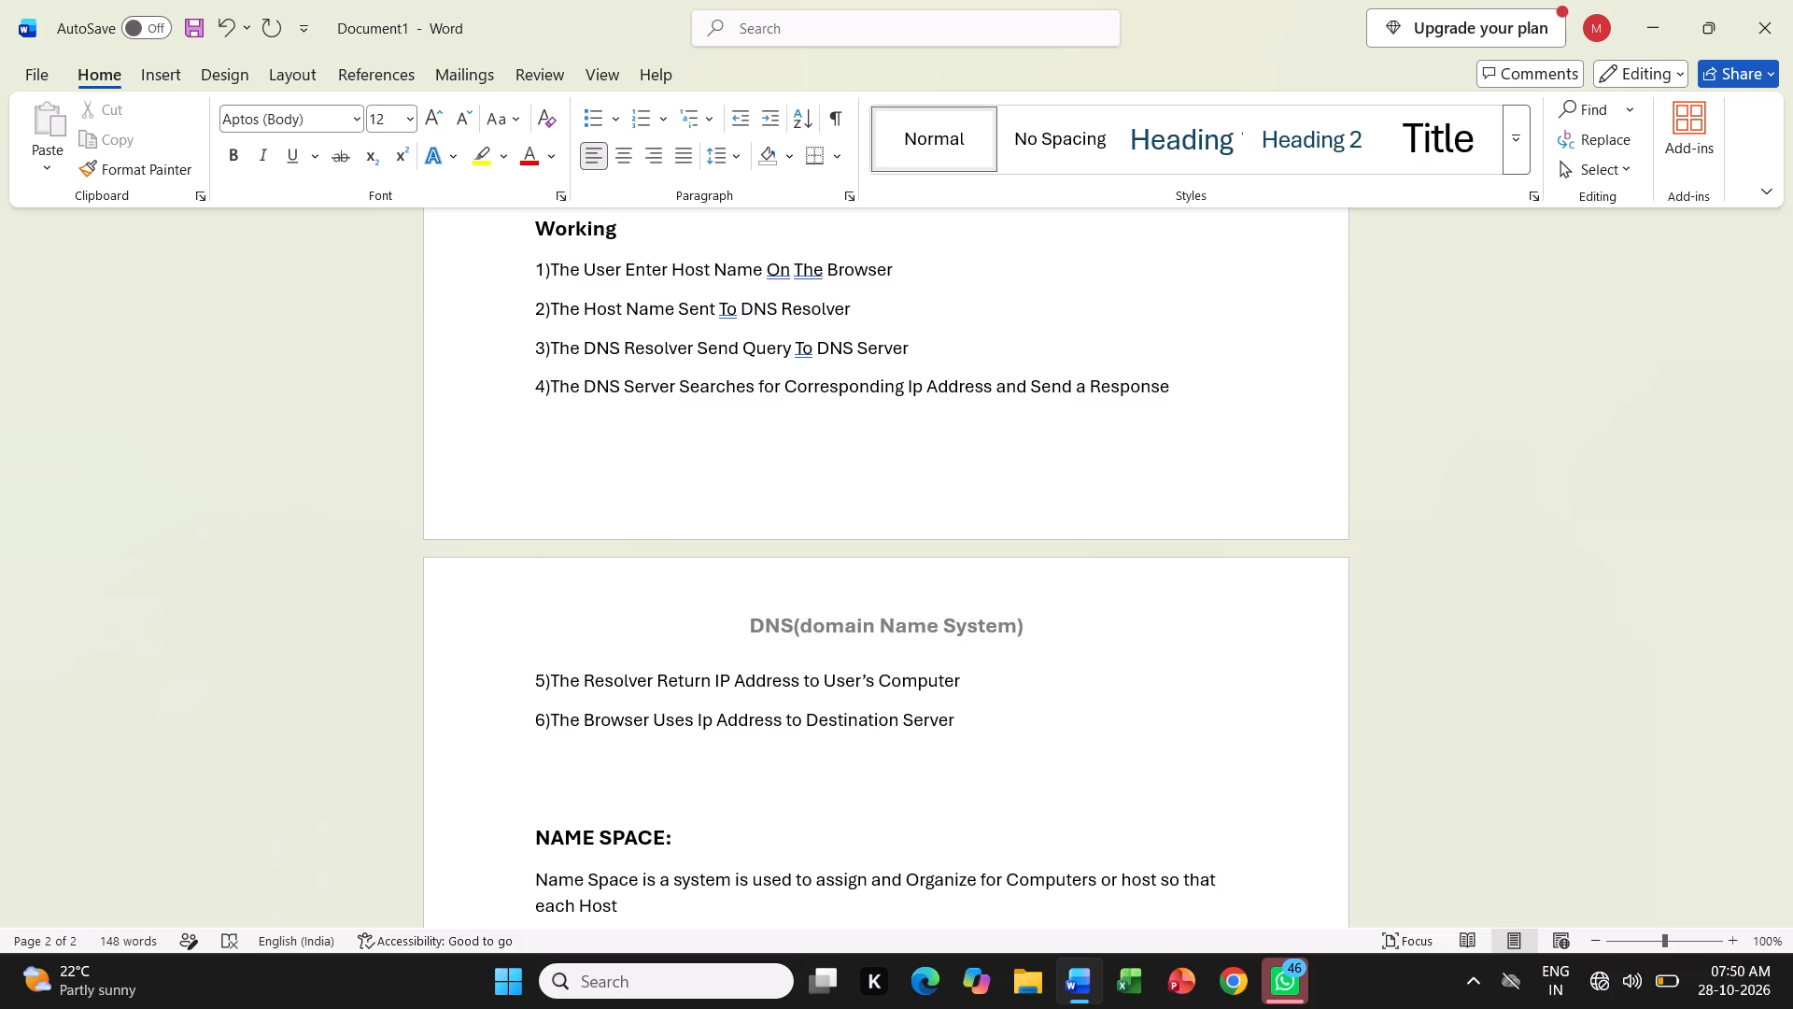
pyautogui.write('Can Be')
pyautogui.press('space')
pyautogui.write('uni')
pyautogui.write('quely')
pyautogui.press('space')
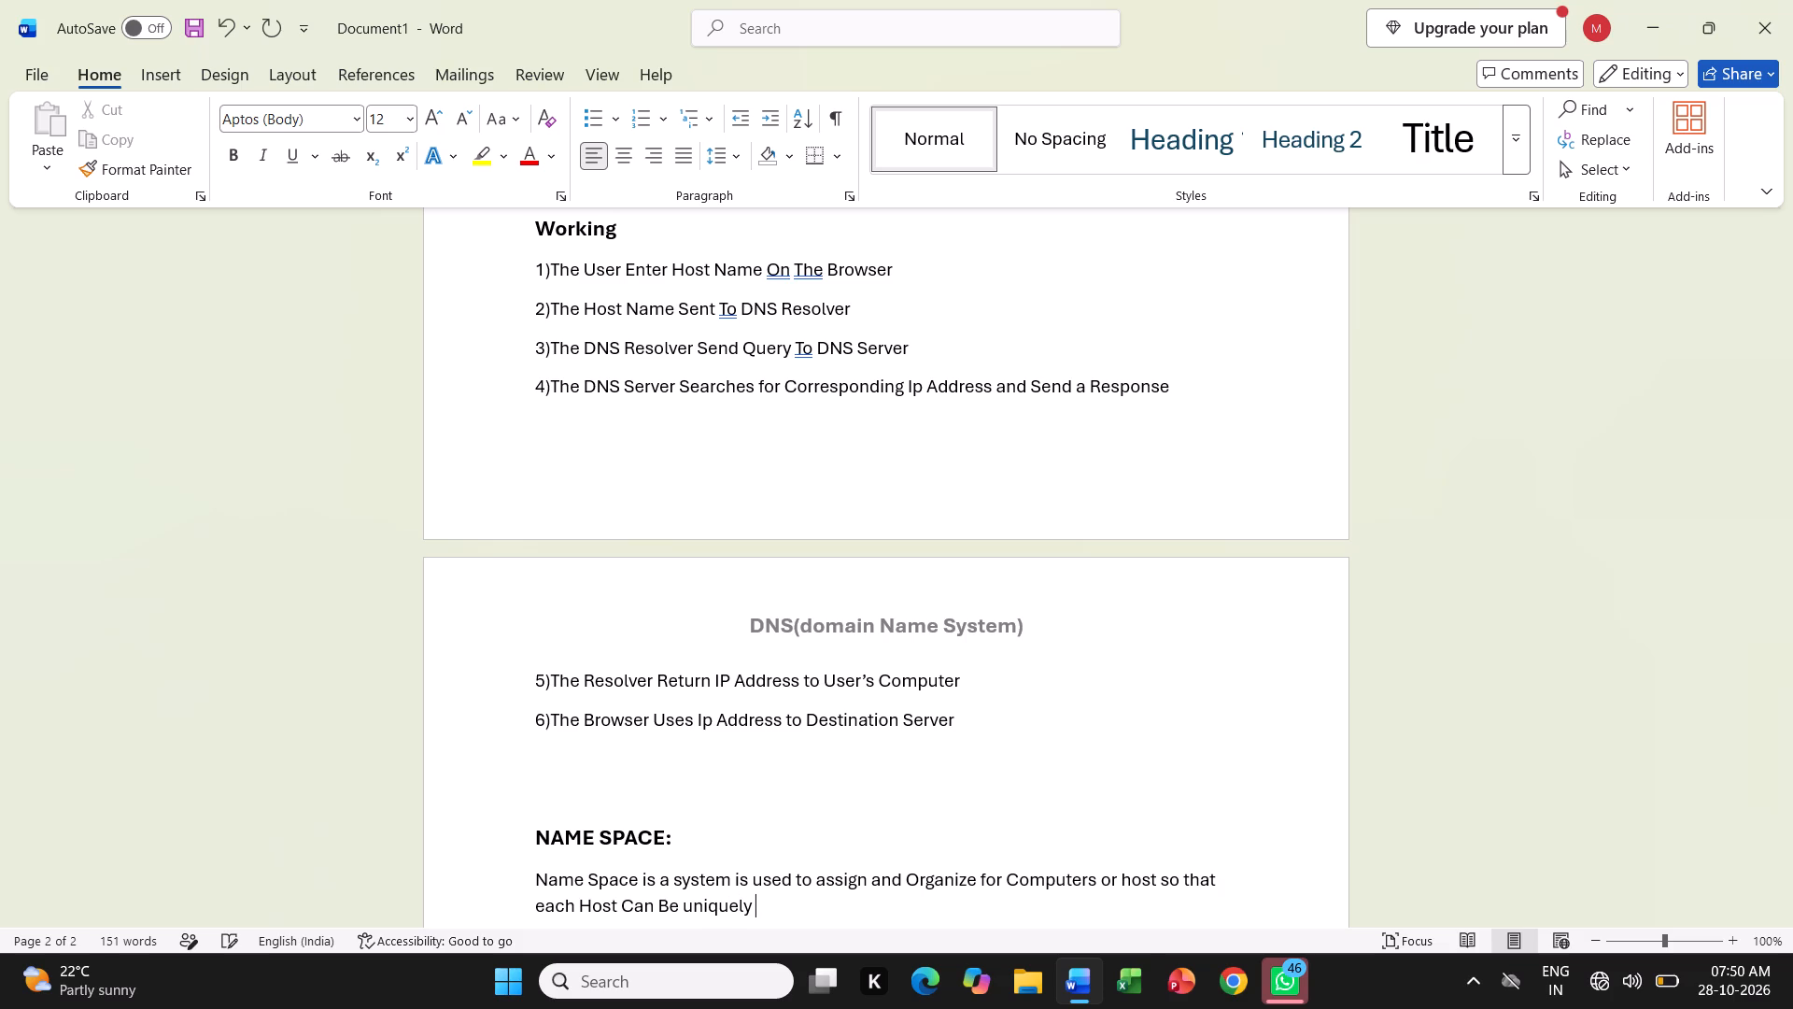
pyautogui.write('Identified')
# Add the heading text "Domain Name Space:" on a new line below the name space sentence.
pyautogui.scroll(-1, 923, 876)
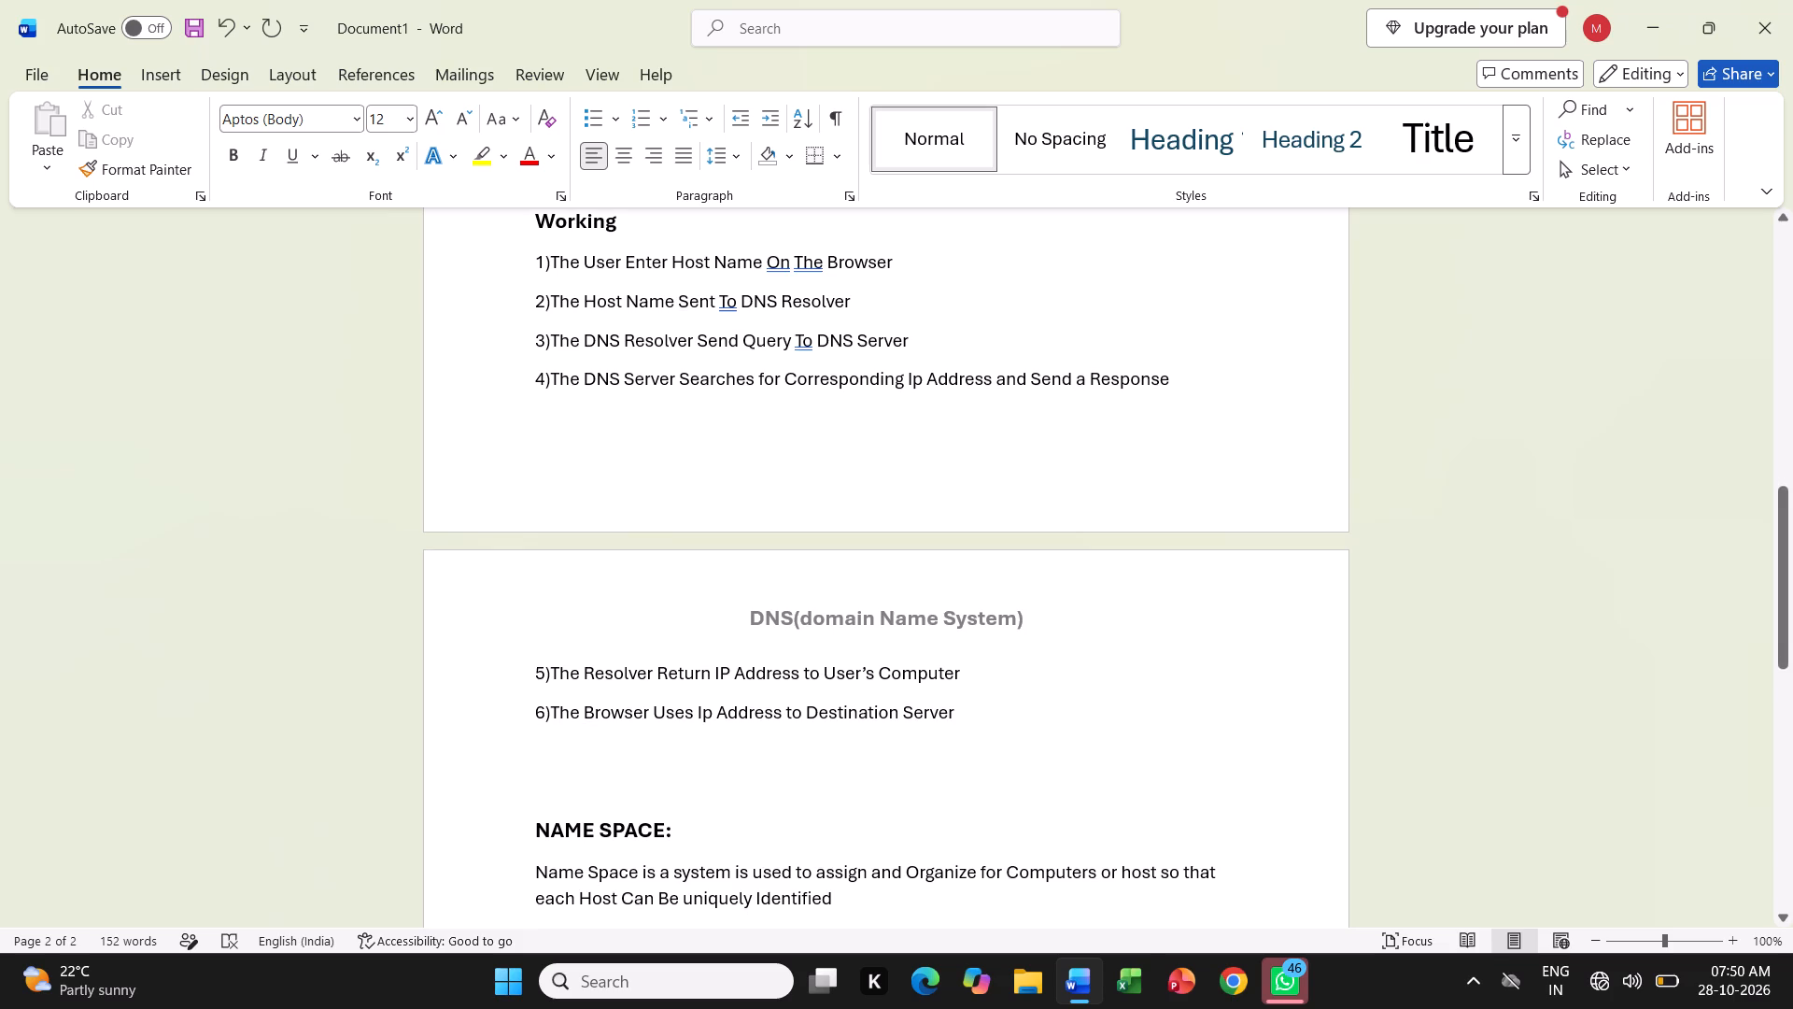
pyautogui.scroll(-1, 923, 876)
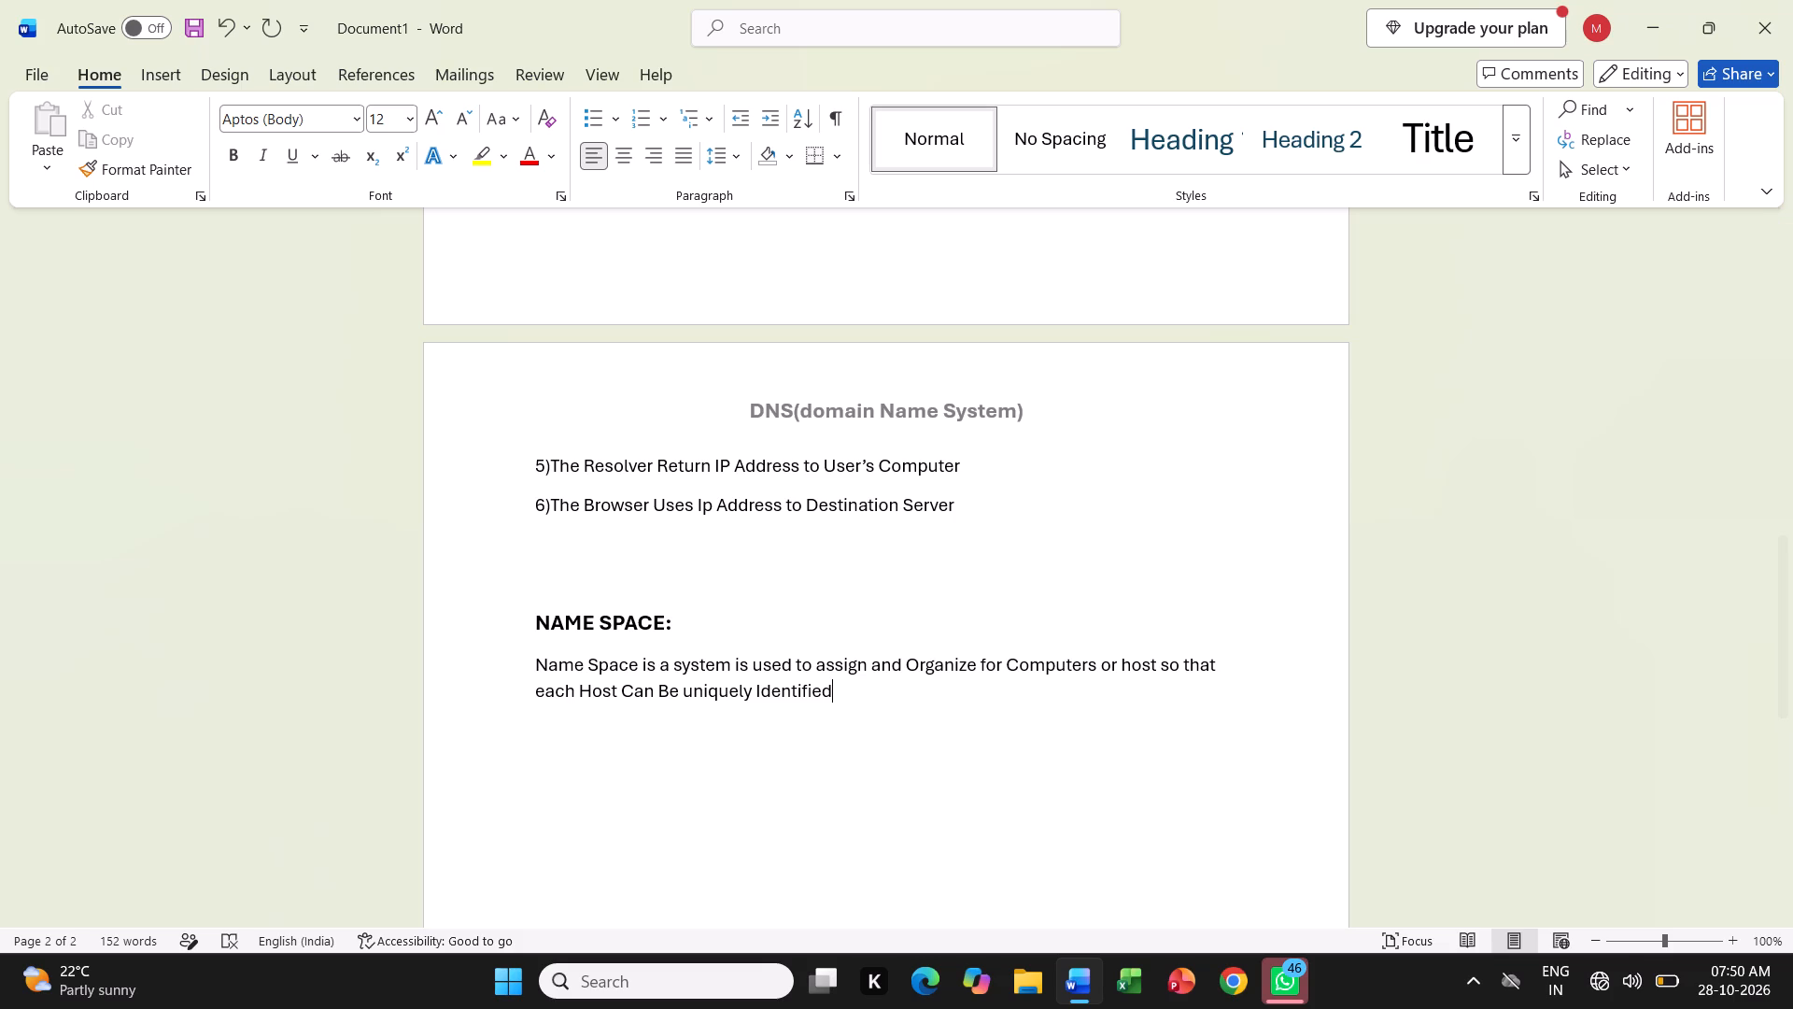
pyautogui.press('Return')
pyautogui.hotkey('shift', 'd')
pyautogui.hotkey('shift', 'o')
pyautogui.press('BackSpace')
pyautogui.write('omain')
pyautogui.press('space')
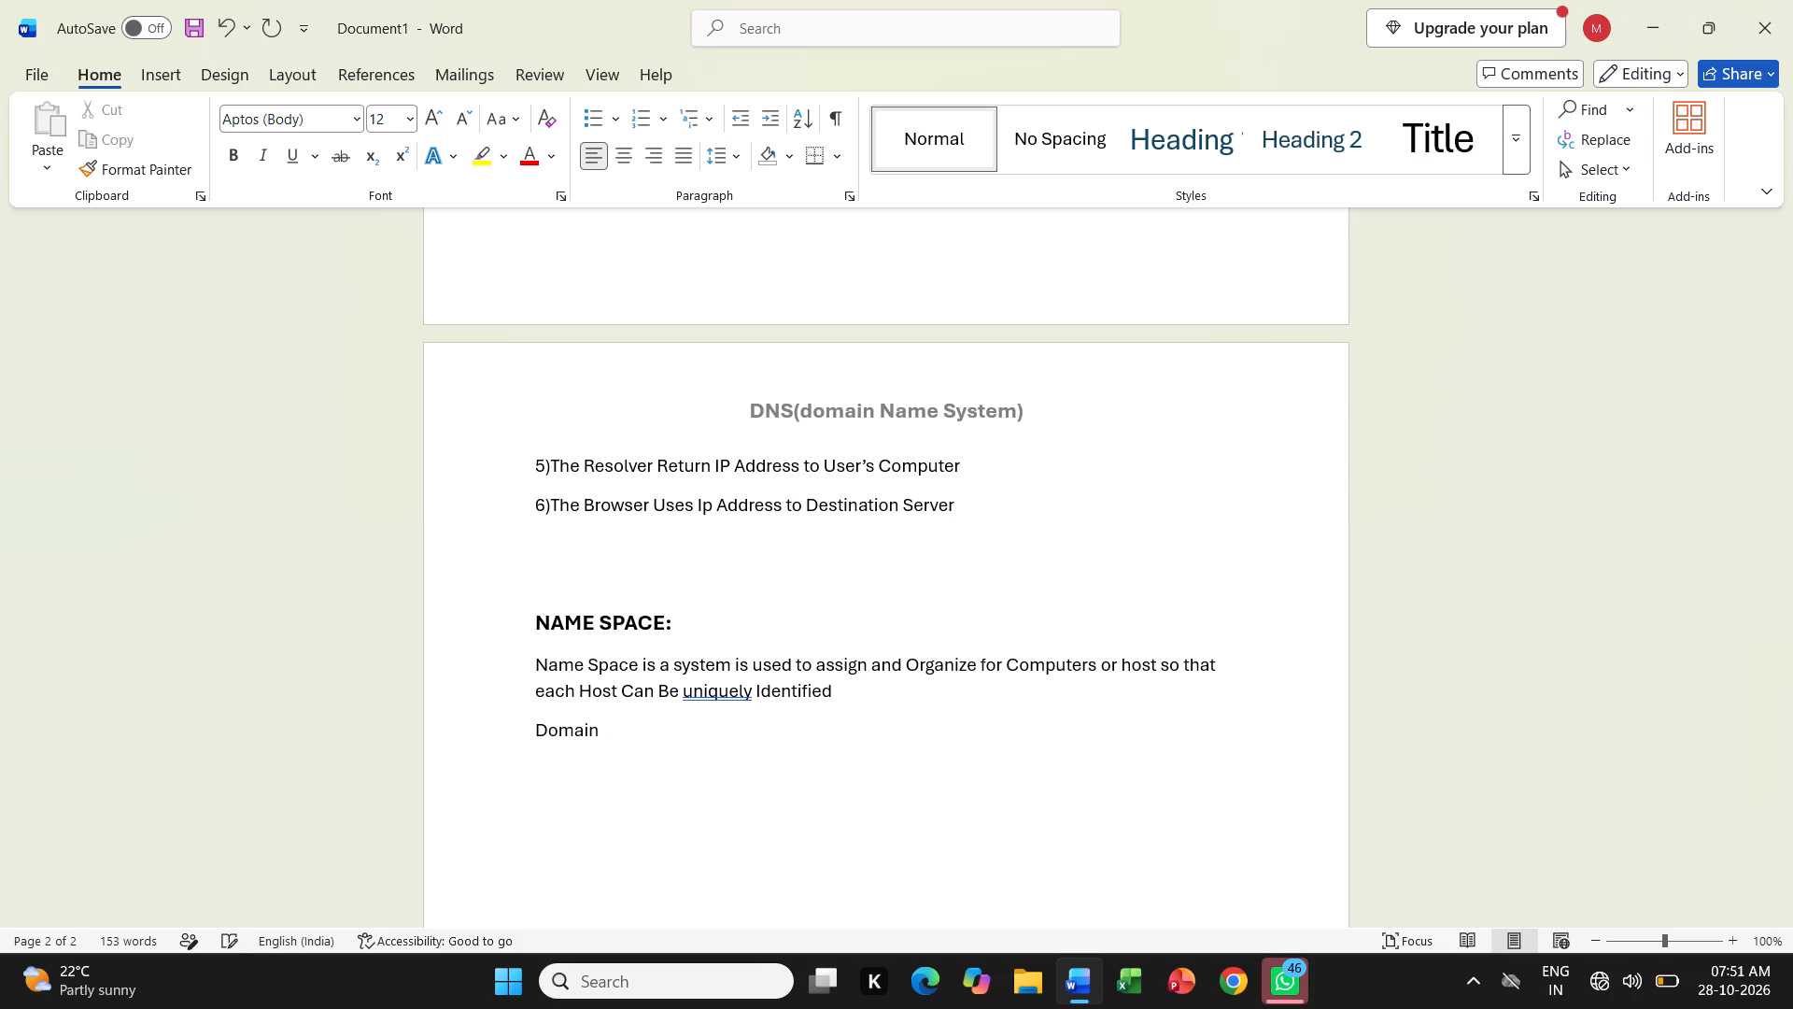
pyautogui.write('Name')
pyautogui.press('space')
pyautogui.write('Space')
pyautogui.hotkey('shift', ':')
# Make the "Domain Name Space:" heading bold and set its font size to 14.
pyautogui.click(536, 727)
pyautogui.moveTo(536, 727); pyautogui.dragTo(691, 724)
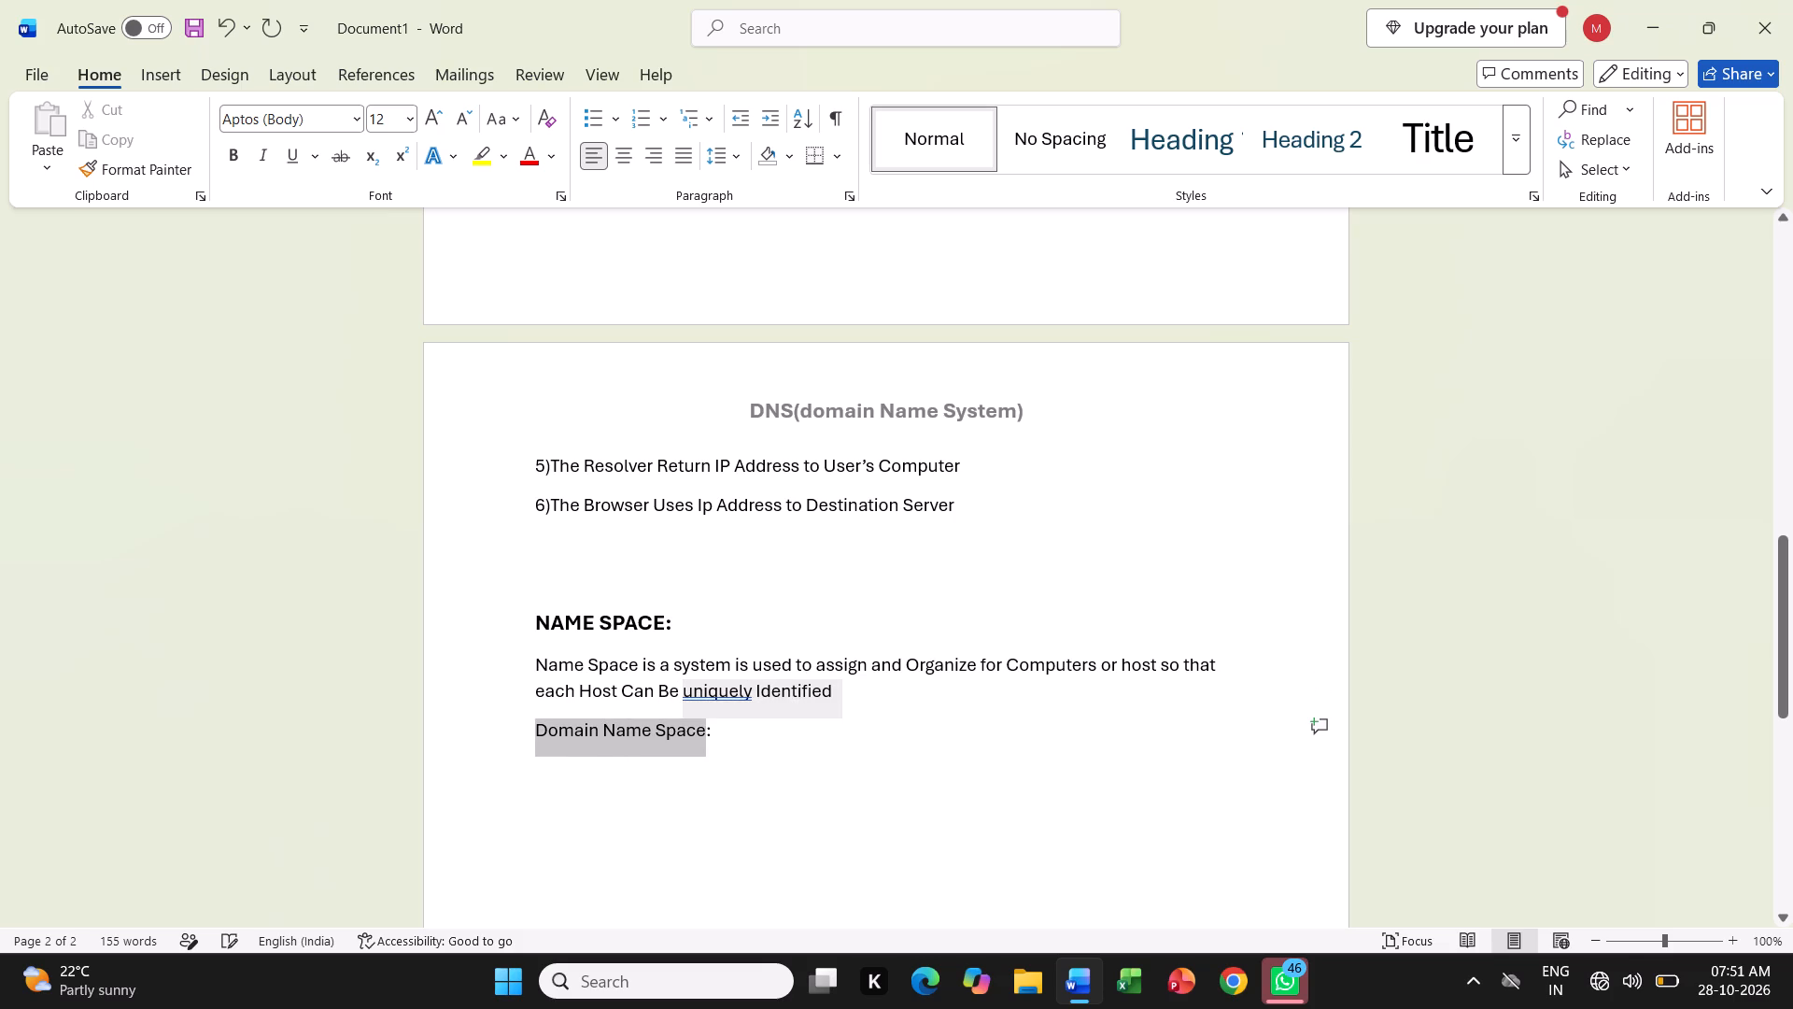
pyautogui.moveTo(691, 724); pyautogui.dragTo(714, 728)
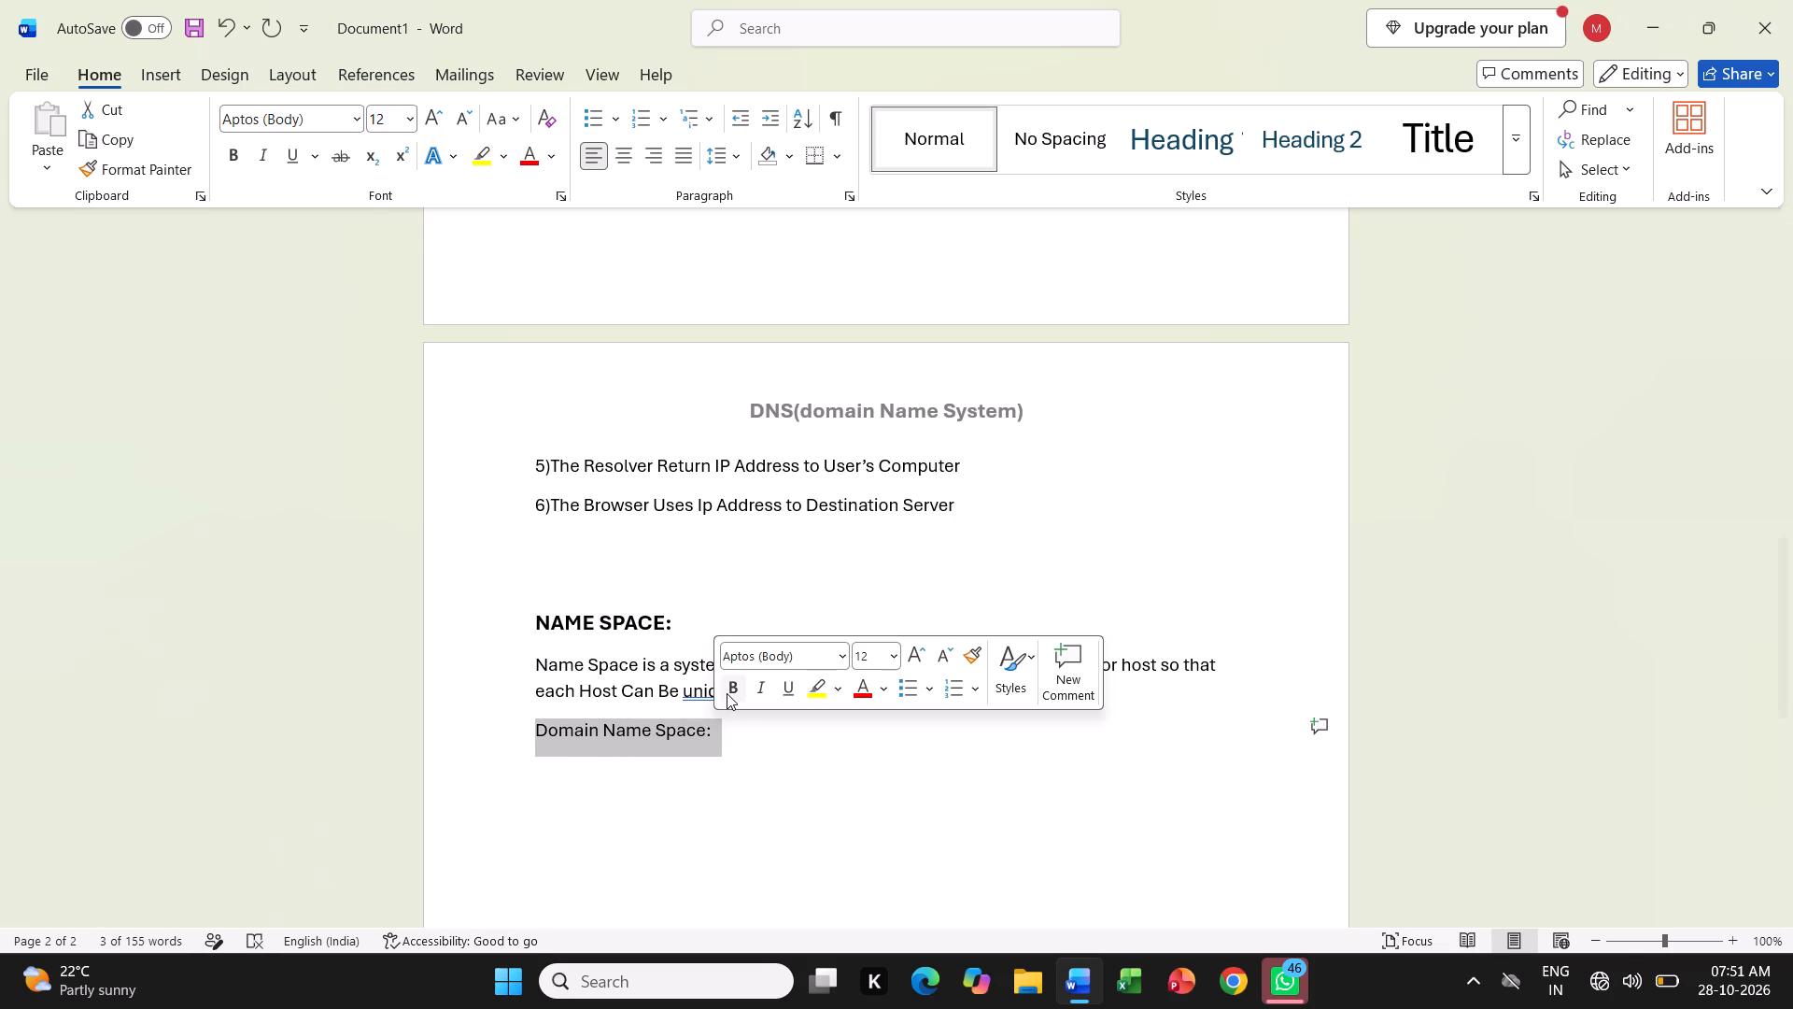
pyautogui.click(727, 693)
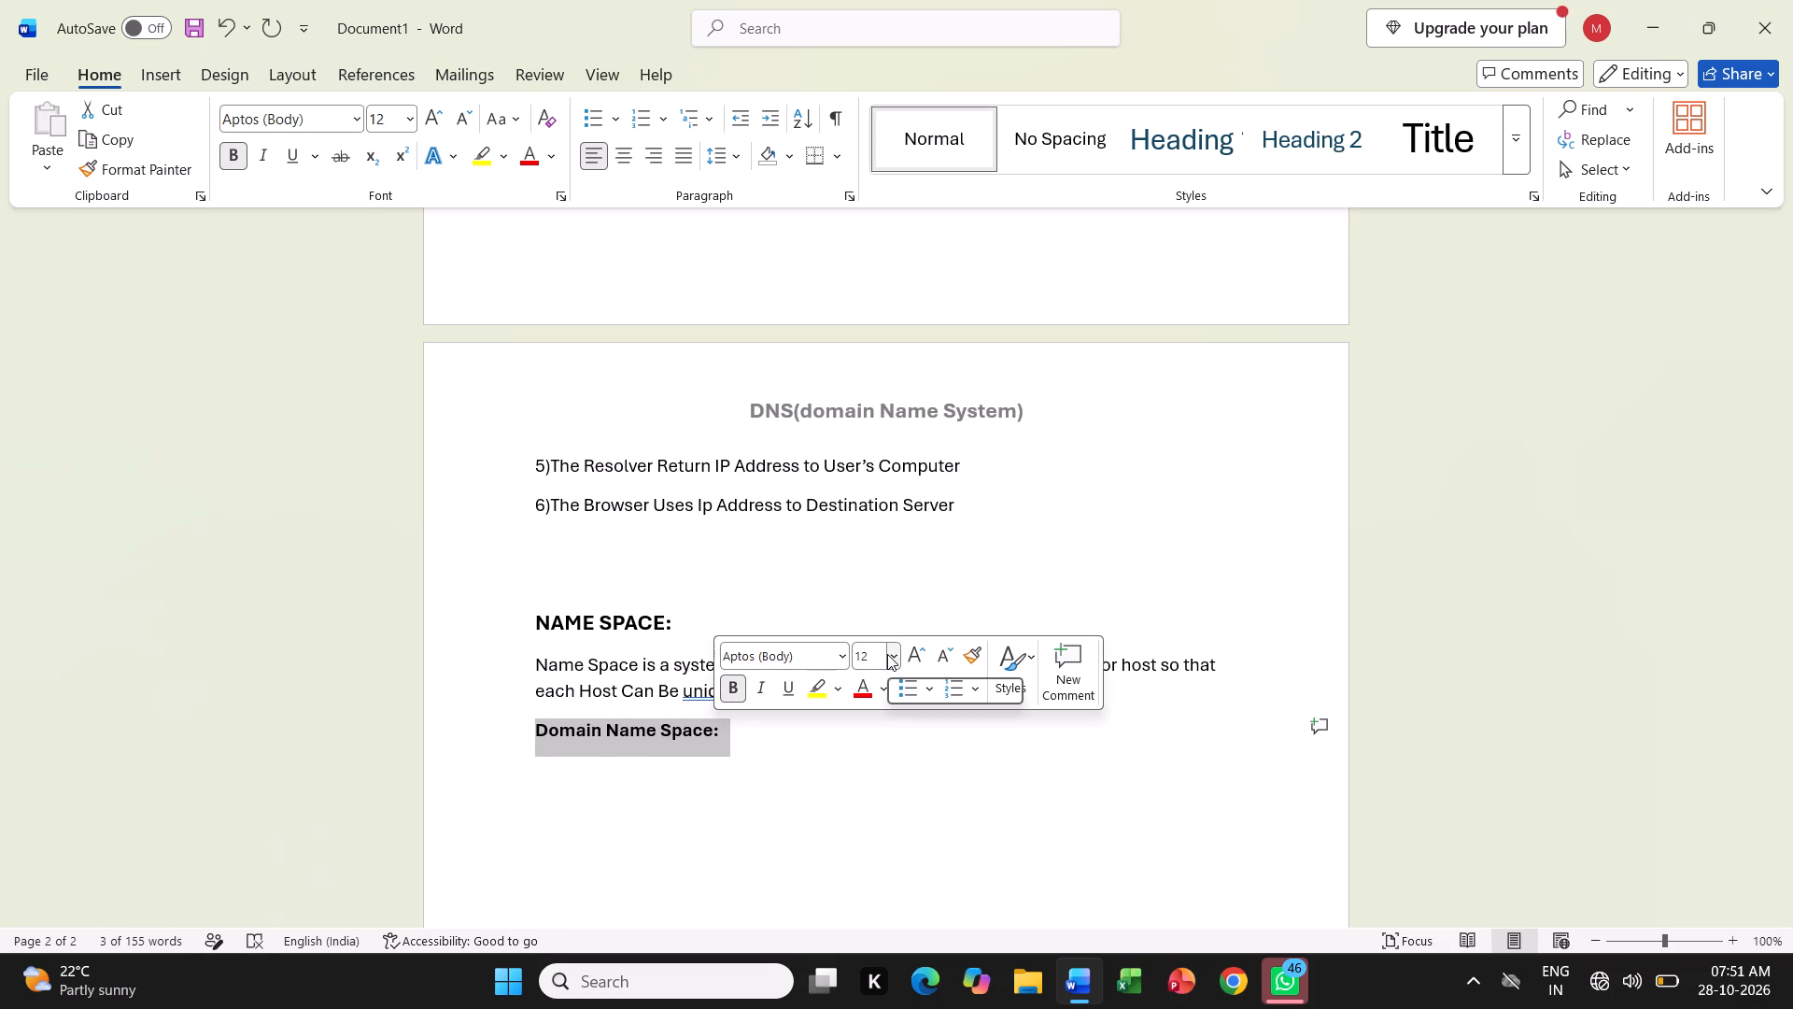
pyautogui.click(887, 654)
pyautogui.click(868, 338)
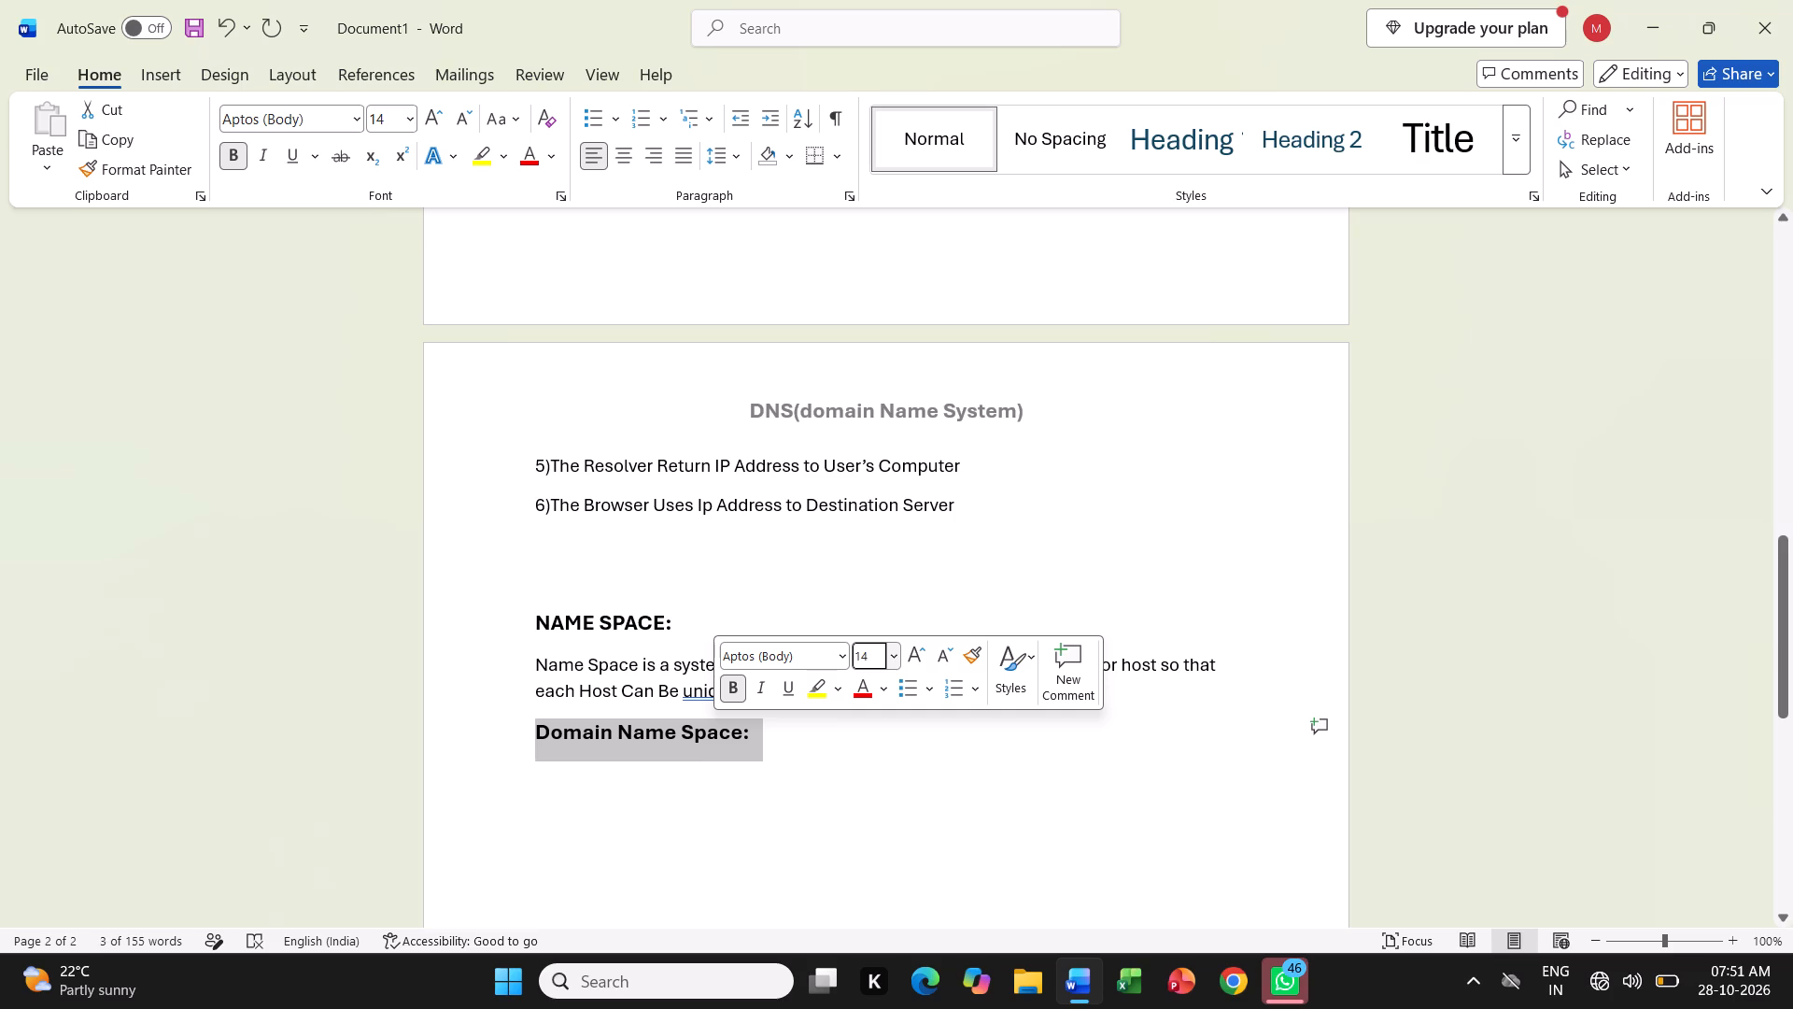
# Insert an oval below the "Domain Name Space:" heading and give it the white-fill, green-outline shape style.
pyautogui.click(761, 788)
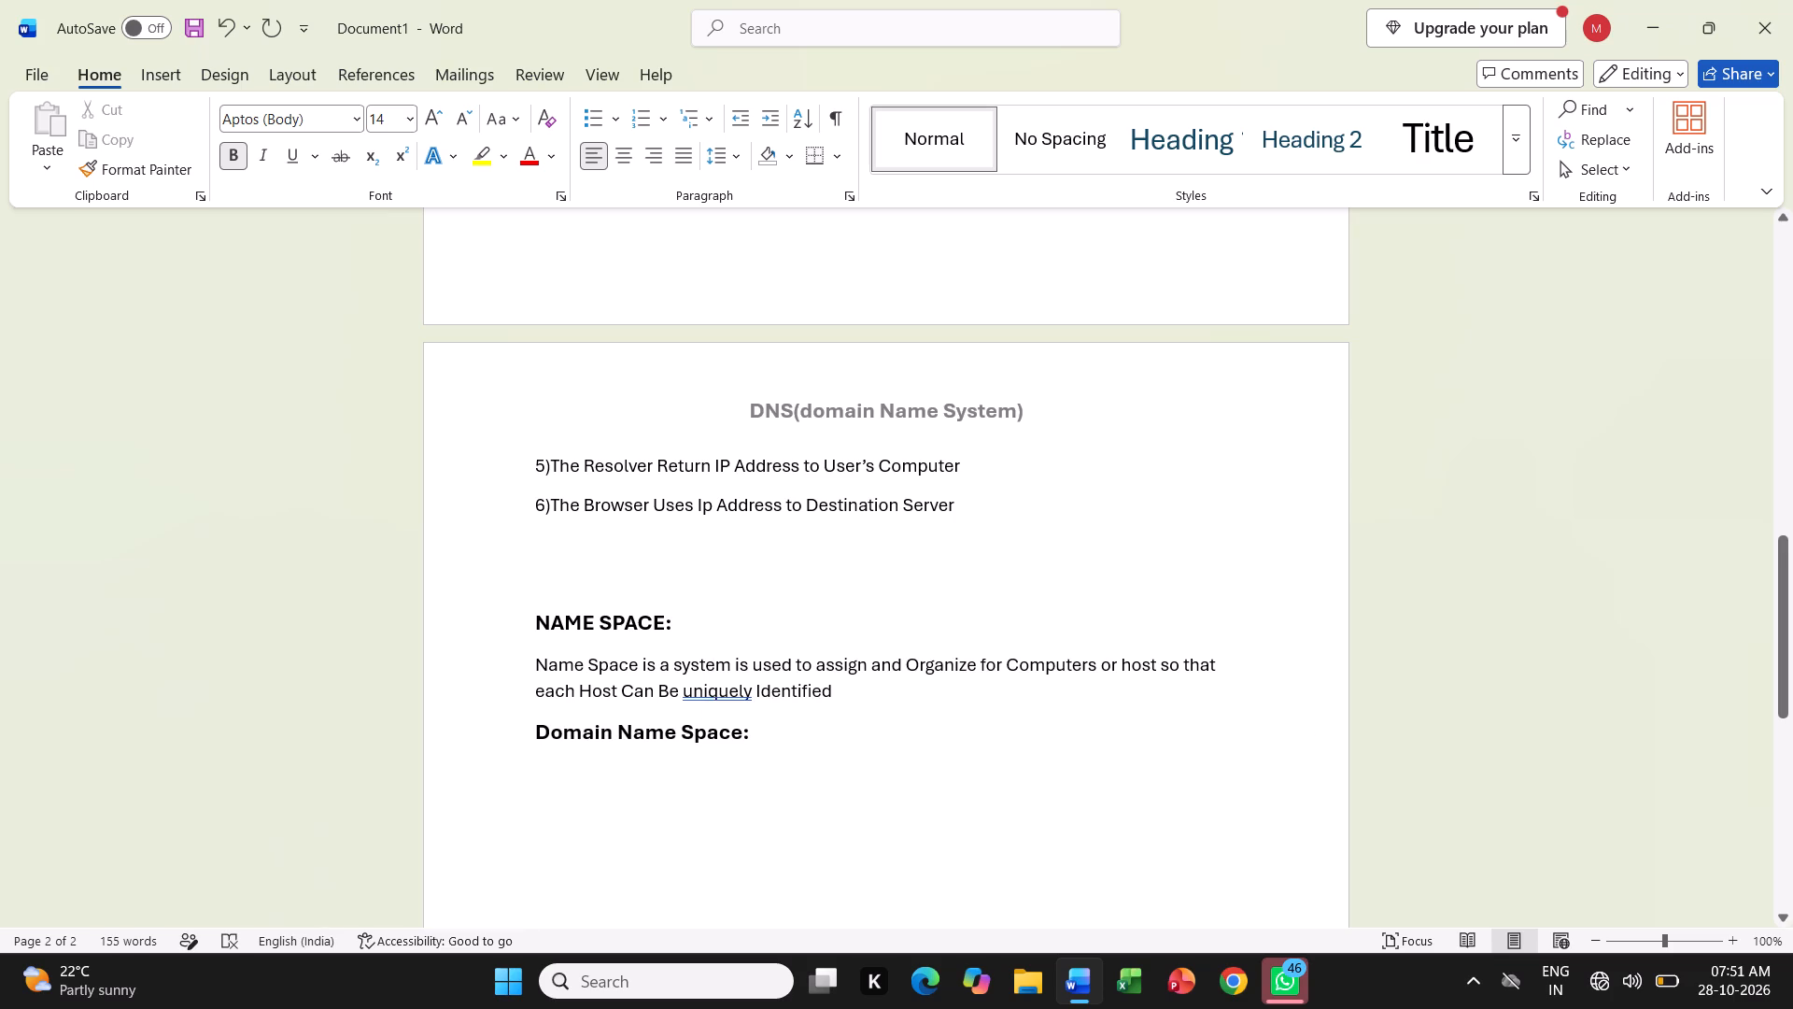
pyautogui.press('Return')
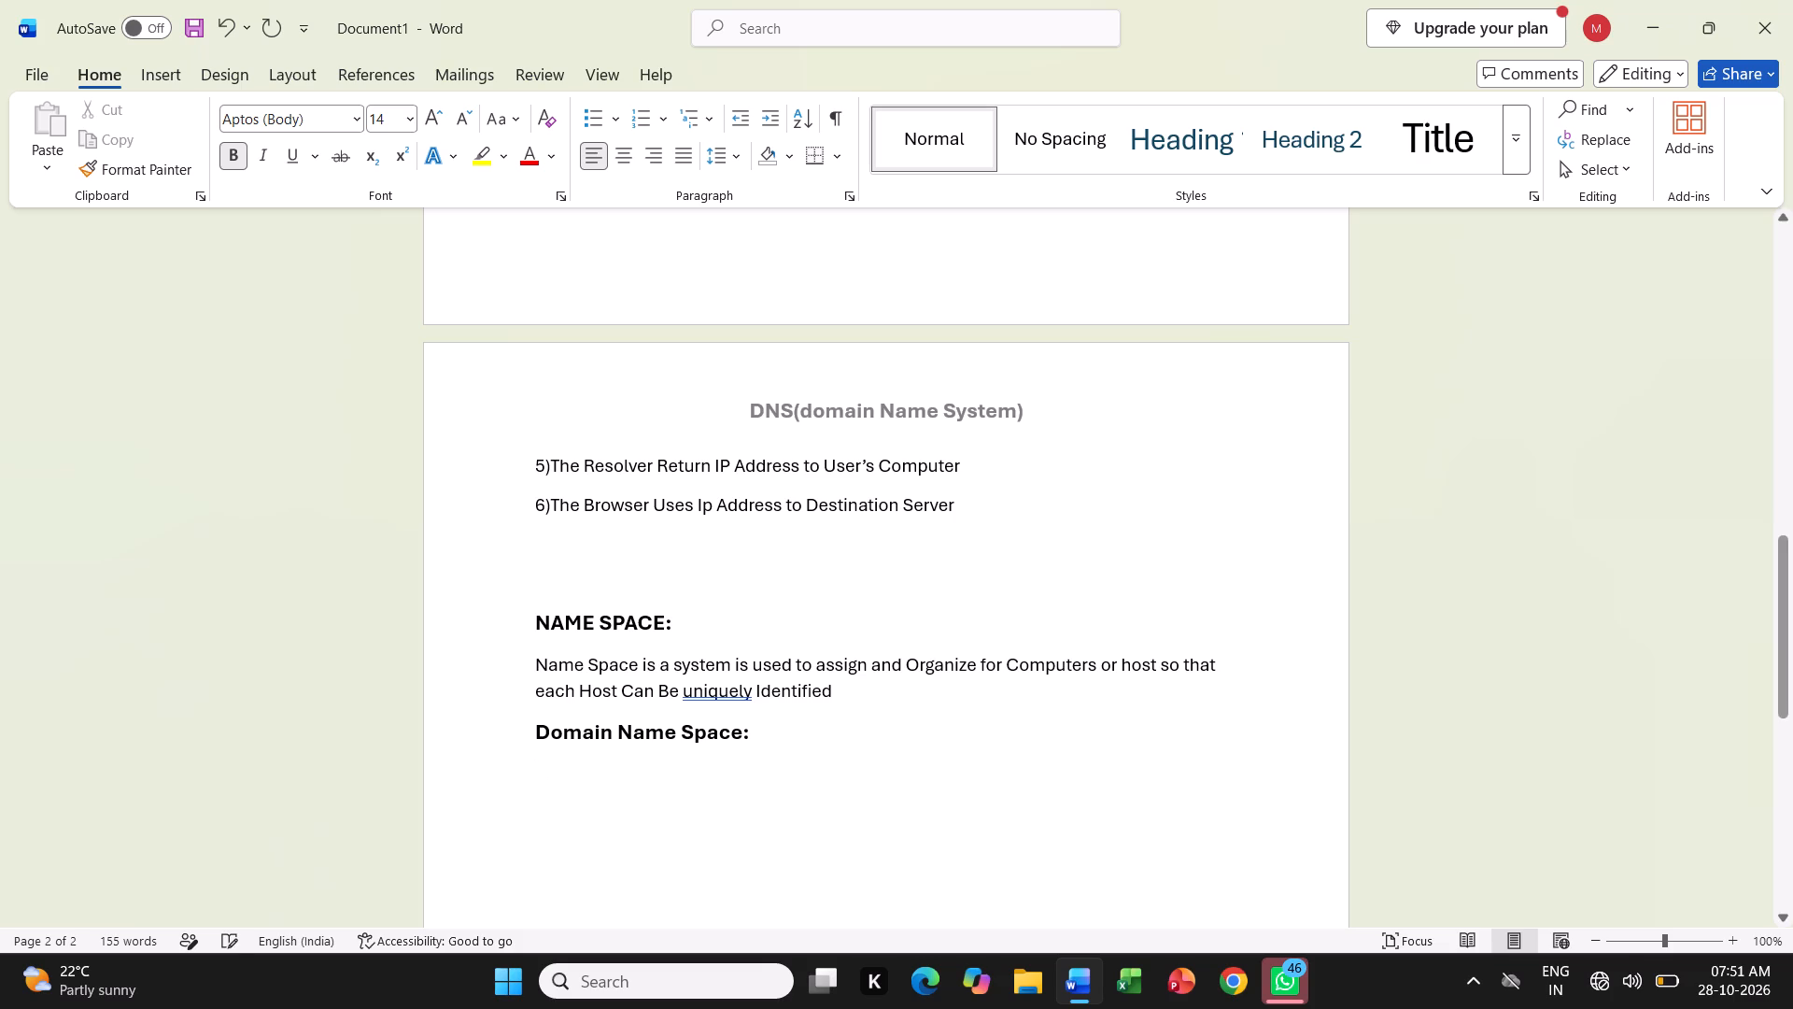
pyautogui.click(164, 73)
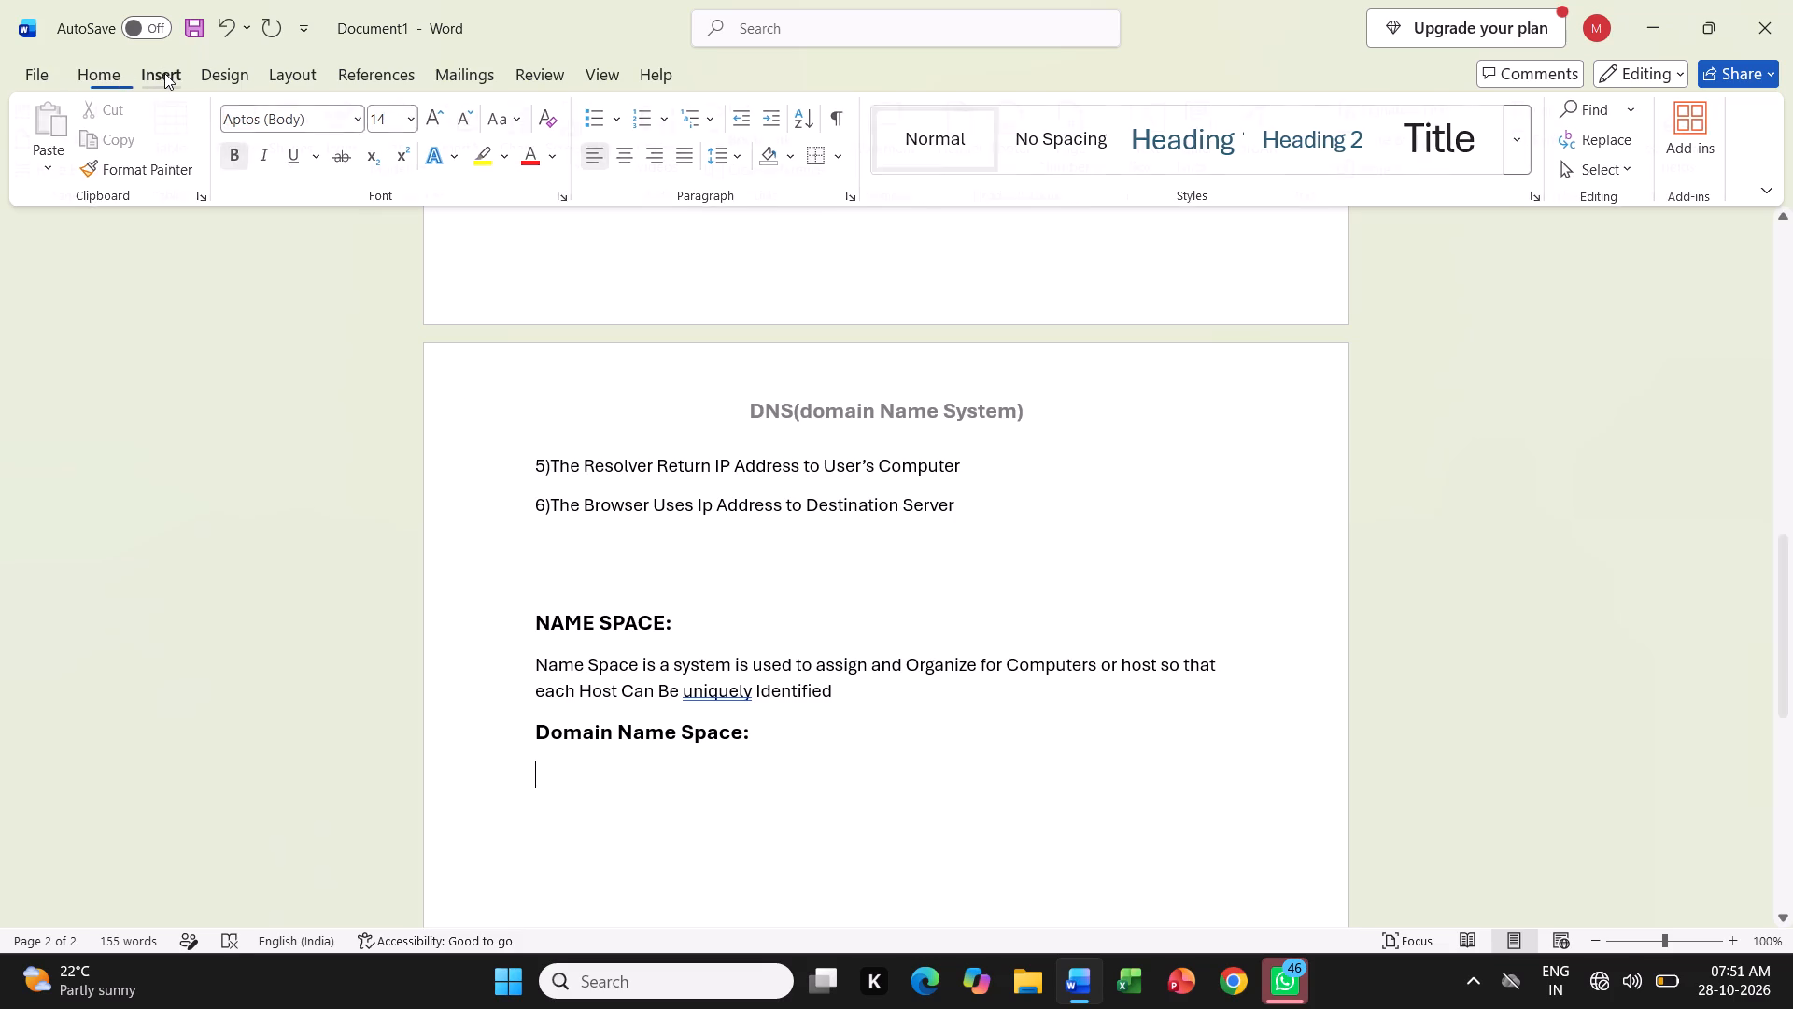
pyautogui.click(298, 117)
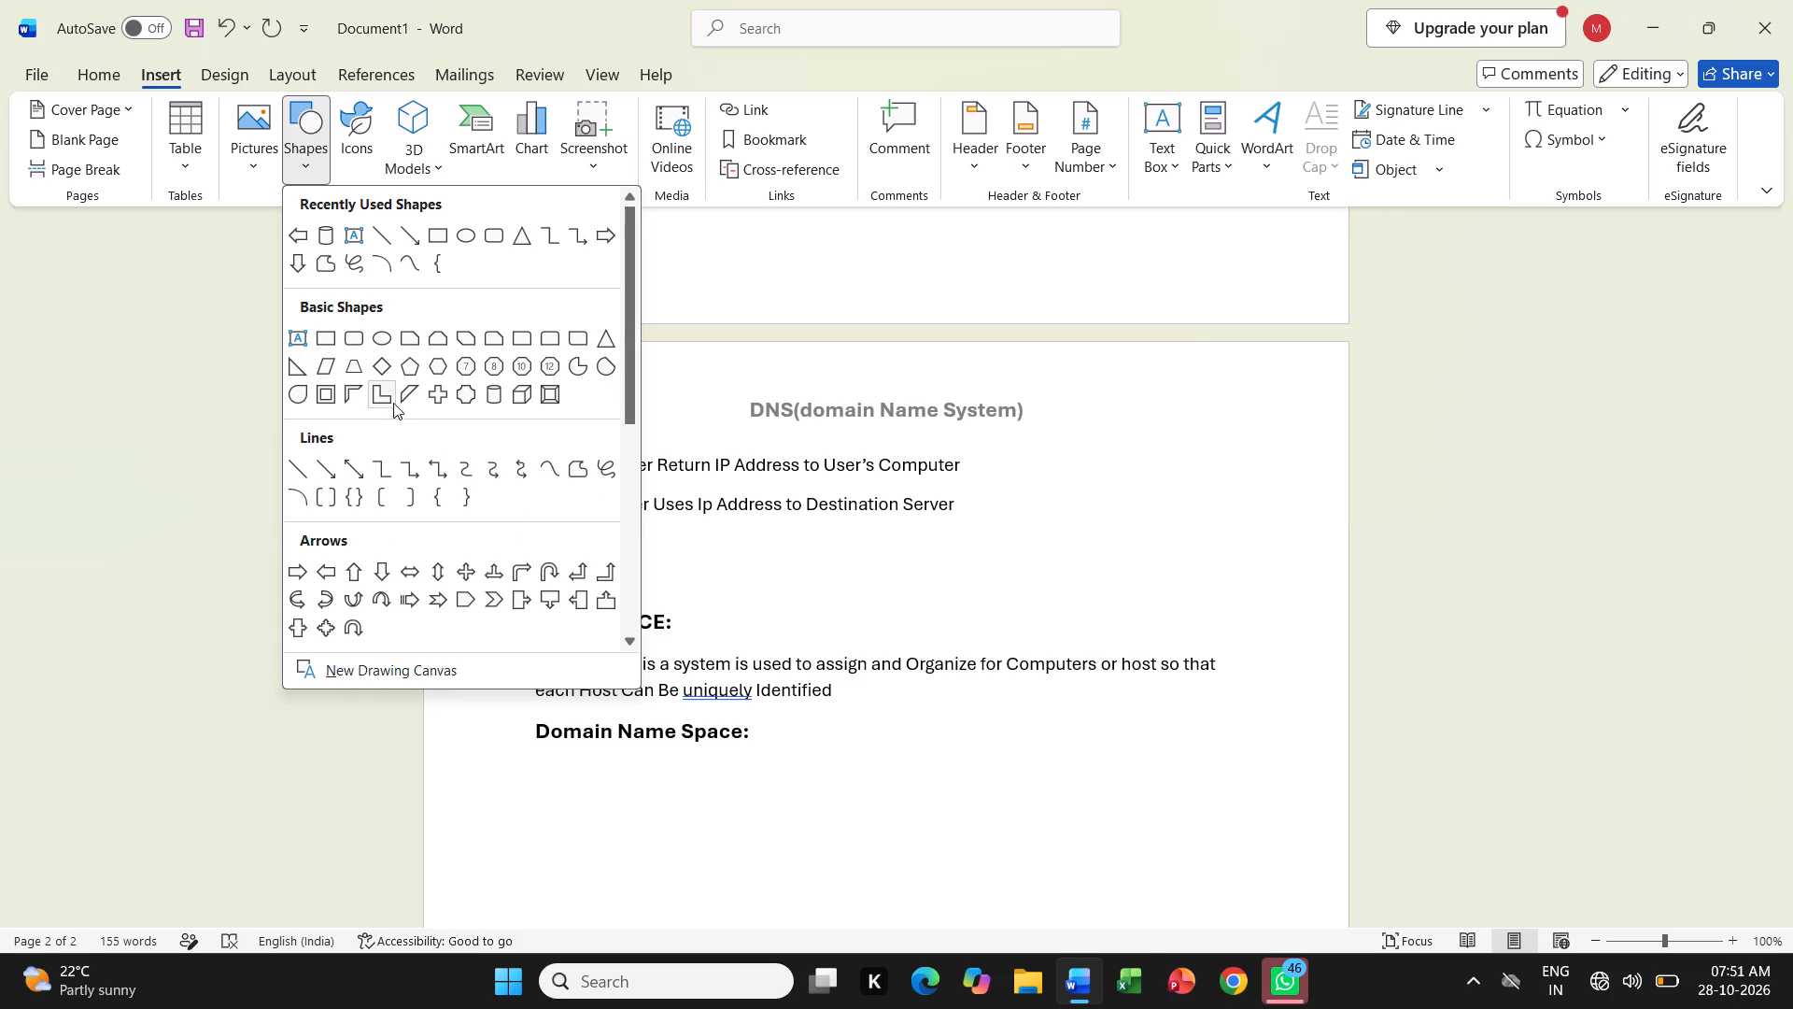
pyautogui.click(382, 338)
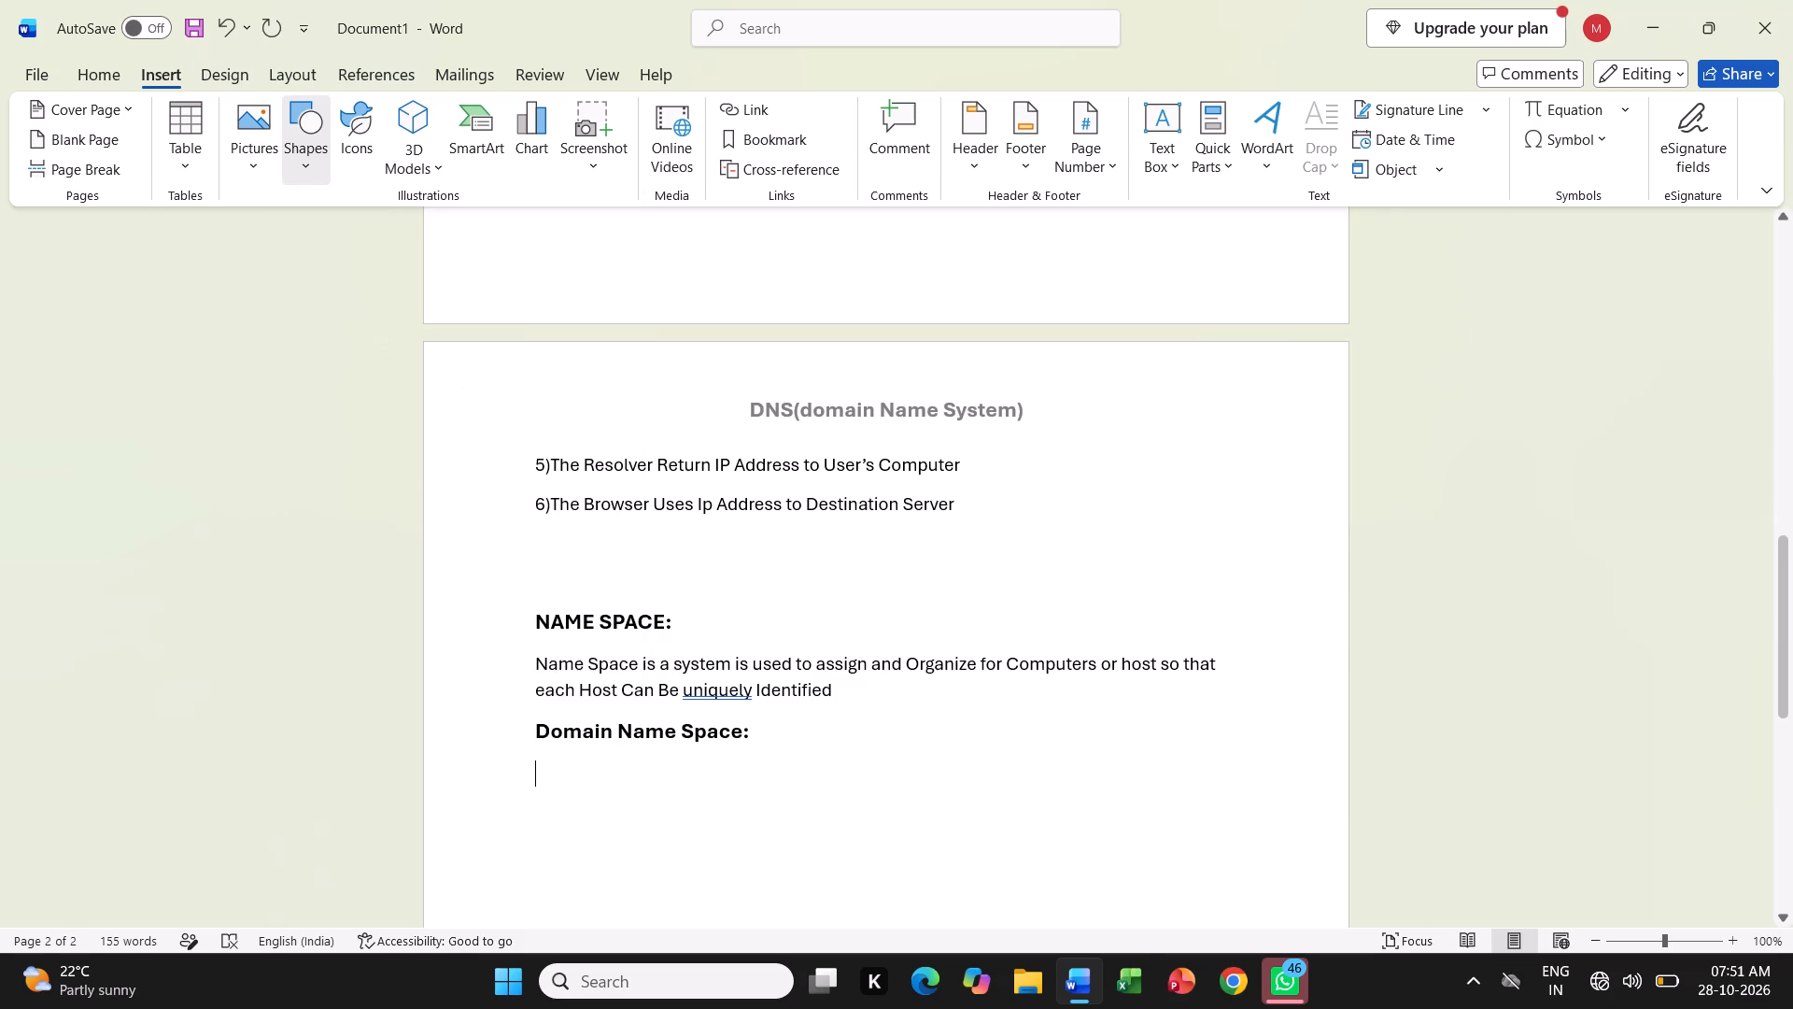
pyautogui.click(796, 799)
pyautogui.scroll(-1, 796, 799)
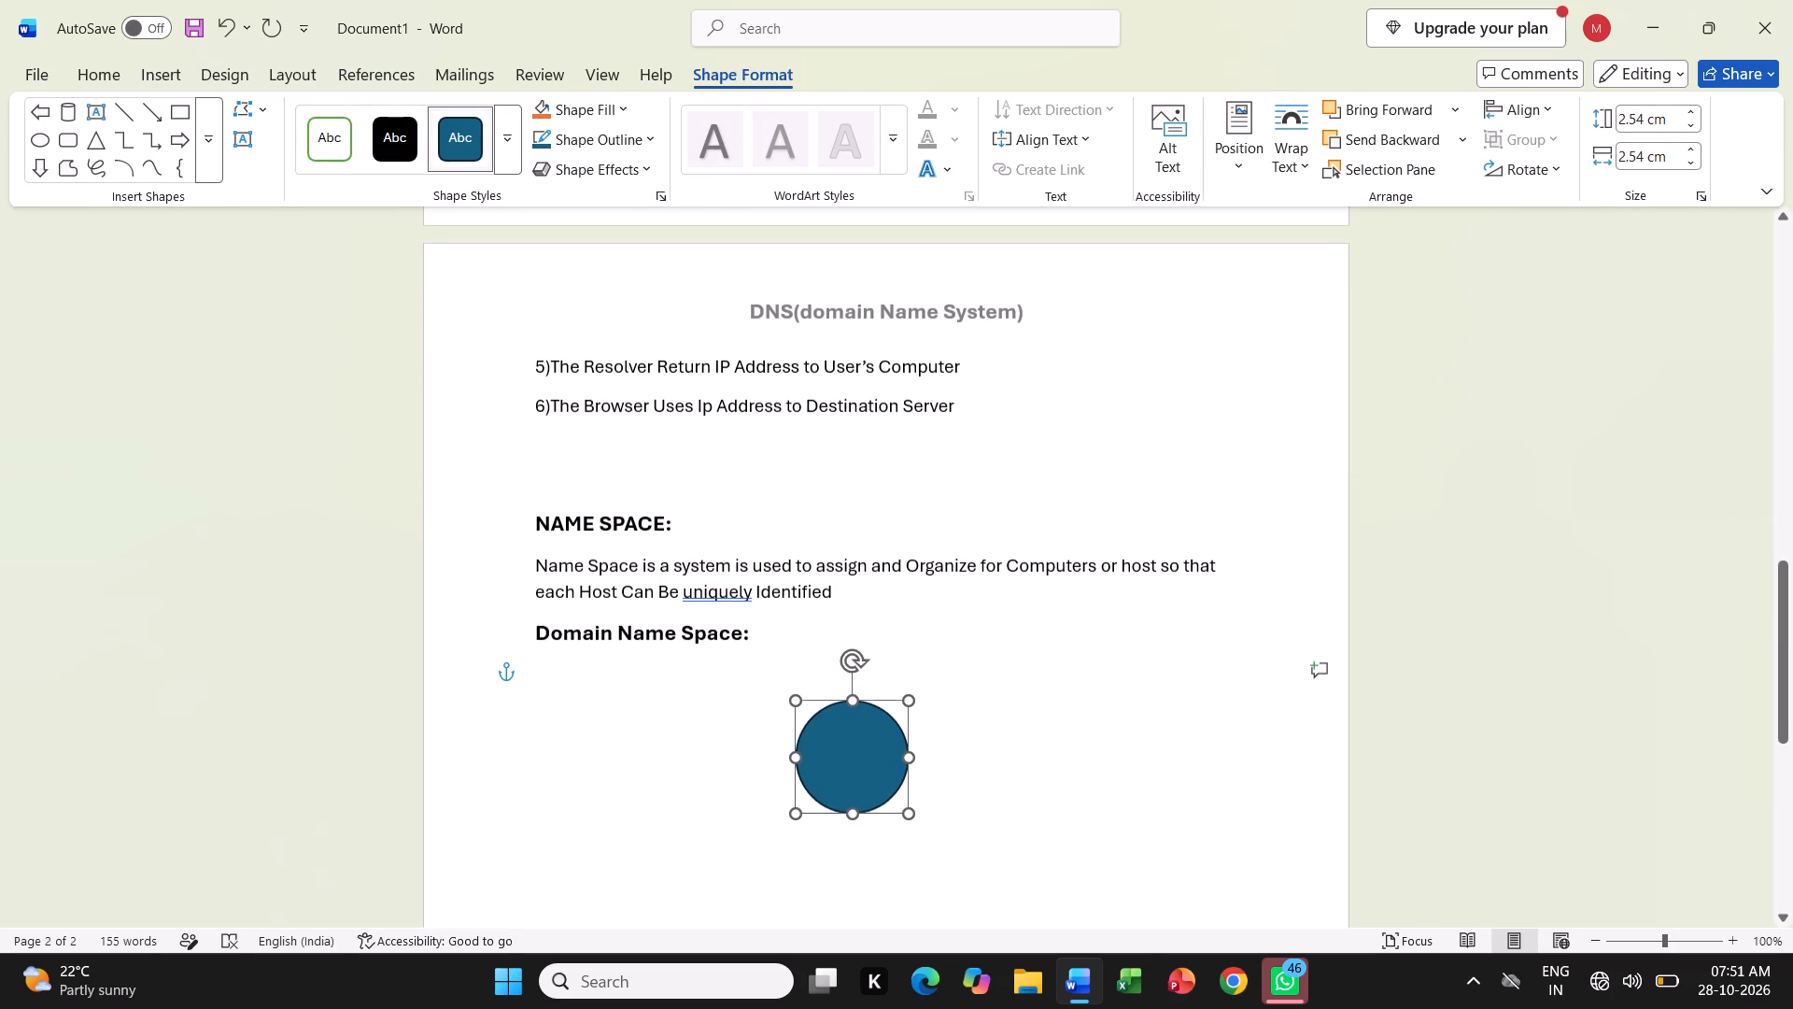
pyautogui.scroll(-1, 796, 799)
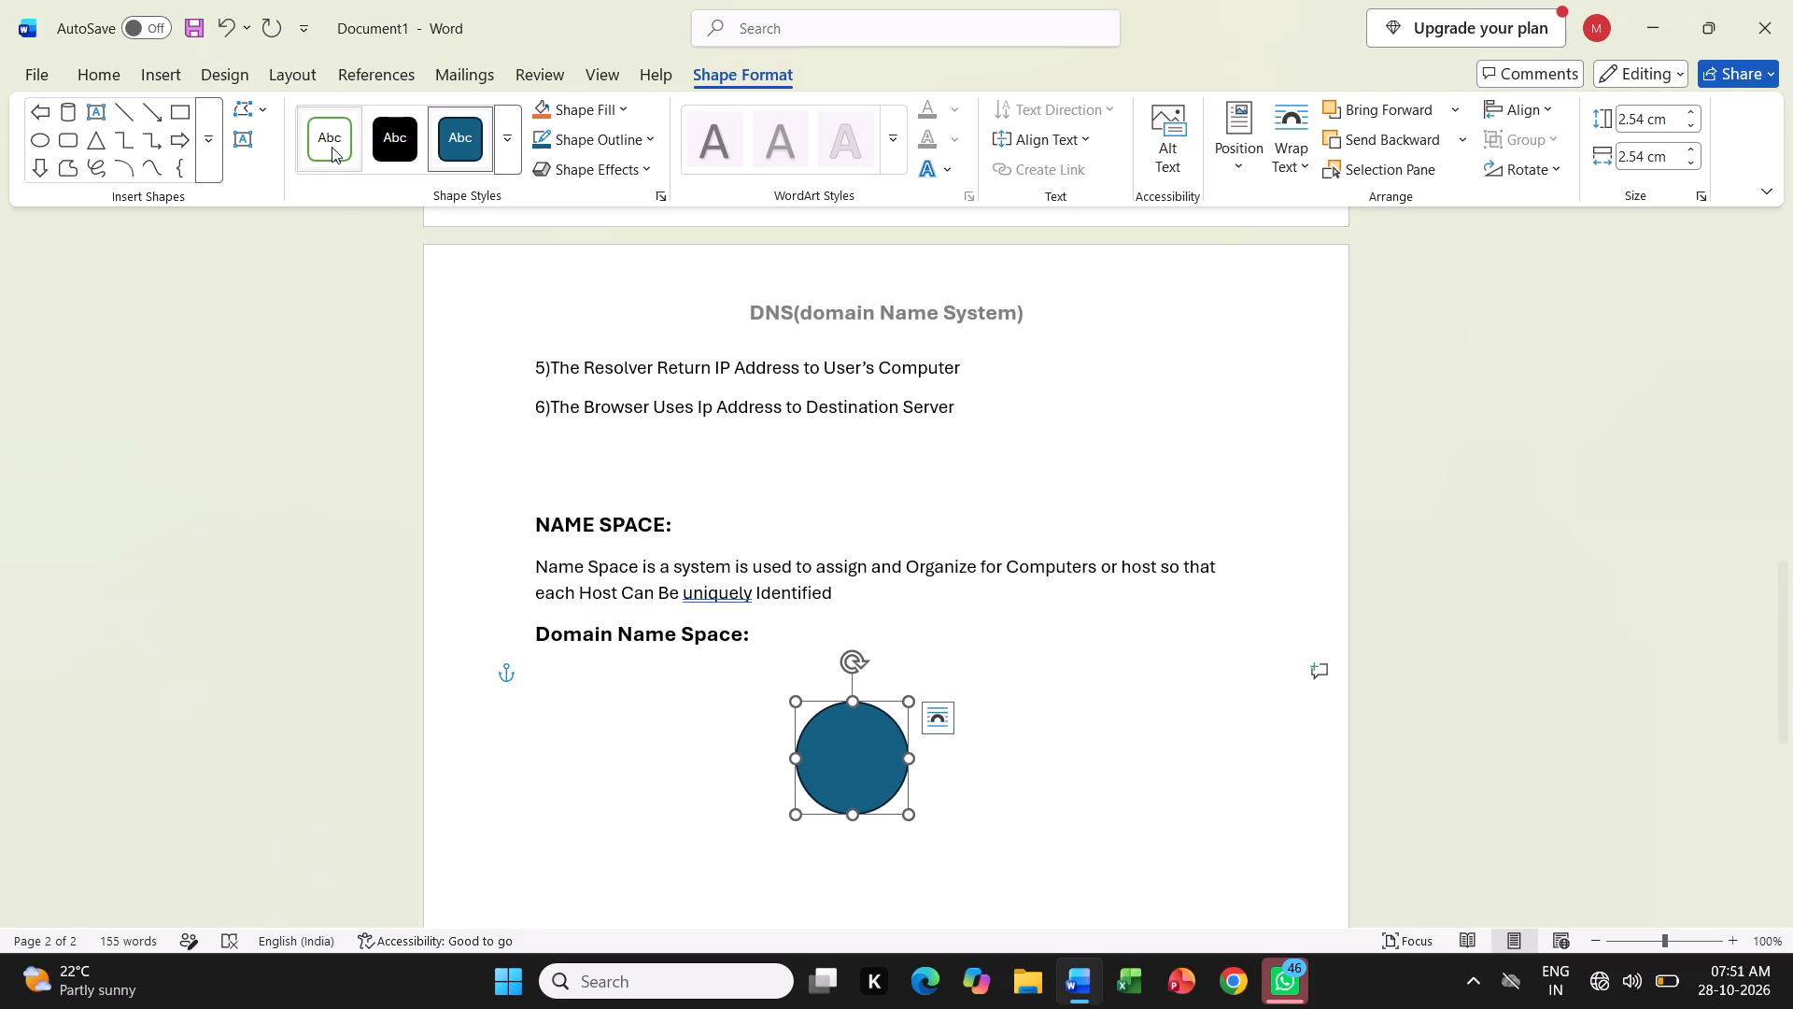
pyautogui.click(332, 147)
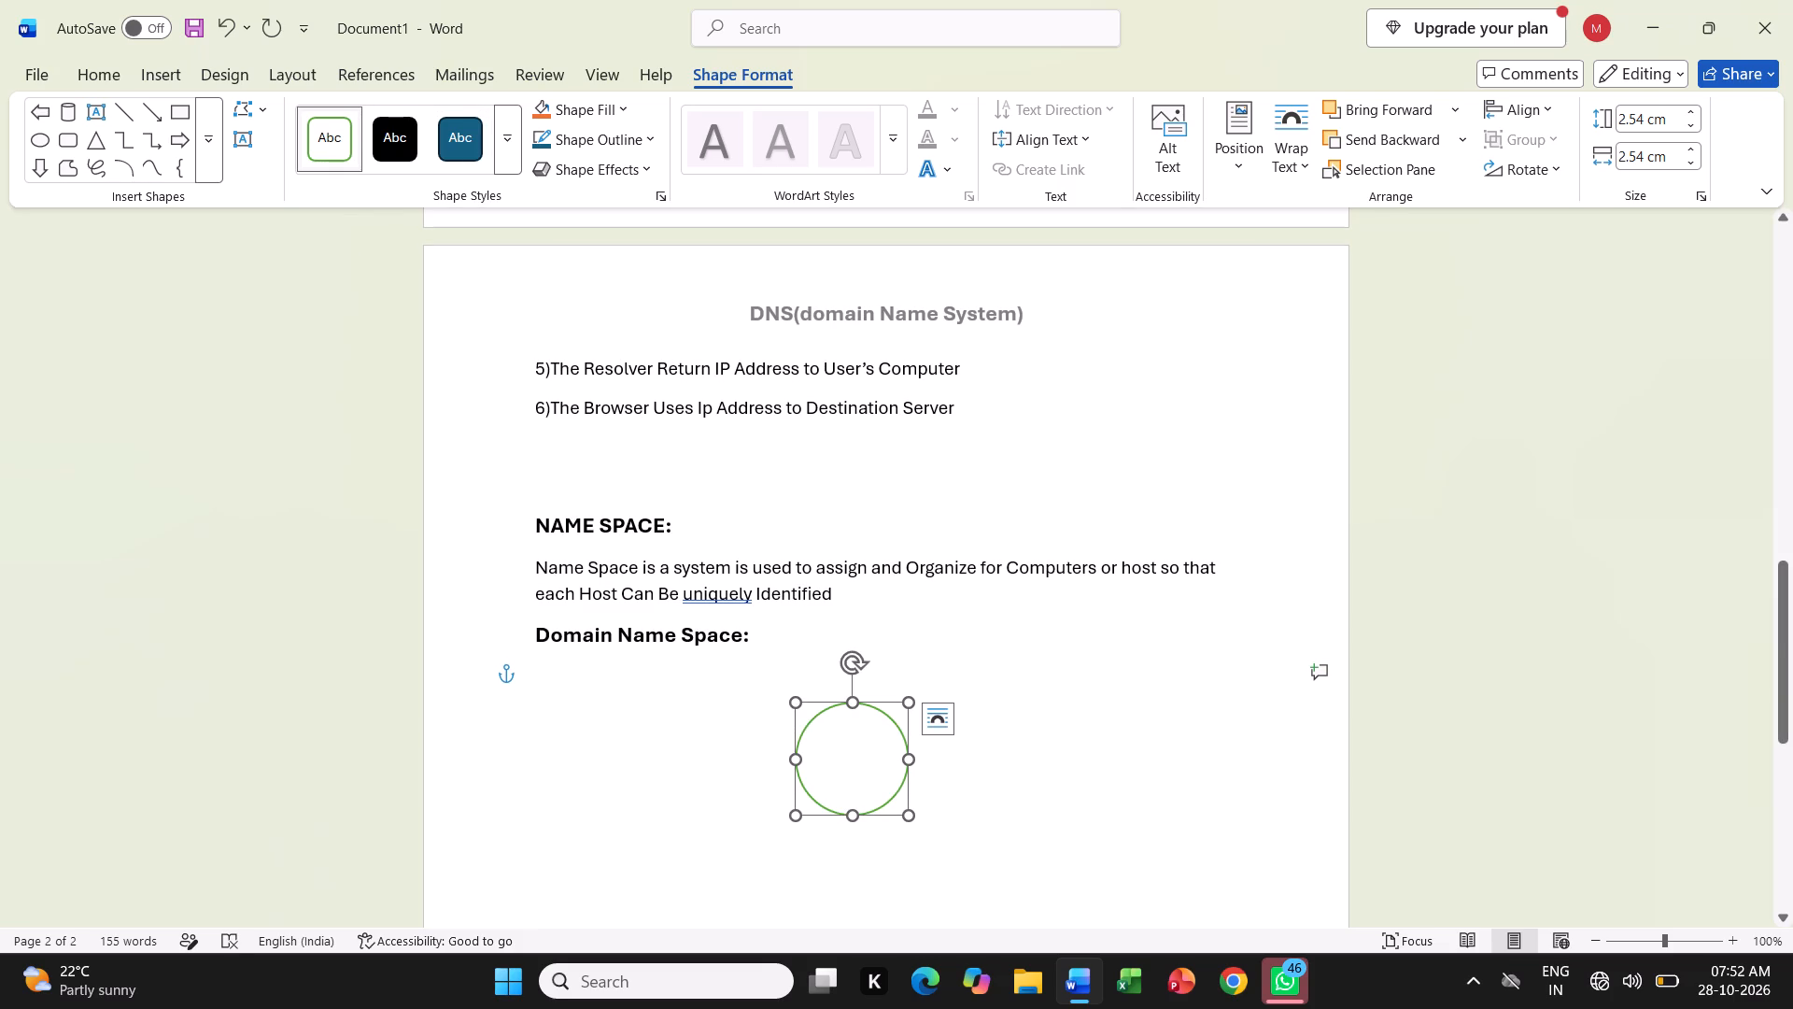
# Resize the oval to about 1.57 cm high and 3.47 cm wide, and move it up near the "Domain Name Space:" heading.
pyautogui.moveTo(798, 820); pyautogui.dragTo(793, 772)
pyautogui.moveTo(909, 736); pyautogui.dragTo(912, 733)
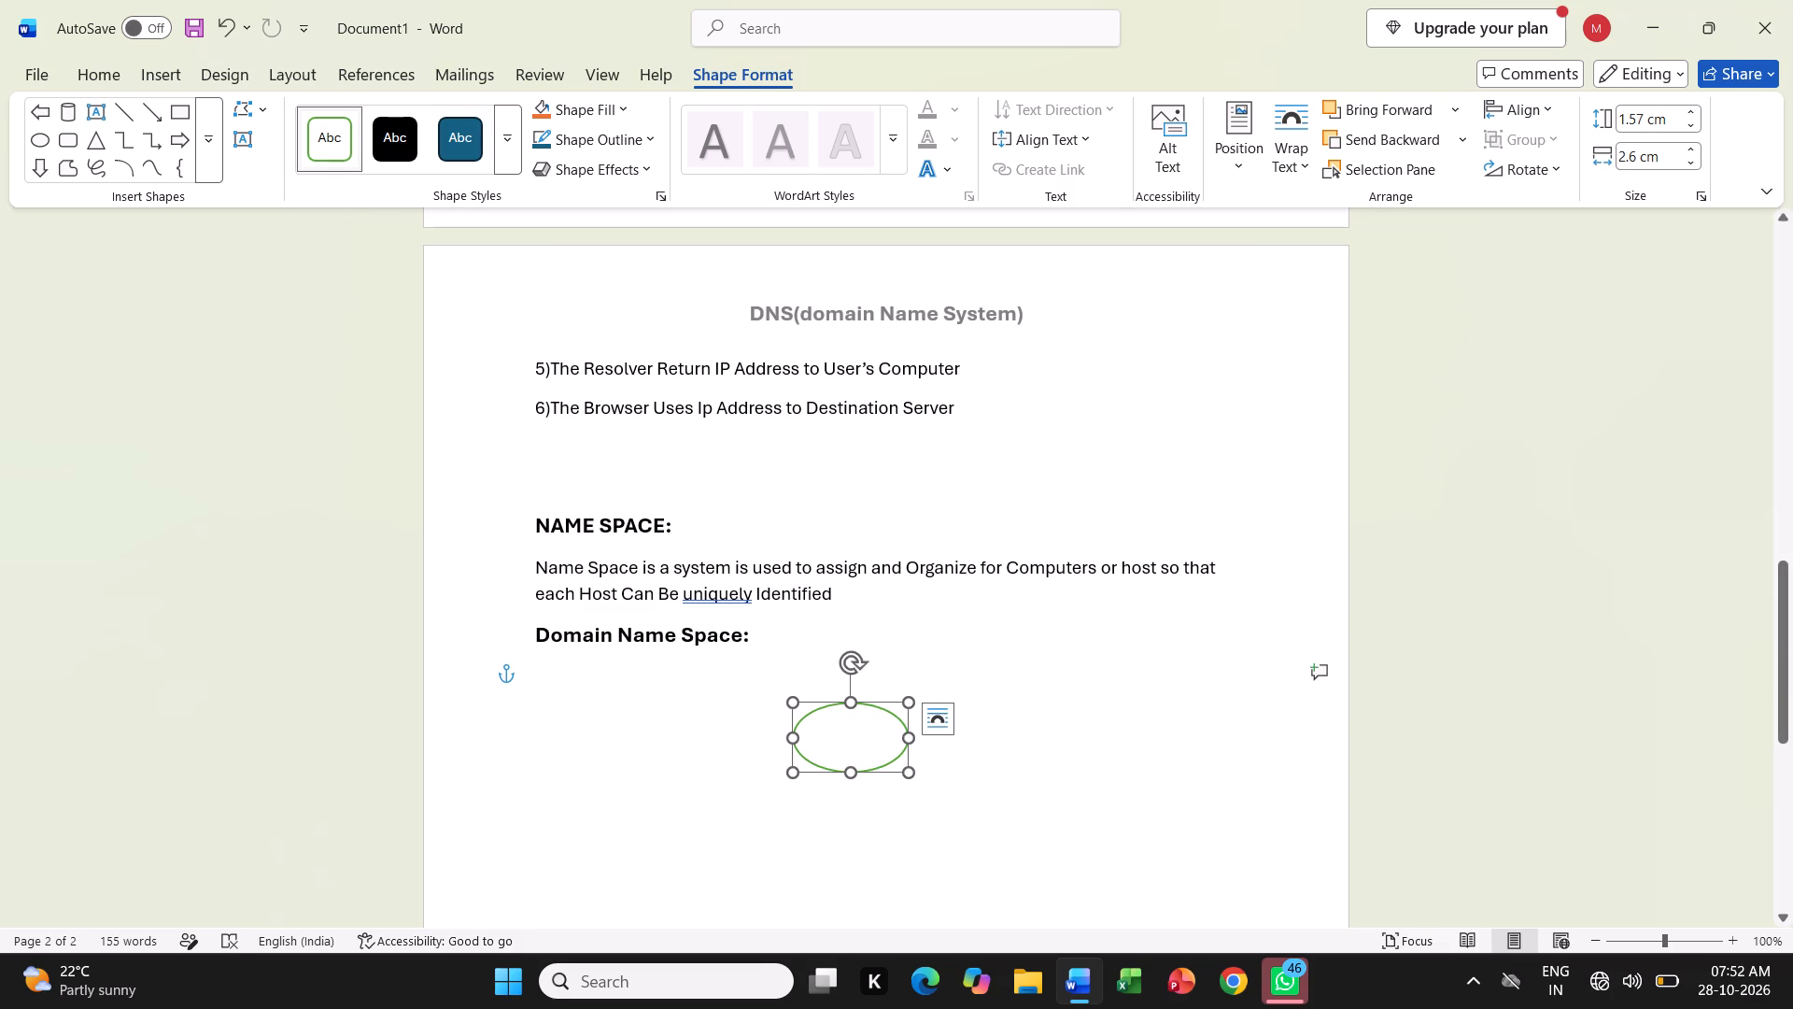
pyautogui.moveTo(912, 733); pyautogui.dragTo(946, 718)
pyautogui.moveTo(904, 730); pyautogui.dragTo(910, 705)
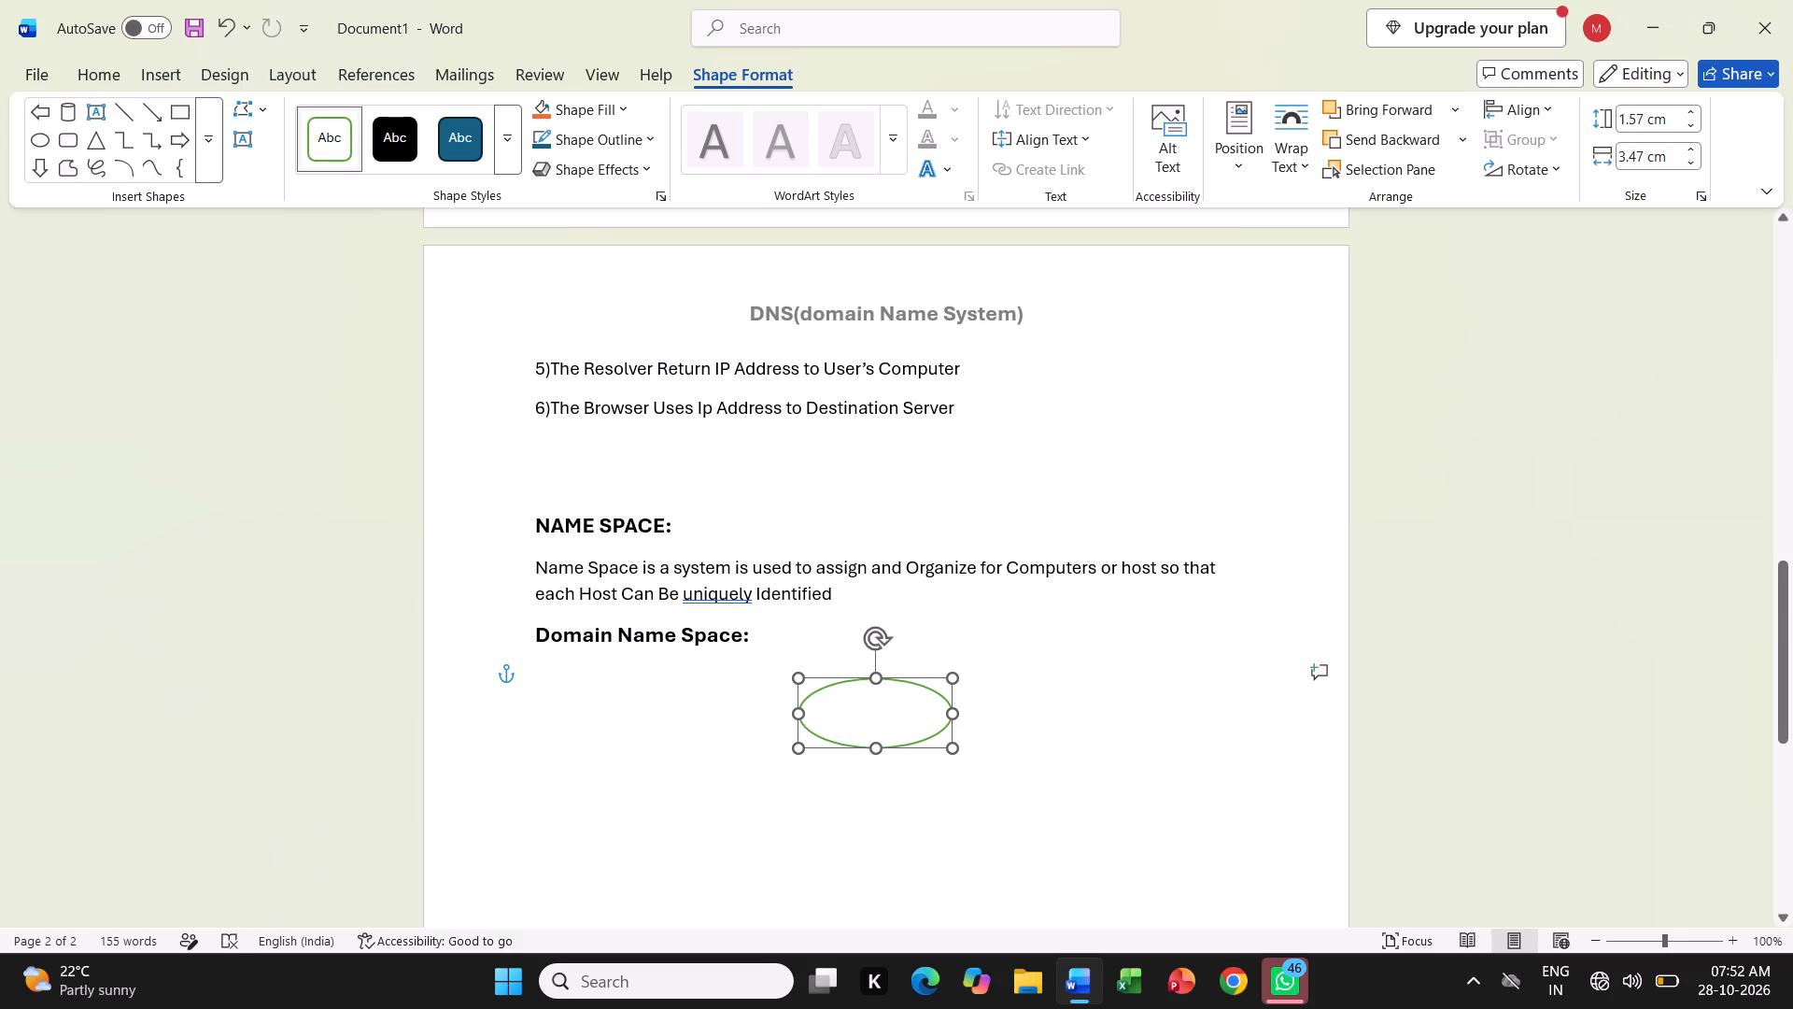
pyautogui.moveTo(910, 705); pyautogui.dragTo(913, 687)
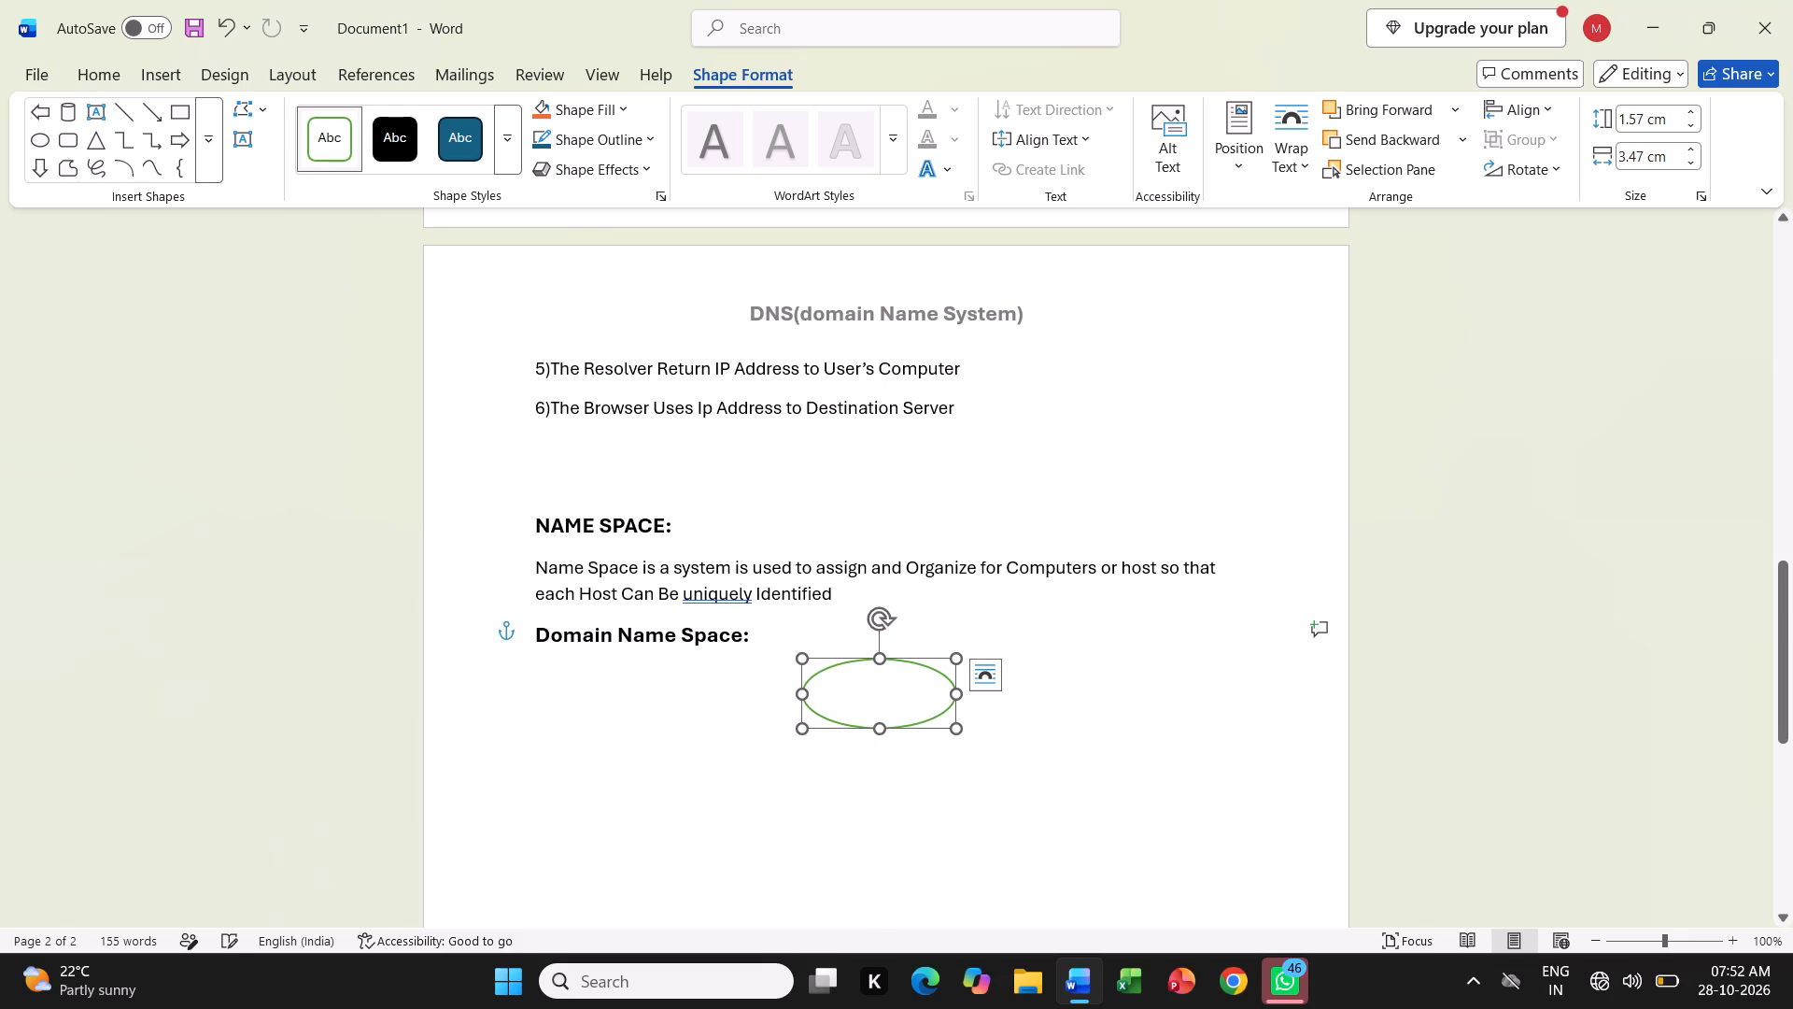
# Add the text "Root" inside the oval.
pyautogui.click(871, 691)
pyautogui.hotkey('shift', 'r')
pyautogui.write('oot')
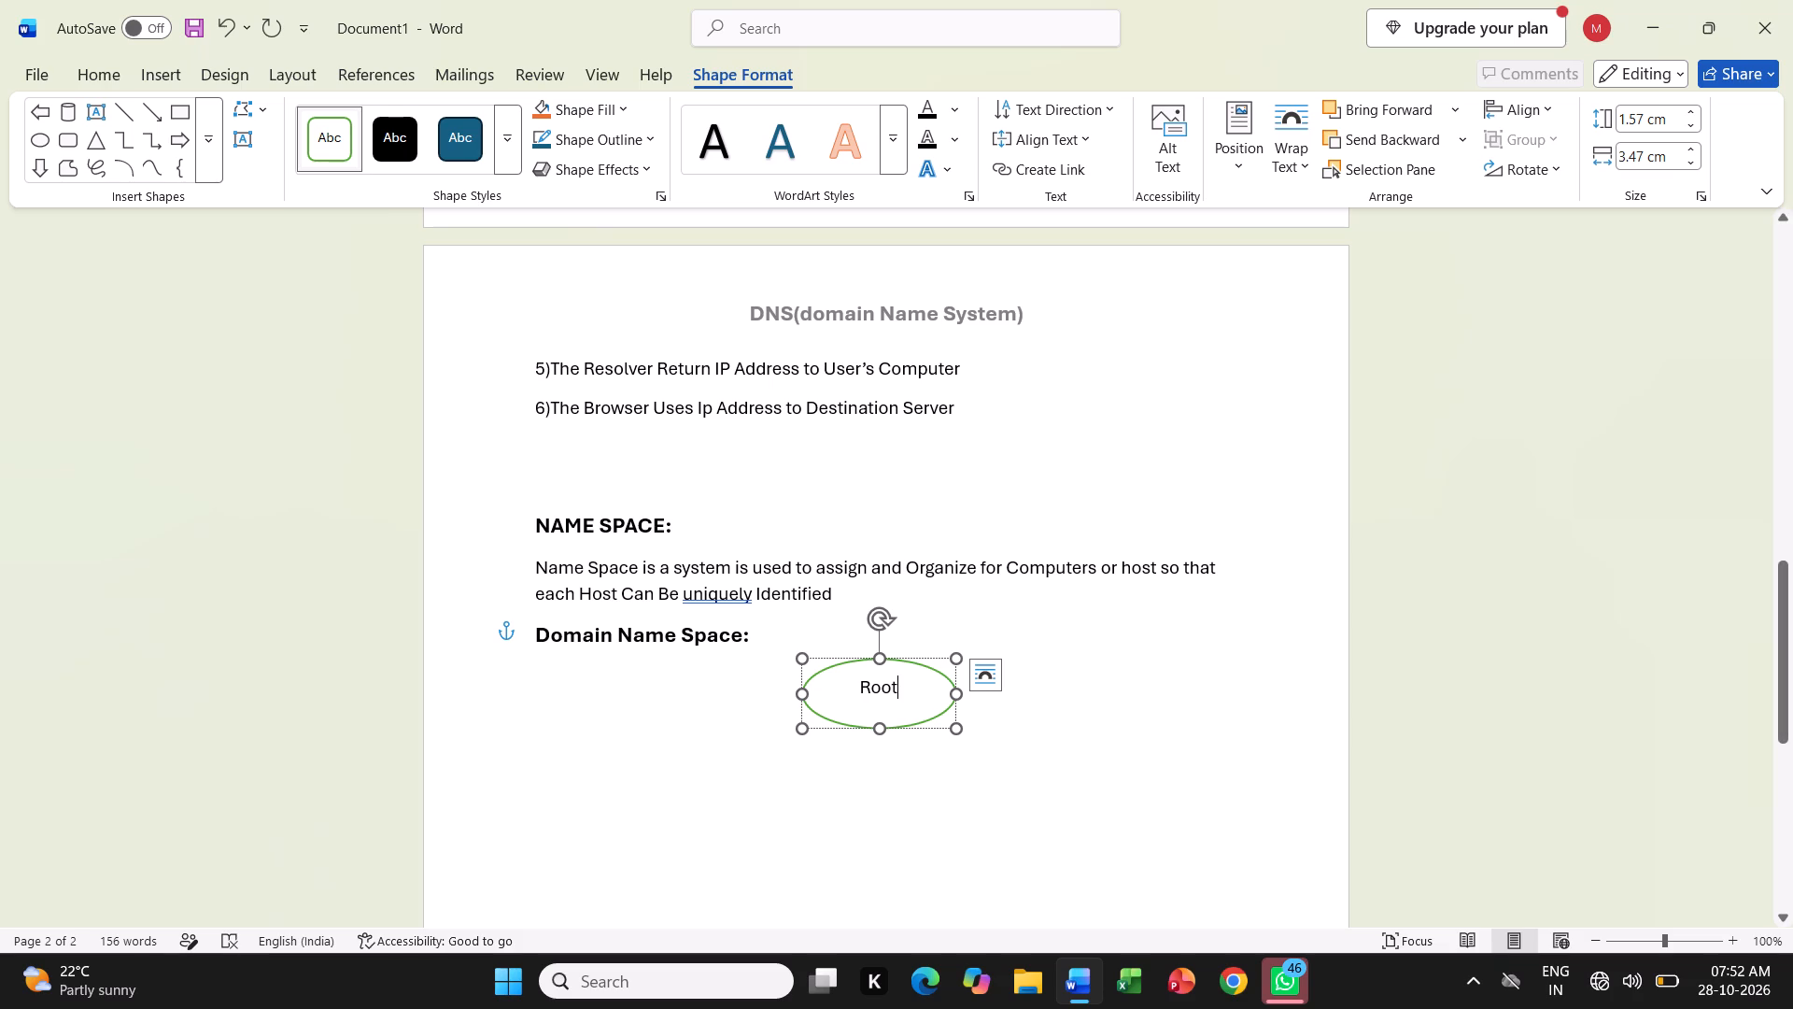
# Left-align the "Root" text and shrink the oval closely around it, to about 1.19 cm high.
pyautogui.moveTo(880, 729); pyautogui.dragTo(881, 713)
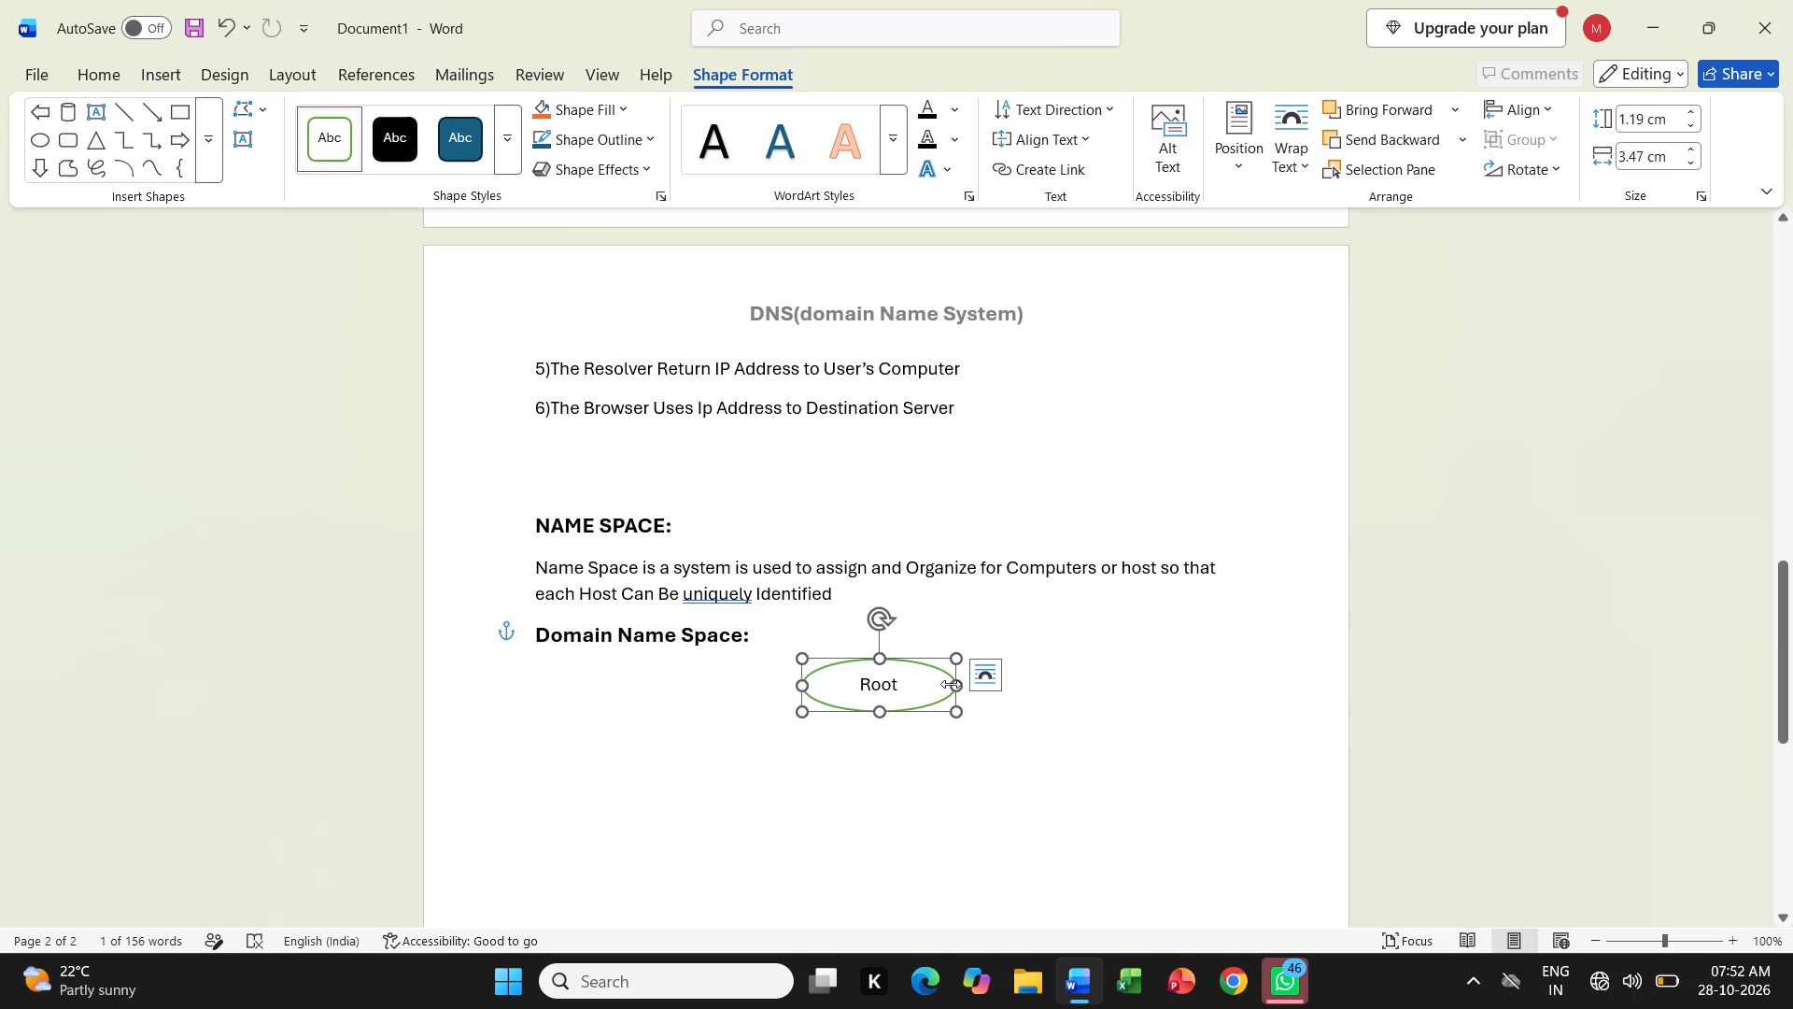
pyautogui.moveTo(951, 684); pyautogui.dragTo(935, 685)
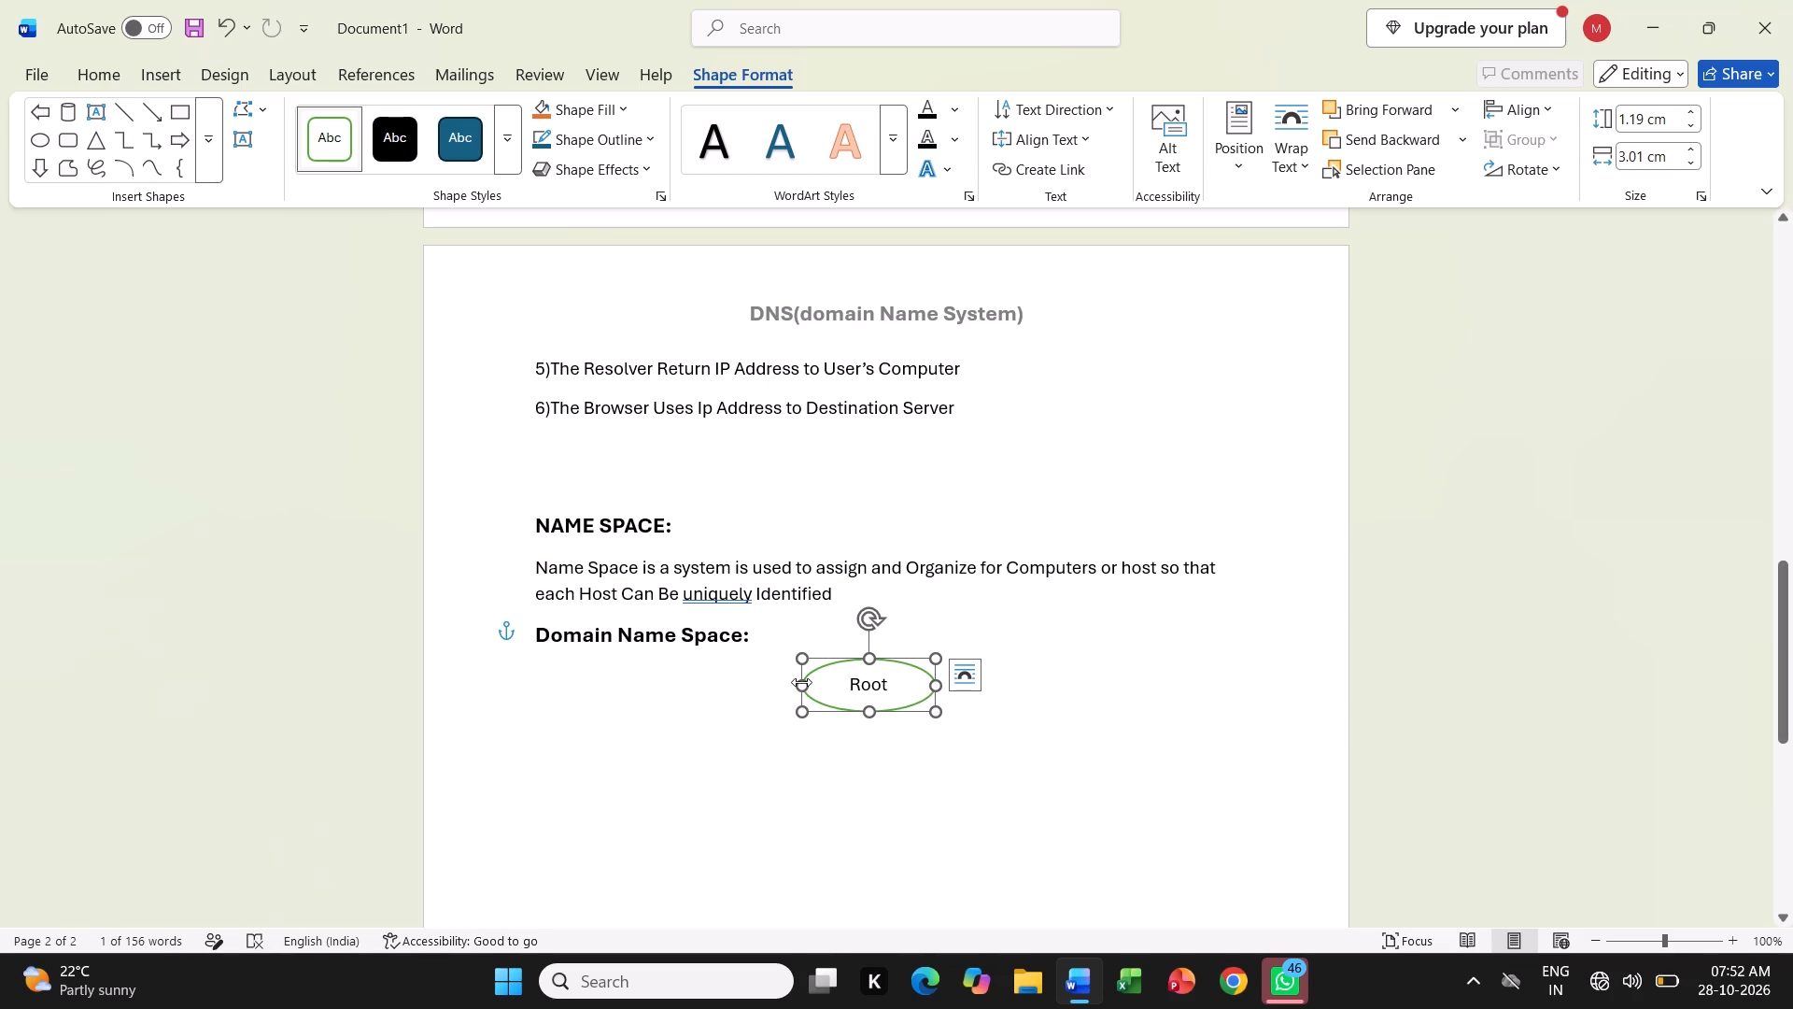
pyautogui.click(95, 69)
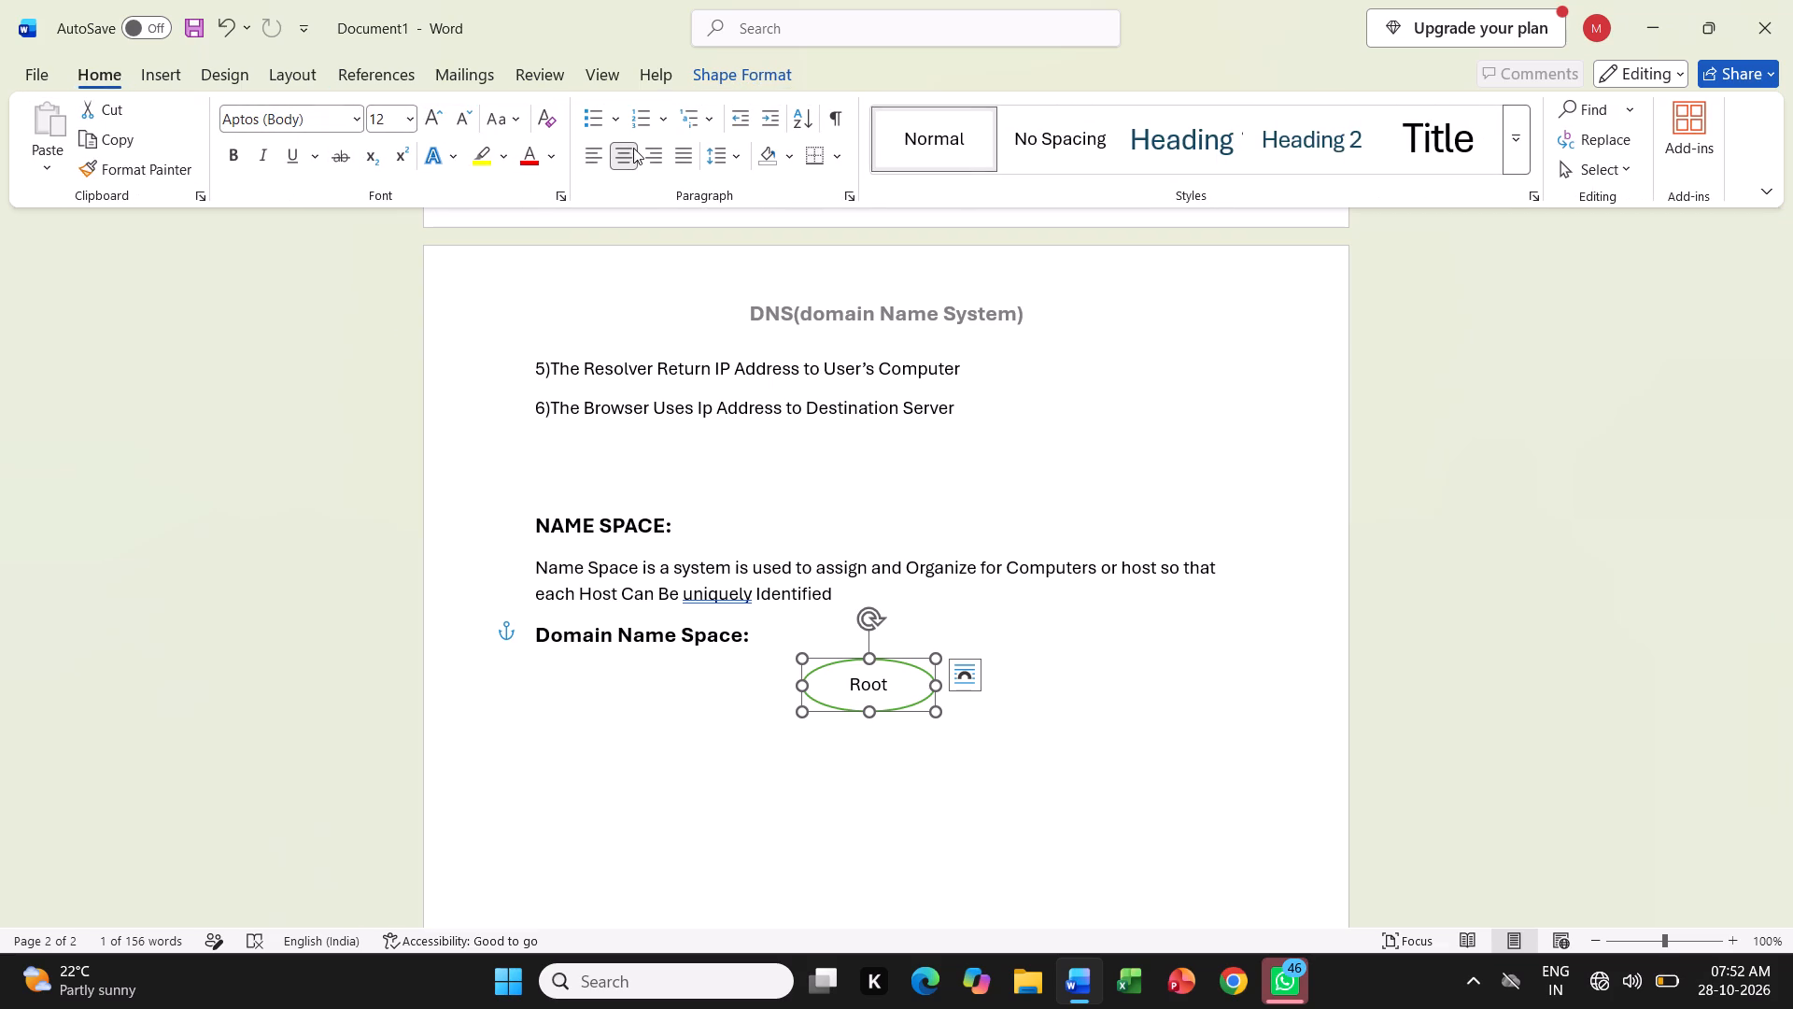
pyautogui.click(632, 148)
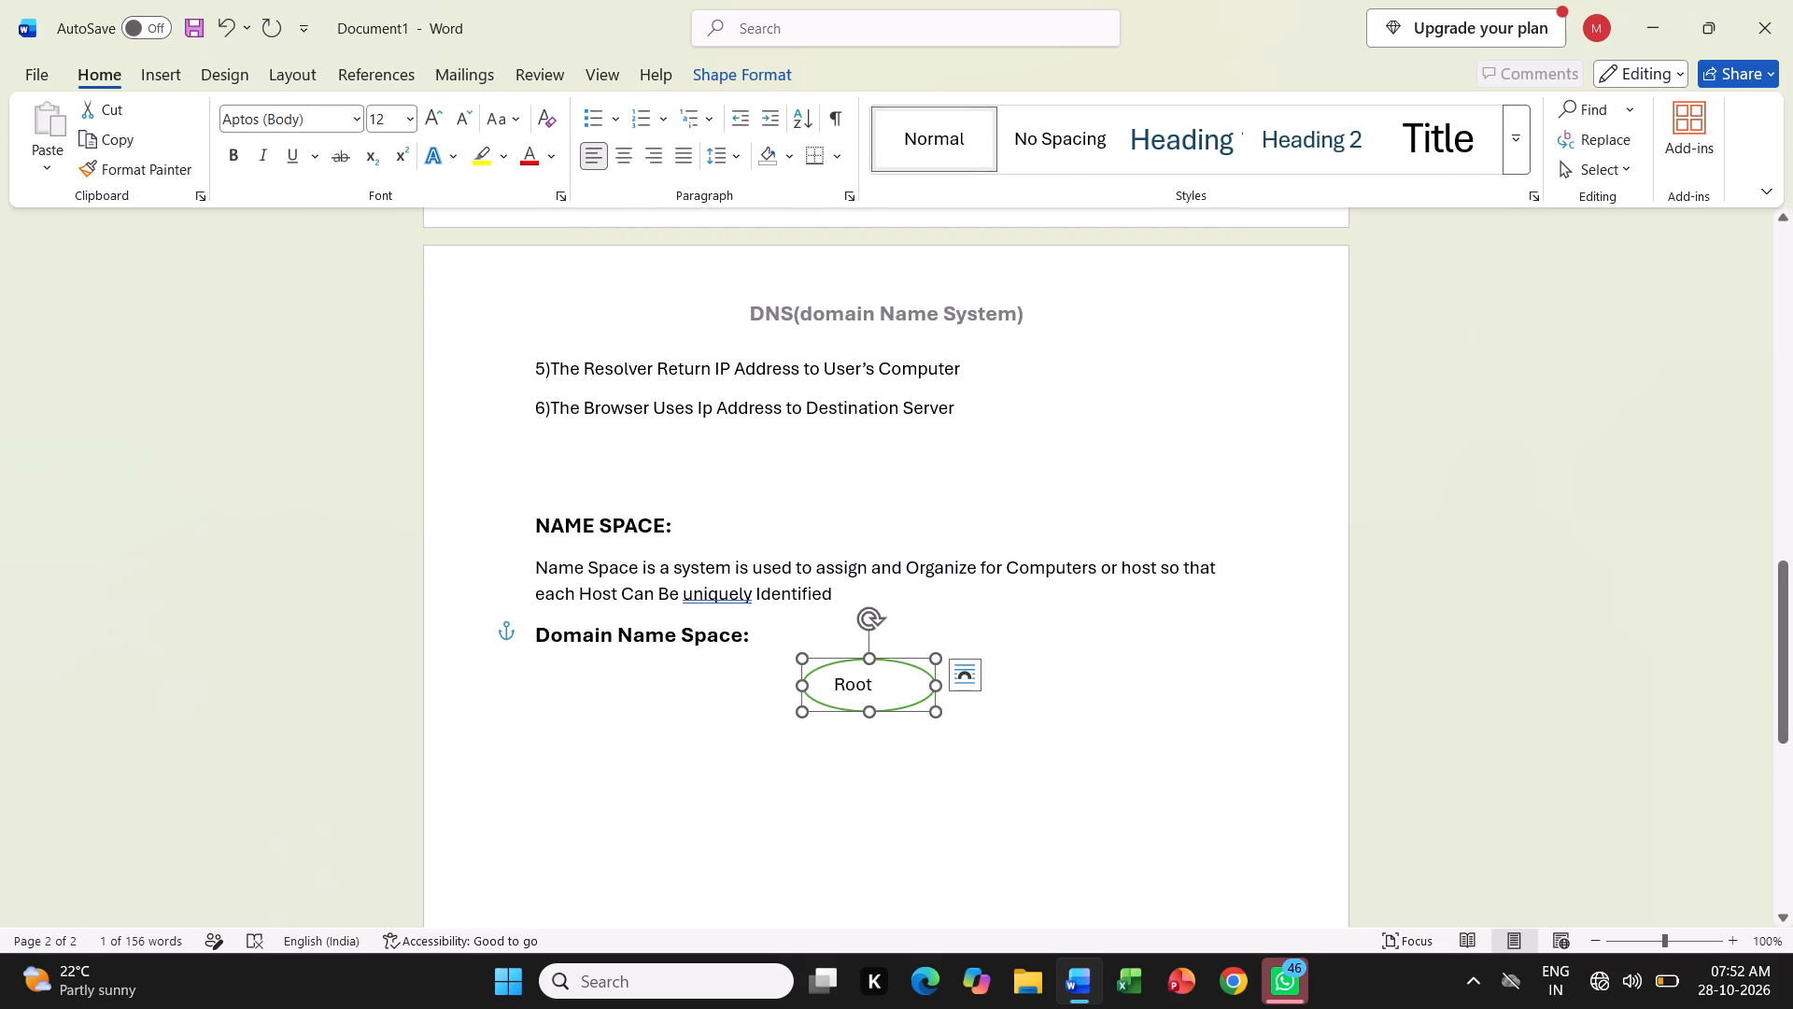
pyautogui.click(801, 680)
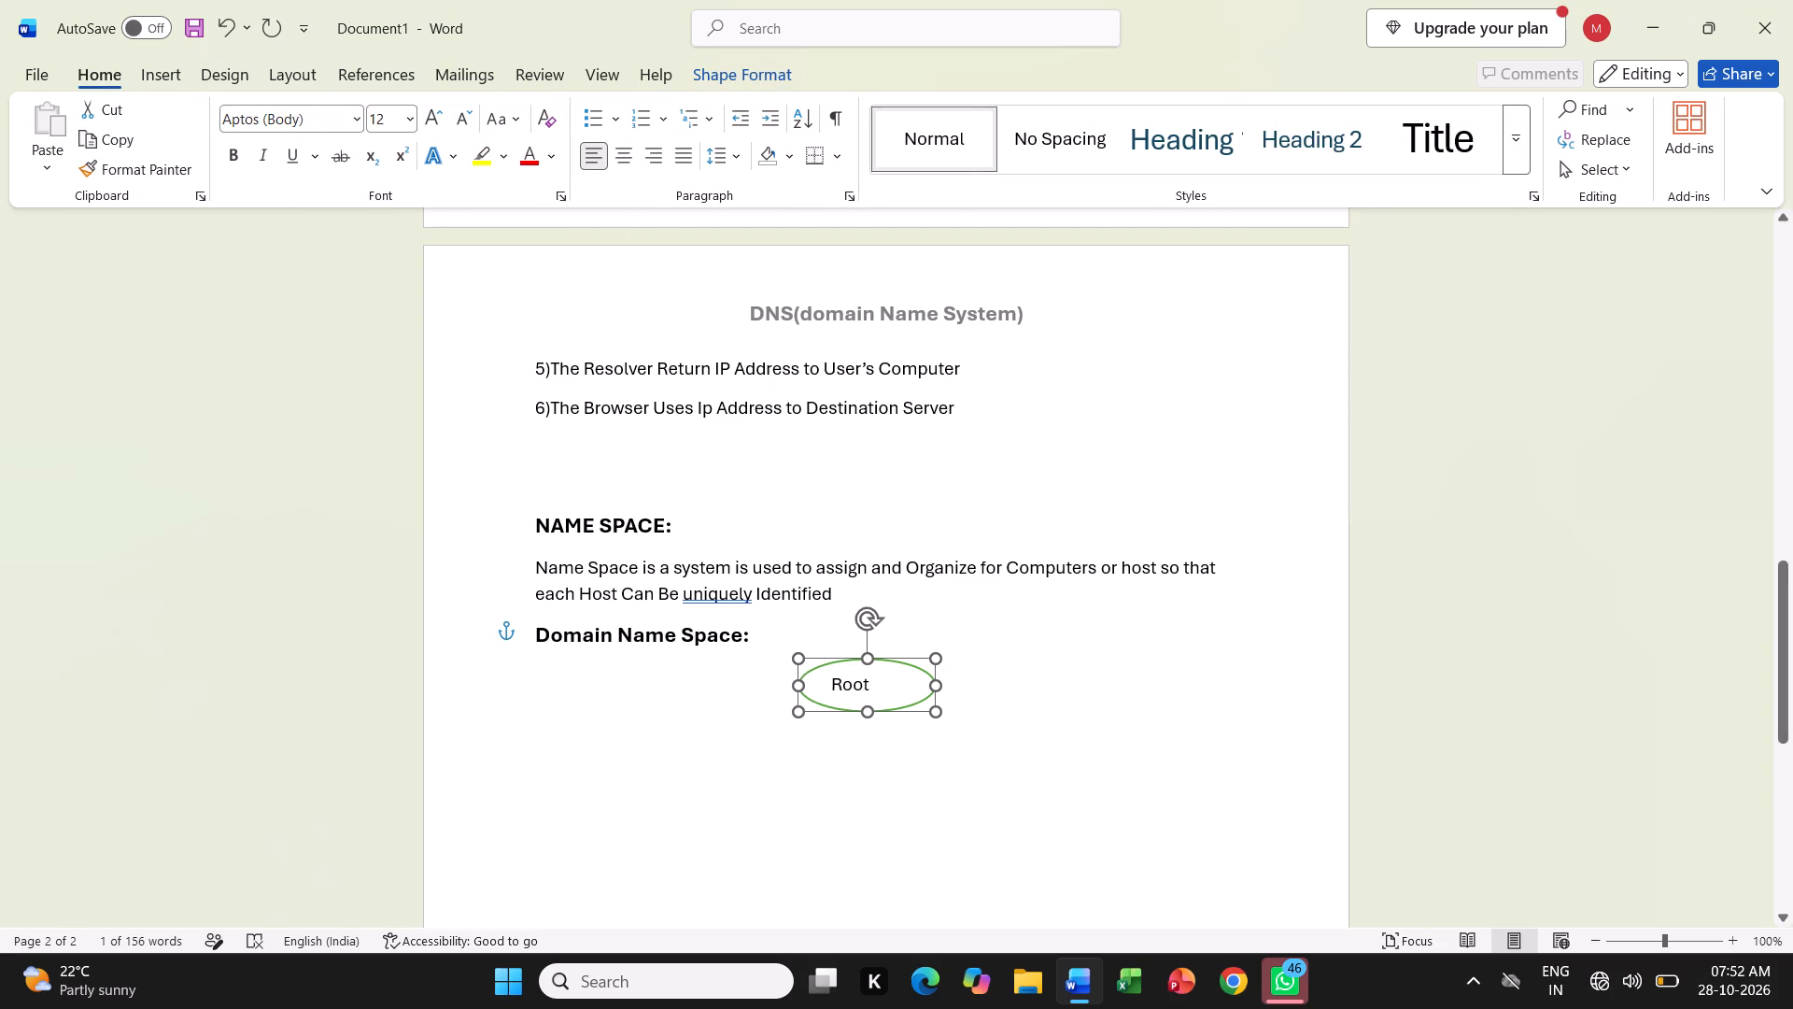
pyautogui.moveTo(896, 685); pyautogui.dragTo(888, 682)
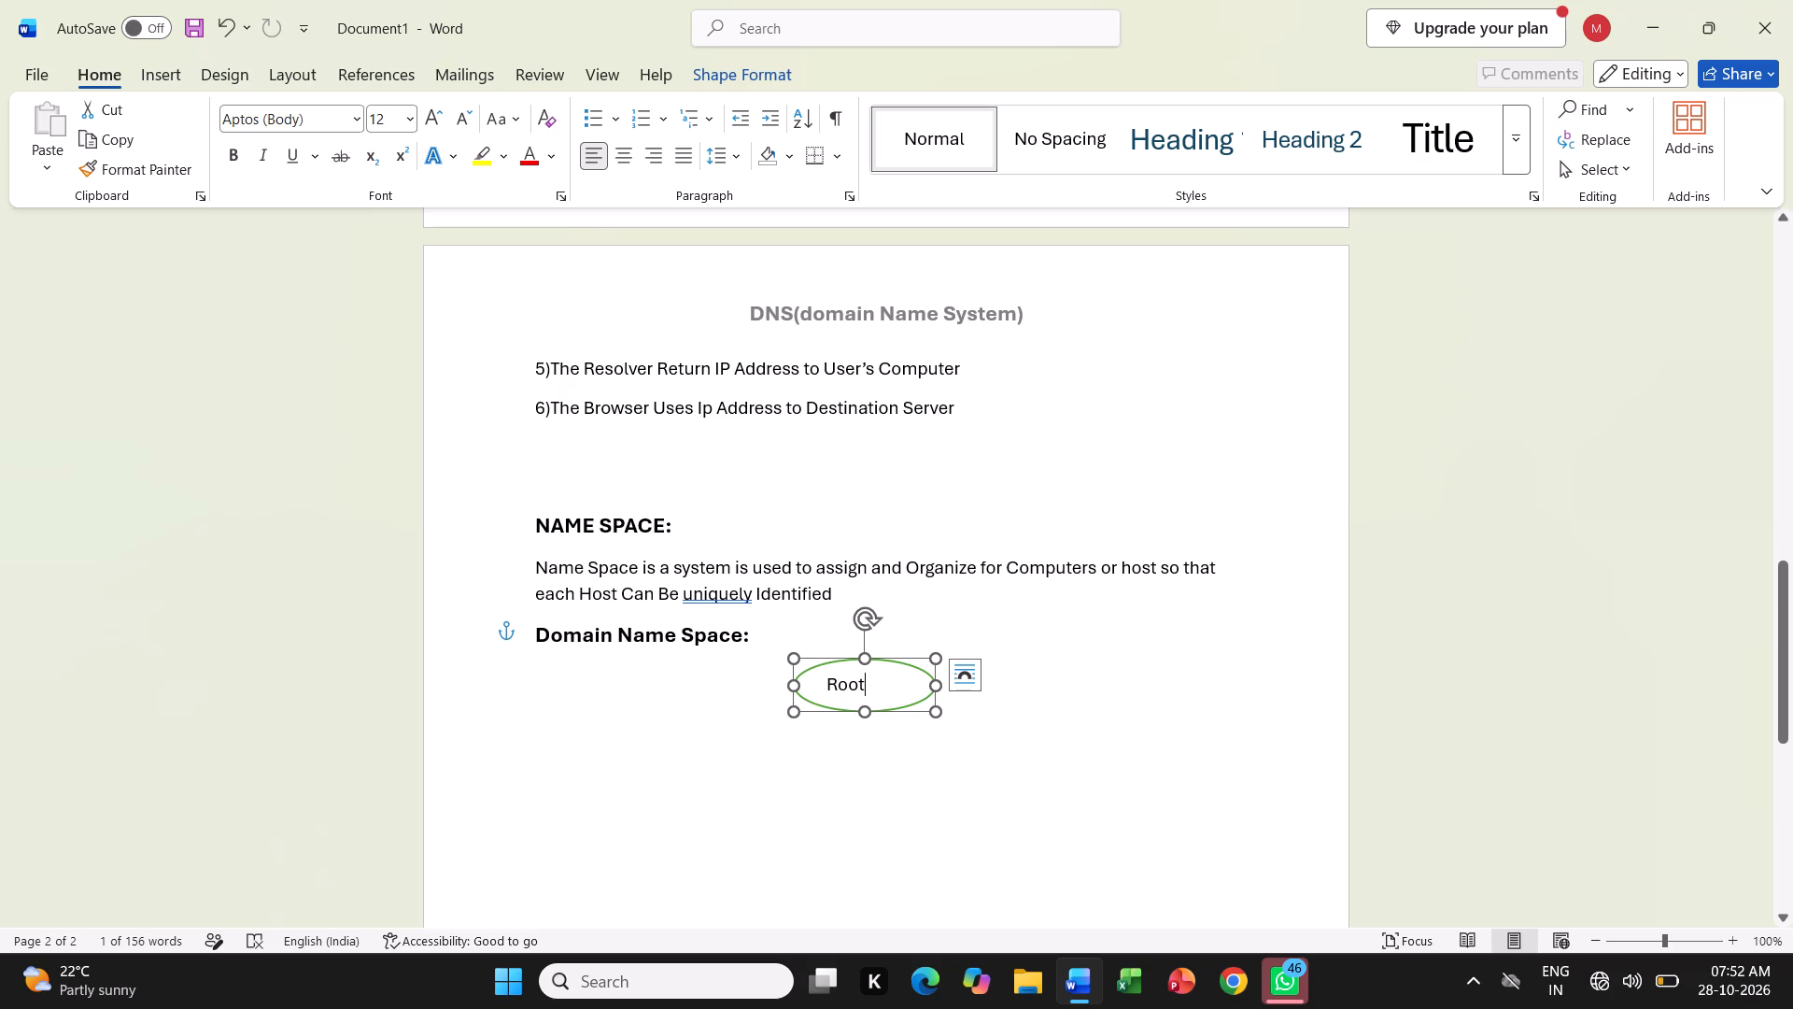
pyautogui.moveTo(888, 682); pyautogui.dragTo(938, 696)
pyautogui.moveTo(938, 696); pyautogui.dragTo(934, 688)
pyautogui.moveTo(934, 688); pyautogui.dragTo(906, 684)
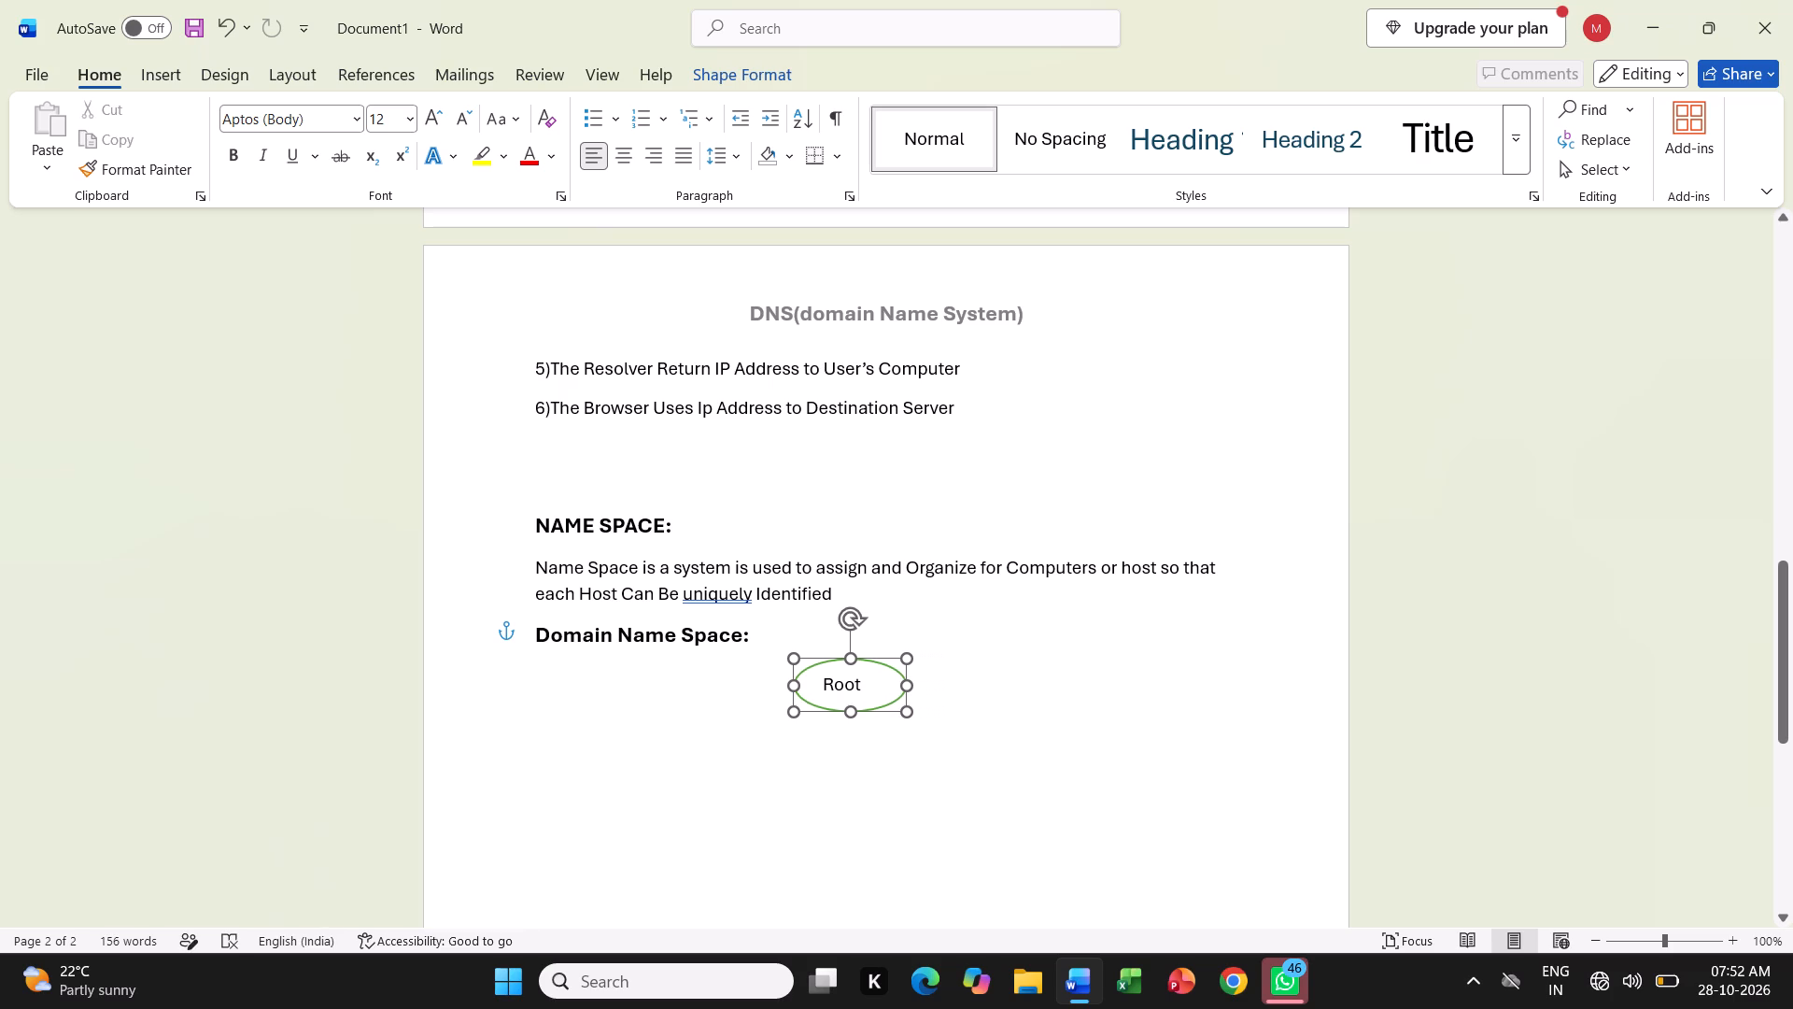
pyautogui.moveTo(906, 684); pyautogui.dragTo(896, 688)
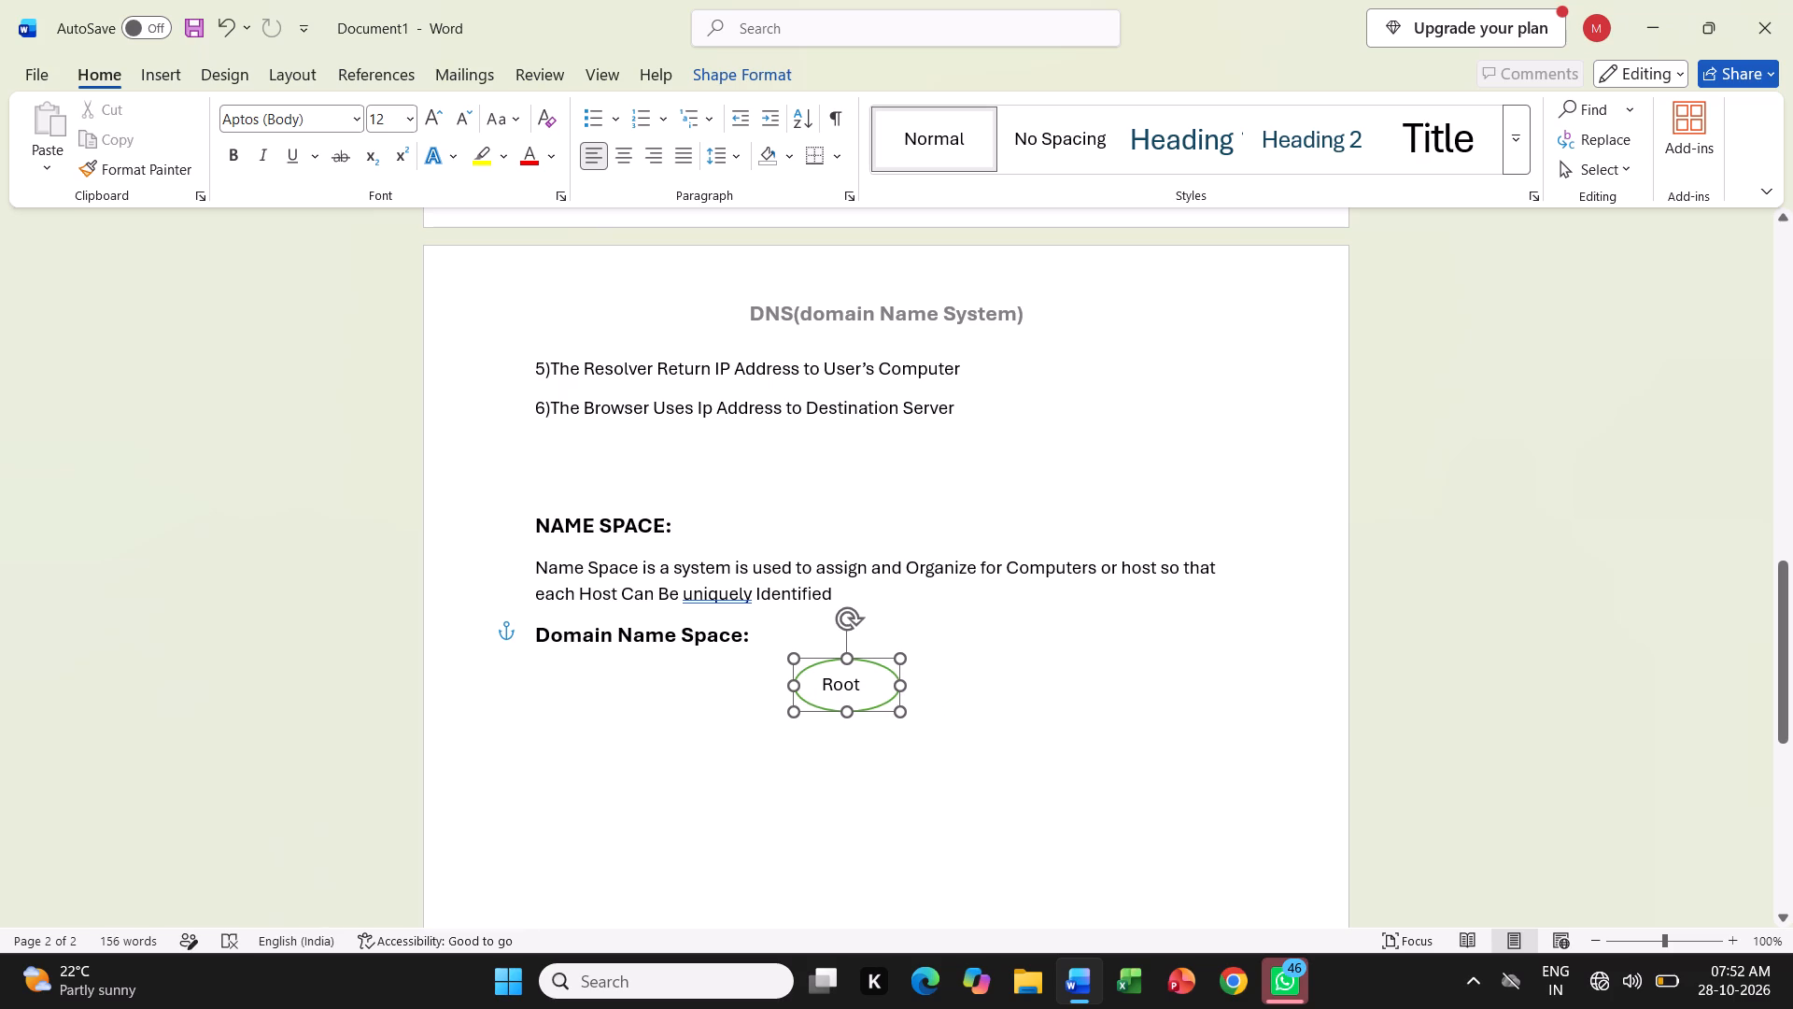
pyautogui.moveTo(896, 688); pyautogui.dragTo(888, 691)
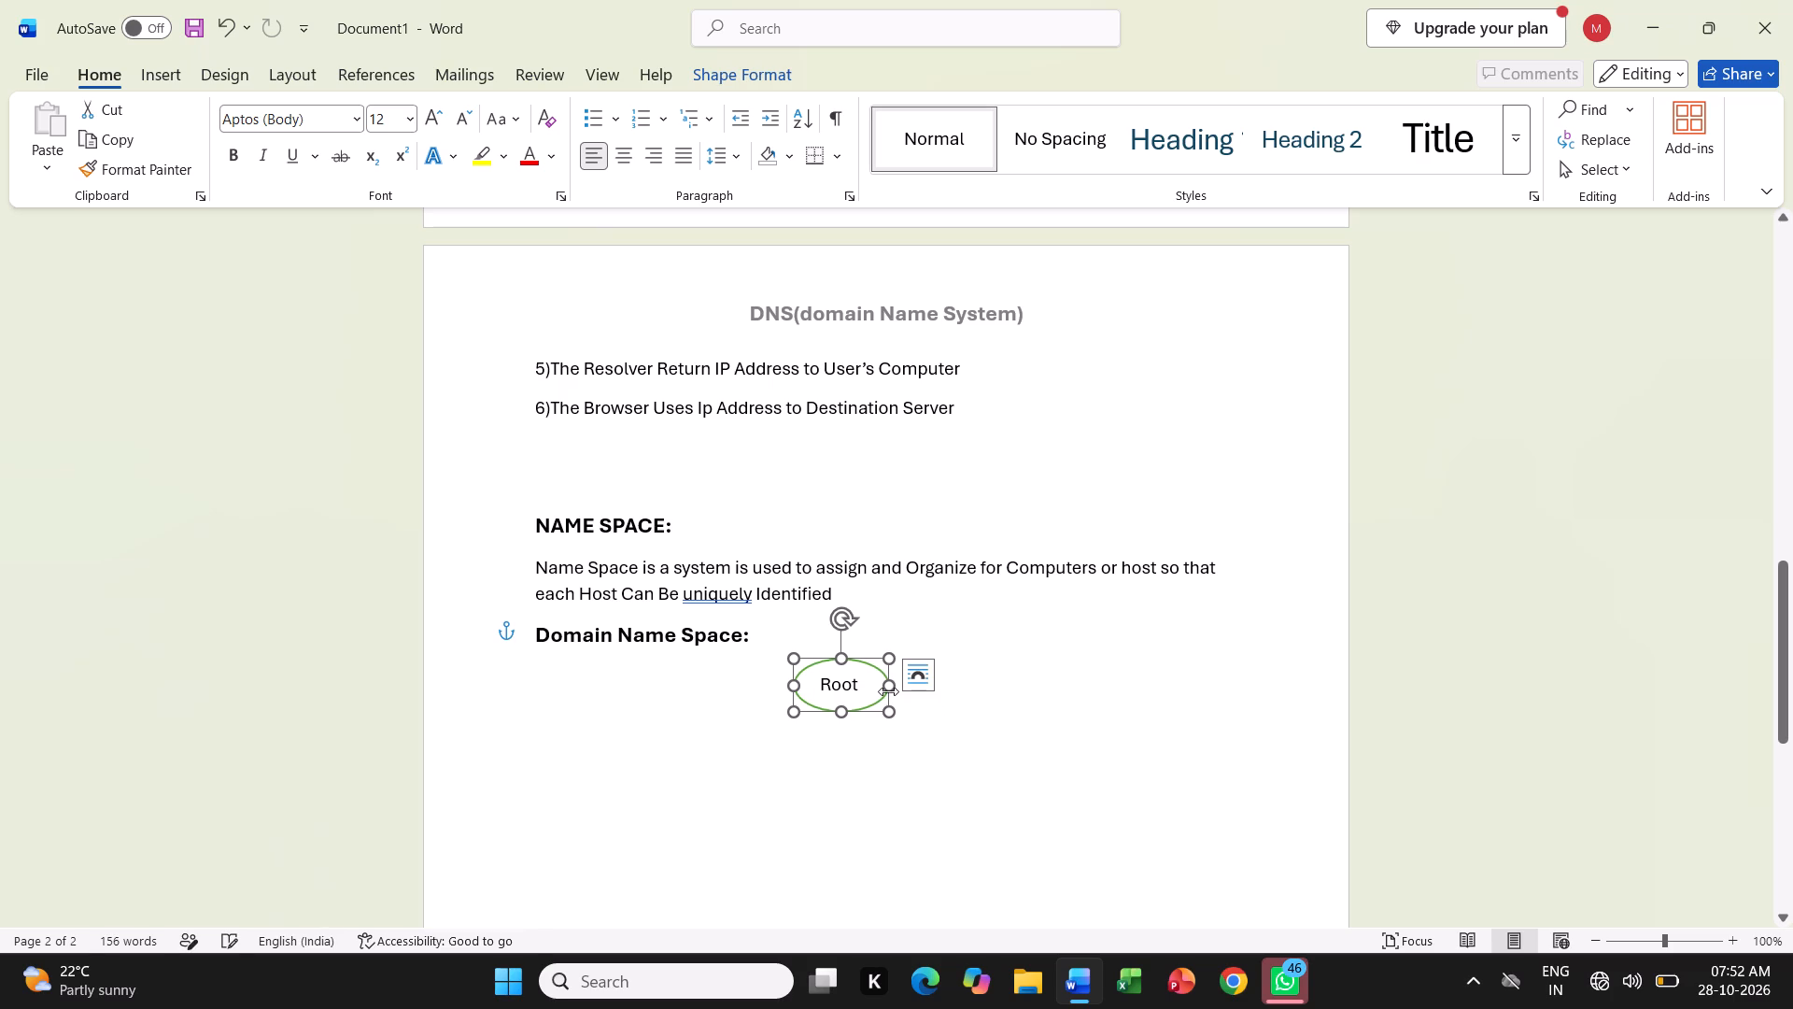
pyautogui.click(849, 761)
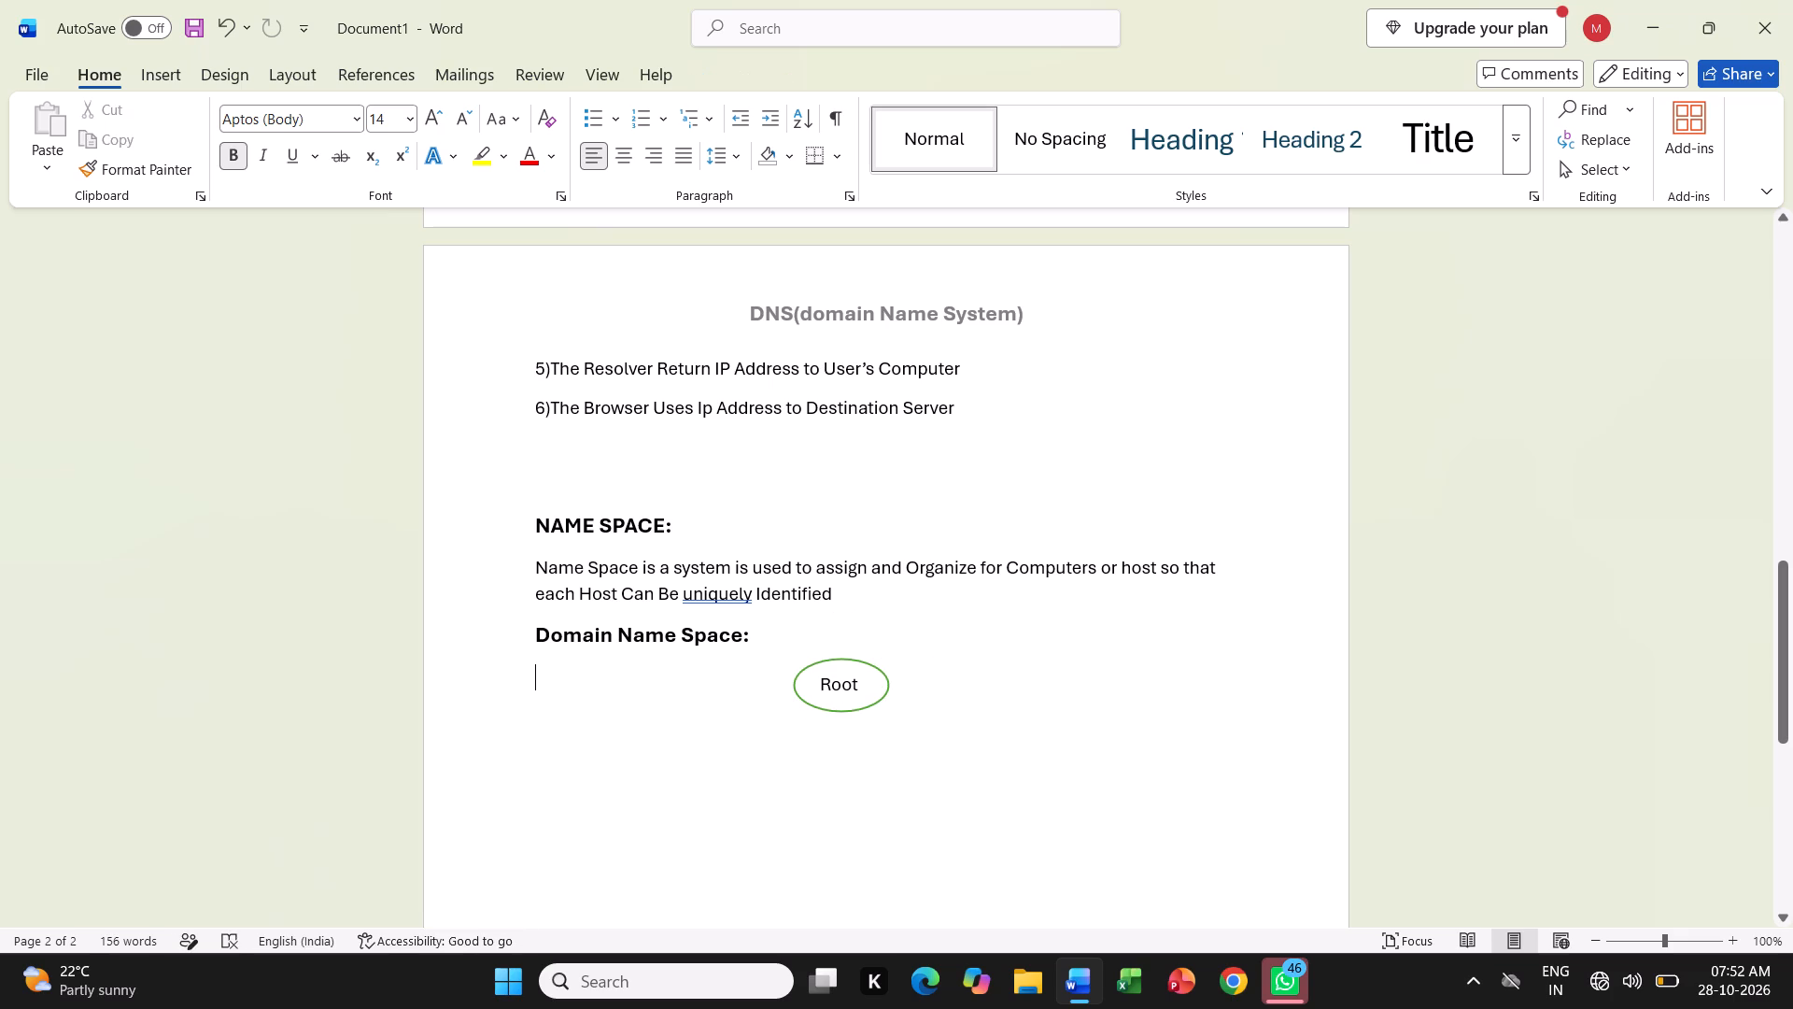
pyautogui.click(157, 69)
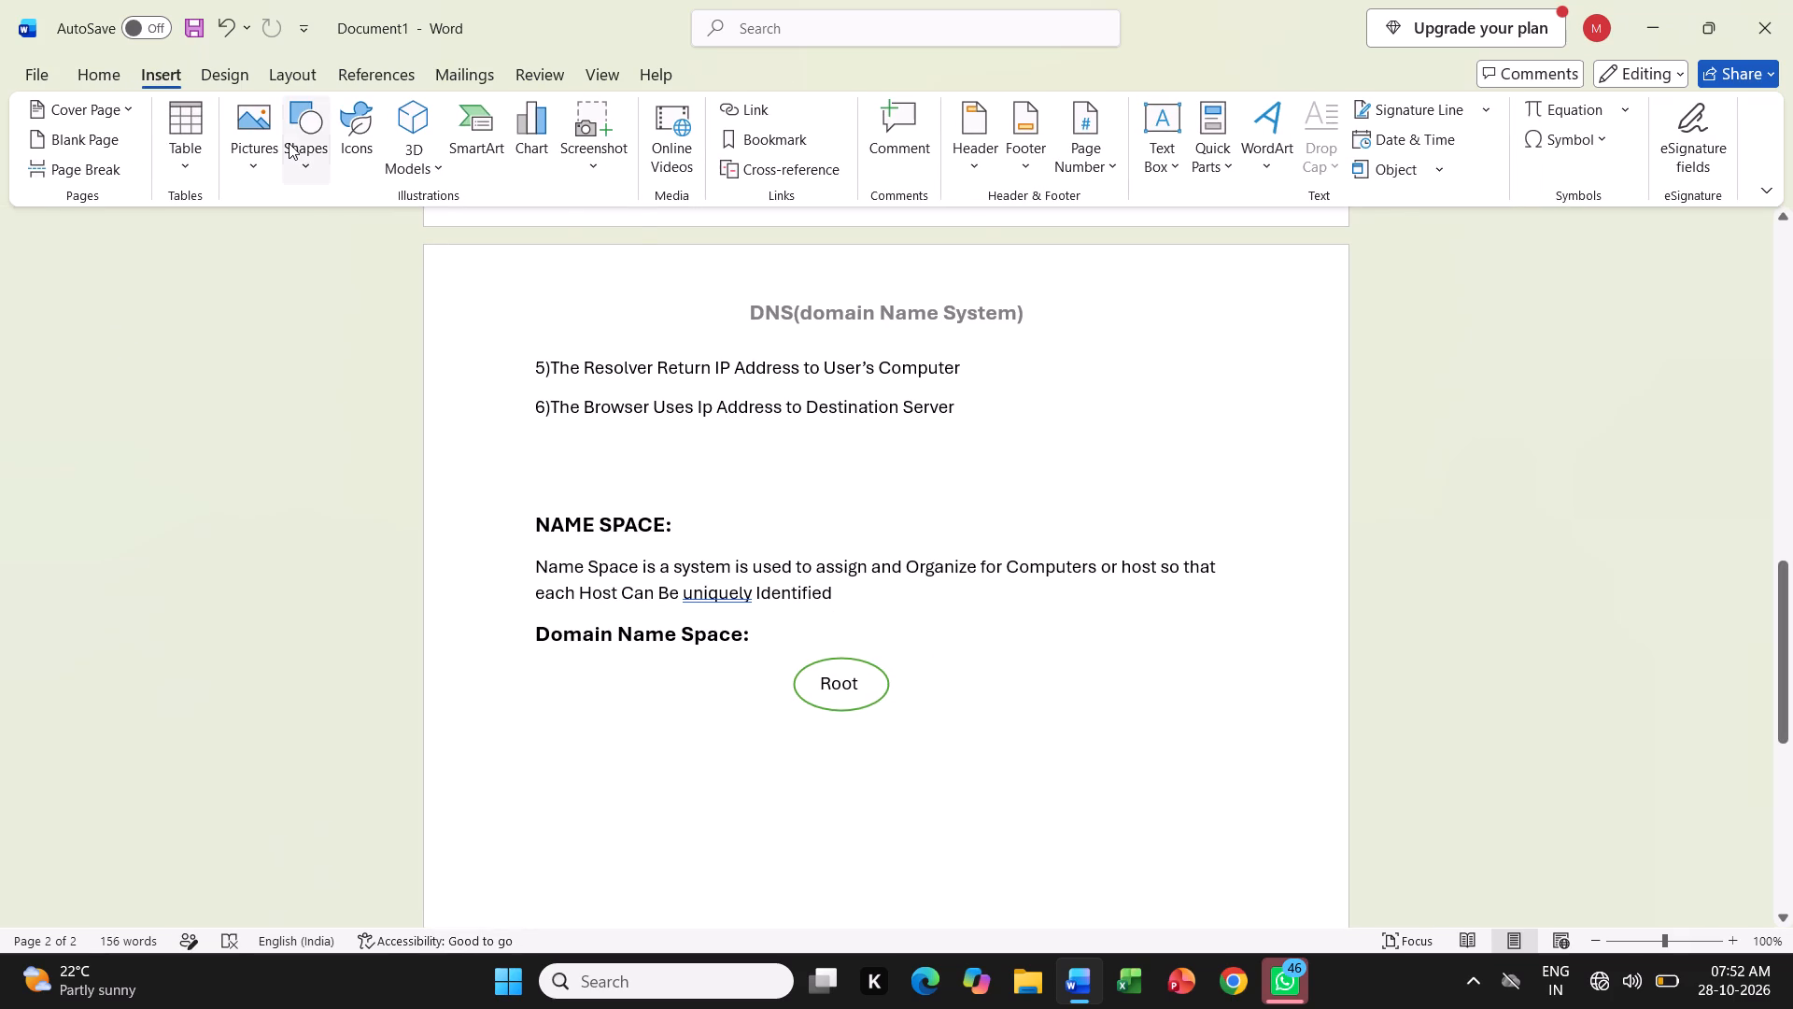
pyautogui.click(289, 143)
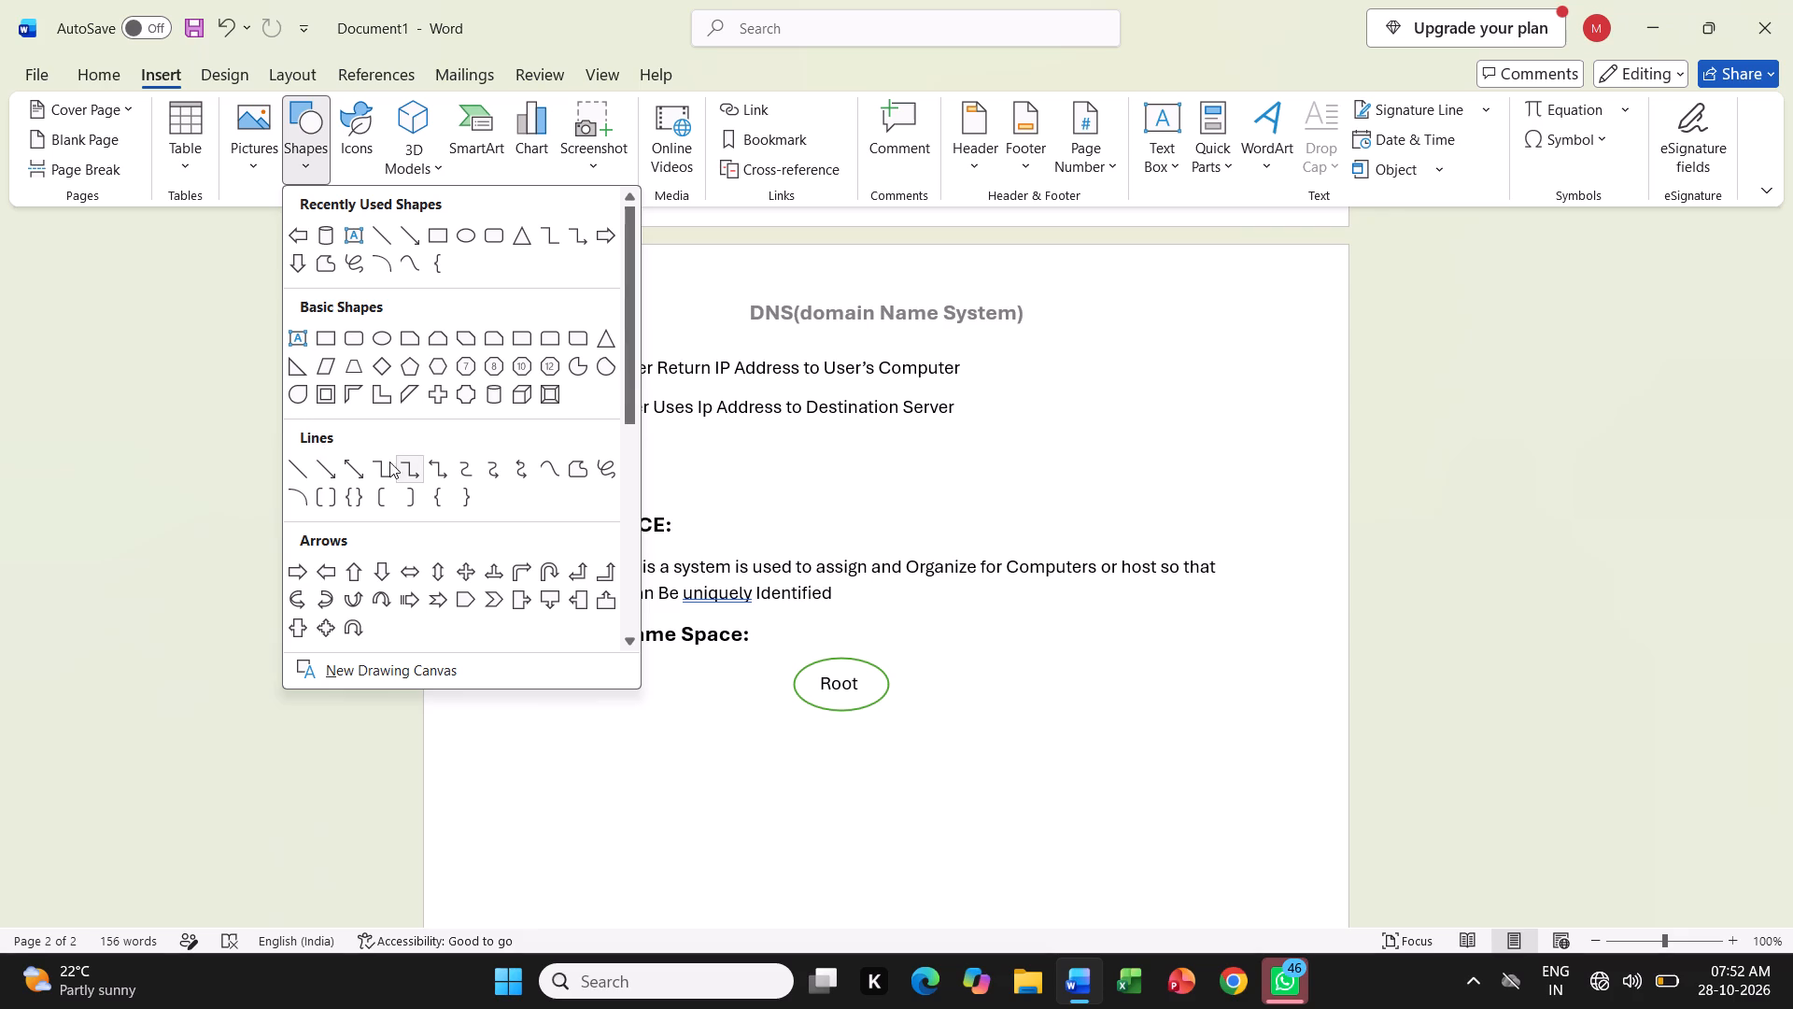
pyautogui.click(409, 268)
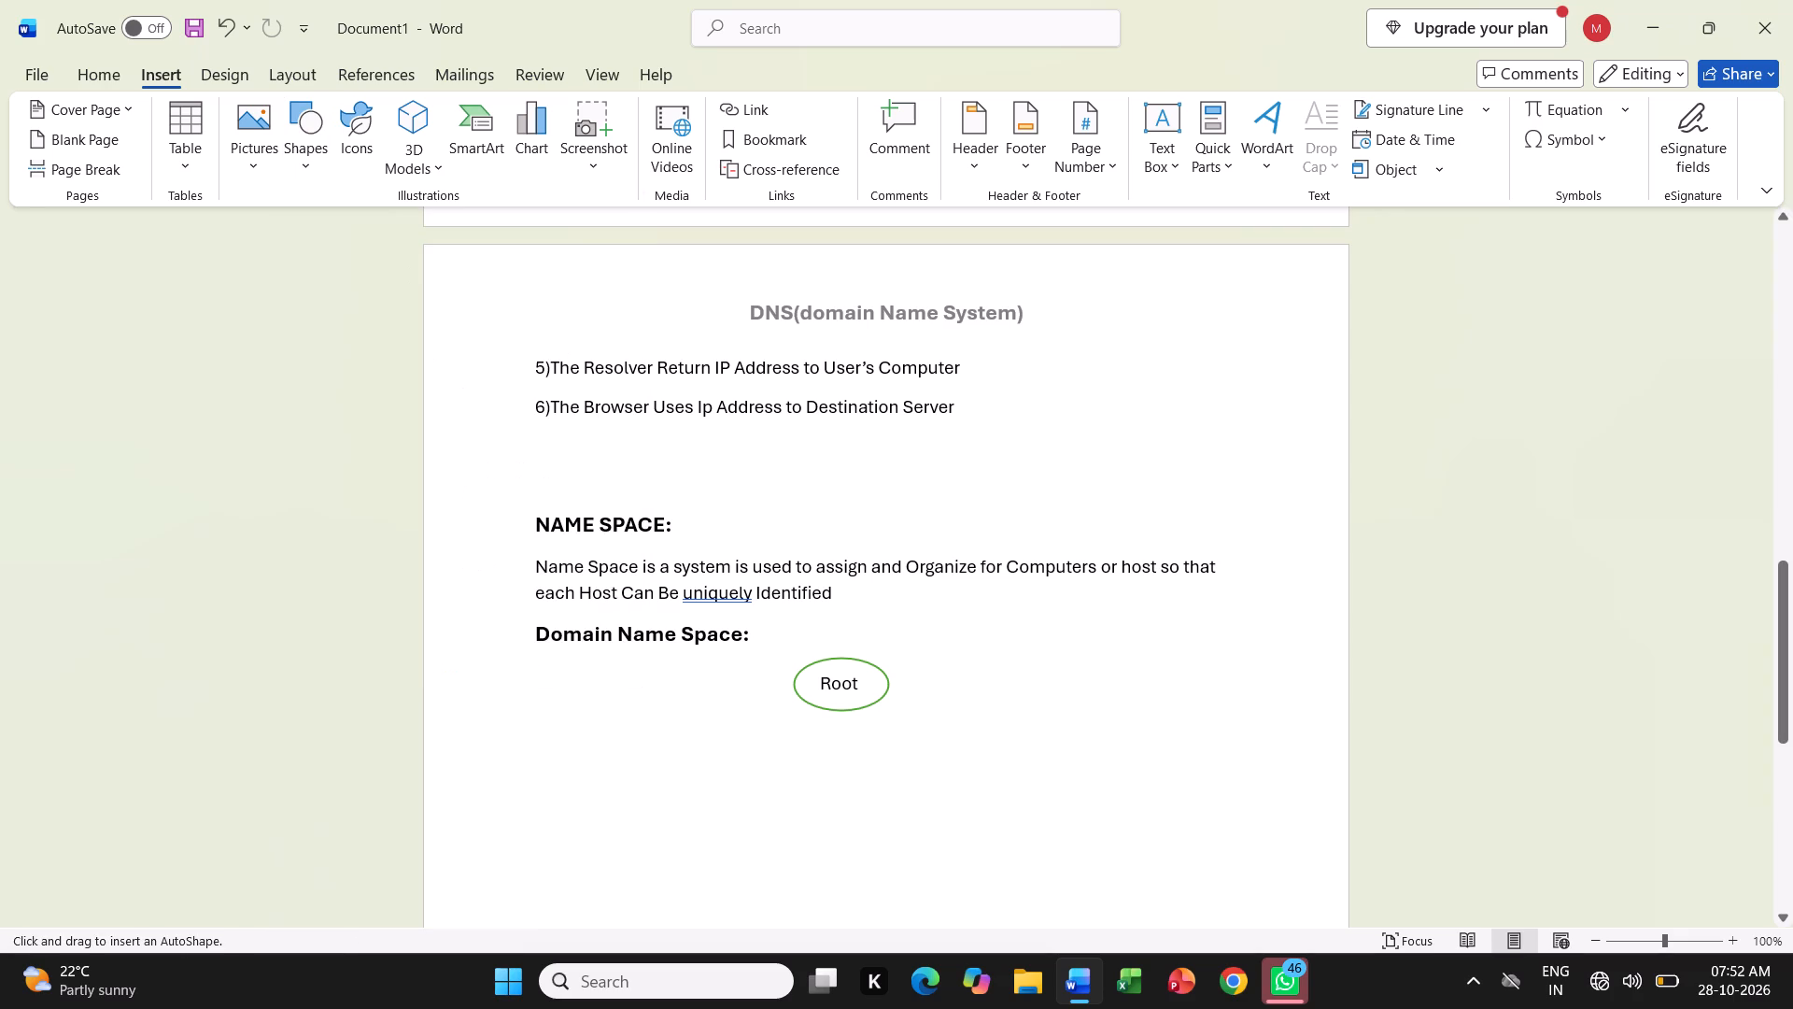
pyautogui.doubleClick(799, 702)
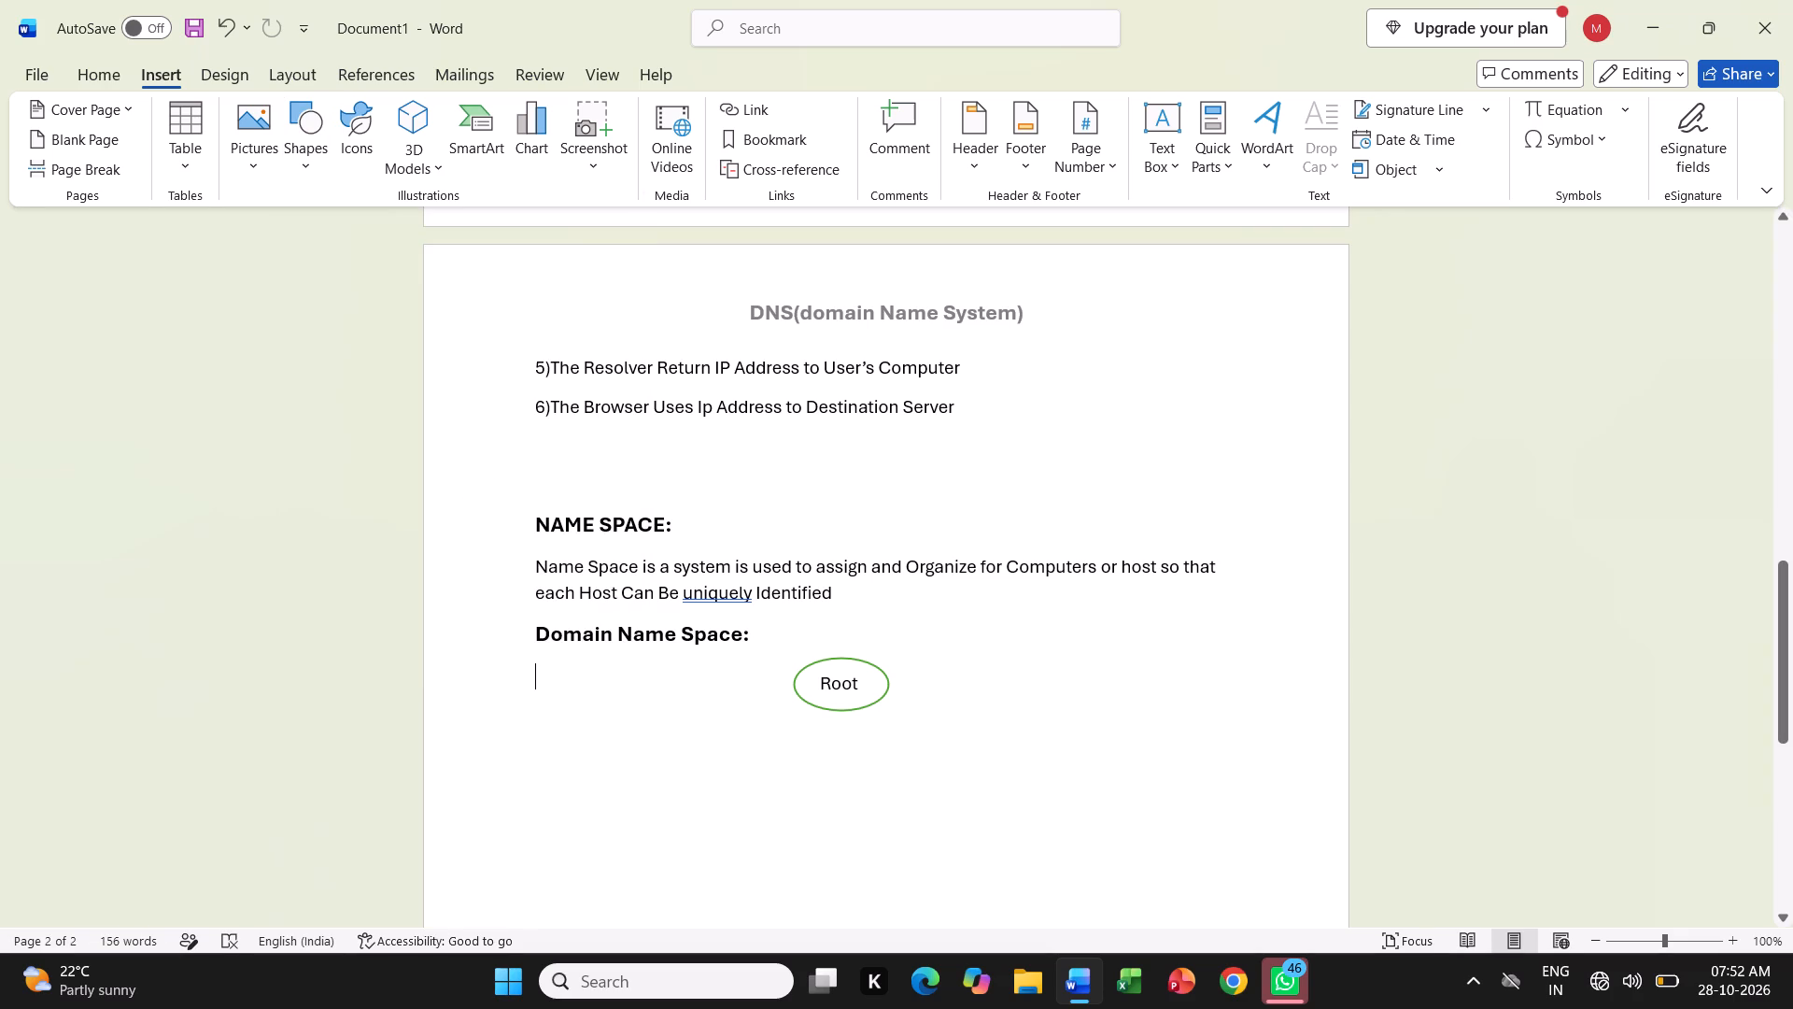
# Move the "Root" oval slightly up and to the right, beside the "Domain Name Space:" heading.
pyautogui.click(798, 697)
pyautogui.moveTo(798, 697); pyautogui.dragTo(763, 710)
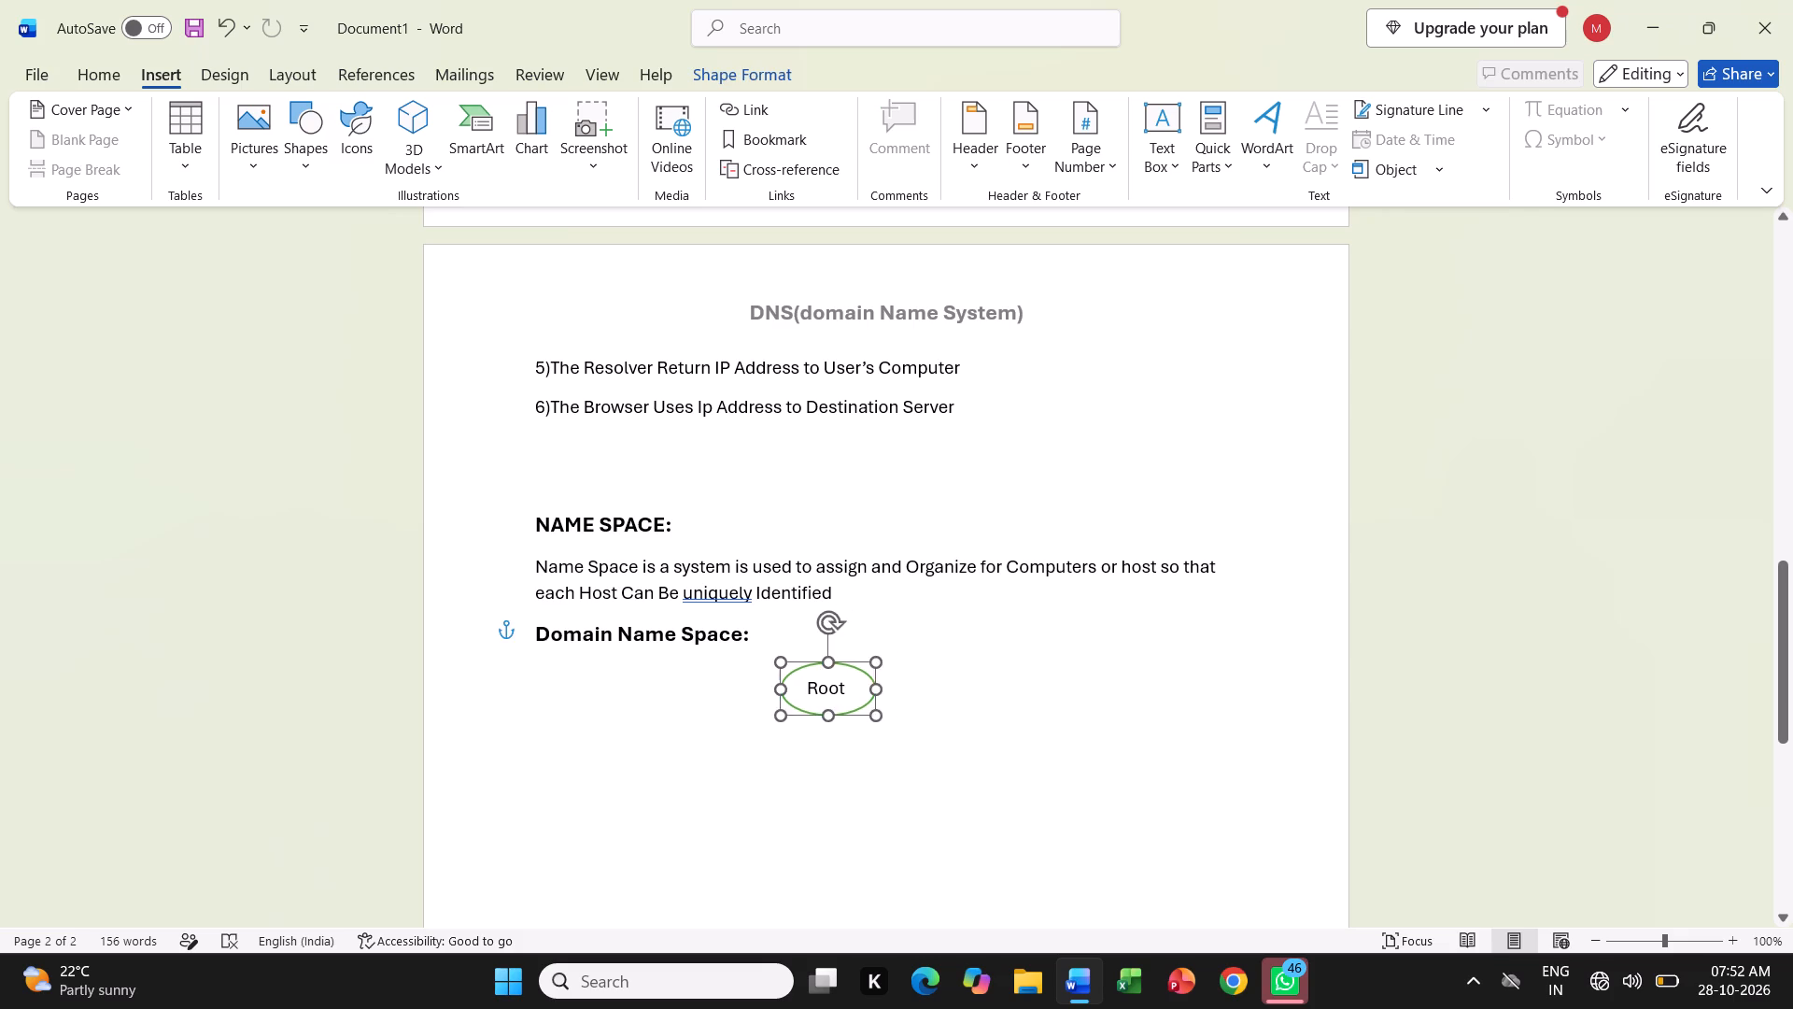
pyautogui.moveTo(763, 710); pyautogui.dragTo(811, 679)
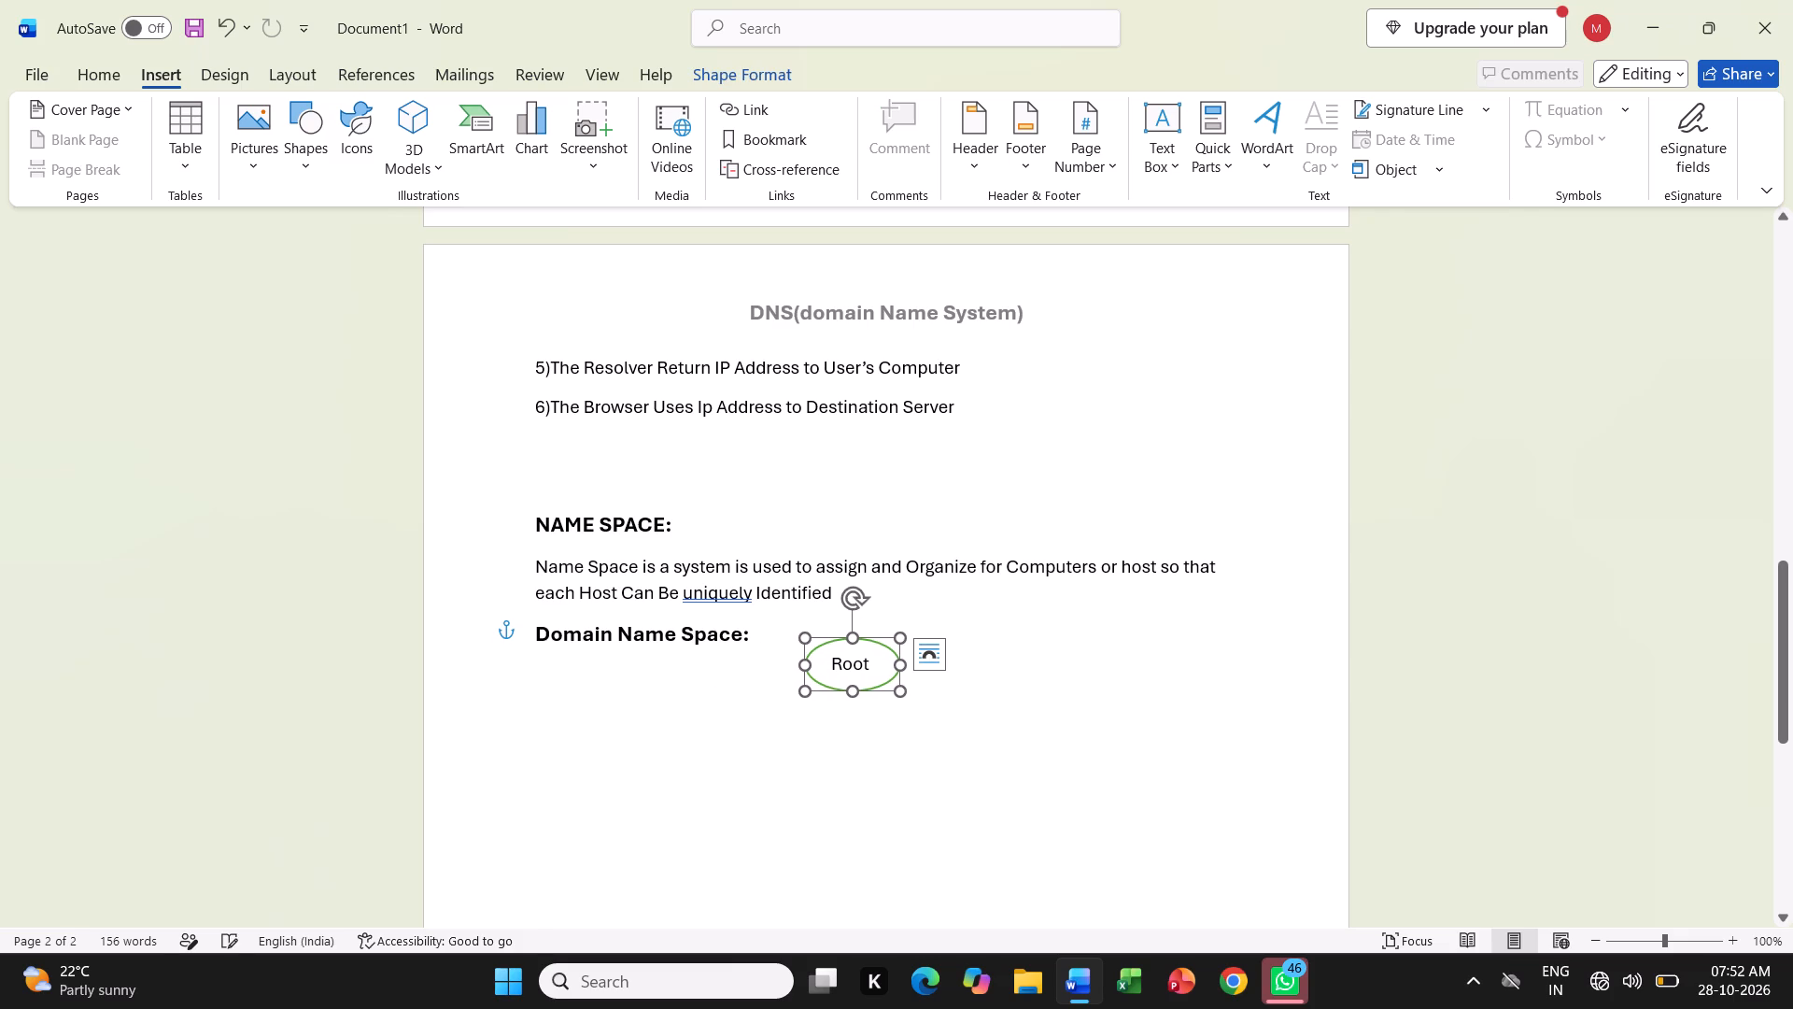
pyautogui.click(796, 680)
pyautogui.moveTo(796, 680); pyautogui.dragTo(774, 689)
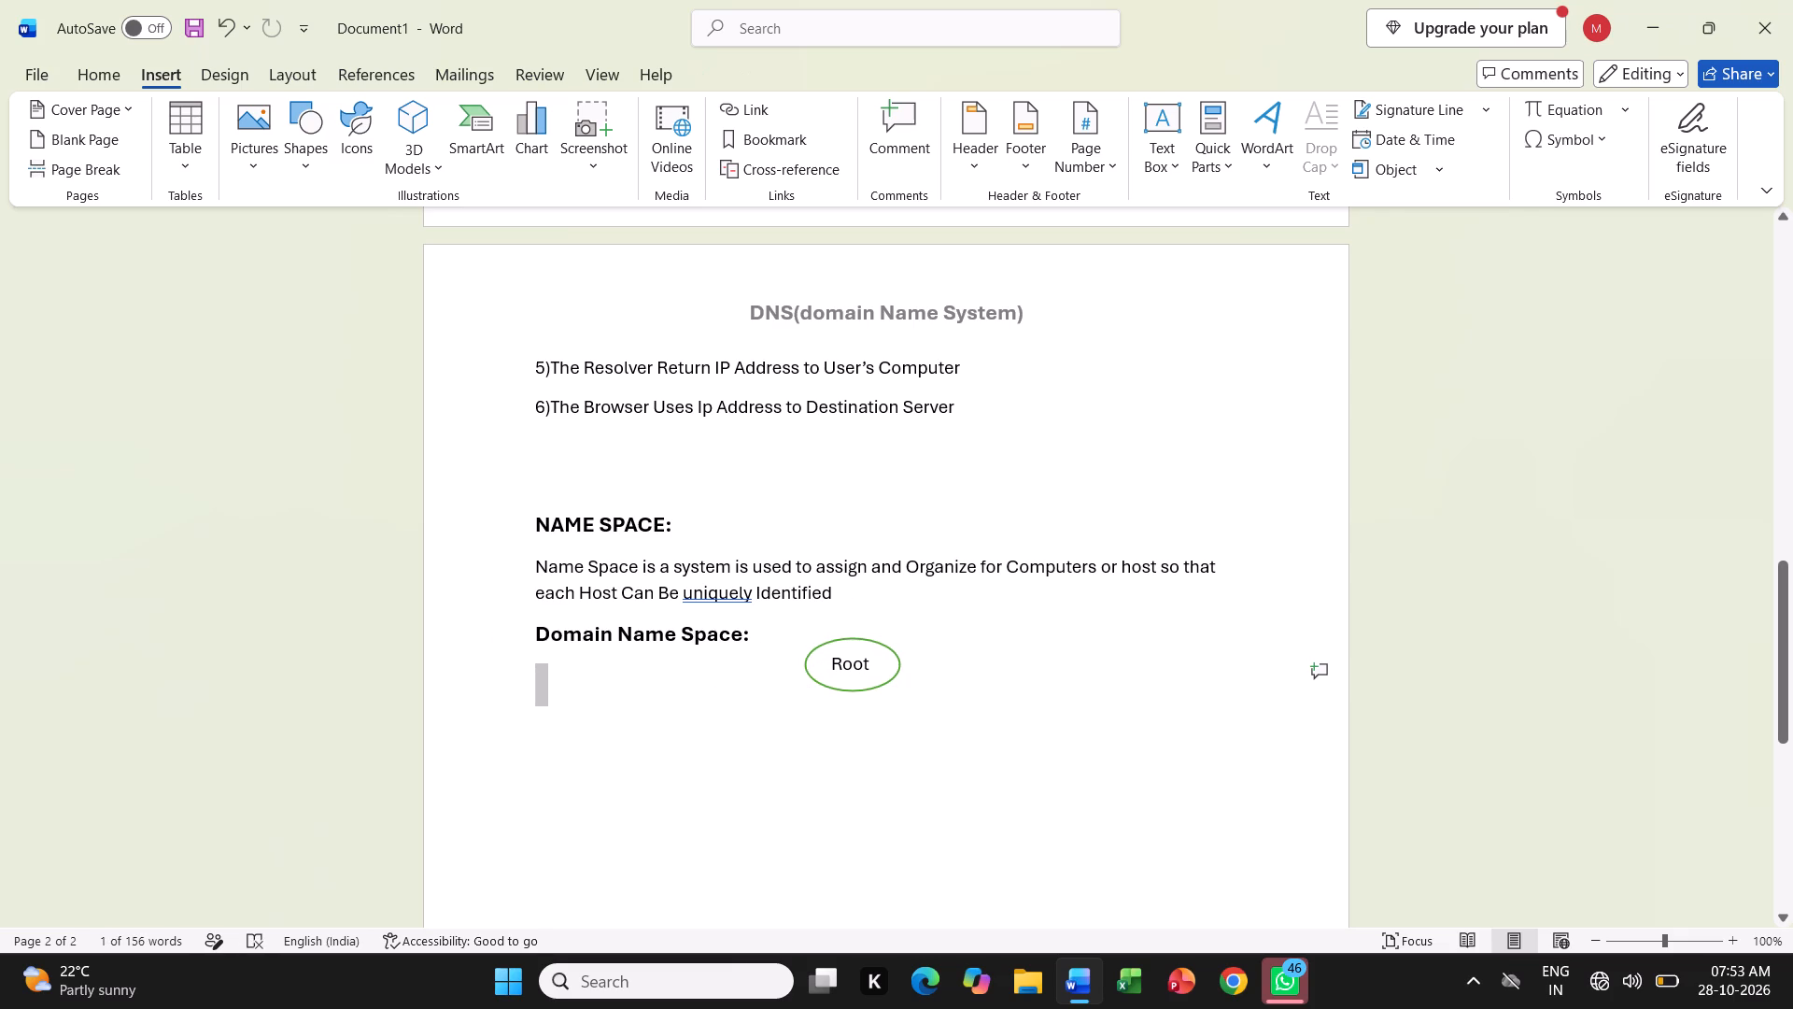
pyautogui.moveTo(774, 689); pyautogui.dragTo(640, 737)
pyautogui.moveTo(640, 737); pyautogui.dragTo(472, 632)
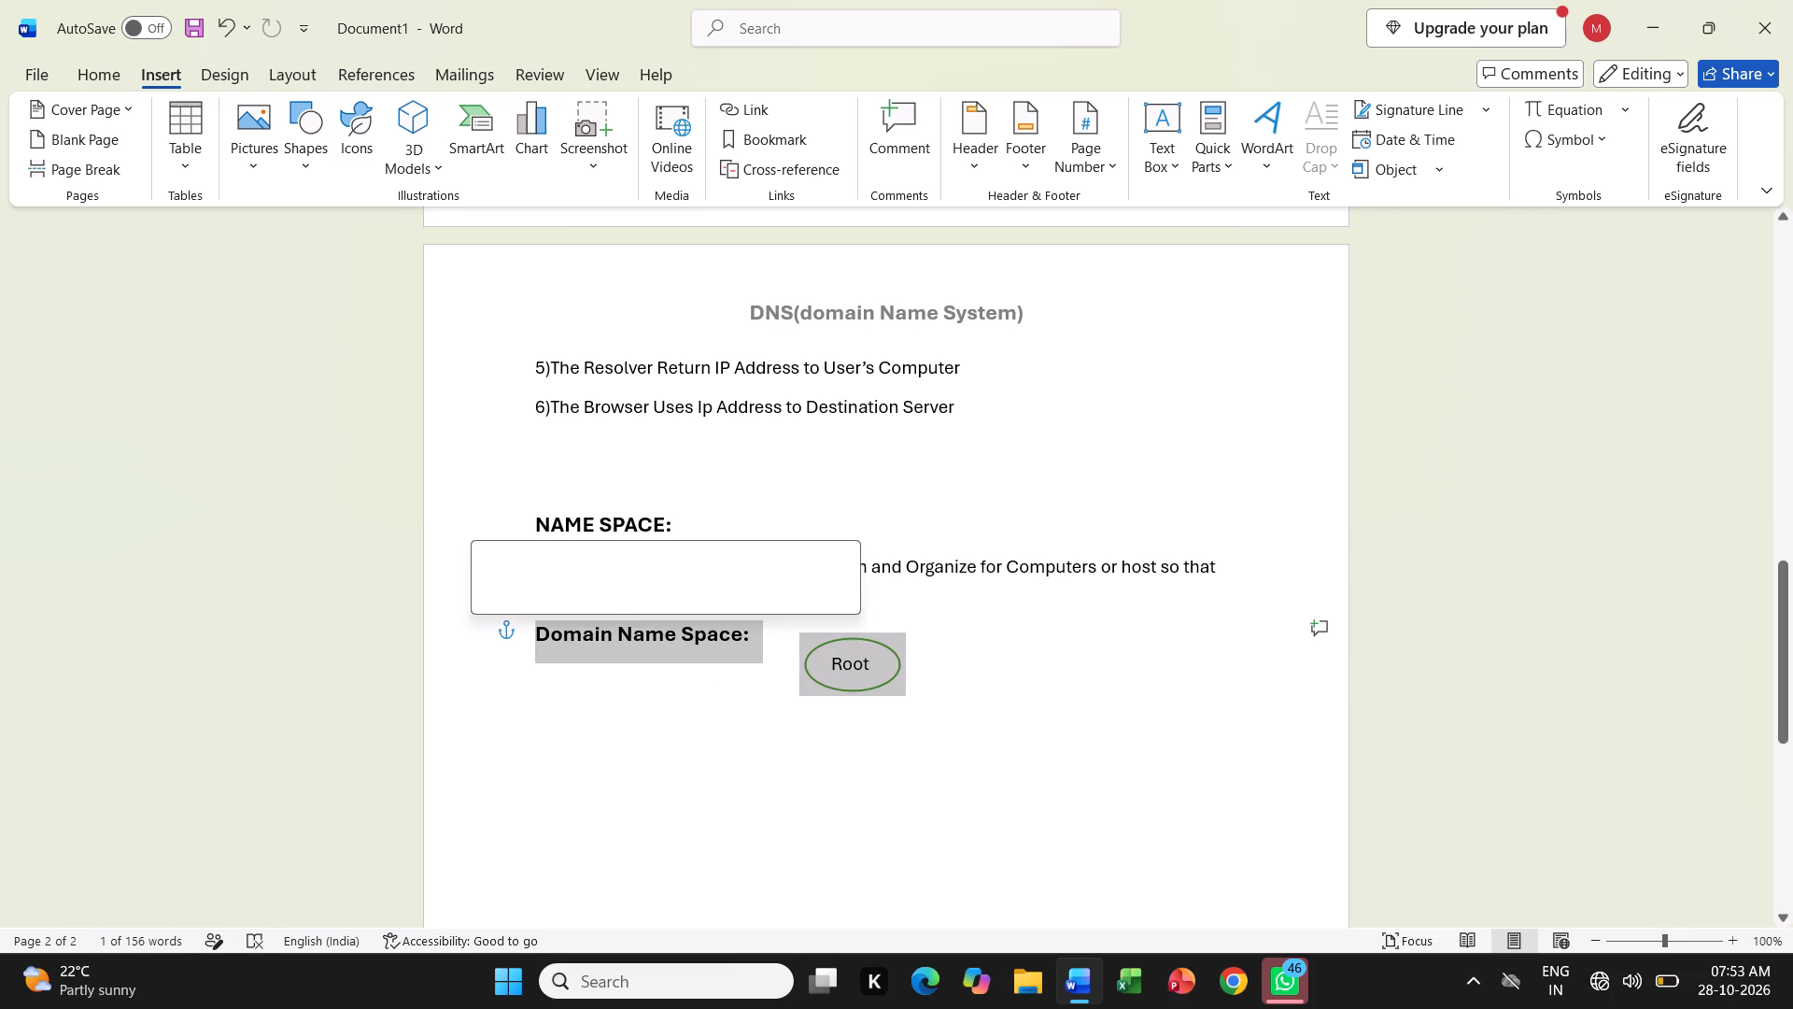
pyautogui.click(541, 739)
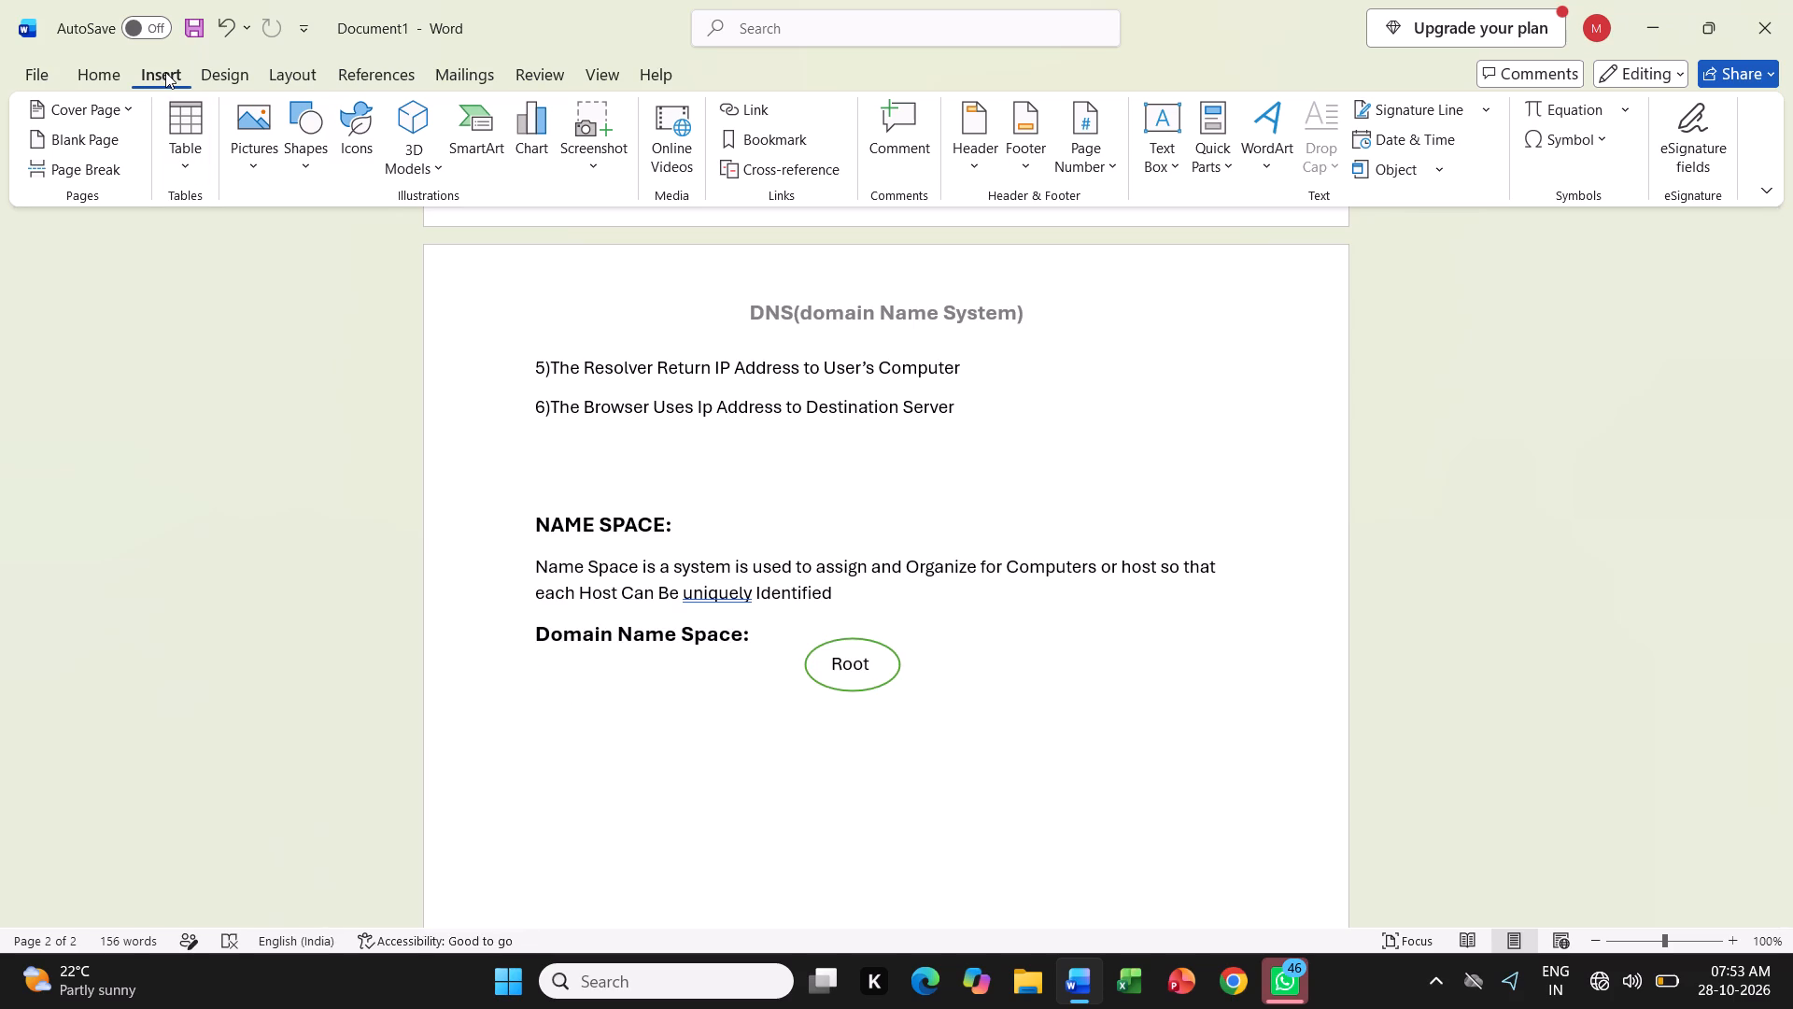
# Draw a straight line from the "Root" oval's lower-left edge, sloping down-left, about 1.33 cm high and 3.2 cm wide.
pyautogui.click(288, 135)
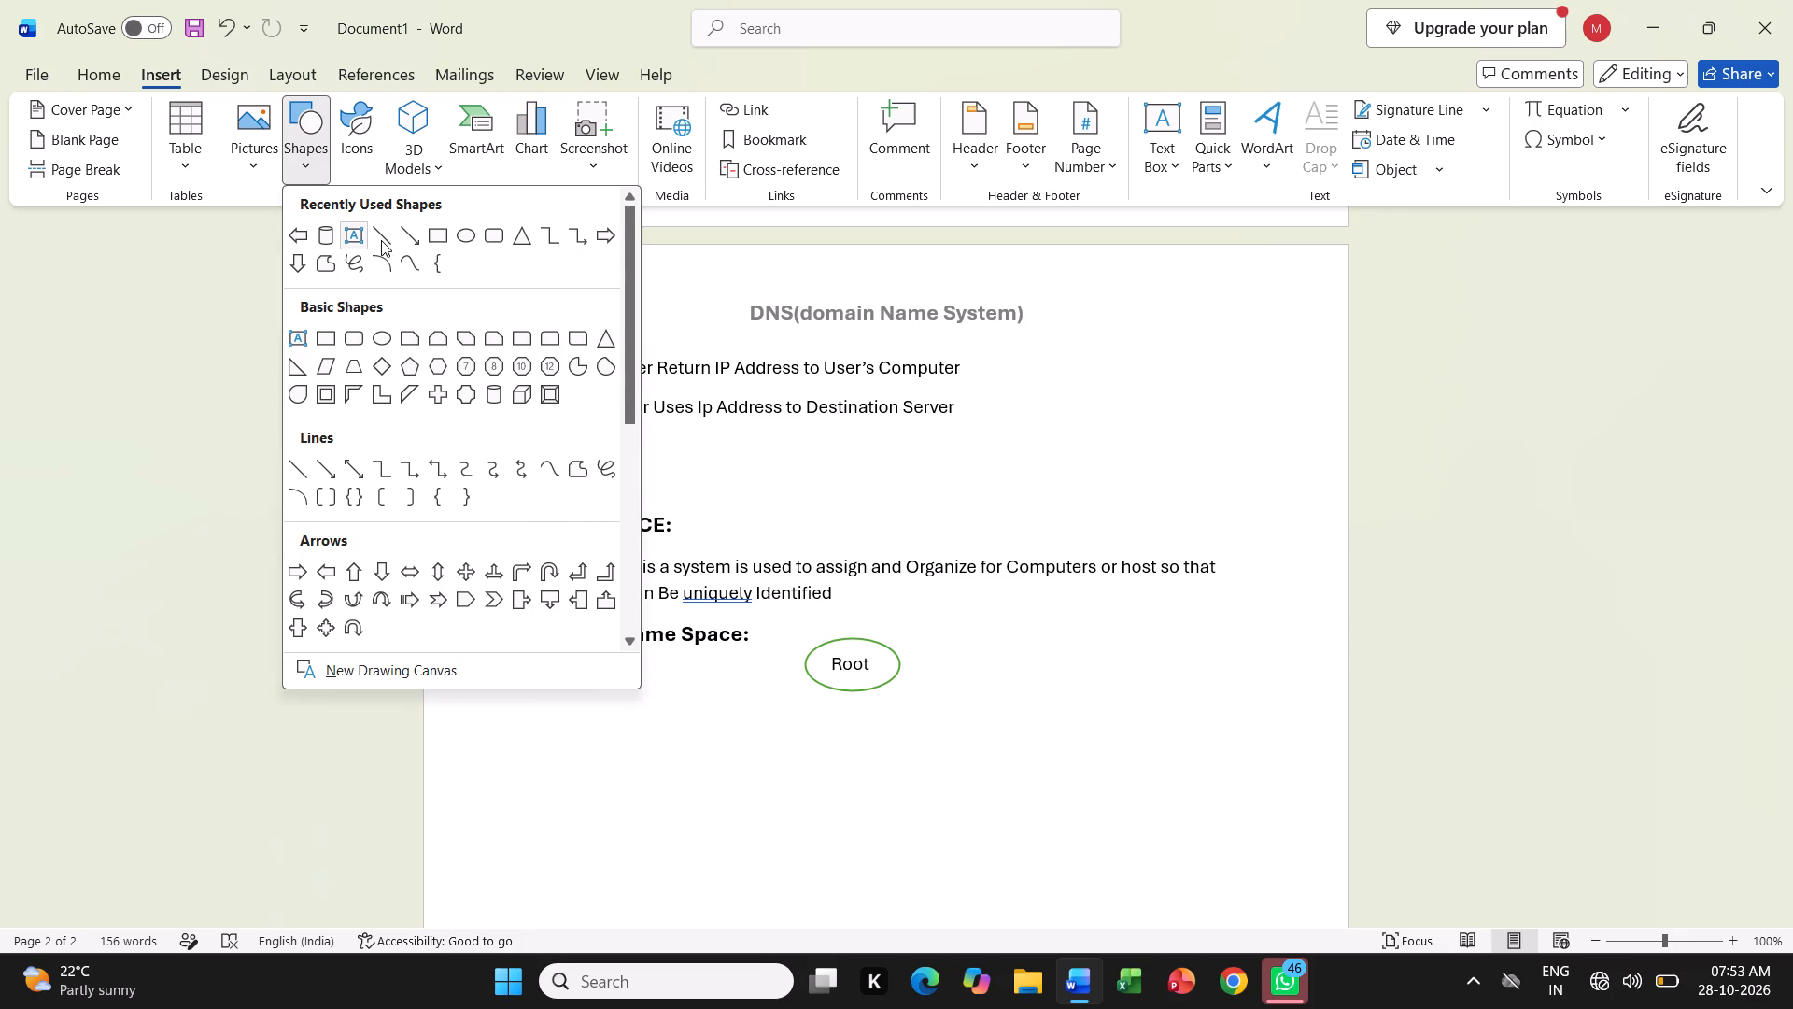
pyautogui.click(380, 240)
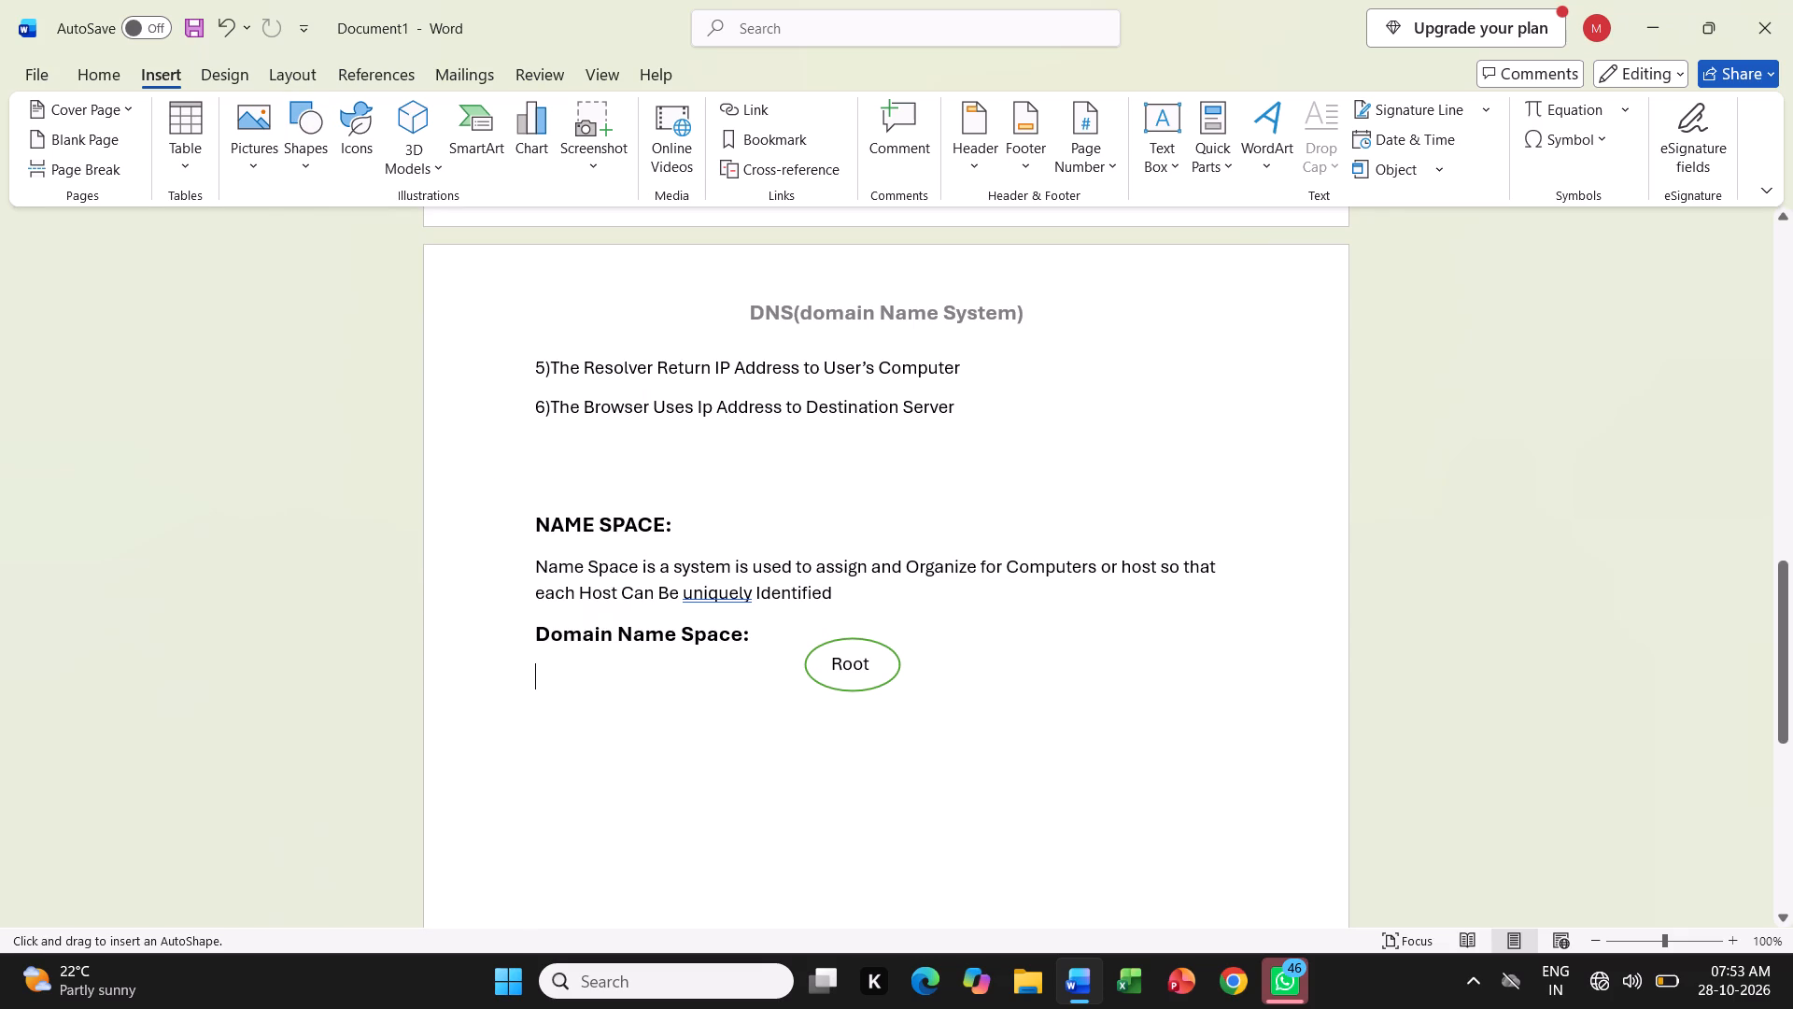
pyautogui.click(808, 679)
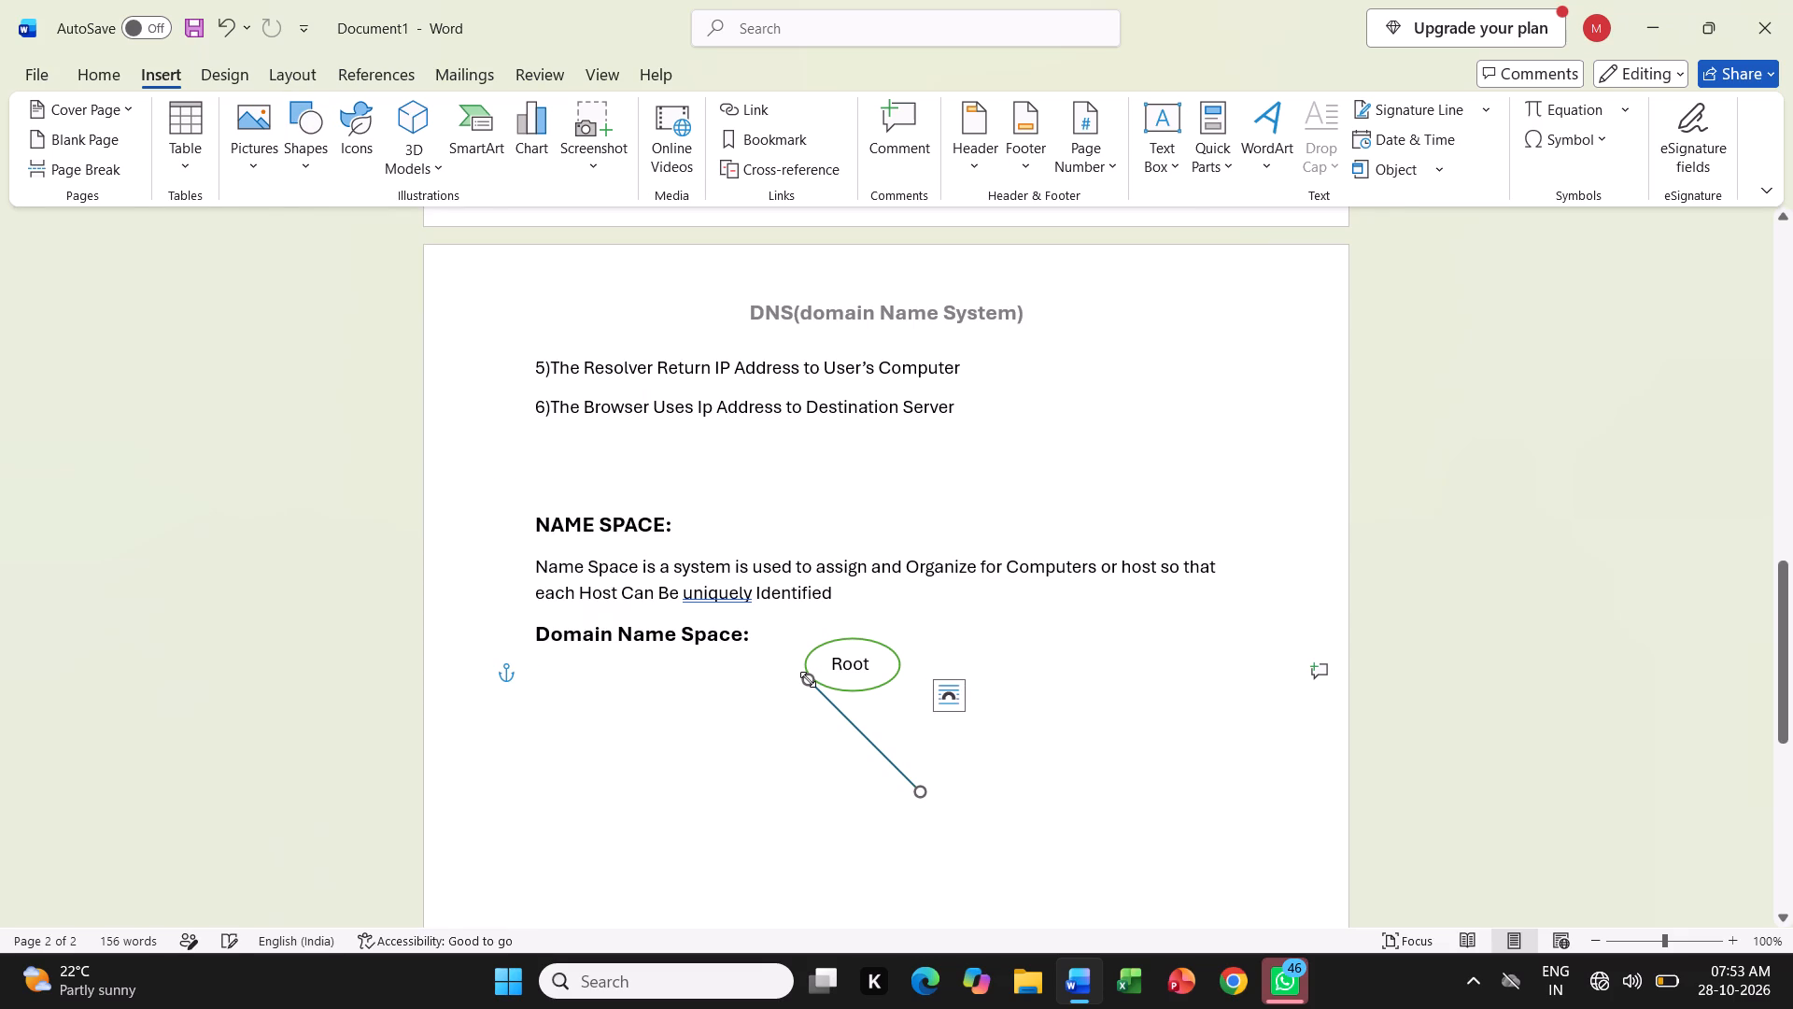
pyautogui.moveTo(919, 792); pyautogui.dragTo(816, 799)
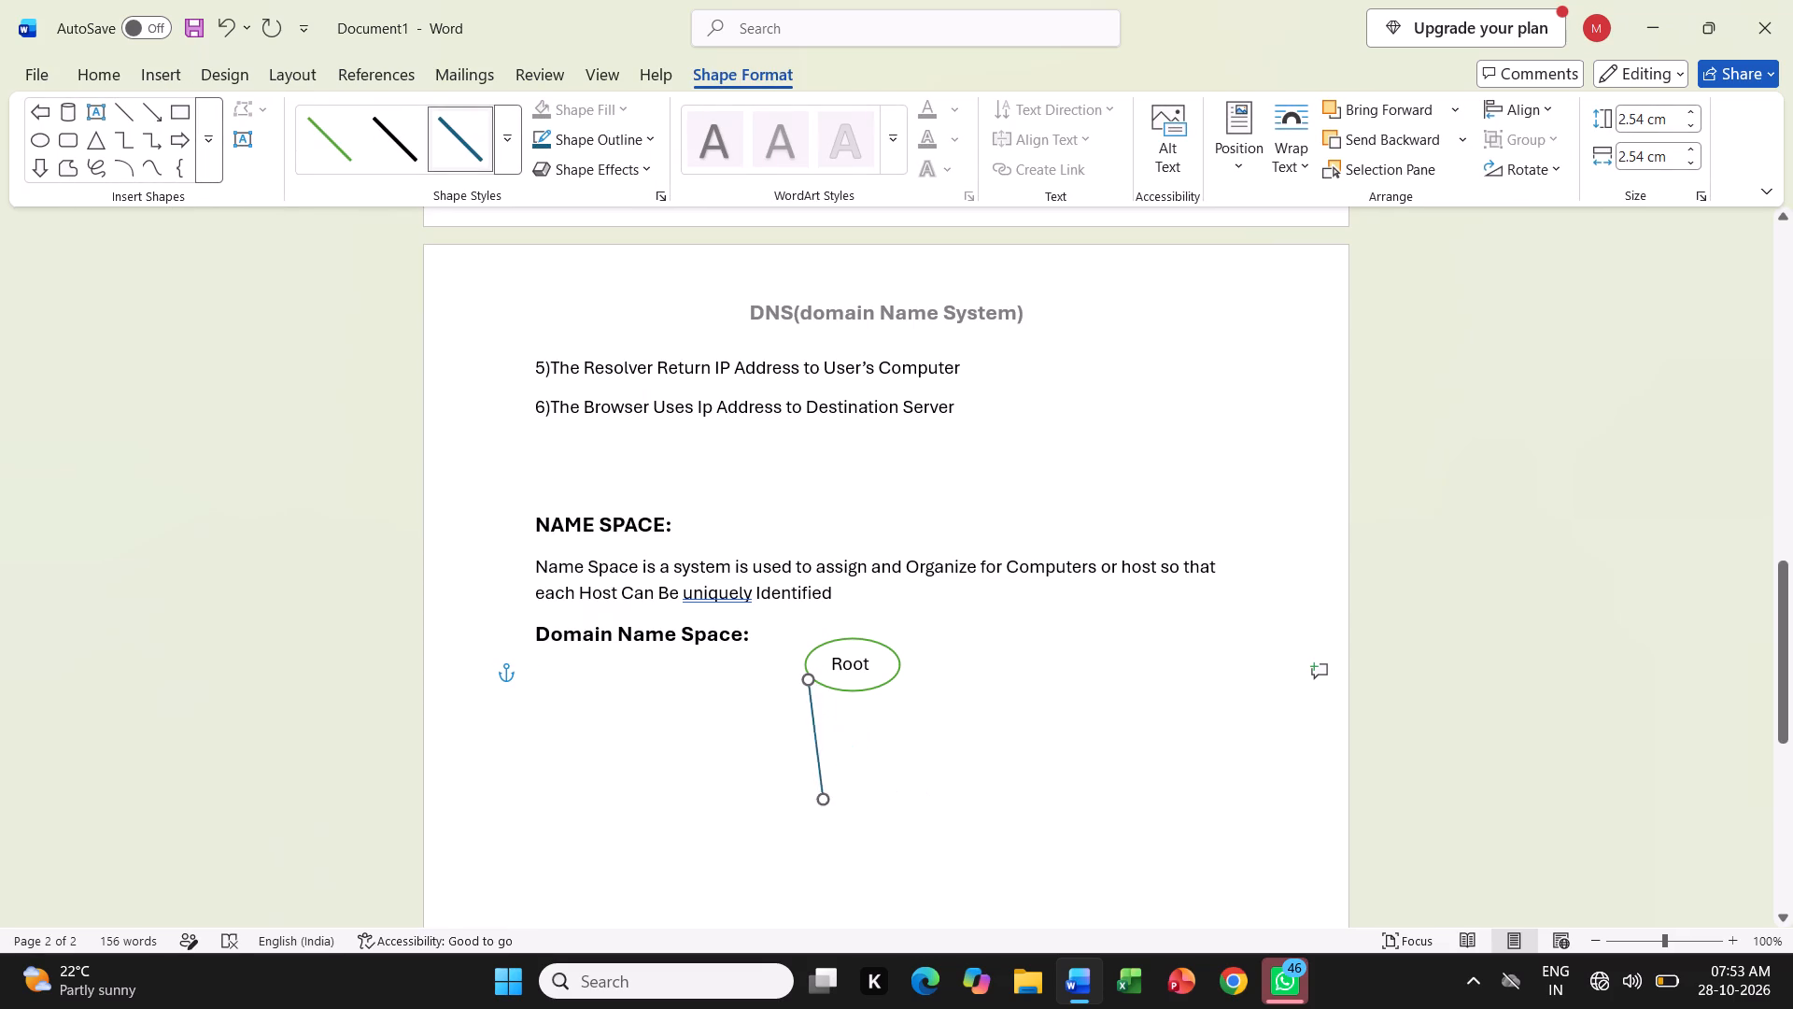
pyautogui.moveTo(816, 799); pyautogui.dragTo(672, 748)
pyautogui.moveTo(672, 748); pyautogui.dragTo(667, 738)
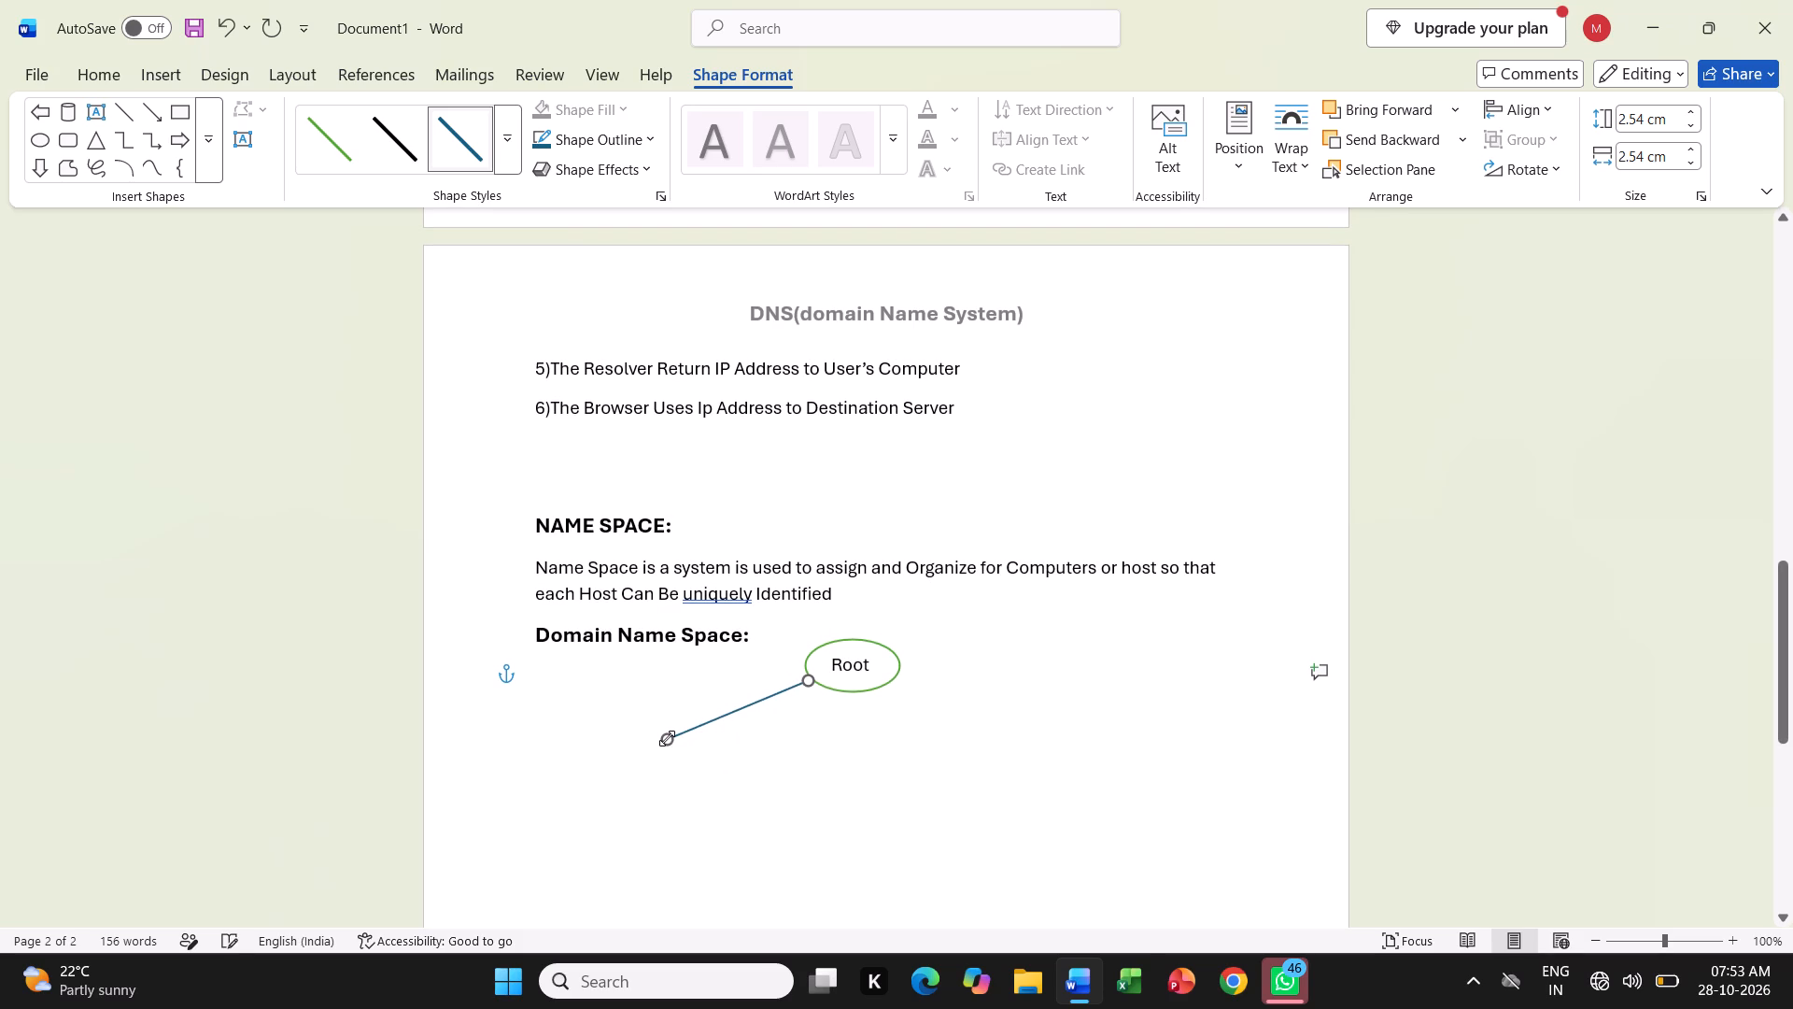
pyautogui.click(667, 738)
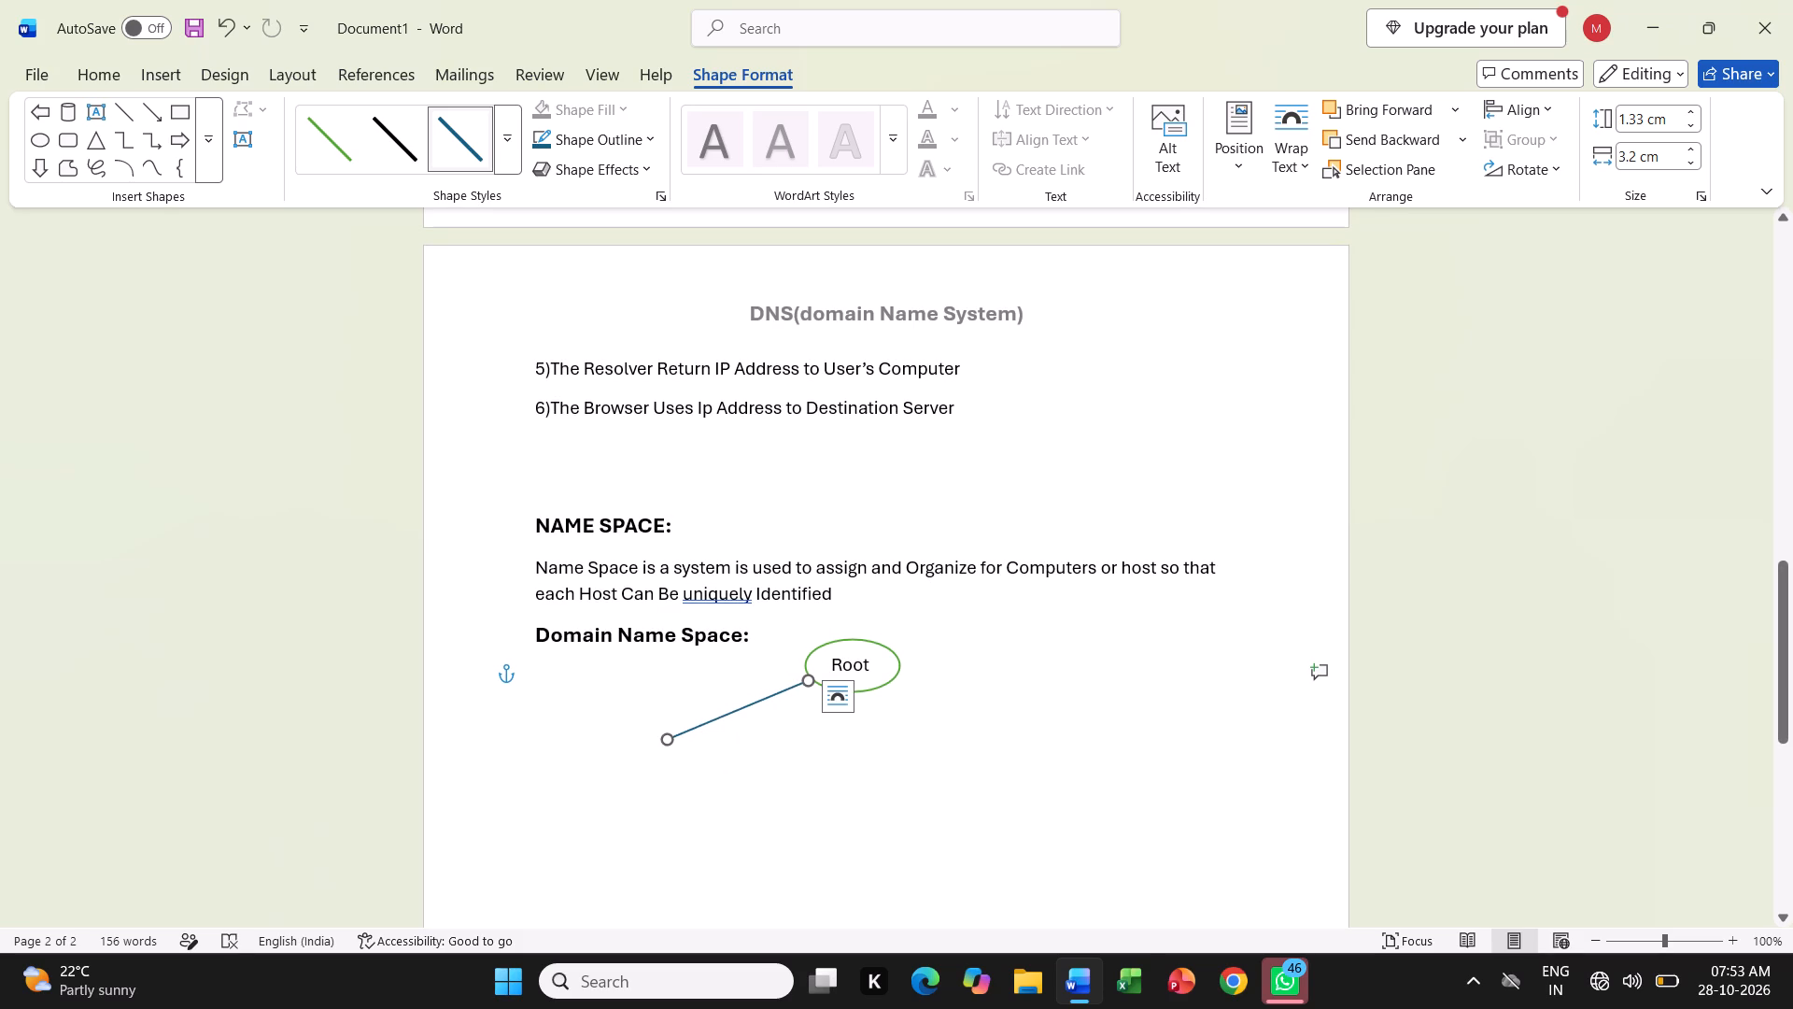
# Draw a second line below the first, from the "Root" oval's bottom edge down-left, about 1.55 cm high and 2.67 cm wide.
pyautogui.click(128, 115)
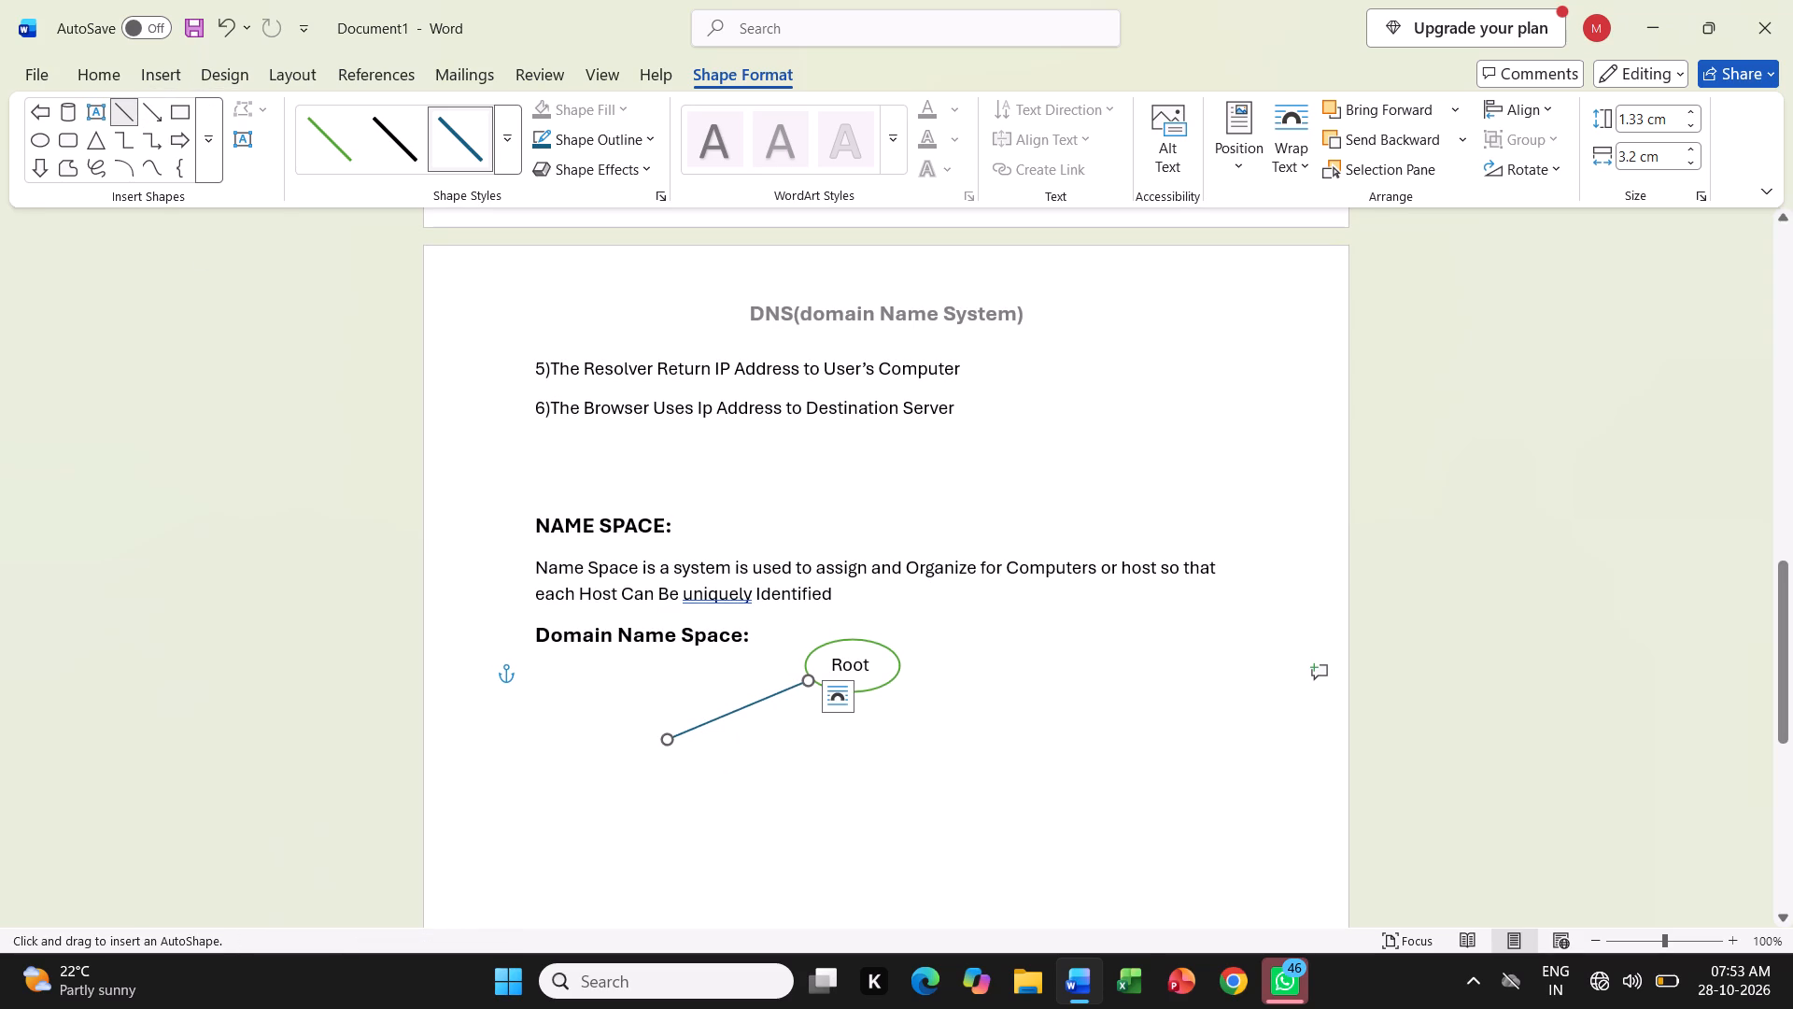
pyautogui.click(825, 682)
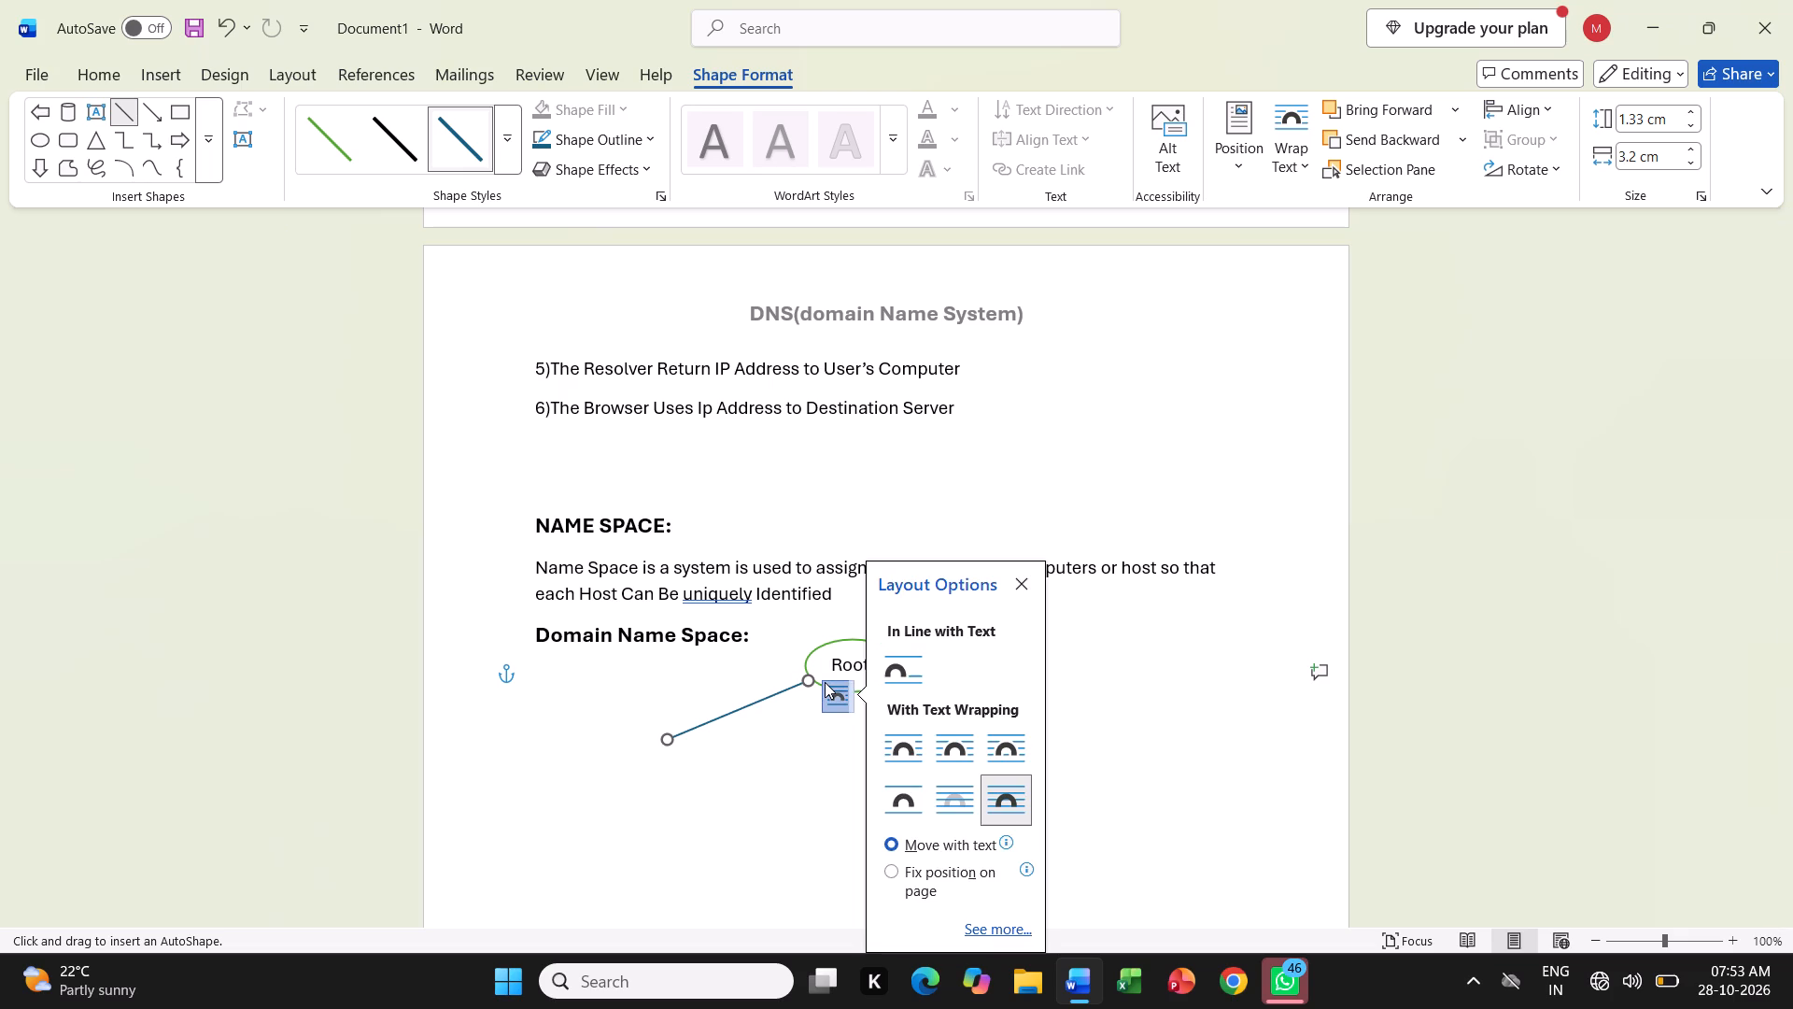
pyautogui.click(1022, 578)
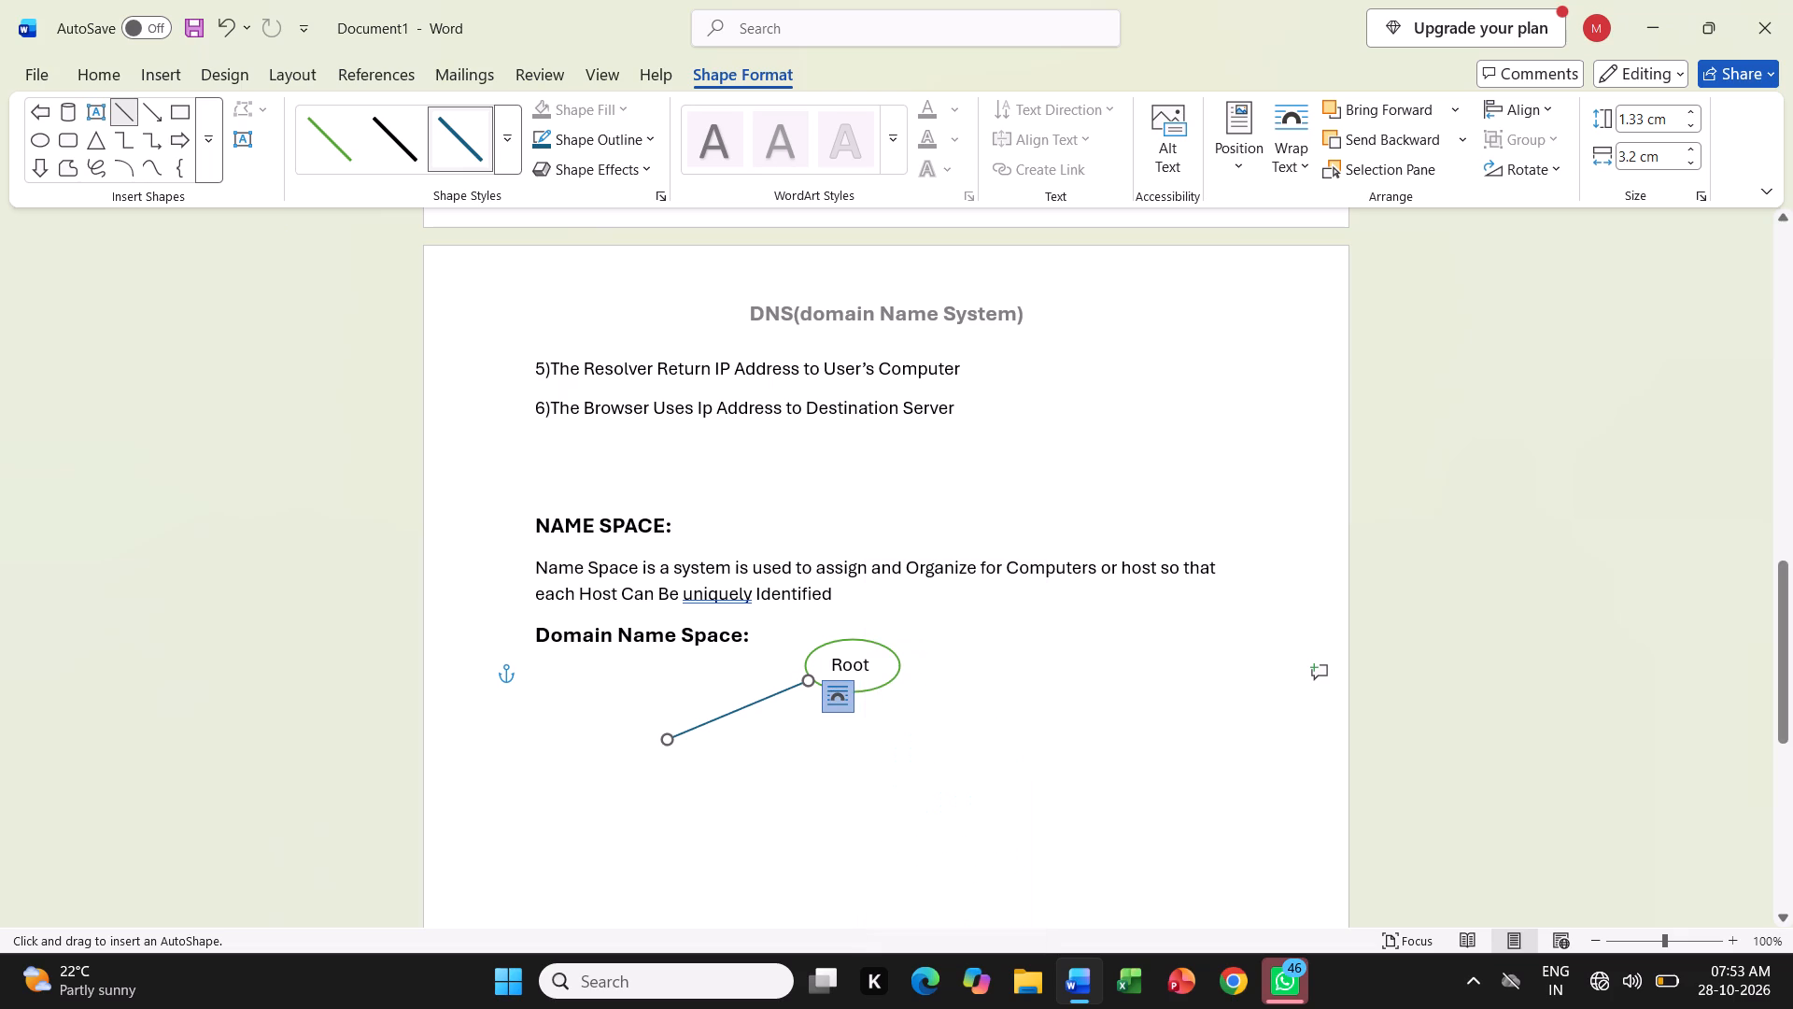
pyautogui.click(820, 732)
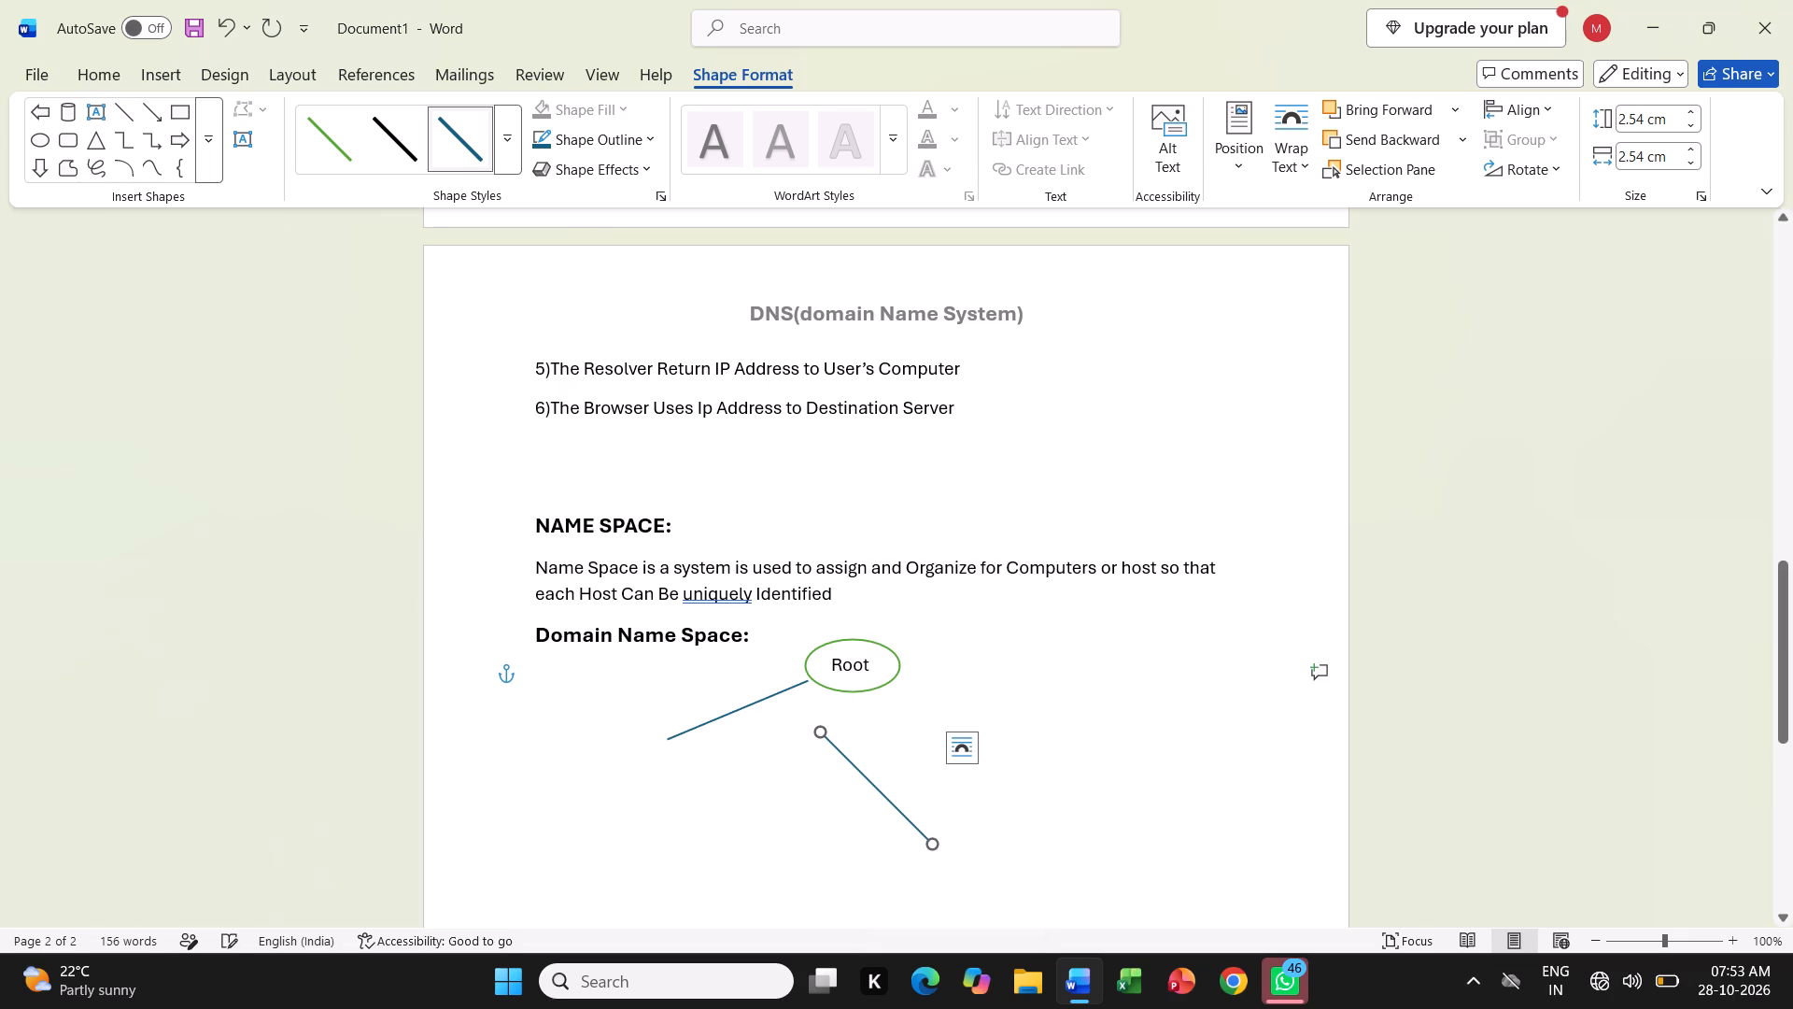
pyautogui.moveTo(832, 746); pyautogui.dragTo(837, 725)
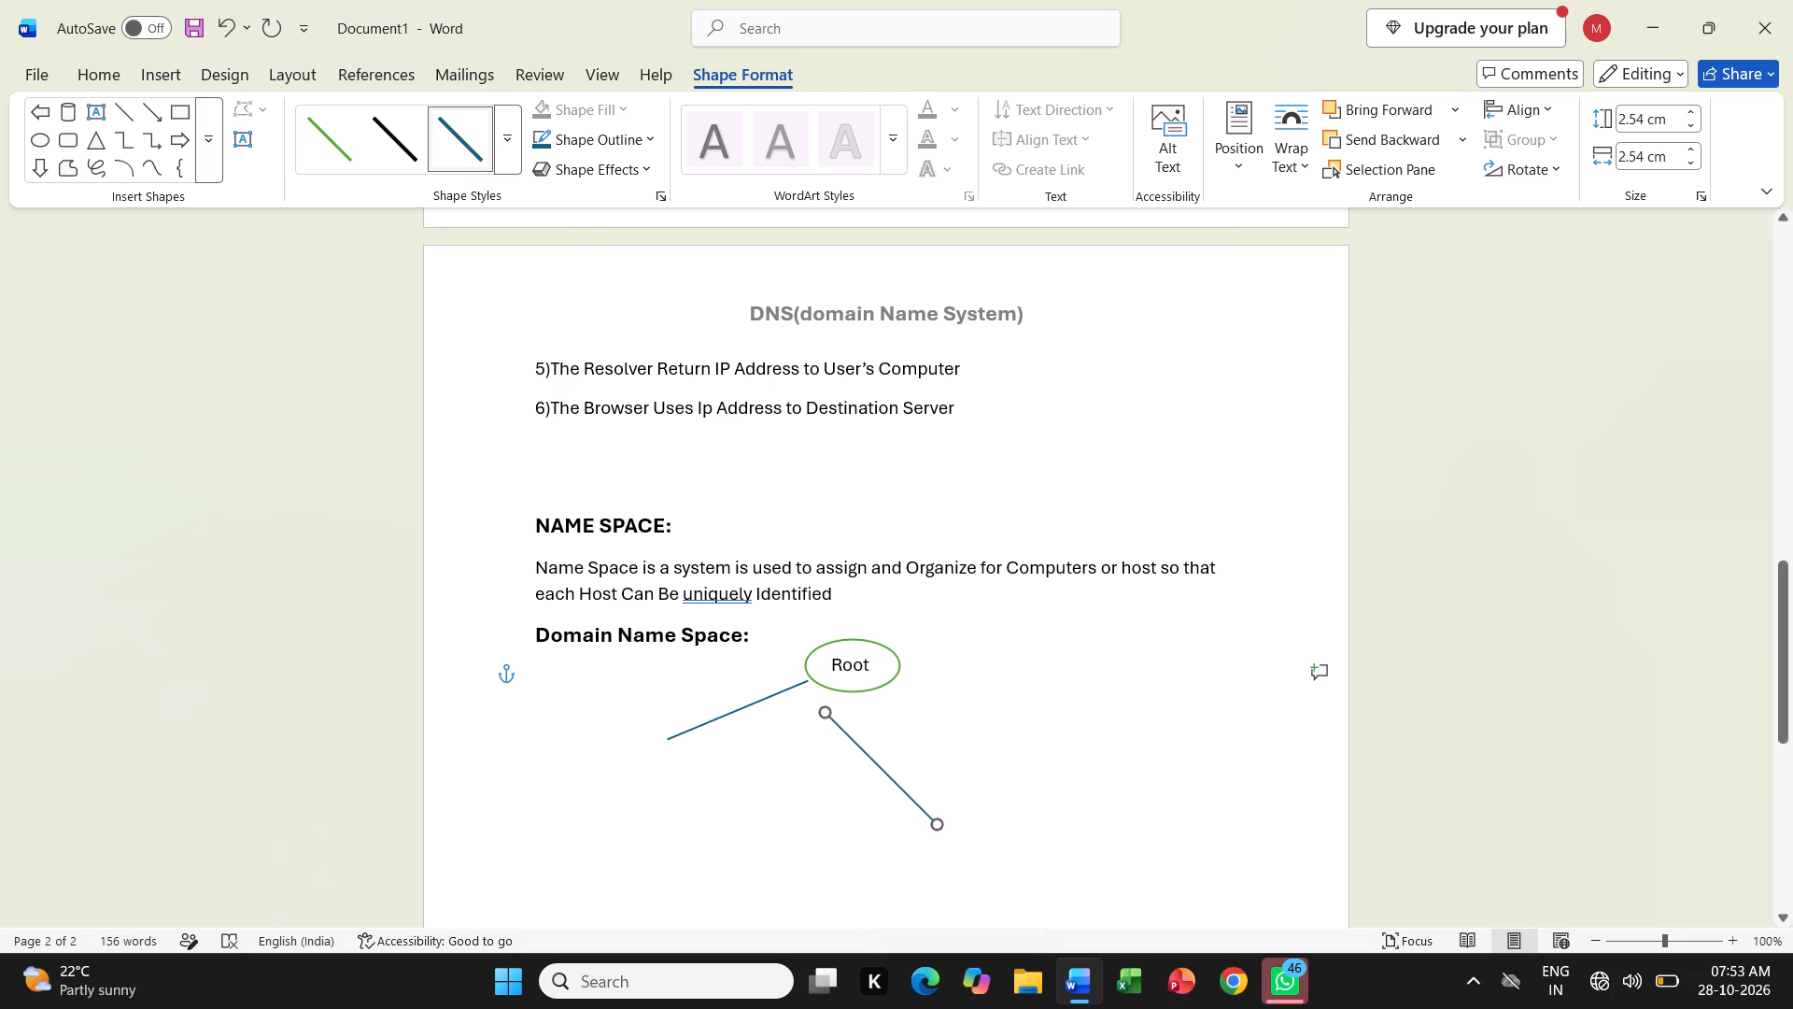
pyautogui.moveTo(837, 725); pyautogui.dragTo(838, 705)
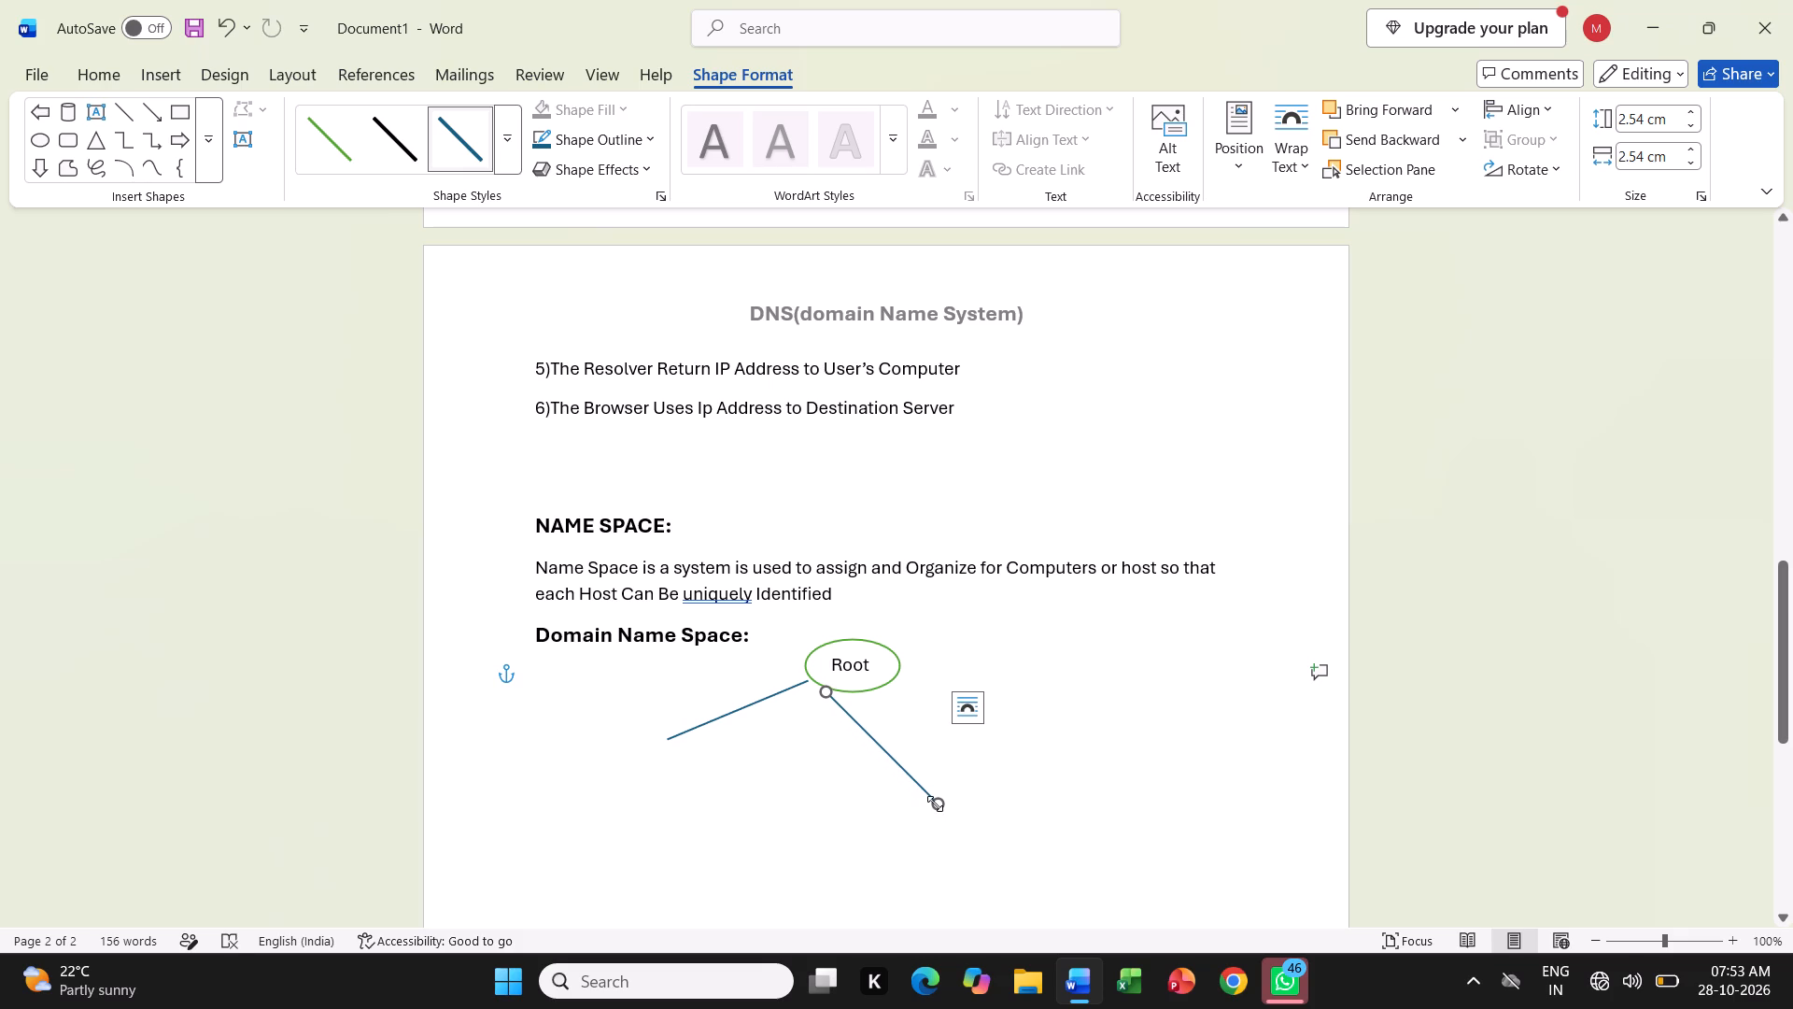
pyautogui.moveTo(937, 803); pyautogui.dragTo(712, 772)
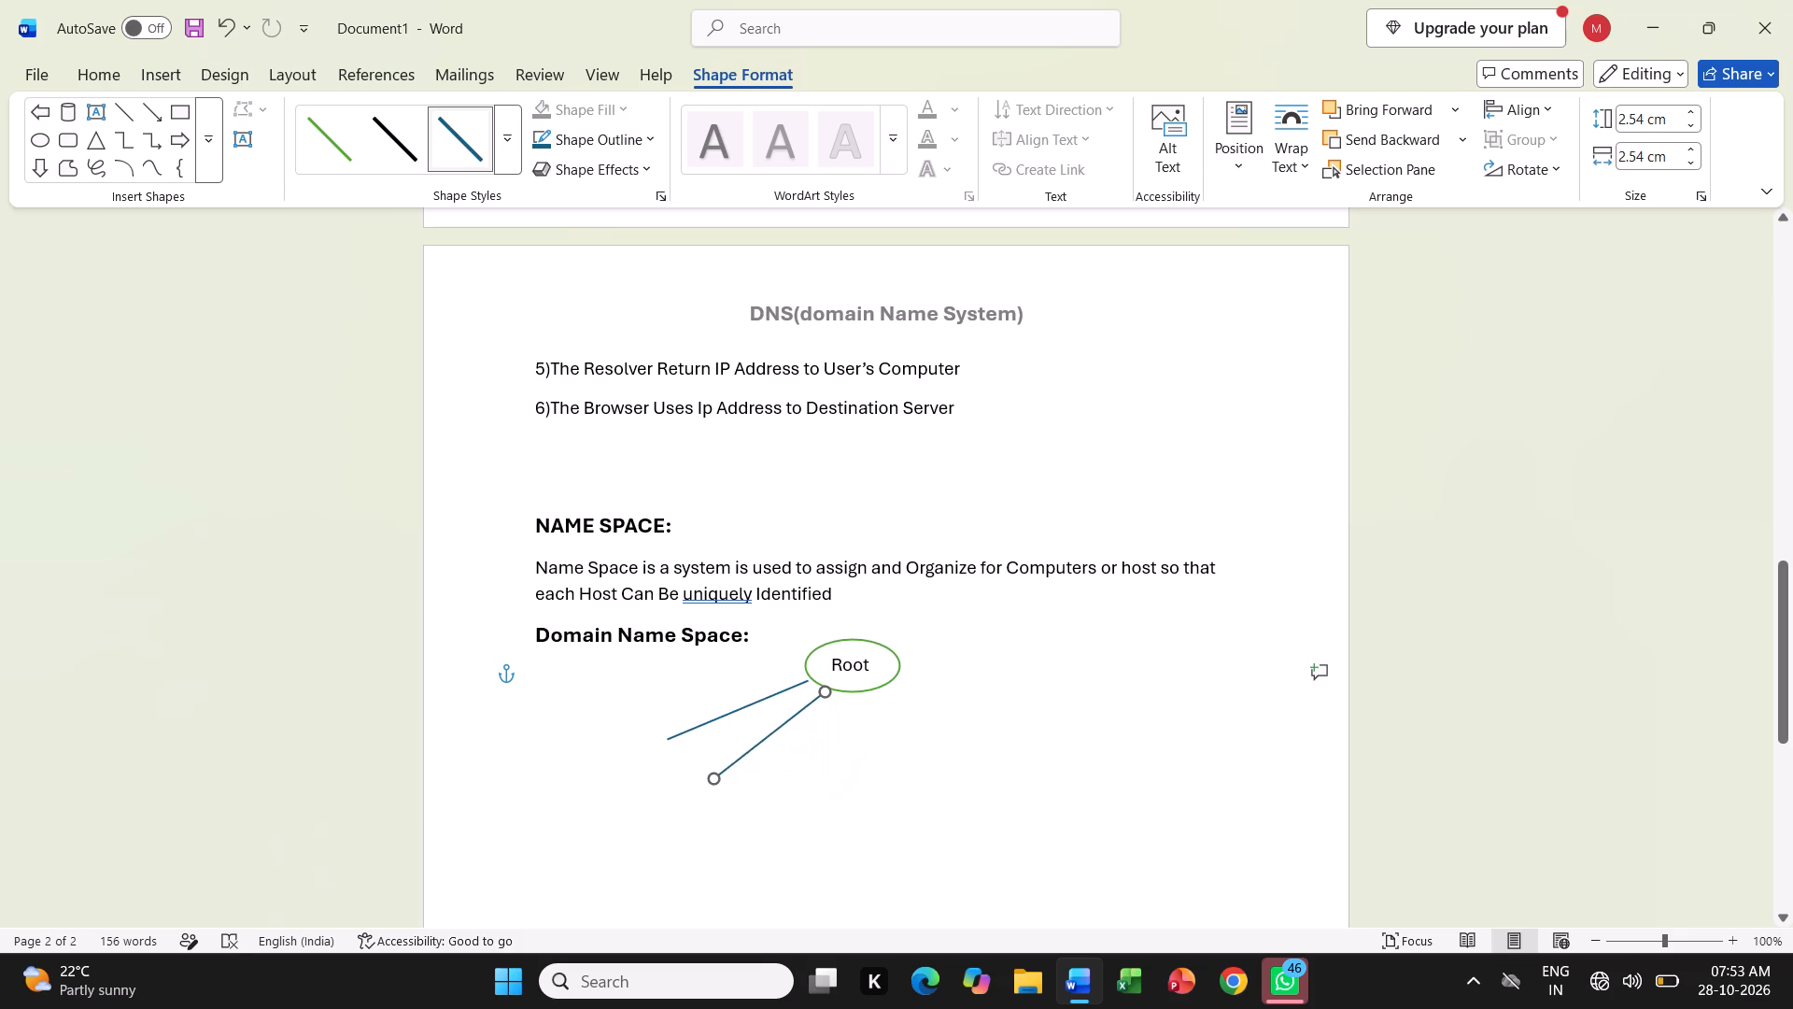
pyautogui.moveTo(712, 772); pyautogui.dragTo(708, 760)
pyautogui.click(708, 760)
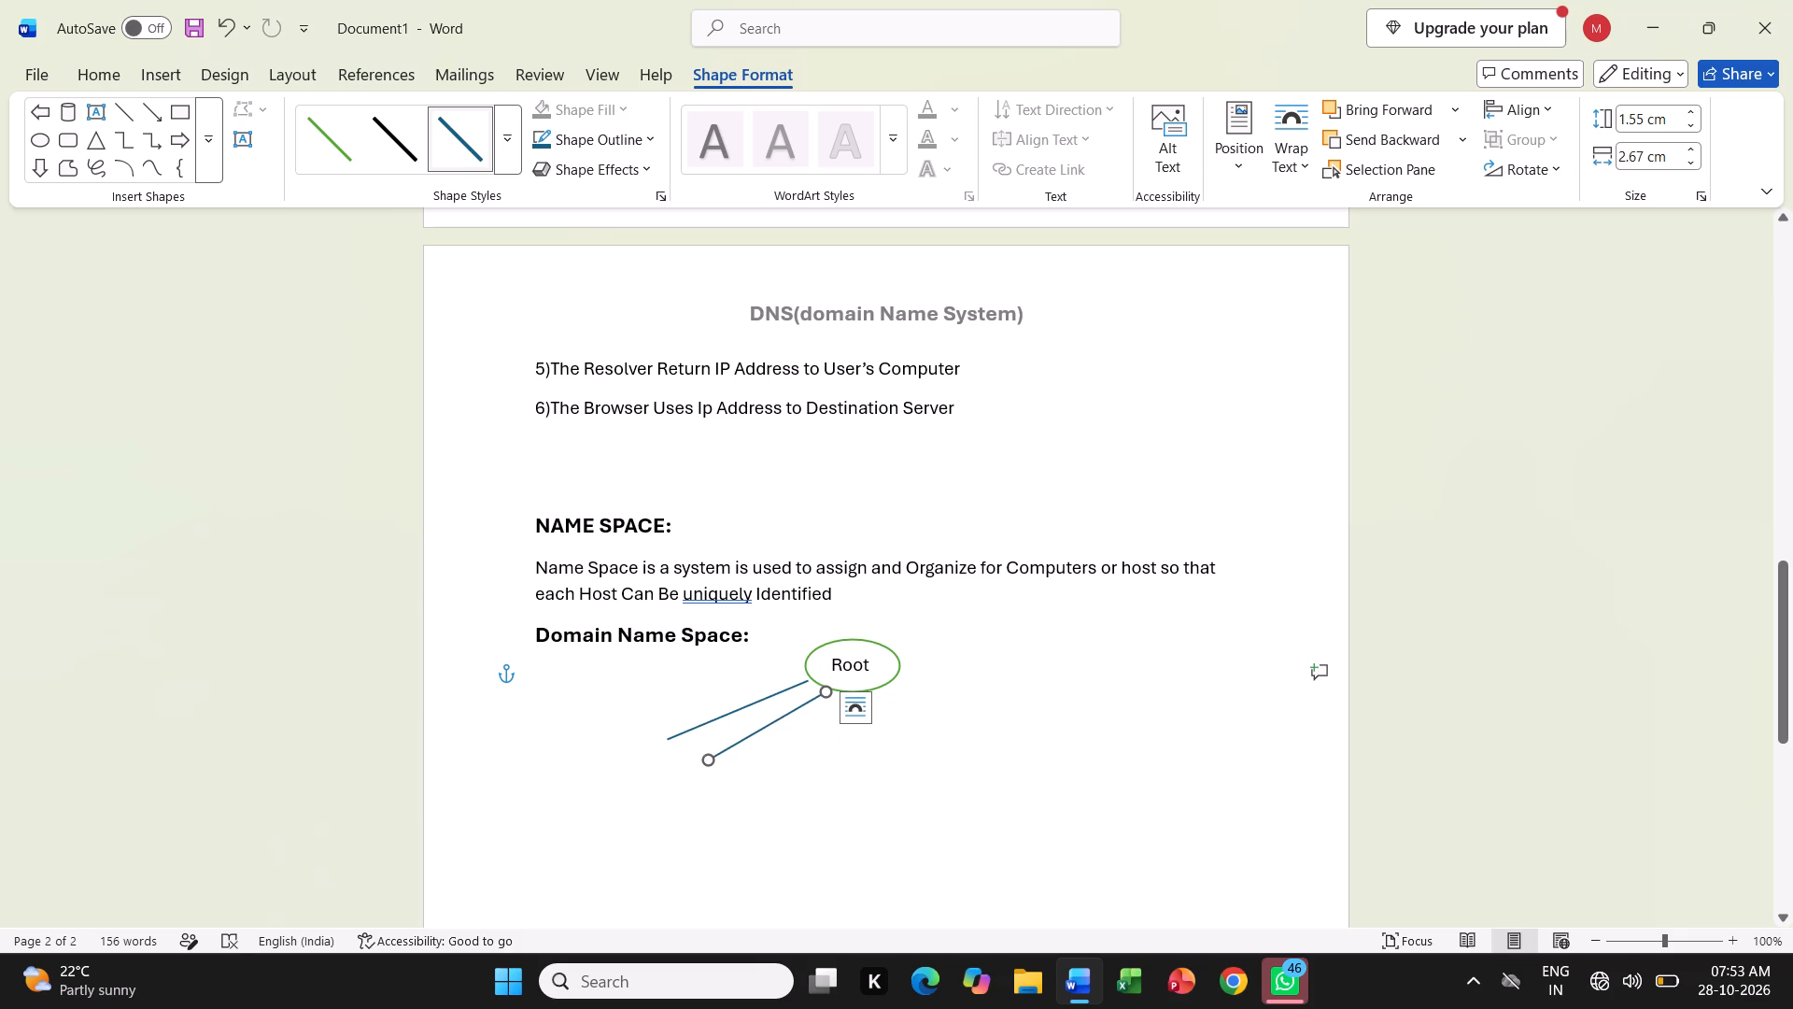
# Nudge the two lines slightly so their upper ends meet the edge of the "Root" oval.
pyautogui.click(831, 844)
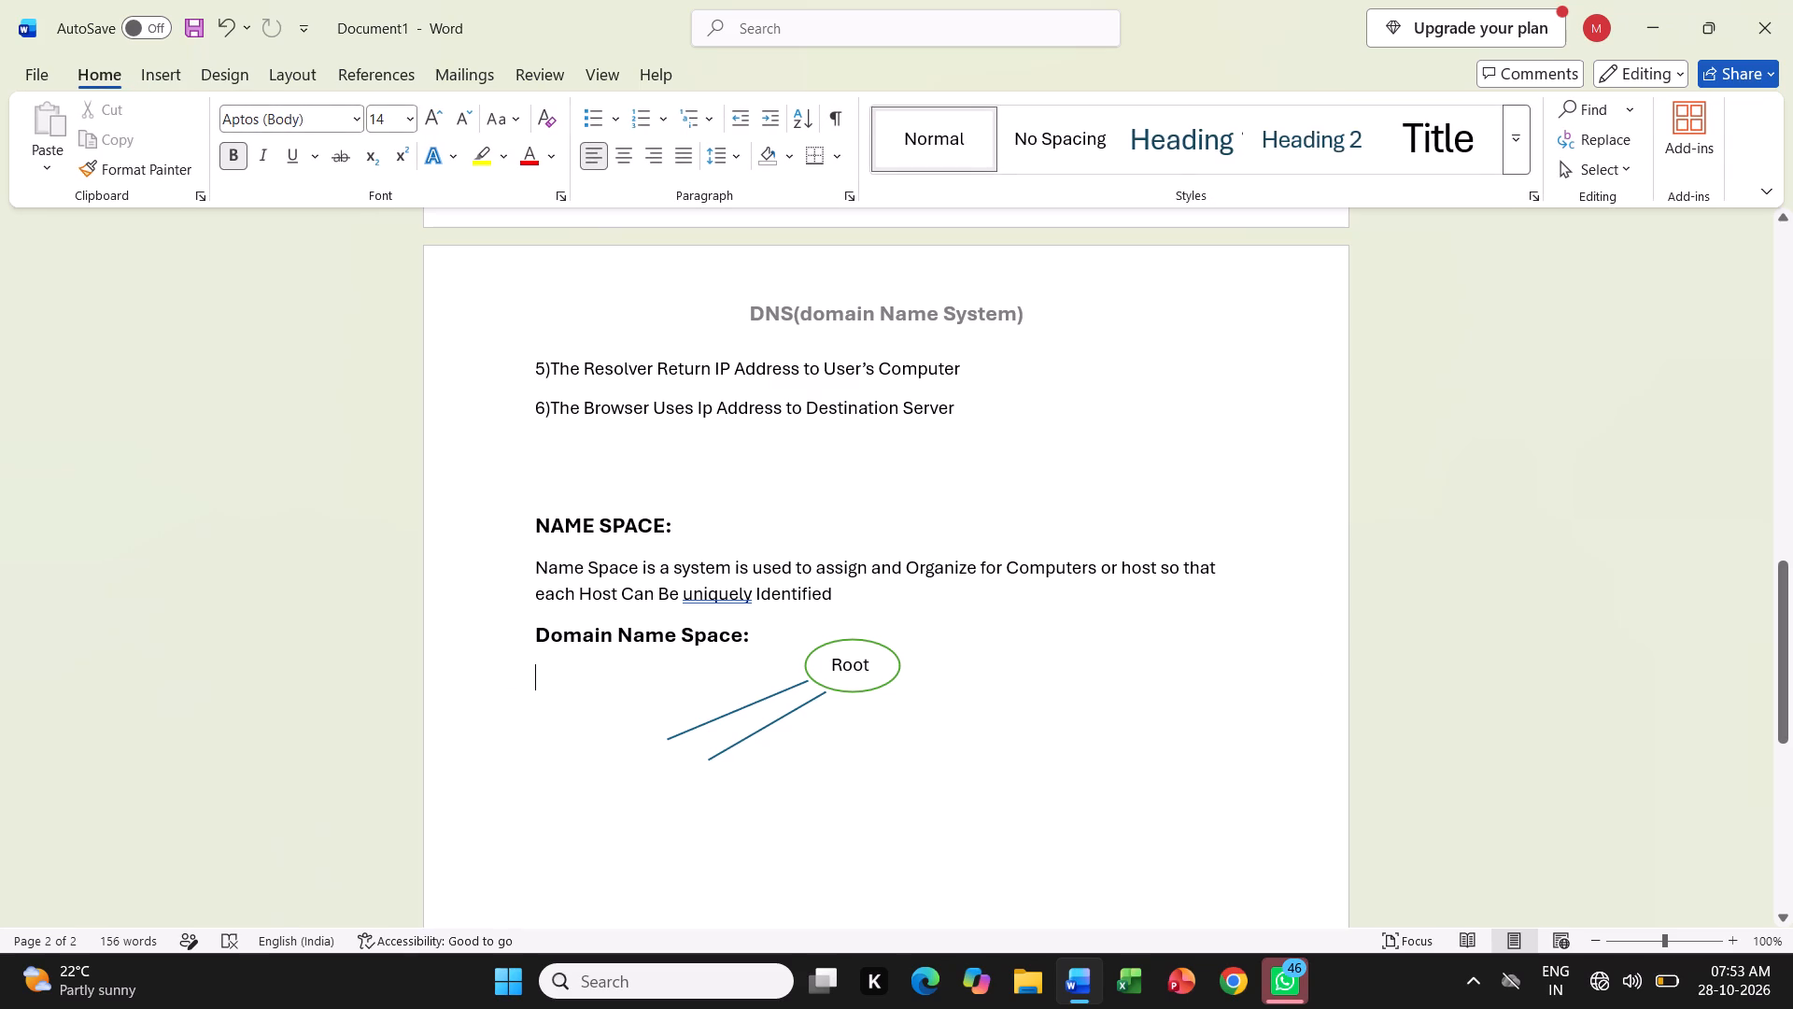
pyautogui.click(781, 718)
pyautogui.click(803, 769)
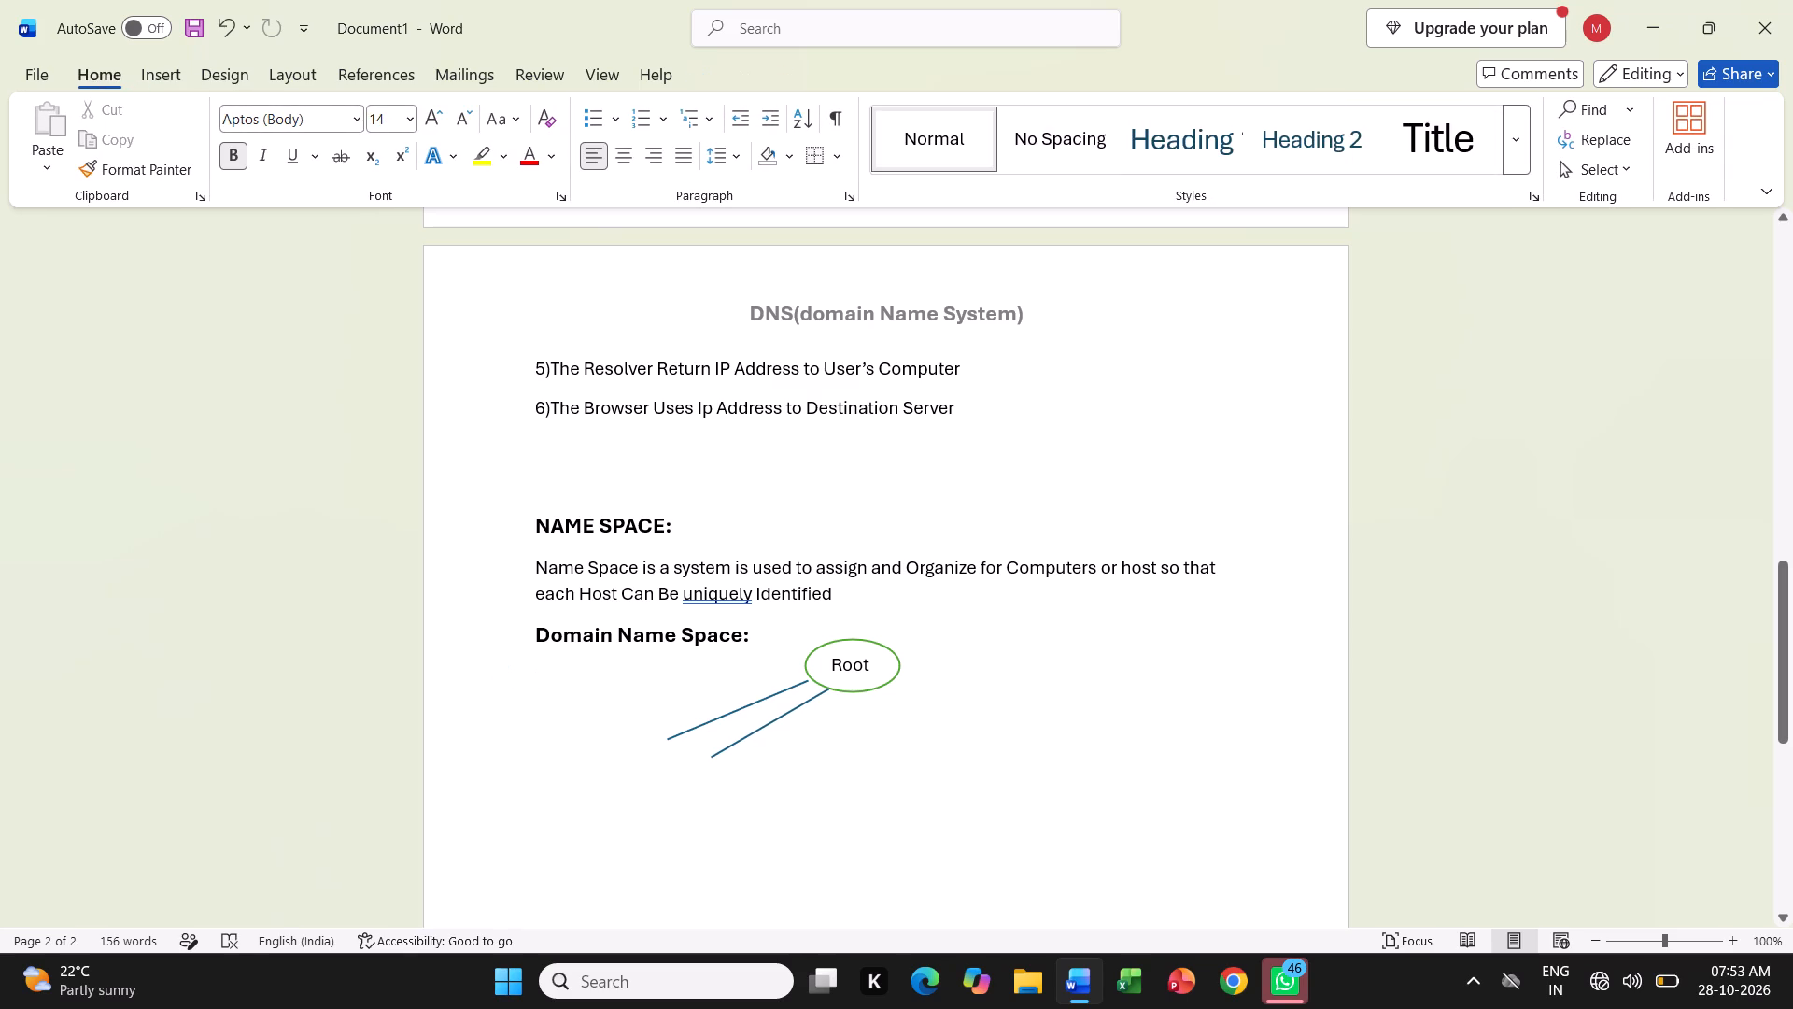
pyautogui.click(748, 705)
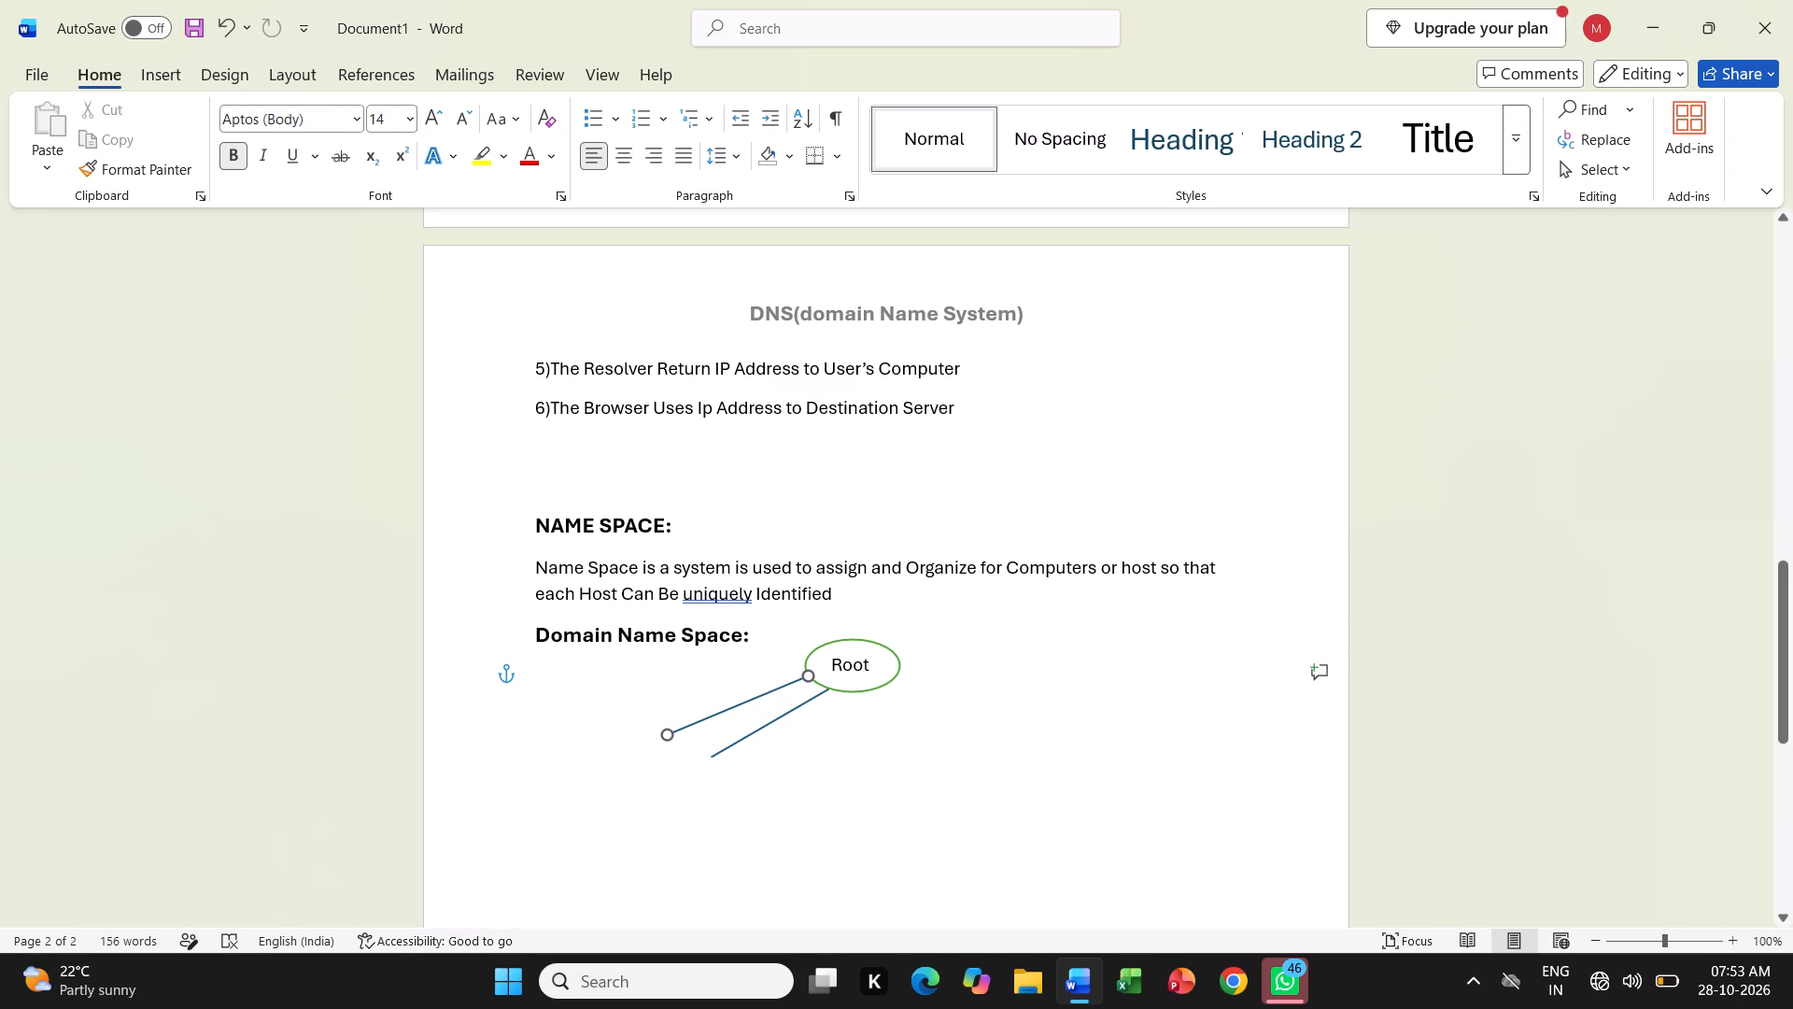
pyautogui.click(828, 825)
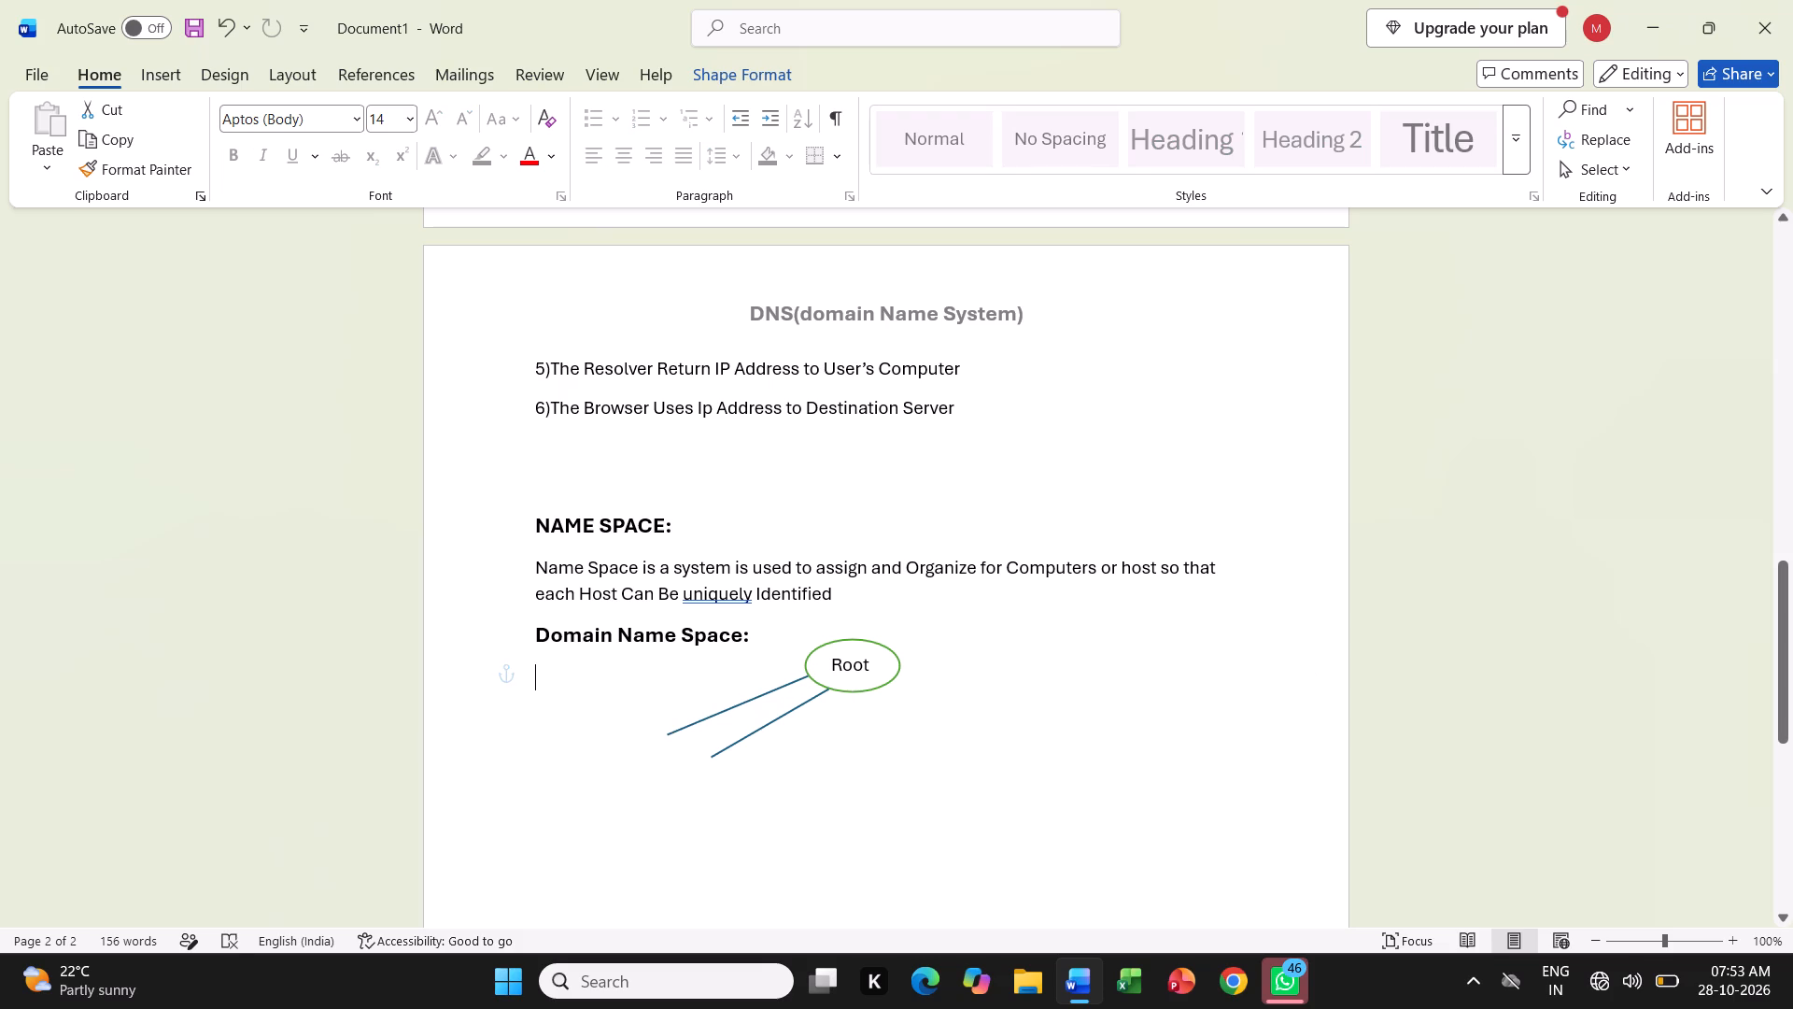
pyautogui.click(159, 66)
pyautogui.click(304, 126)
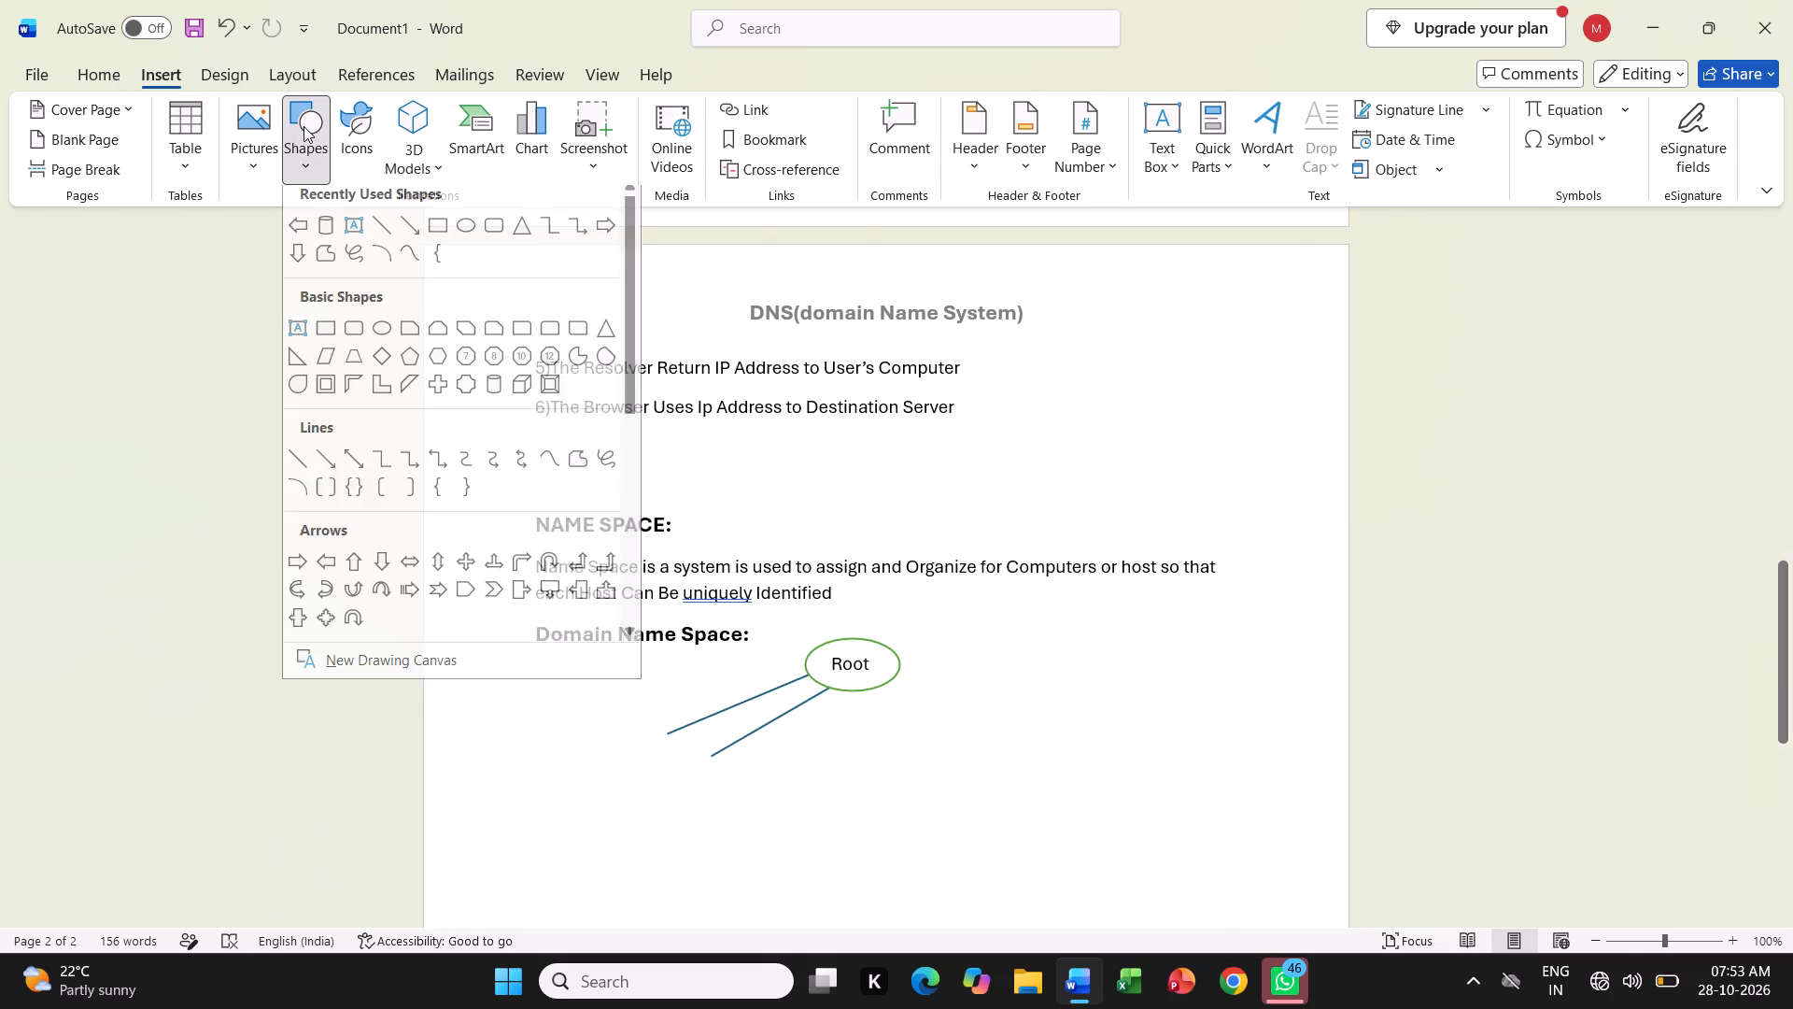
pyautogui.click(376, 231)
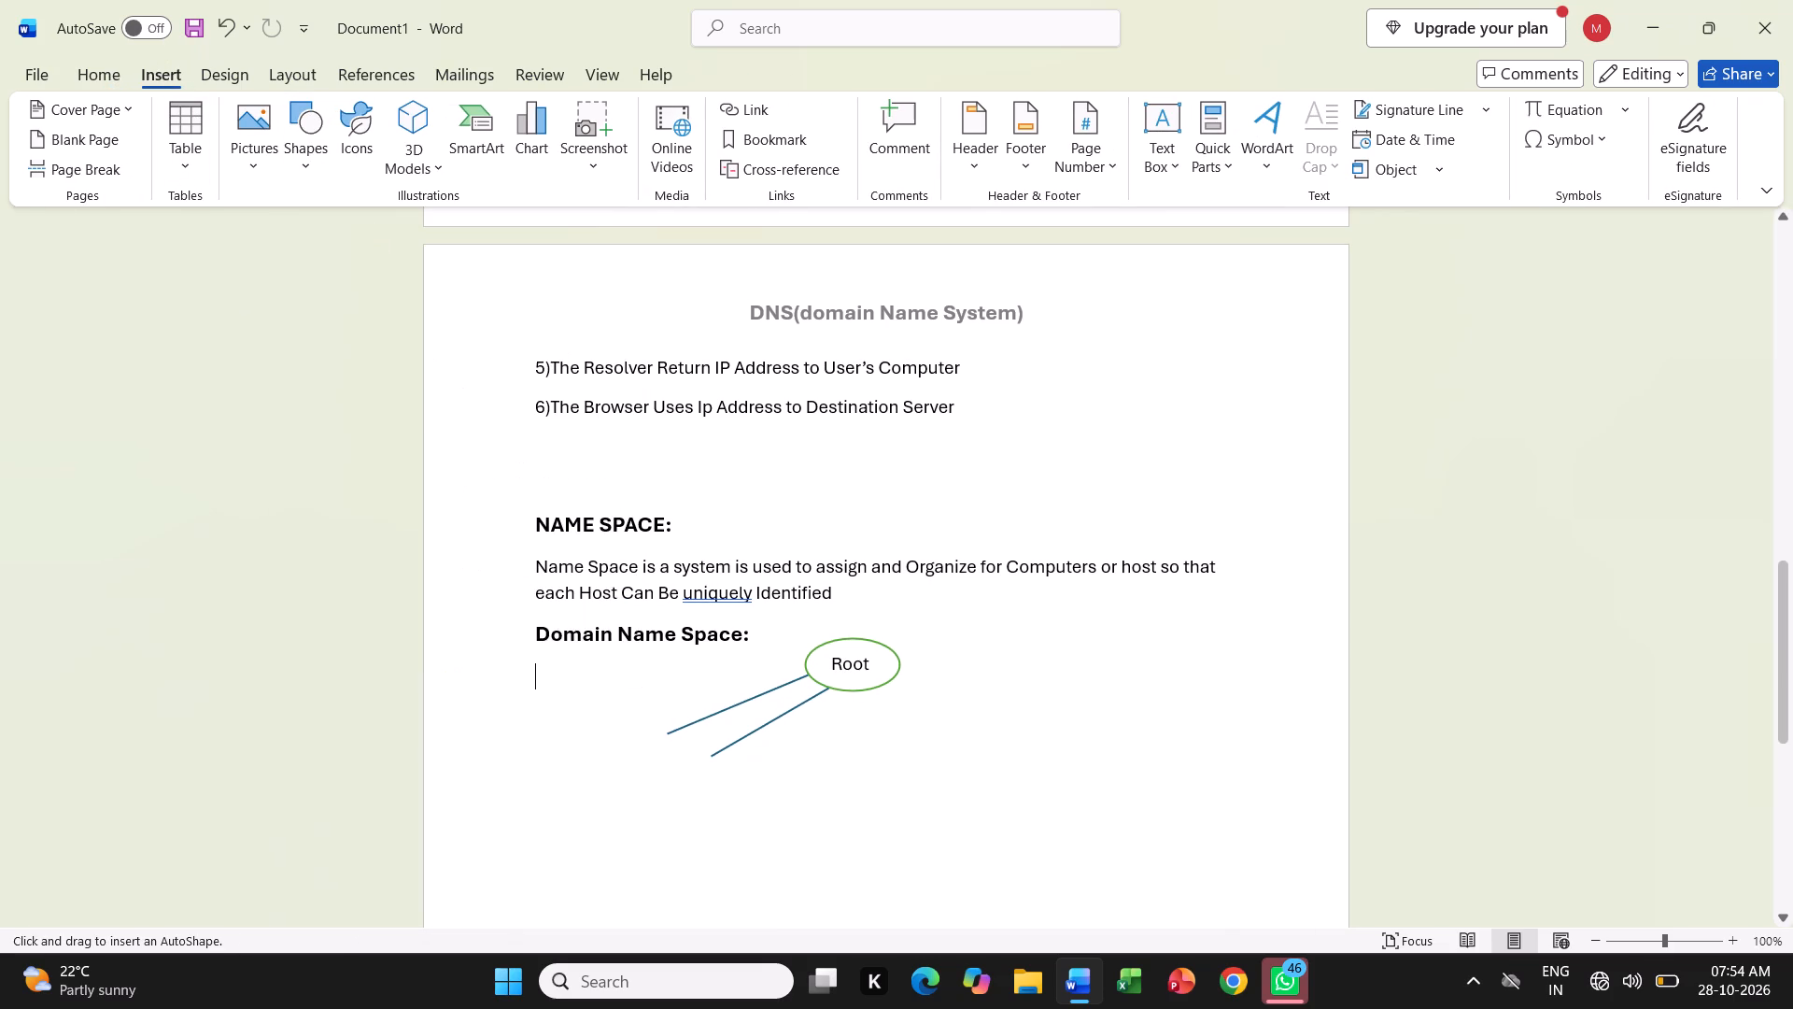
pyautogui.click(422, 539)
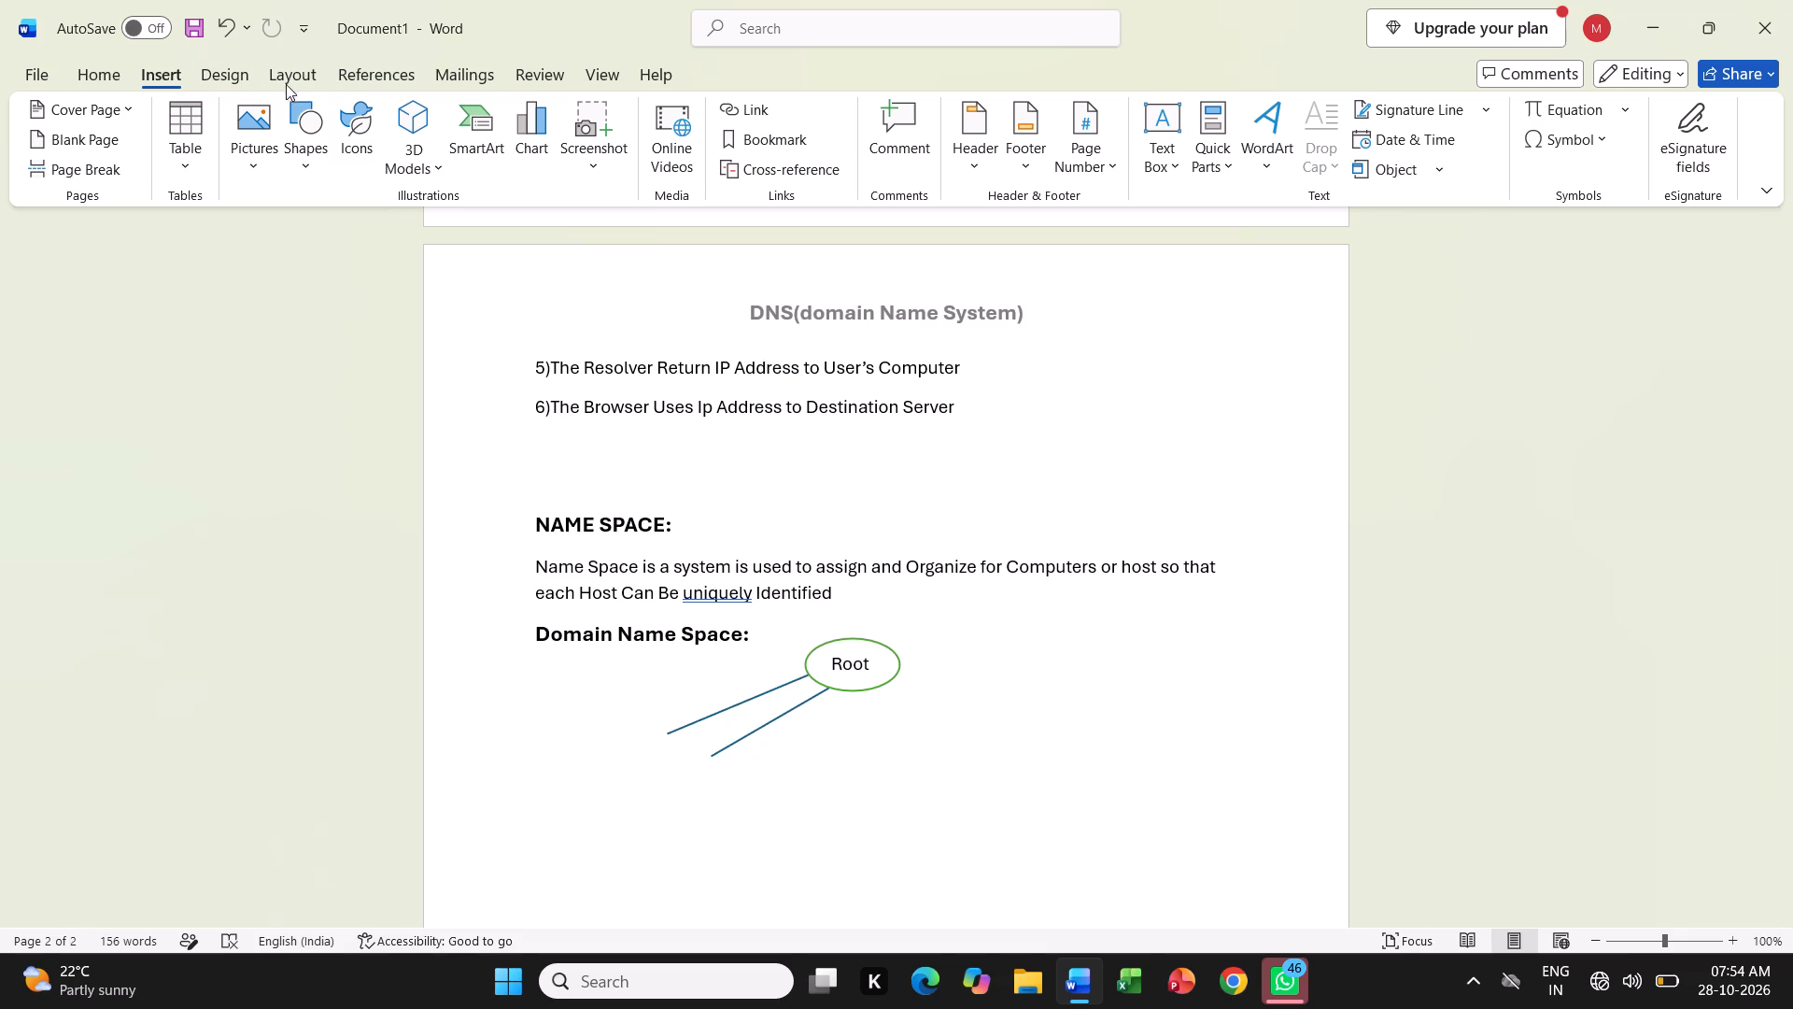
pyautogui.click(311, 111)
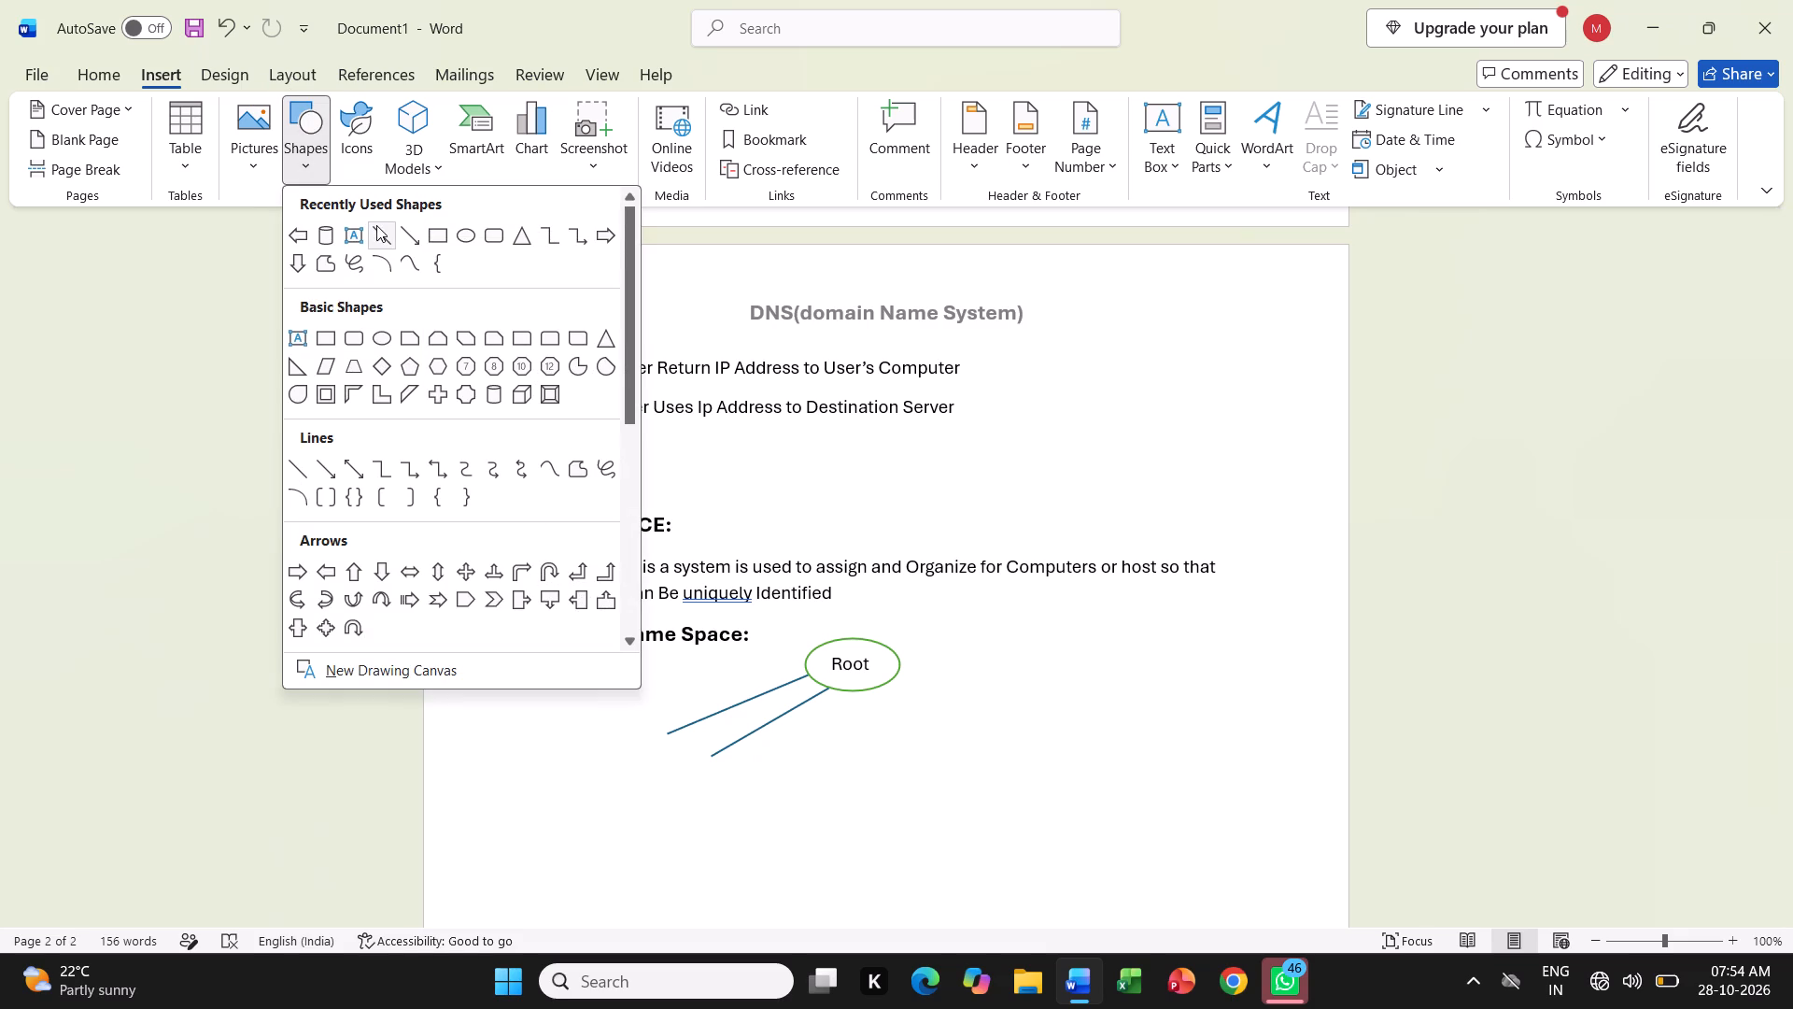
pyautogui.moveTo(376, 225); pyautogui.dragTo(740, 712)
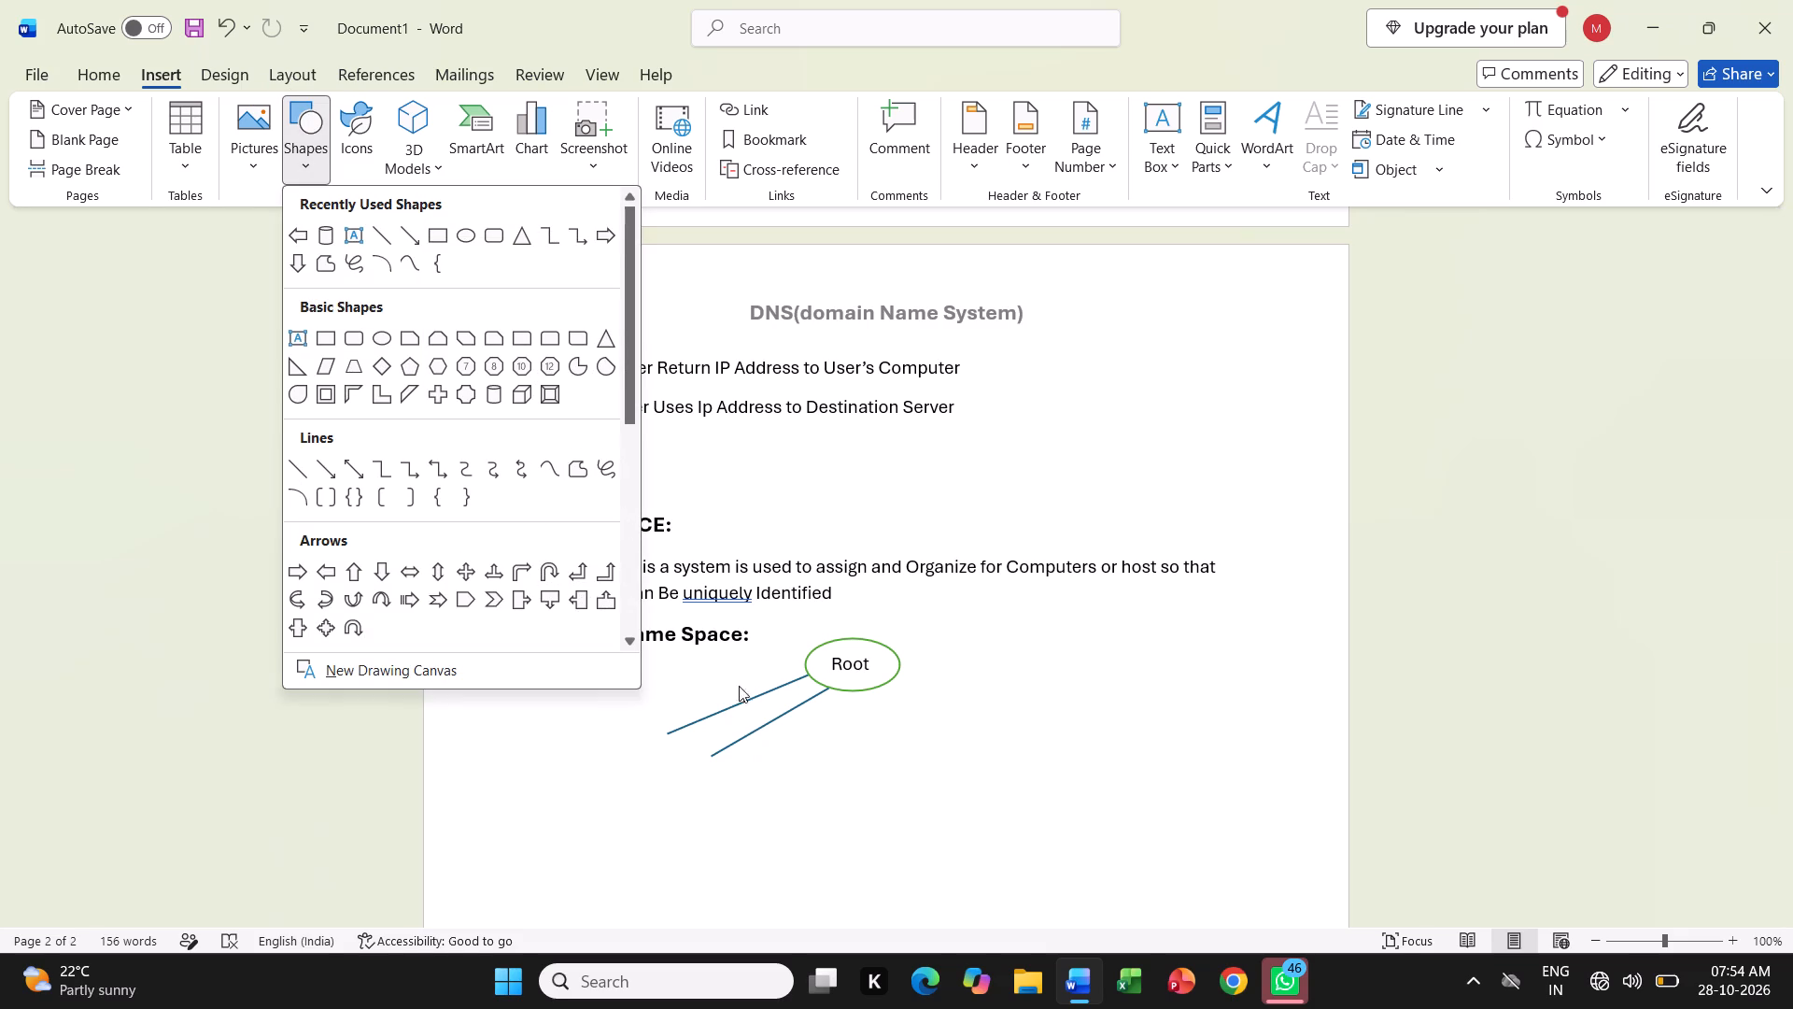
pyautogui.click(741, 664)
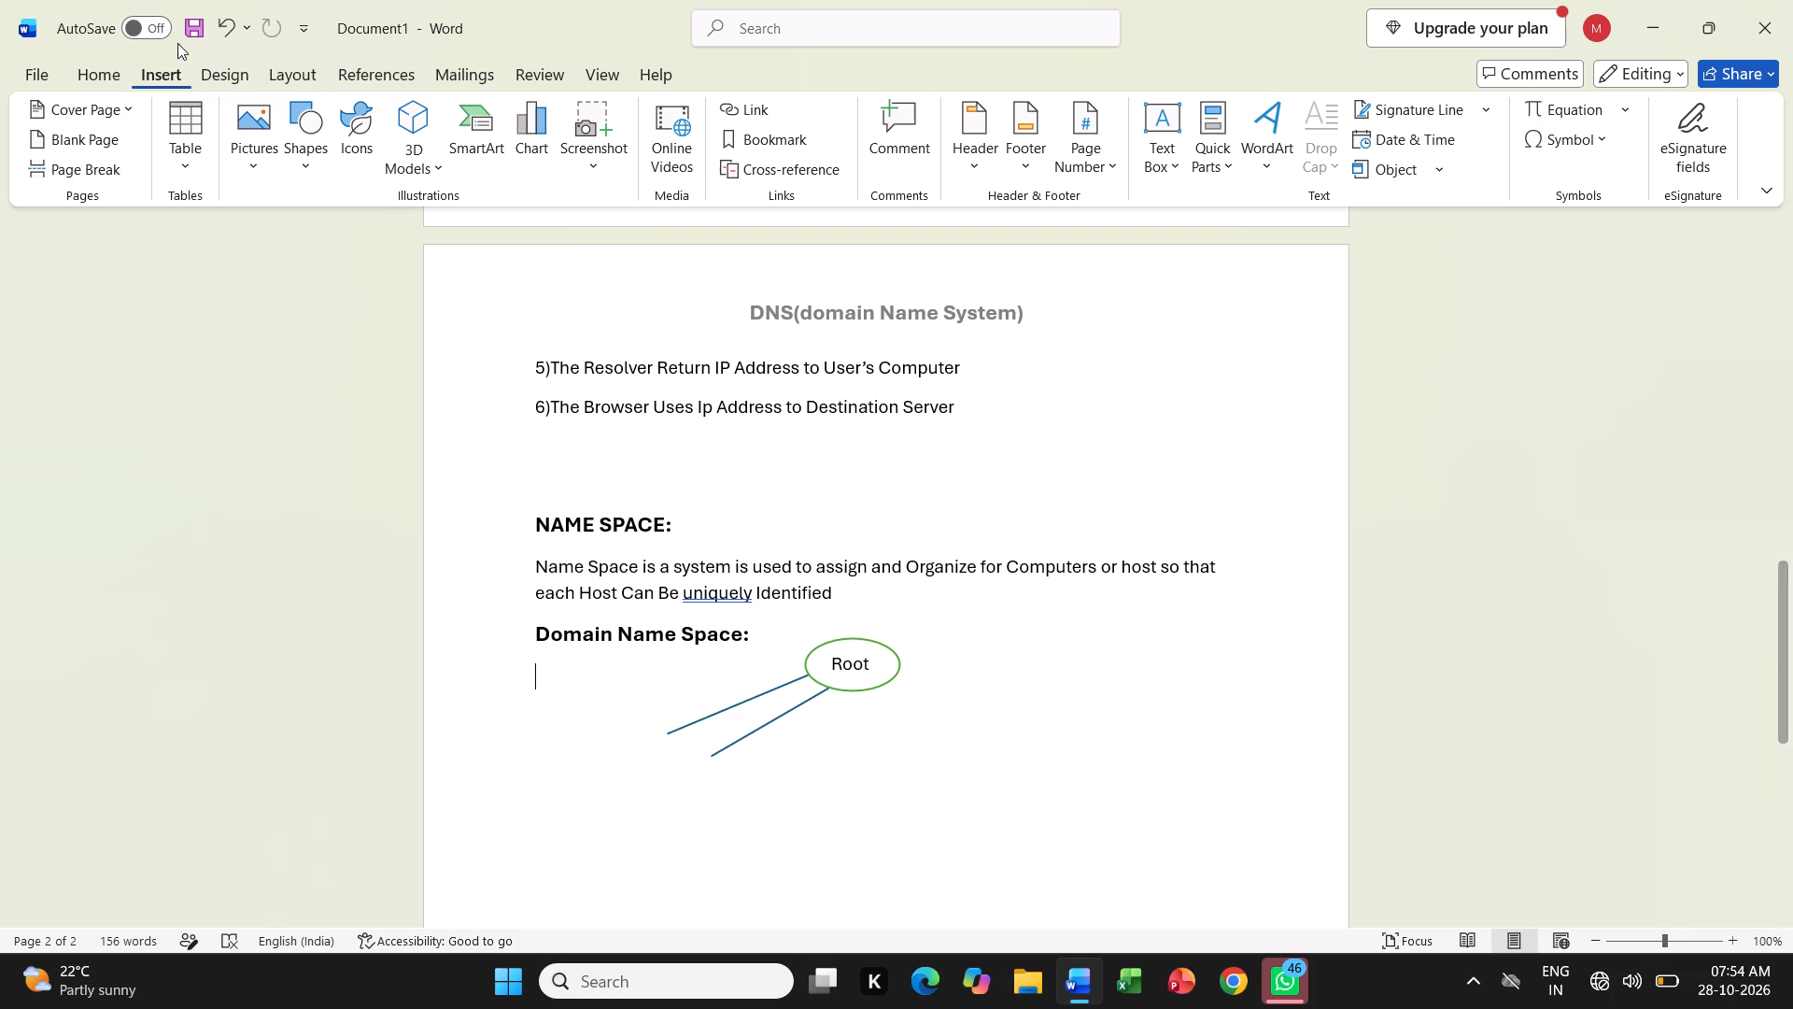
# Draw a third line above the other two, from the "Root" oval's left edge down-left, about 1.36 cm high and 5.17 cm wide.
pyautogui.click(316, 135)
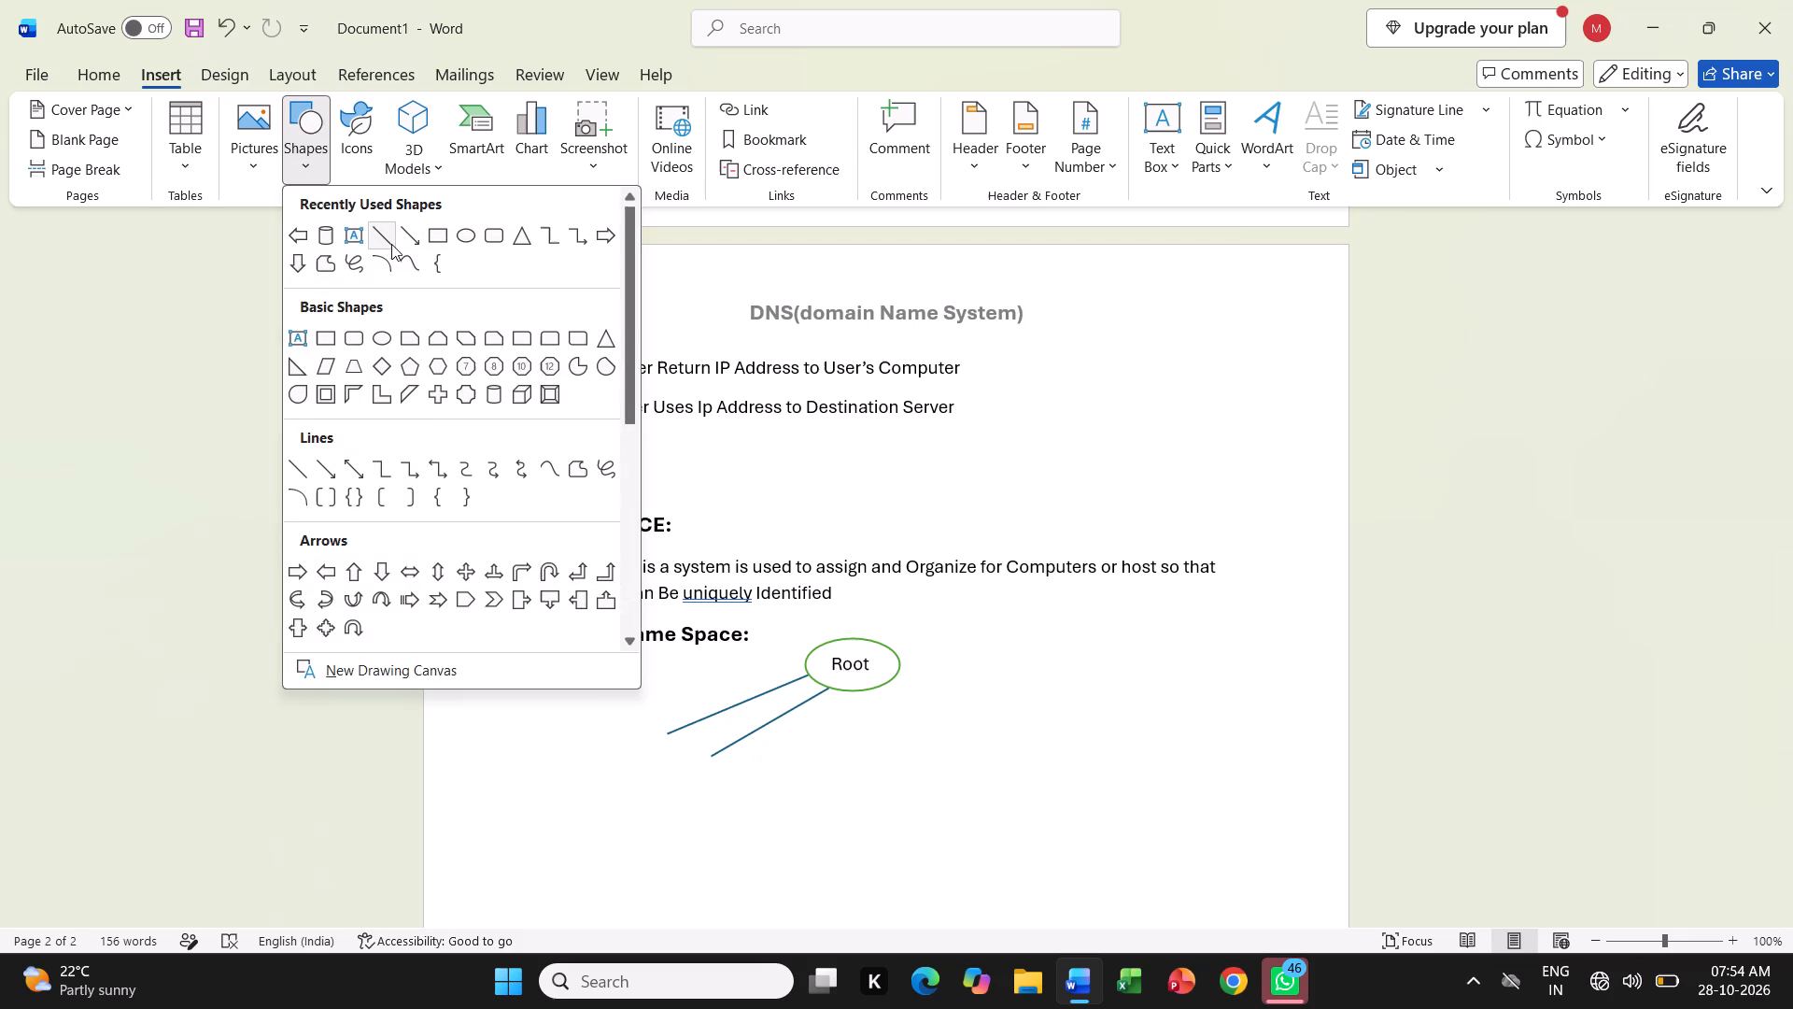
pyautogui.click(391, 244)
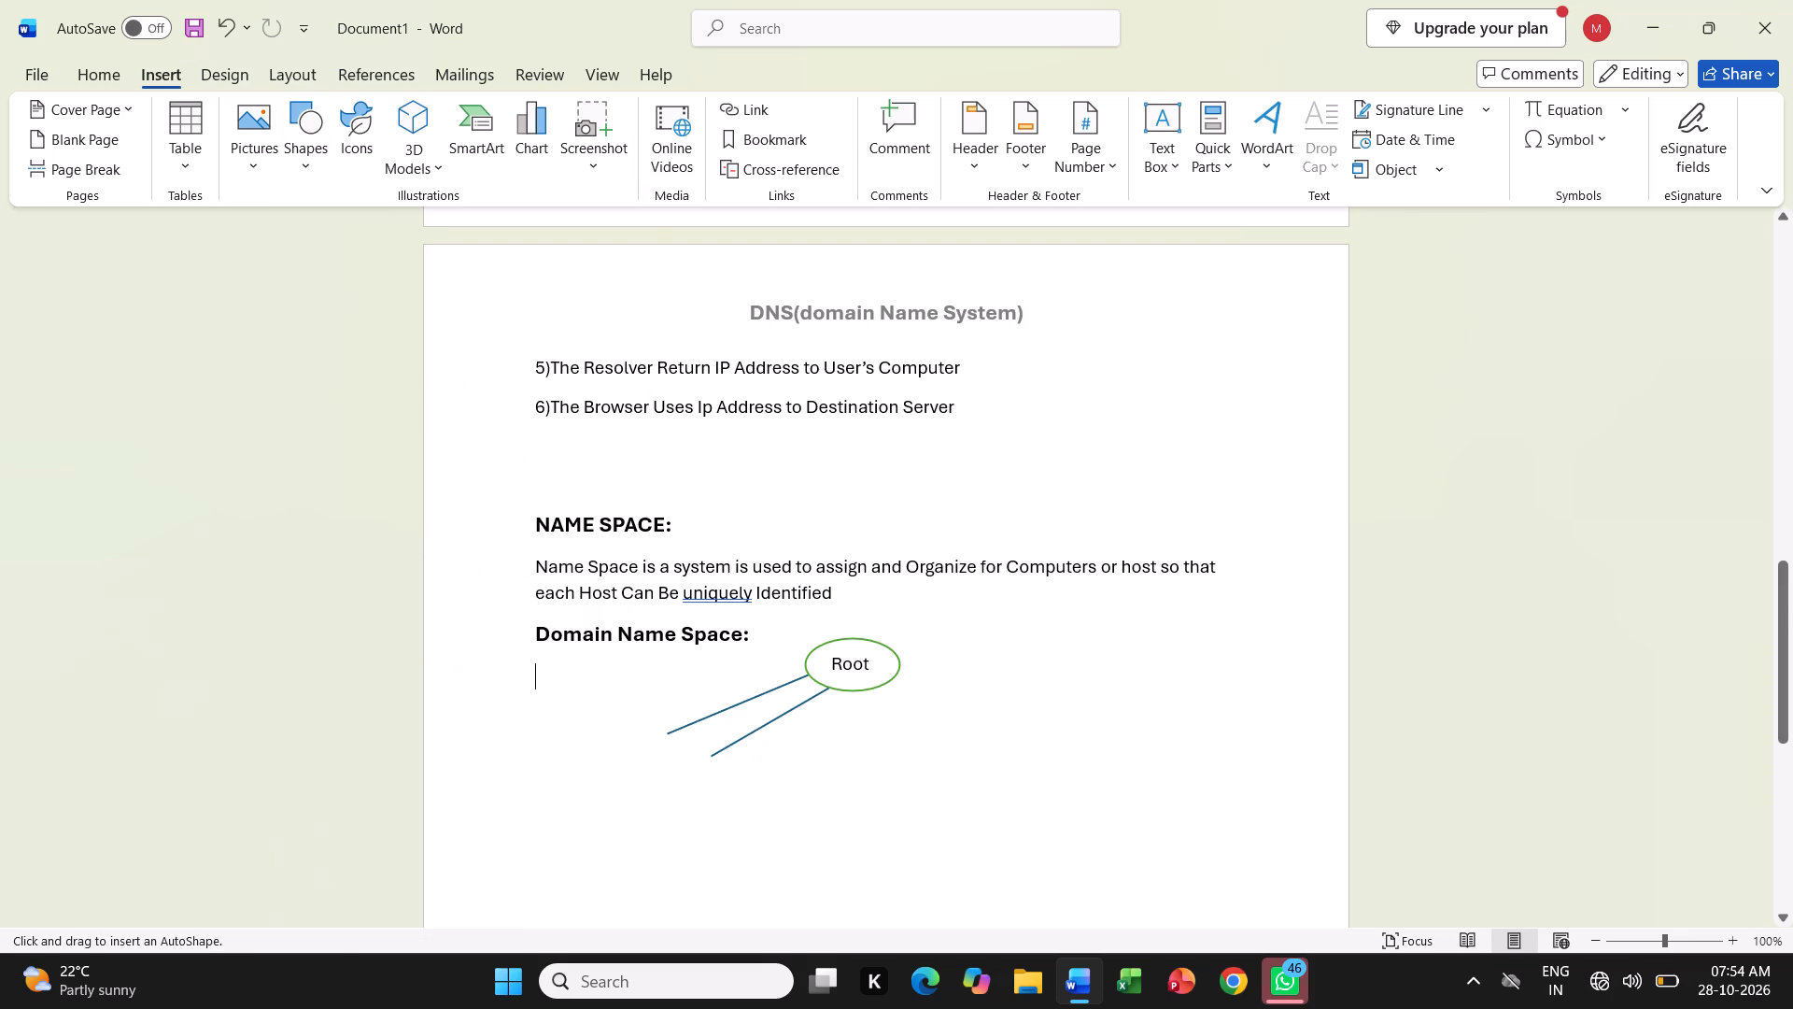
pyautogui.click(799, 655)
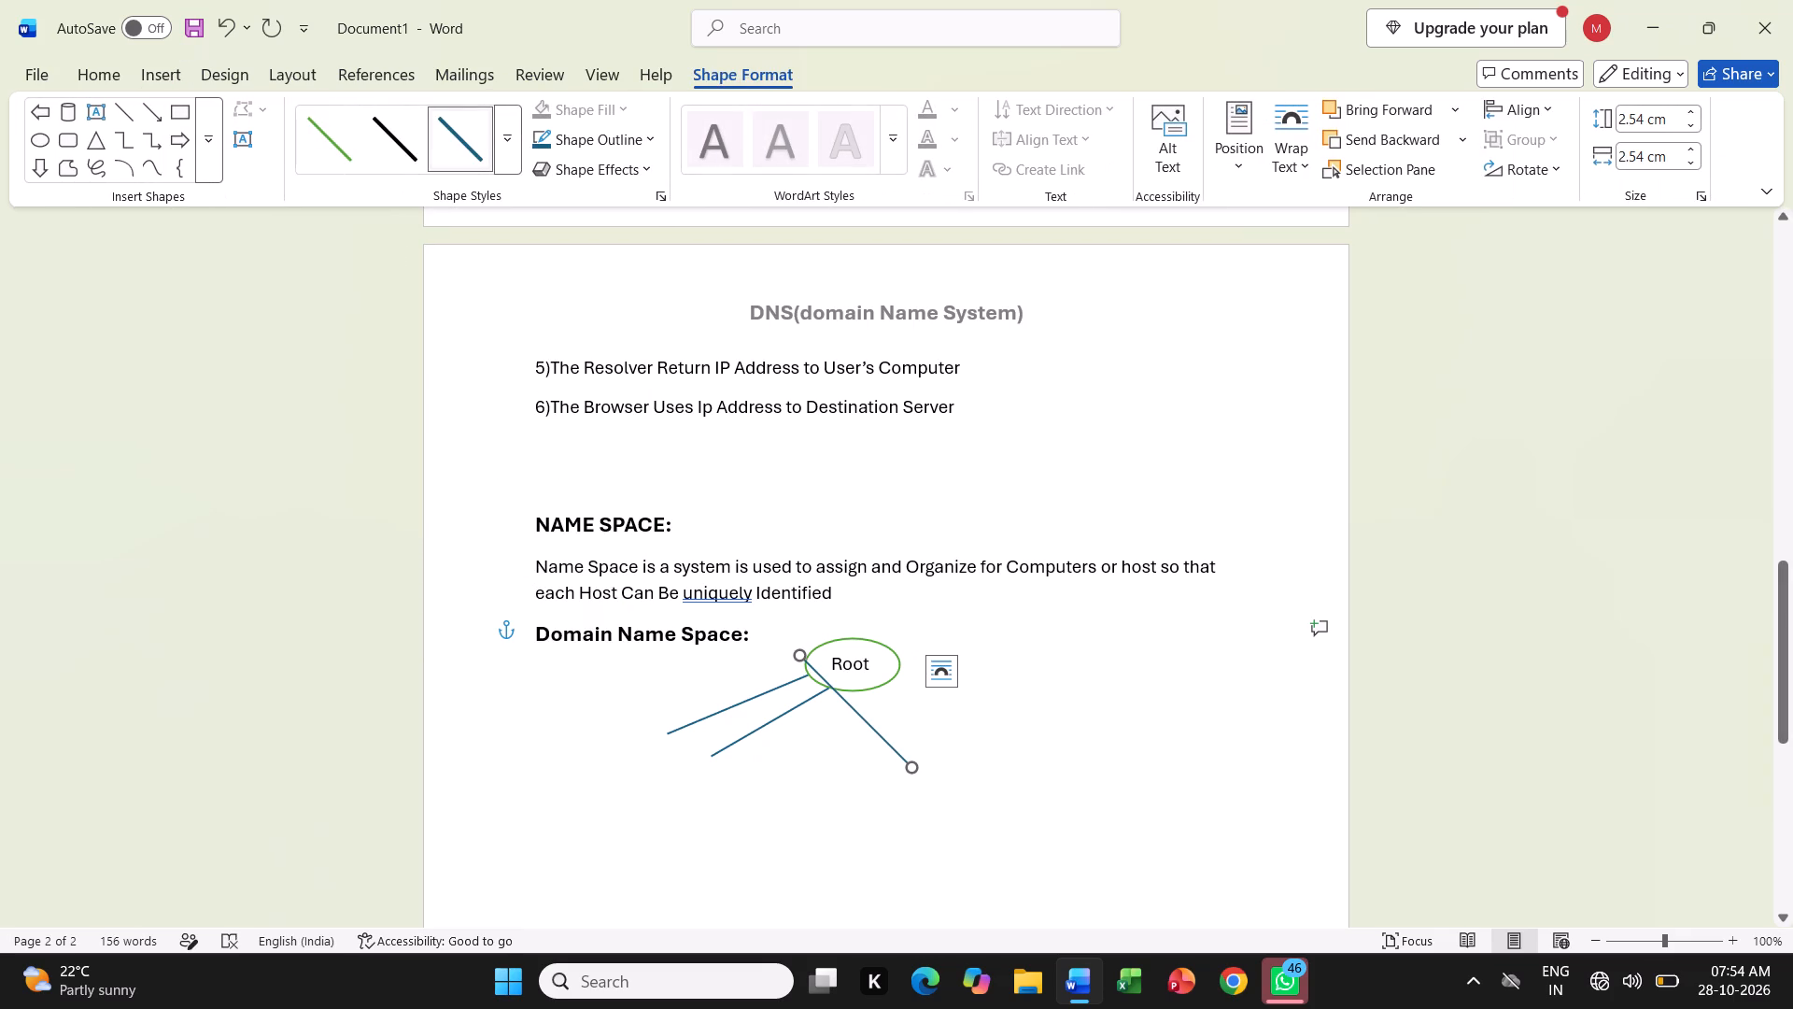
pyautogui.moveTo(890, 746); pyautogui.dragTo(675, 718)
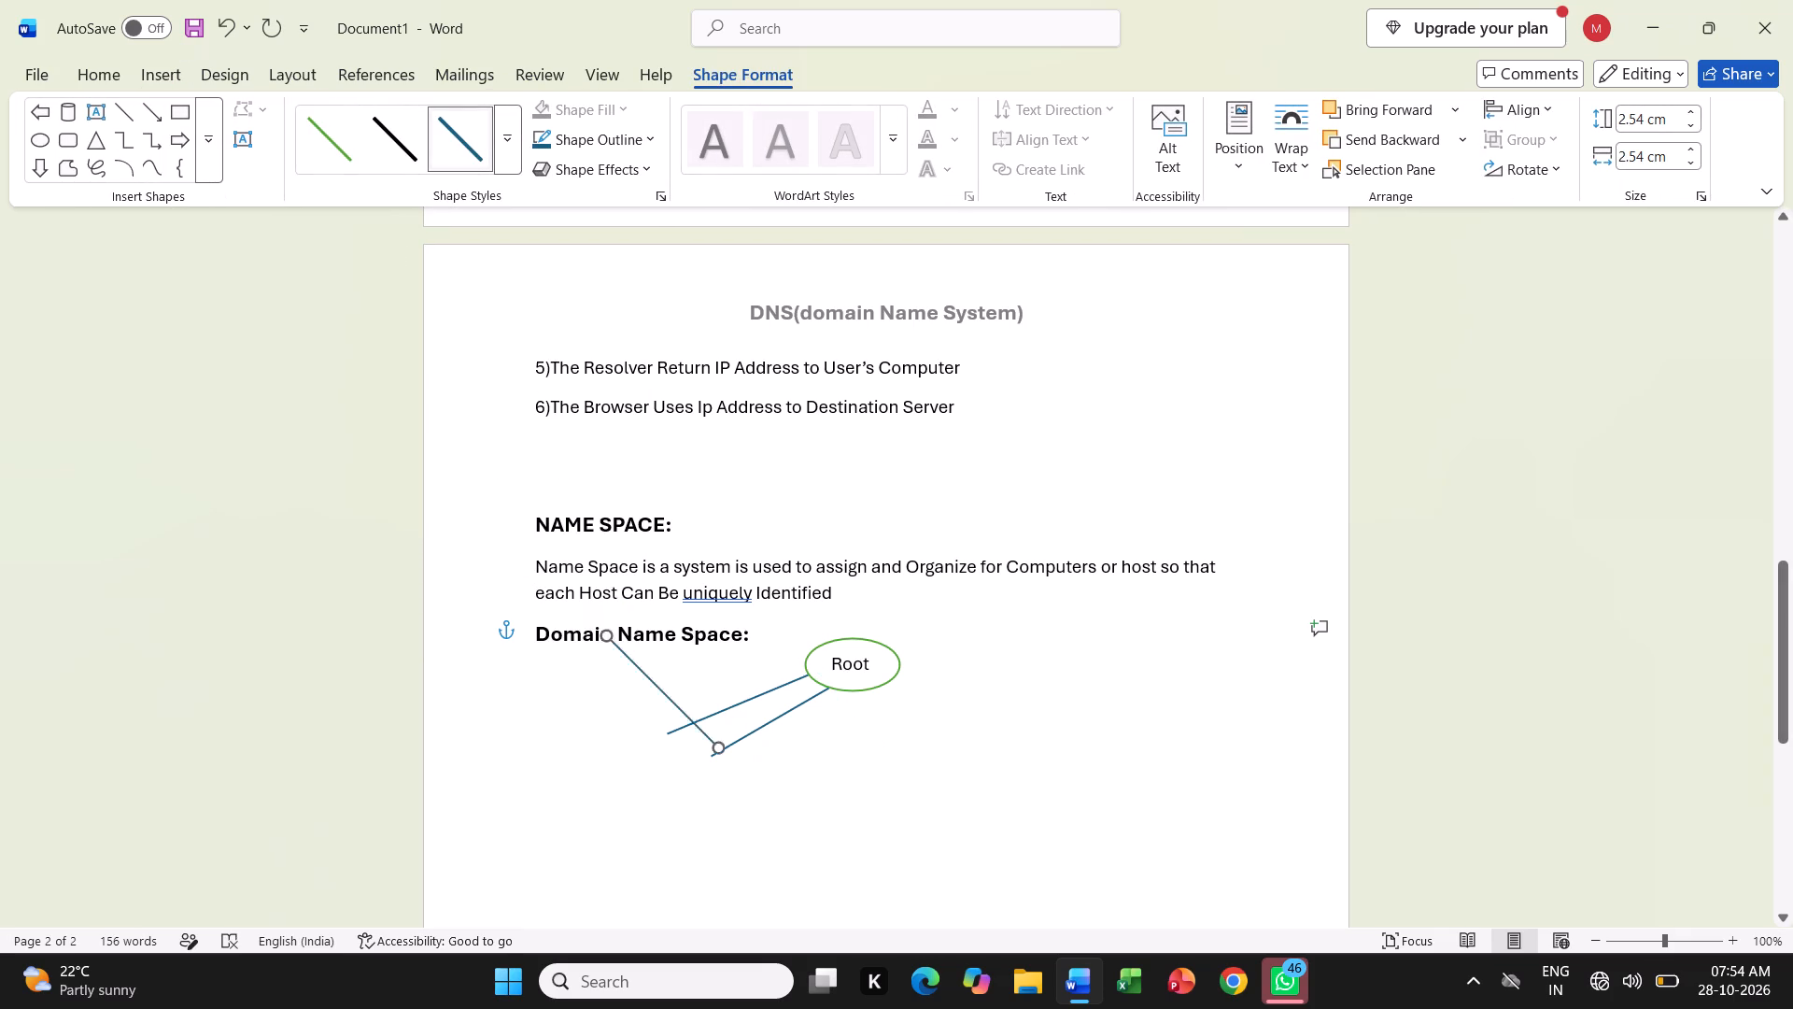
pyautogui.moveTo(675, 718); pyautogui.dragTo(718, 735)
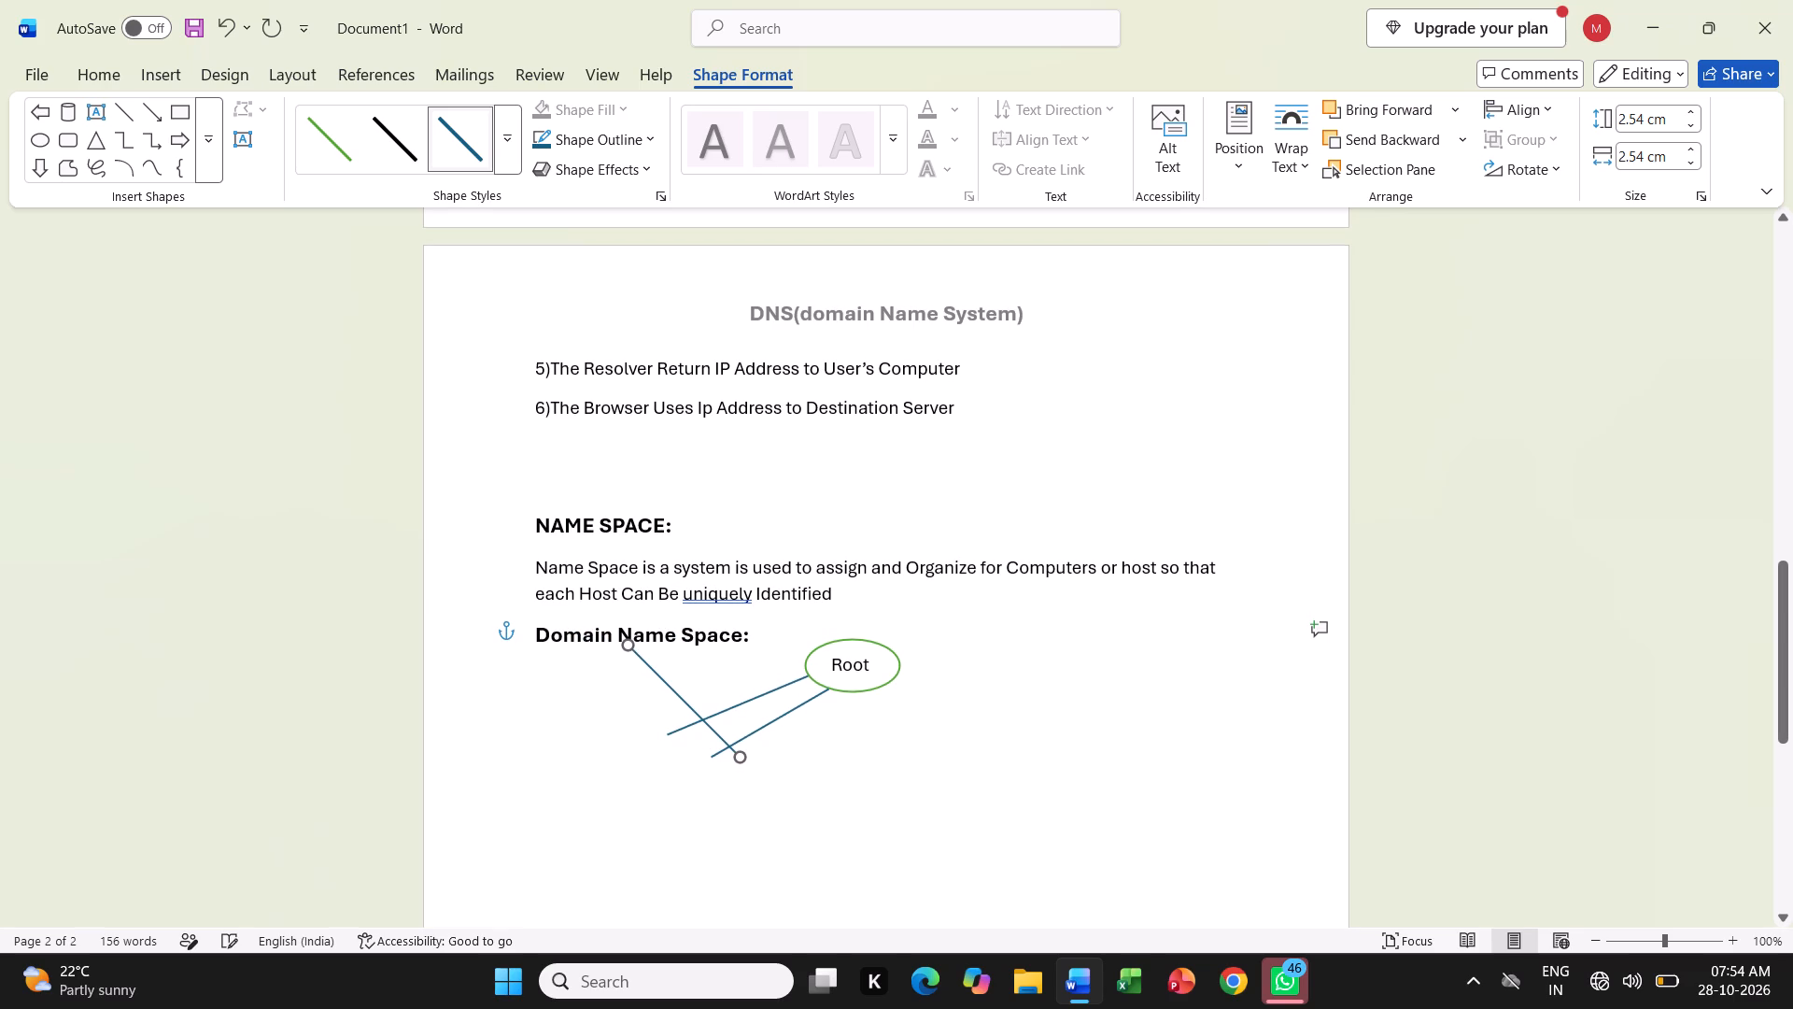
pyautogui.moveTo(628, 645); pyautogui.dragTo(765, 633)
pyautogui.moveTo(765, 633); pyautogui.dragTo(806, 661)
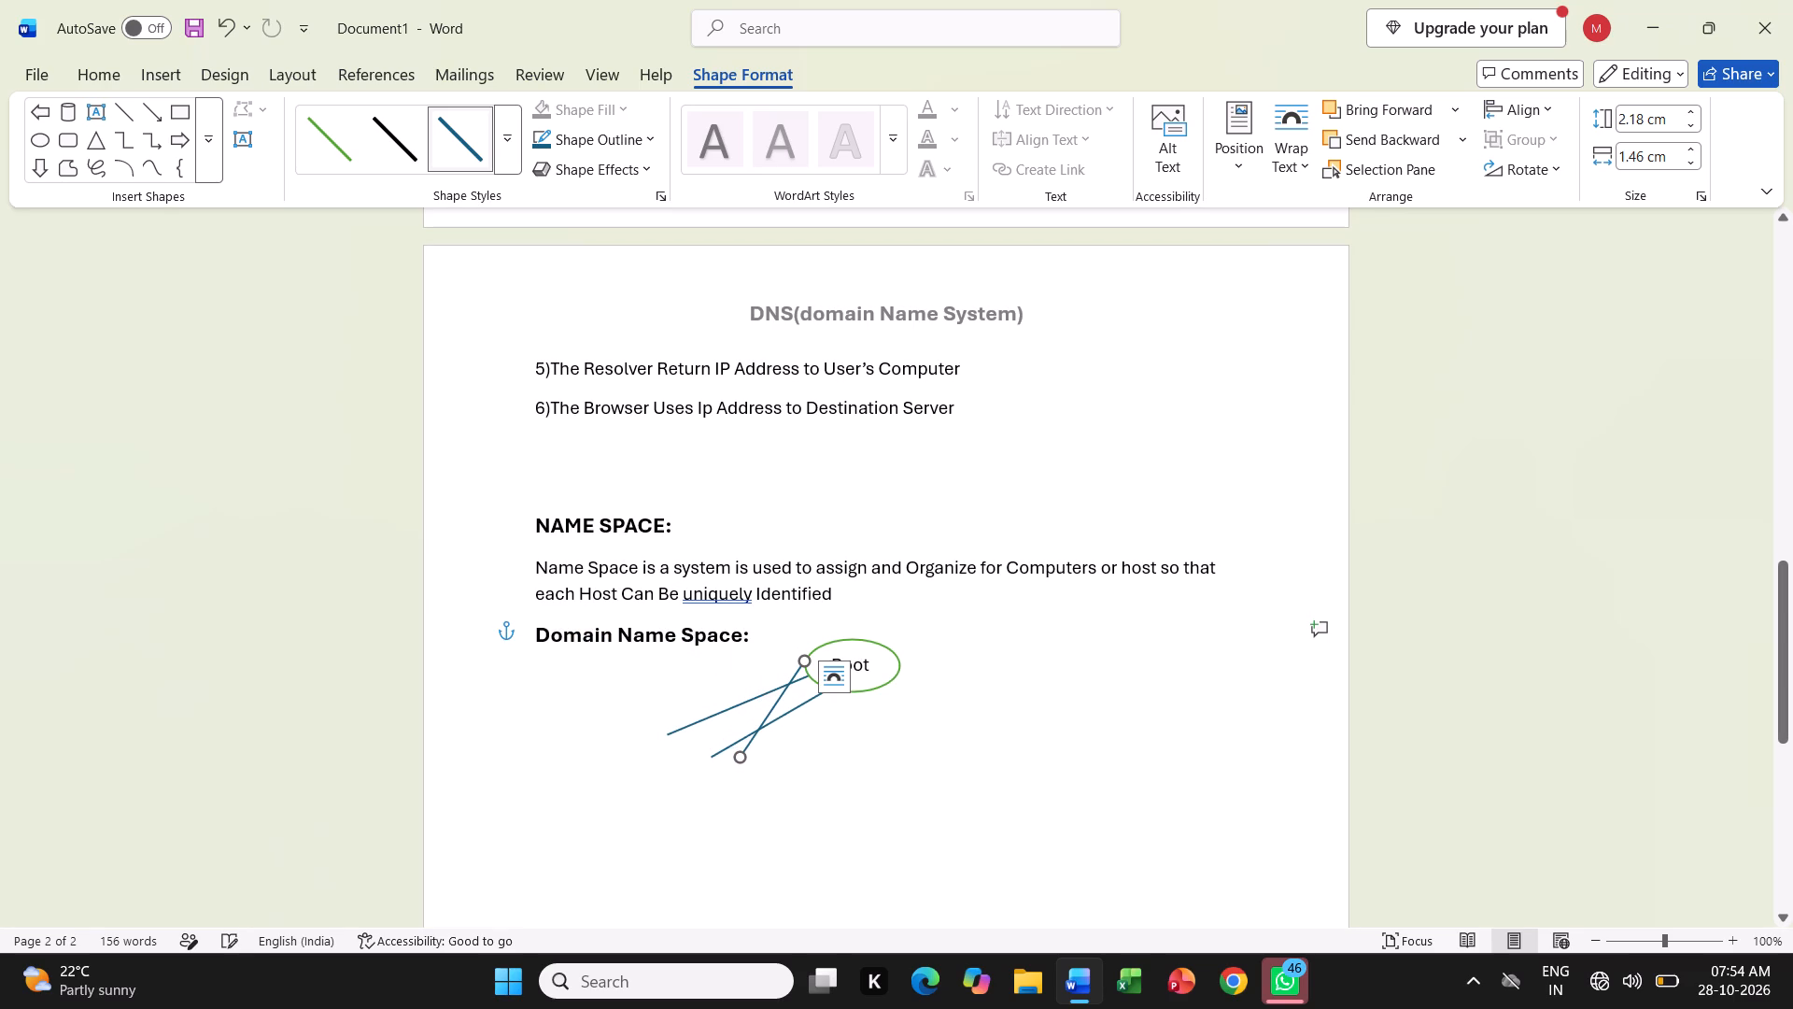
pyautogui.moveTo(738, 759); pyautogui.dragTo(600, 675)
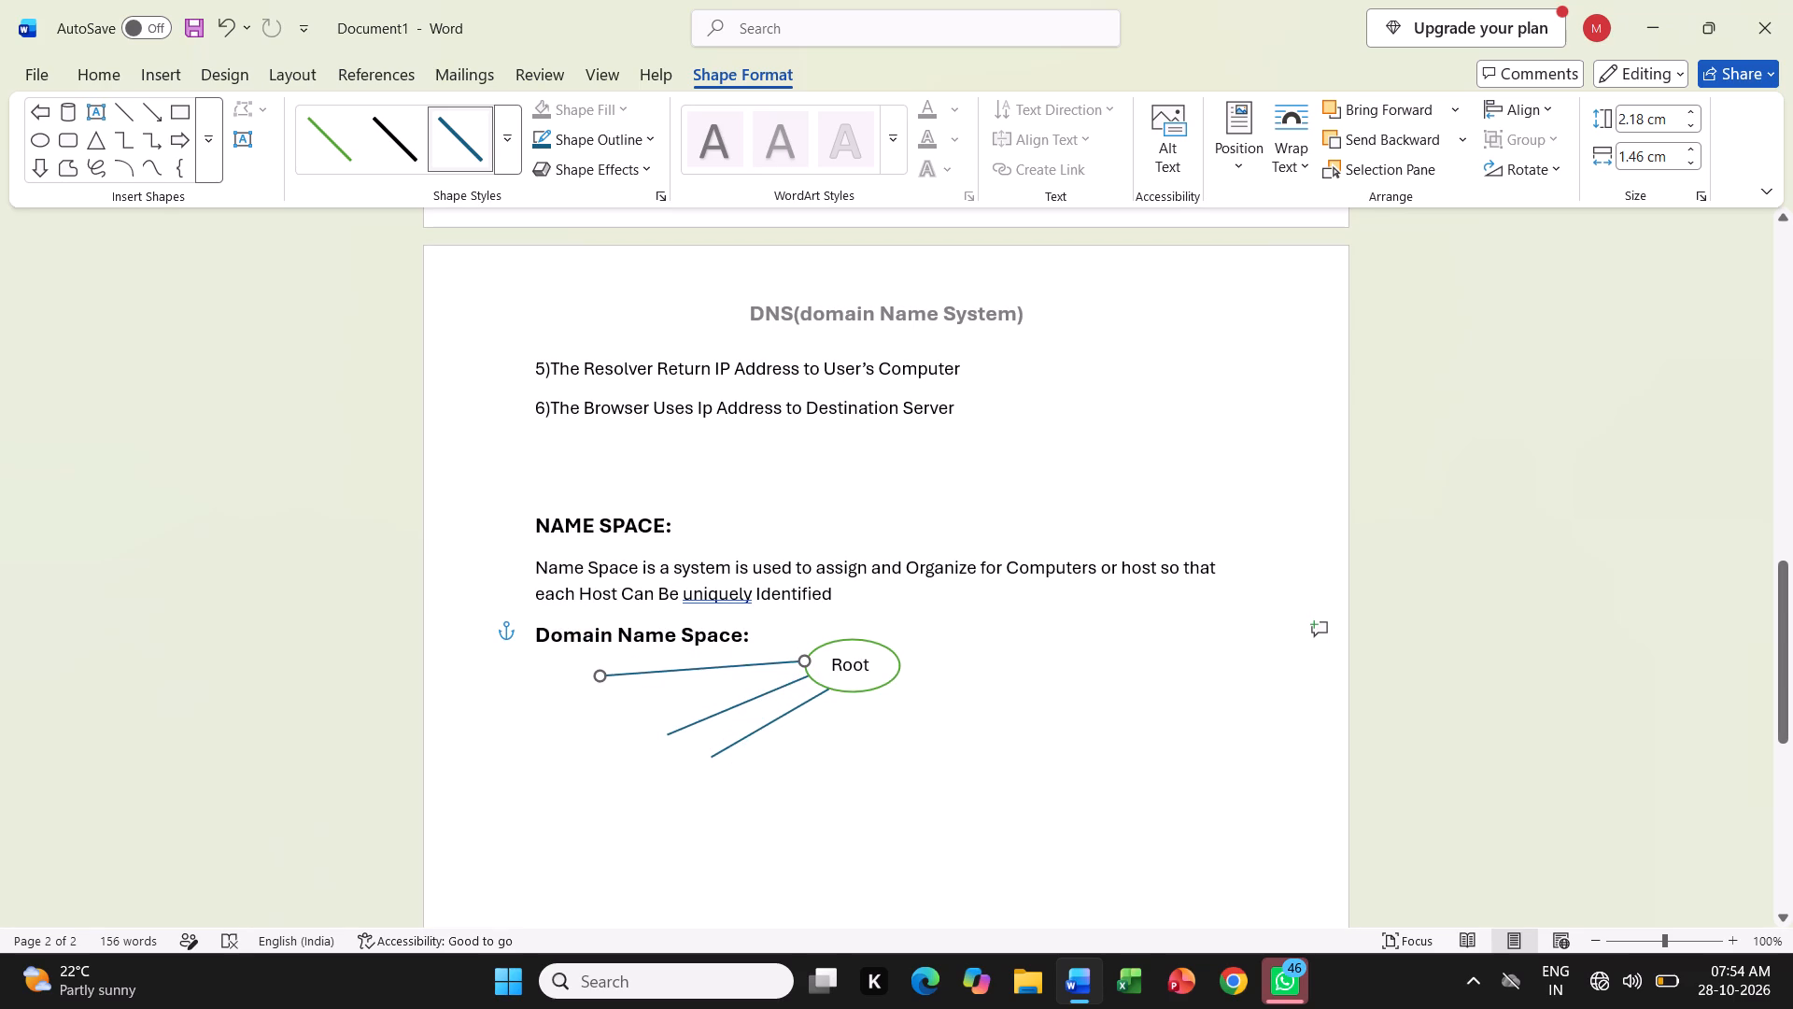
pyautogui.moveTo(600, 675); pyautogui.dragTo(576, 720)
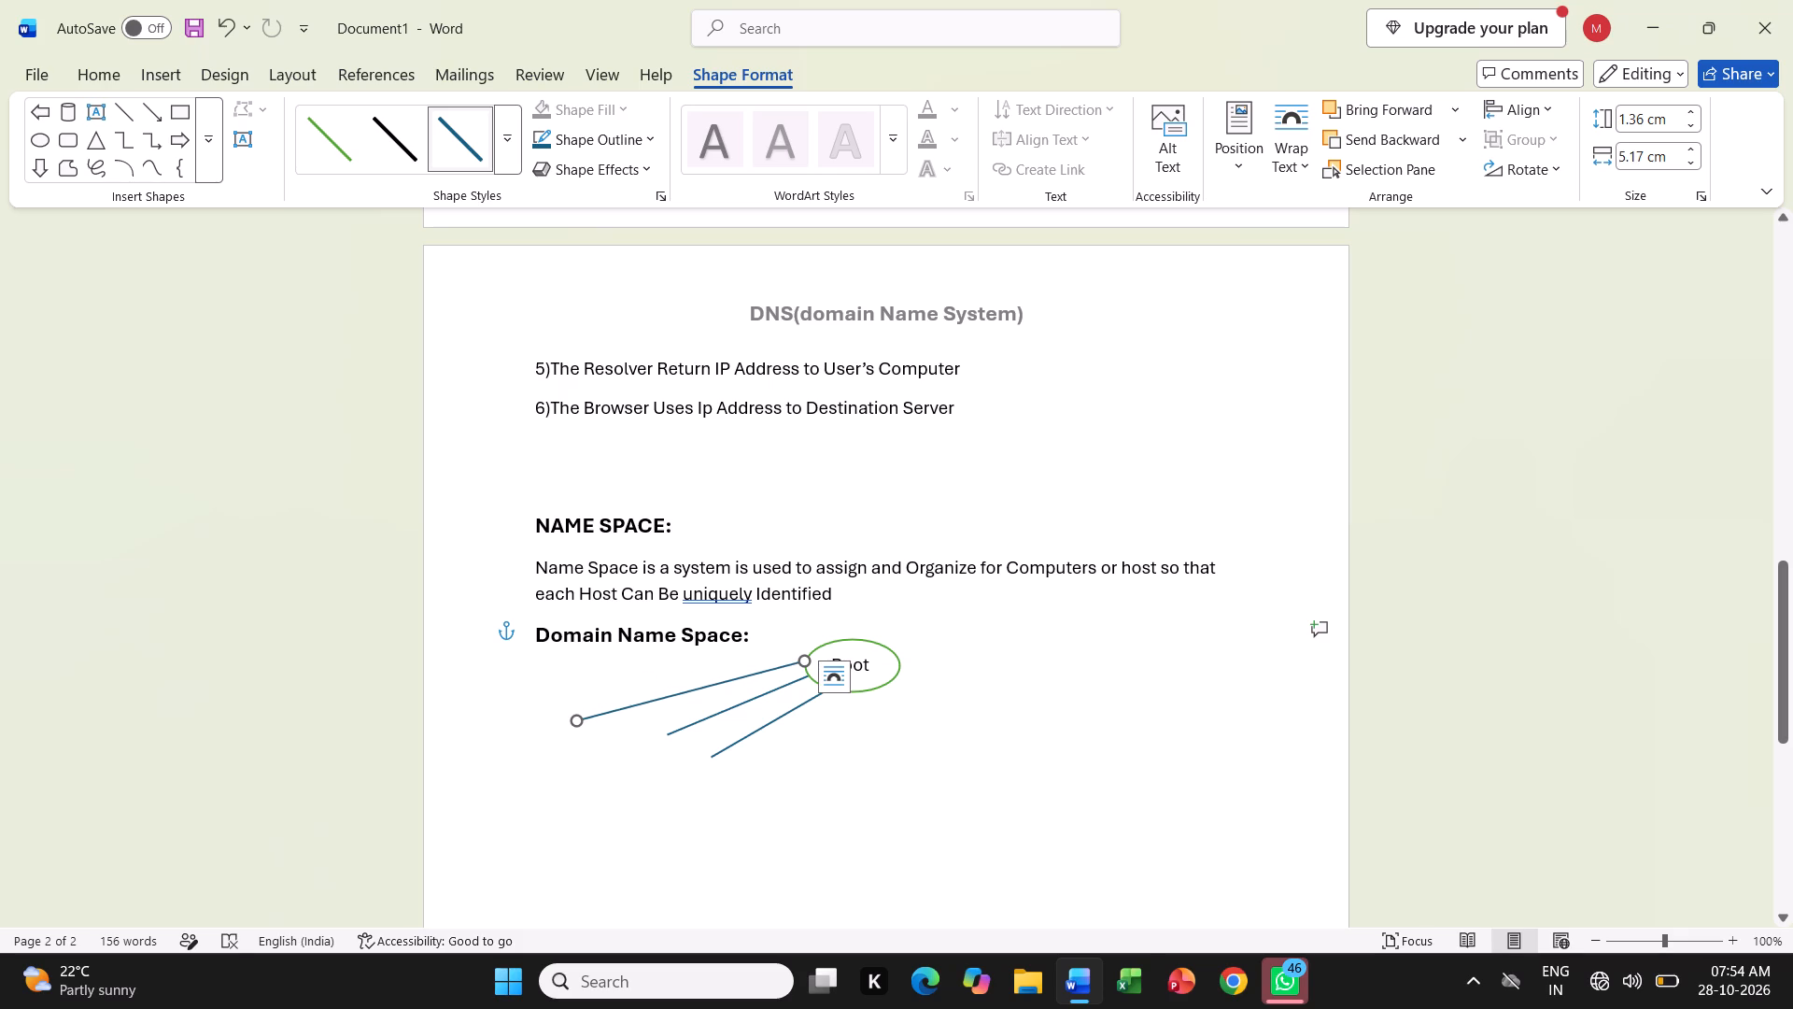
# Draw a straight line from the "Root" oval's right edge, sloping down-right, about 1.5 cm high and 5.4 cm wide.
pyautogui.click(634, 729)
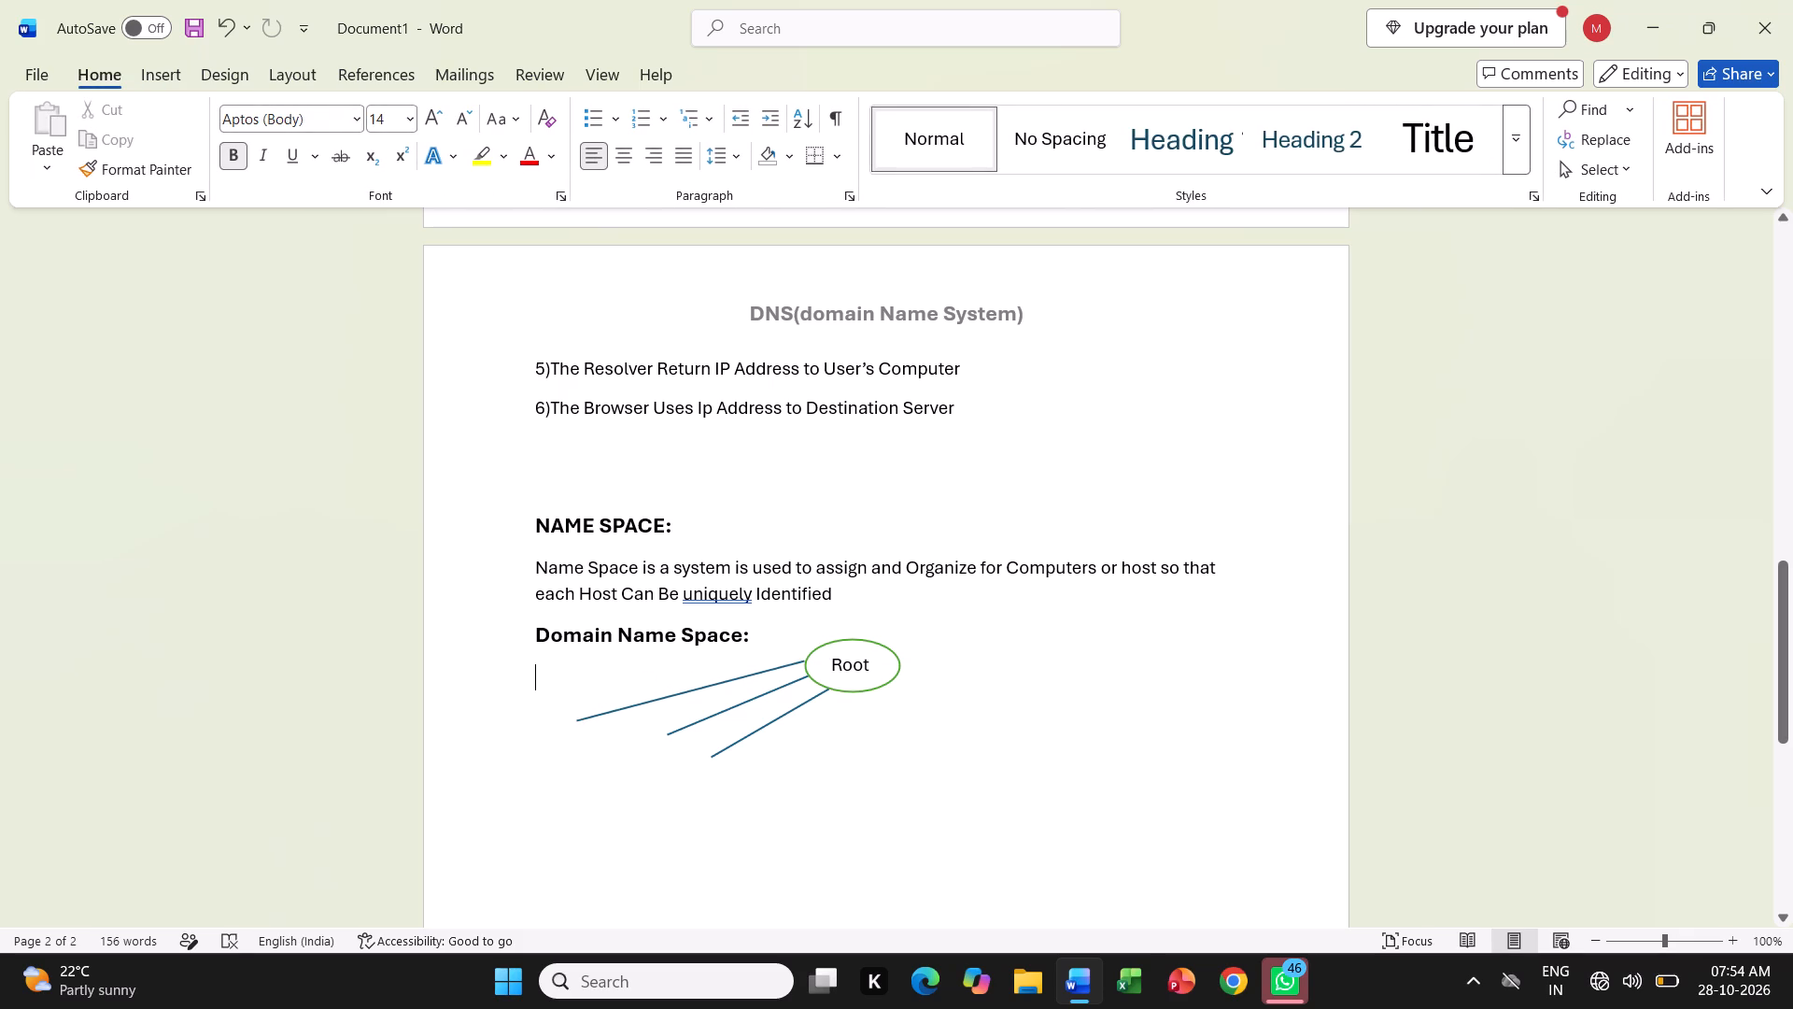
pyautogui.click(169, 73)
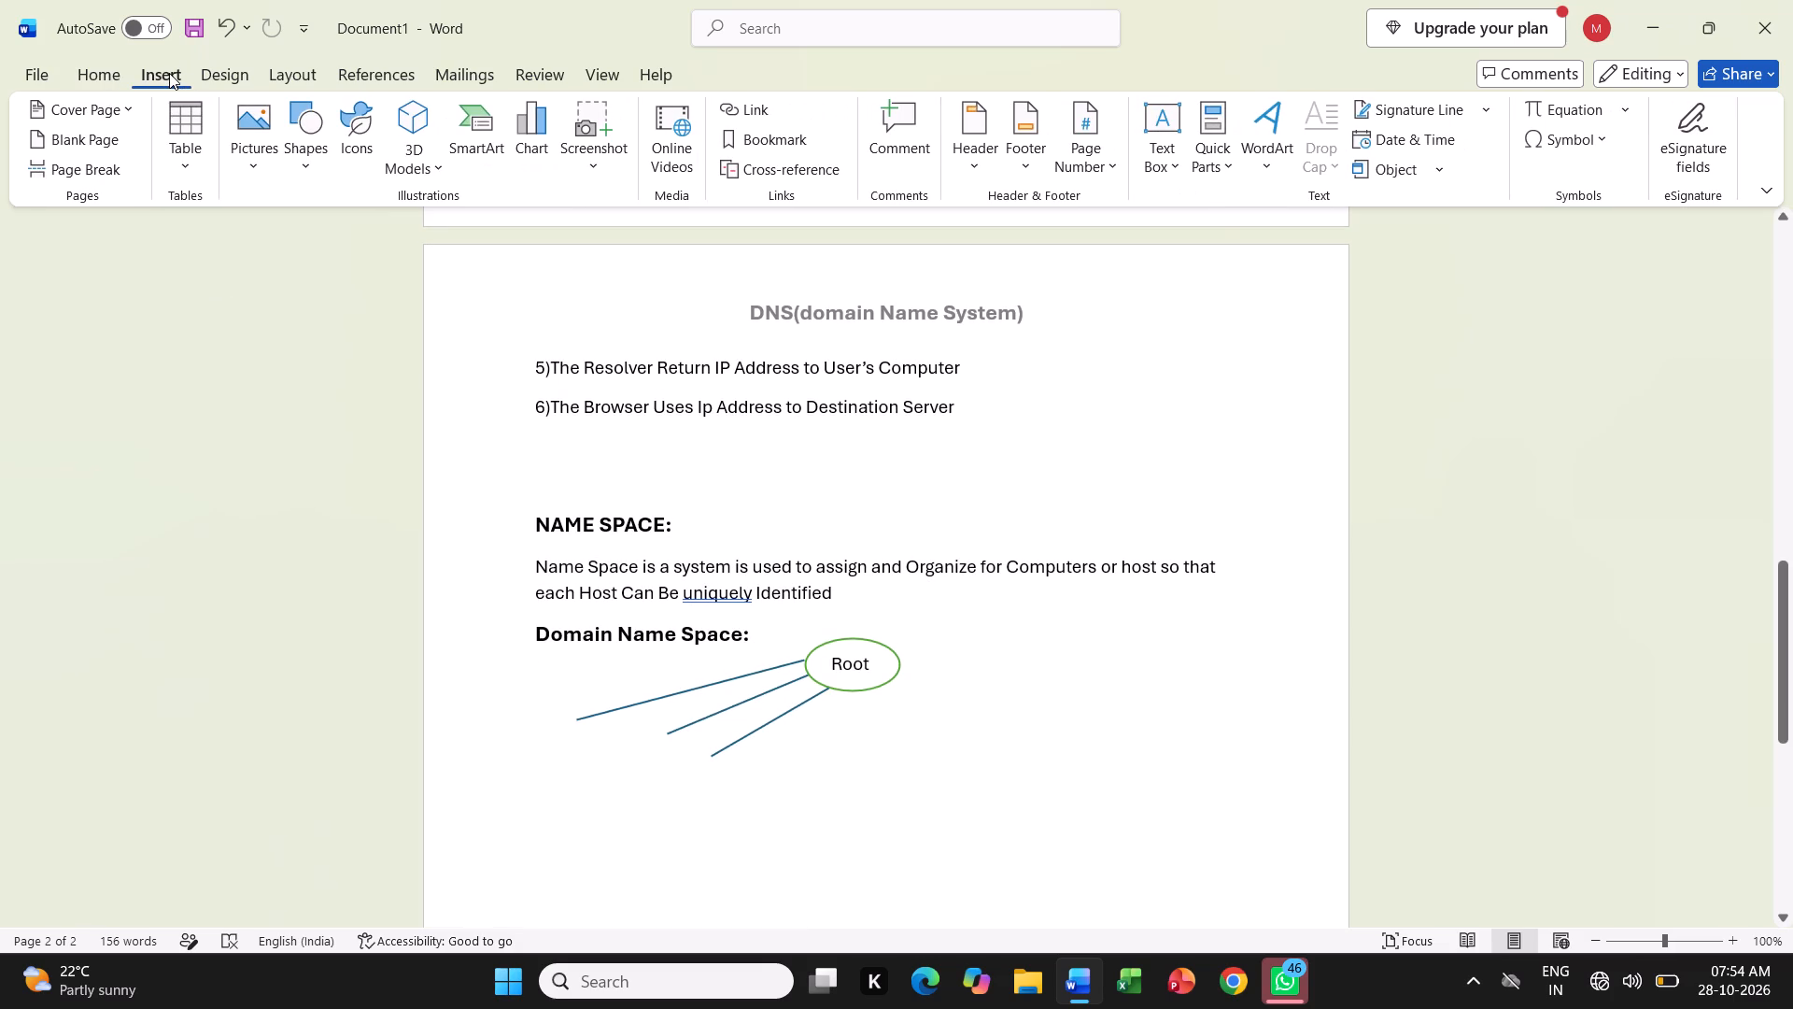
pyautogui.click(292, 135)
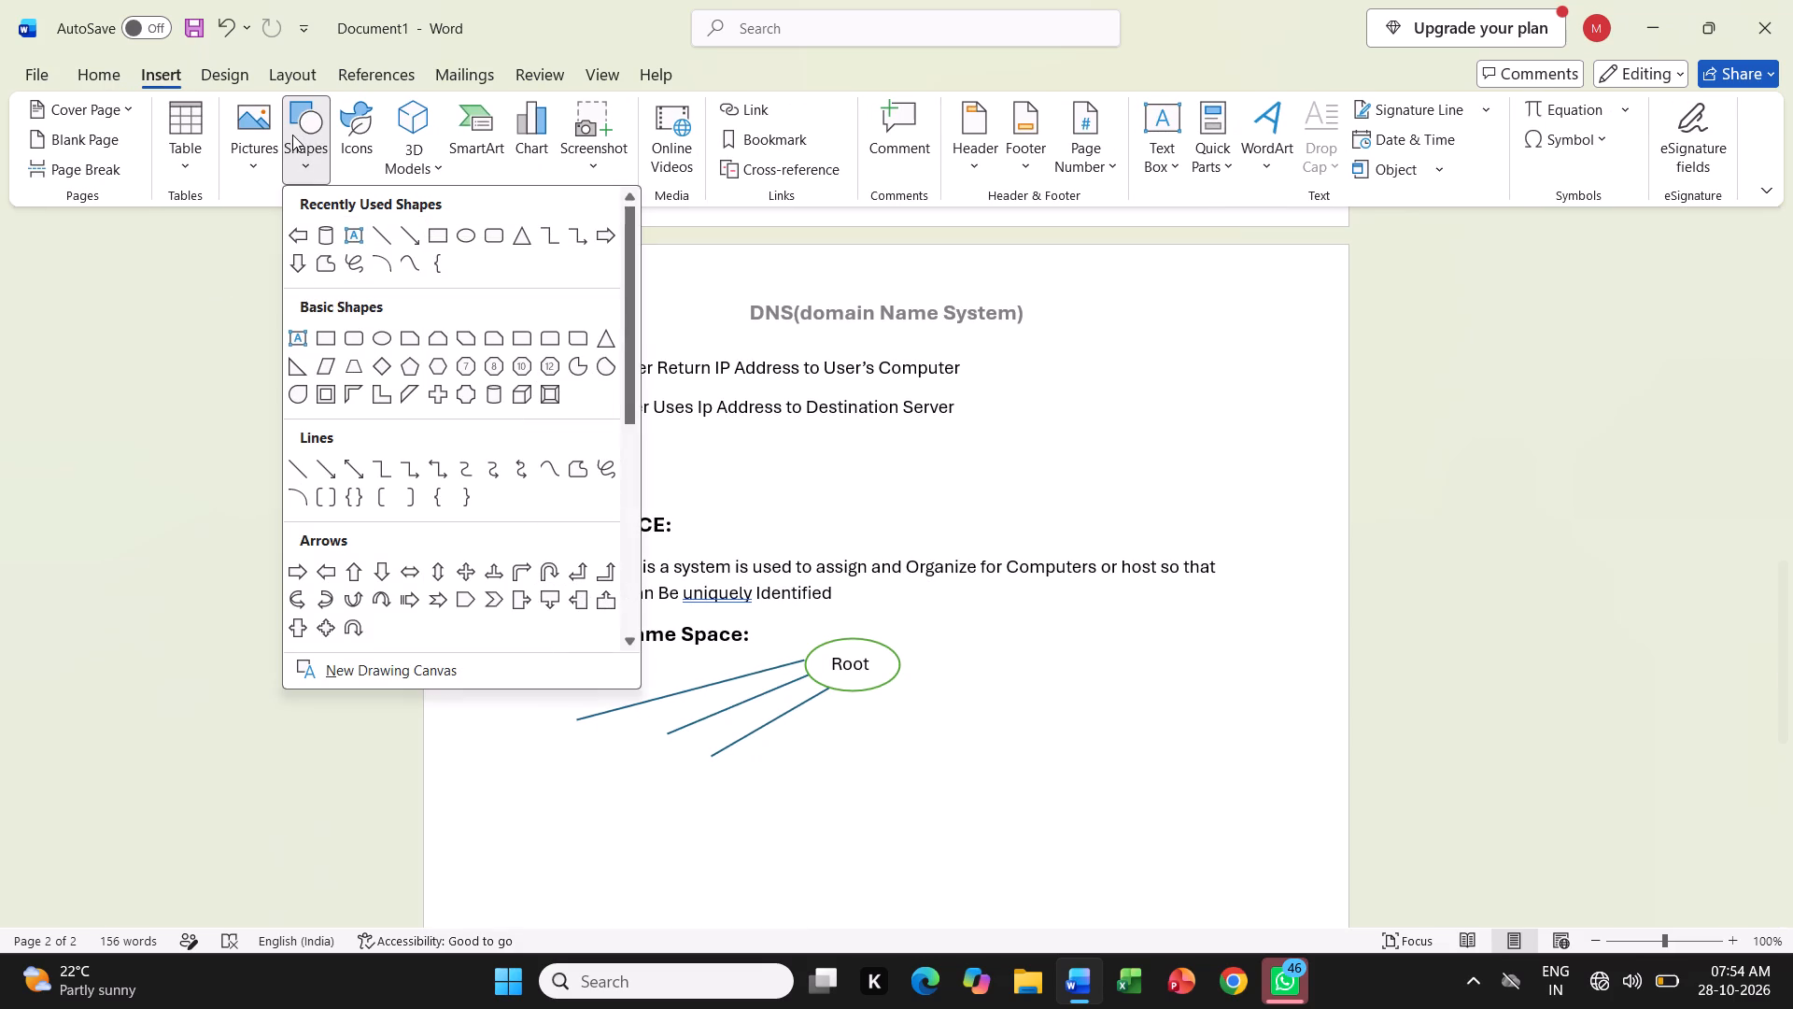
pyautogui.click(382, 242)
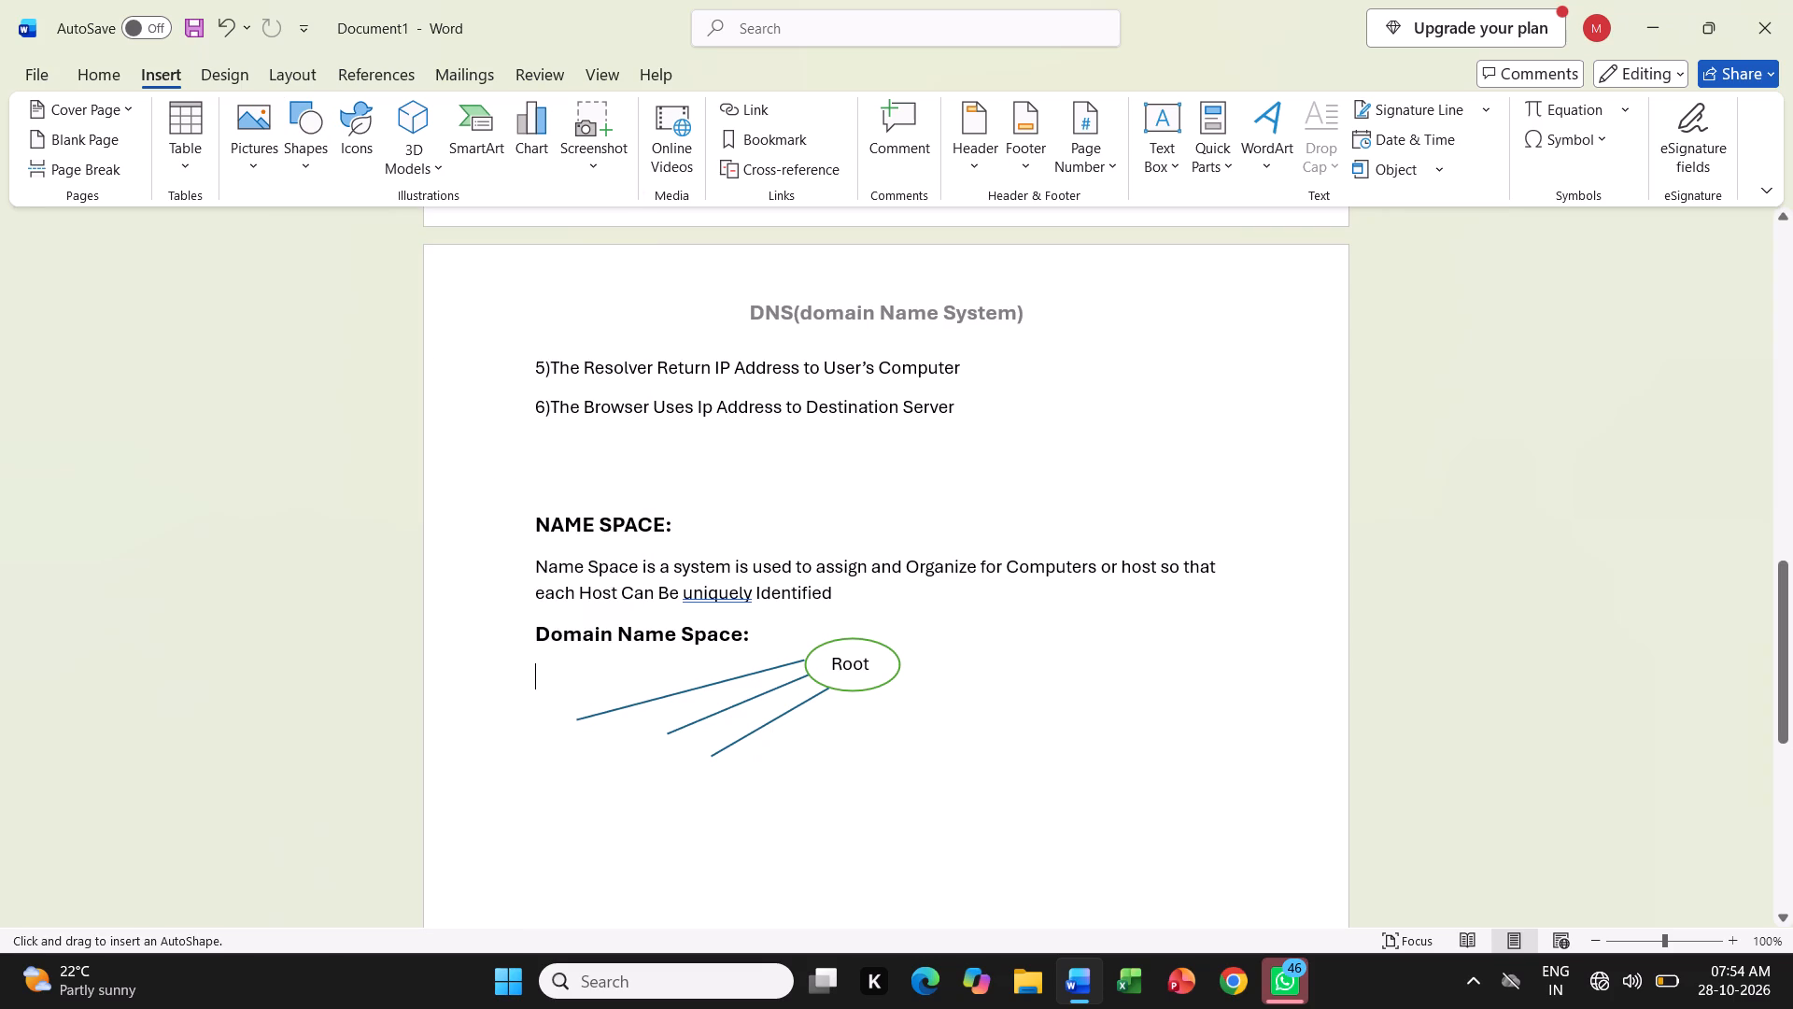
pyautogui.click(907, 660)
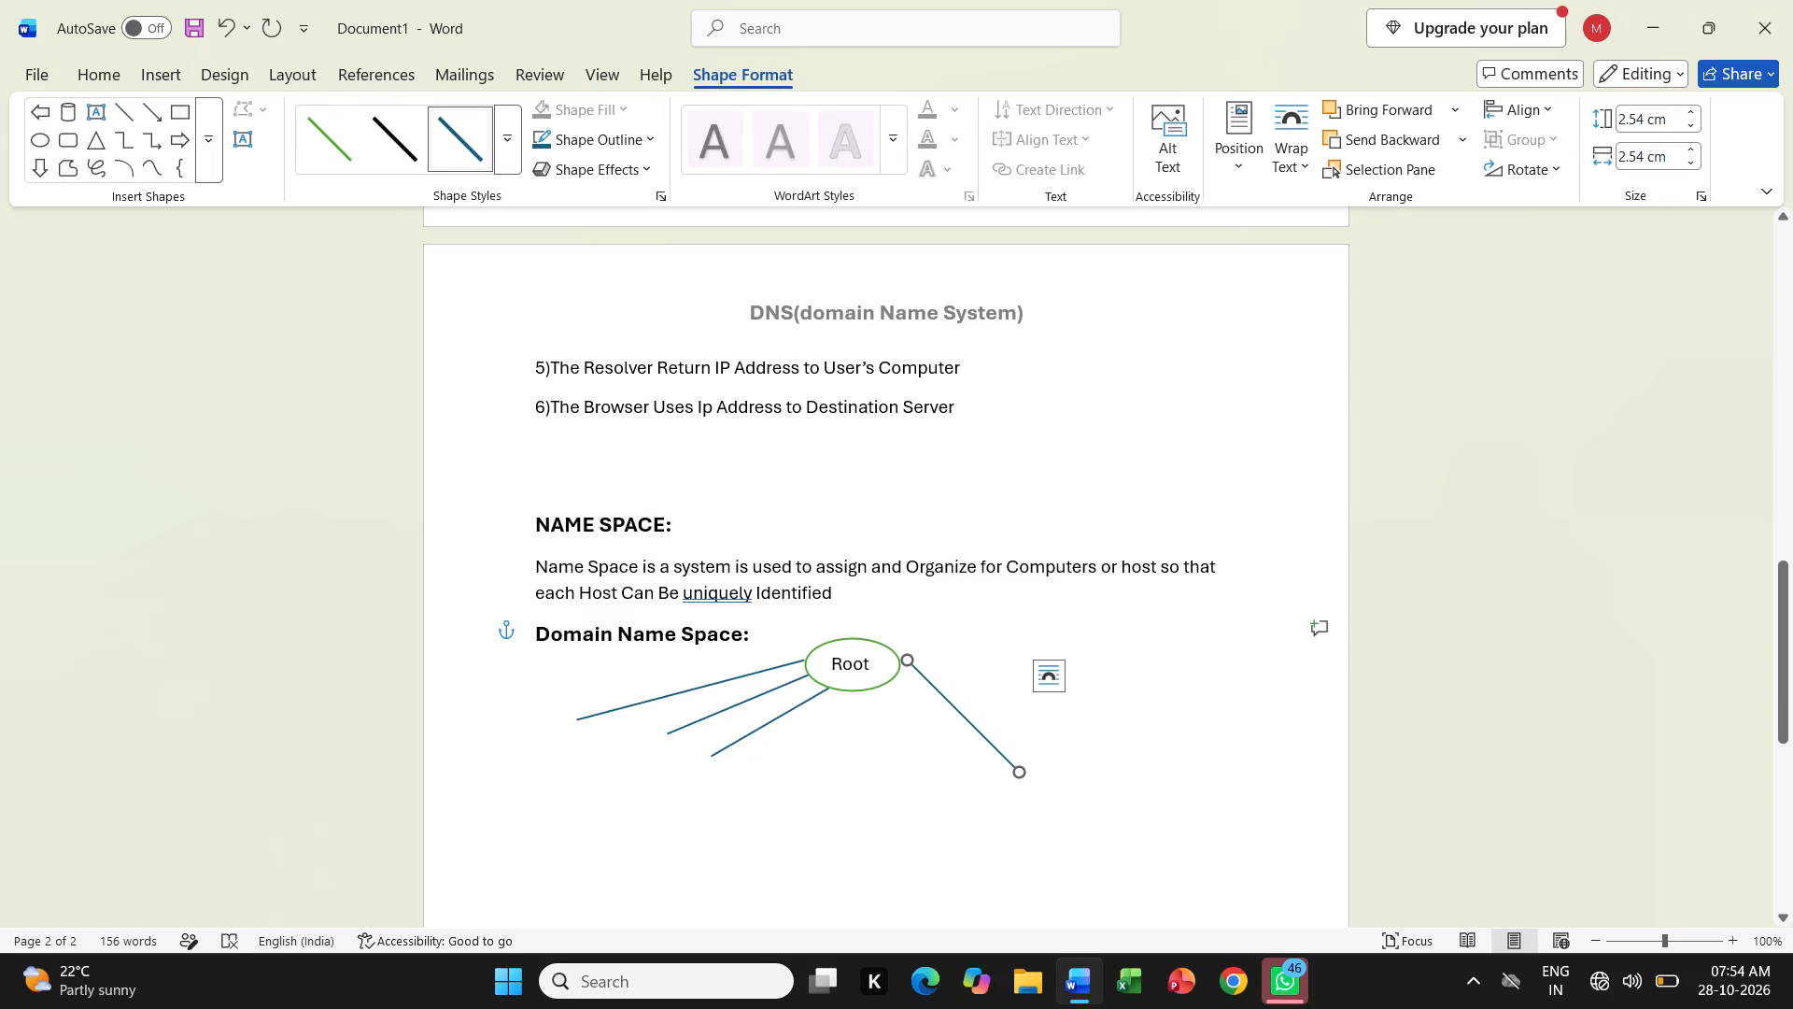
pyautogui.moveTo(906, 662); pyautogui.dragTo(900, 661)
pyautogui.moveTo(900, 661); pyautogui.dragTo(896, 661)
pyautogui.moveTo(1018, 774); pyautogui.dragTo(1039, 764)
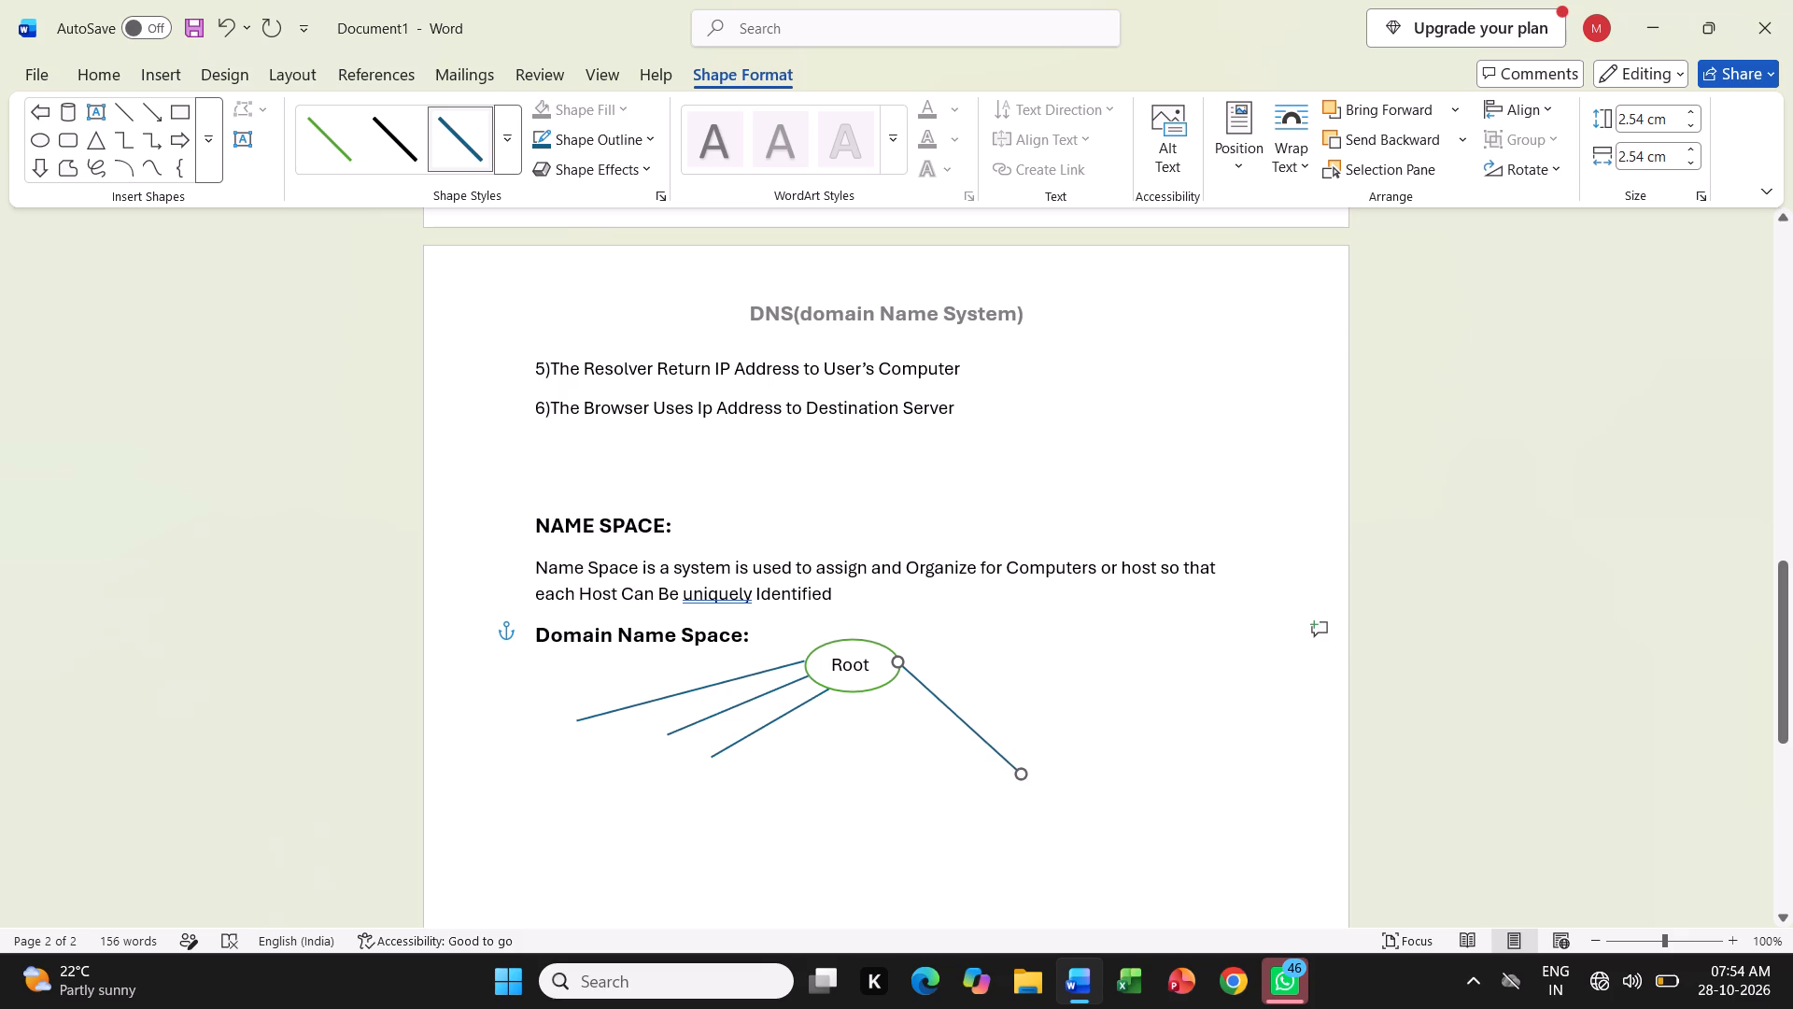
pyautogui.moveTo(1039, 764); pyautogui.dragTo(1136, 728)
pyautogui.click(1033, 733)
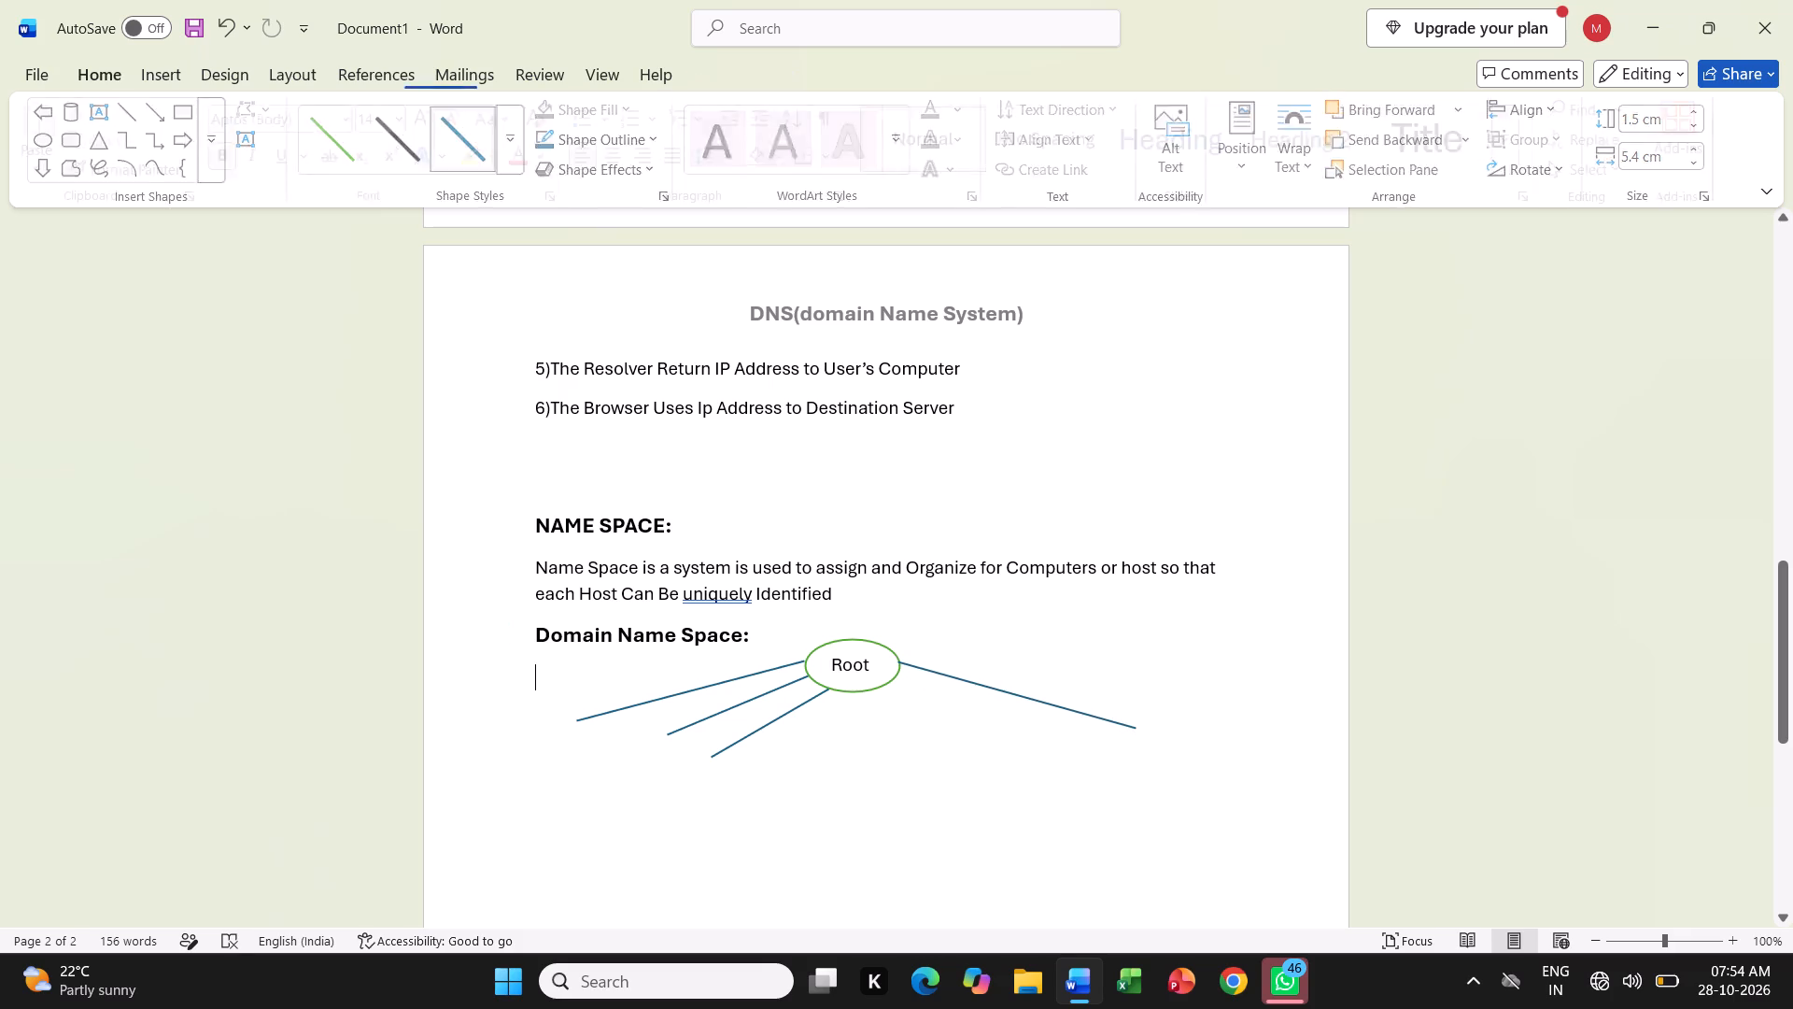
pyautogui.click(911, 668)
pyautogui.click(911, 668)
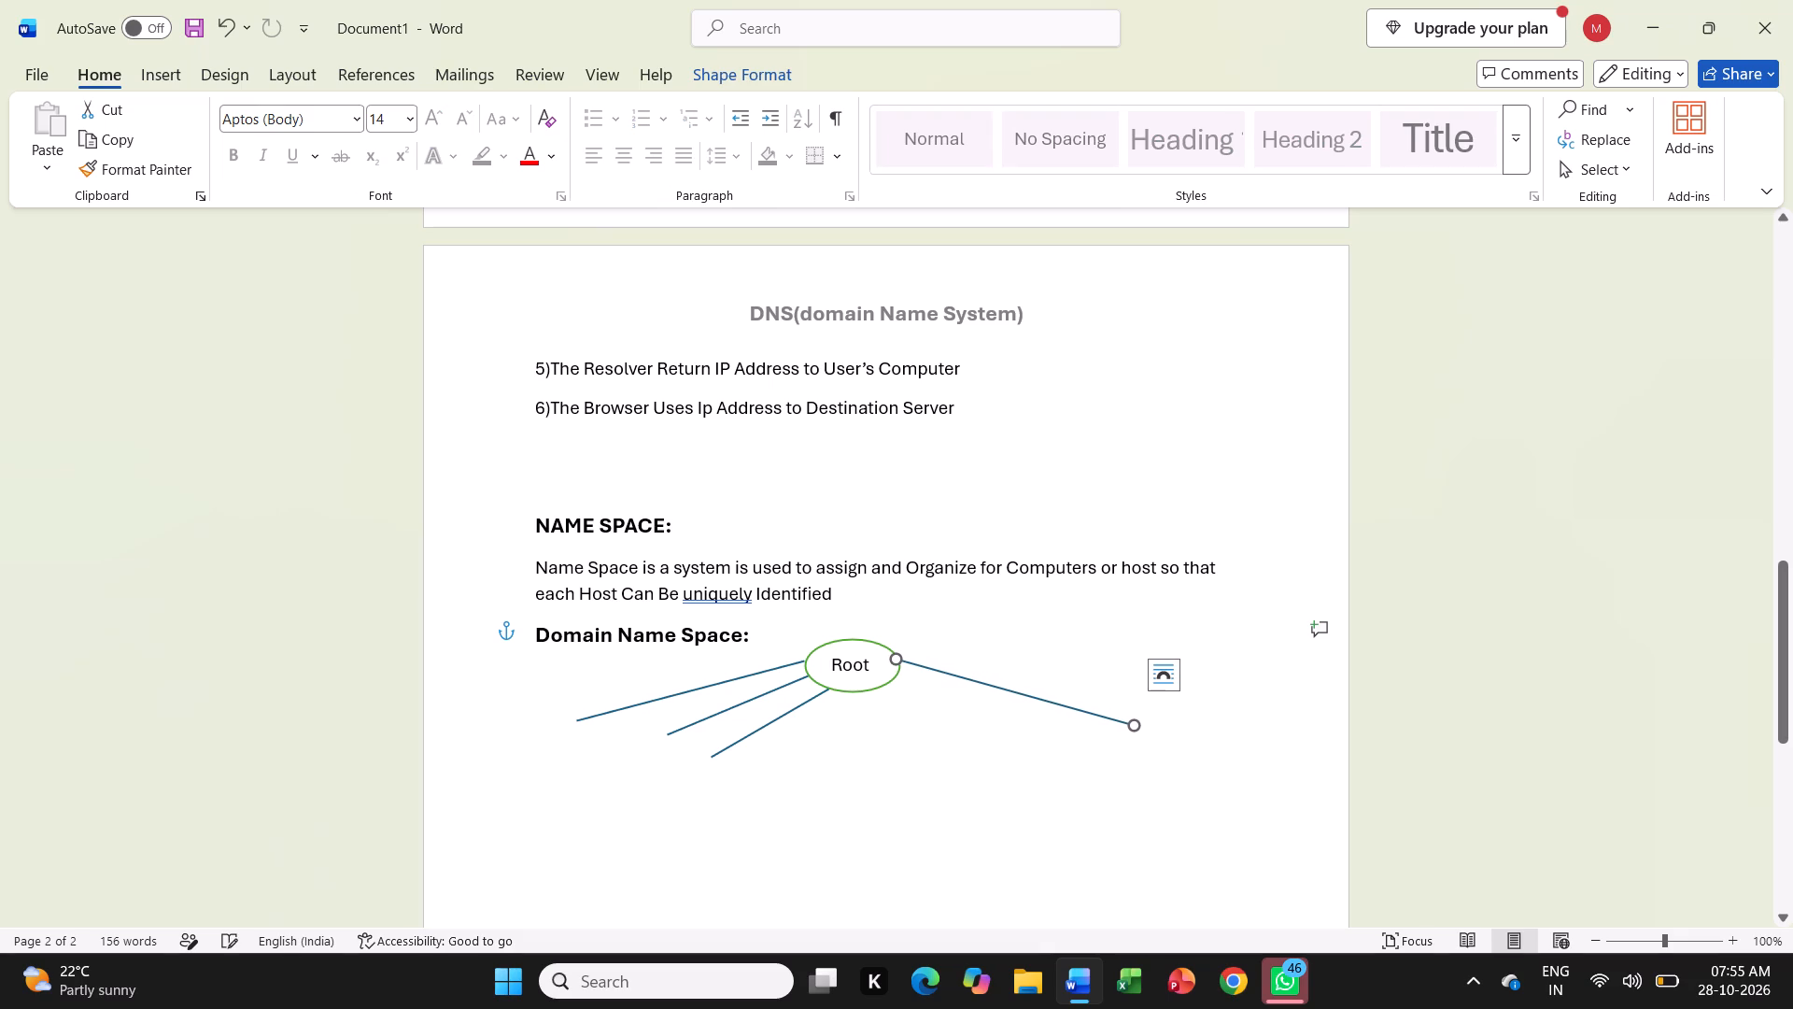
pyautogui.click(903, 692)
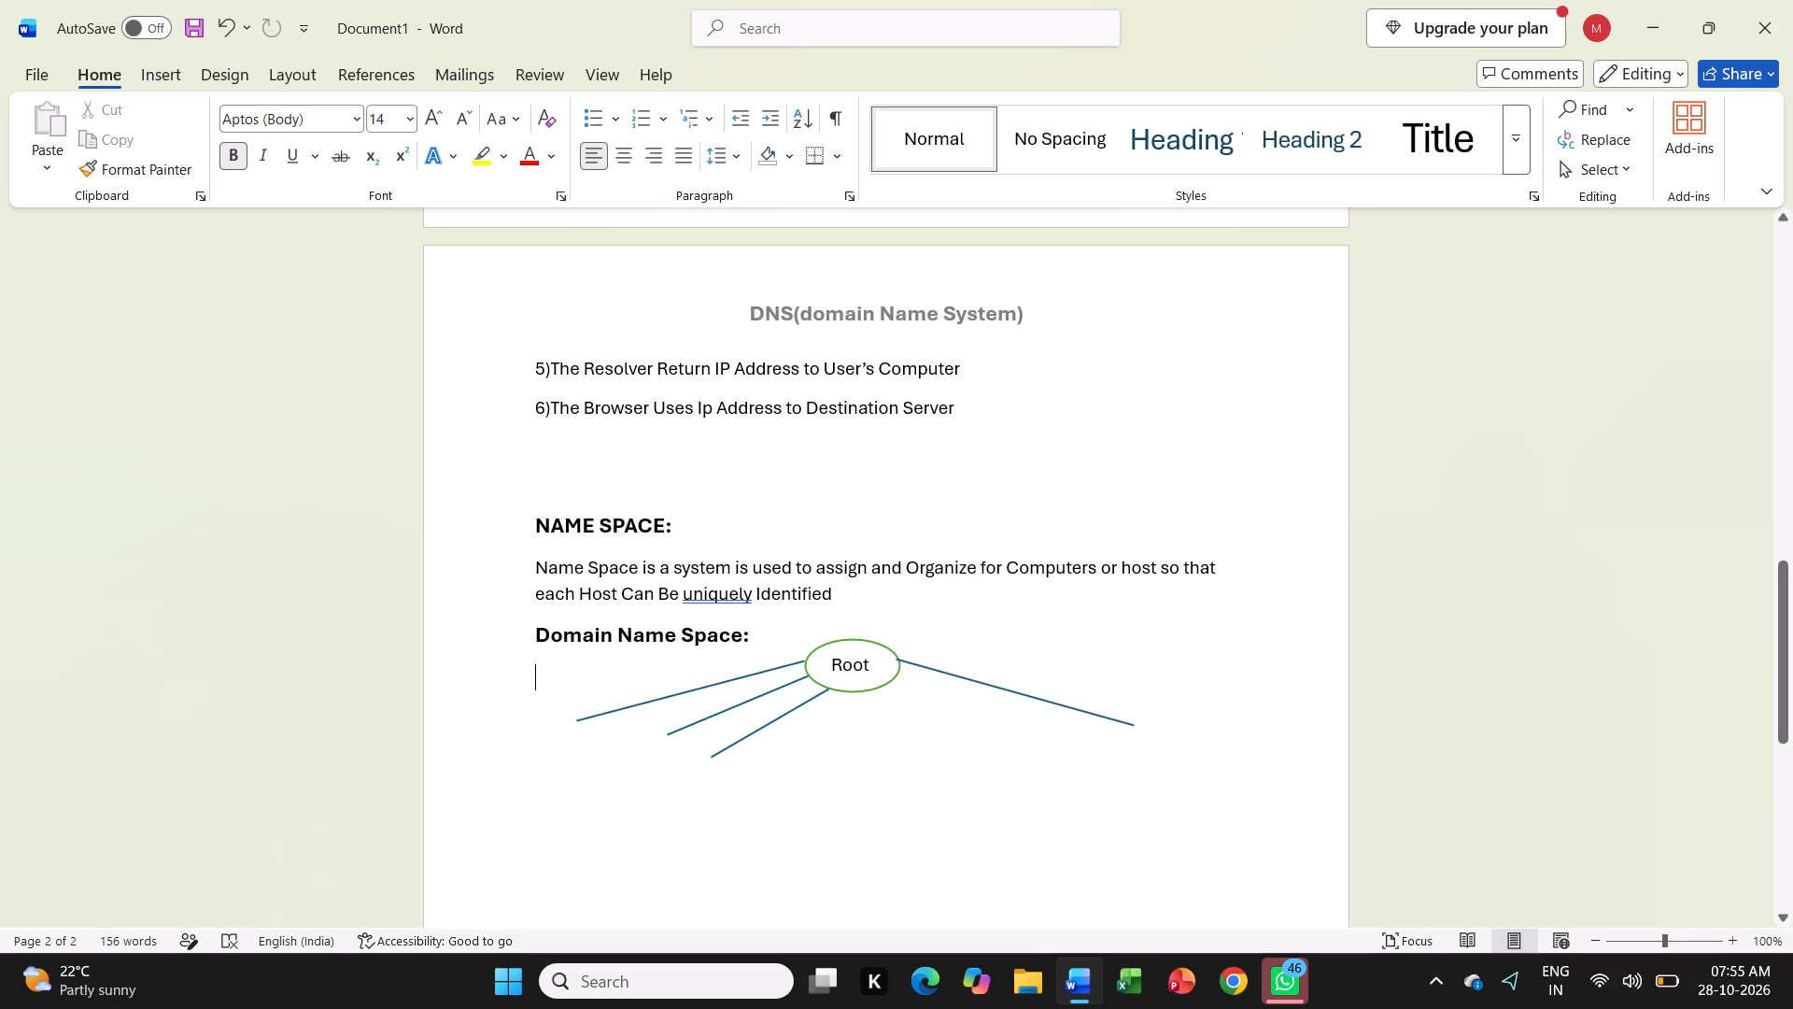
# Draw a second, shorter line just below the first, from the "Root" oval's lower-right edge down-right, with its upper end meeting the oval.
pyautogui.click(163, 66)
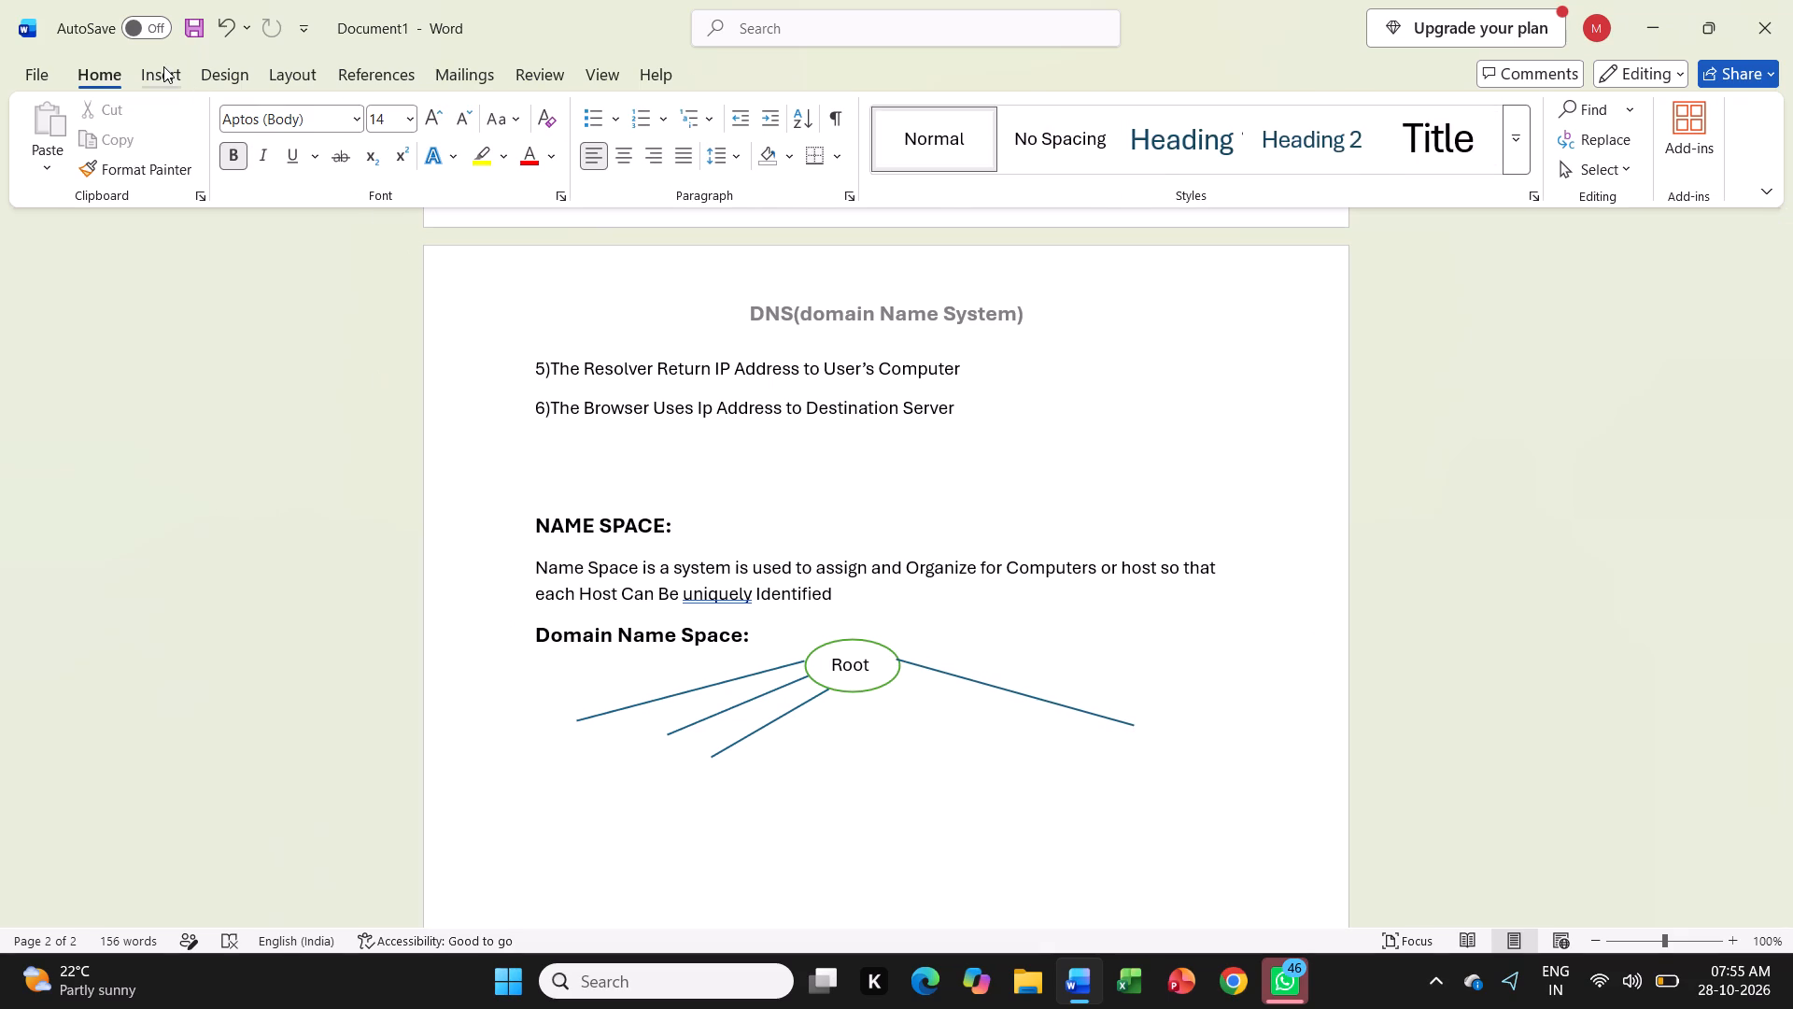
pyautogui.click(295, 132)
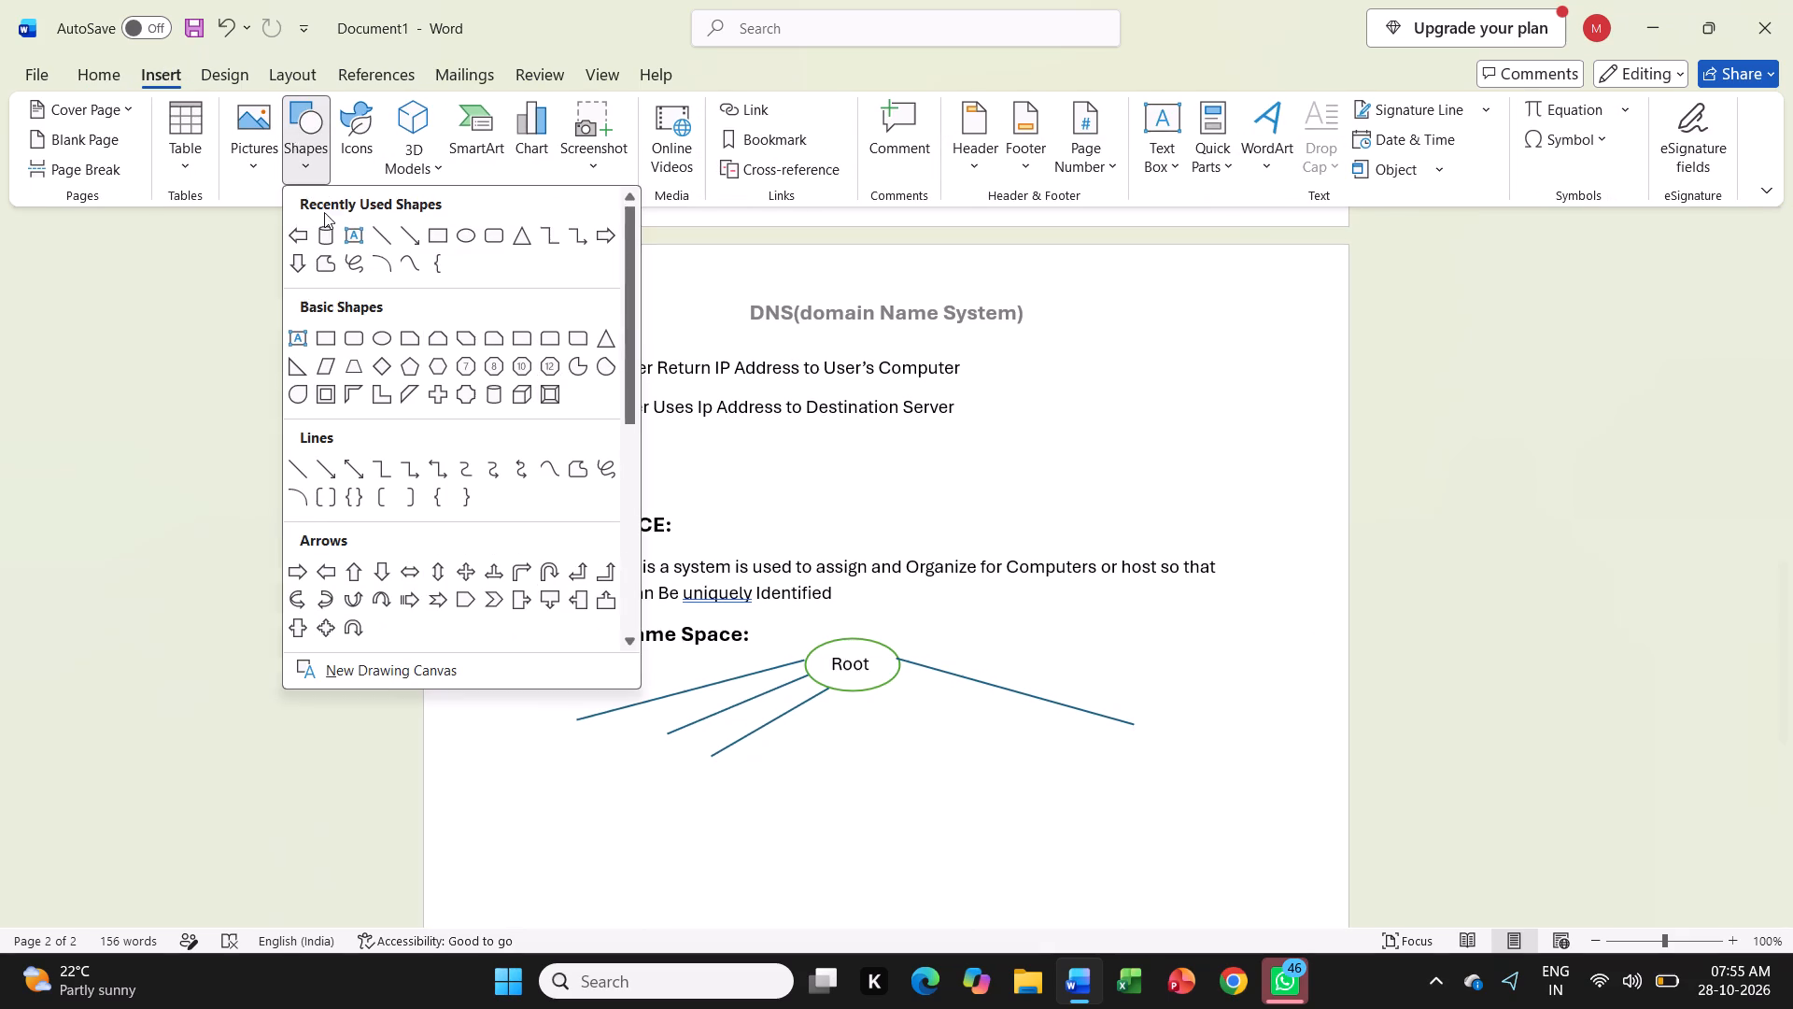
pyautogui.click(382, 238)
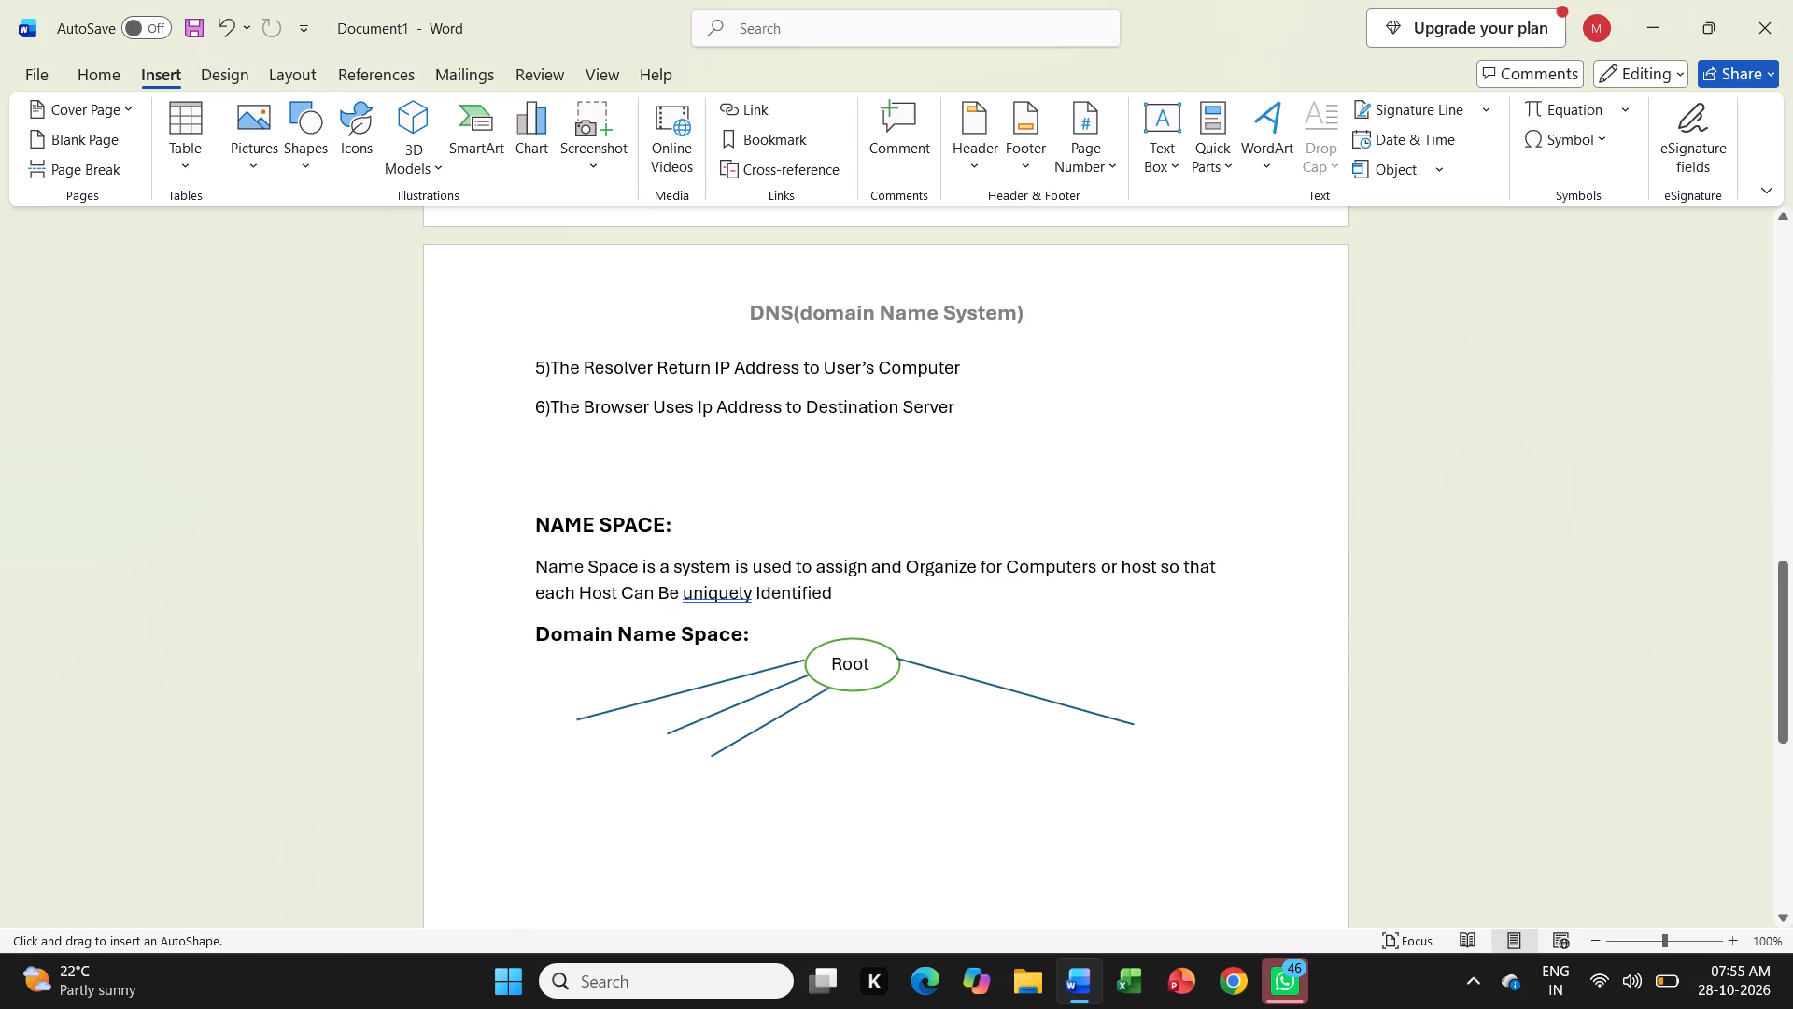
pyautogui.click(897, 675)
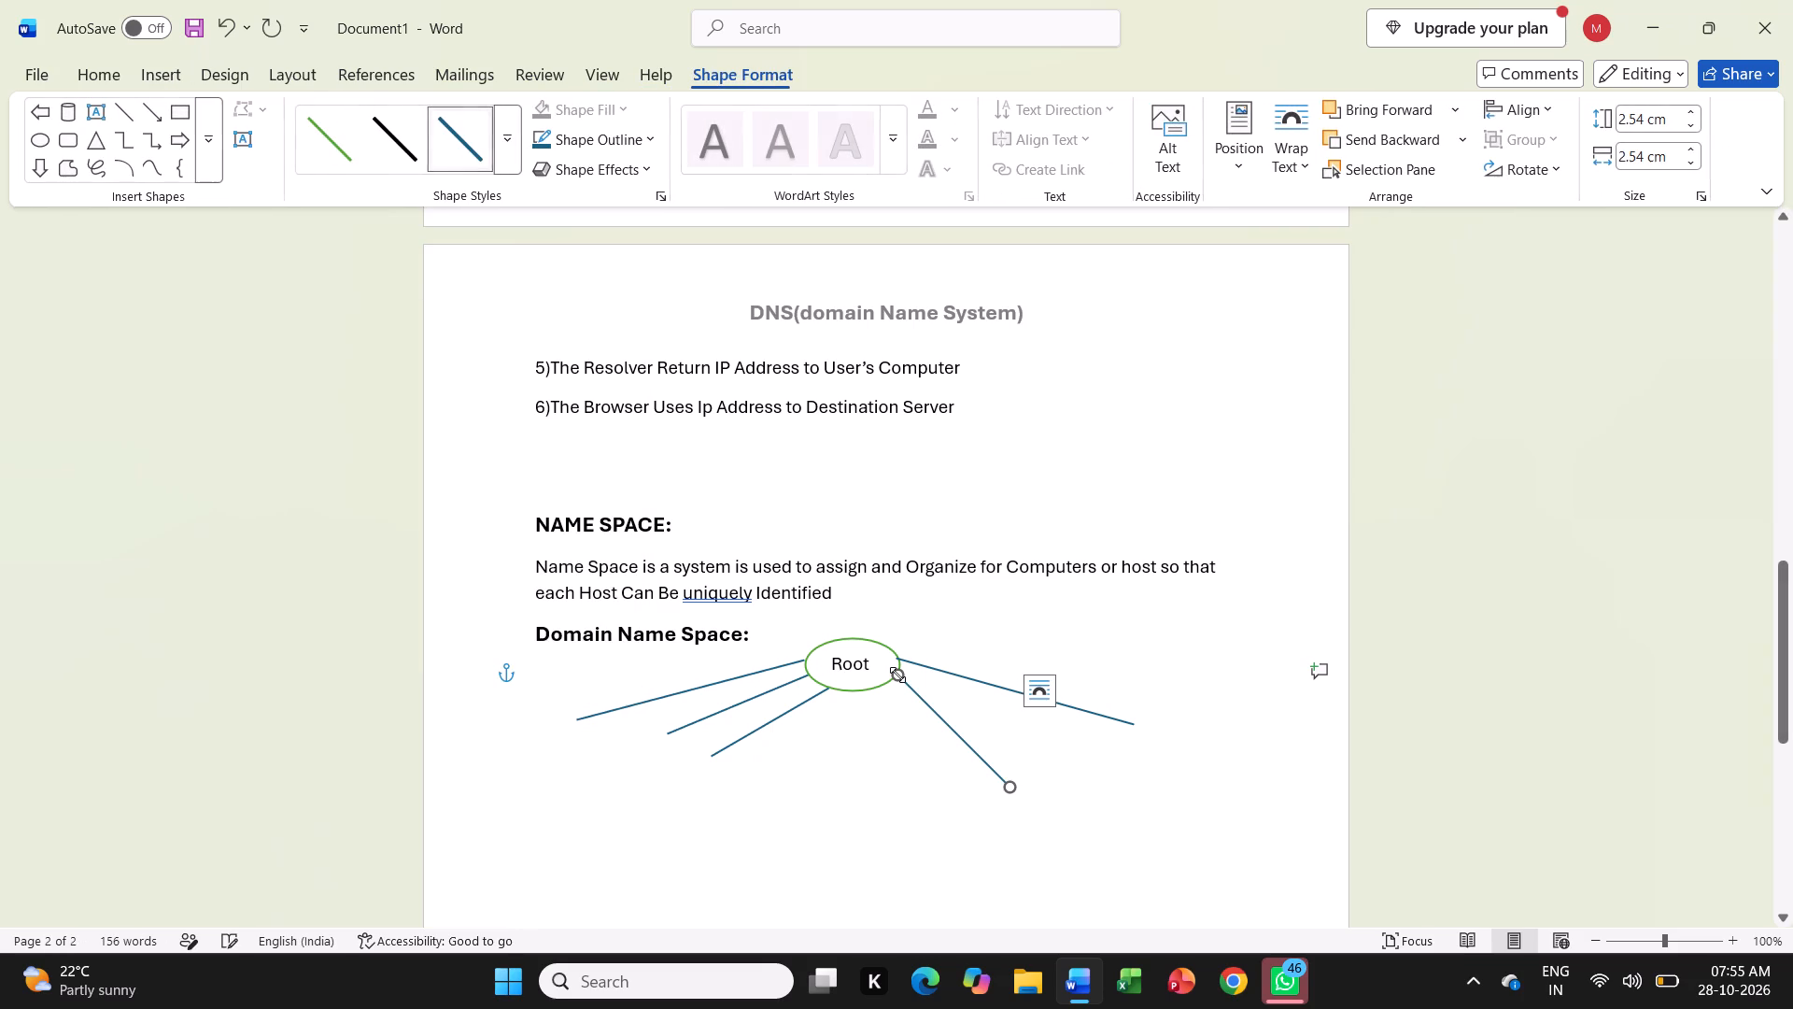
pyautogui.moveTo(1011, 789); pyautogui.dragTo(1058, 740)
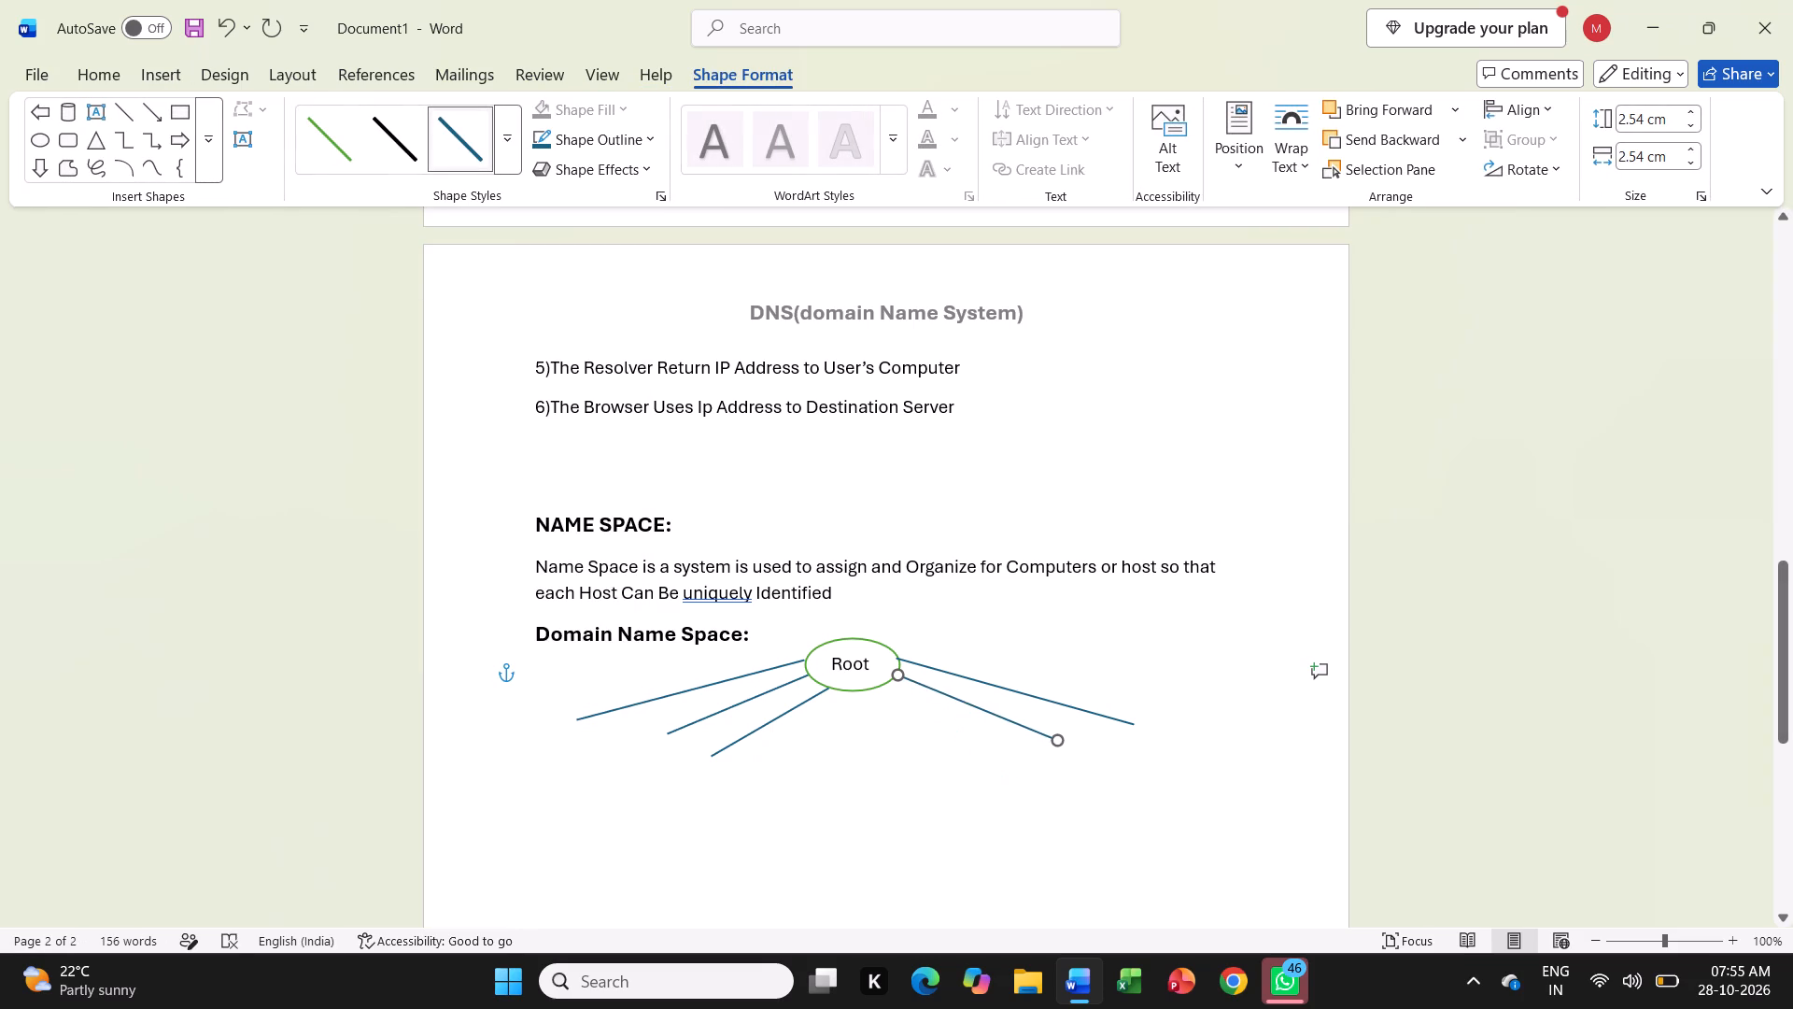
pyautogui.moveTo(1058, 740); pyautogui.dragTo(1074, 738)
pyautogui.moveTo(1074, 738); pyautogui.dragTo(1073, 738)
pyautogui.click(919, 741)
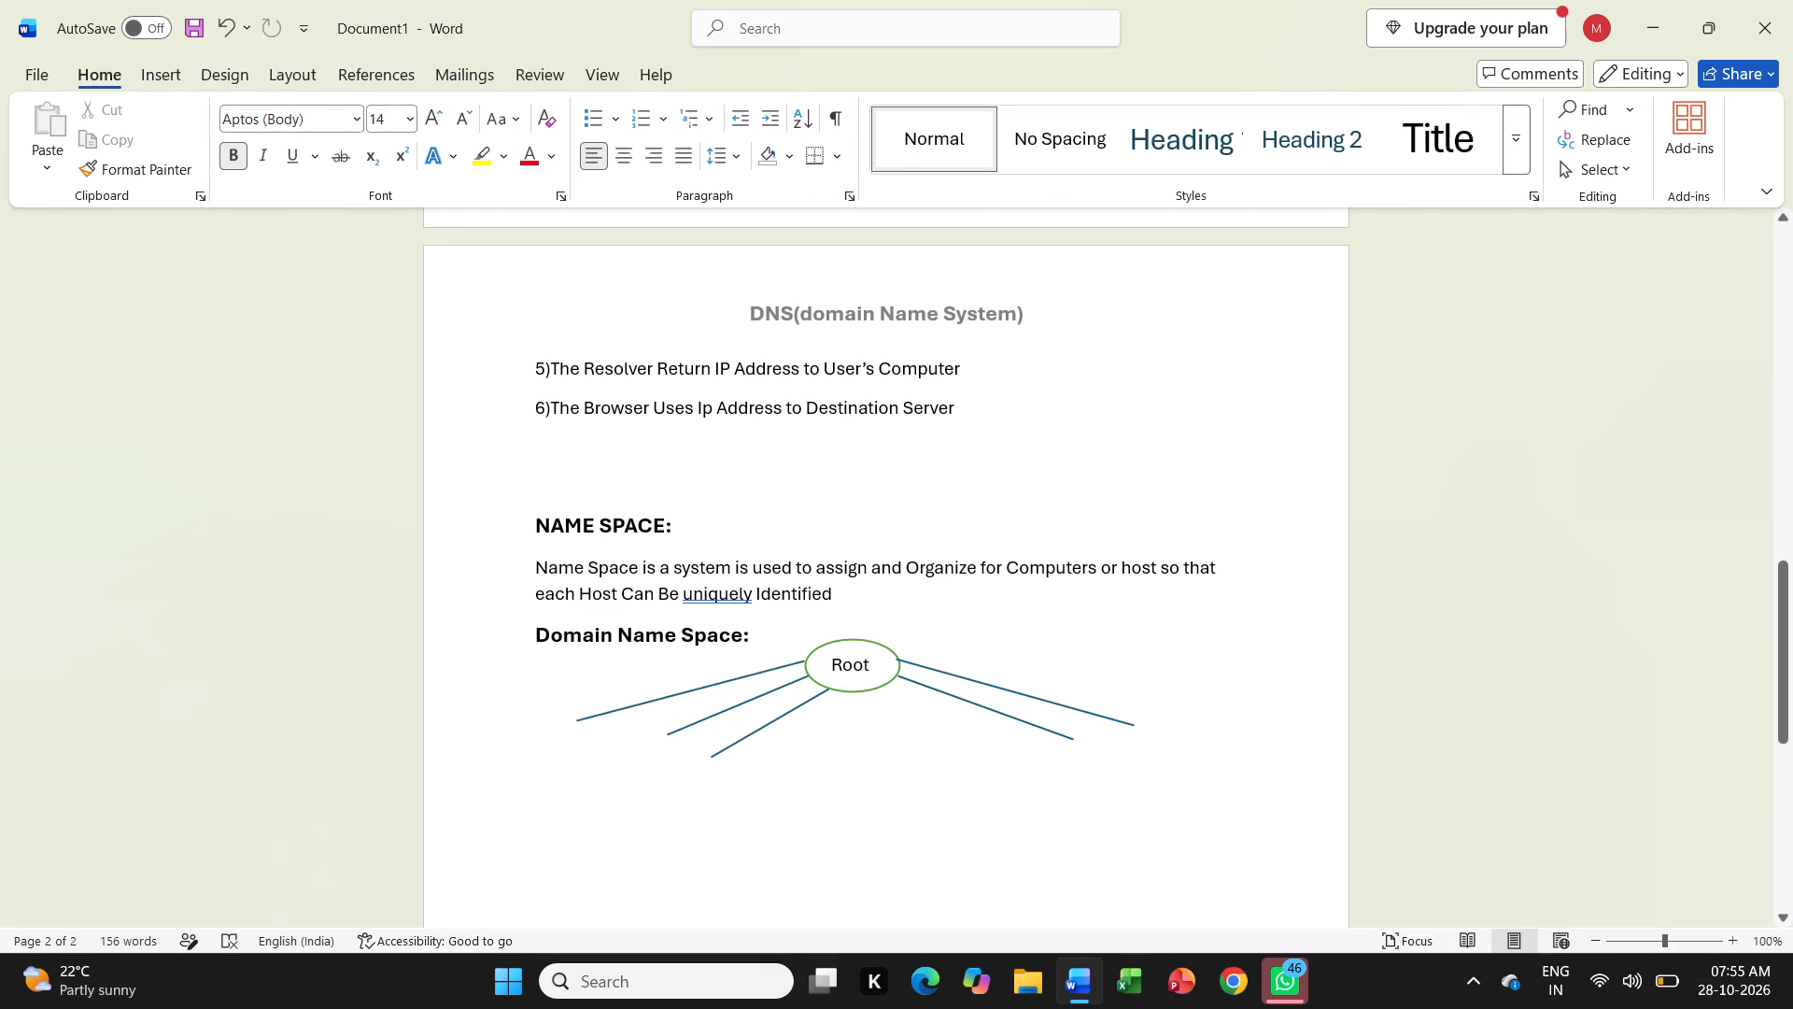
pyautogui.click(908, 681)
pyautogui.click(894, 723)
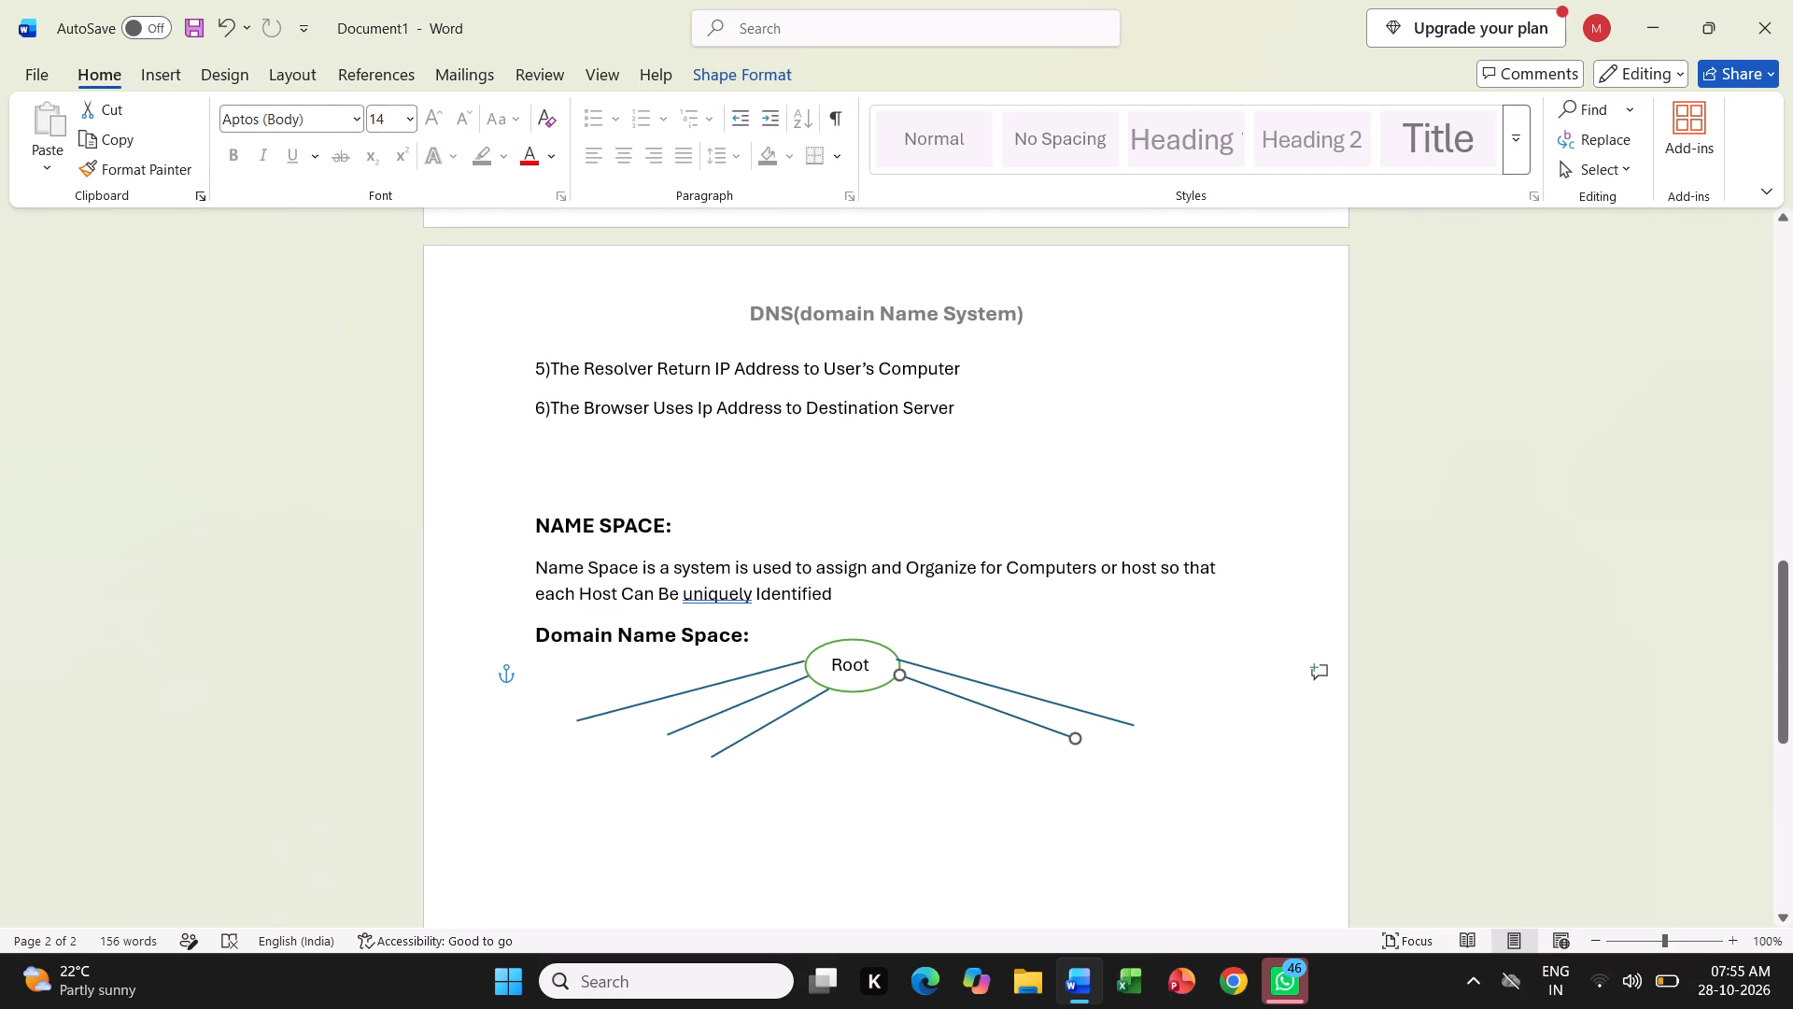
pyautogui.click(923, 683)
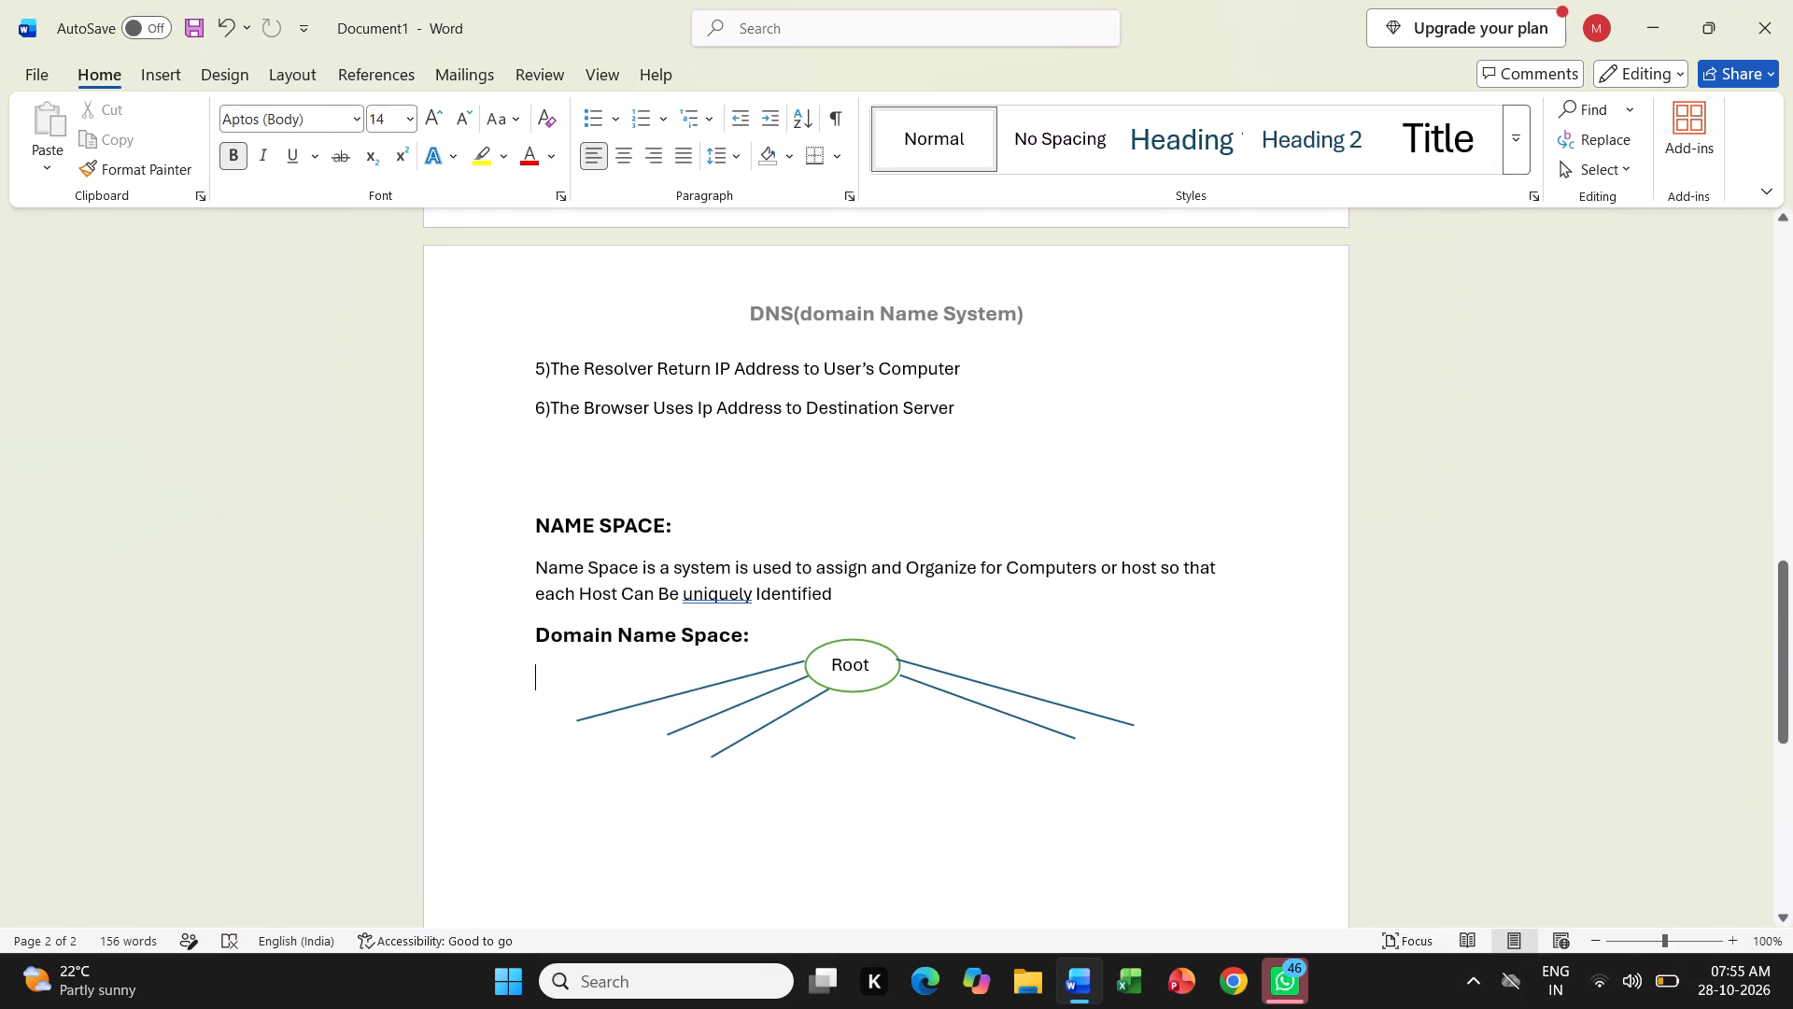
pyautogui.click(905, 698)
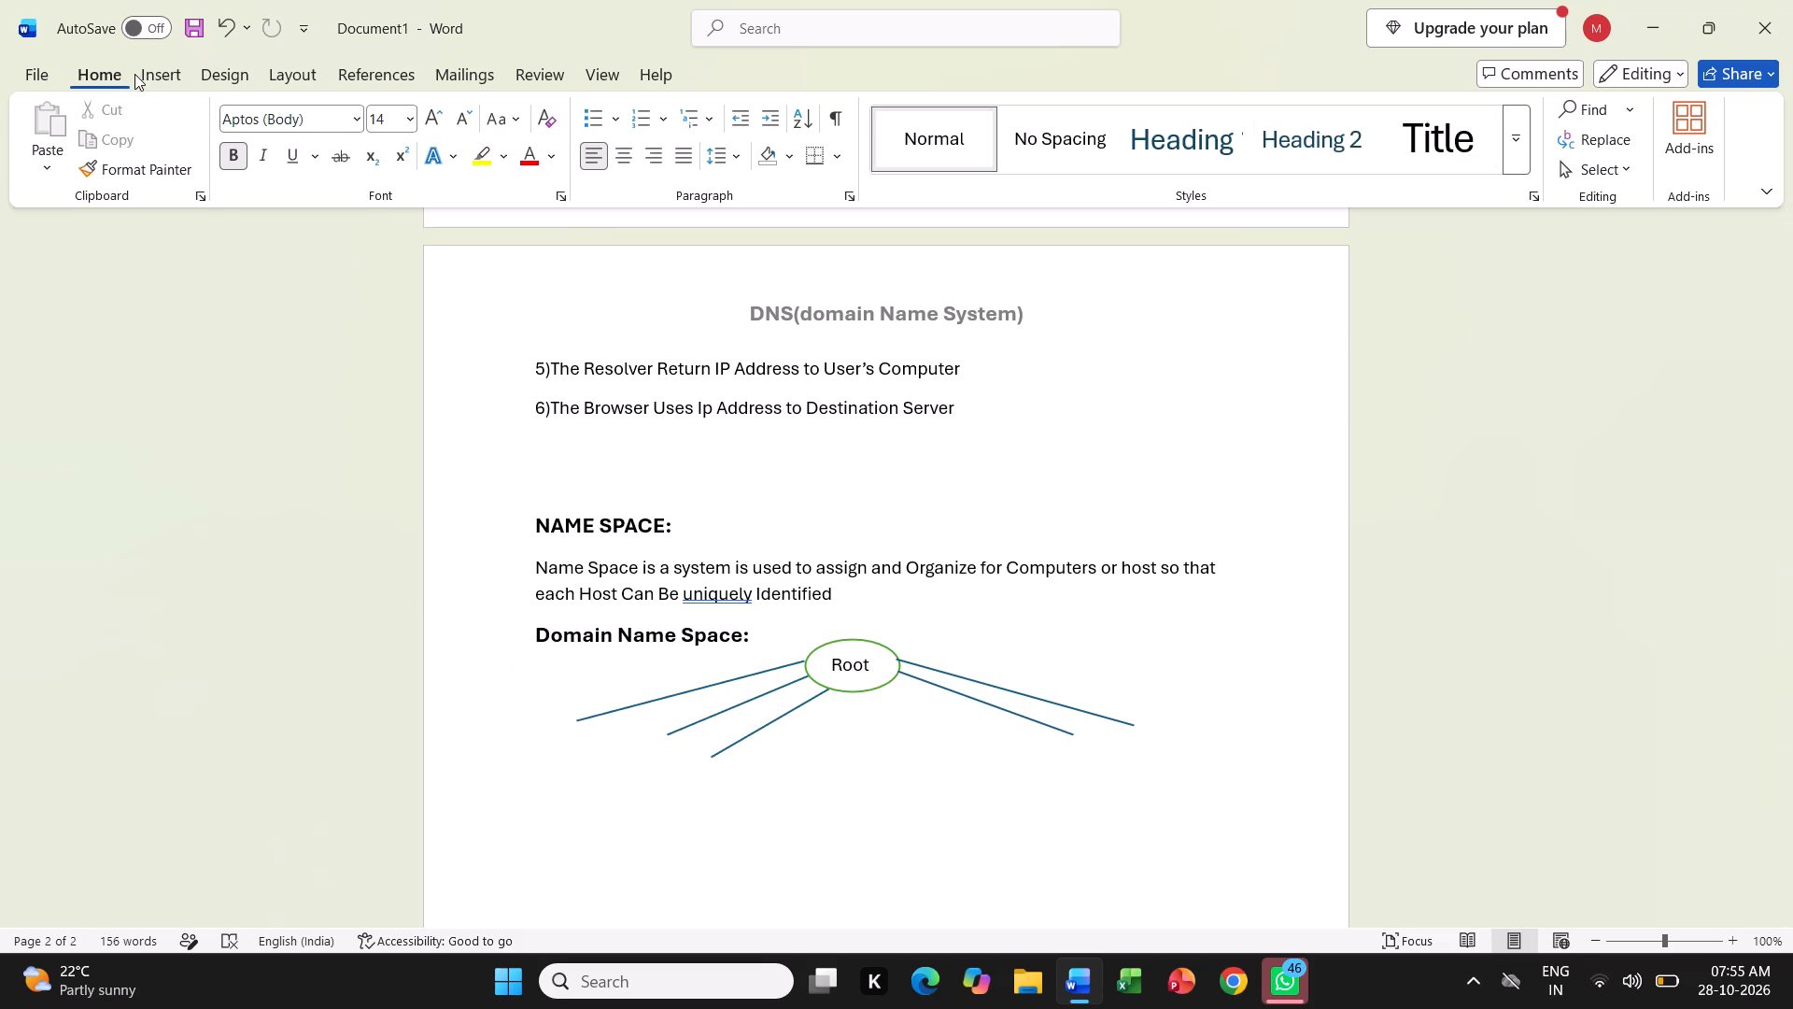
# Draw a third line below the other two, from the "Root" oval's bottom-right edge down-right, about 1.8 cm high and 3.3 cm wide.
pyautogui.click(159, 72)
pyautogui.click(296, 119)
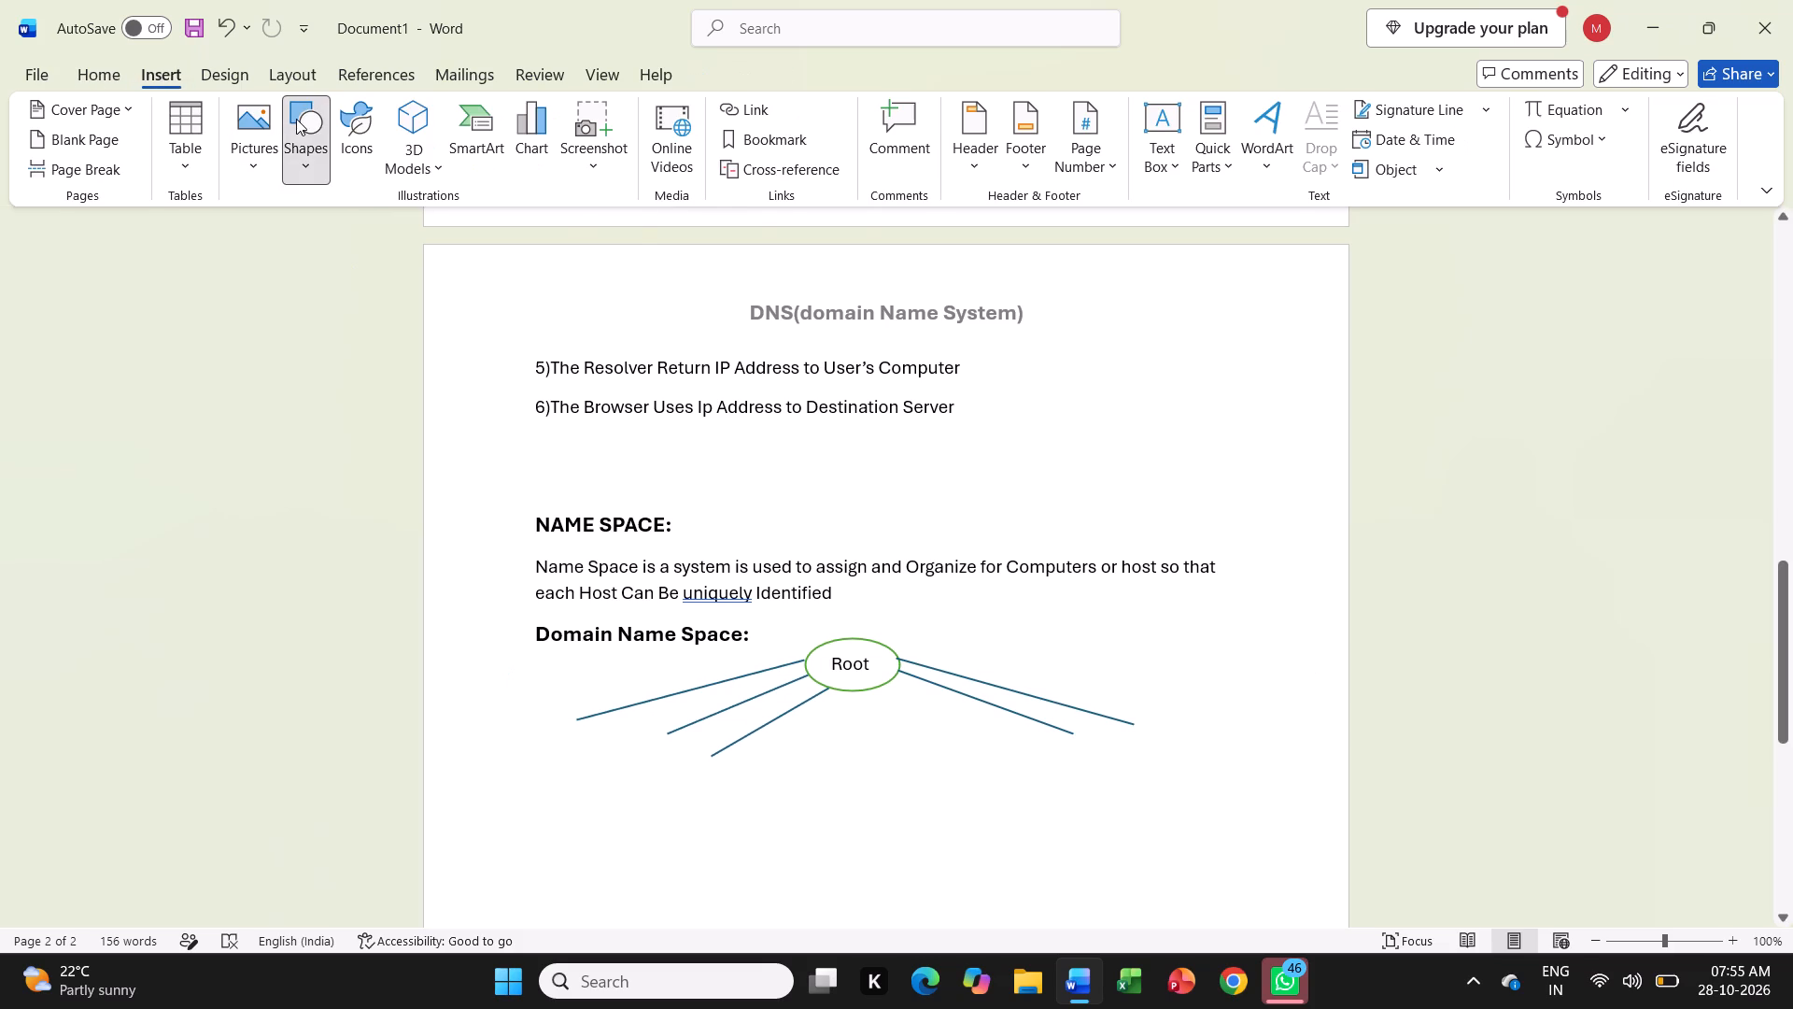
pyautogui.click(379, 232)
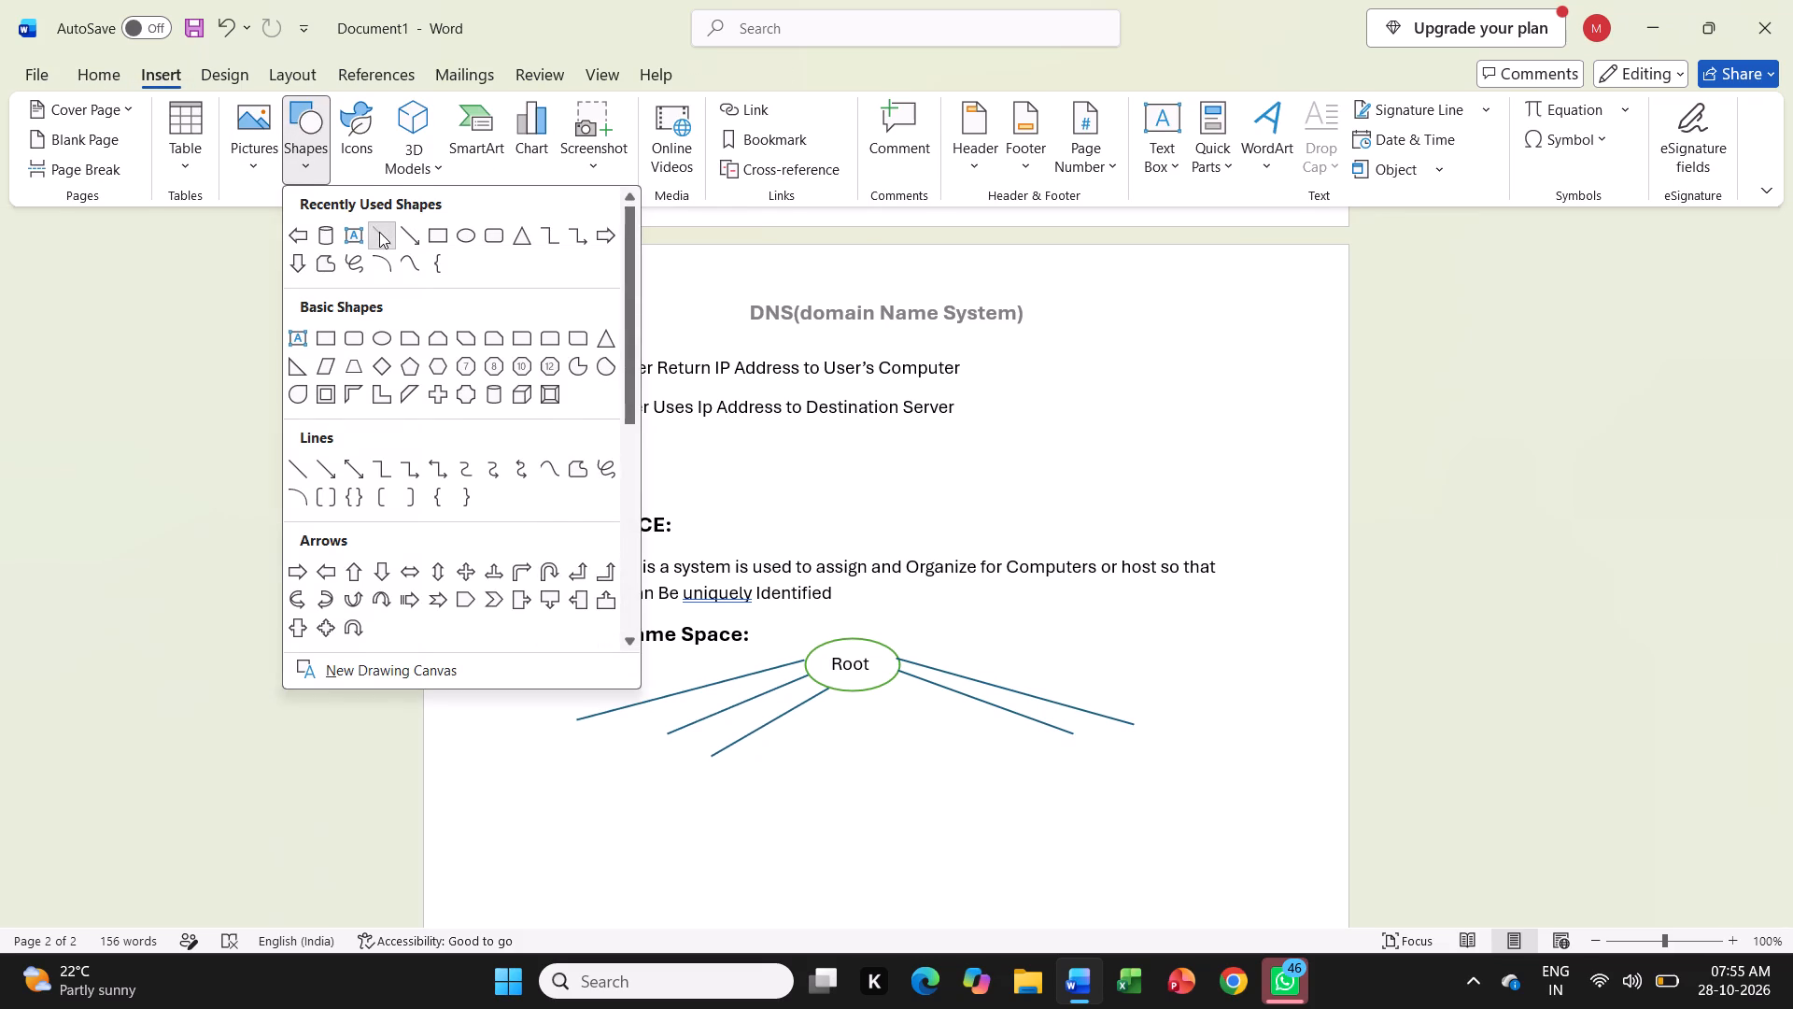
pyautogui.click(884, 686)
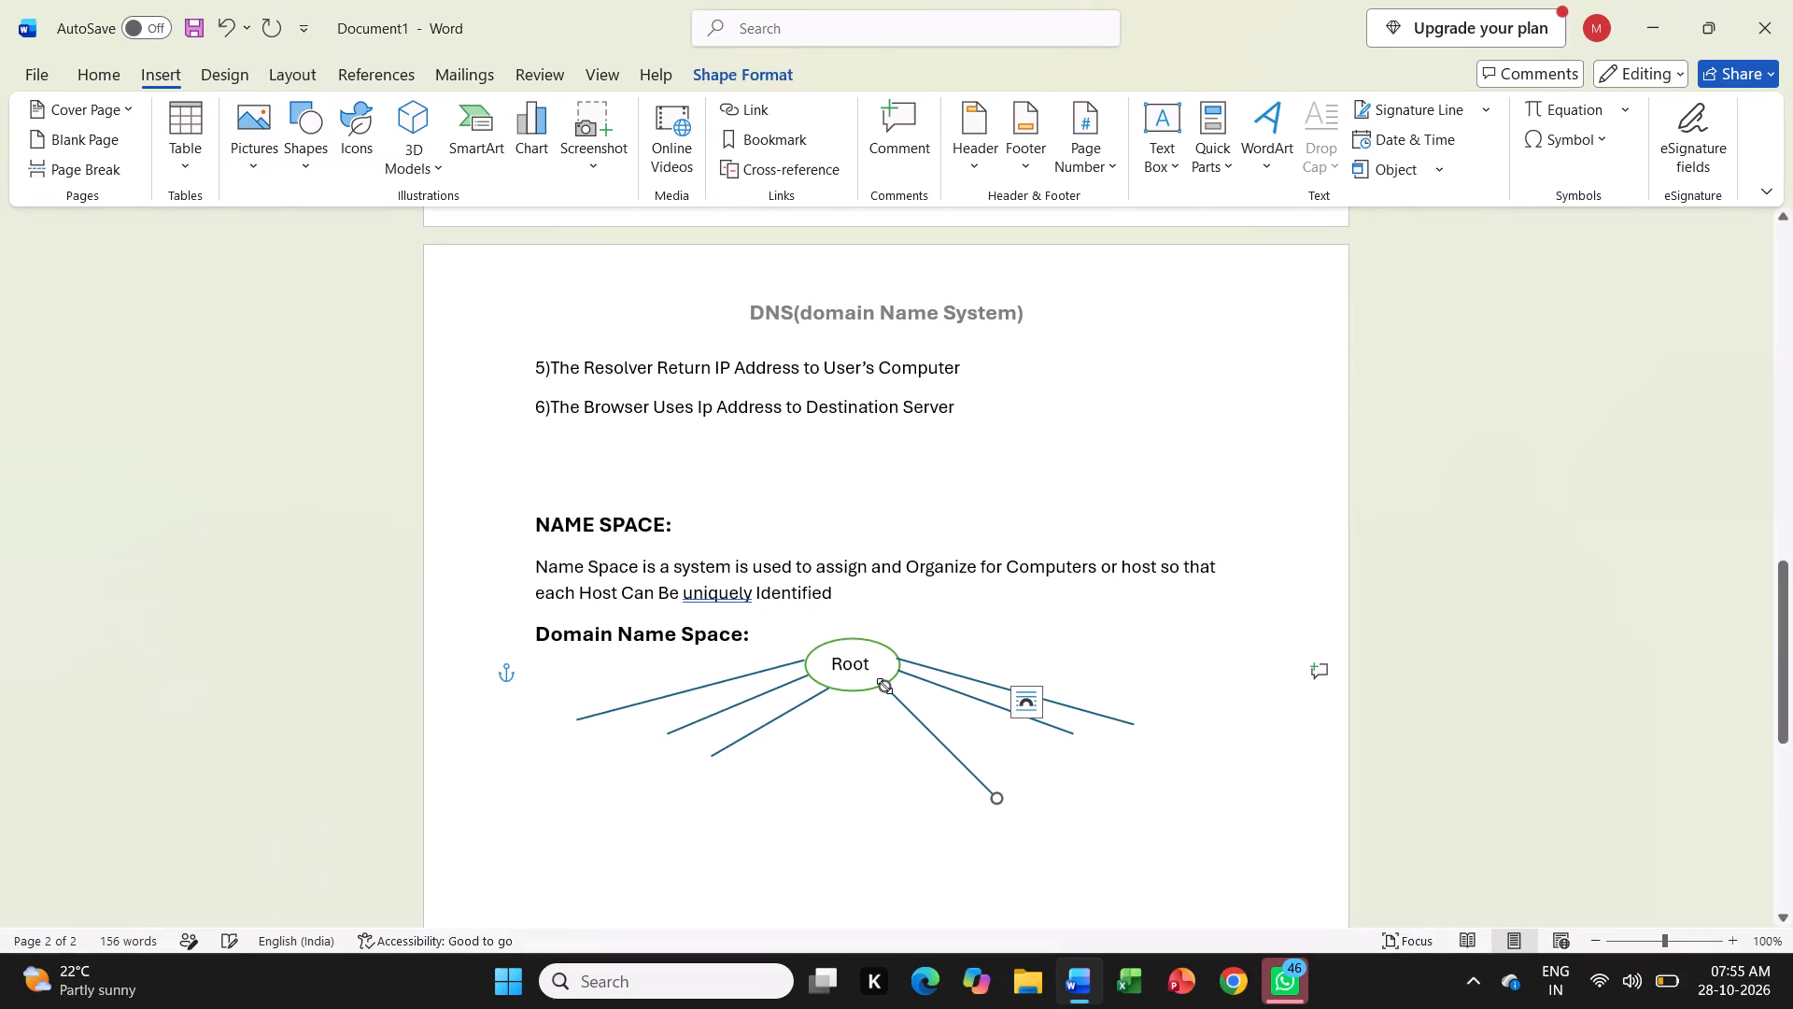
pyautogui.click(981, 779)
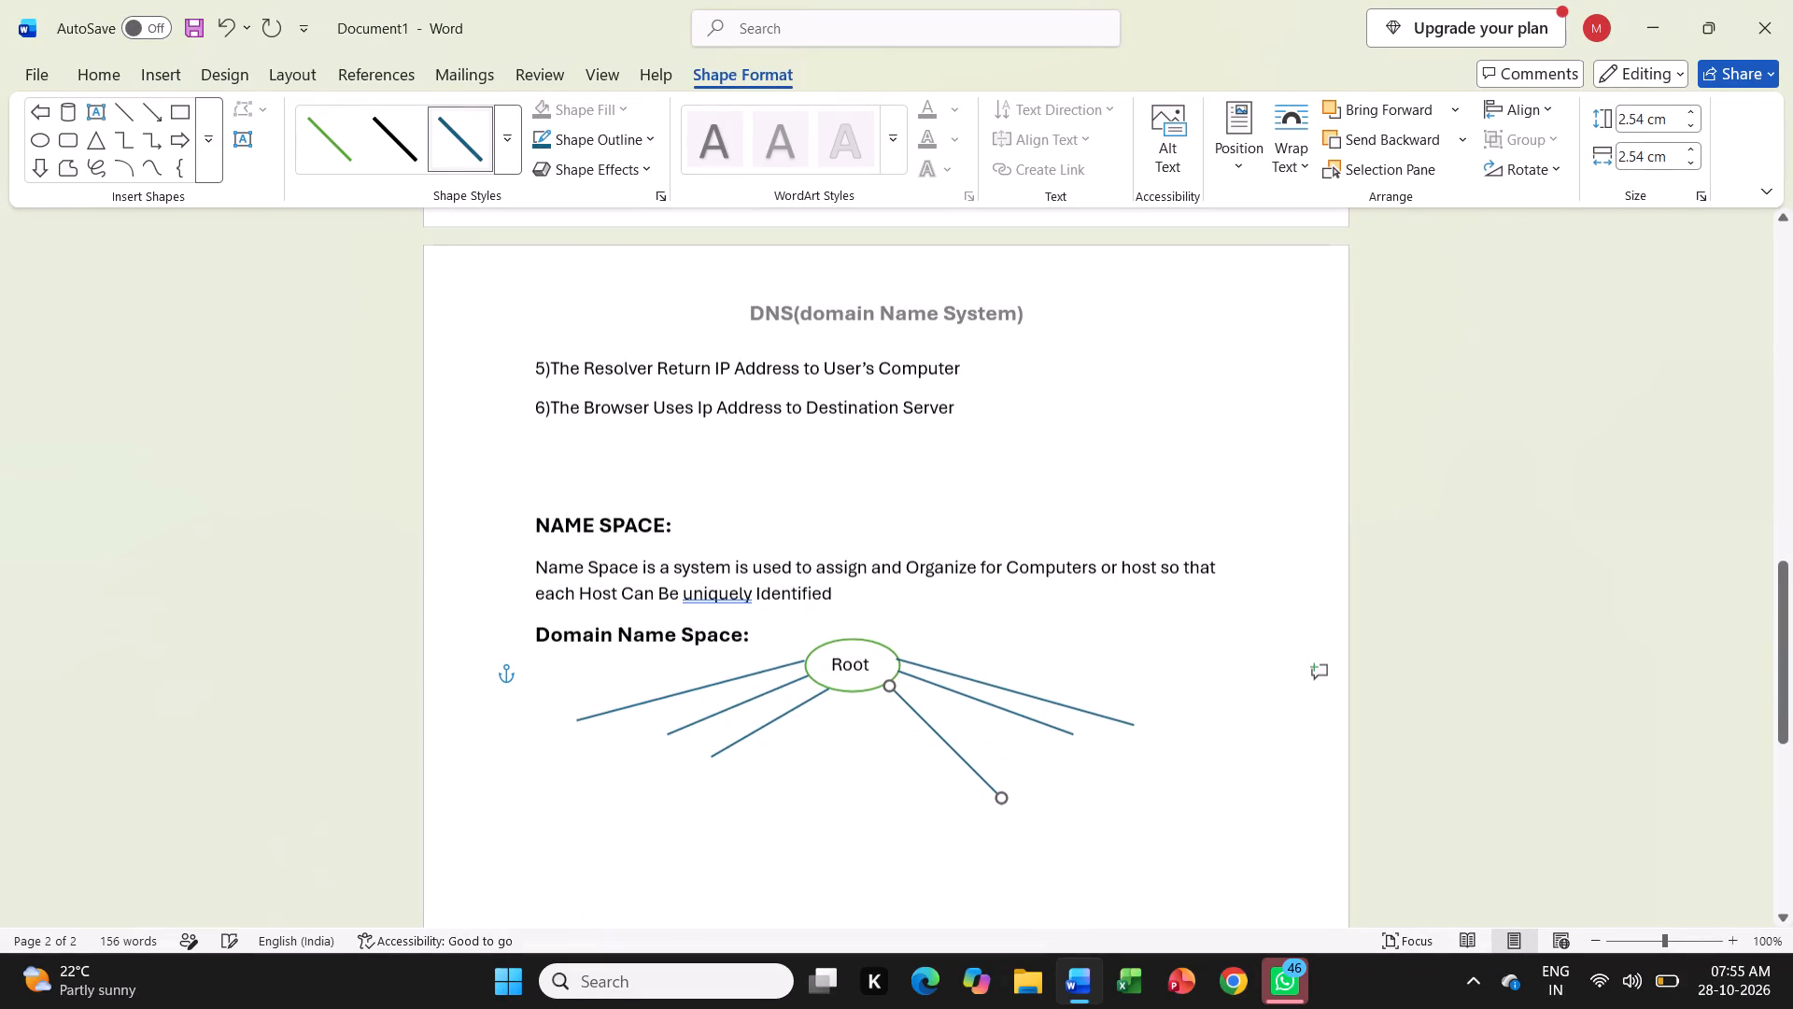
pyautogui.click(888, 689)
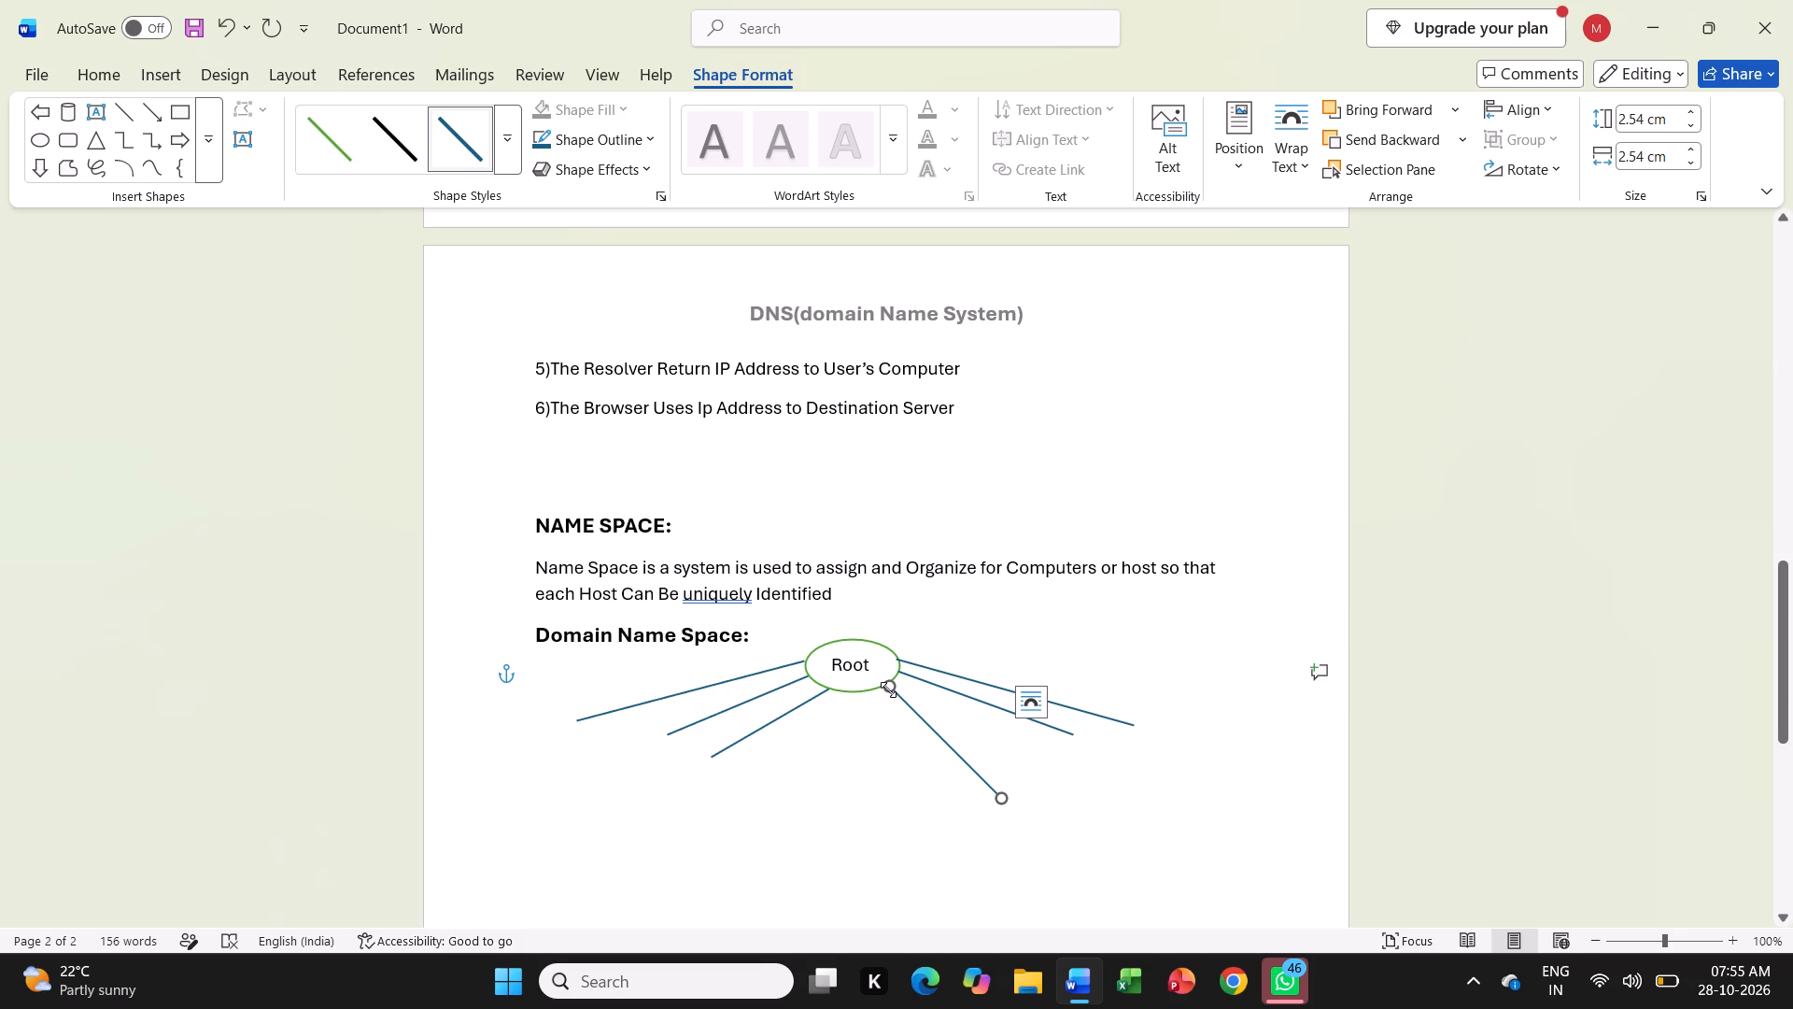
pyautogui.click(988, 779)
pyautogui.click(889, 684)
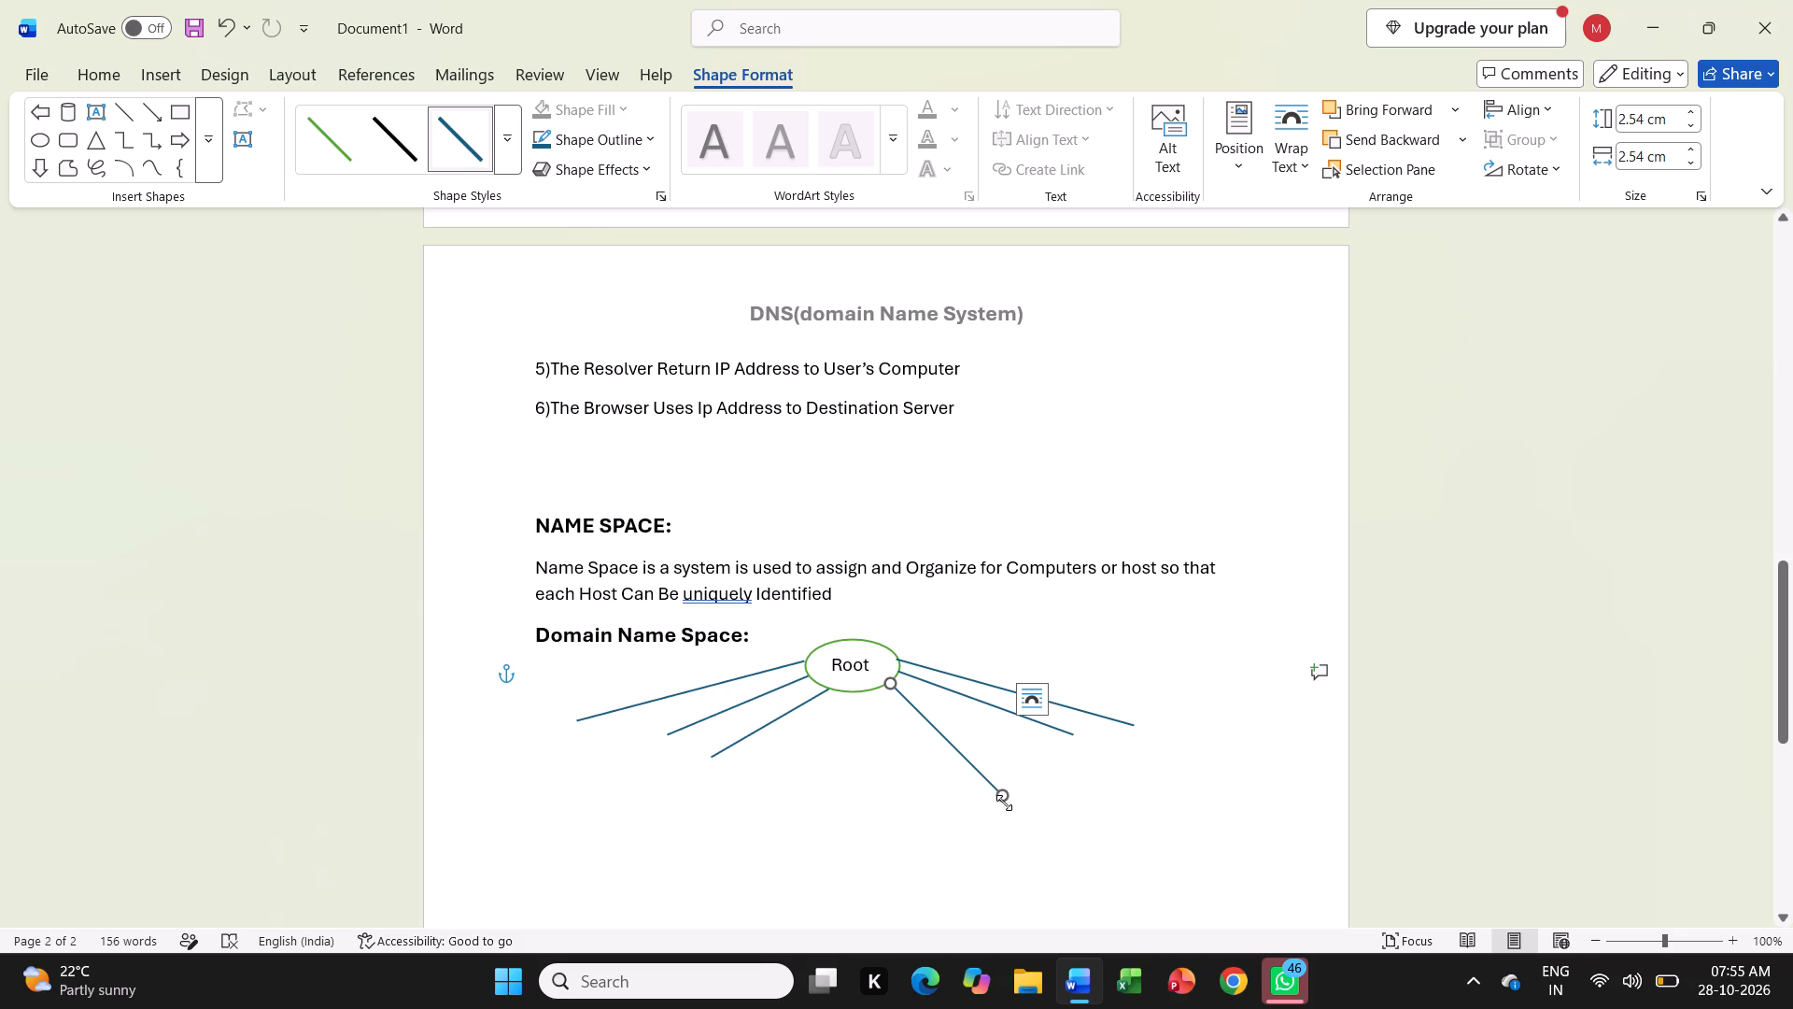
pyautogui.moveTo(1006, 797); pyautogui.dragTo(1032, 768)
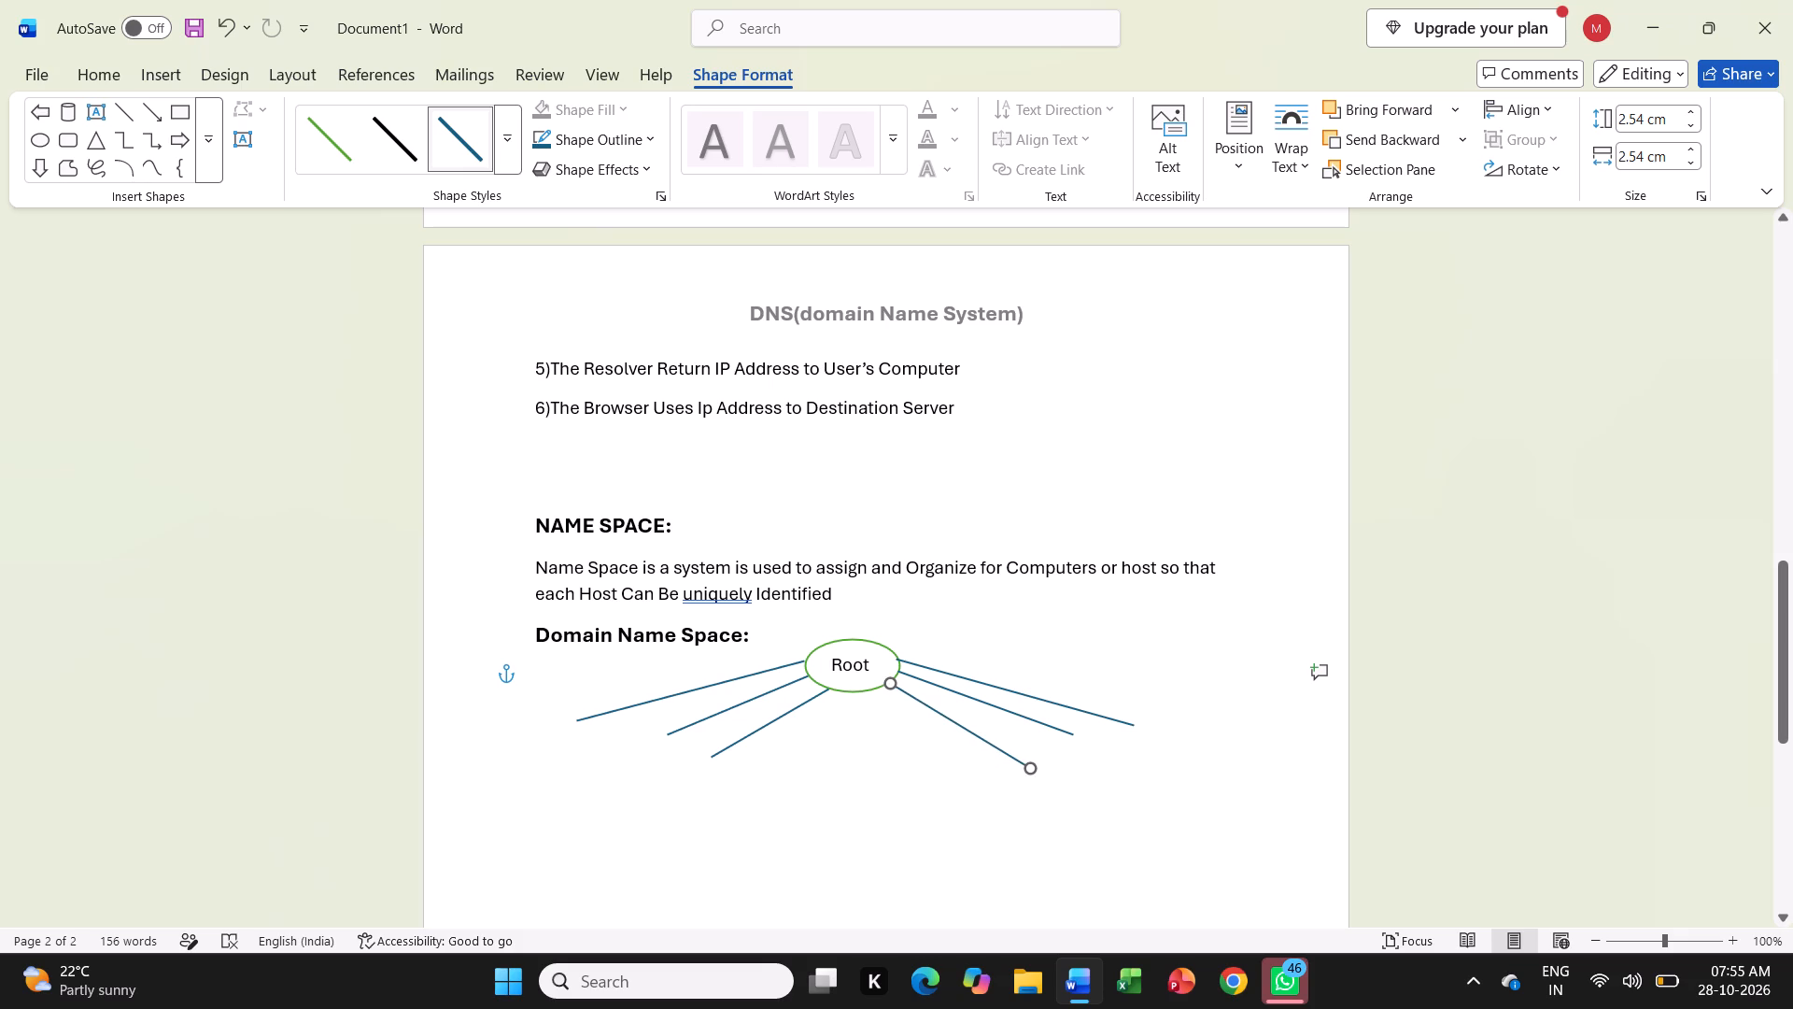
pyautogui.moveTo(1032, 768); pyautogui.dragTo(1037, 760)
pyautogui.moveTo(1037, 760); pyautogui.dragTo(1032, 764)
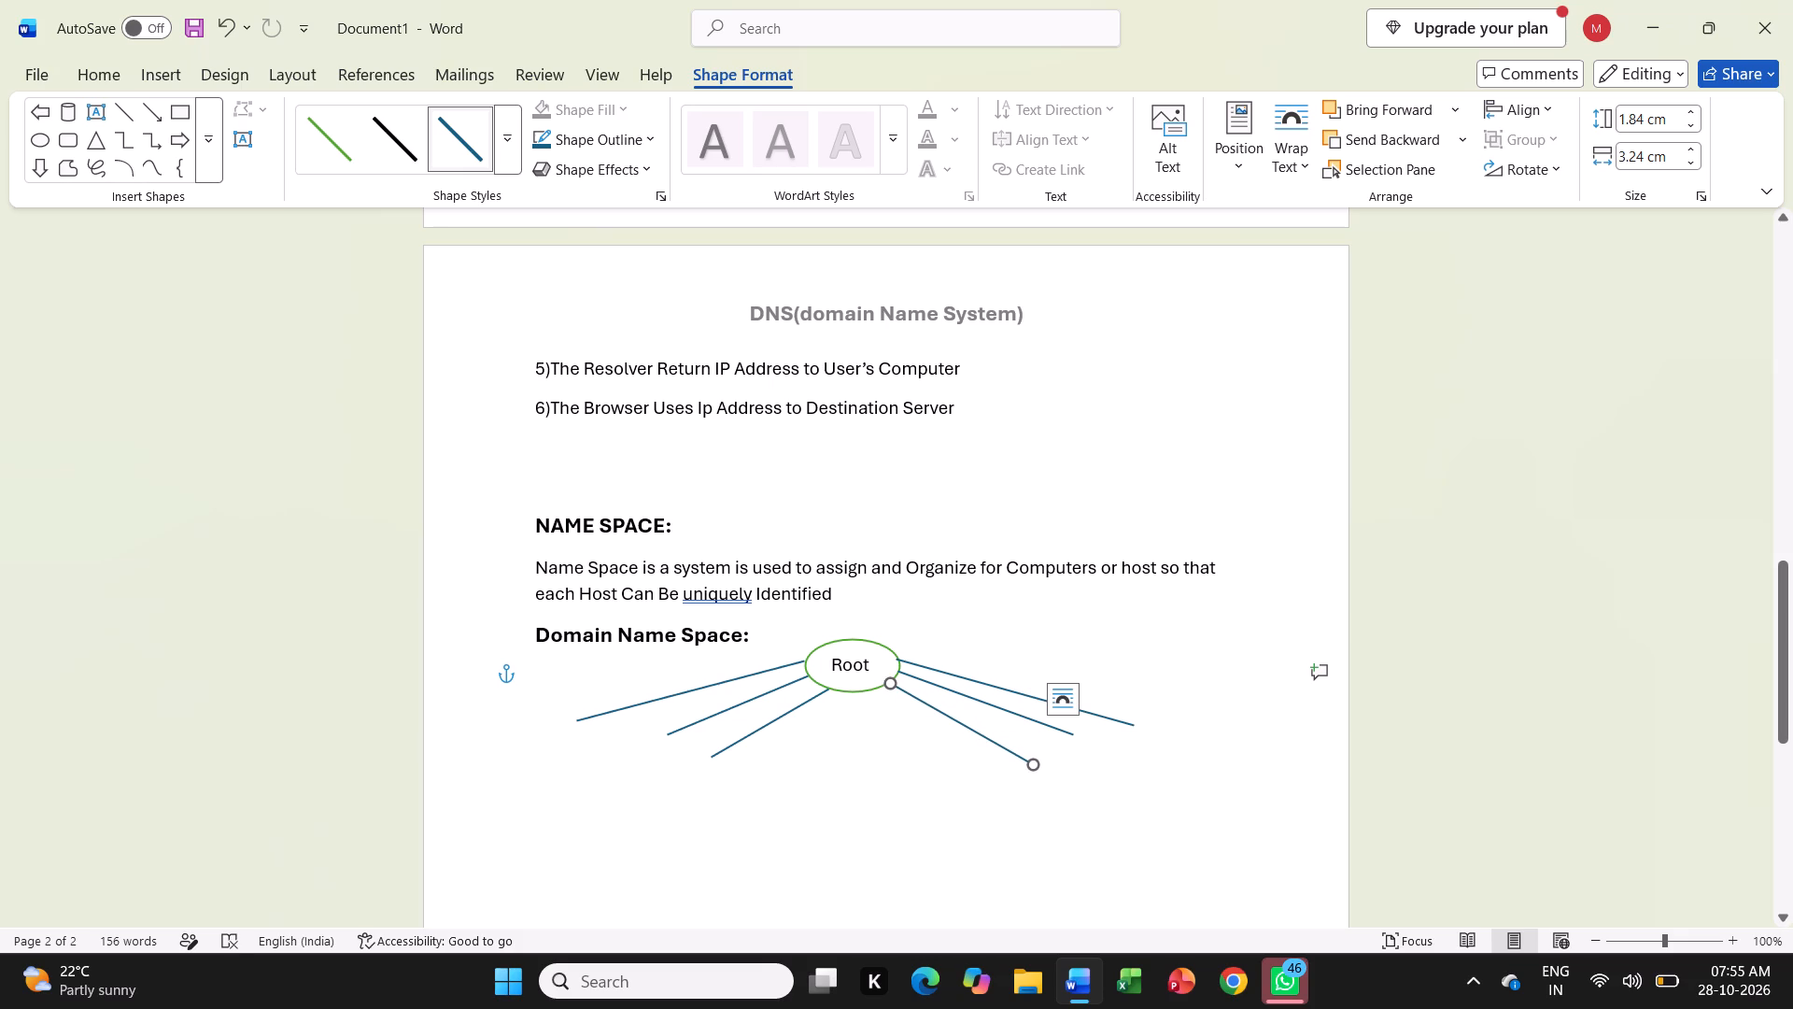
pyautogui.click(895, 684)
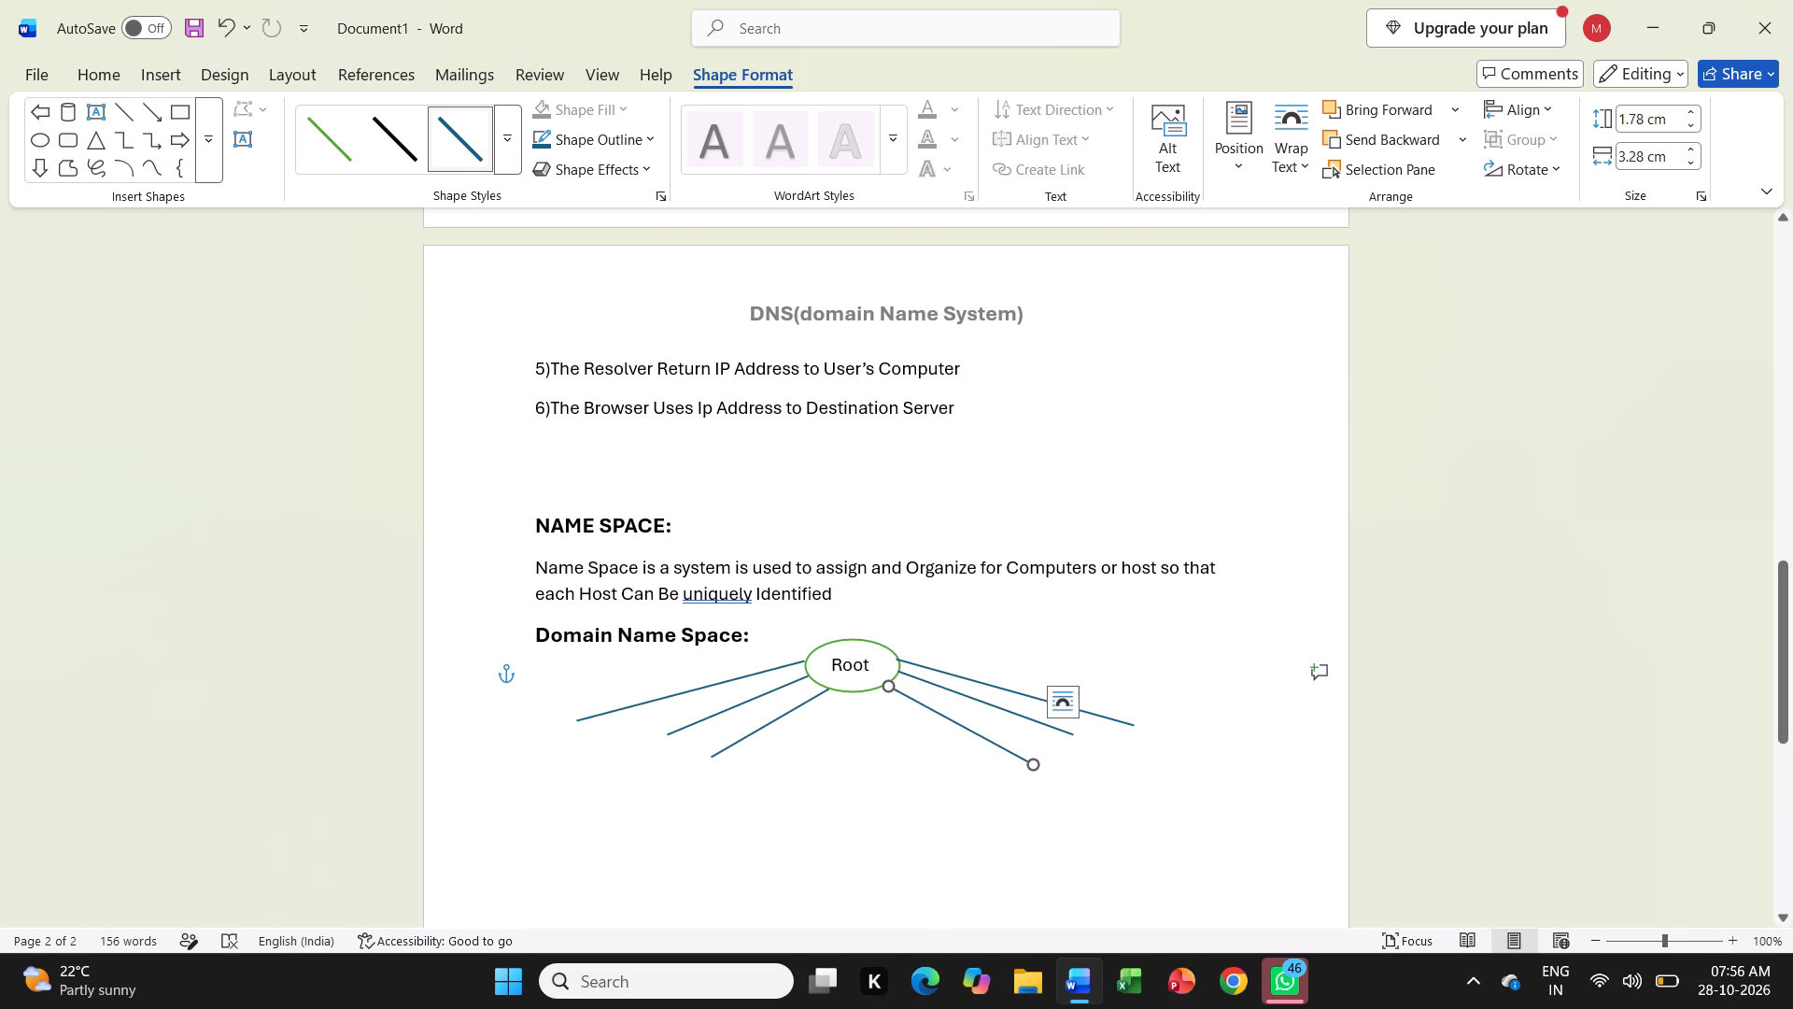
pyautogui.click(887, 714)
pyautogui.click(897, 691)
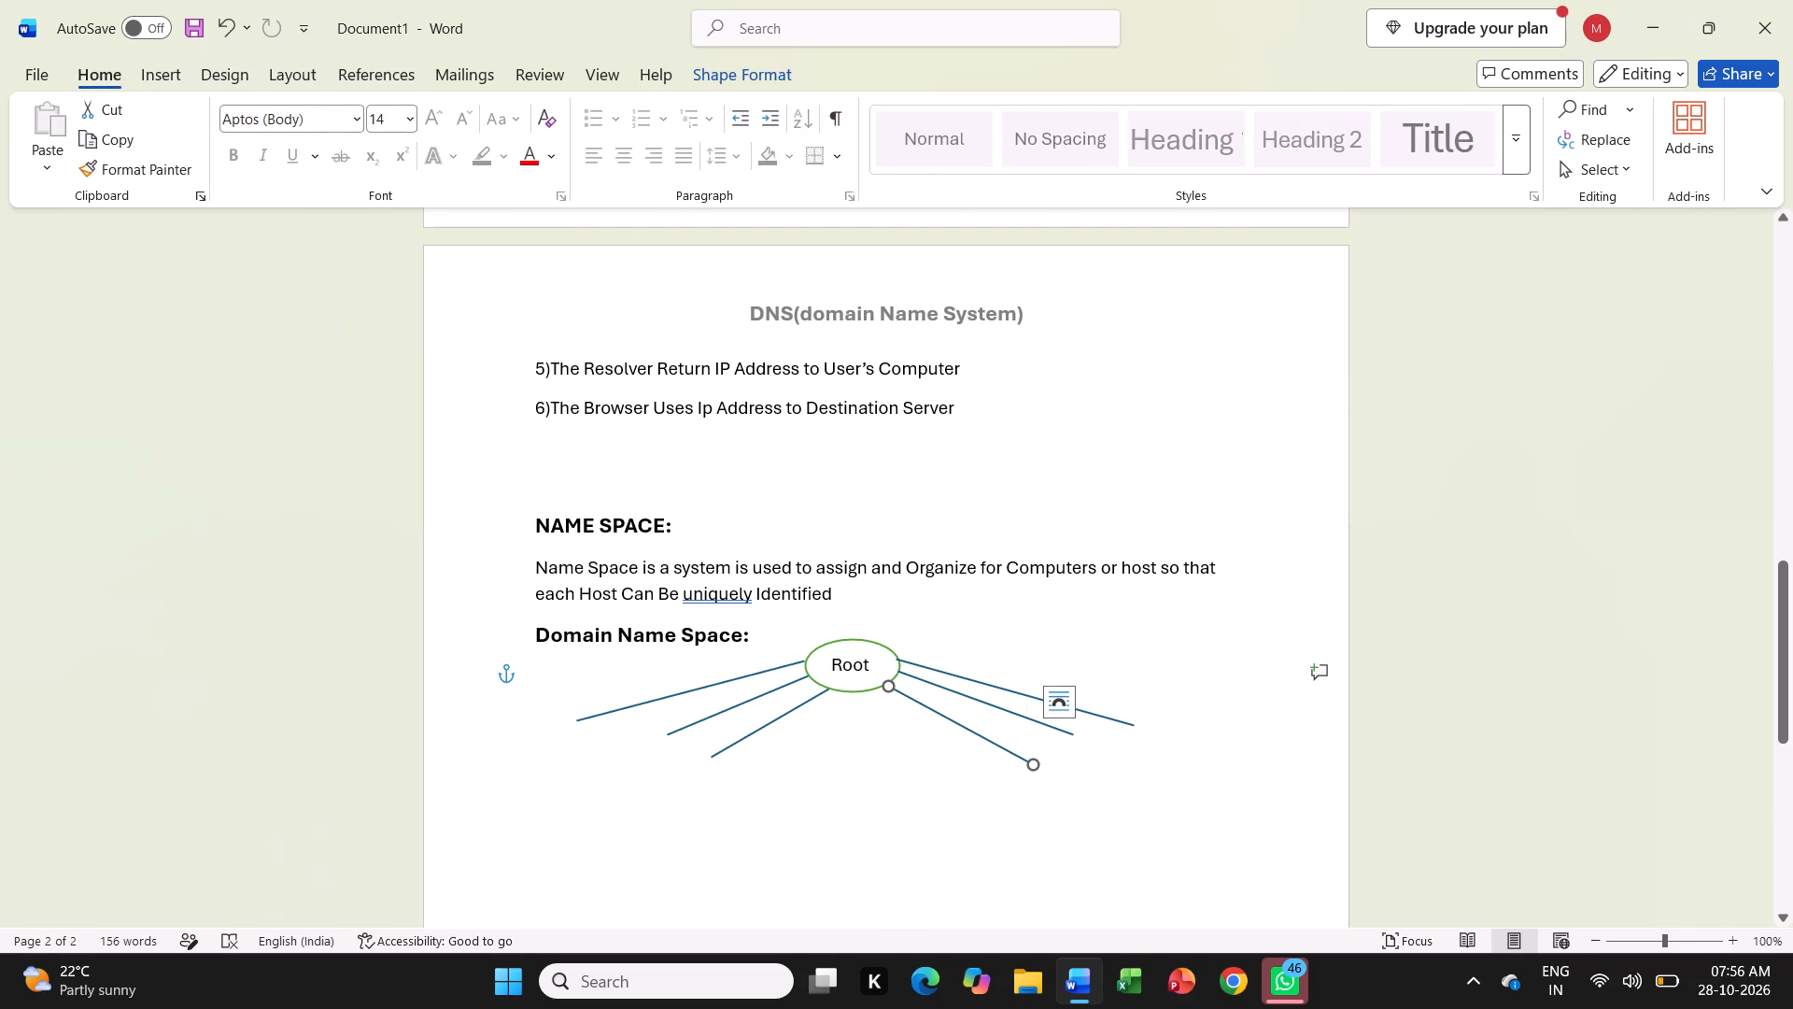
pyautogui.click(887, 685)
pyautogui.click(885, 711)
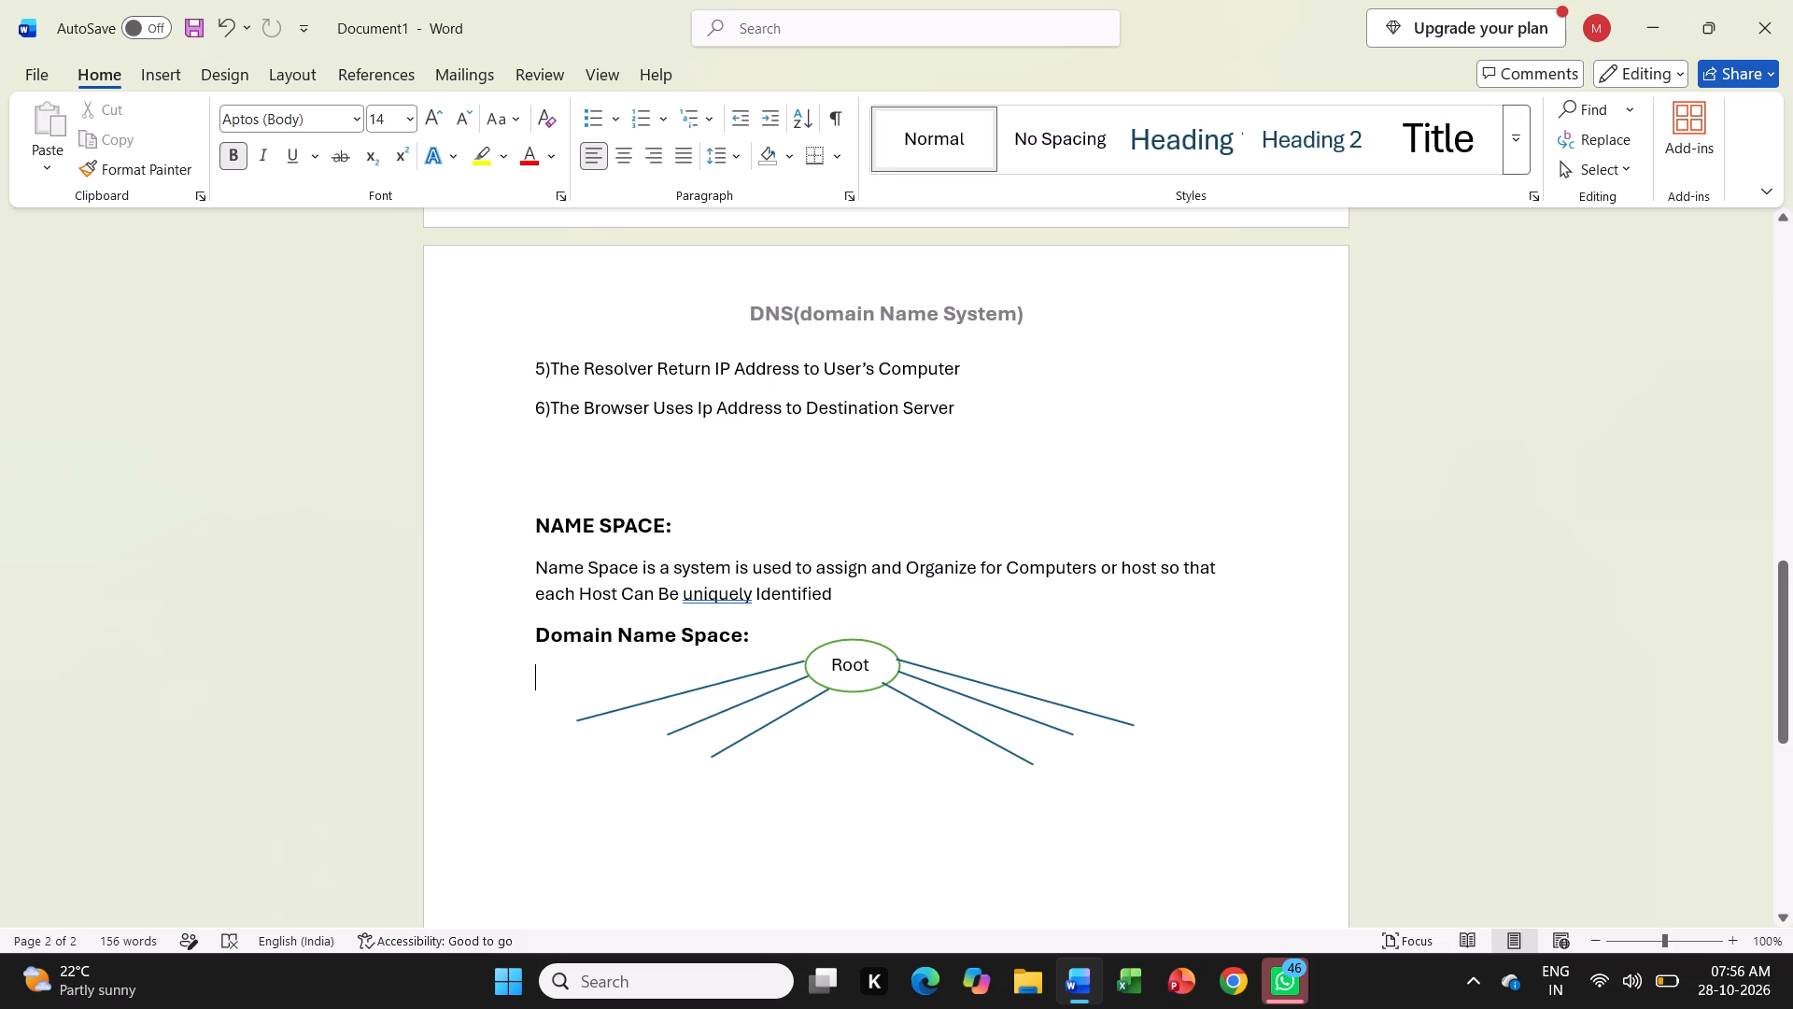
# Adjust the upper end of the lowest right-hand line so that it meets the edge of the "Root" oval.
pyautogui.click(889, 684)
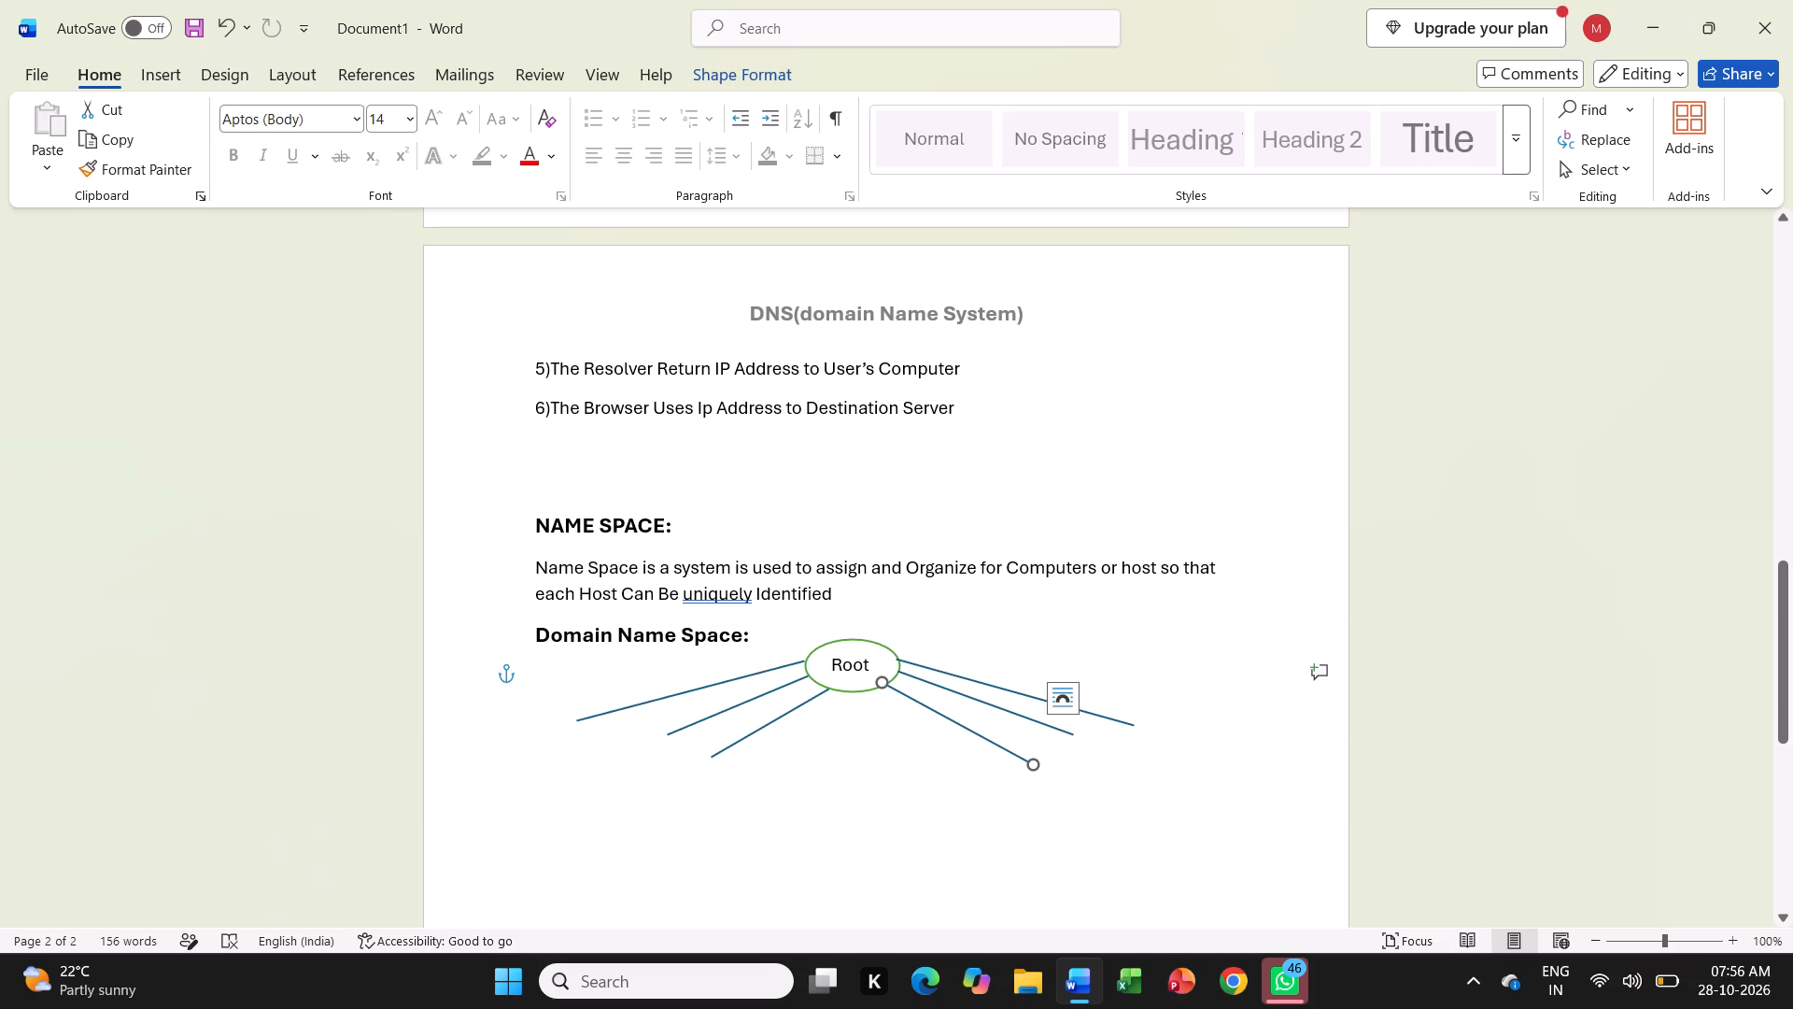
pyautogui.click(881, 680)
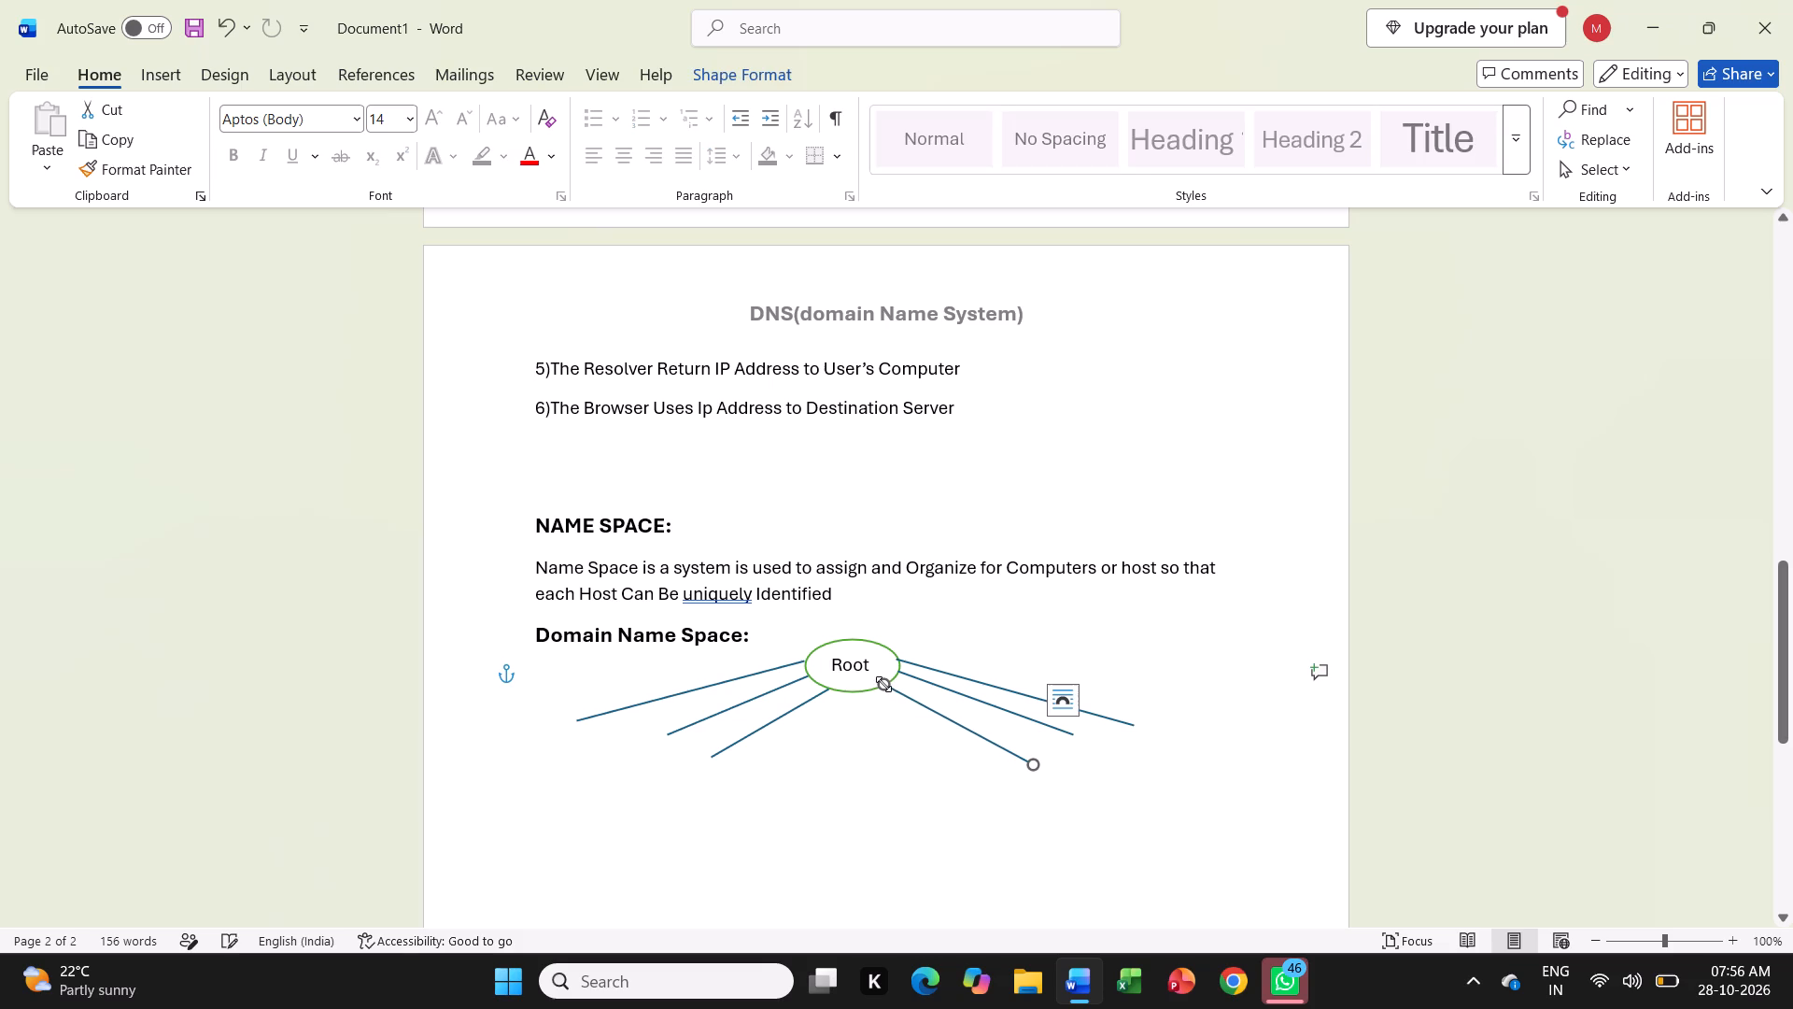
pyautogui.click(882, 718)
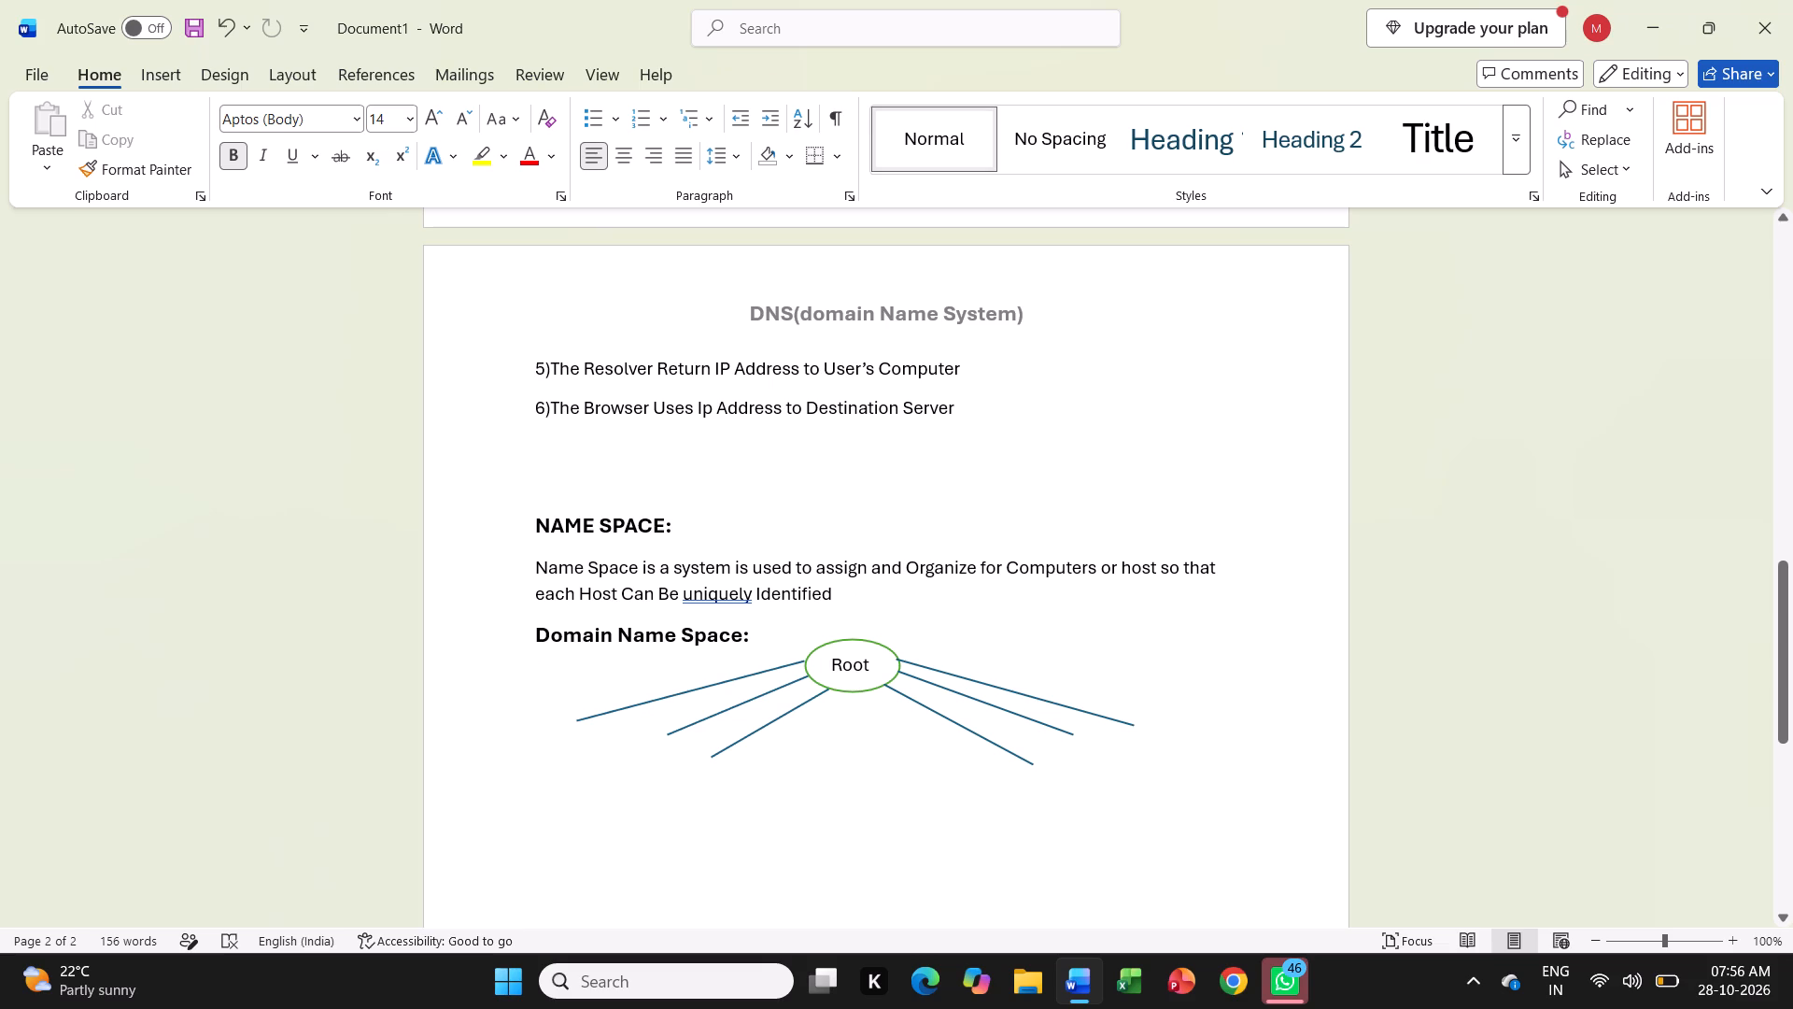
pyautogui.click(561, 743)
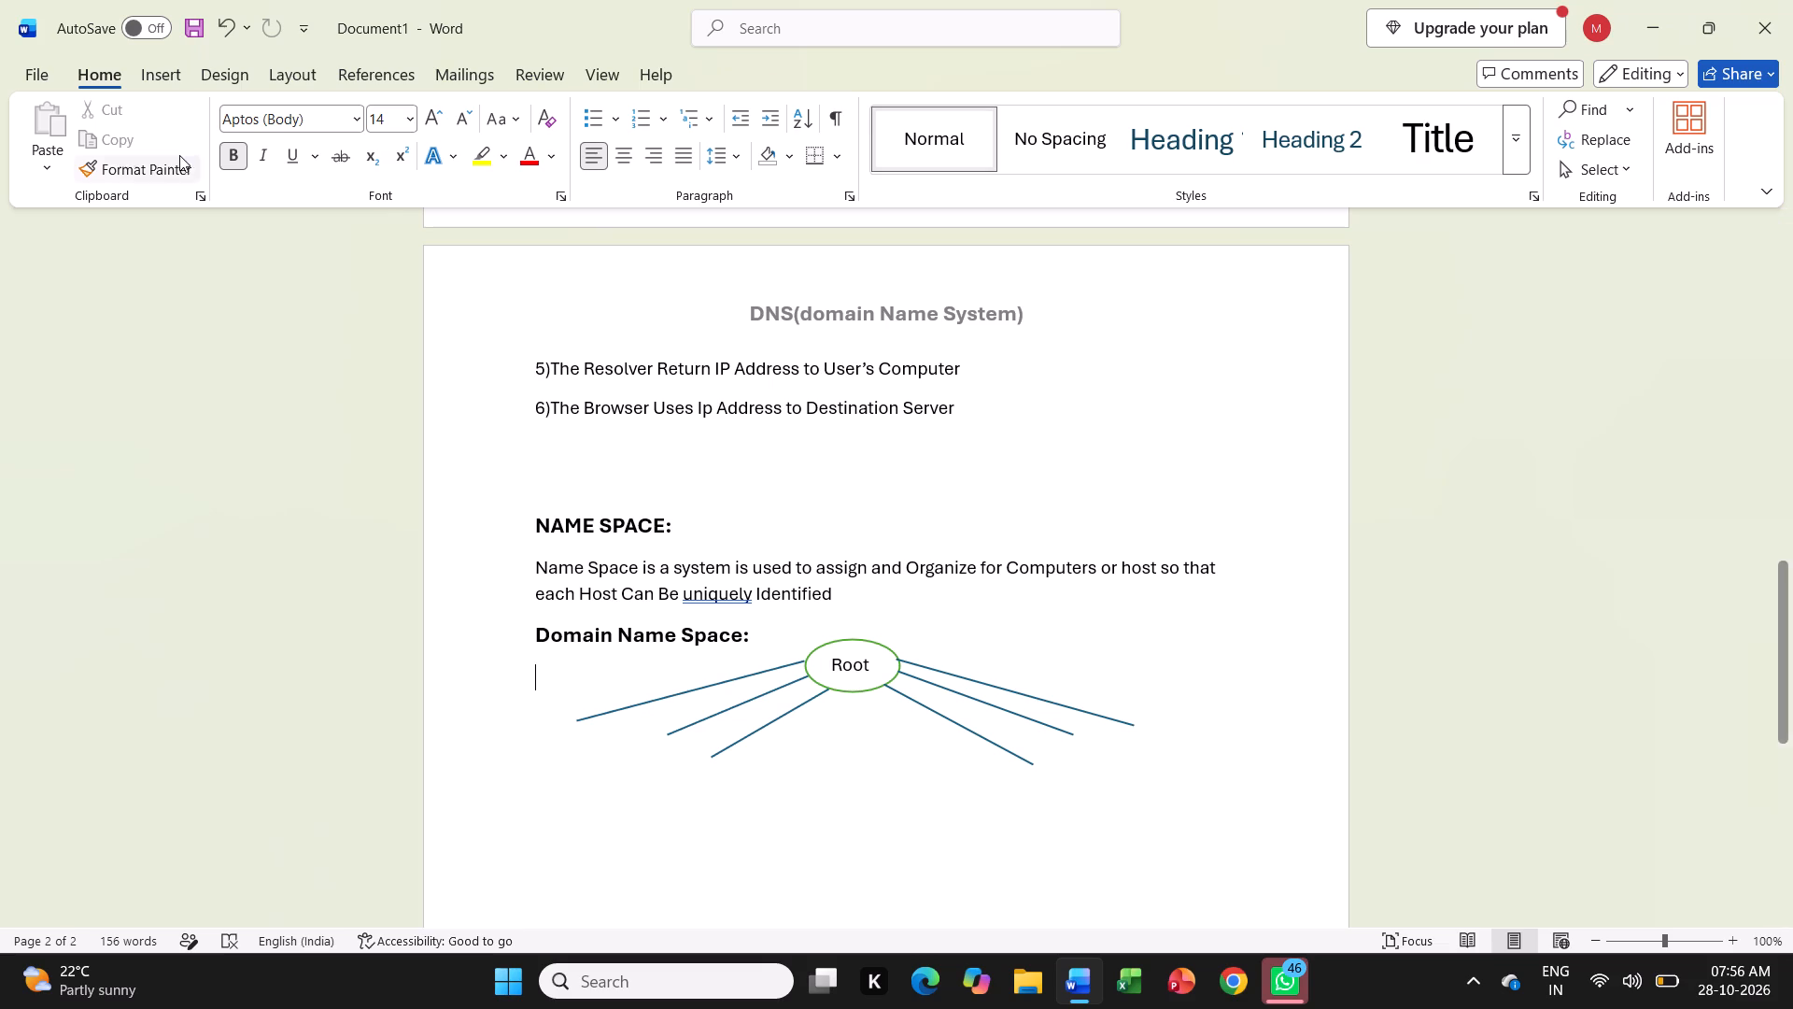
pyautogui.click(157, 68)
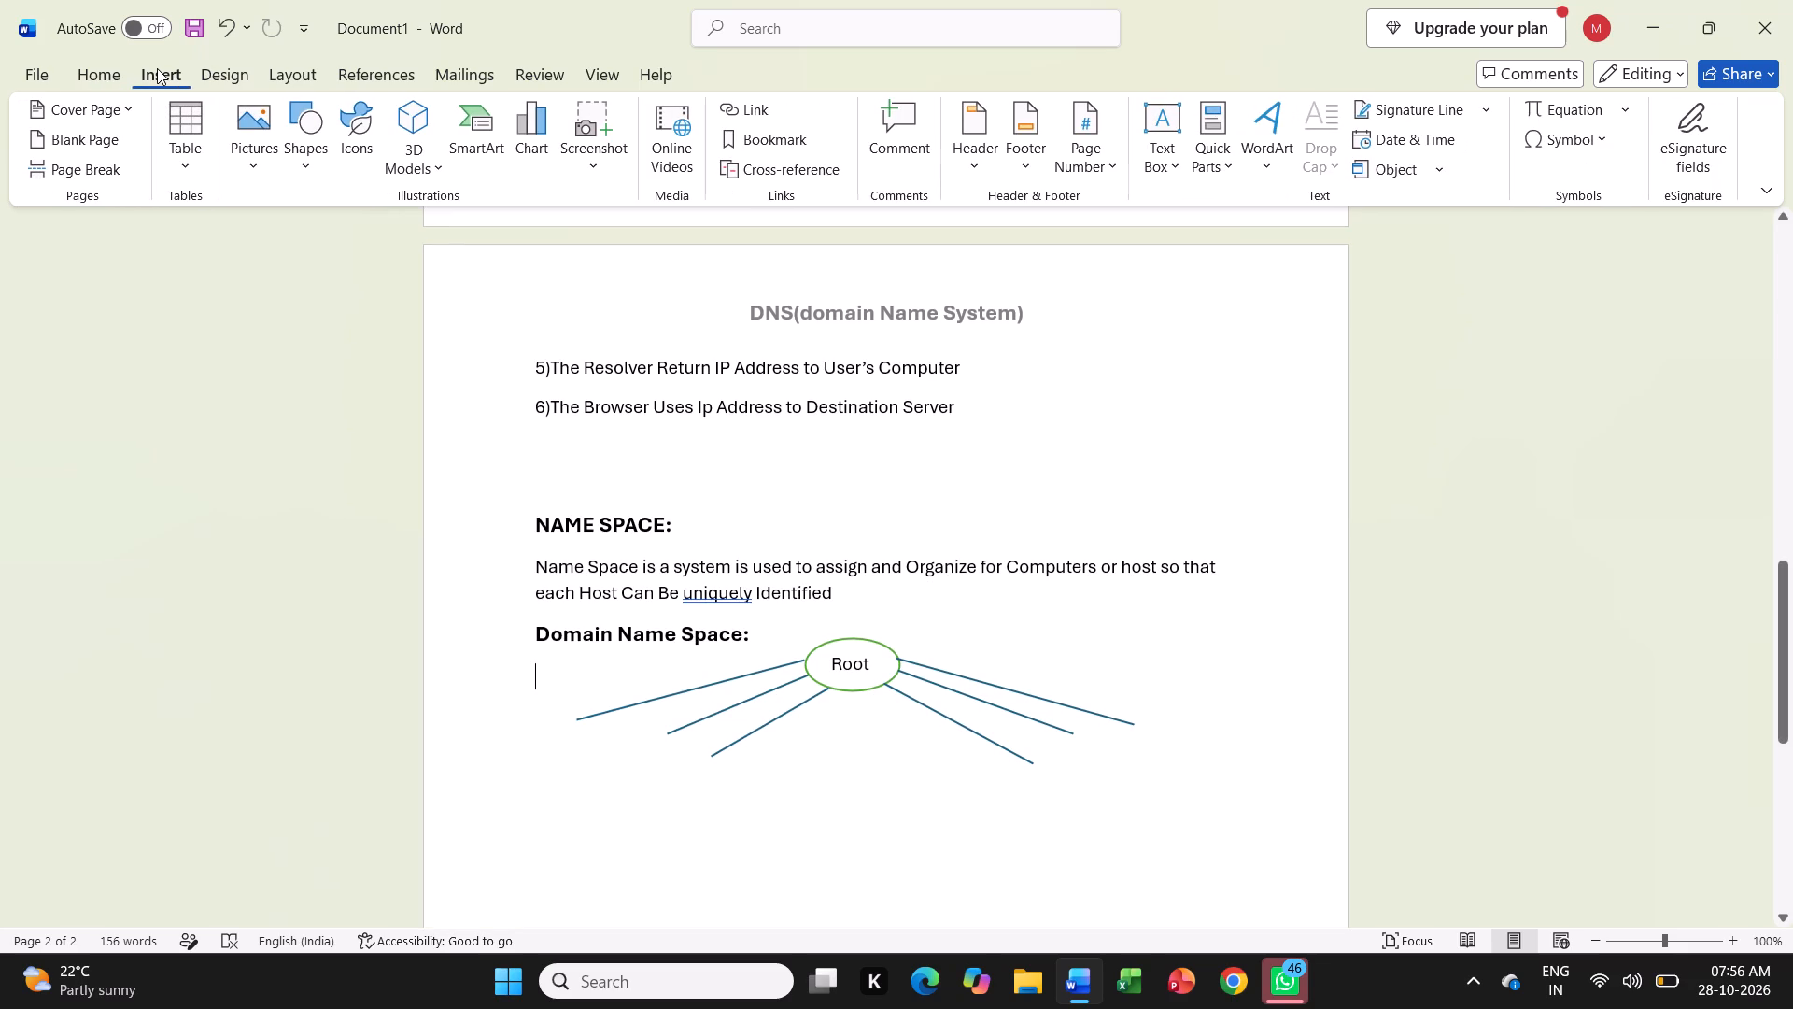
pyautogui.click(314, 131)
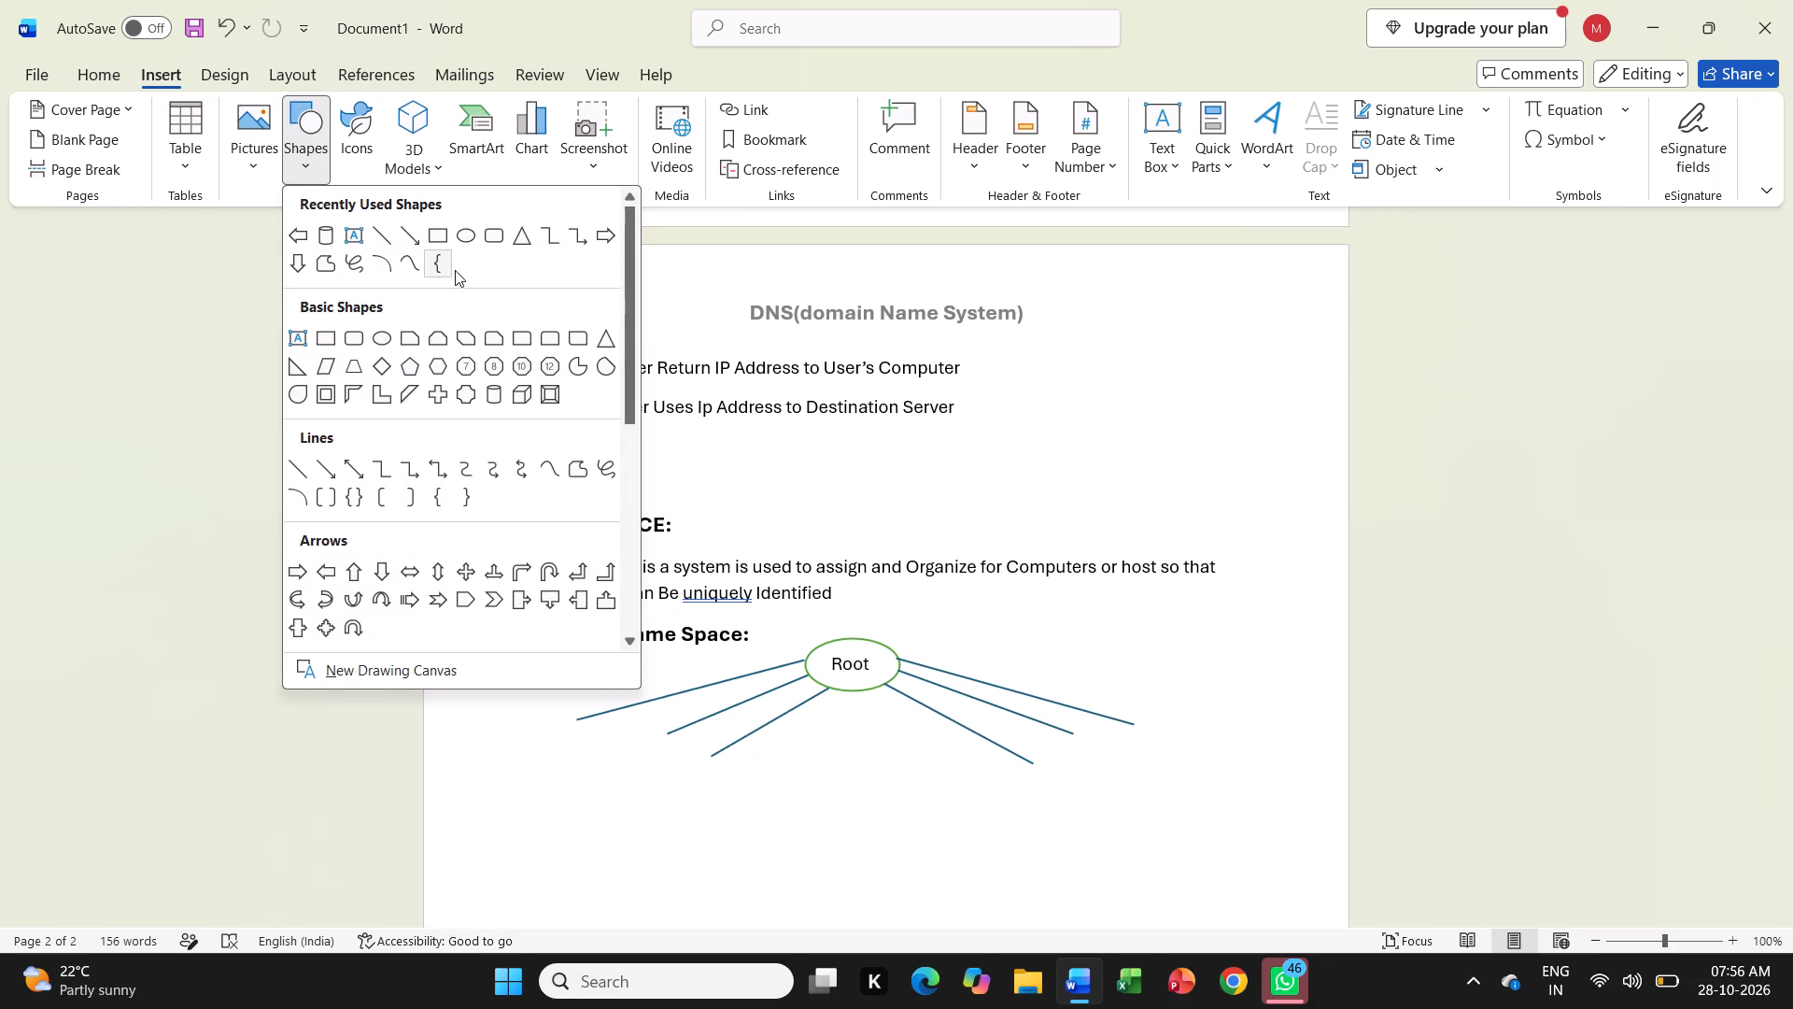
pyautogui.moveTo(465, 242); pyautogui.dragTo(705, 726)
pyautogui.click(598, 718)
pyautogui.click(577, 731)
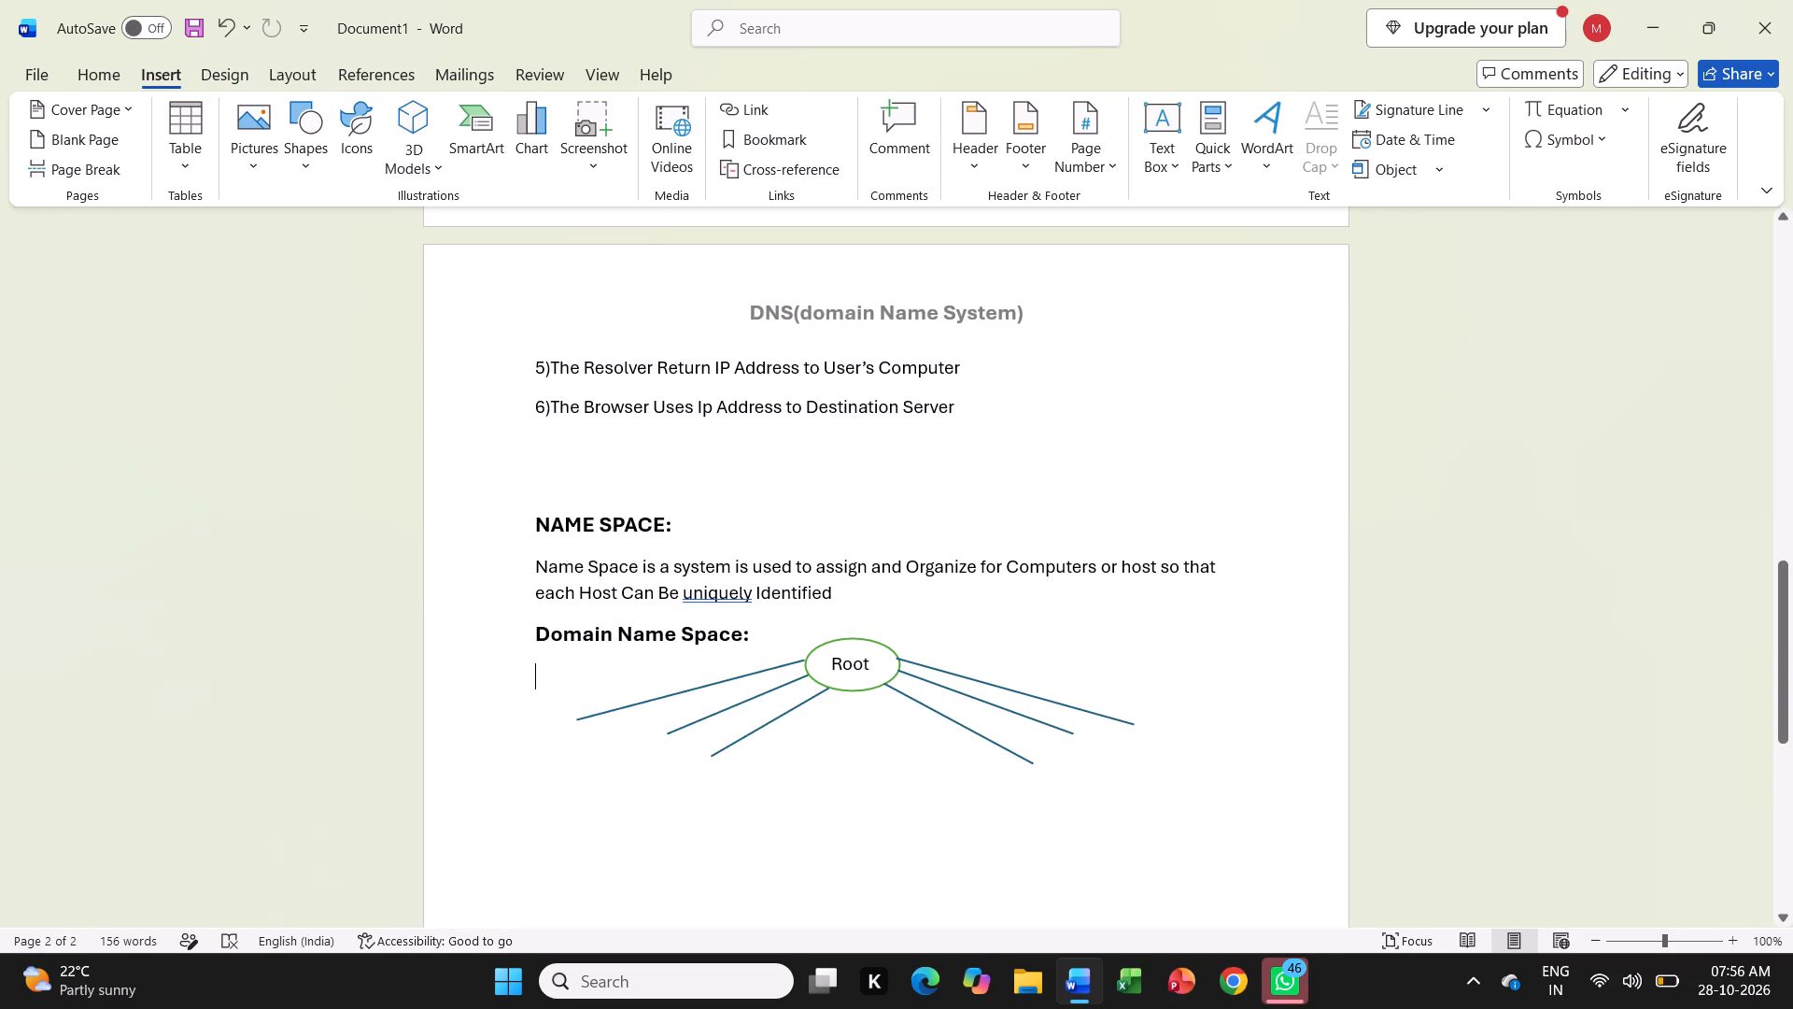
# Add a black-filled oval about 0.72 cm high and 2.63 cm wide at the lower end of the uppermost left-hand line.
pyautogui.click(314, 156)
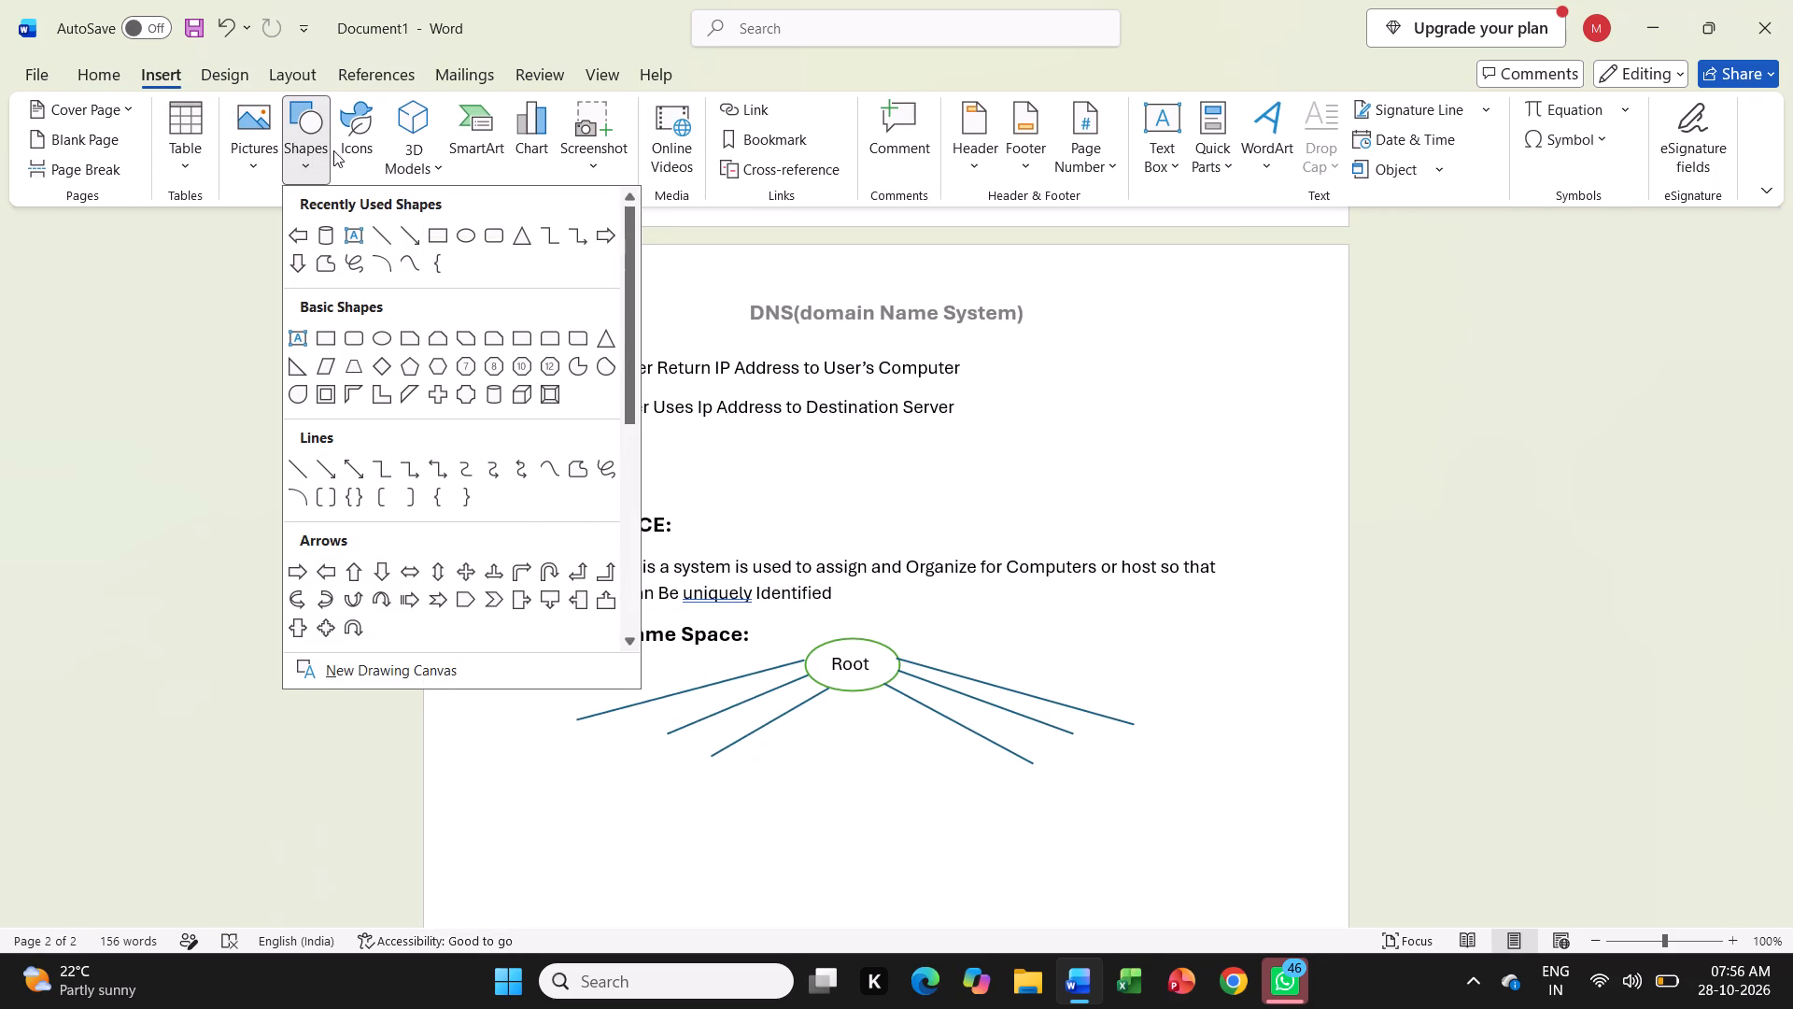
pyautogui.click(457, 229)
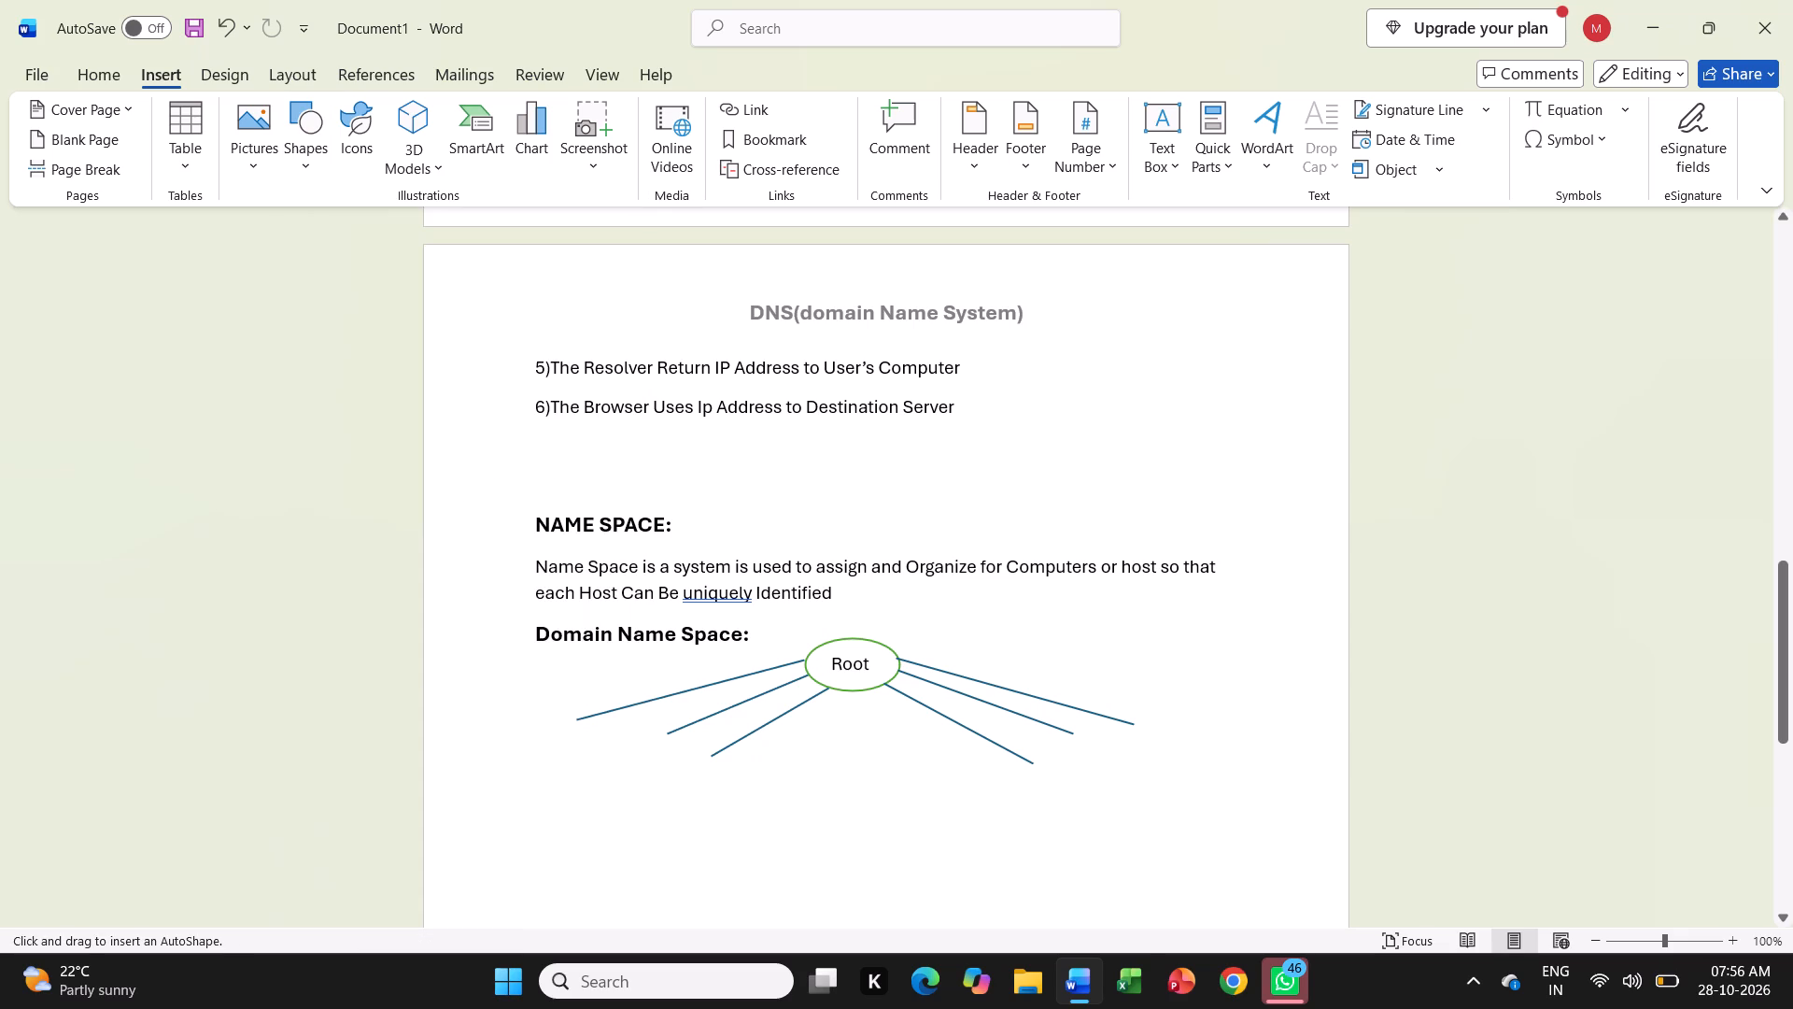
pyautogui.click(556, 716)
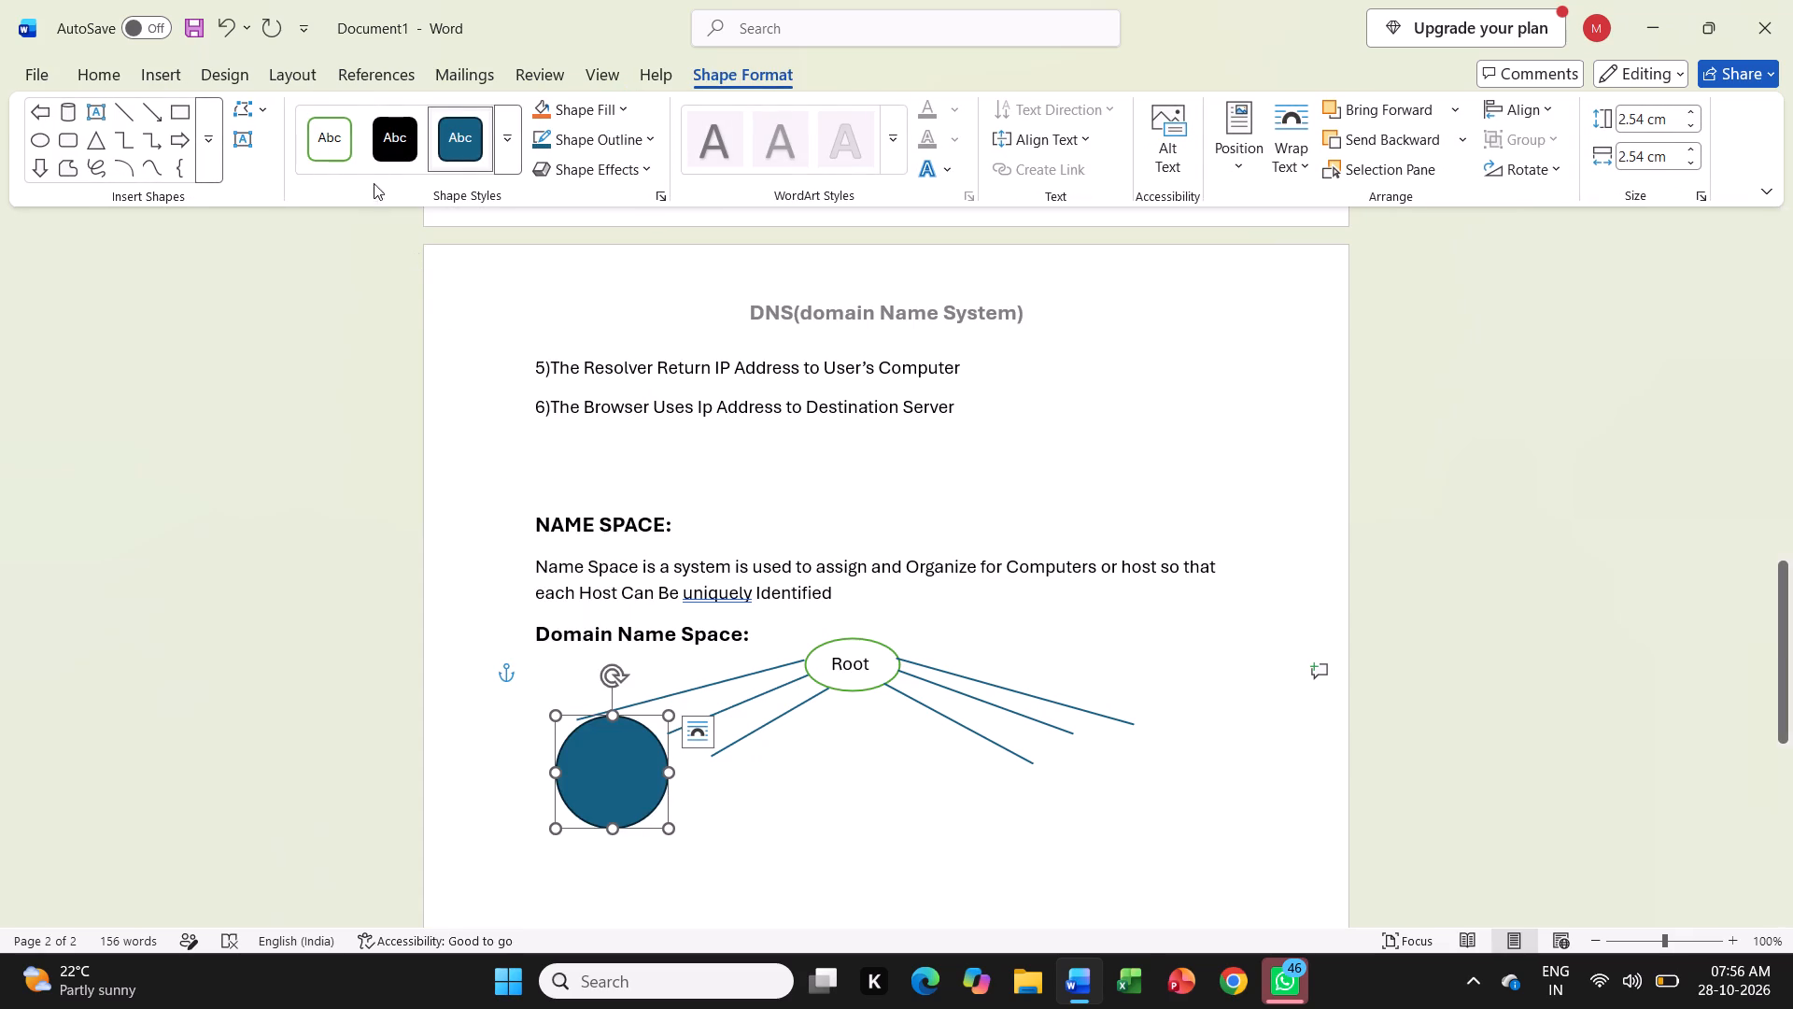
pyautogui.click(372, 130)
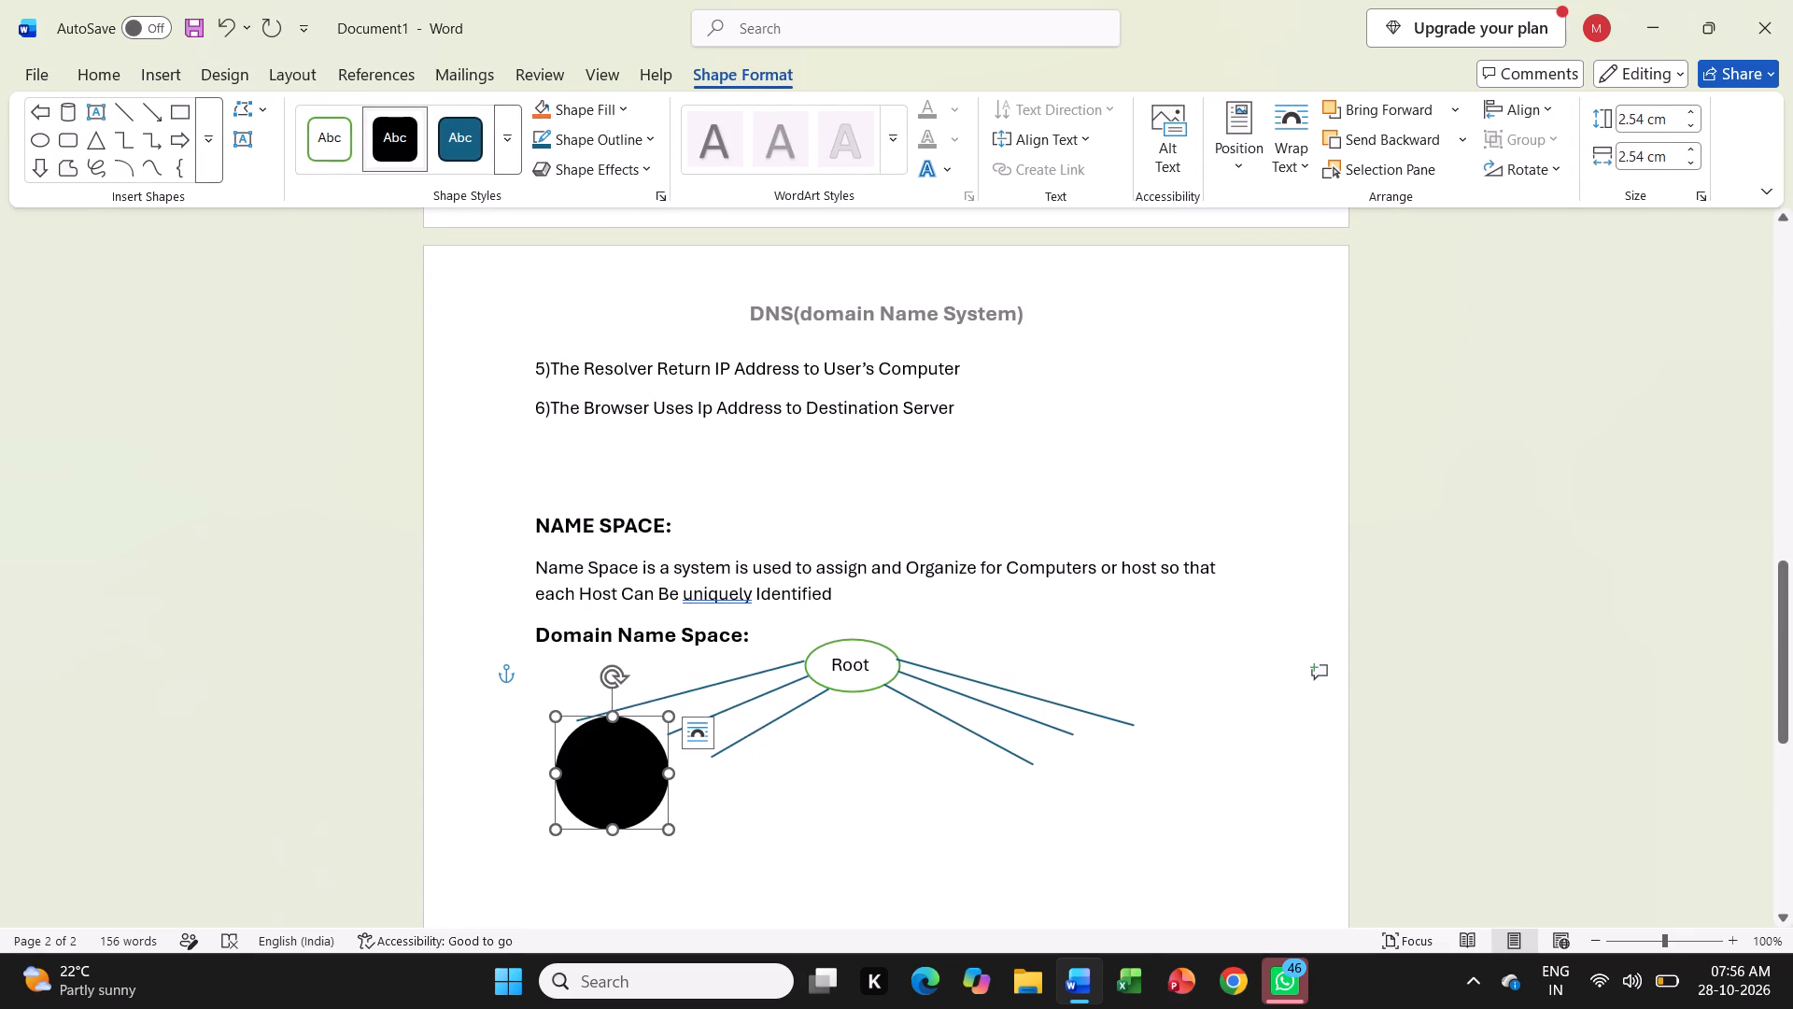
pyautogui.moveTo(614, 834); pyautogui.dragTo(586, 791)
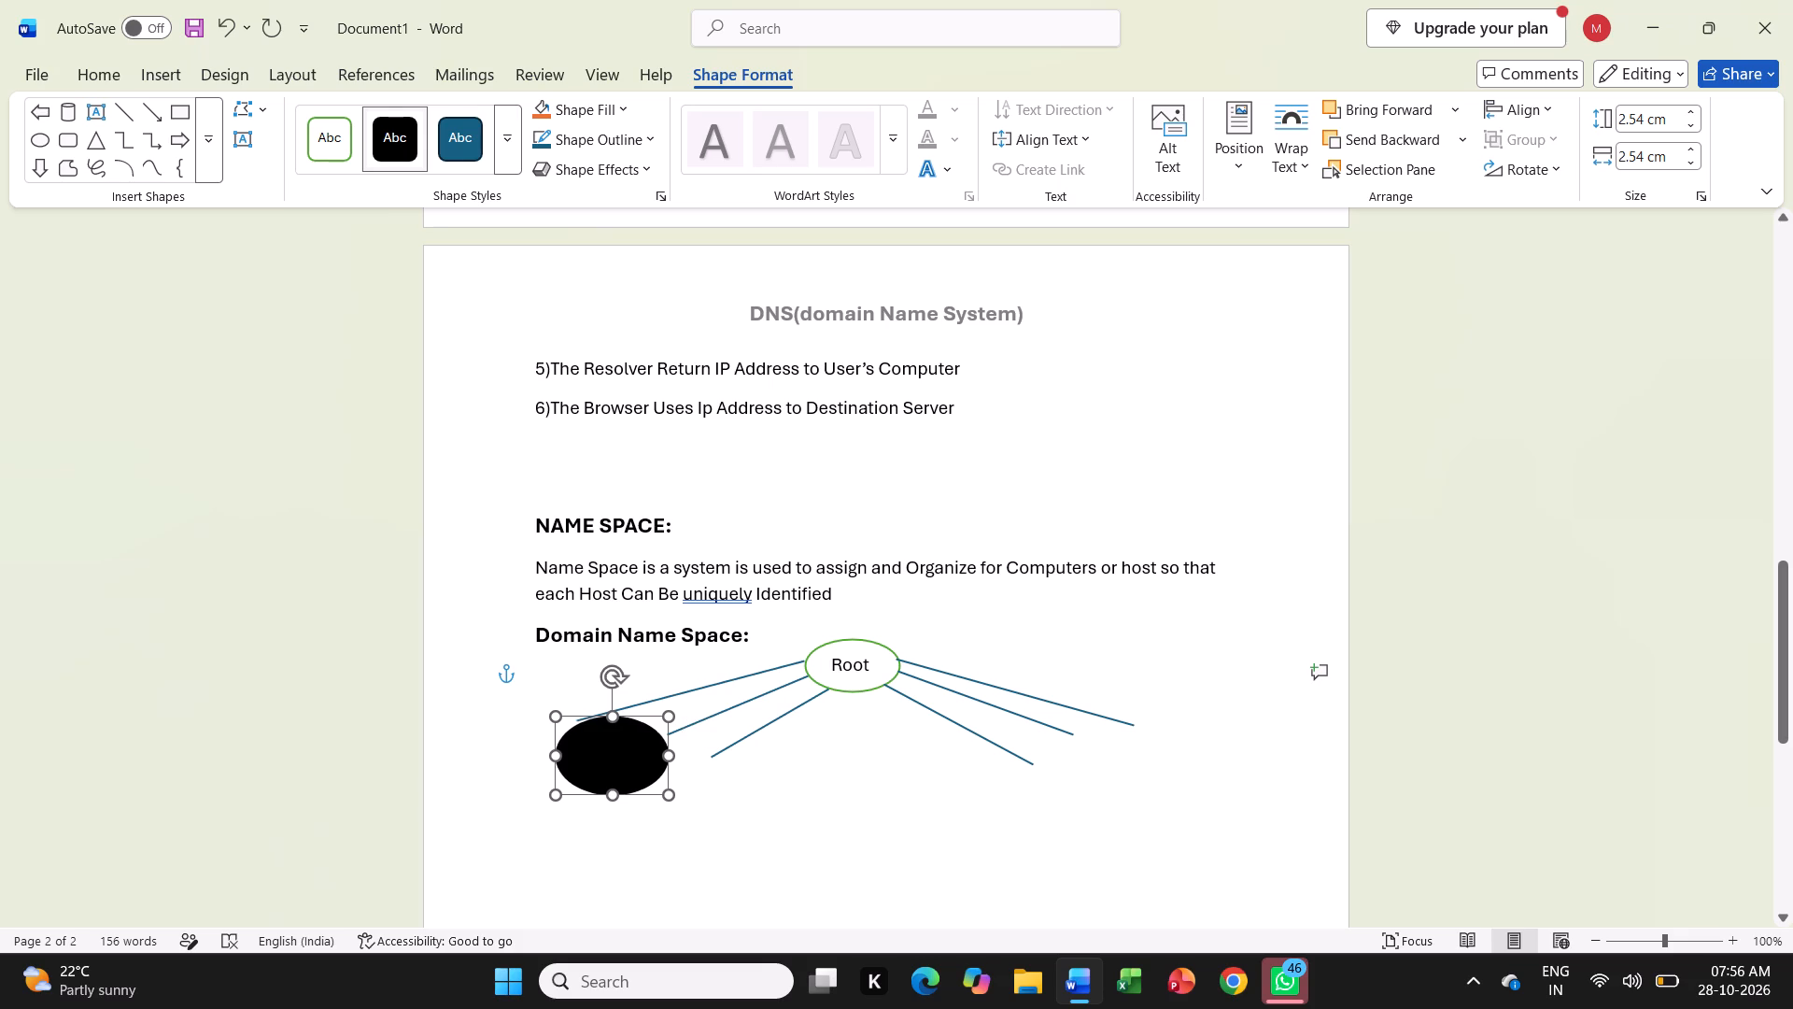
pyautogui.moveTo(586, 791); pyautogui.dragTo(586, 788)
pyautogui.moveTo(670, 759); pyautogui.dragTo(609, 752)
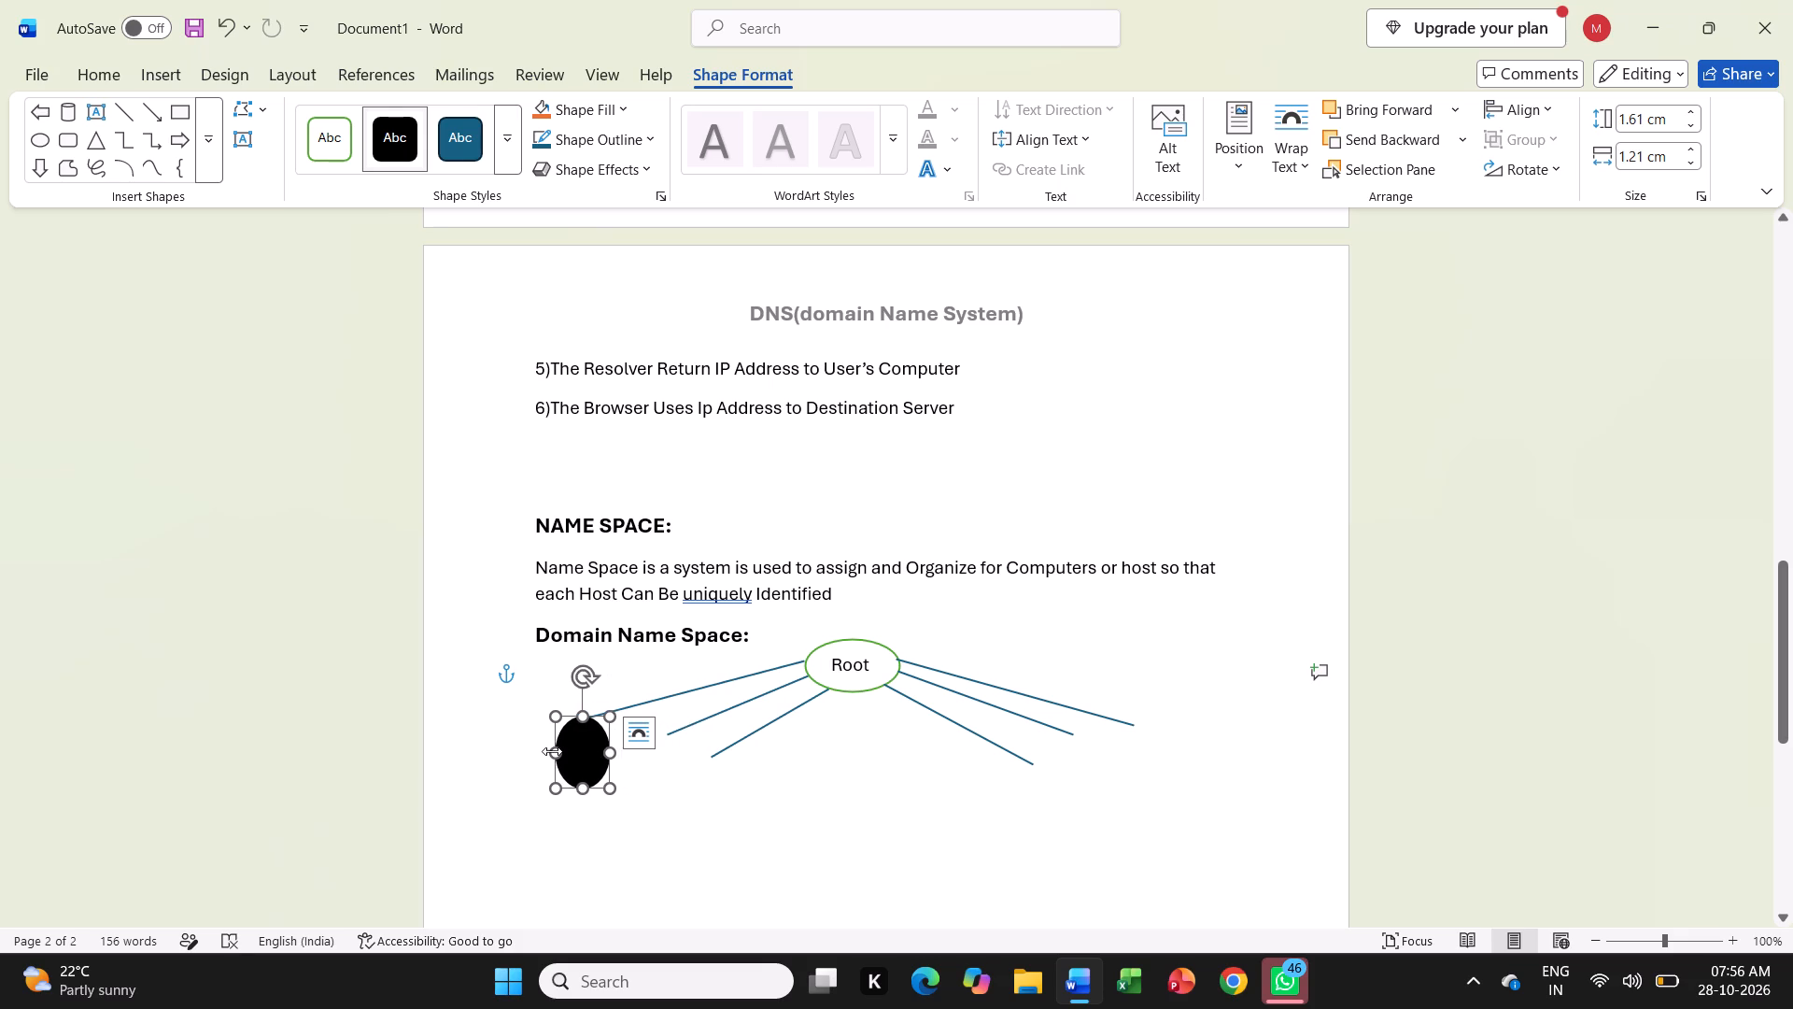
pyautogui.moveTo(552, 751); pyautogui.dragTo(493, 737)
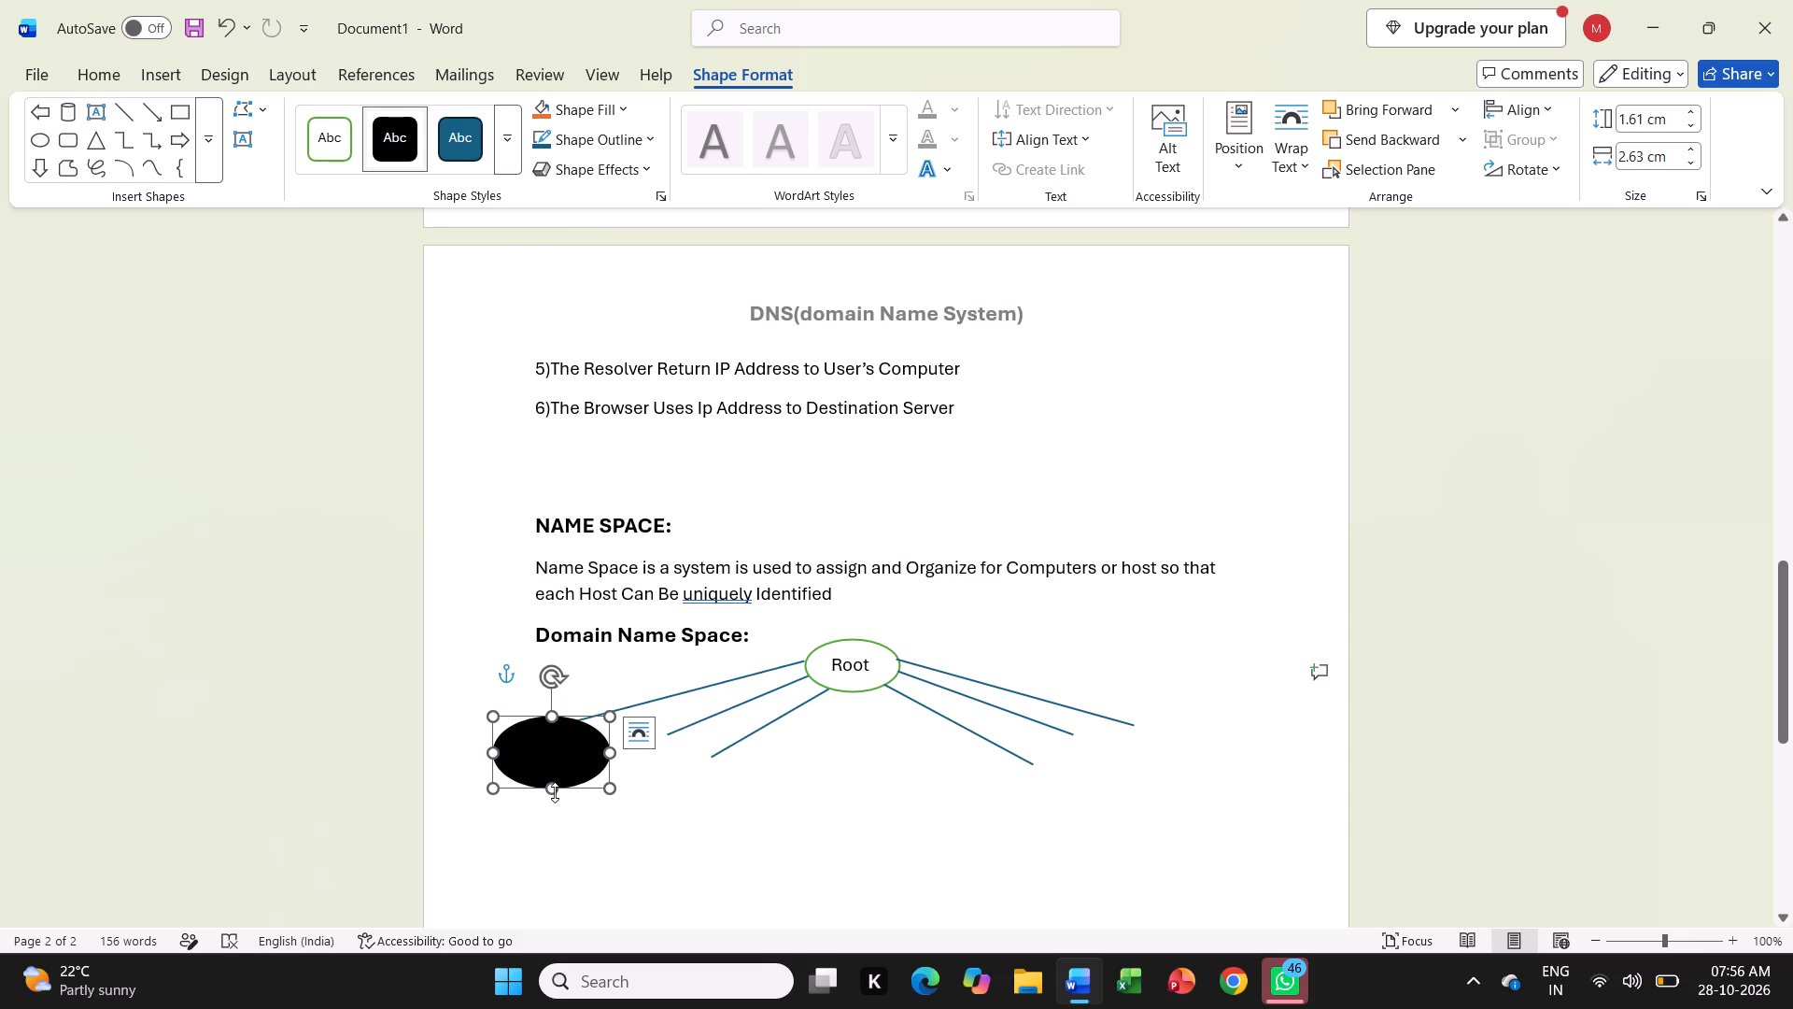
pyautogui.moveTo(555, 792); pyautogui.dragTo(562, 748)
pyautogui.click(557, 770)
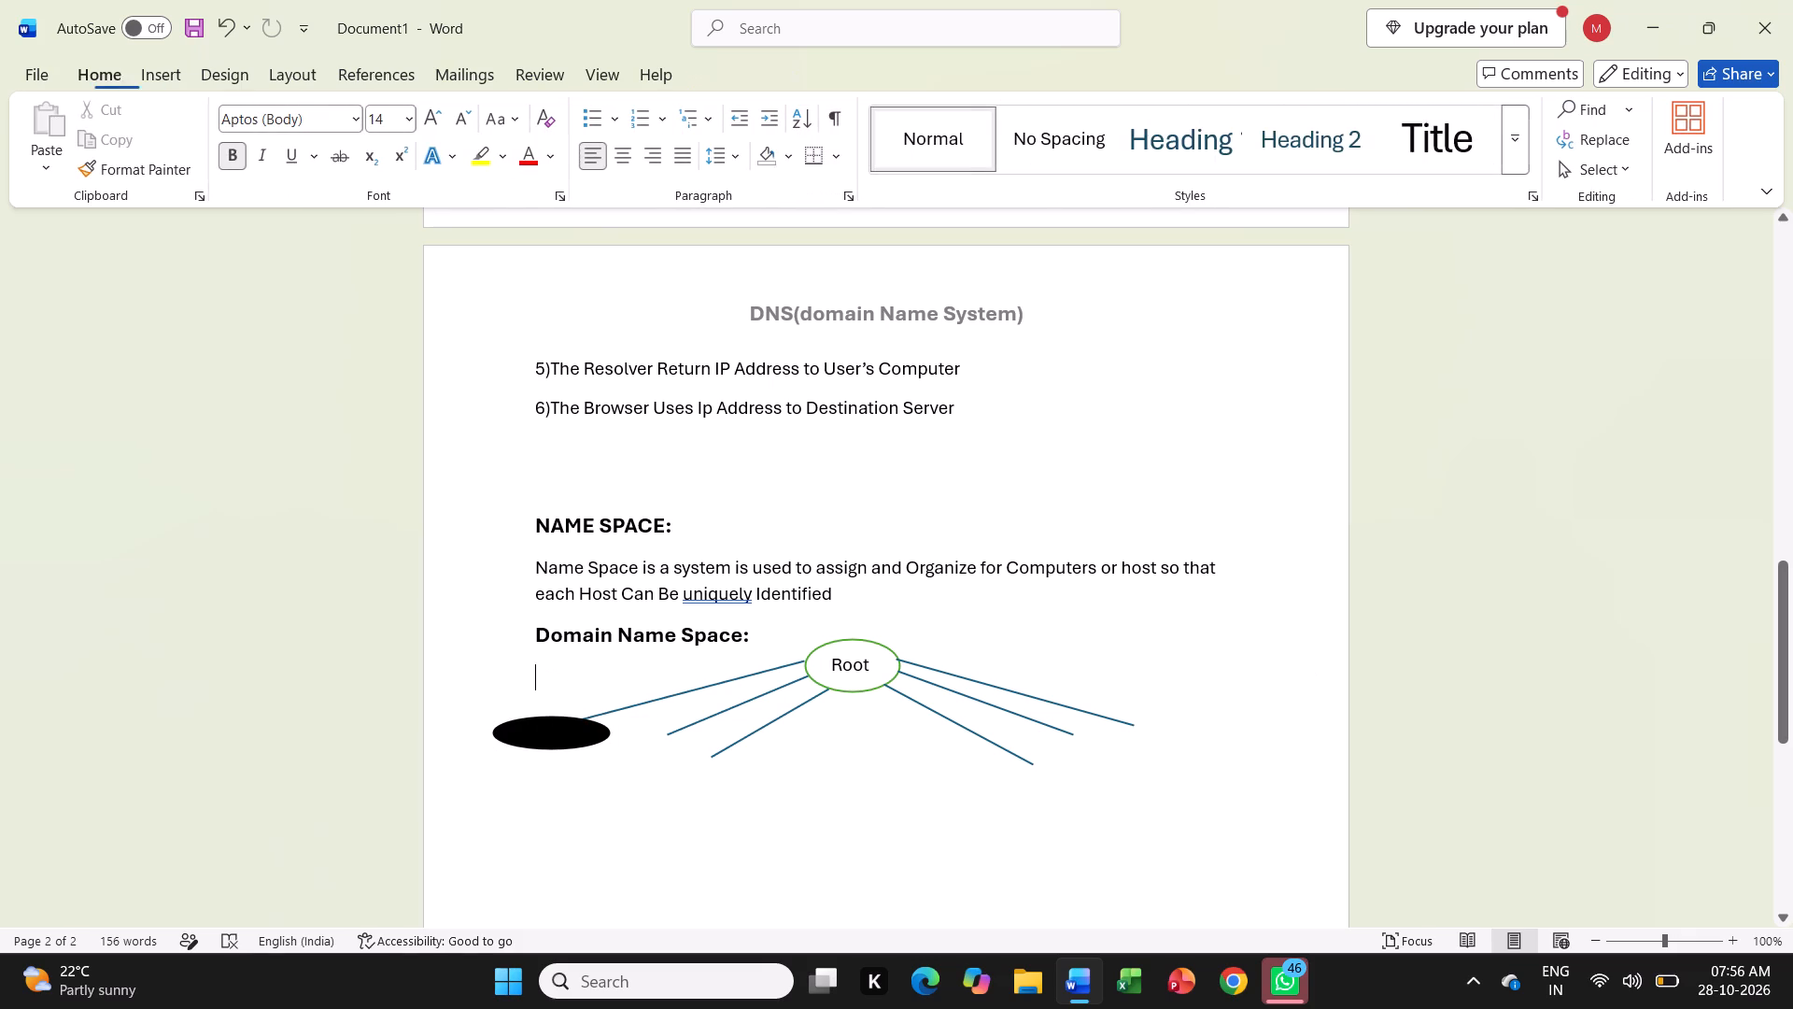
# Add a flattened oval with the default blue fill at the lower end of the middle left-hand line, beside the black oval.
pyautogui.click(163, 71)
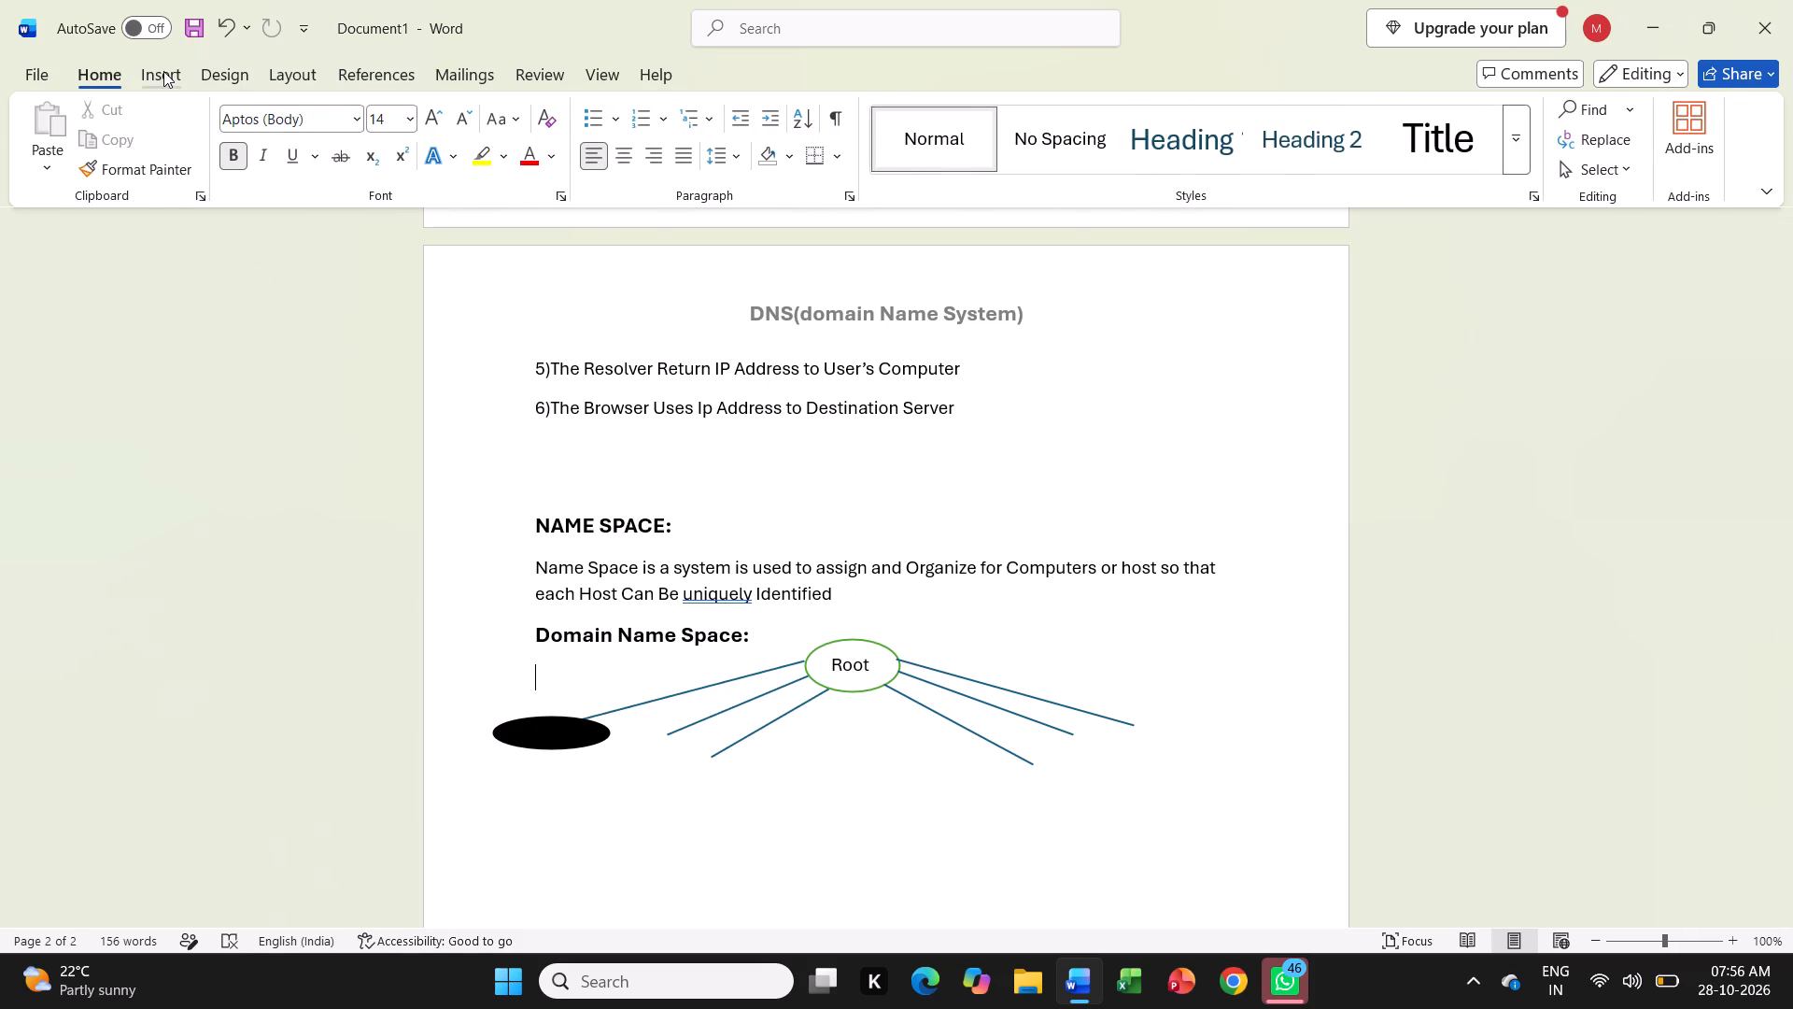
pyautogui.click(299, 133)
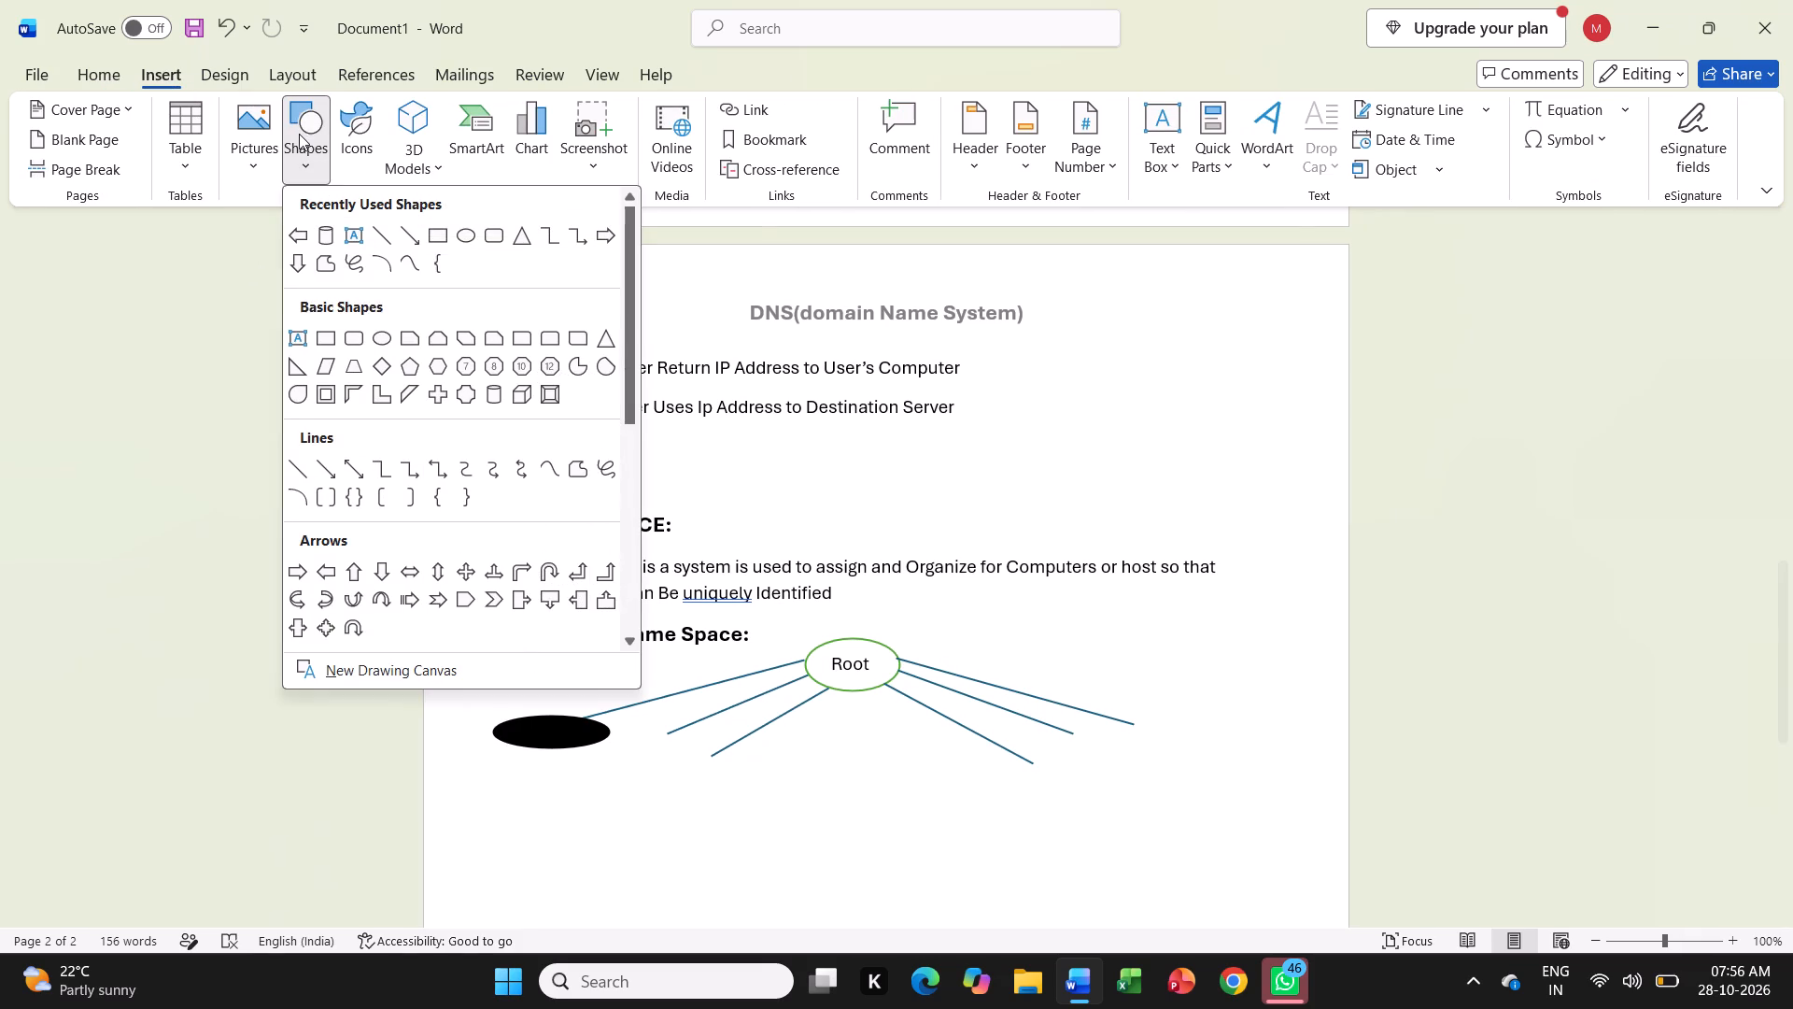
pyautogui.click(462, 232)
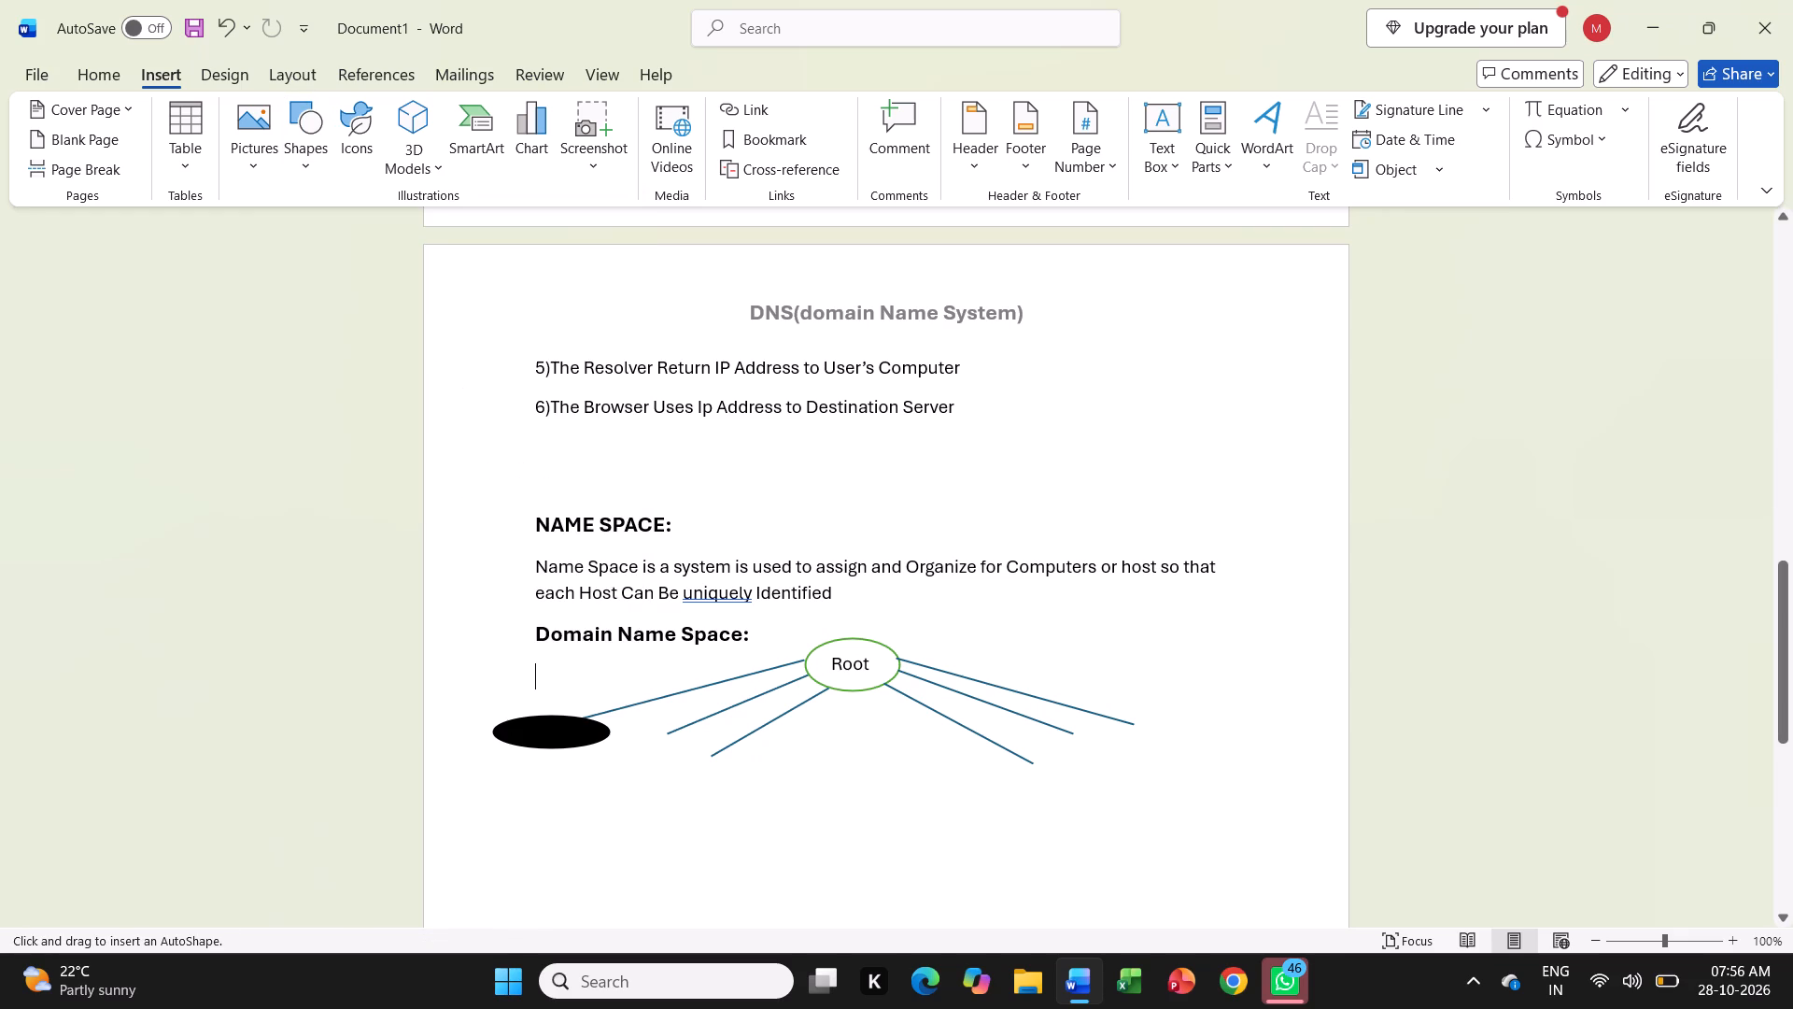
pyautogui.click(621, 752)
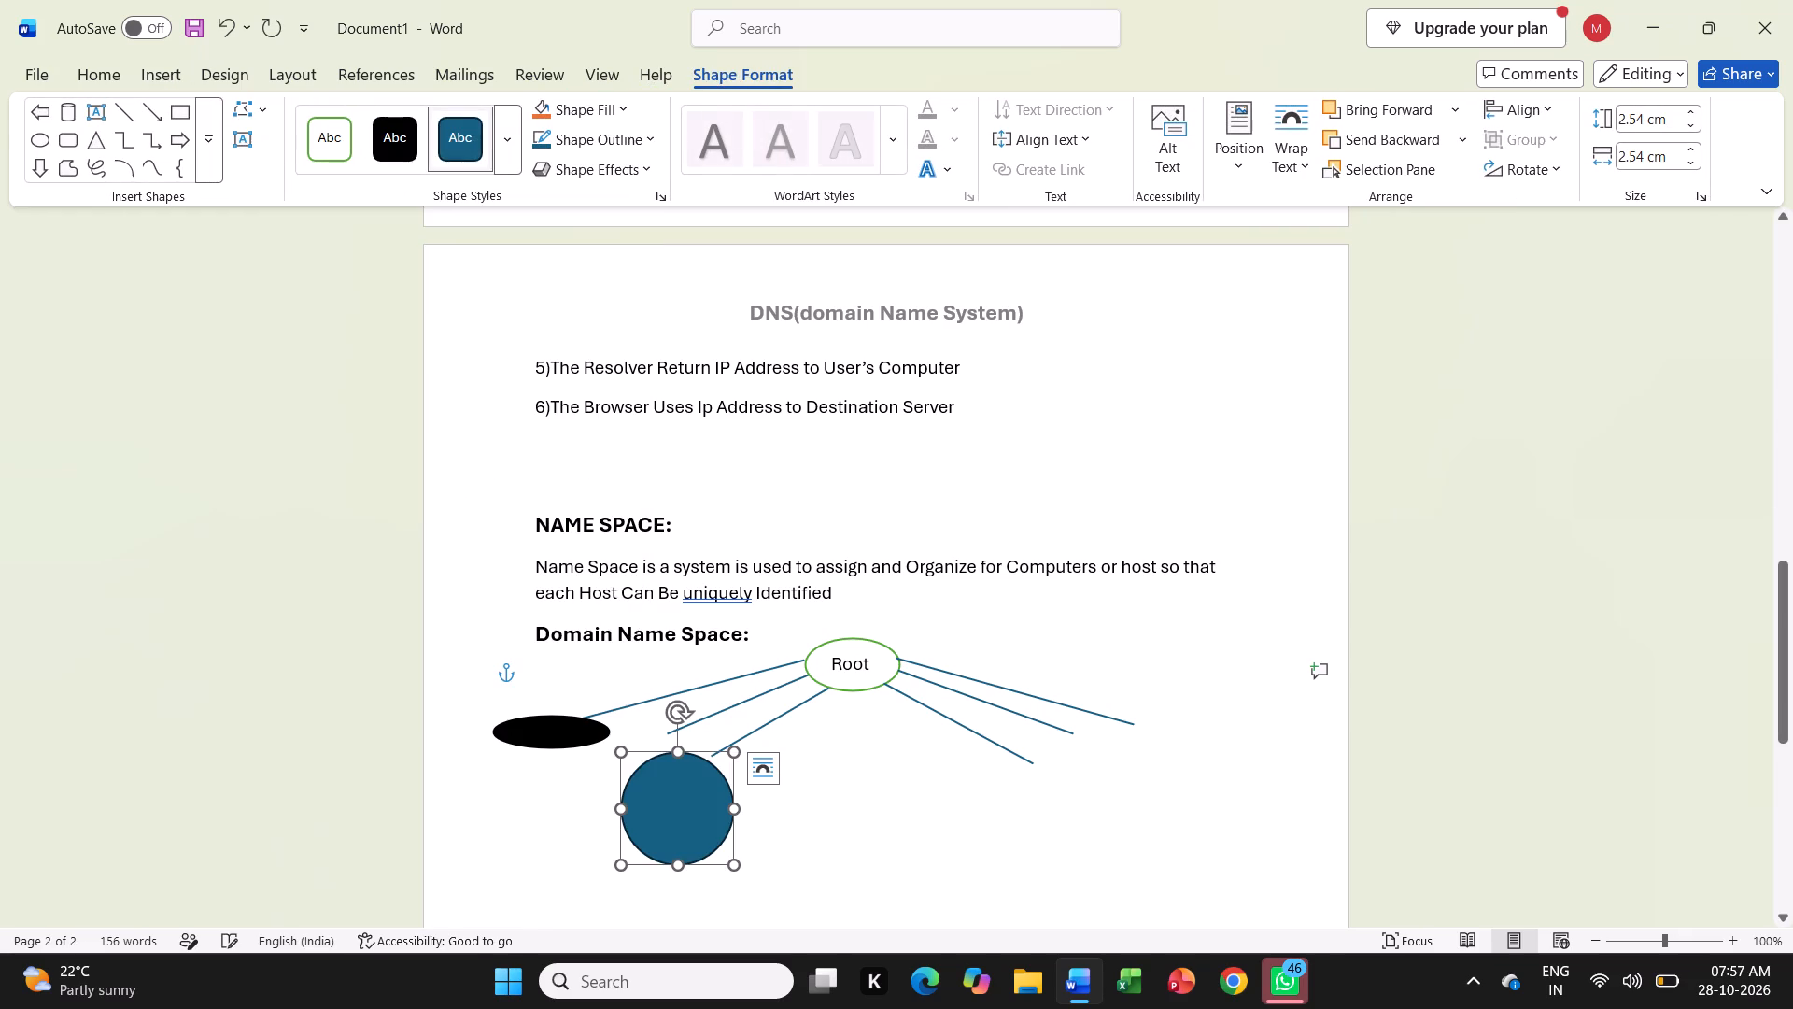
pyautogui.moveTo(670, 799); pyautogui.dragTo(647, 775)
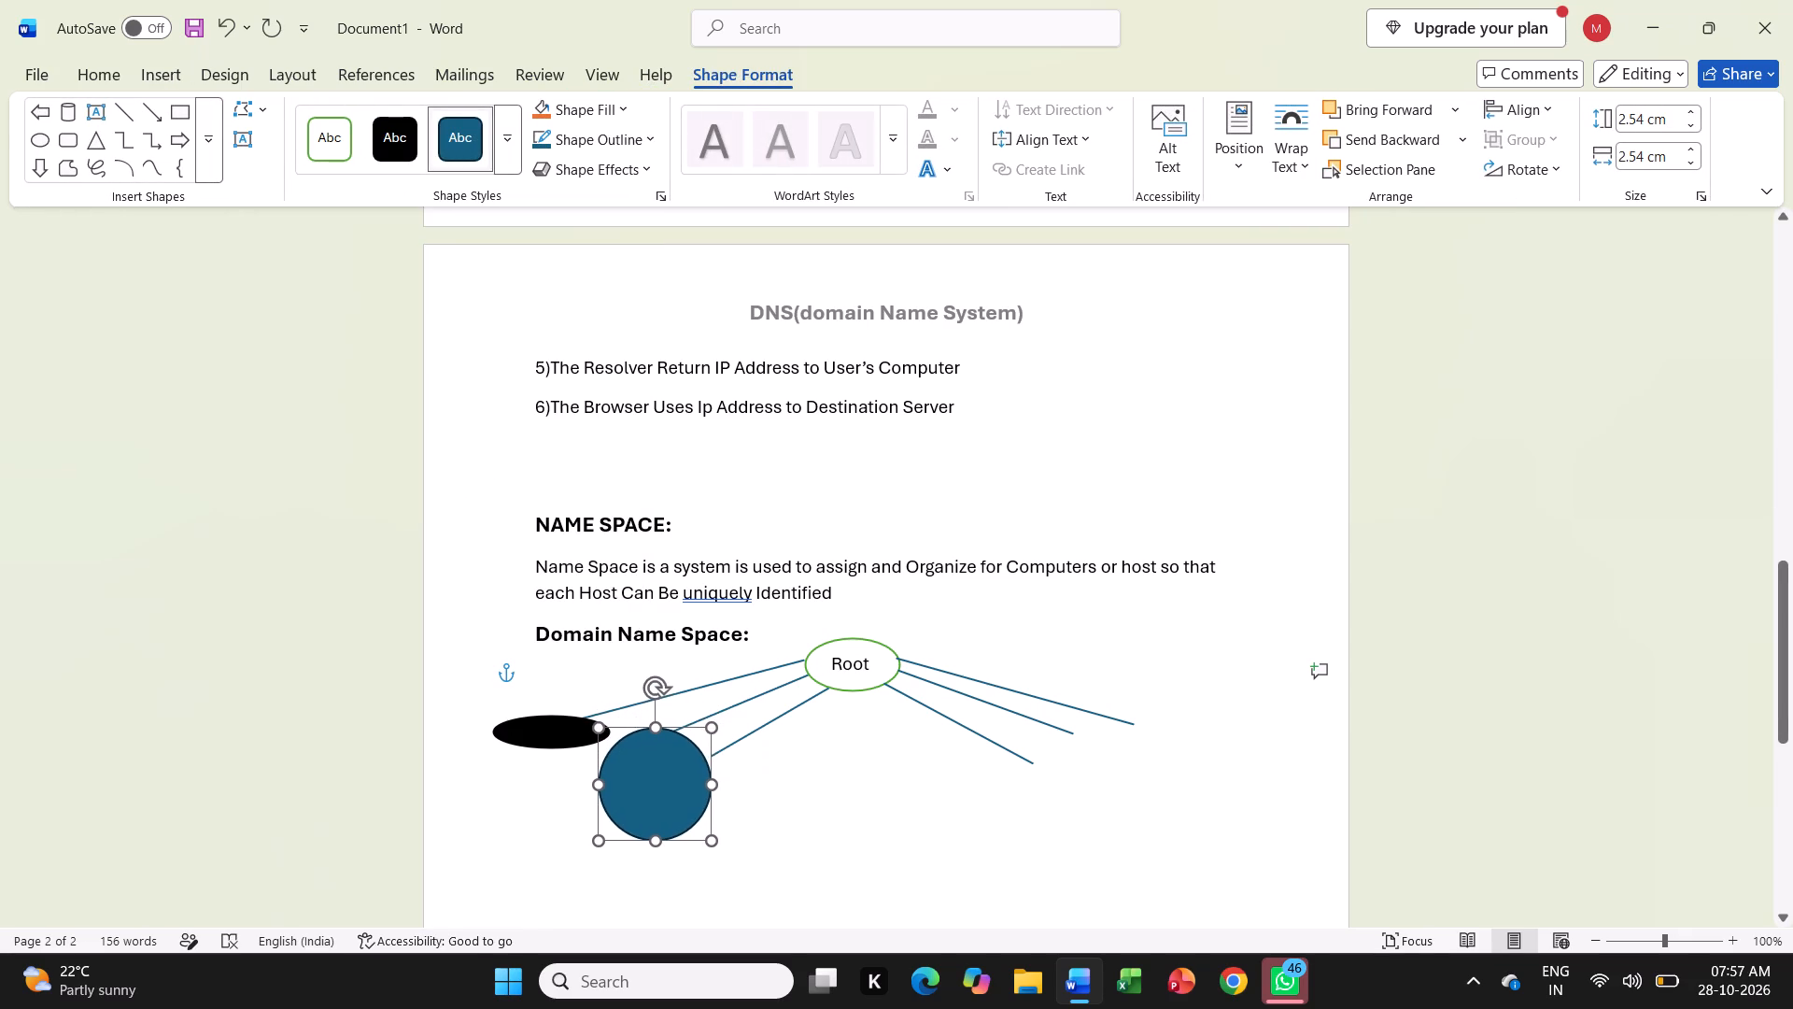
pyautogui.moveTo(647, 775); pyautogui.dragTo(646, 775)
pyautogui.moveTo(714, 845); pyautogui.dragTo(699, 811)
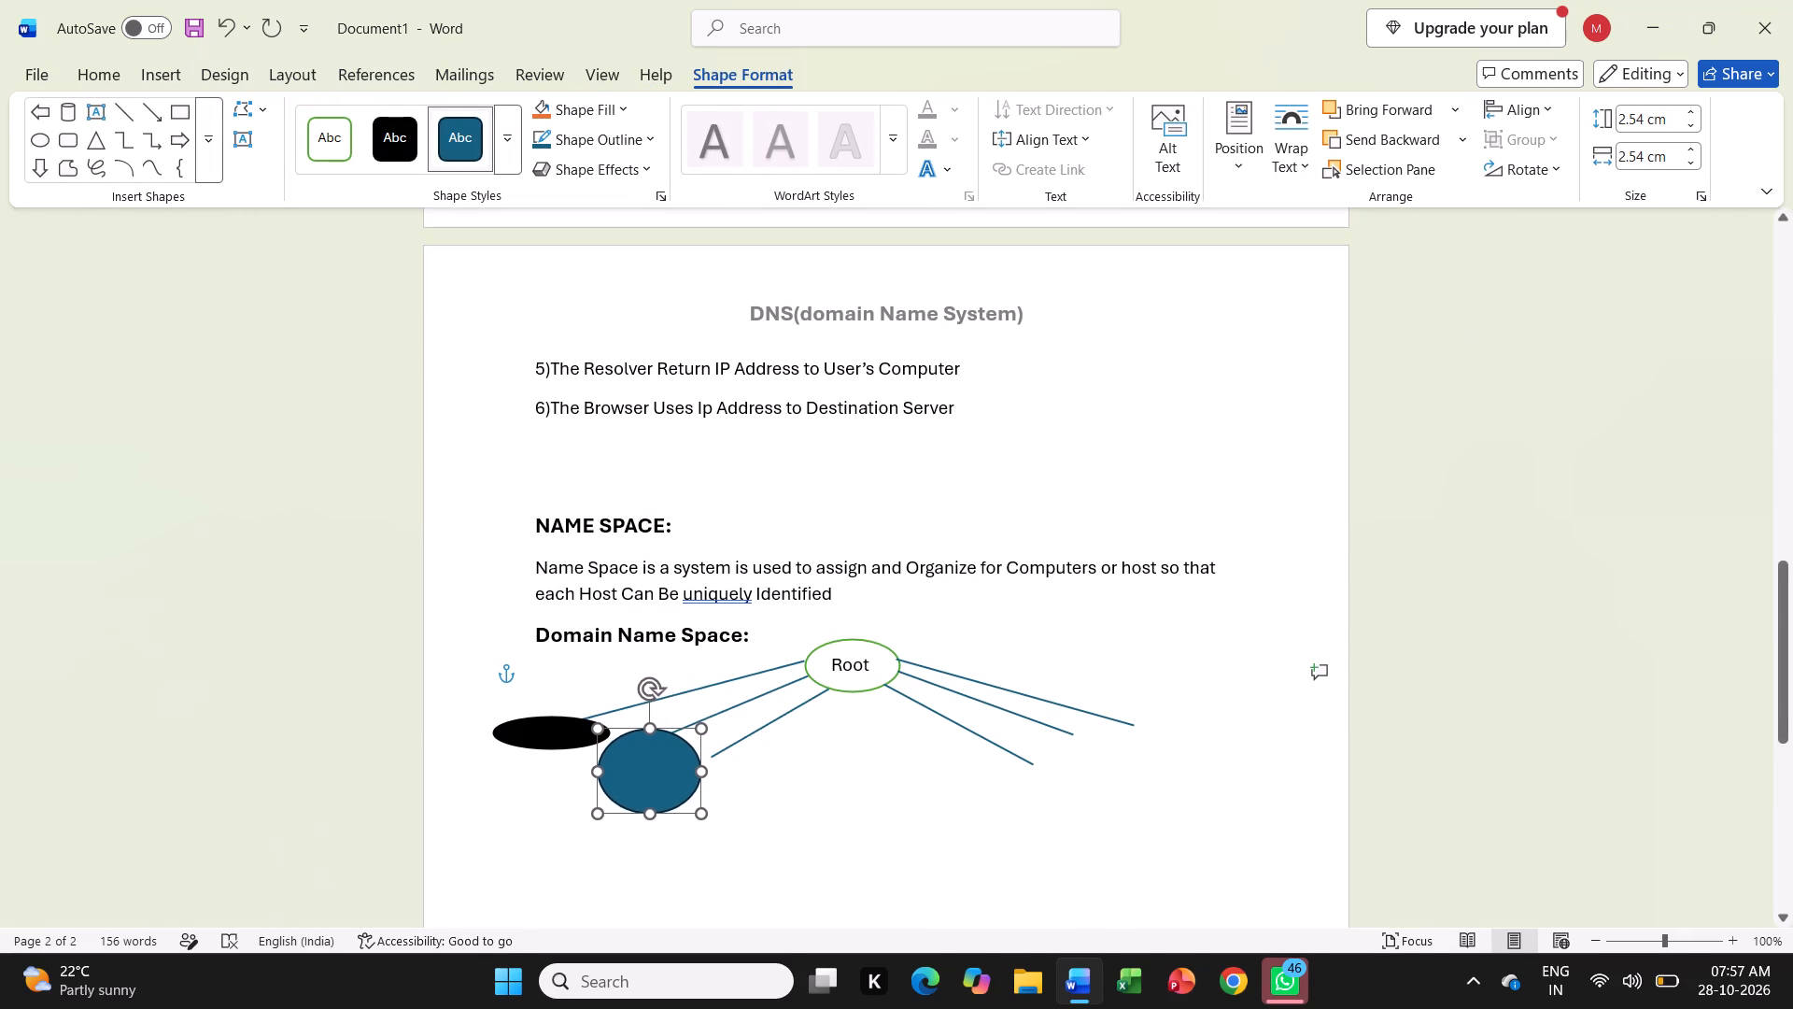
pyautogui.moveTo(699, 811); pyautogui.dragTo(692, 768)
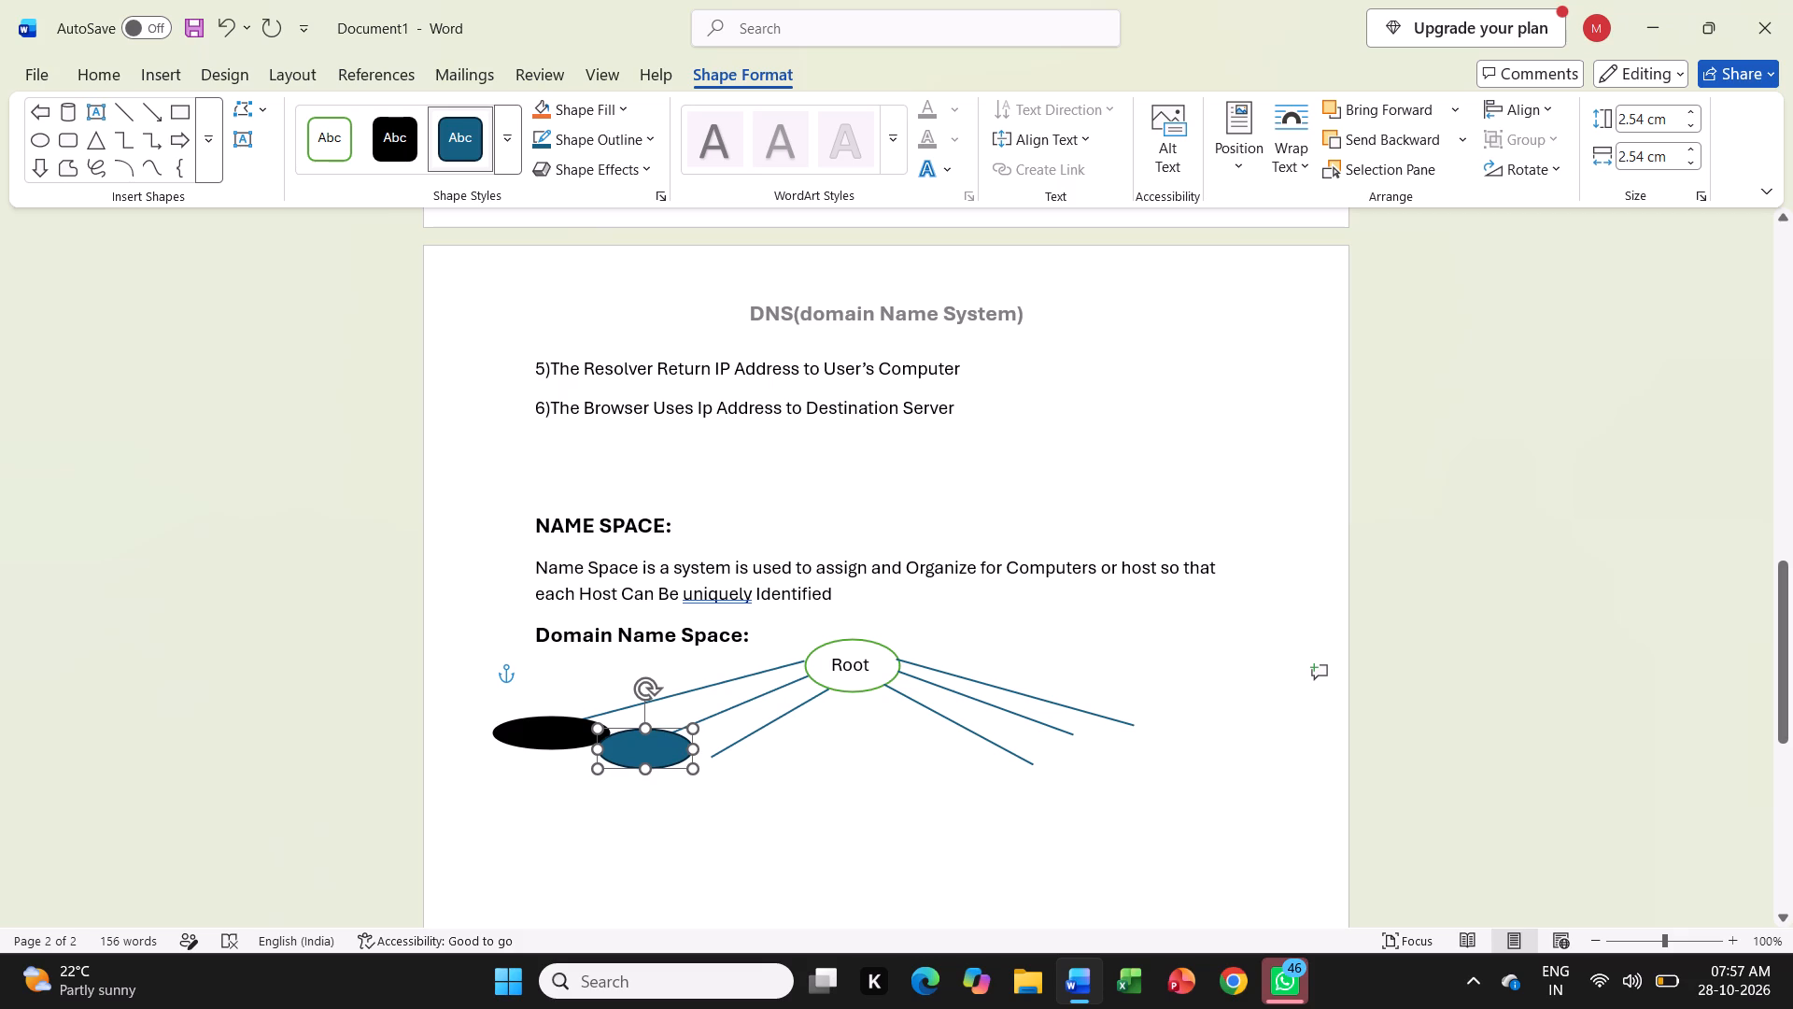
pyautogui.moveTo(692, 768); pyautogui.dragTo(700, 757)
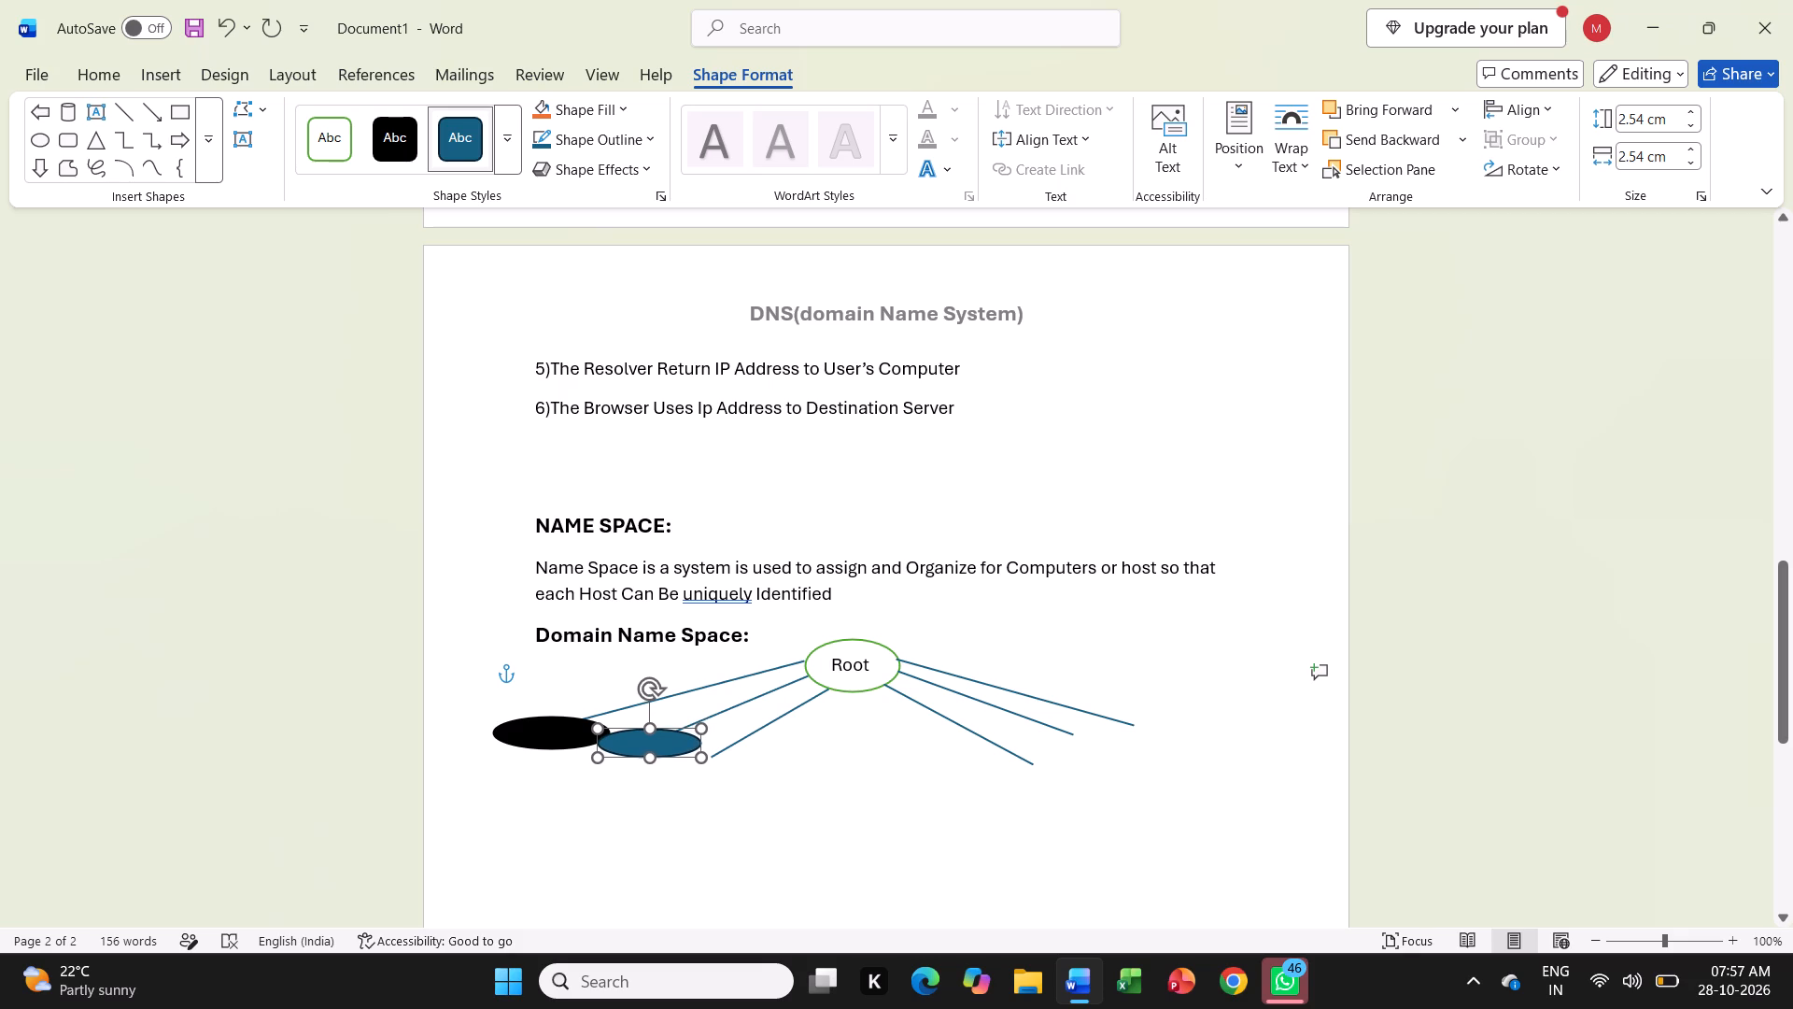
pyautogui.moveTo(700, 757); pyautogui.dragTo(704, 761)
# Narrow the black oval from its right side to about 2.31 cm wide, clearing the blue oval beside it.
pyautogui.click(564, 724)
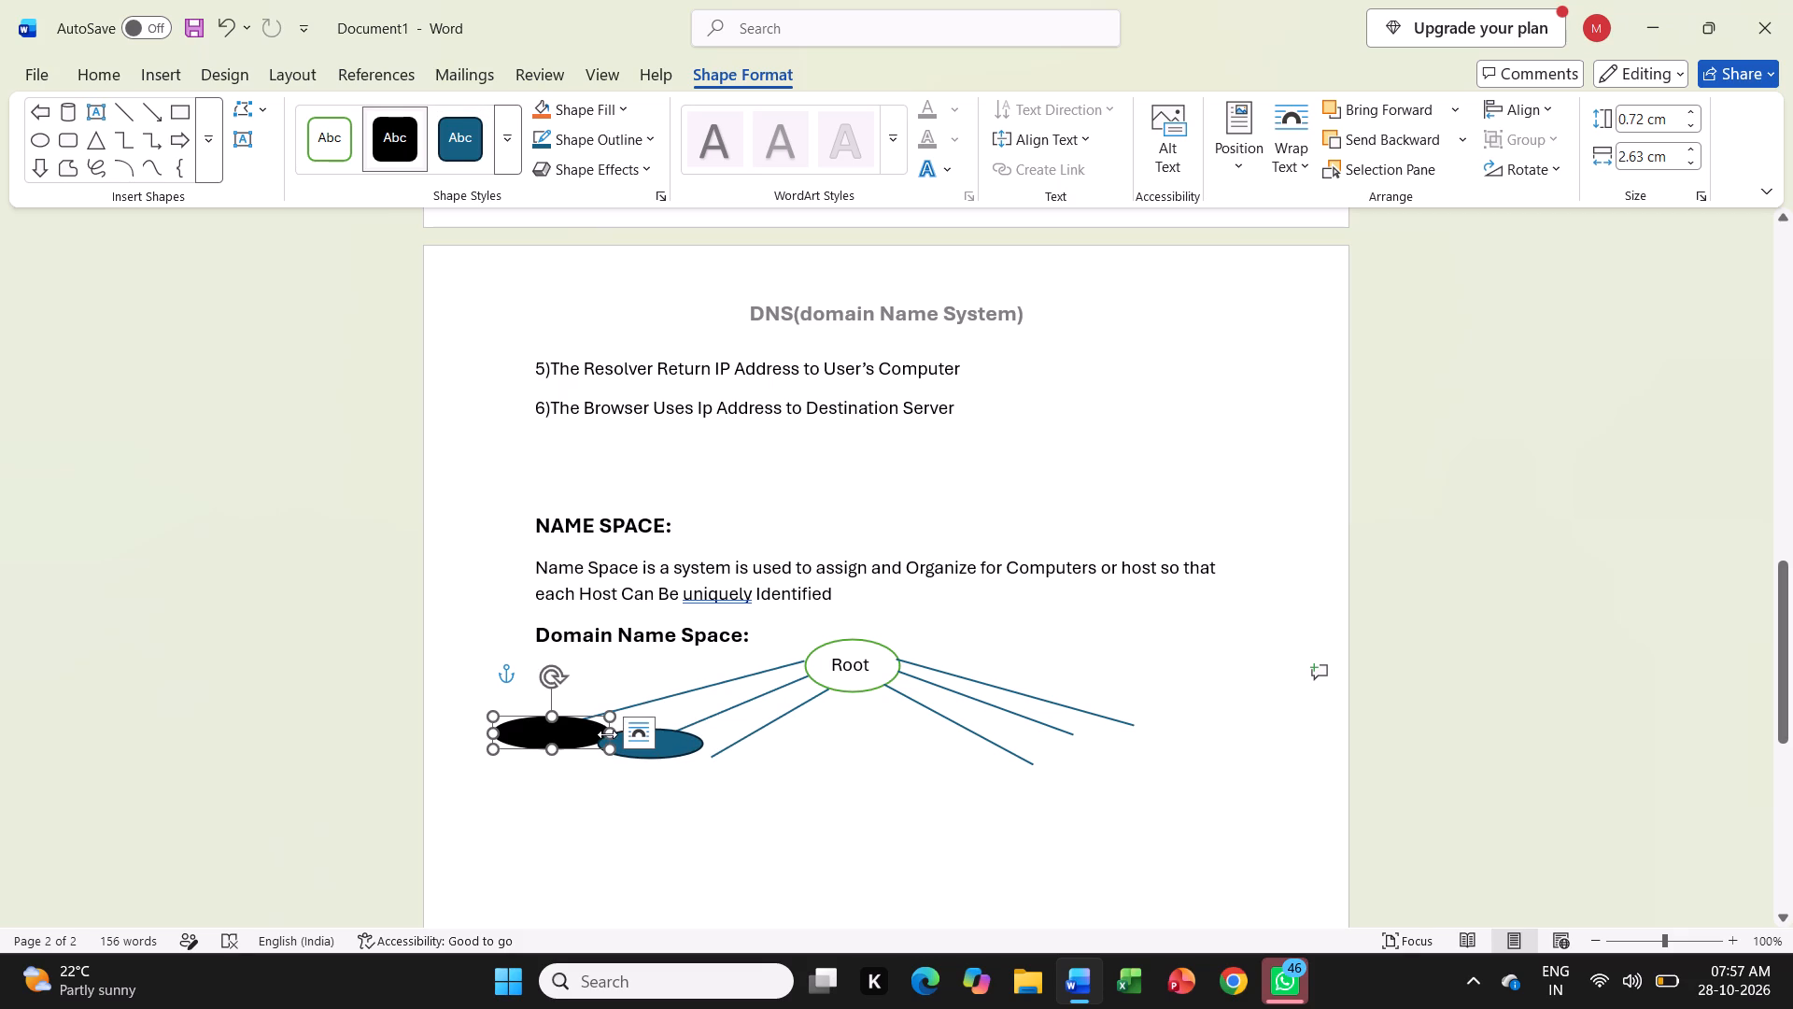
pyautogui.moveTo(607, 734); pyautogui.dragTo(593, 734)
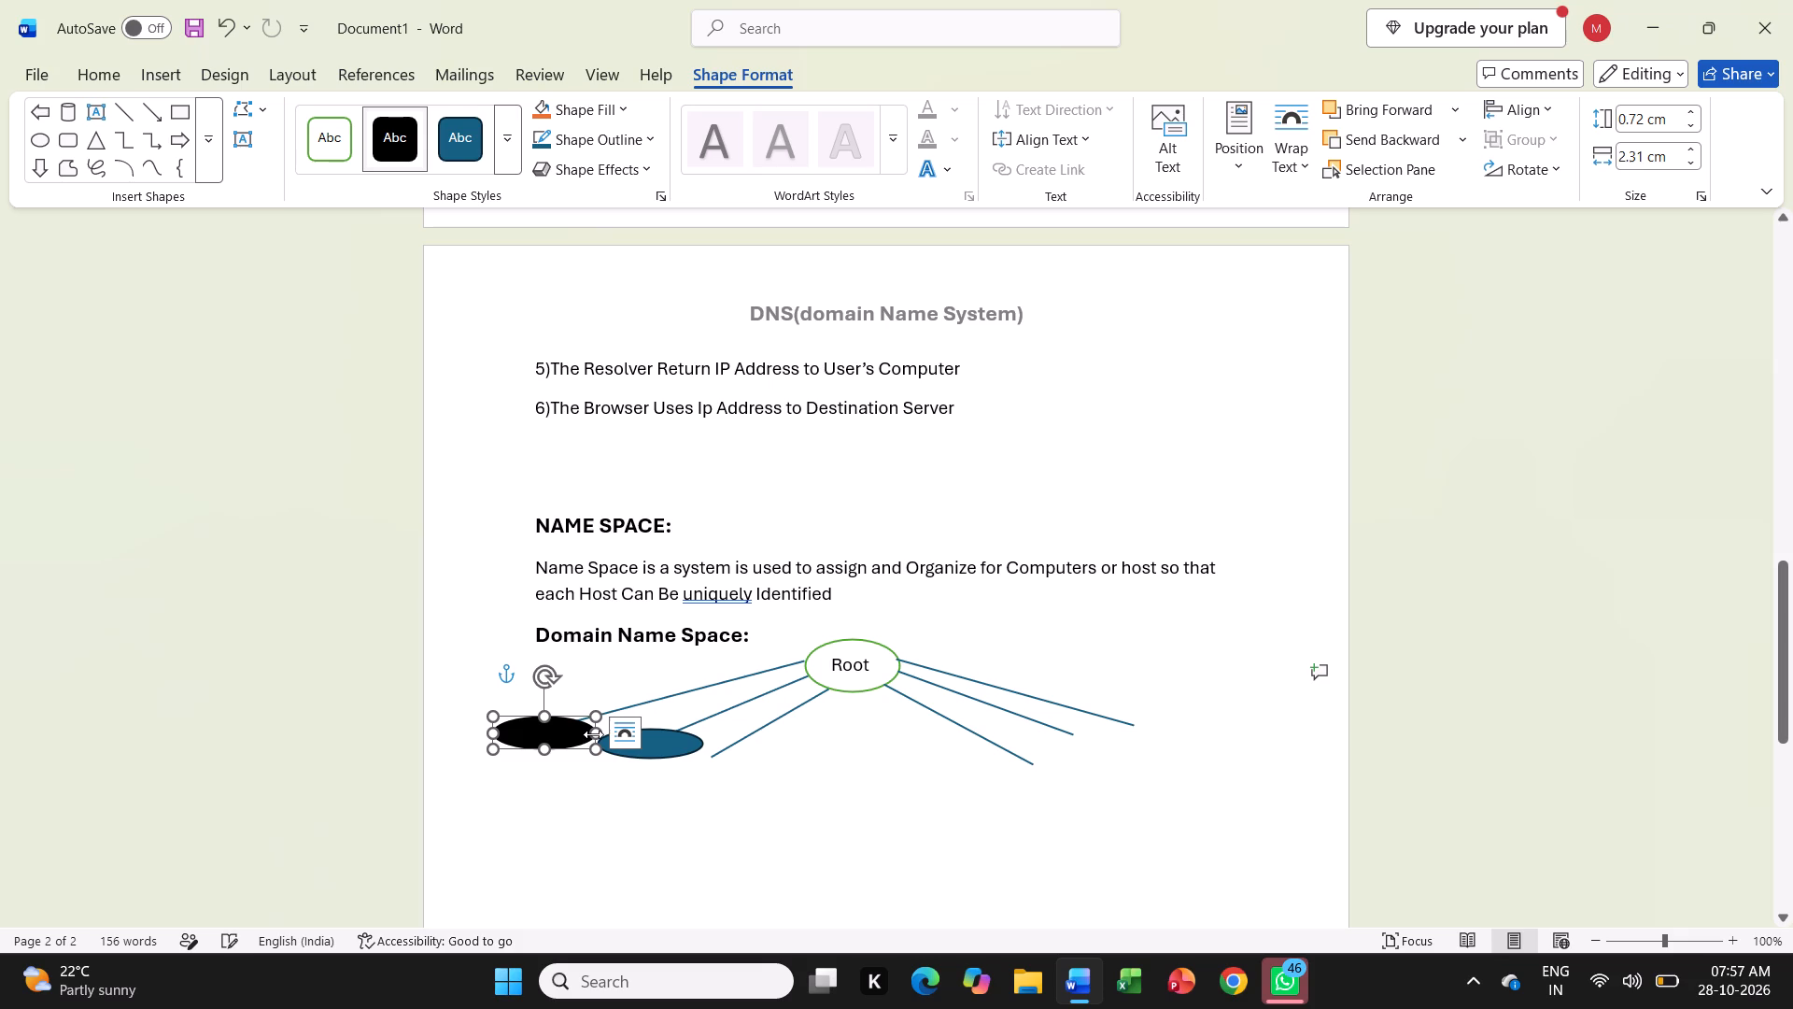
pyautogui.click(592, 825)
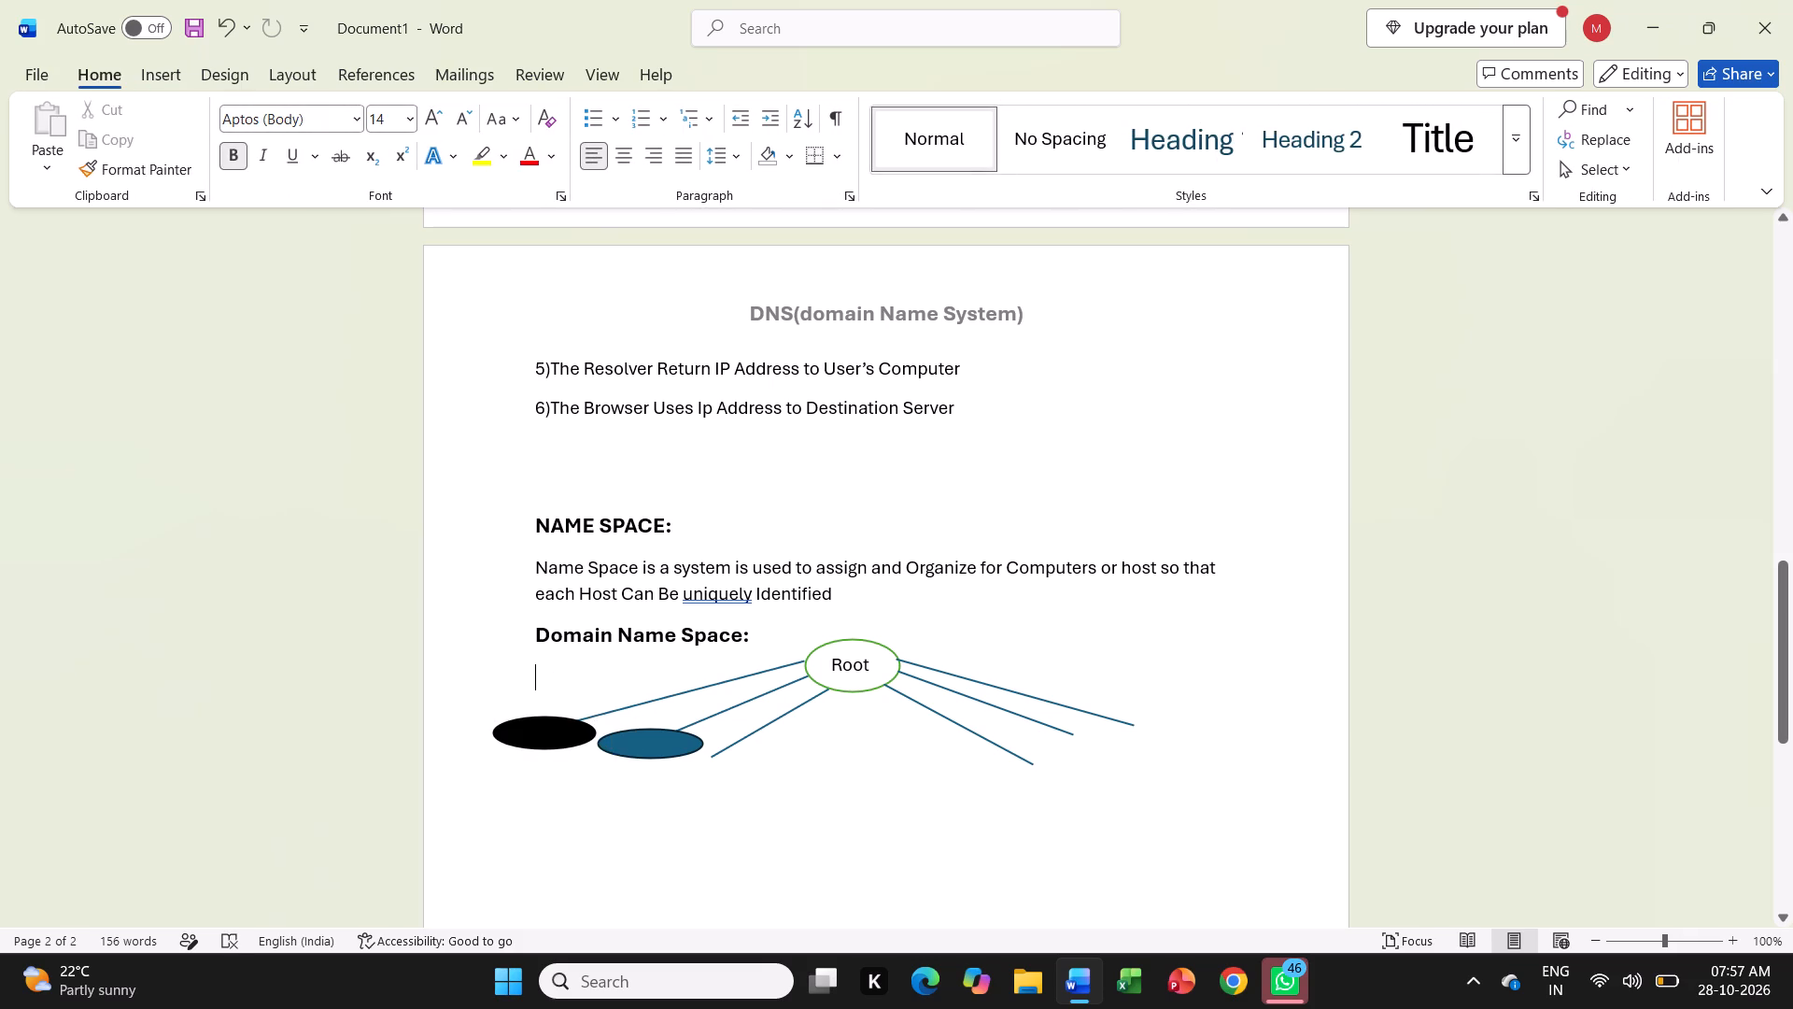
# Add a third flattened oval with the default blue fill at the lower end of the lowest left-hand line.
pyautogui.click(167, 74)
pyautogui.click(302, 127)
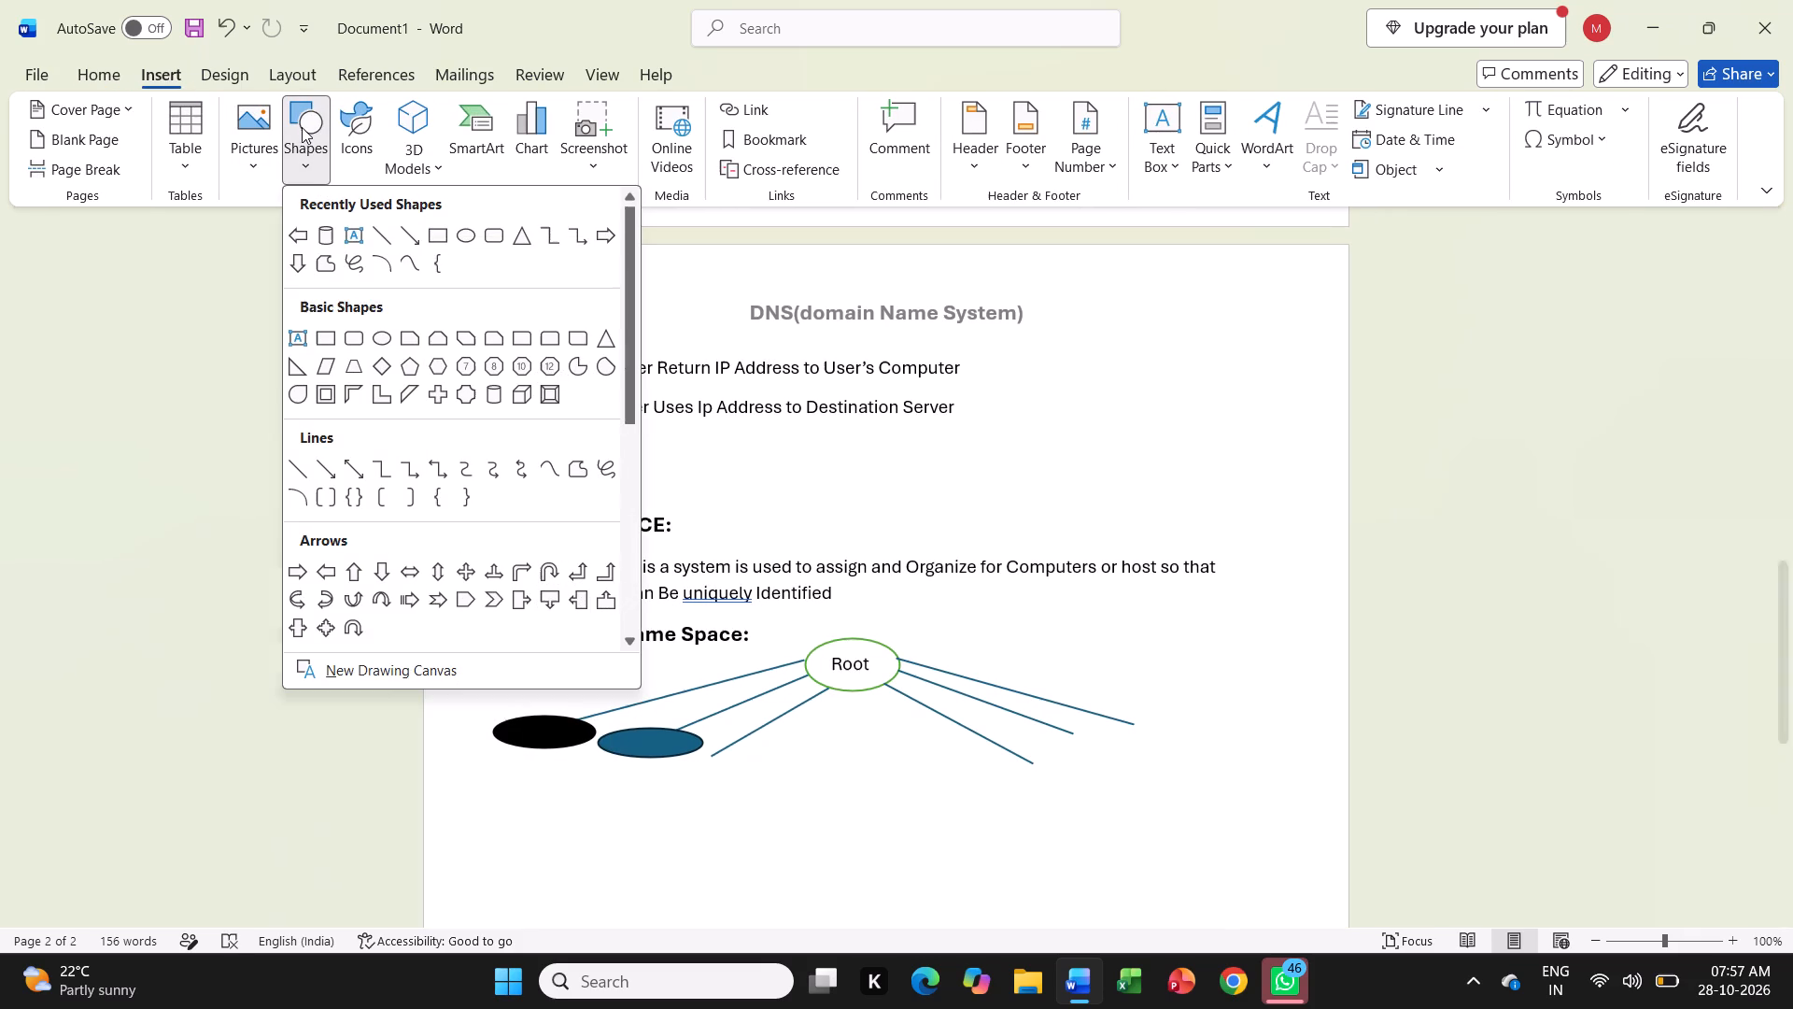
pyautogui.click(461, 231)
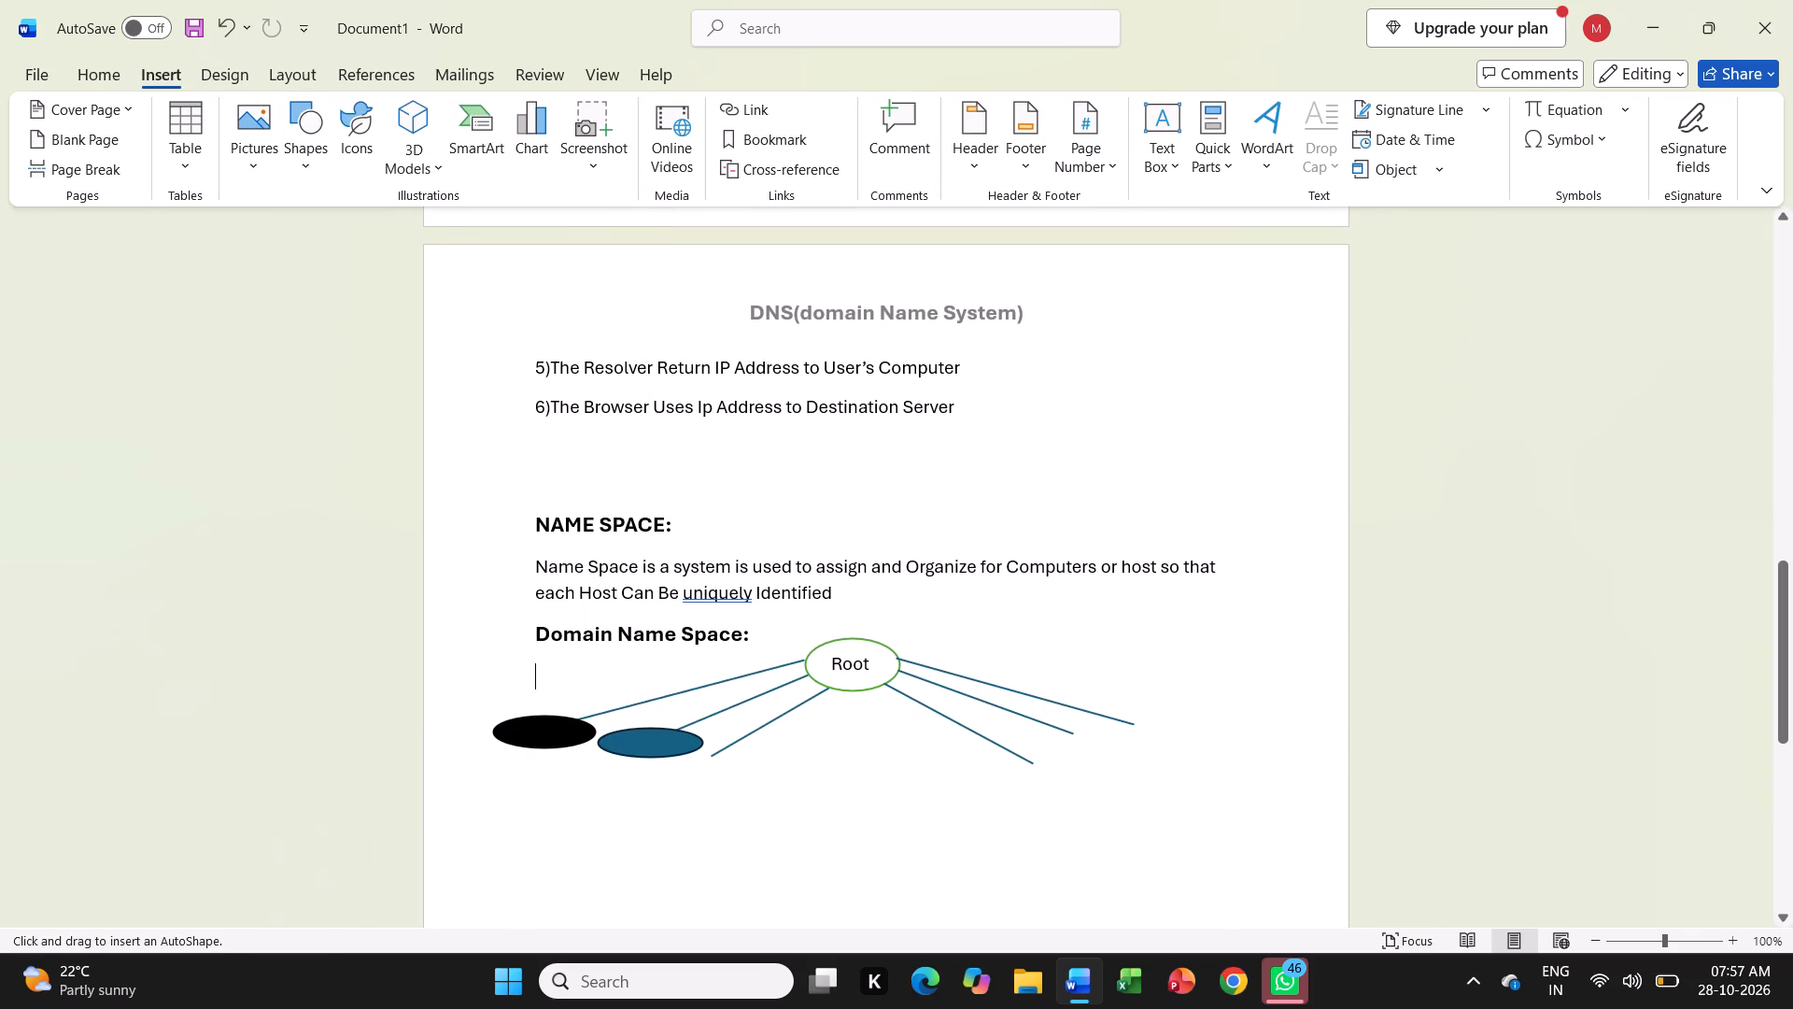
pyautogui.click(683, 790)
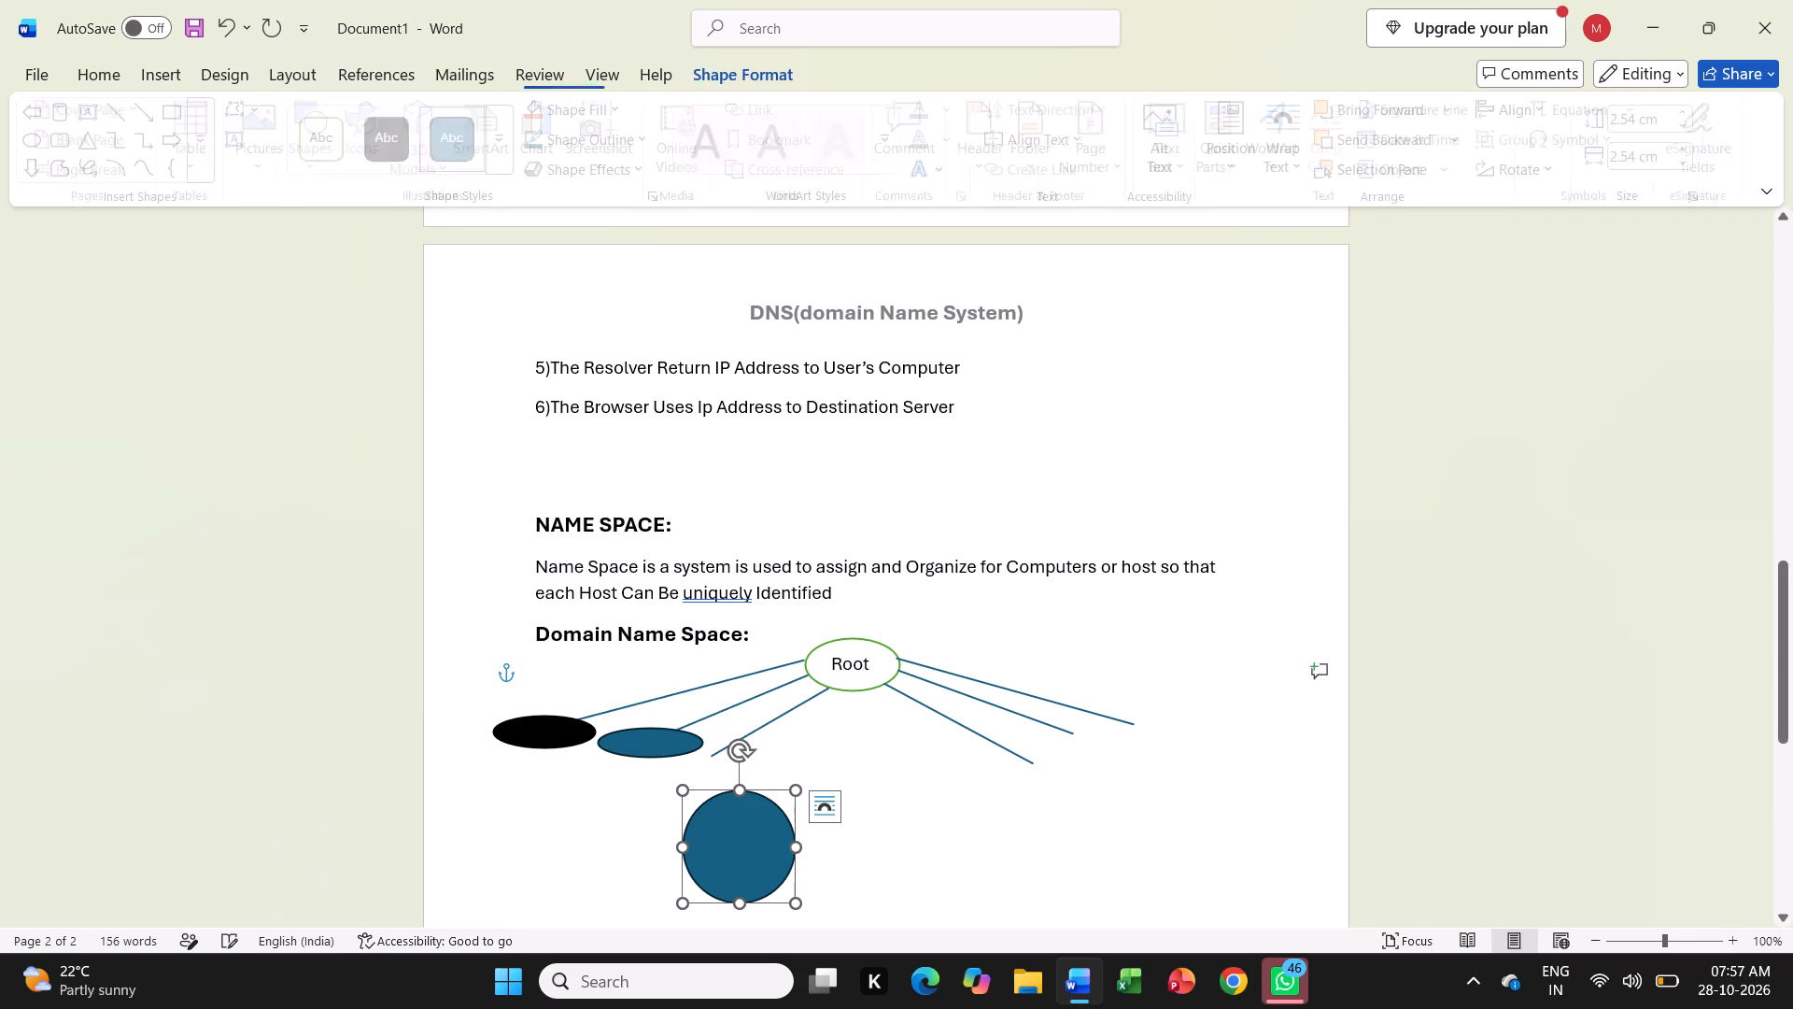
pyautogui.moveTo(739, 835); pyautogui.dragTo(719, 797)
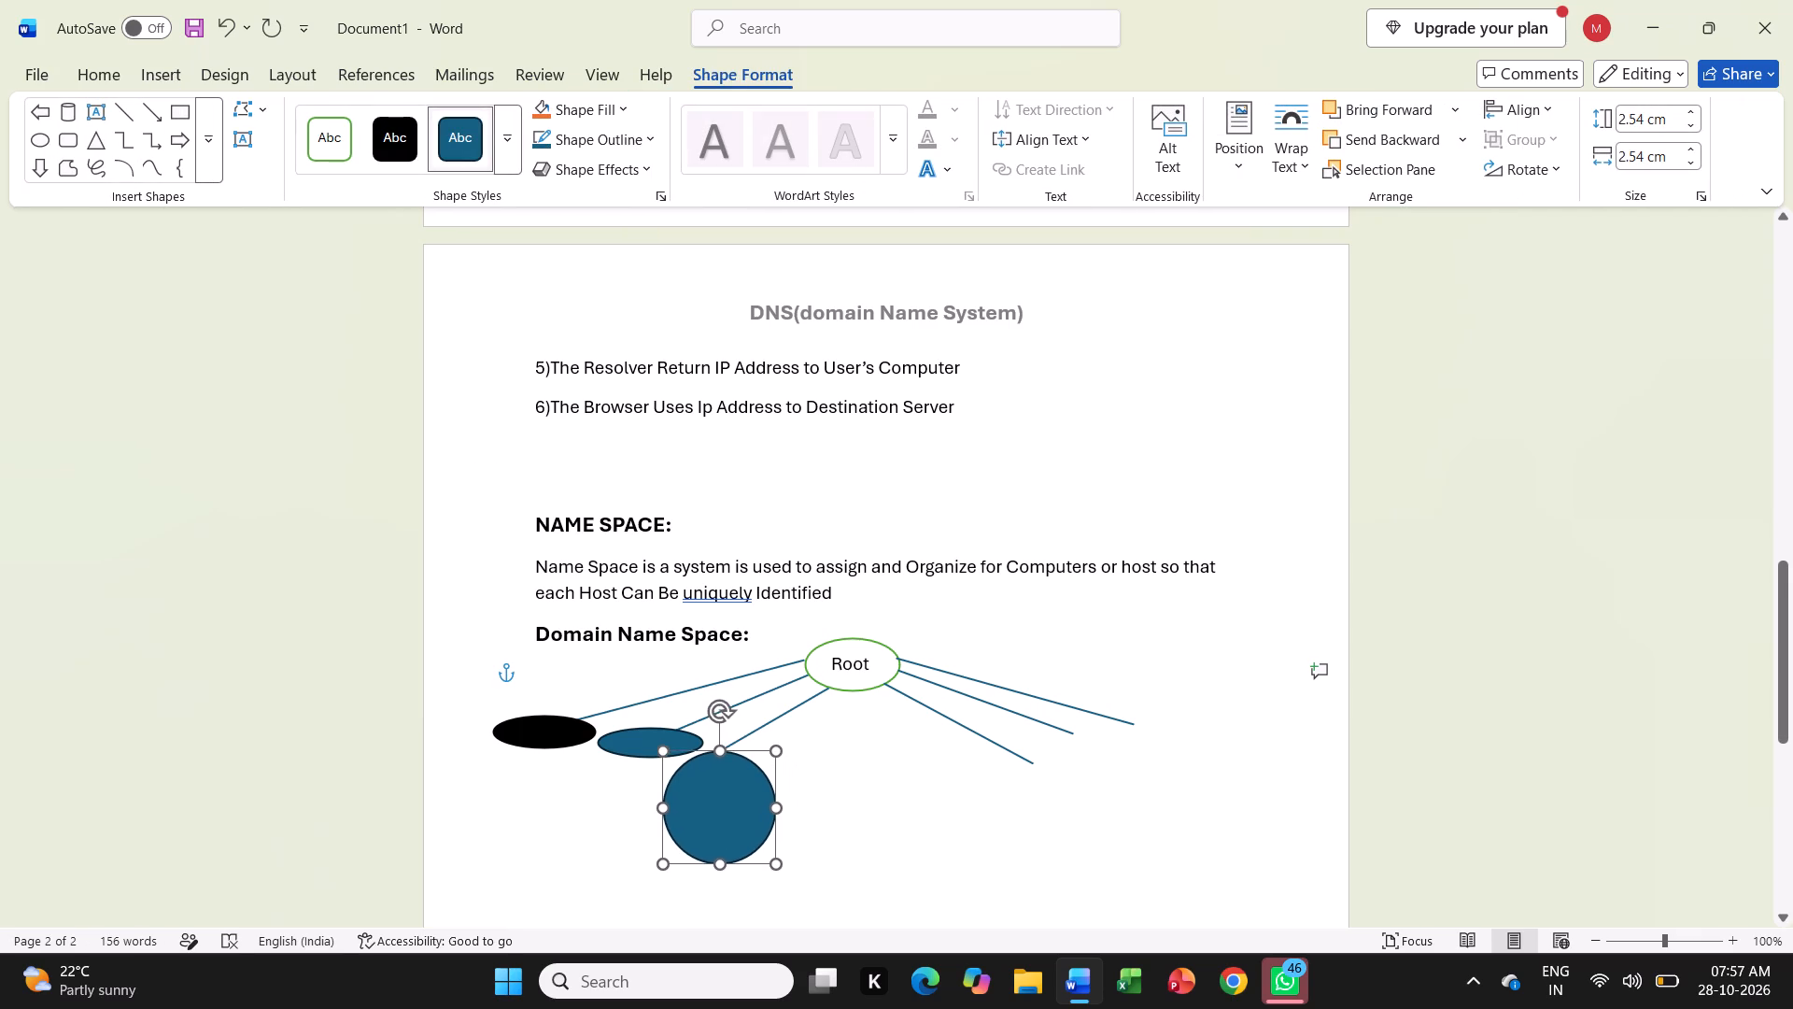
pyautogui.moveTo(719, 797); pyautogui.dragTo(719, 800)
pyautogui.moveTo(720, 872); pyautogui.dragTo(729, 791)
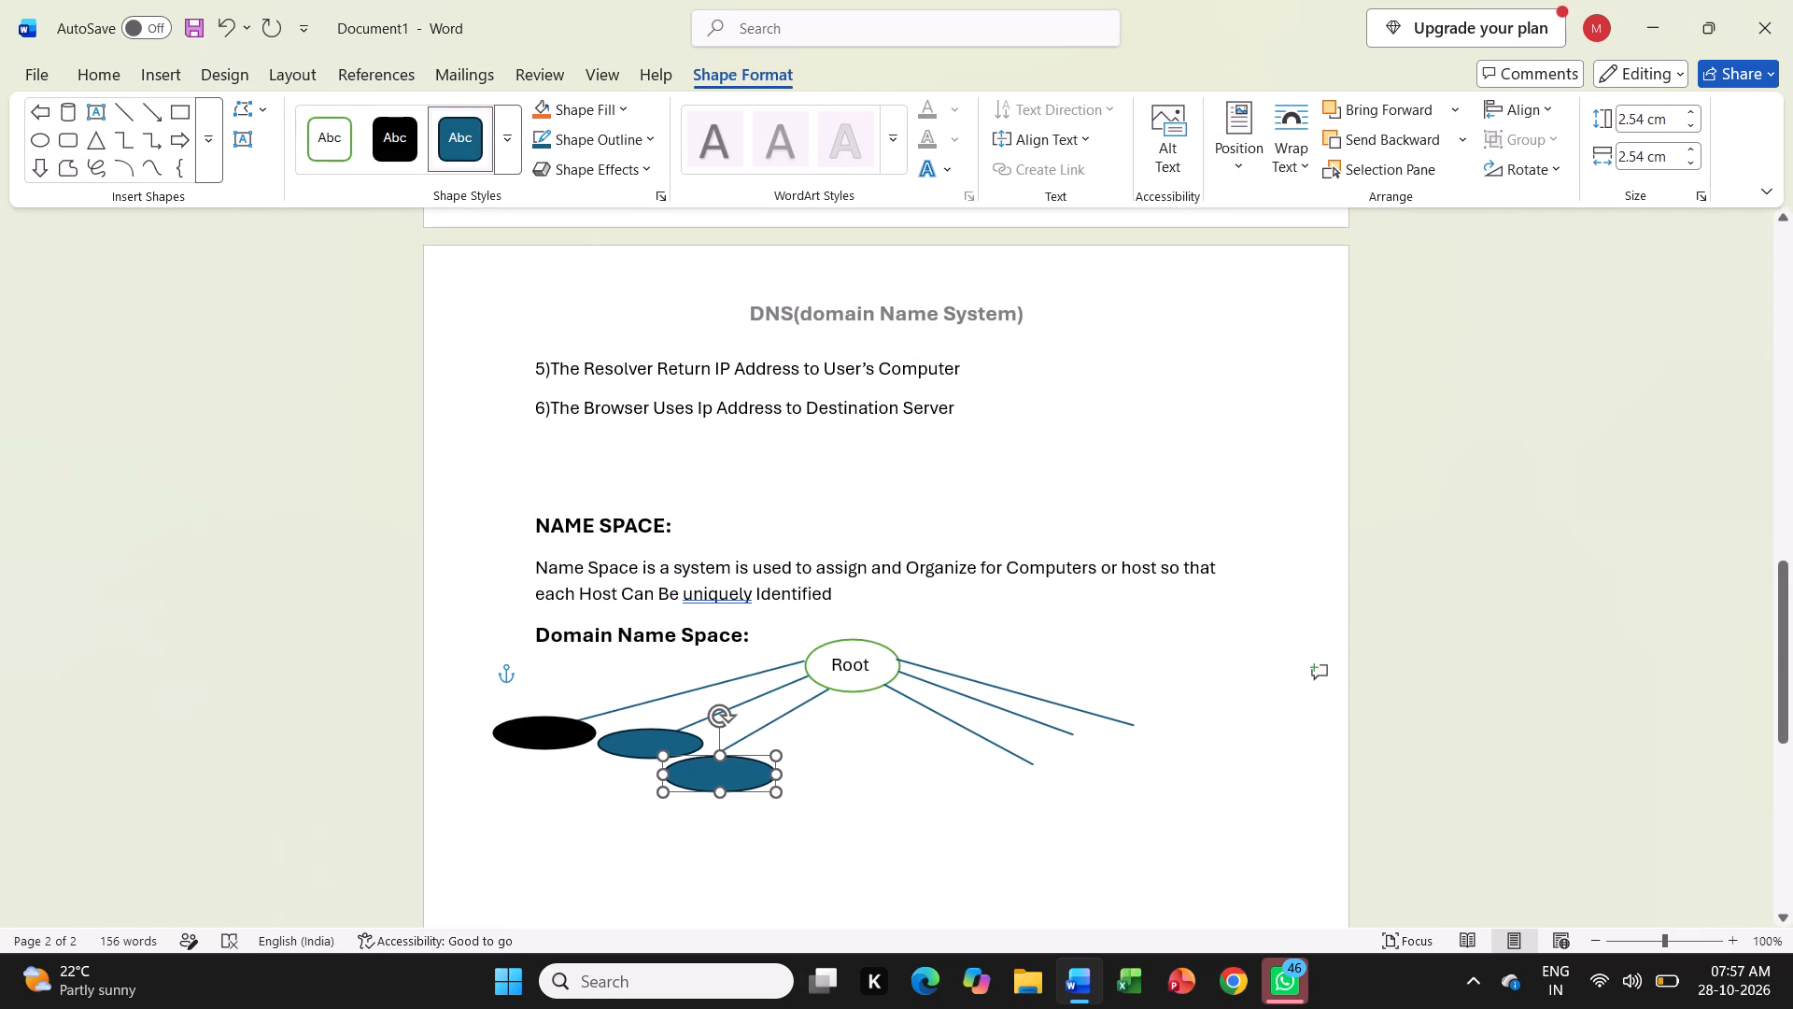
pyautogui.moveTo(729, 791); pyautogui.dragTo(728, 789)
pyautogui.click(708, 865)
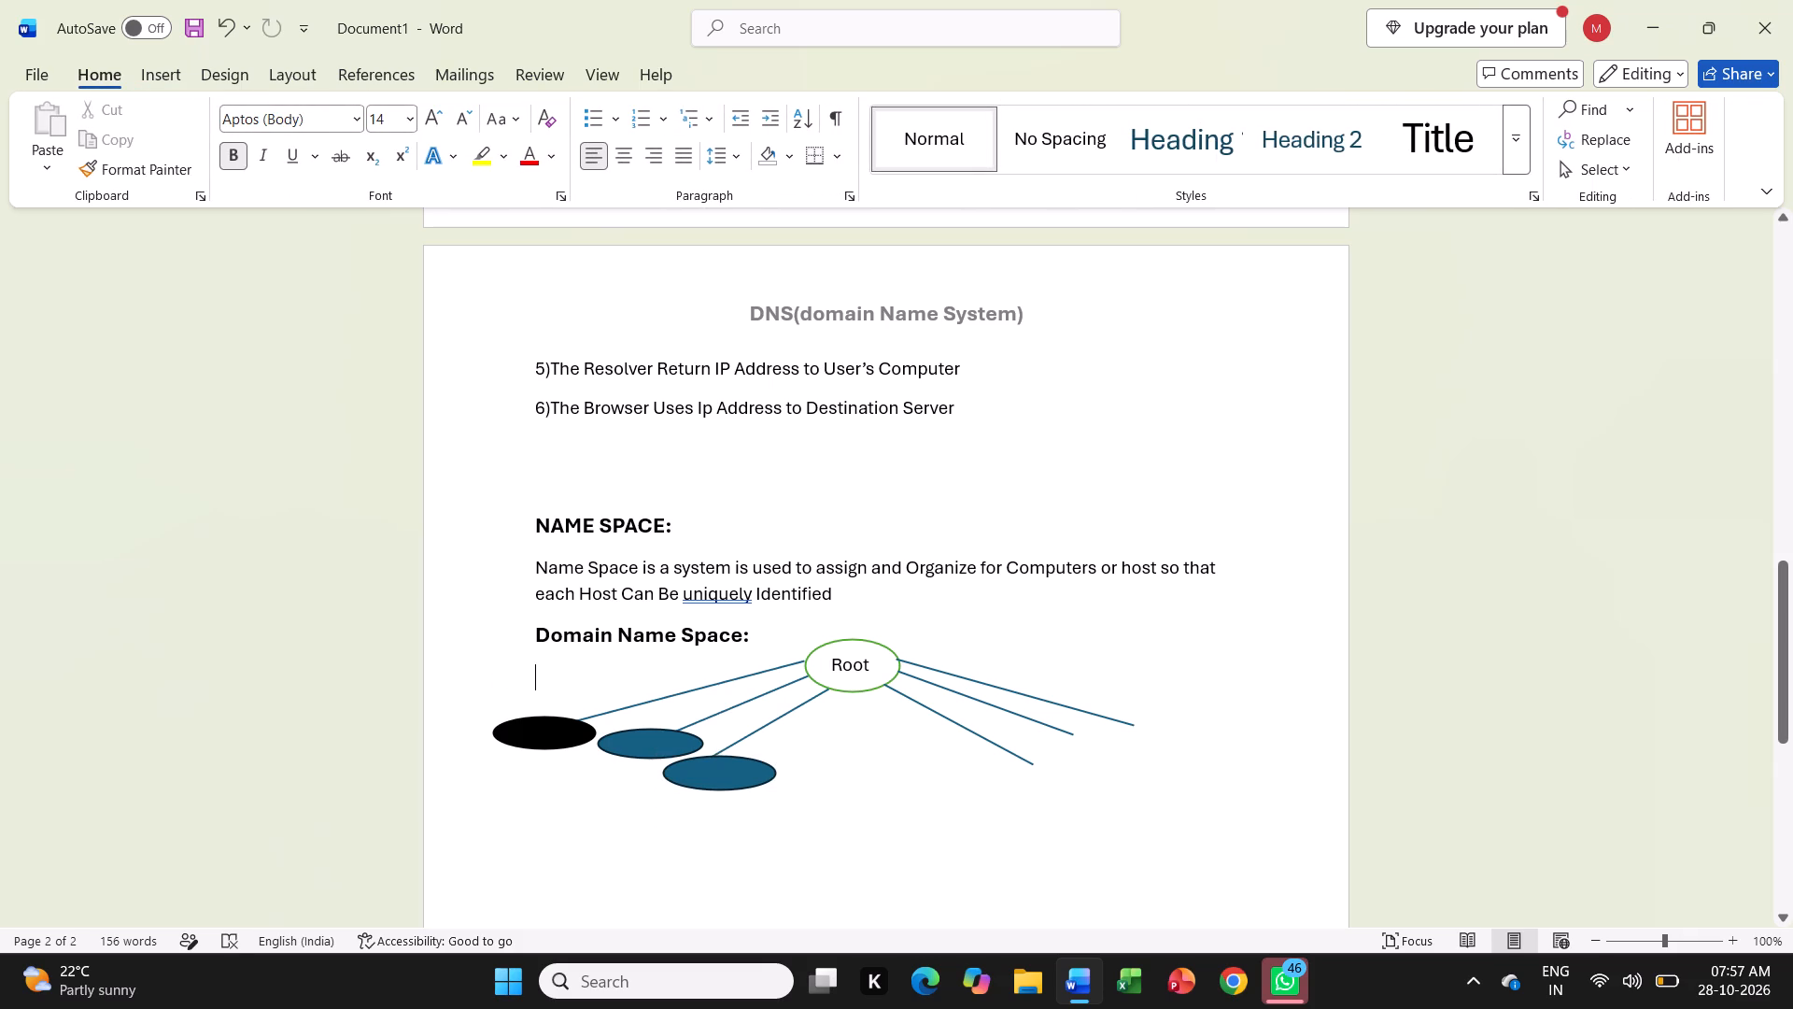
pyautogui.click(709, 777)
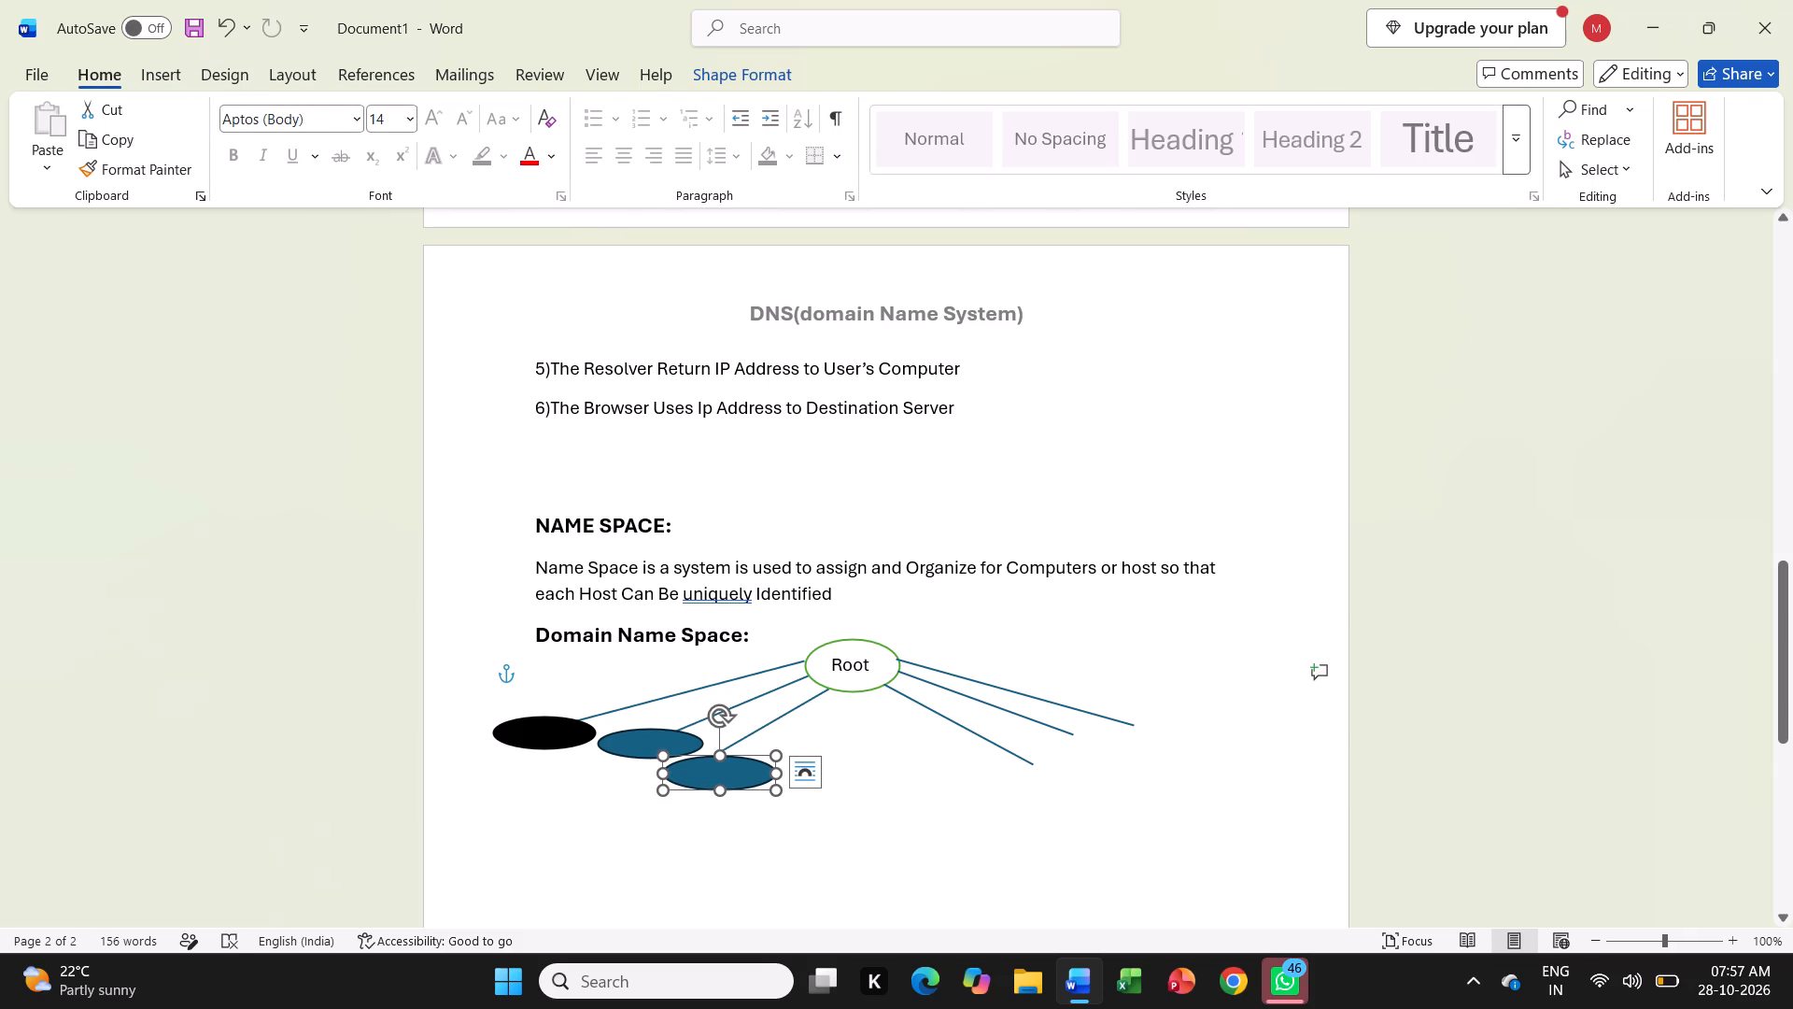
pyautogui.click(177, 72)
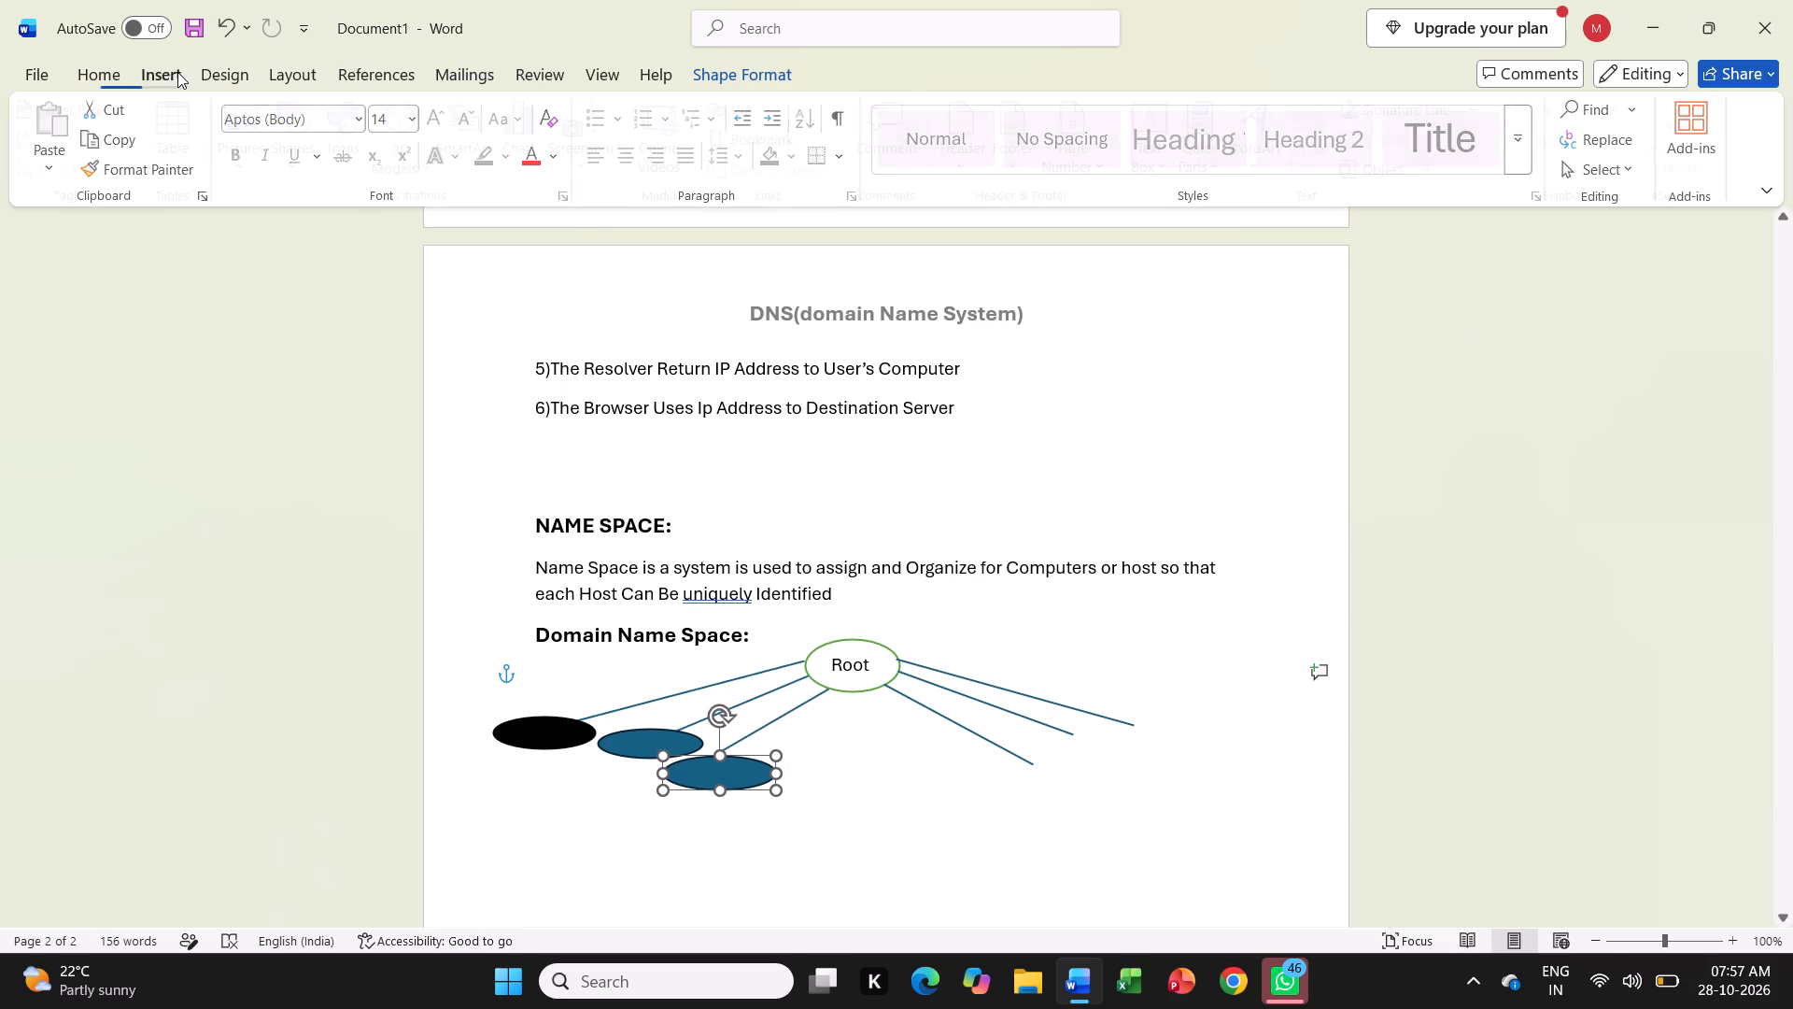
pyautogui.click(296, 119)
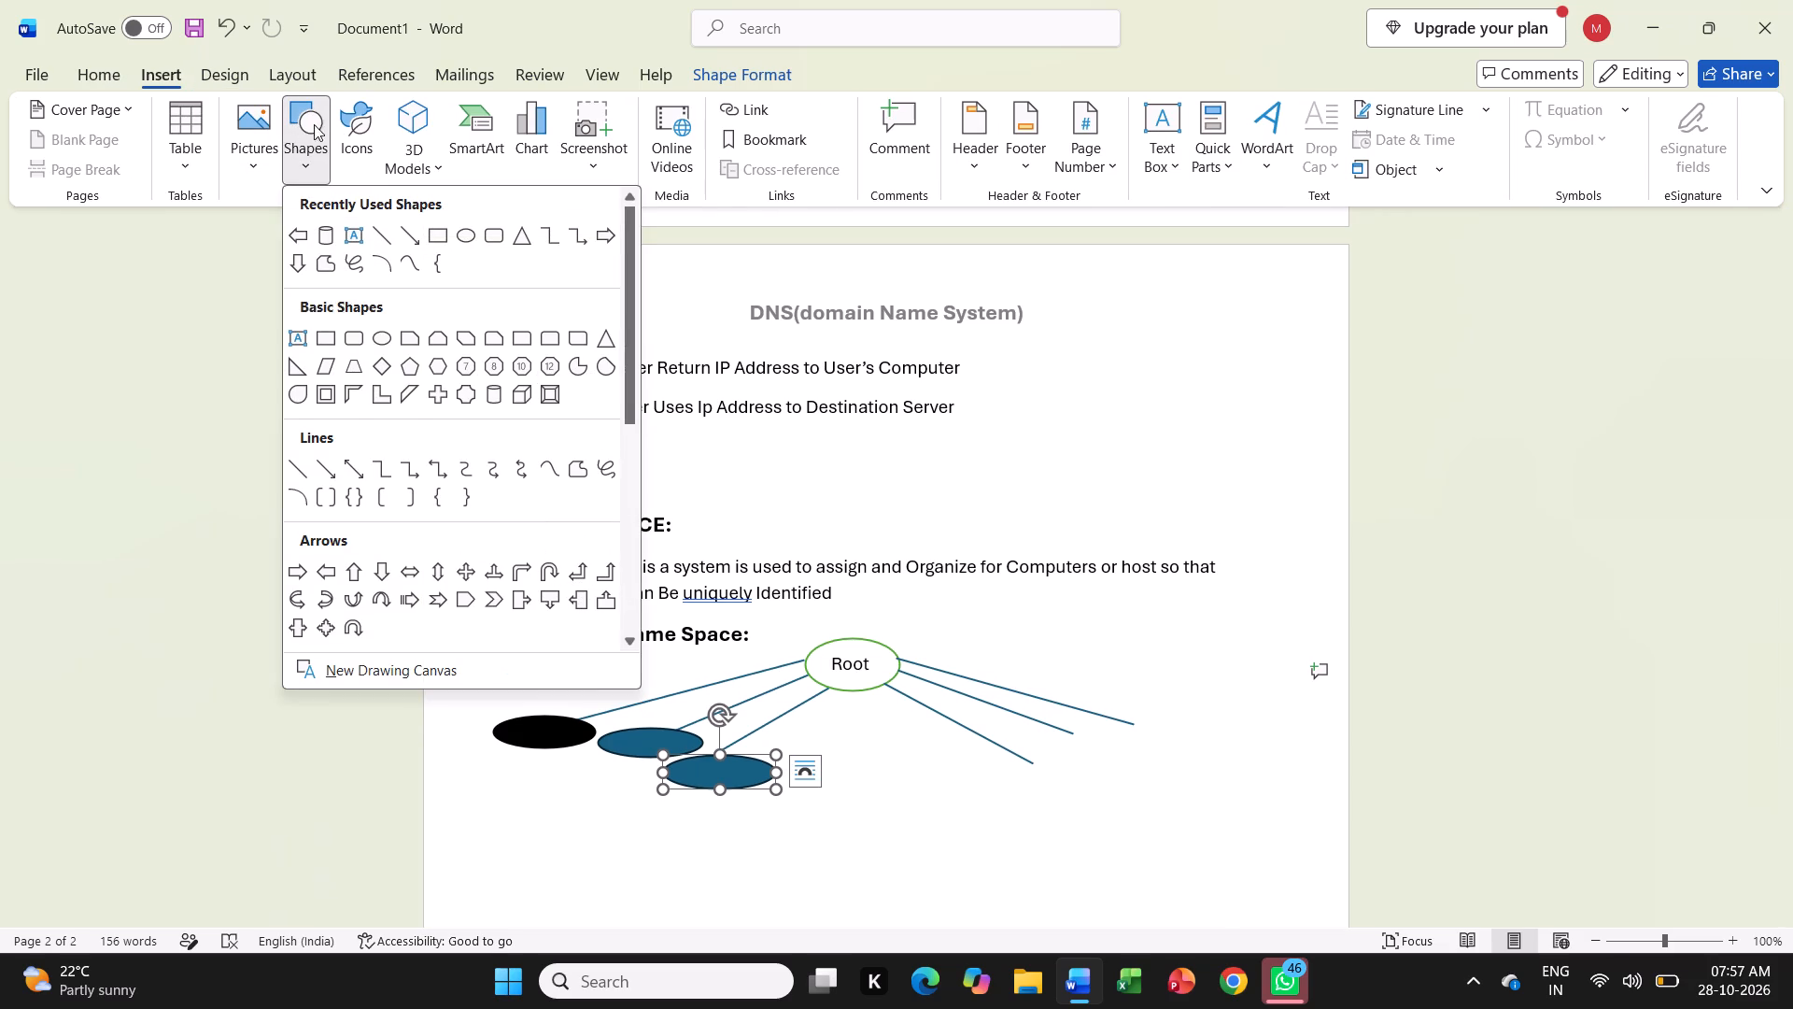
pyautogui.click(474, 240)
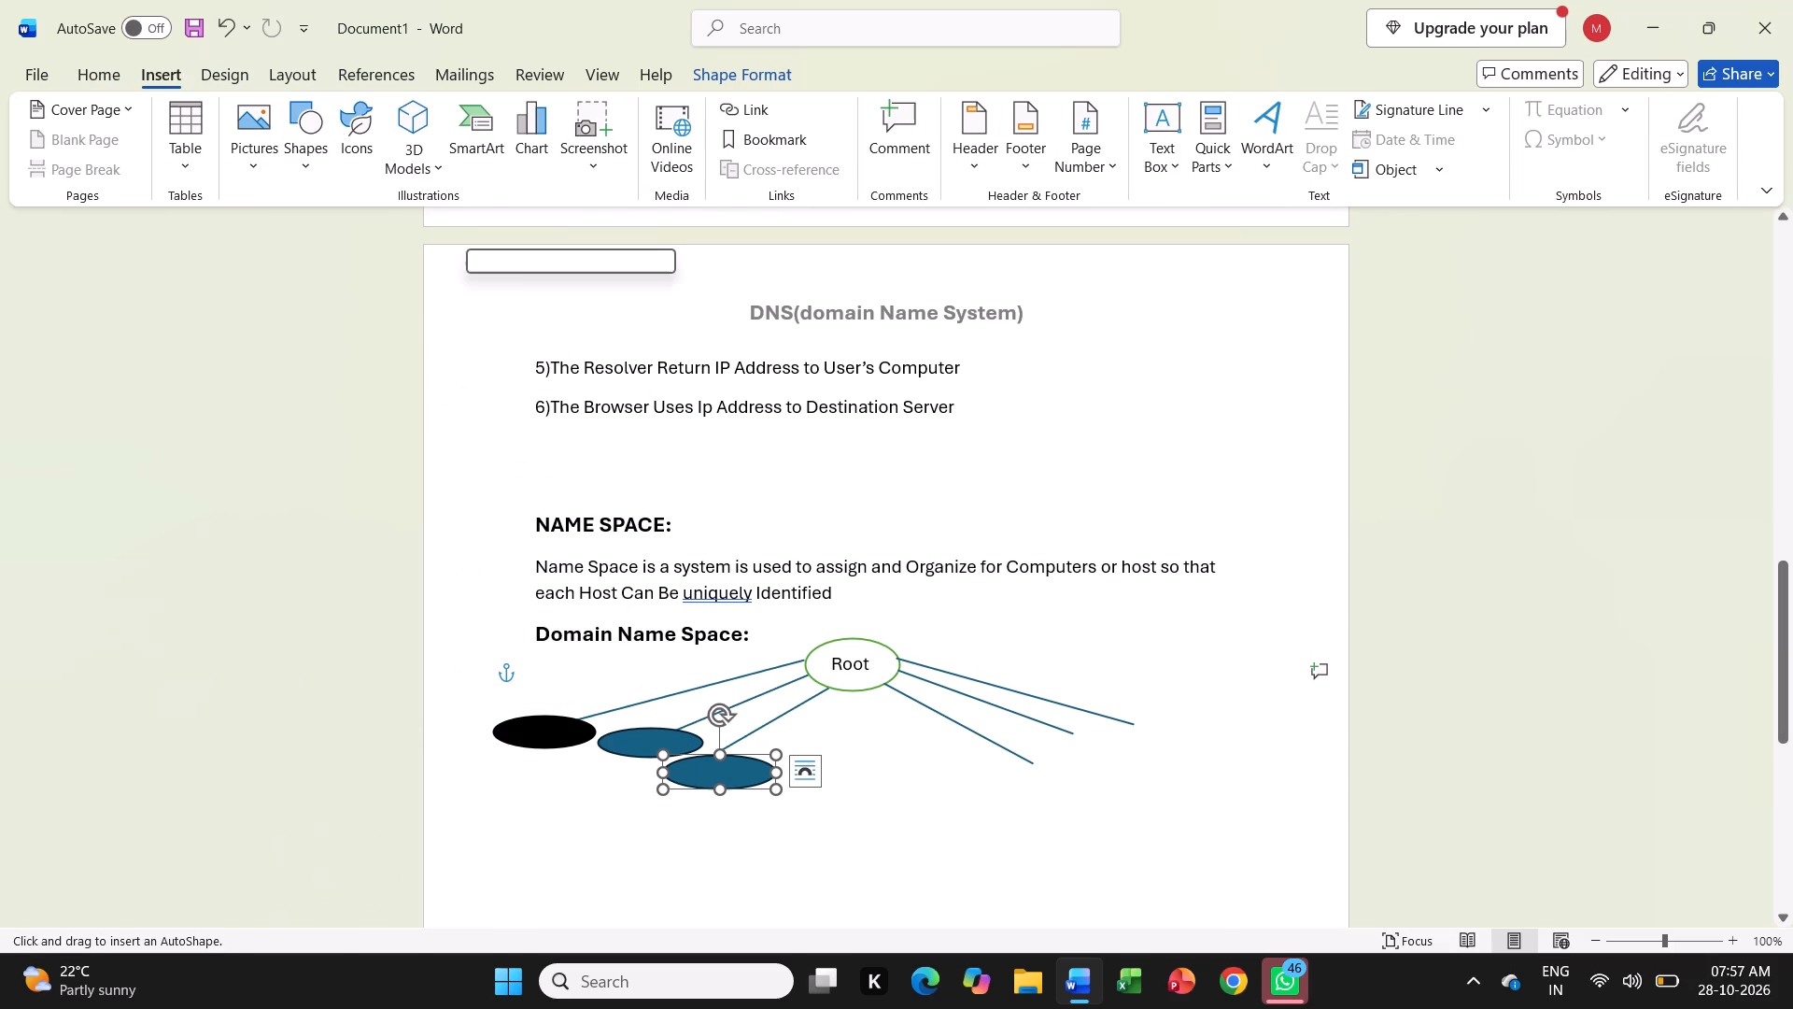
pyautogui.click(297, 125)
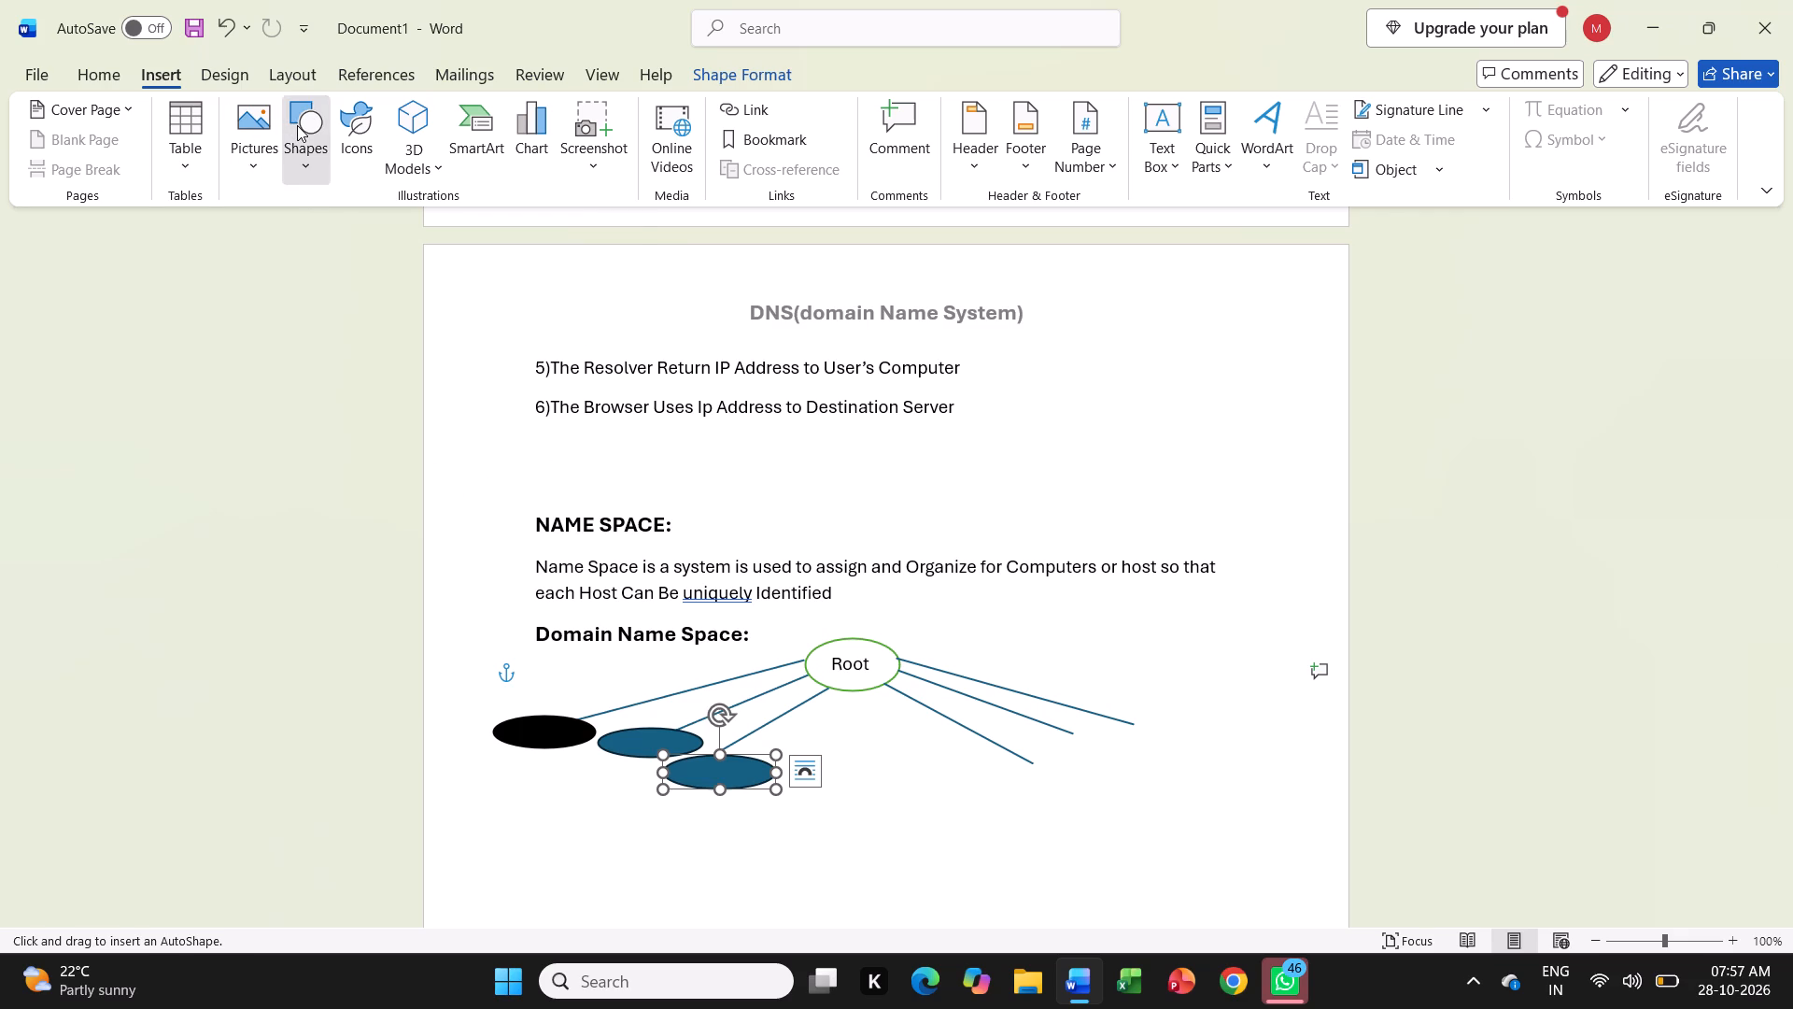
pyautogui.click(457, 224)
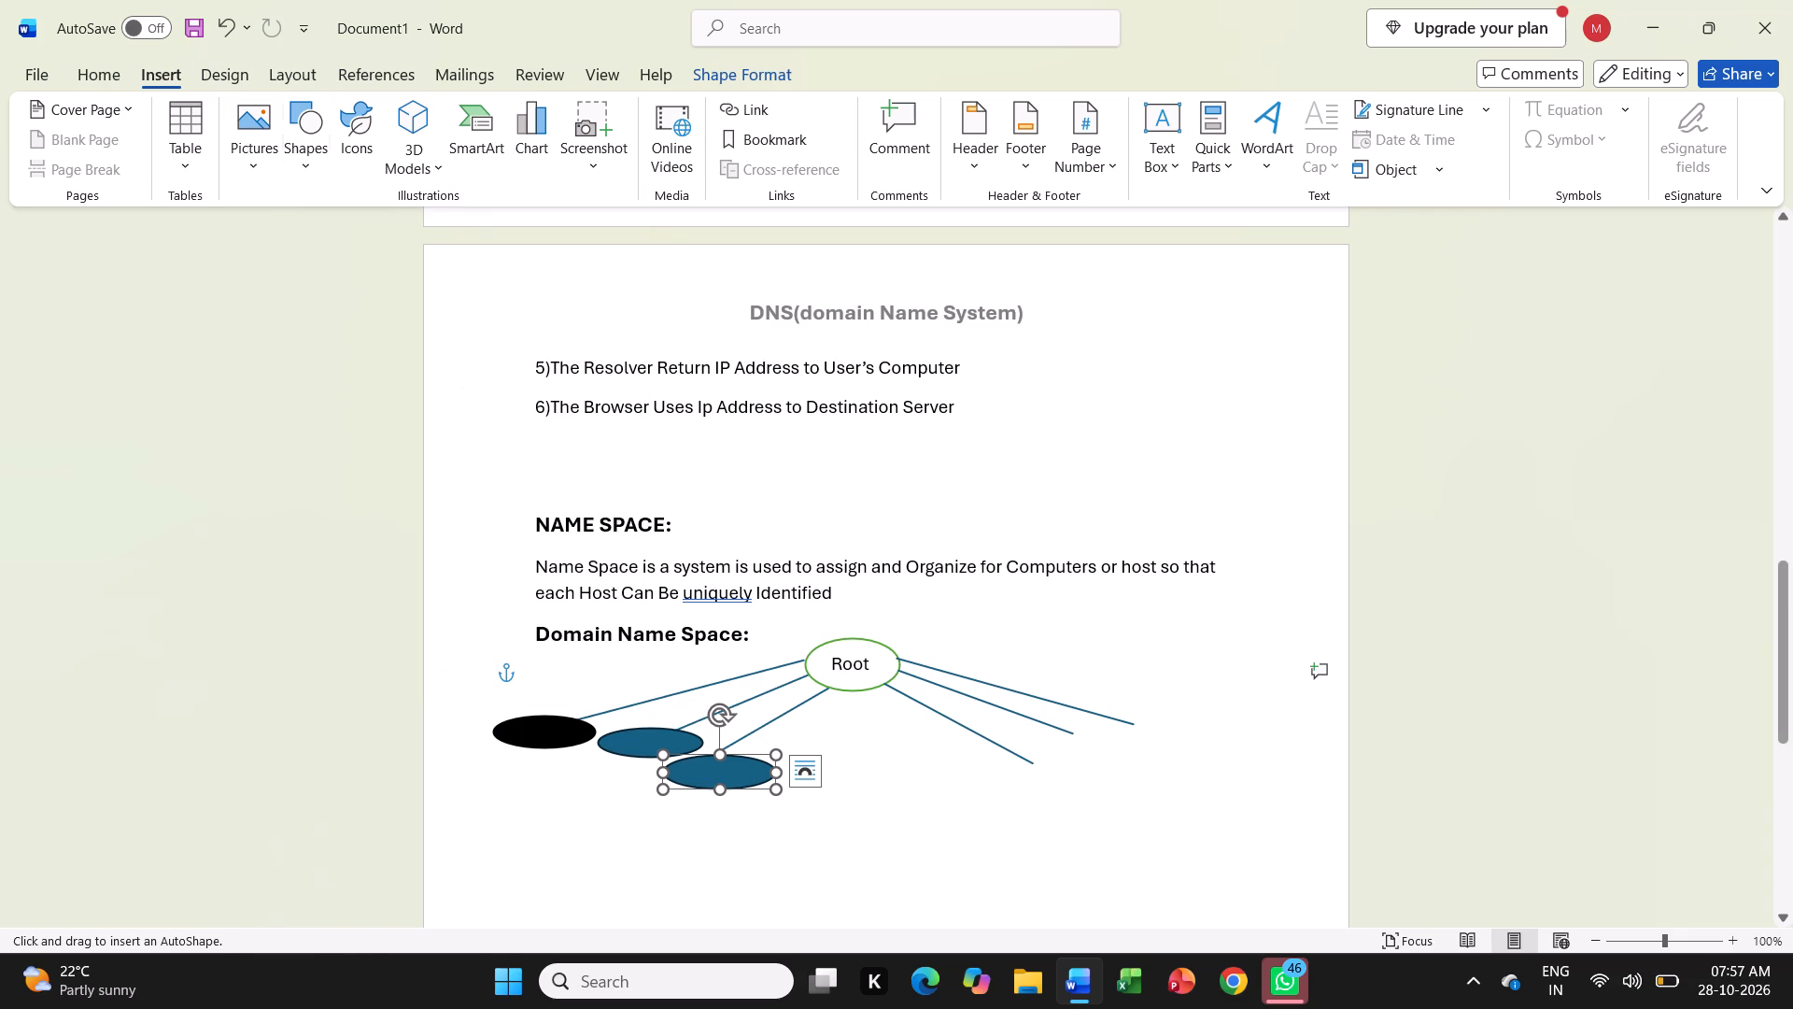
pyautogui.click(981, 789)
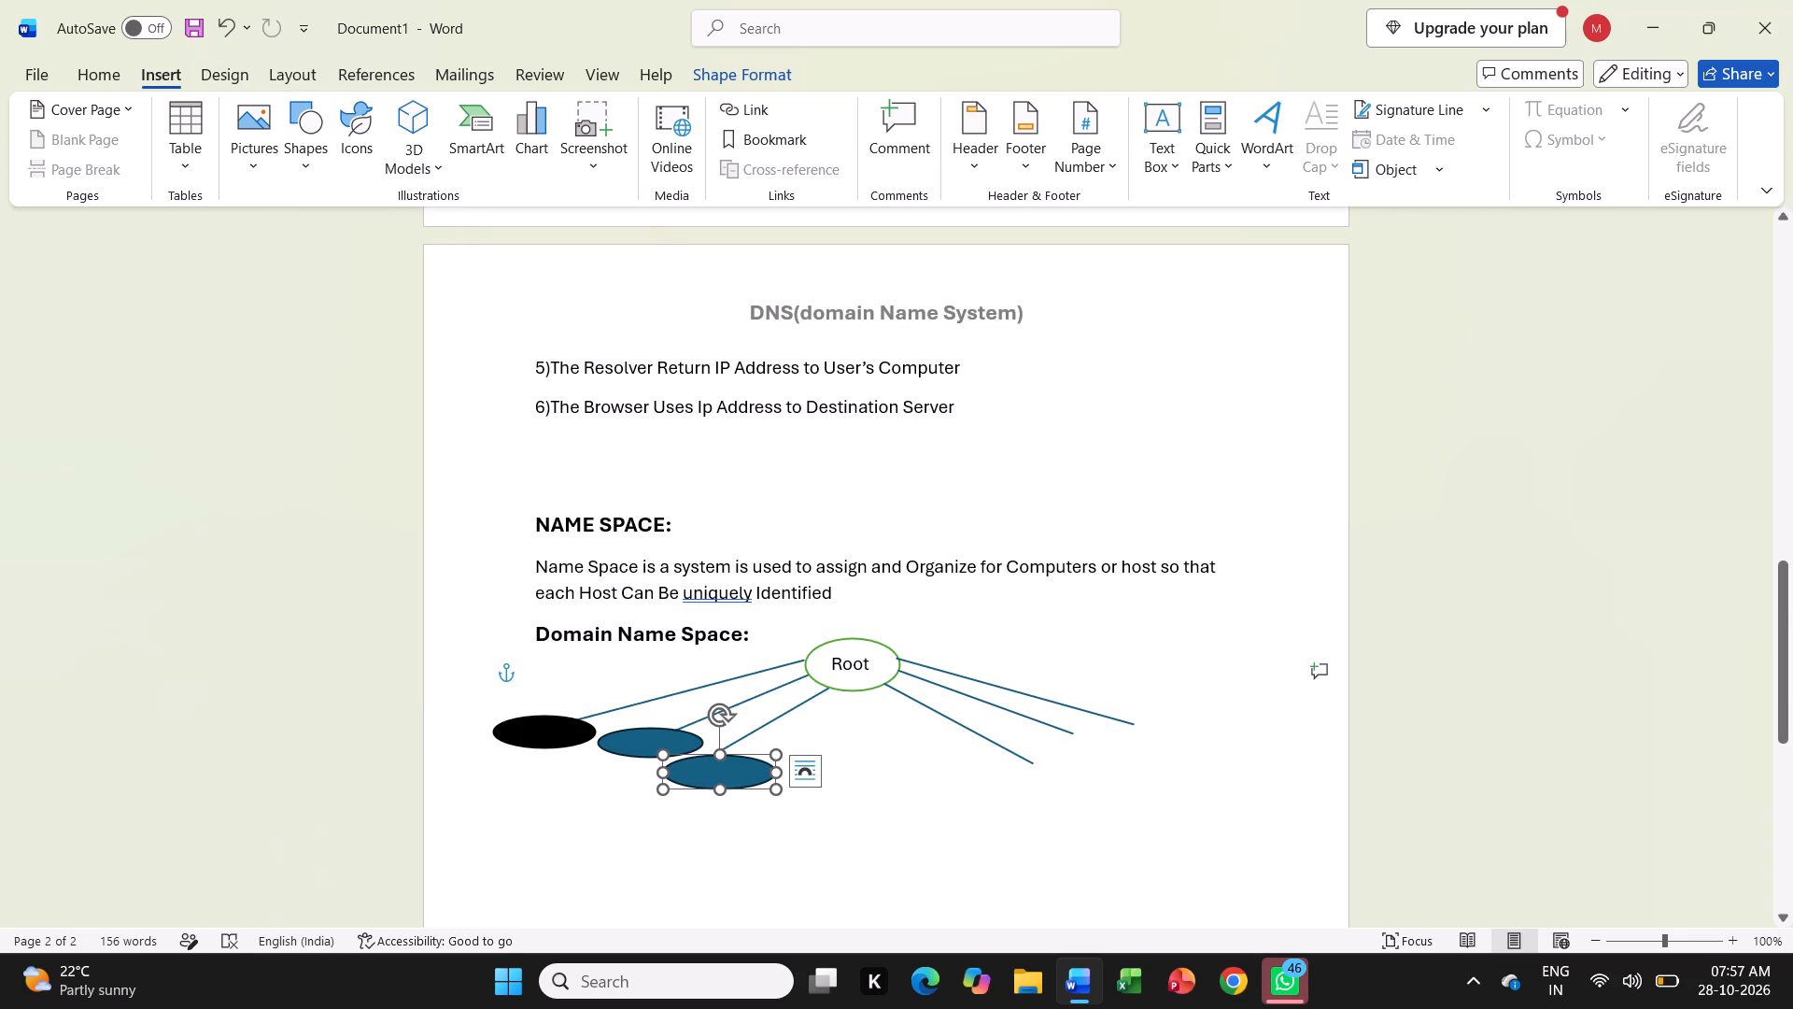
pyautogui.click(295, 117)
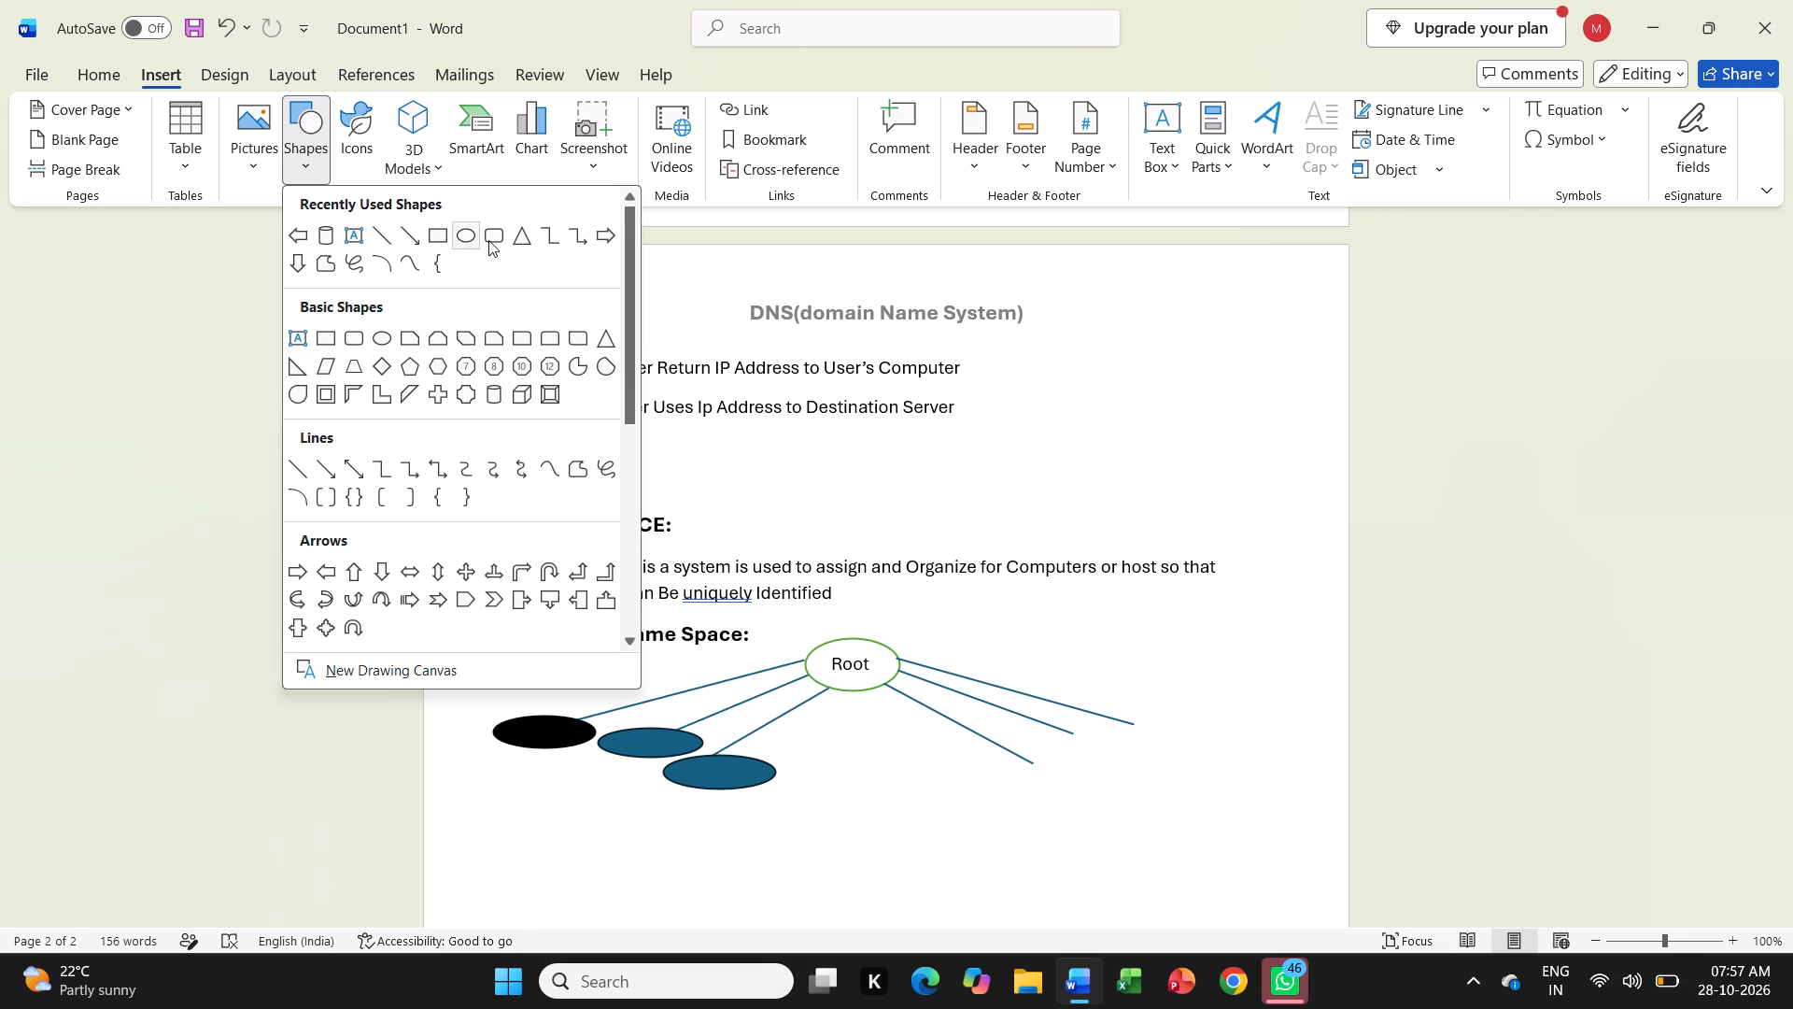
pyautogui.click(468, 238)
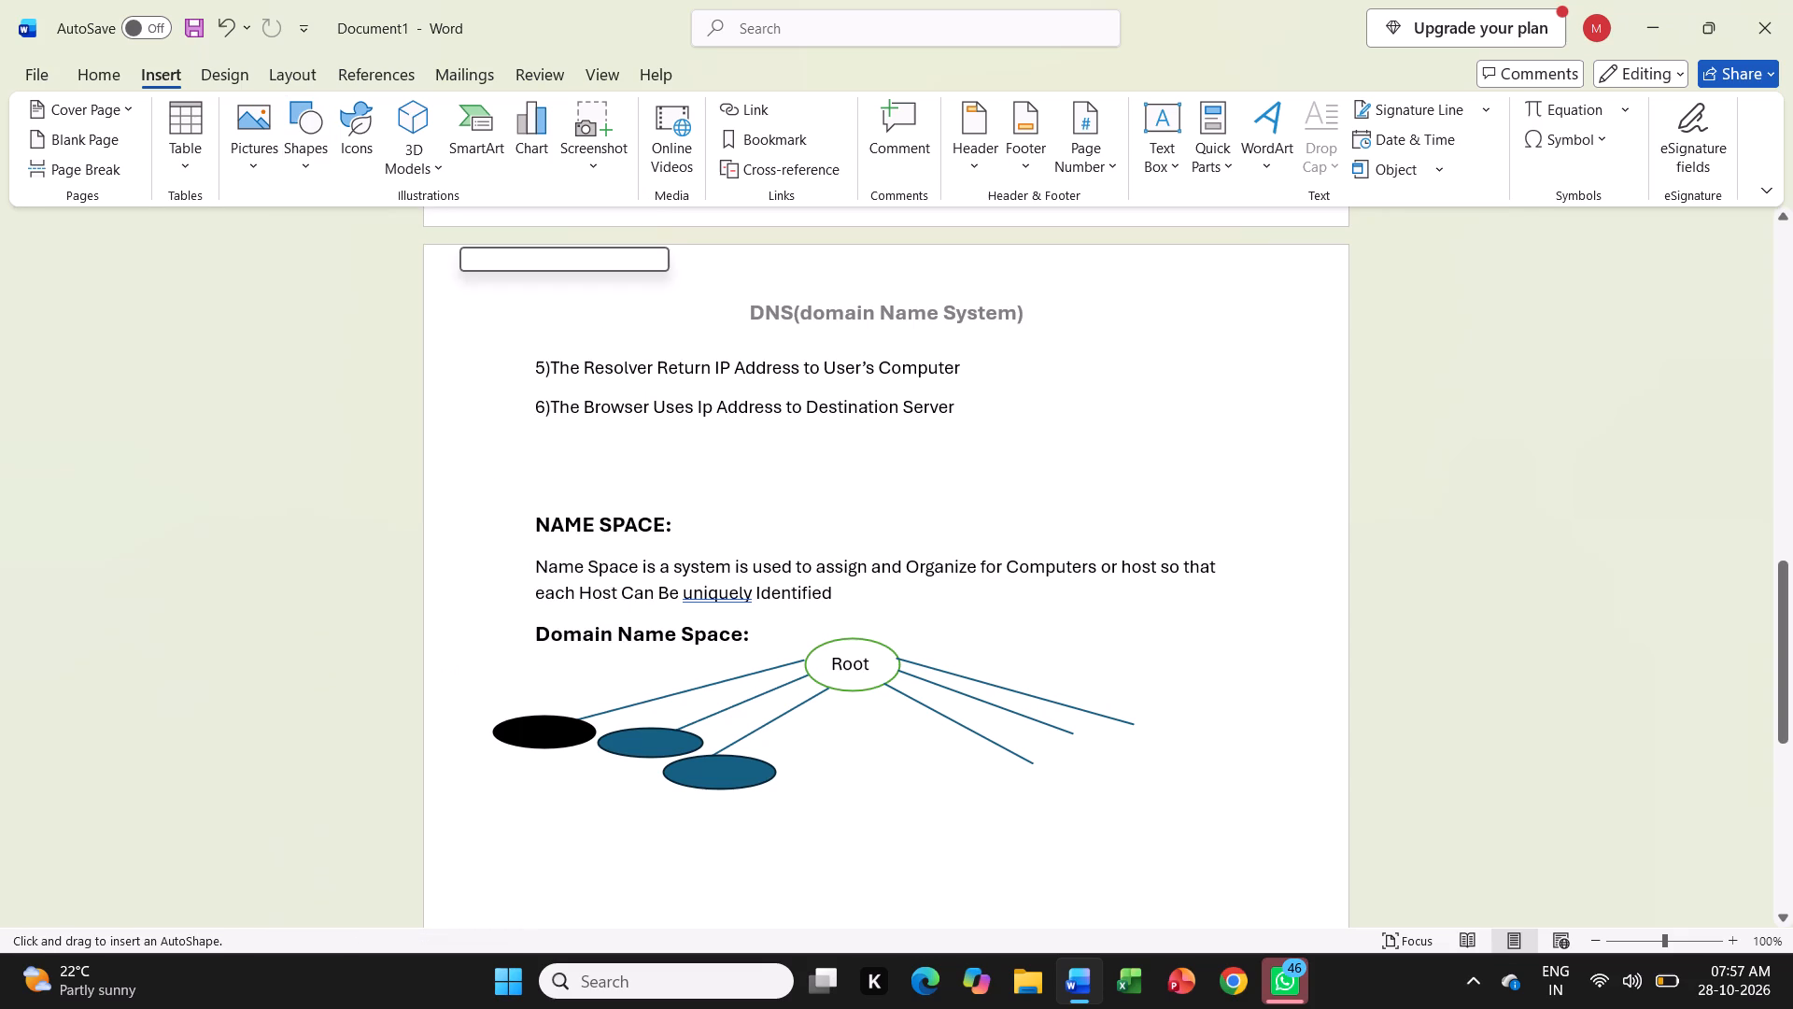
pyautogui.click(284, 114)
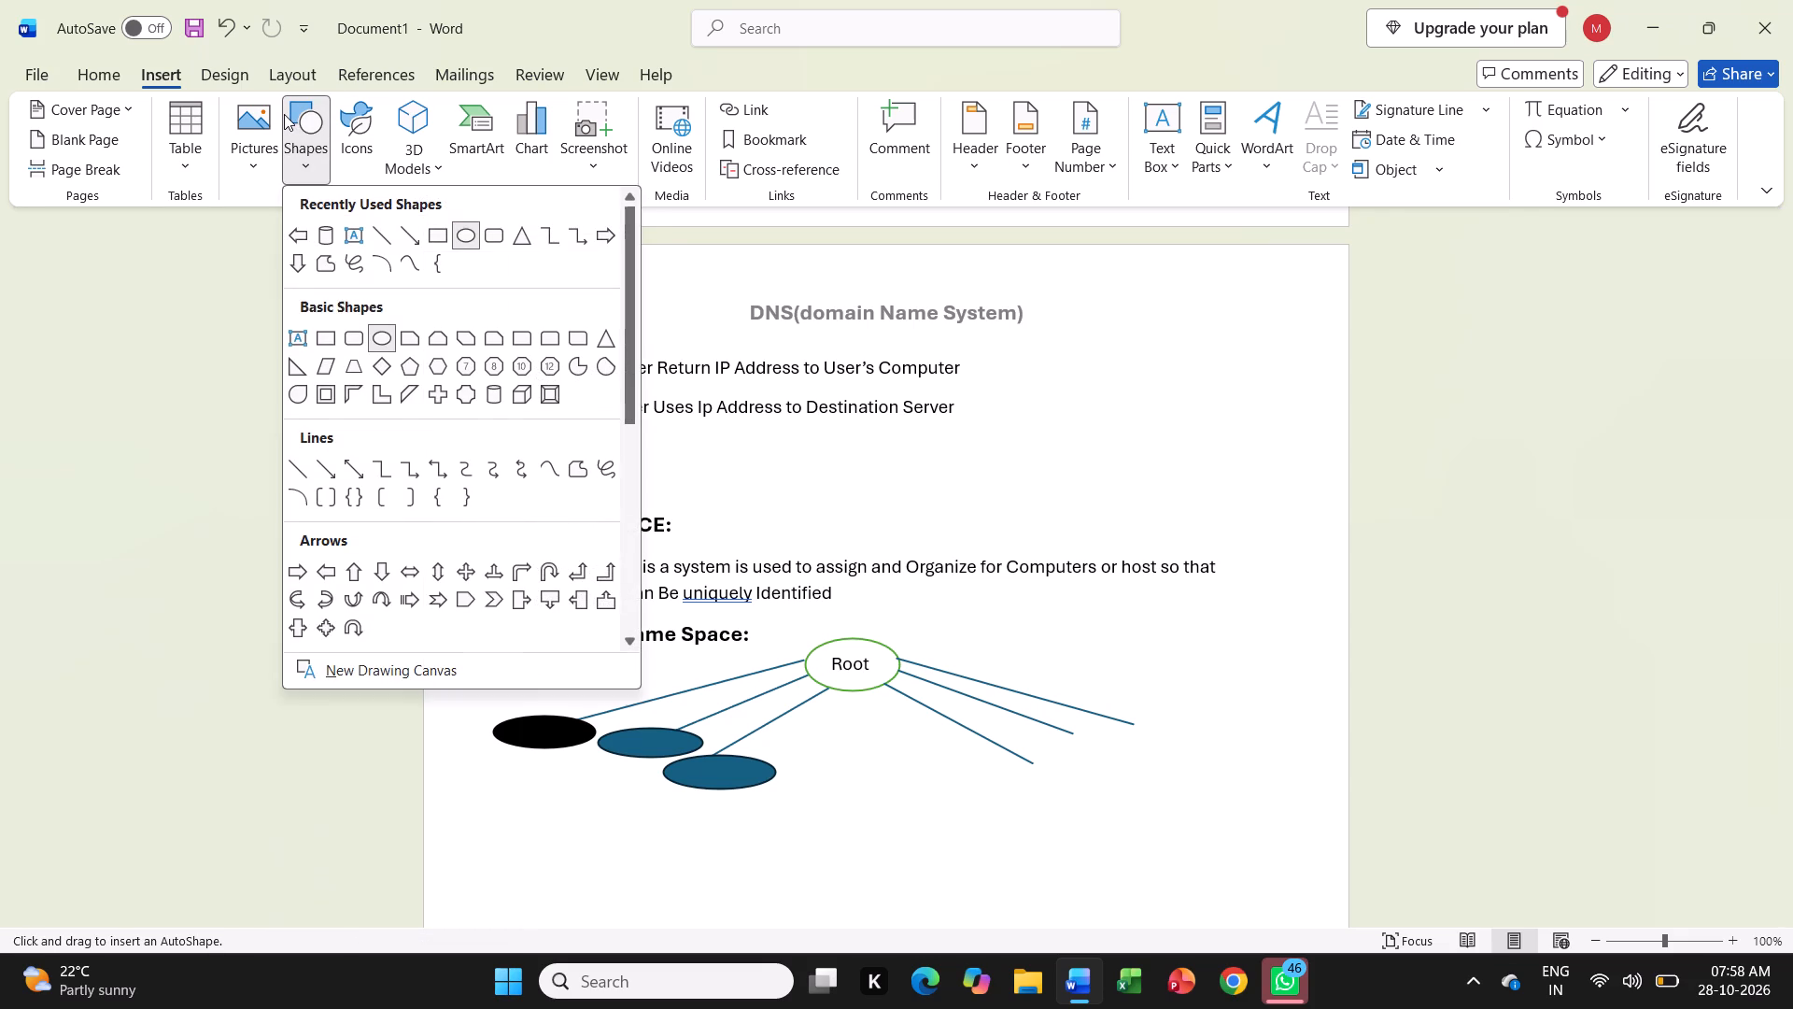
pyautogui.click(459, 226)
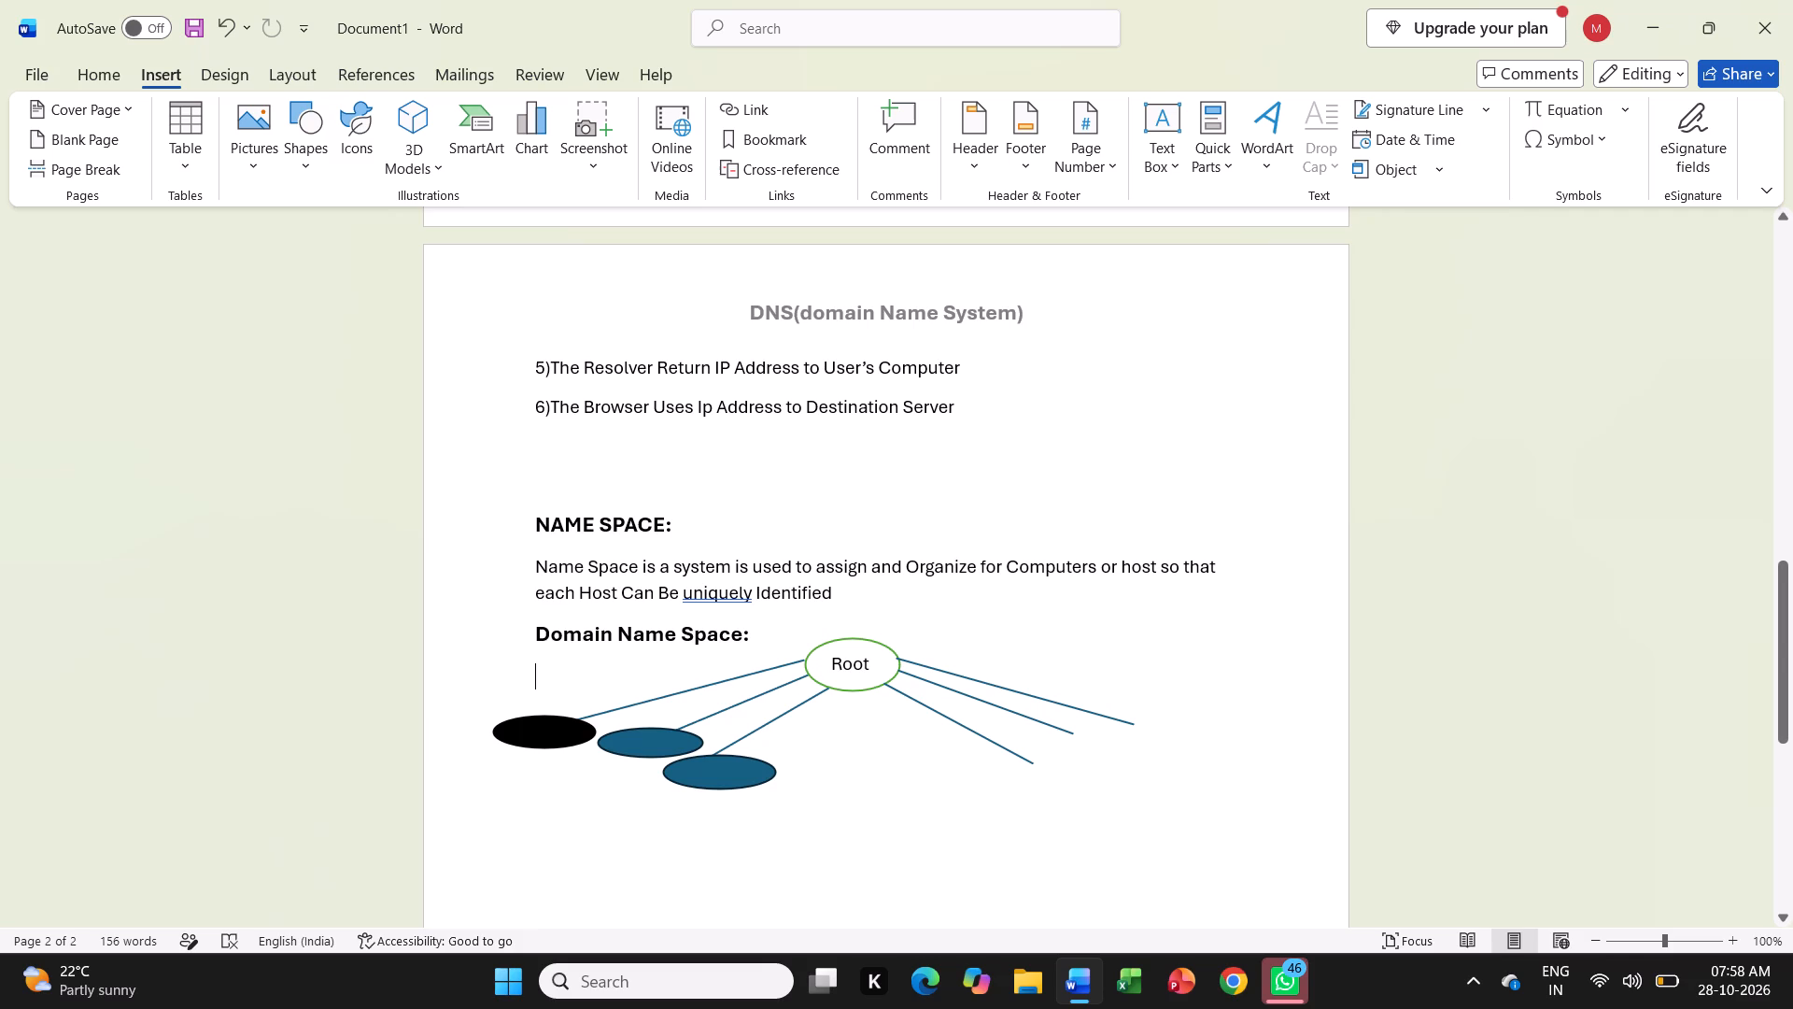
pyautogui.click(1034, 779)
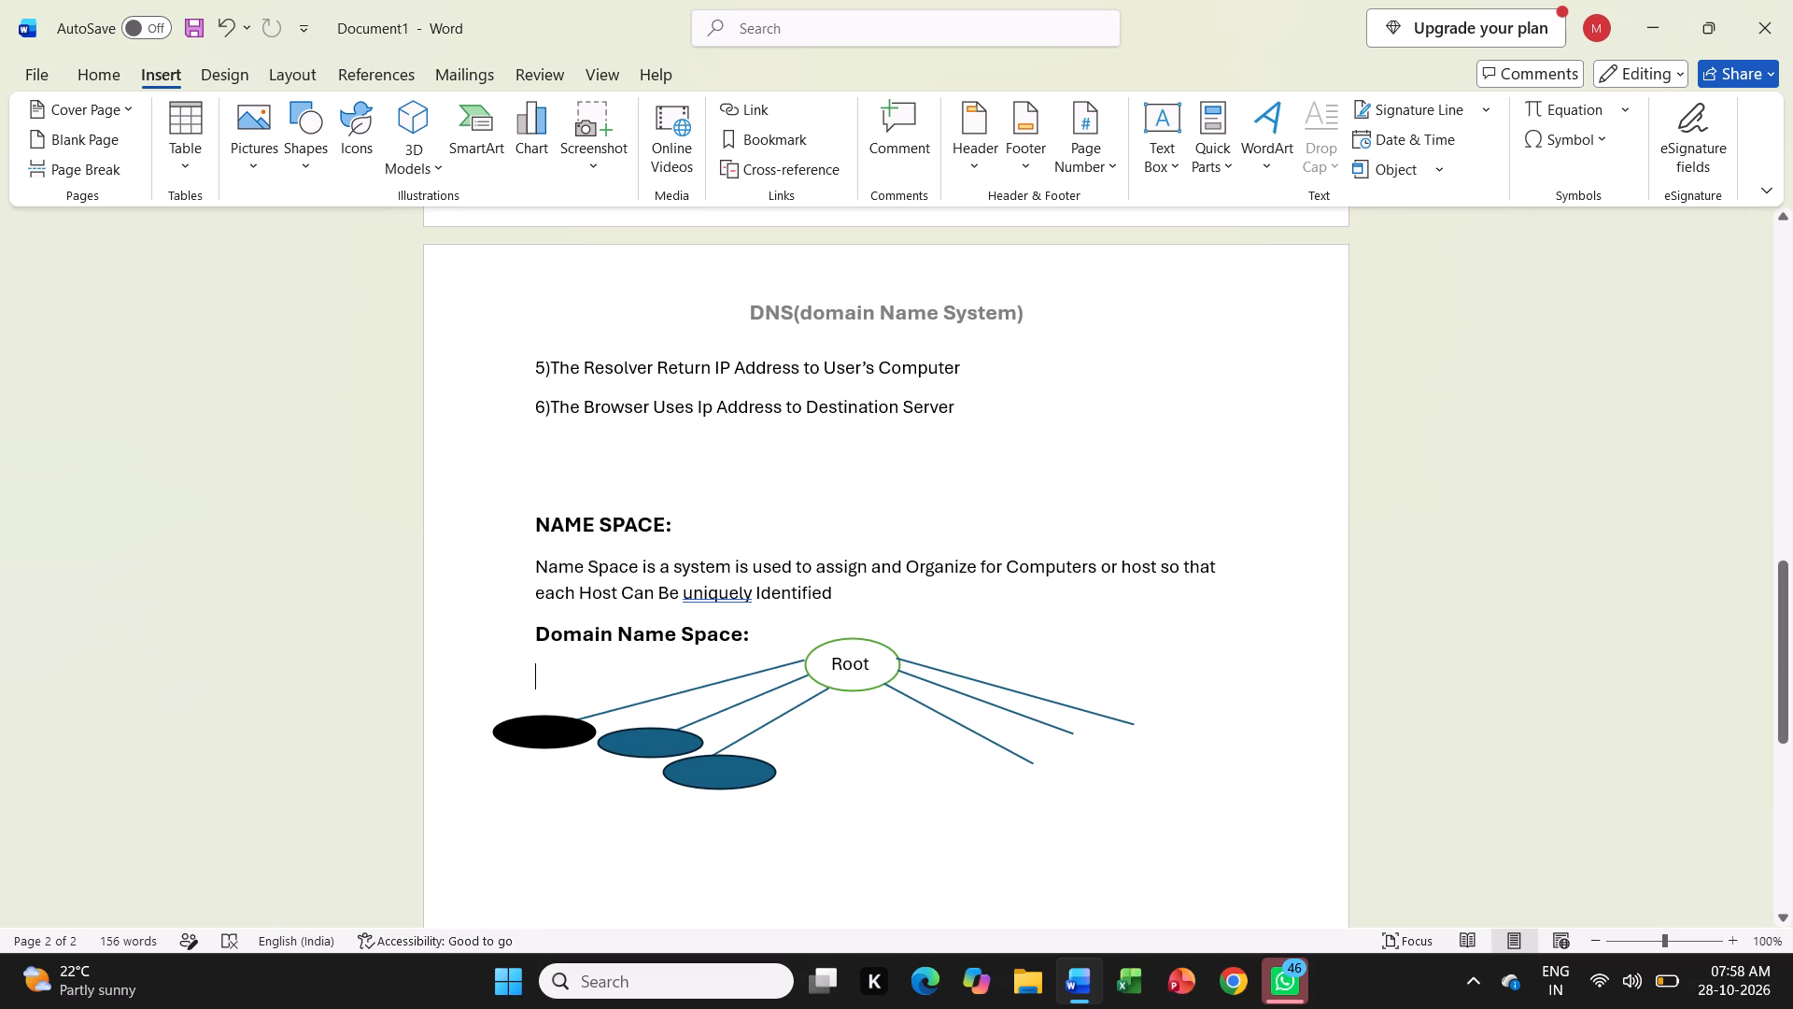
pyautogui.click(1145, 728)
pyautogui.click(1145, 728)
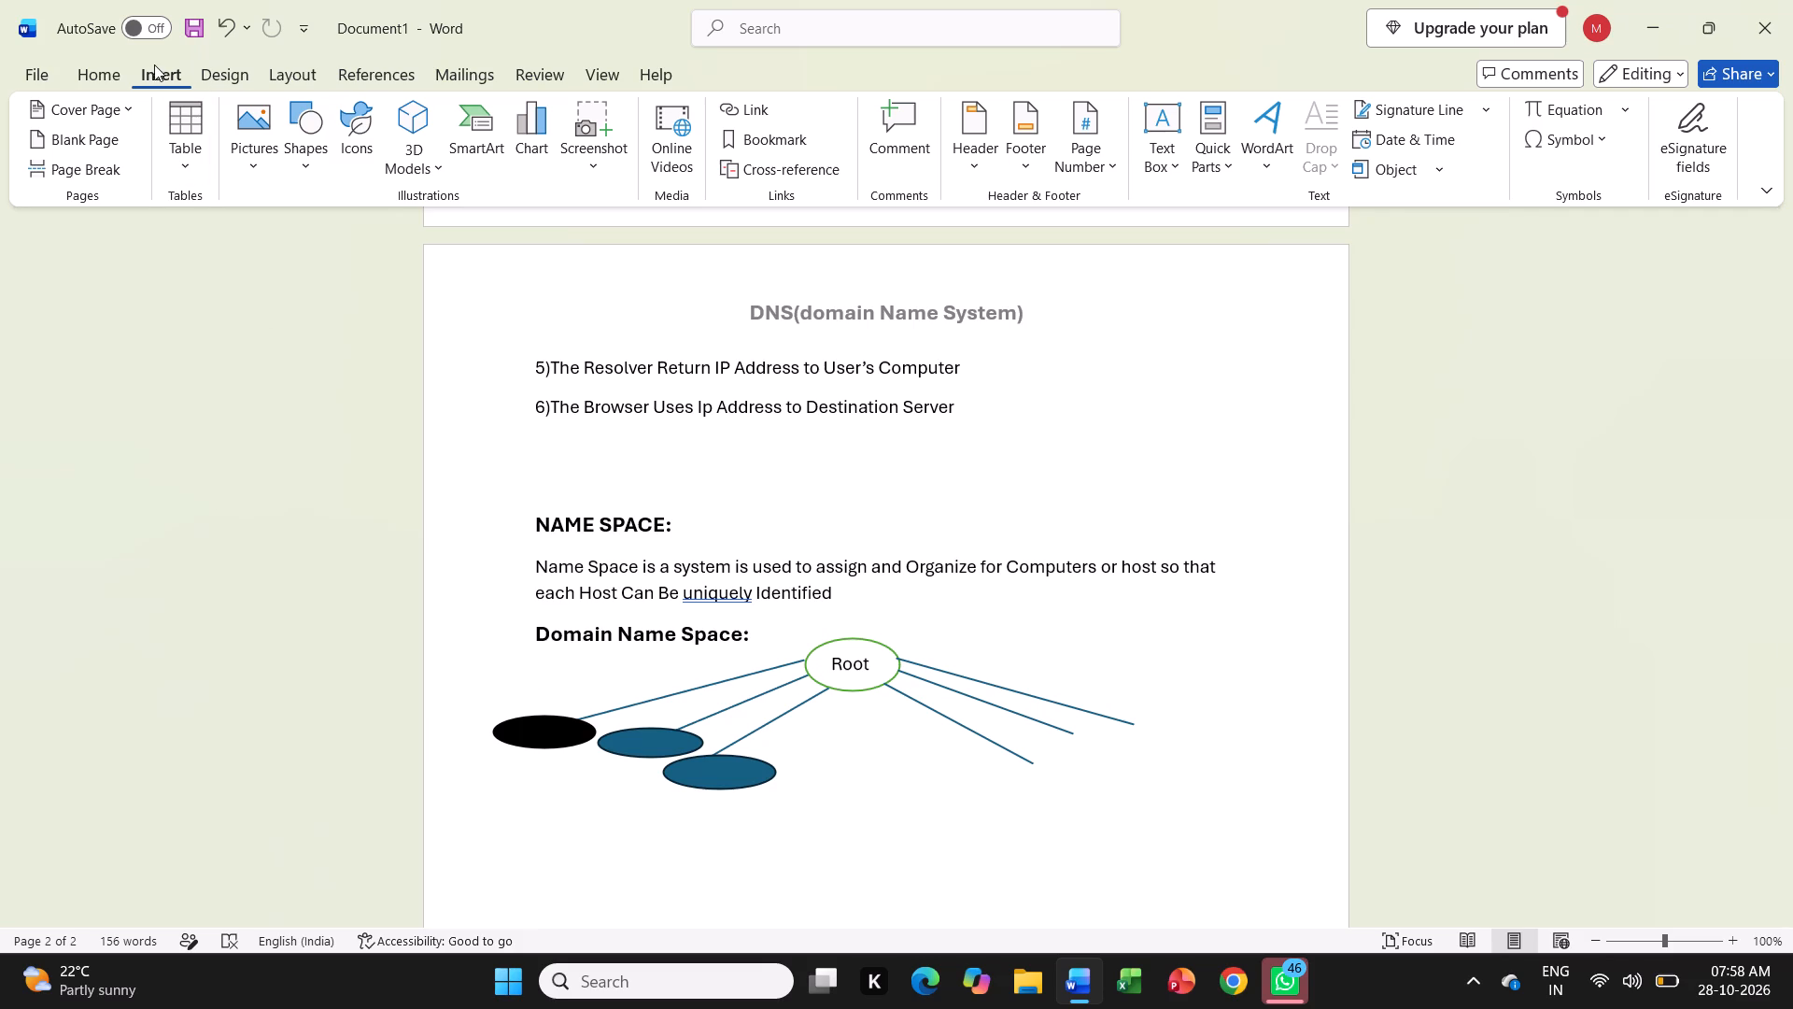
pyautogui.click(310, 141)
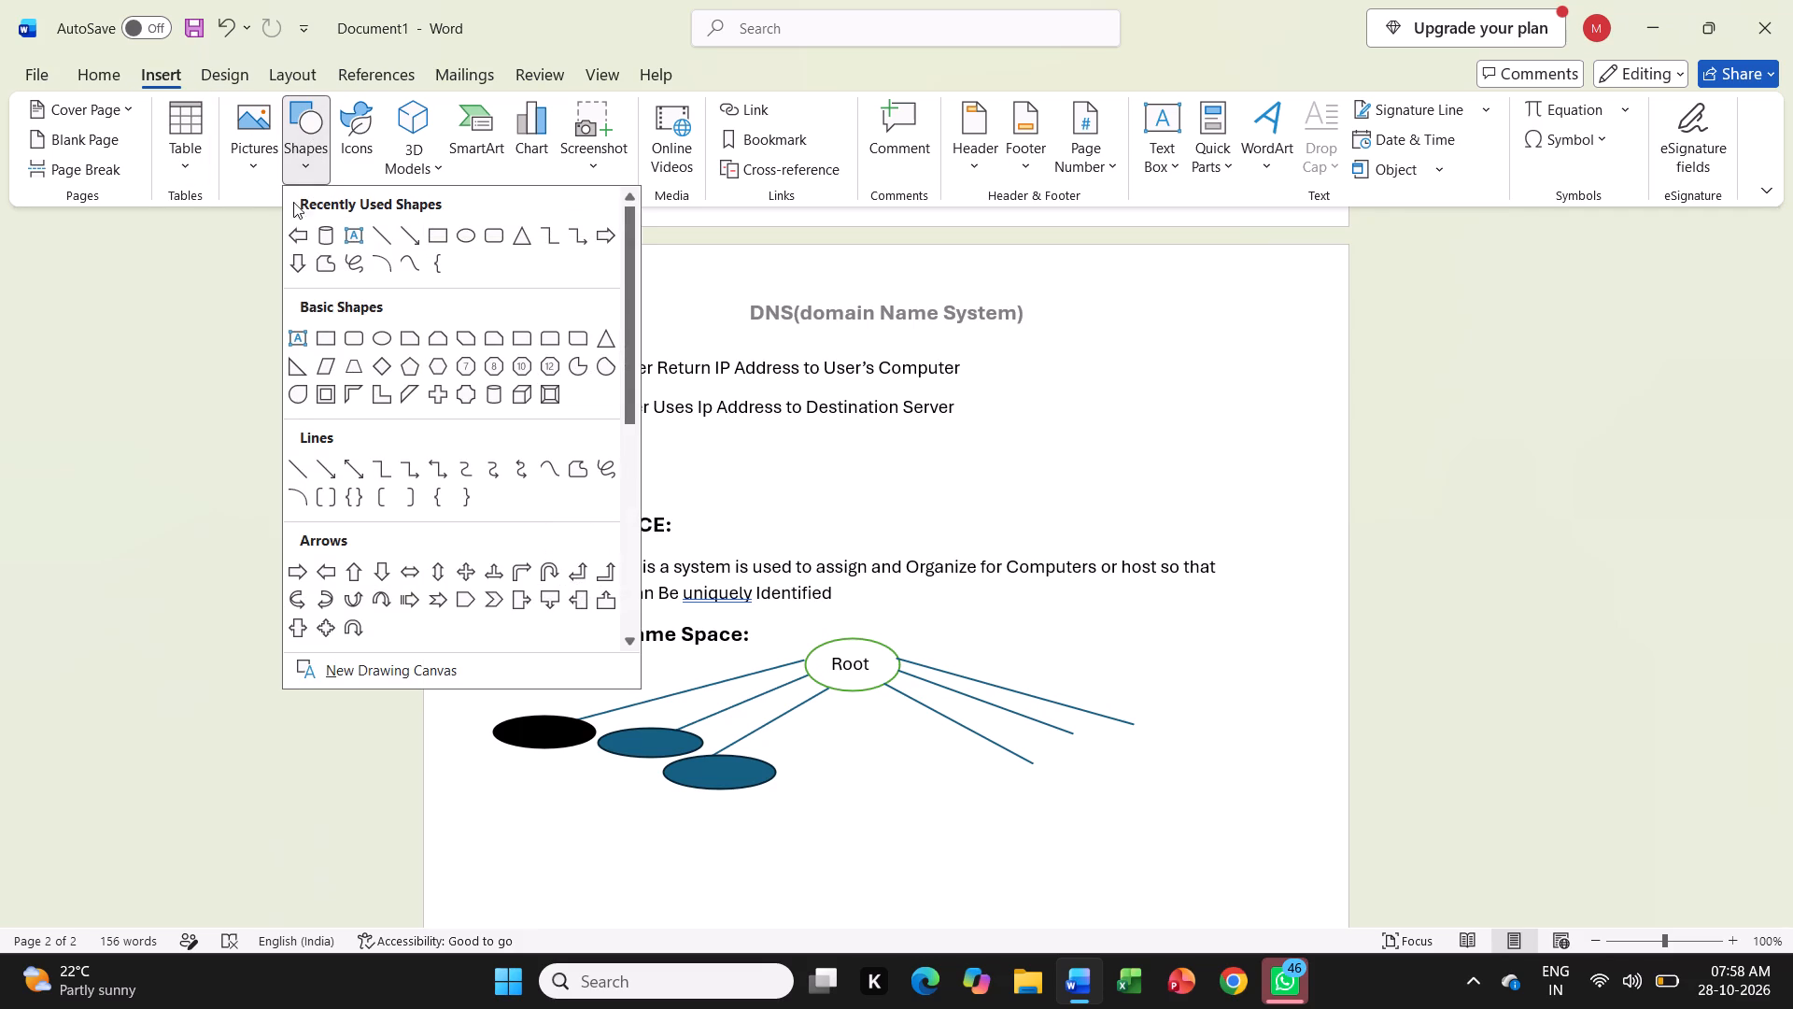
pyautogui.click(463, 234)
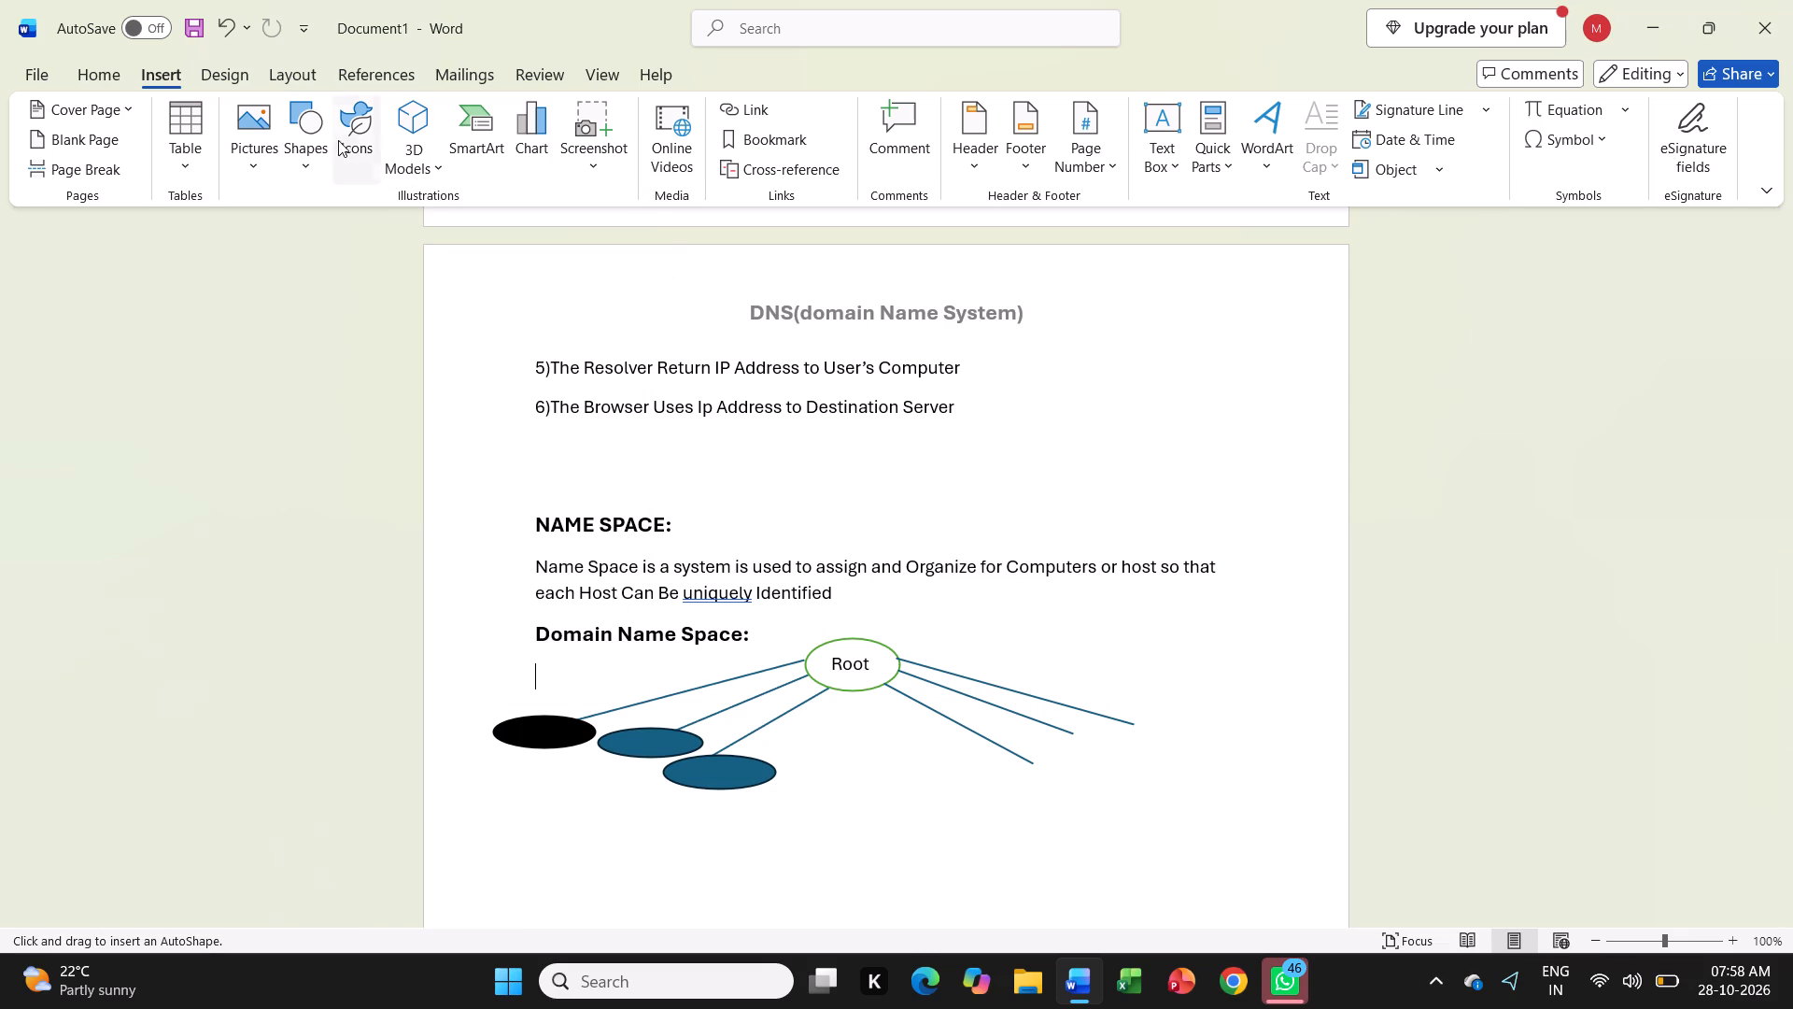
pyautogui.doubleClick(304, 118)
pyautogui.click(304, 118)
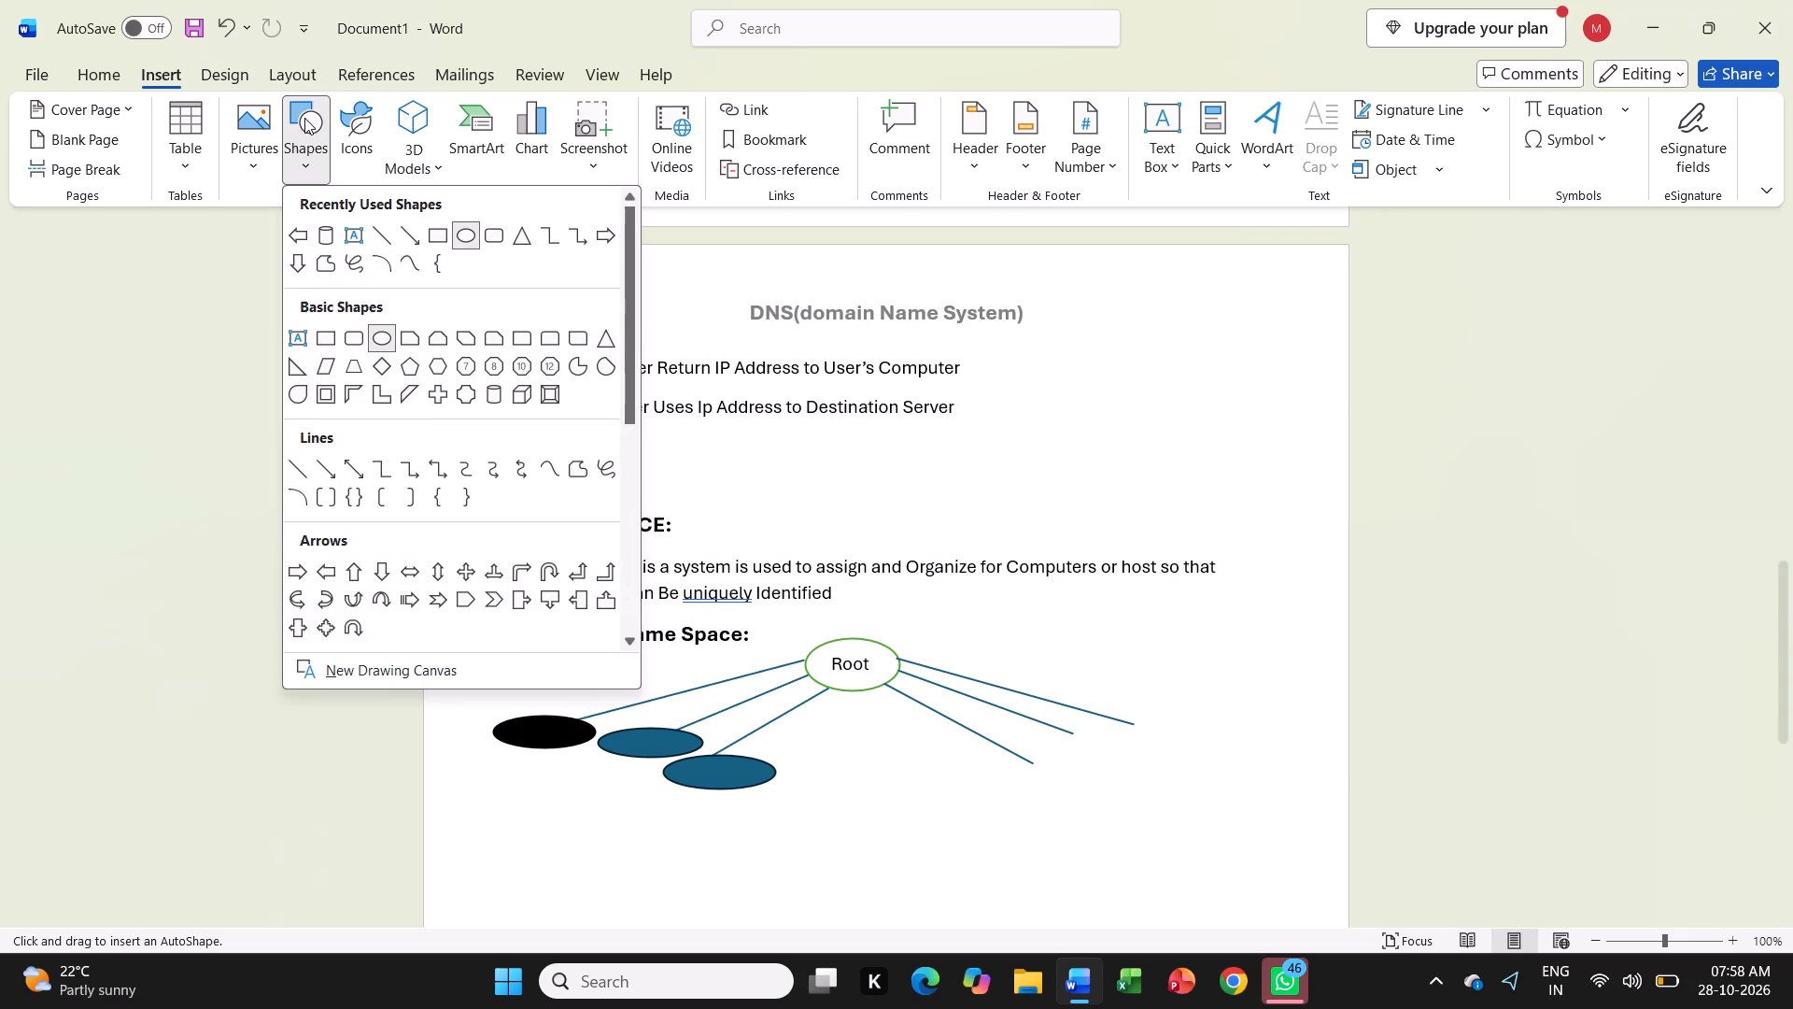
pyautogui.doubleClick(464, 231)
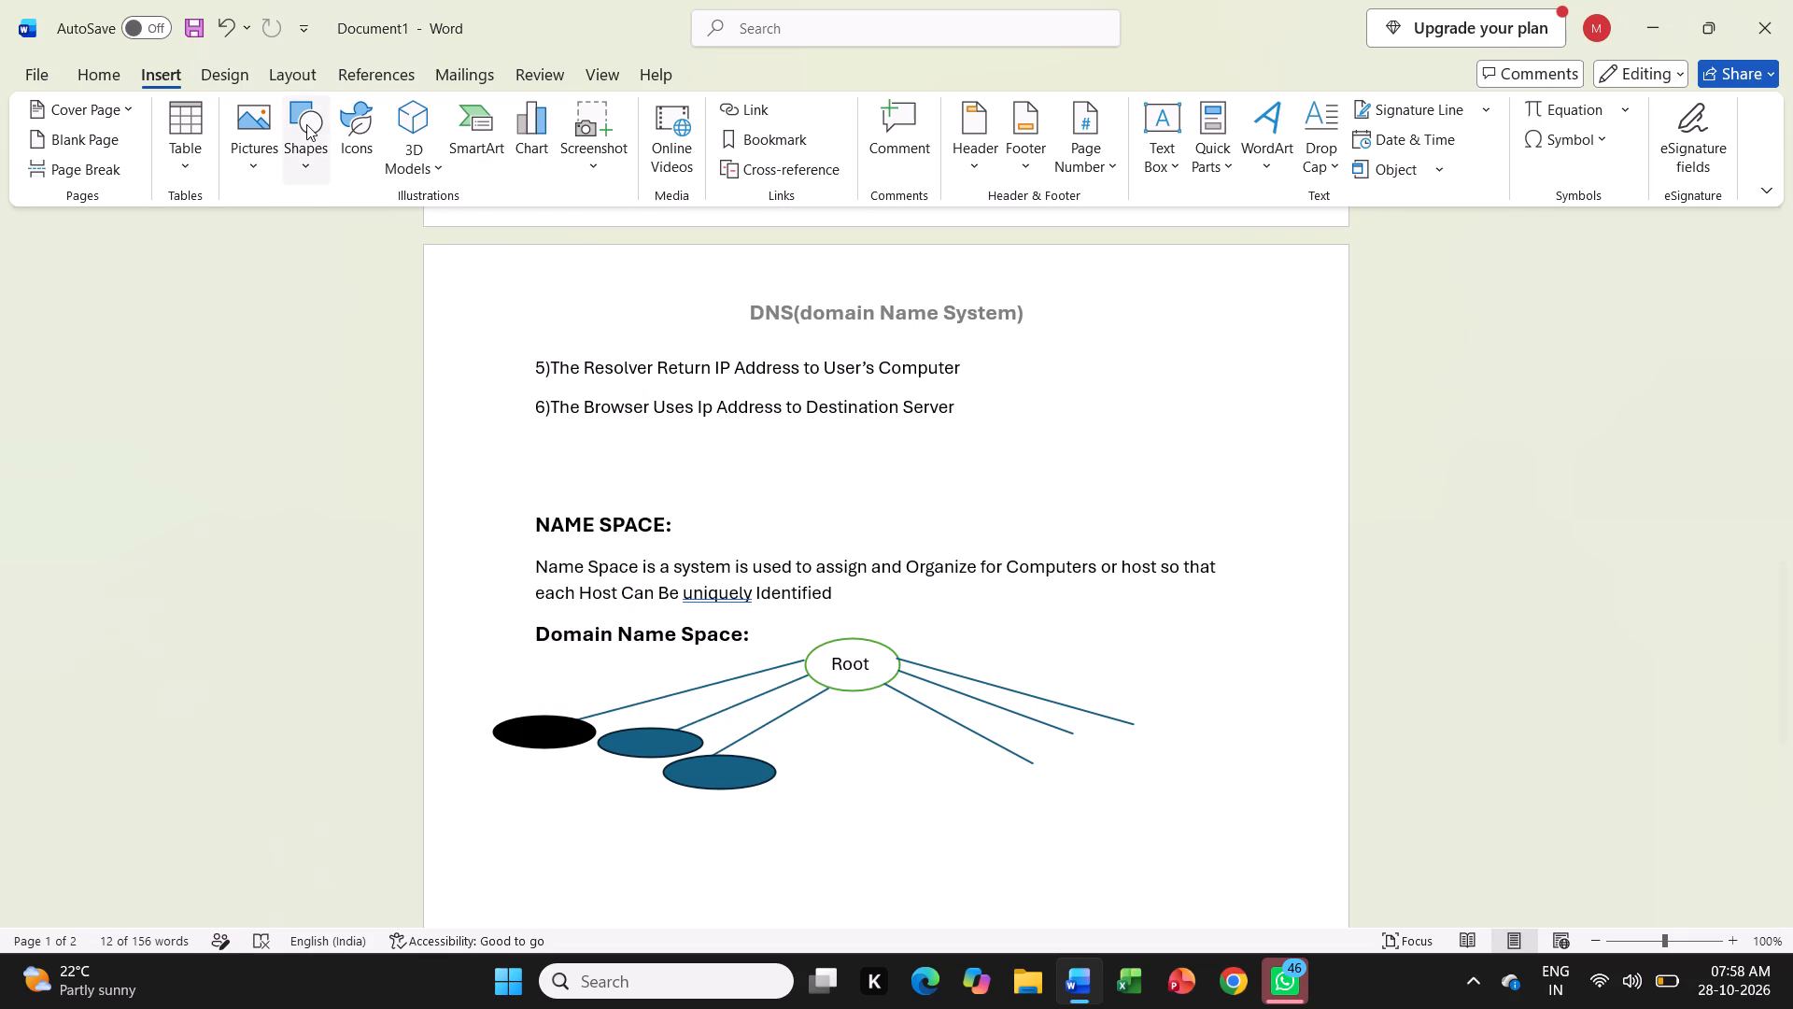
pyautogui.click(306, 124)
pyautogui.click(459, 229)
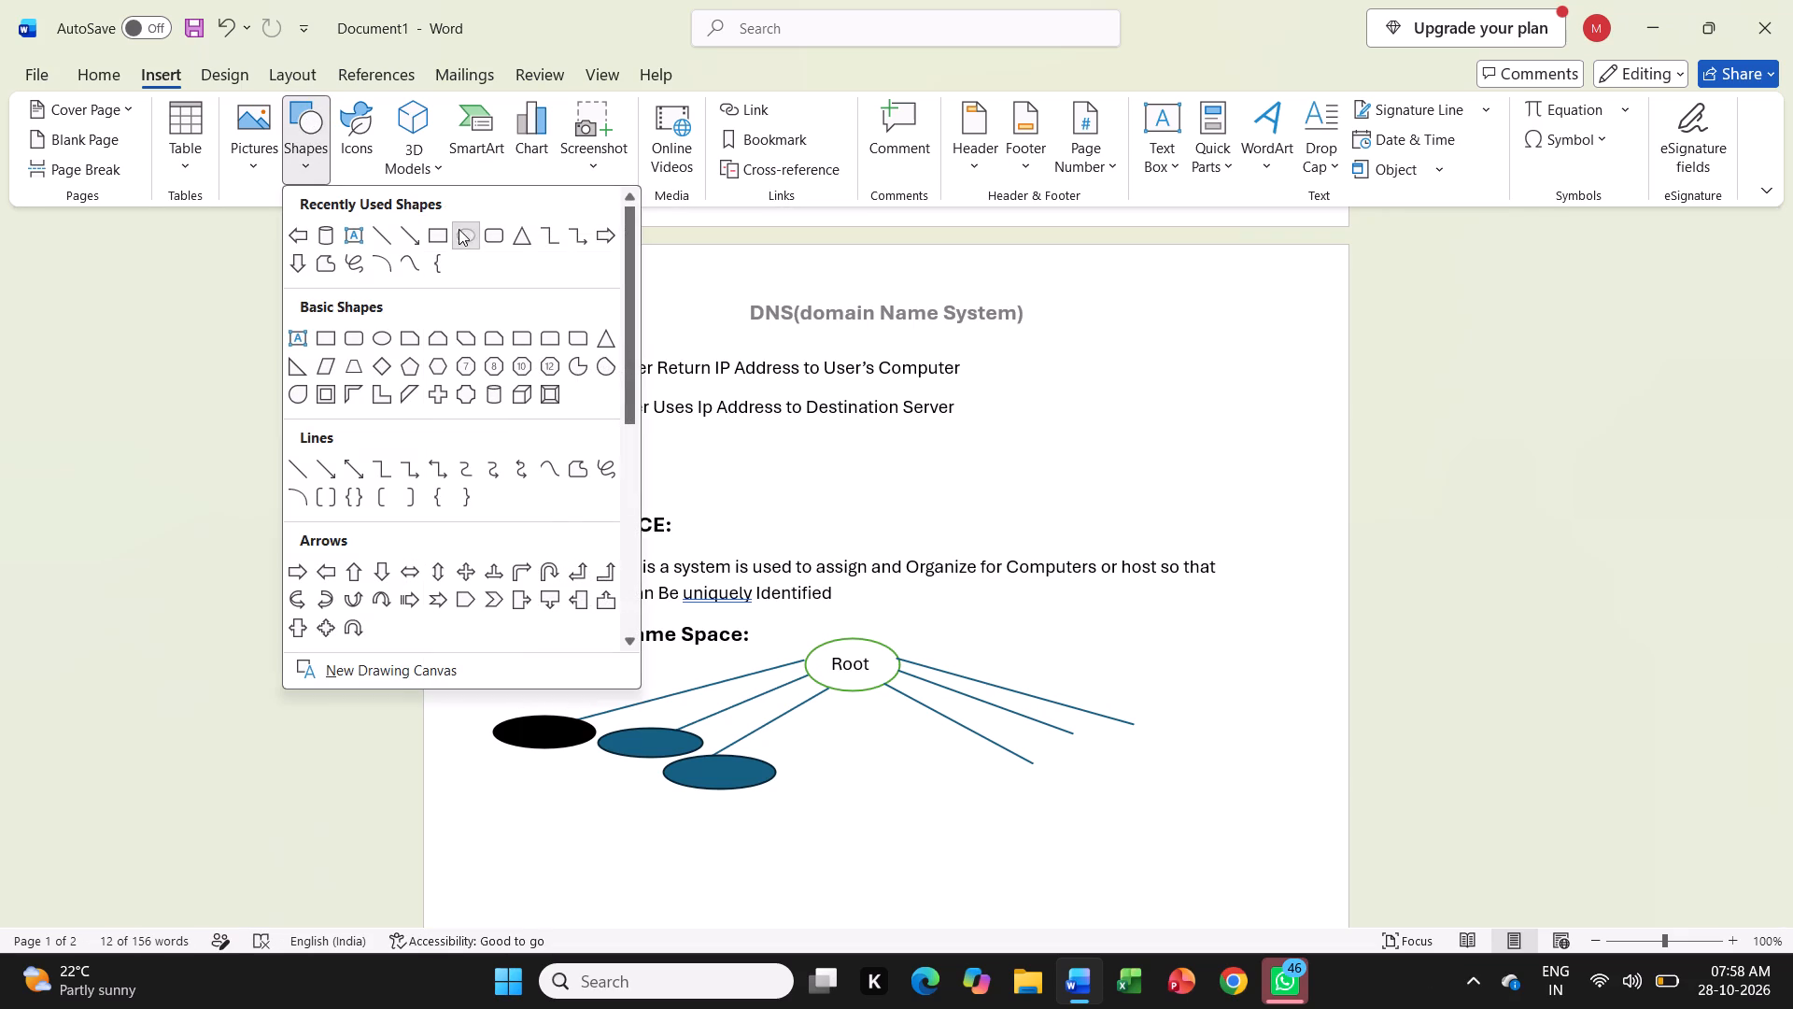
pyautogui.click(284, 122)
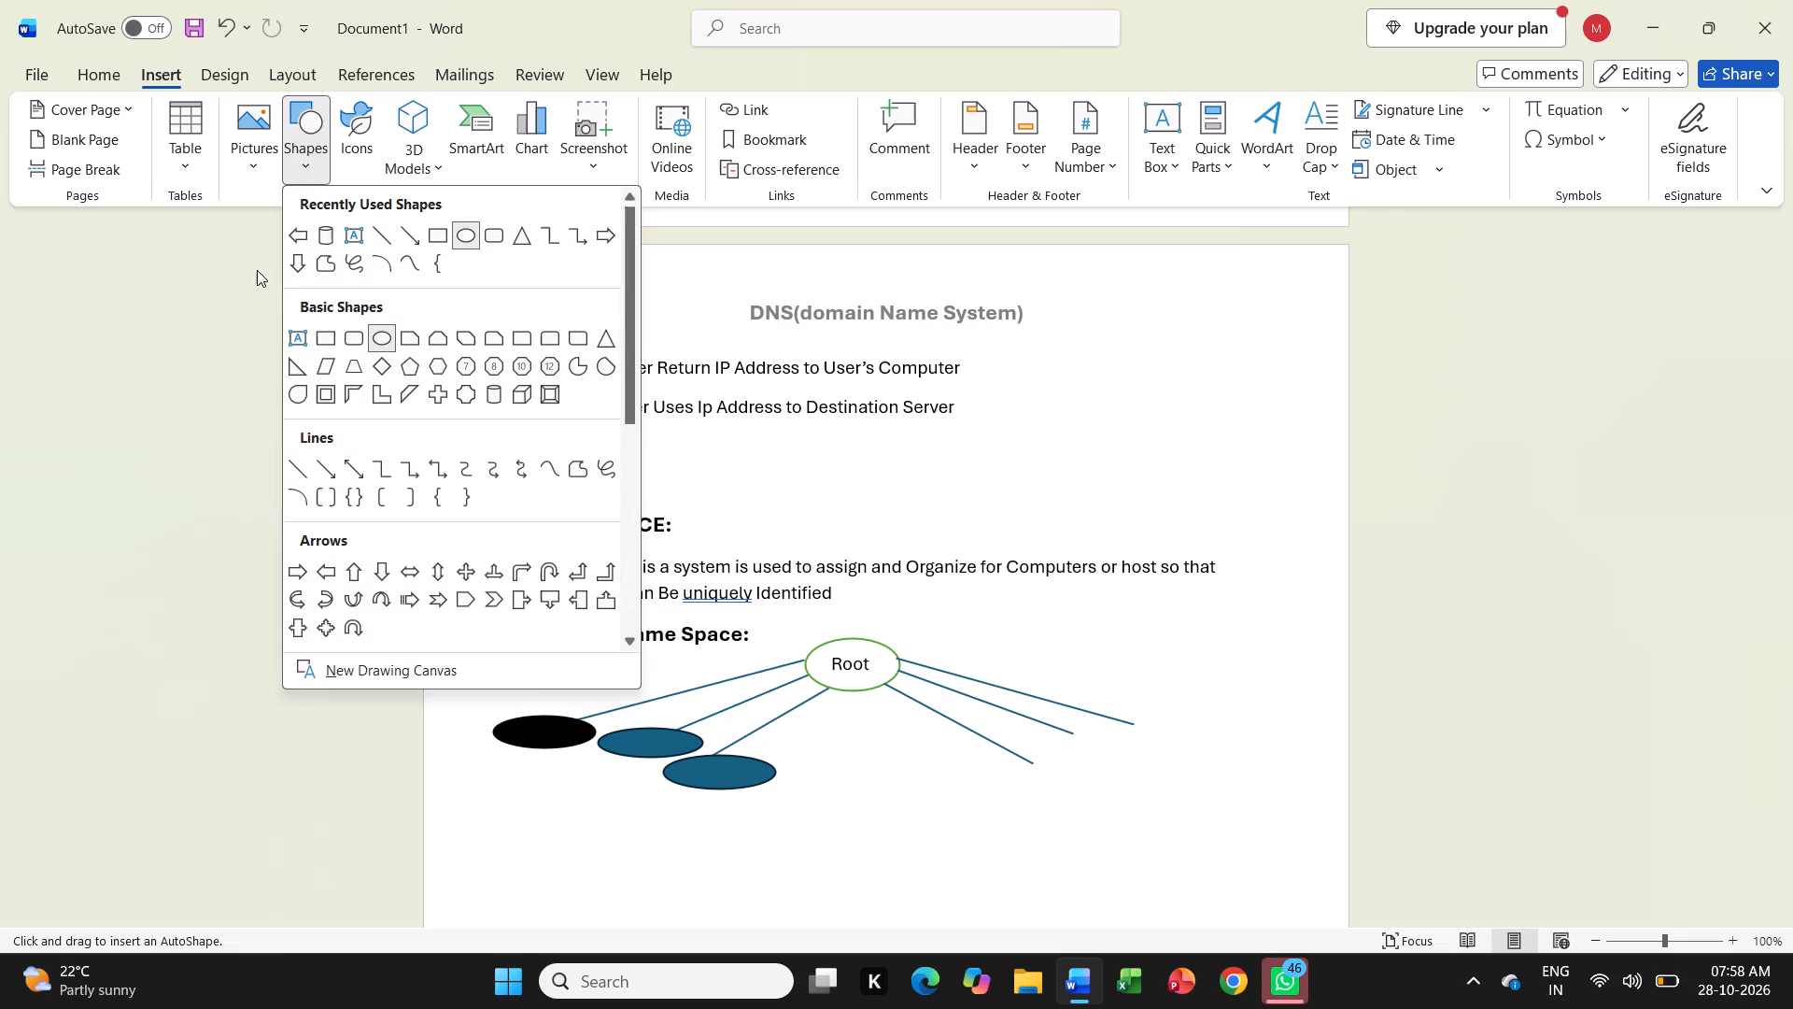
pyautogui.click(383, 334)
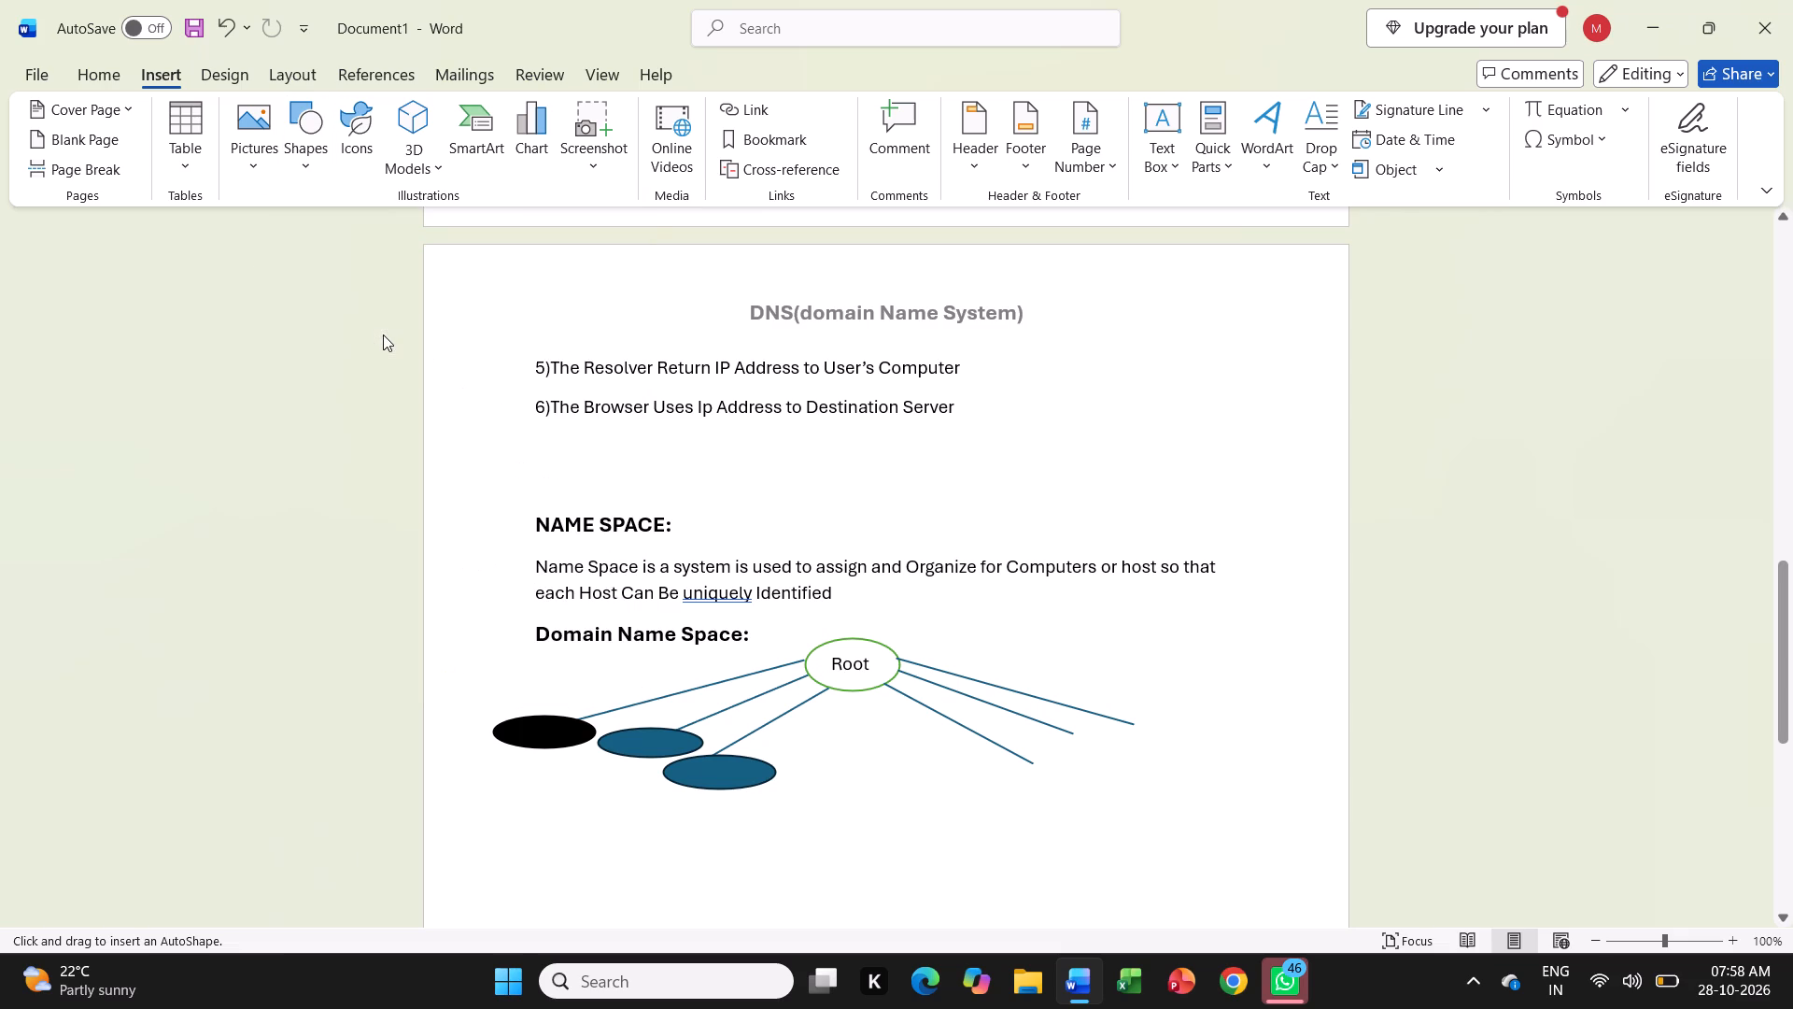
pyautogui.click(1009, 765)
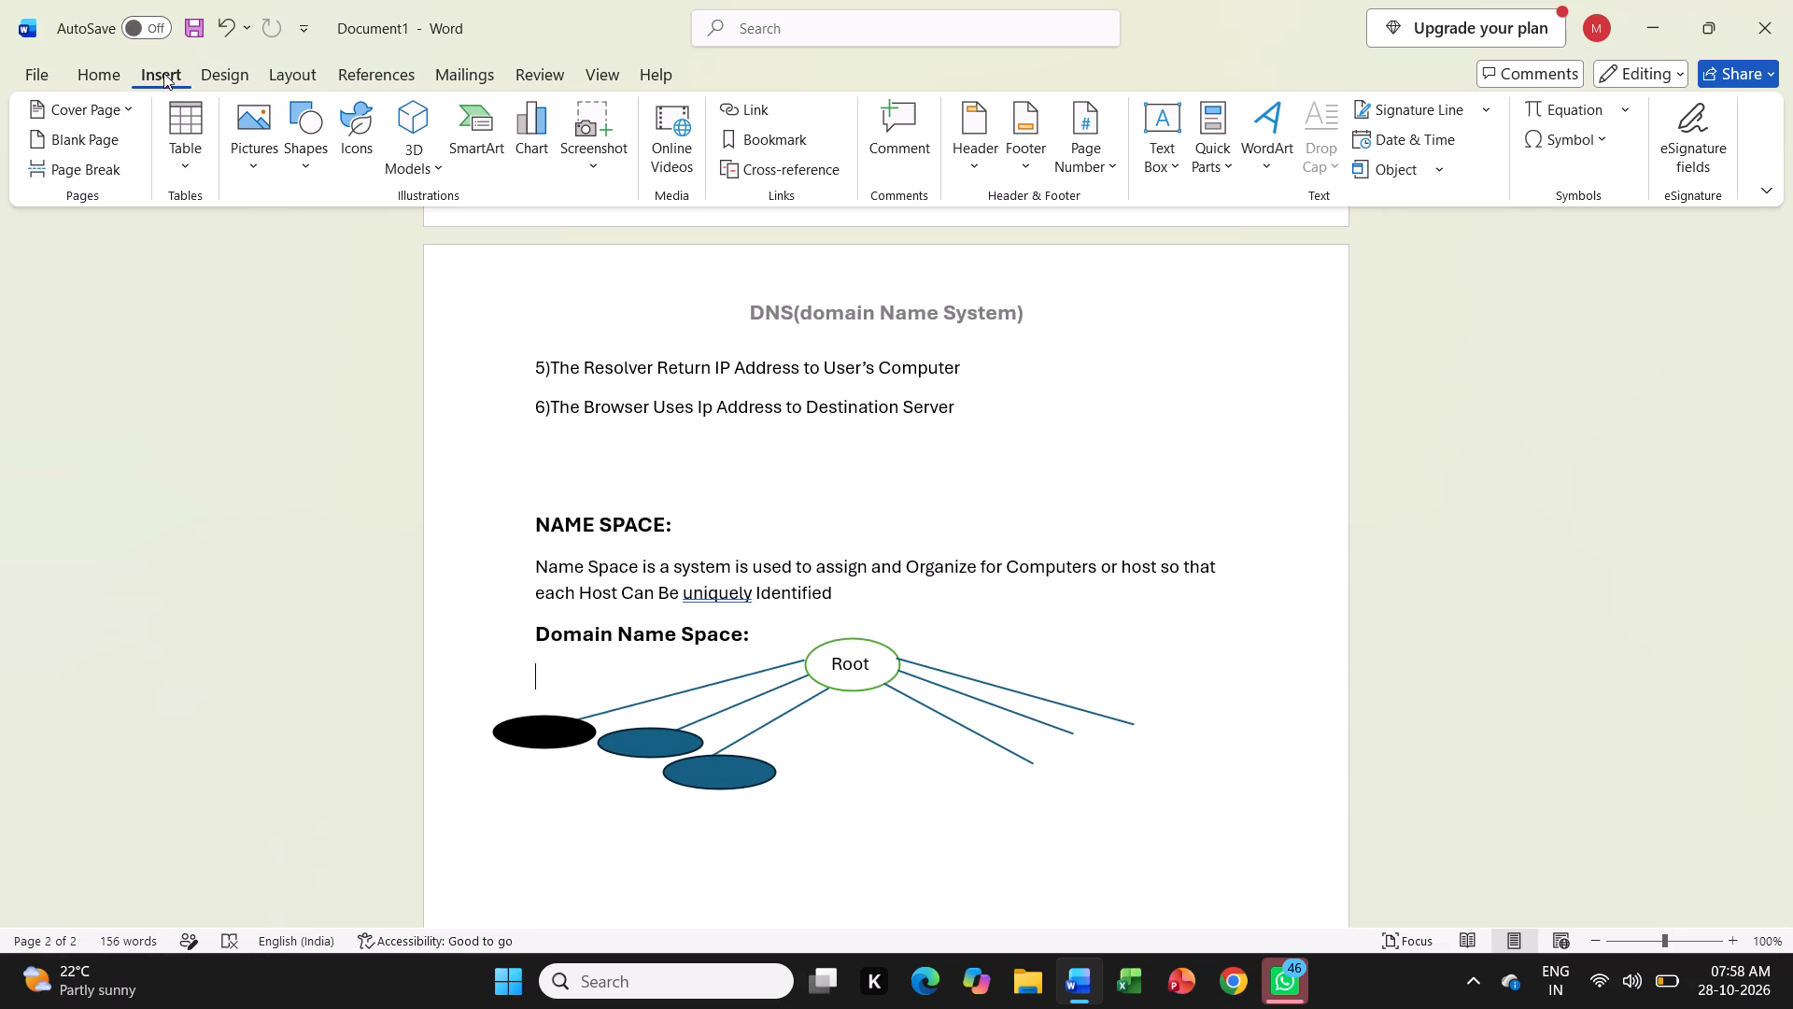
# Add a flattened oval with the default blue fill, about 0.83 cm high and 2.54 cm wide, at the lower end of the lowest right-hand line.
pyautogui.click(231, 71)
pyautogui.click(155, 73)
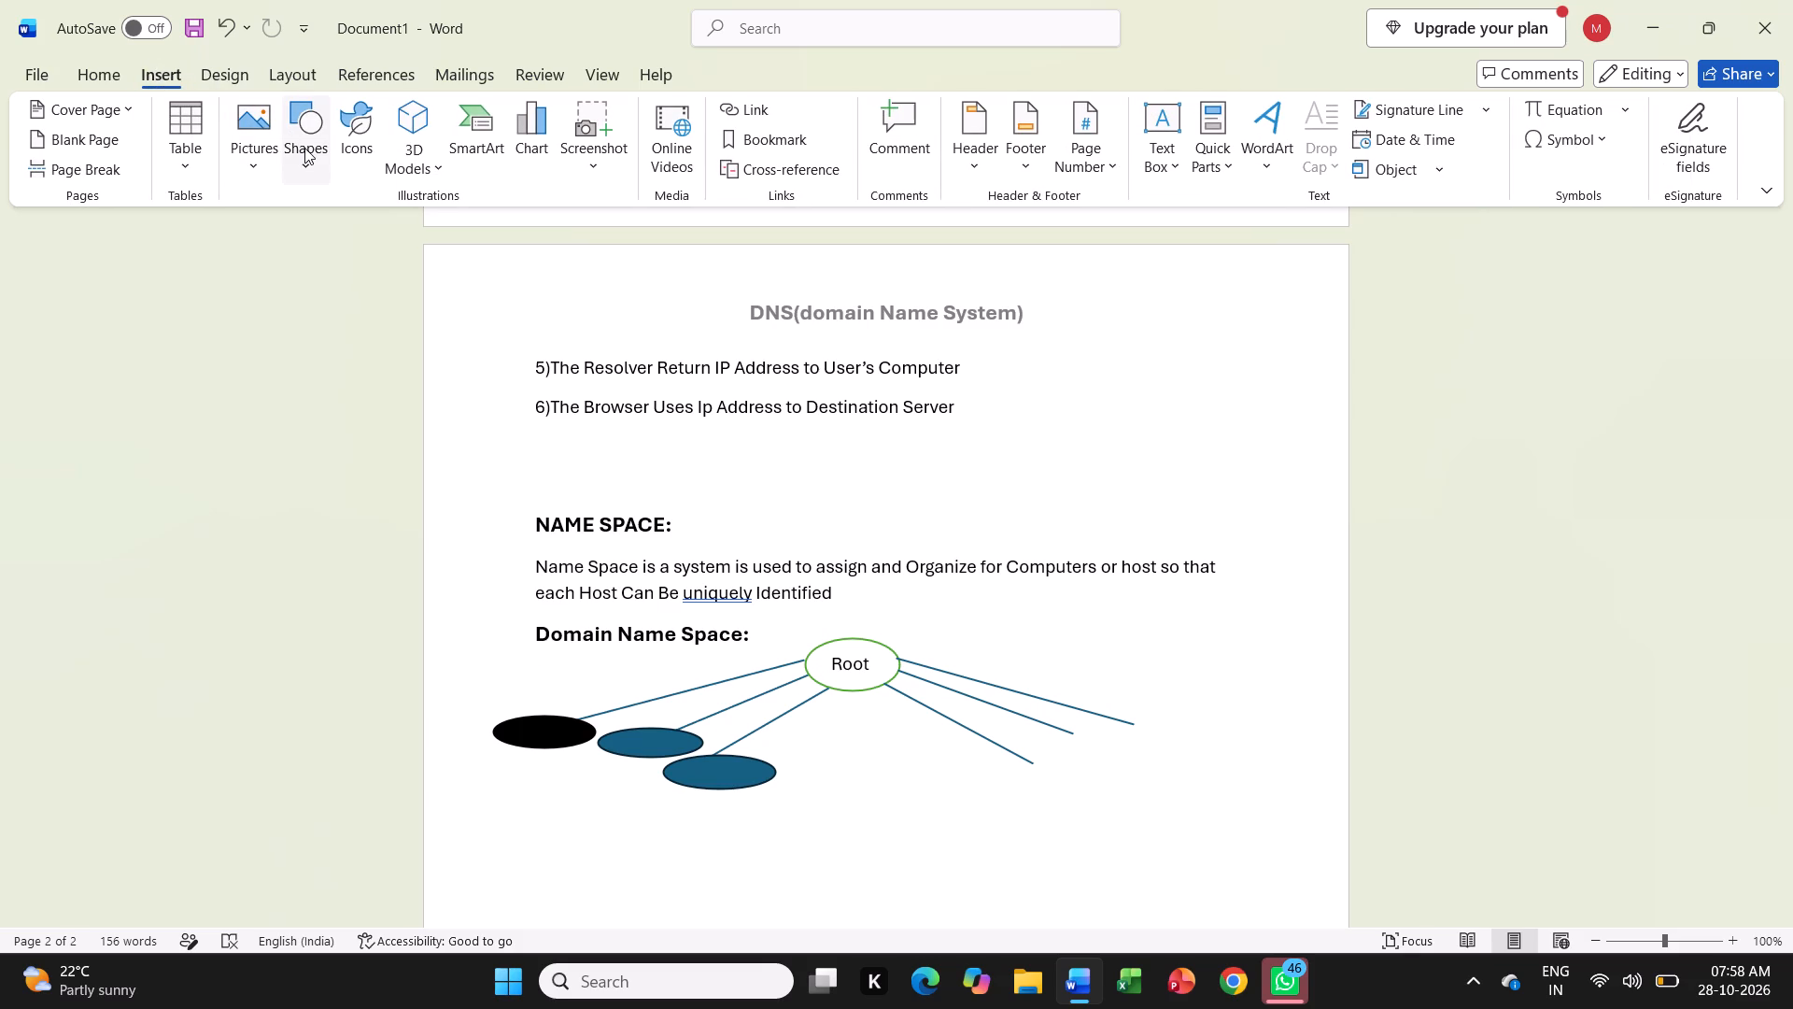
pyautogui.click(304, 148)
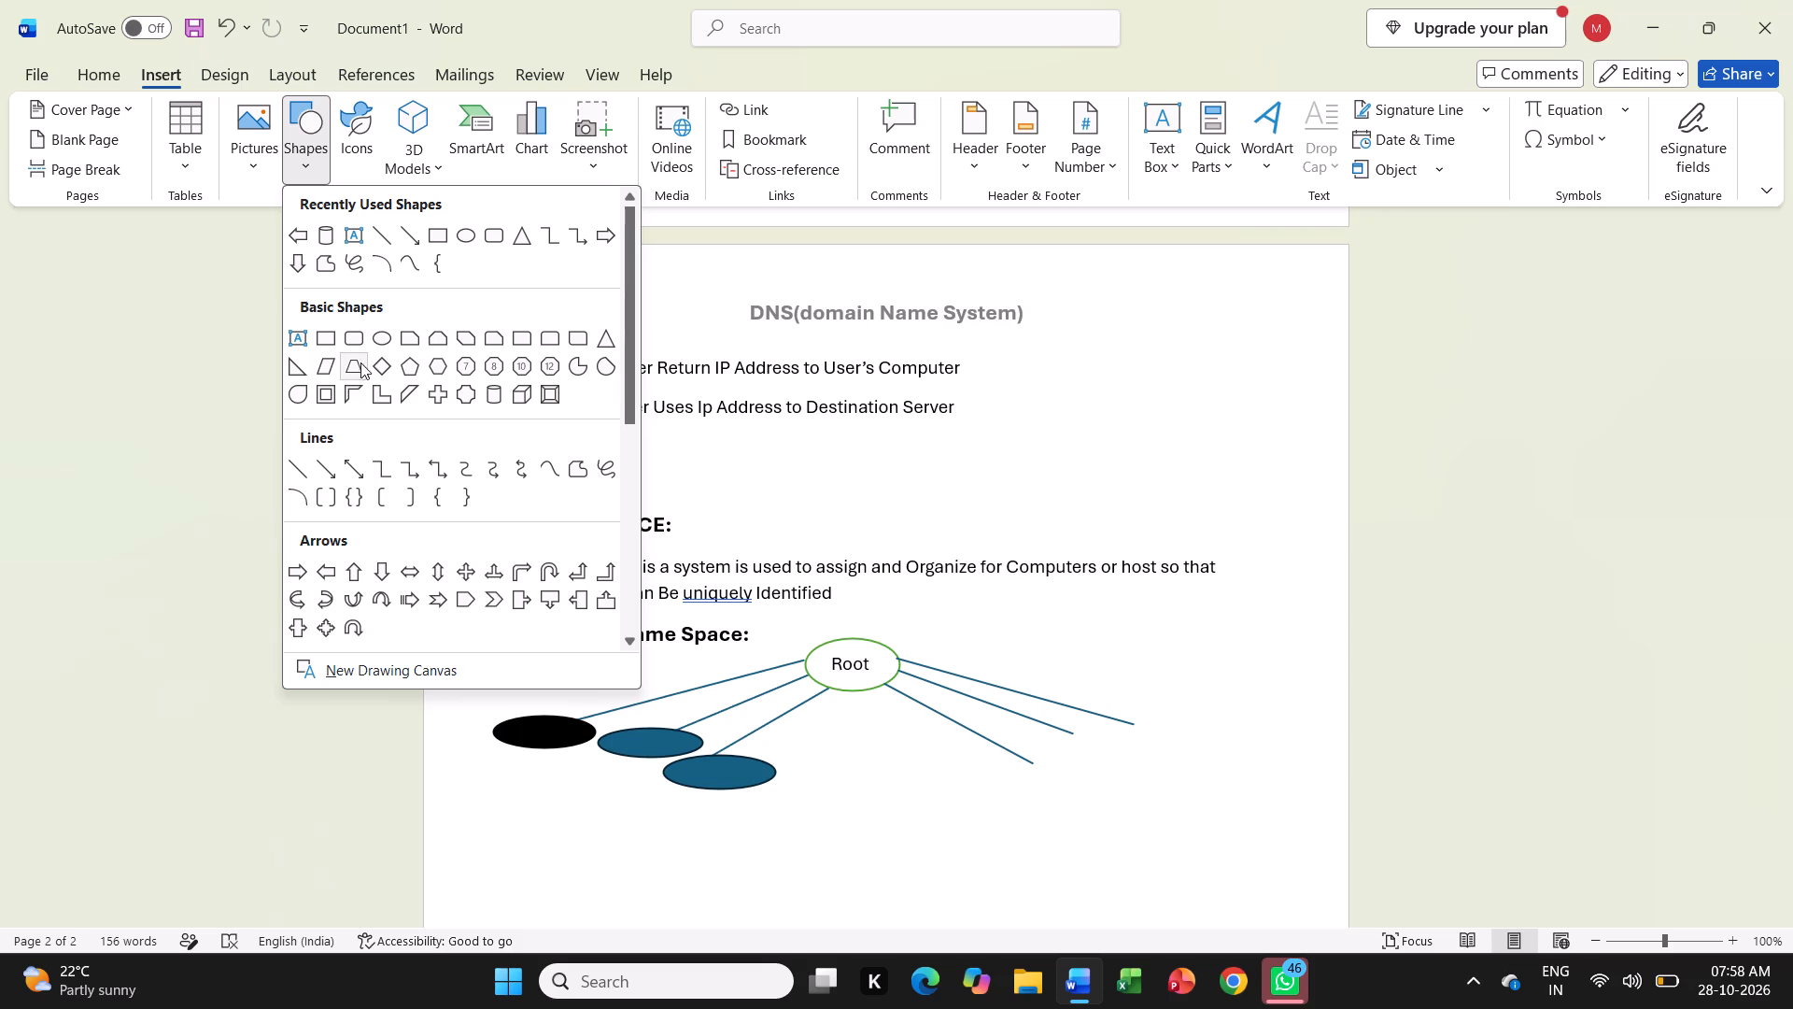
pyautogui.click(375, 343)
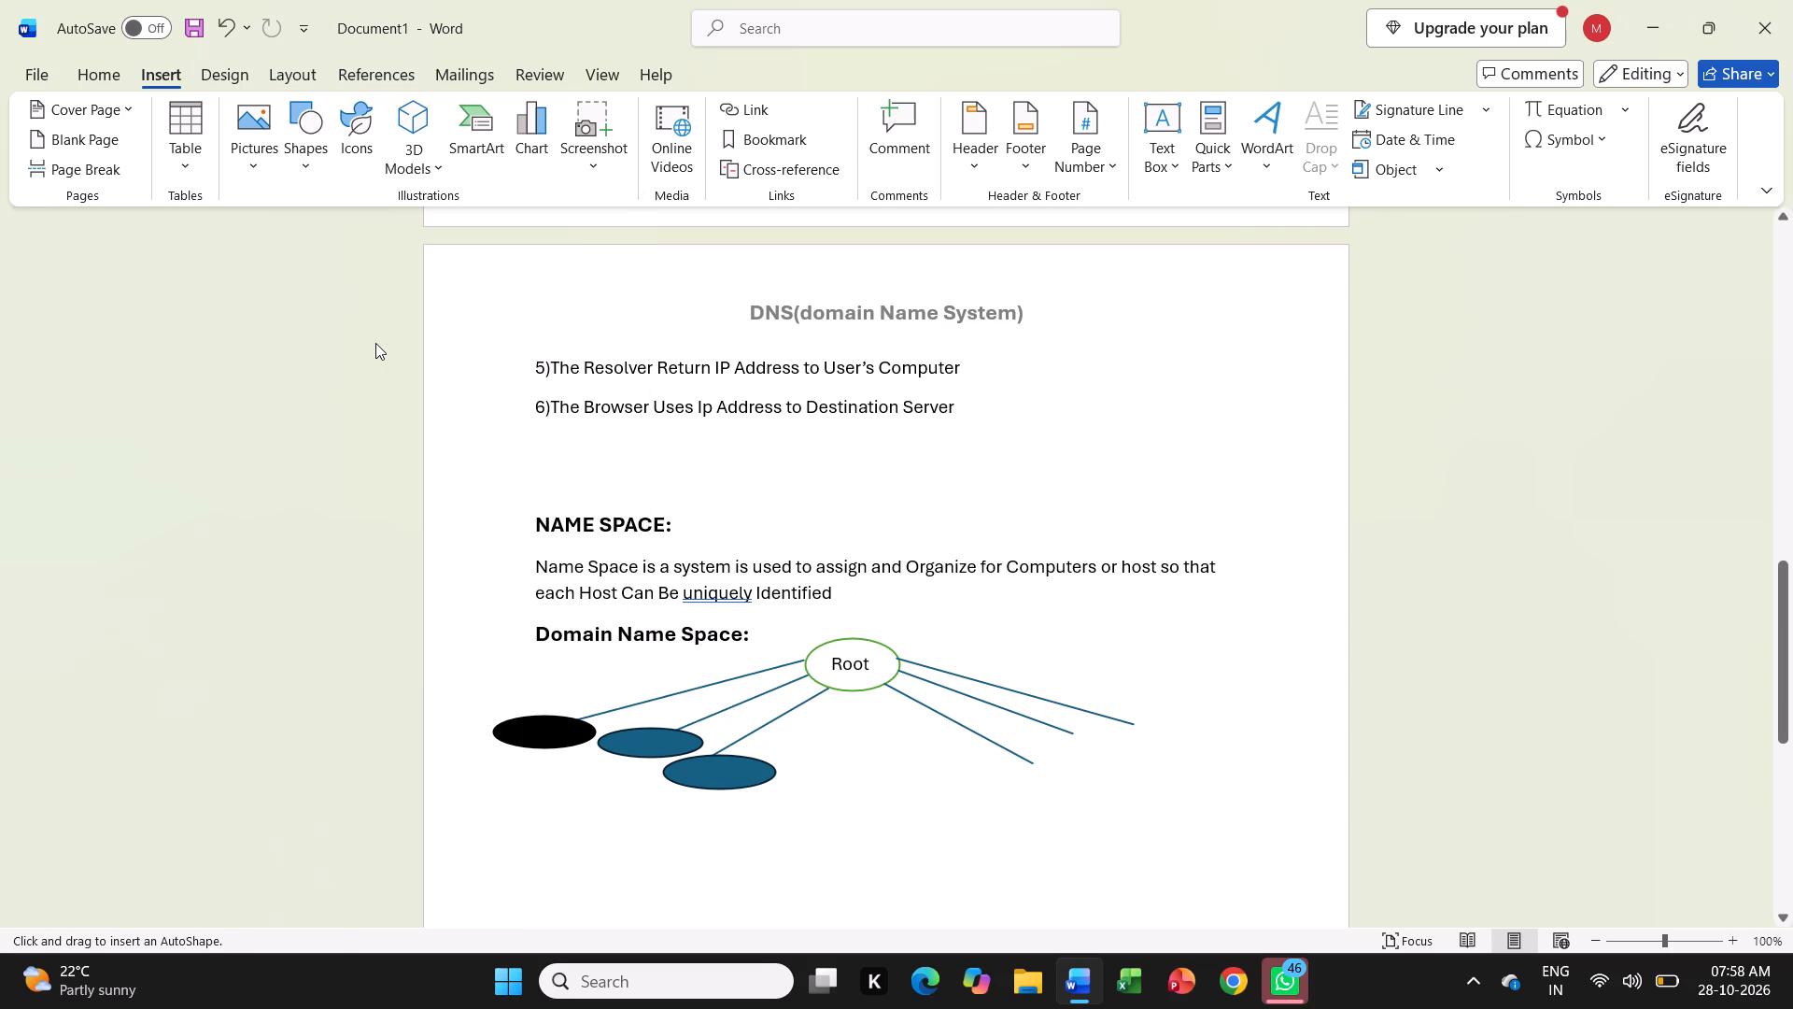
pyautogui.click(1037, 787)
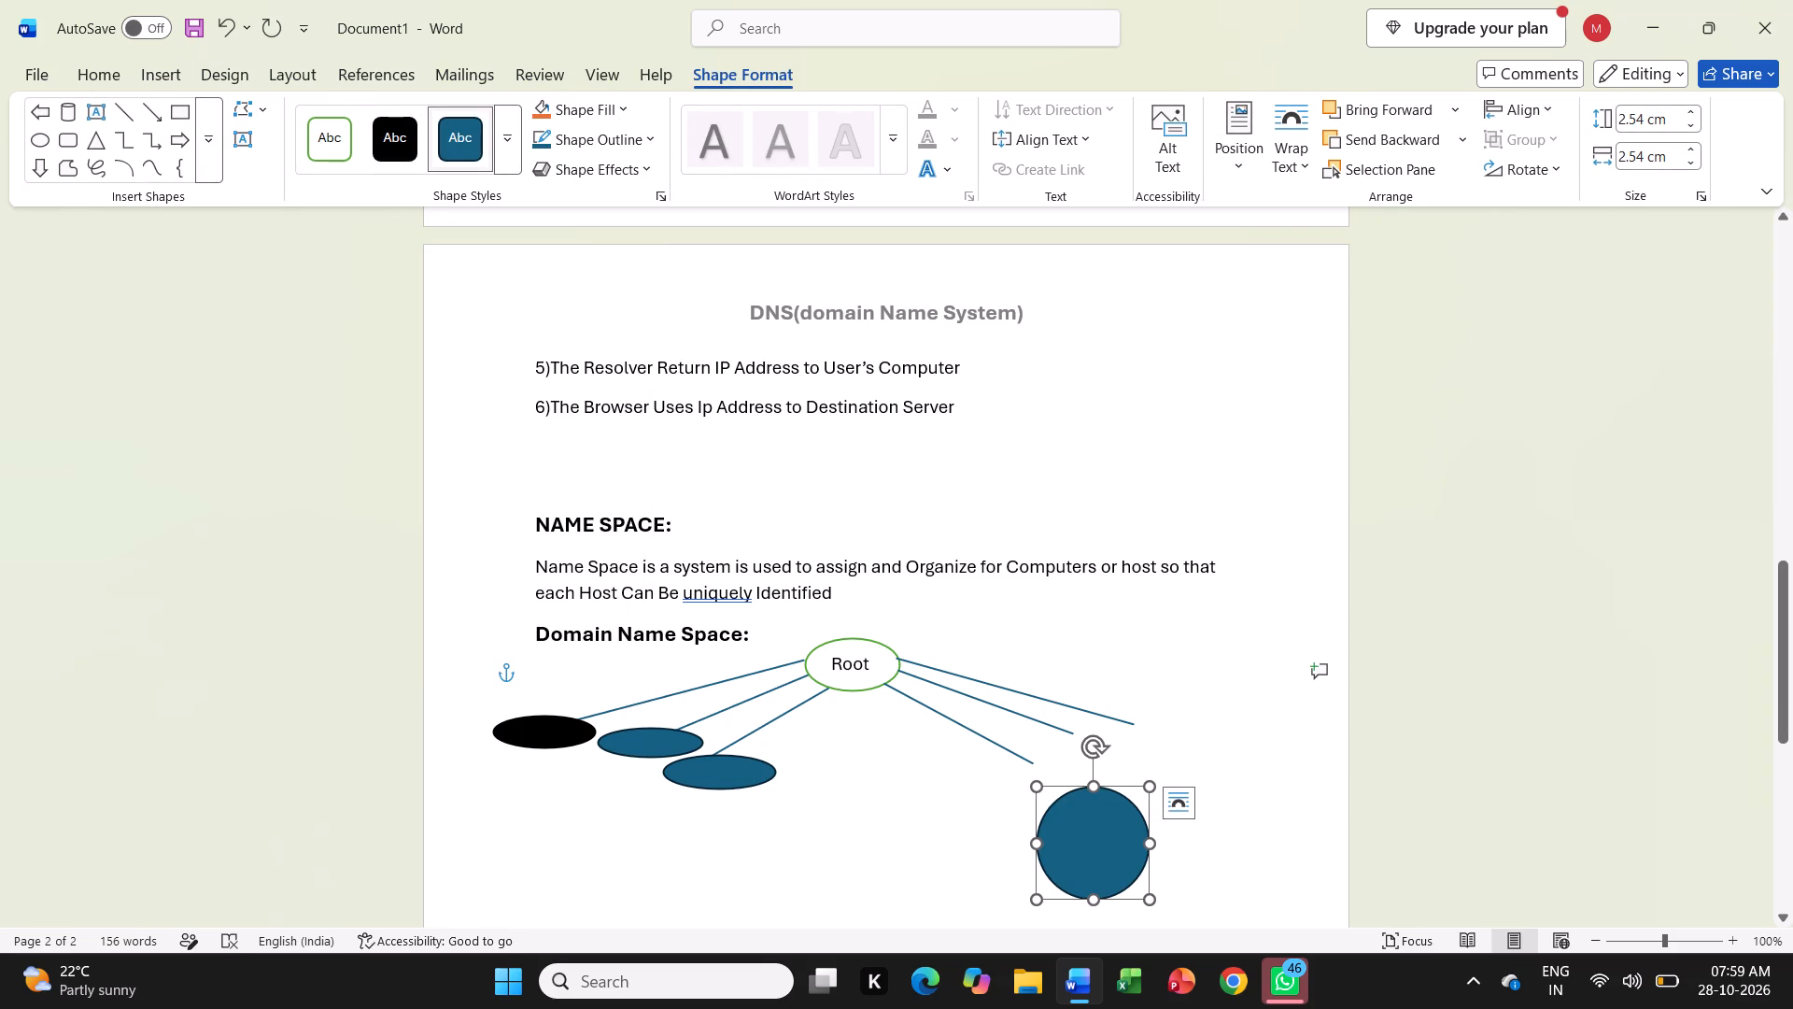
pyautogui.moveTo(1075, 845); pyautogui.dragTo(1024, 823)
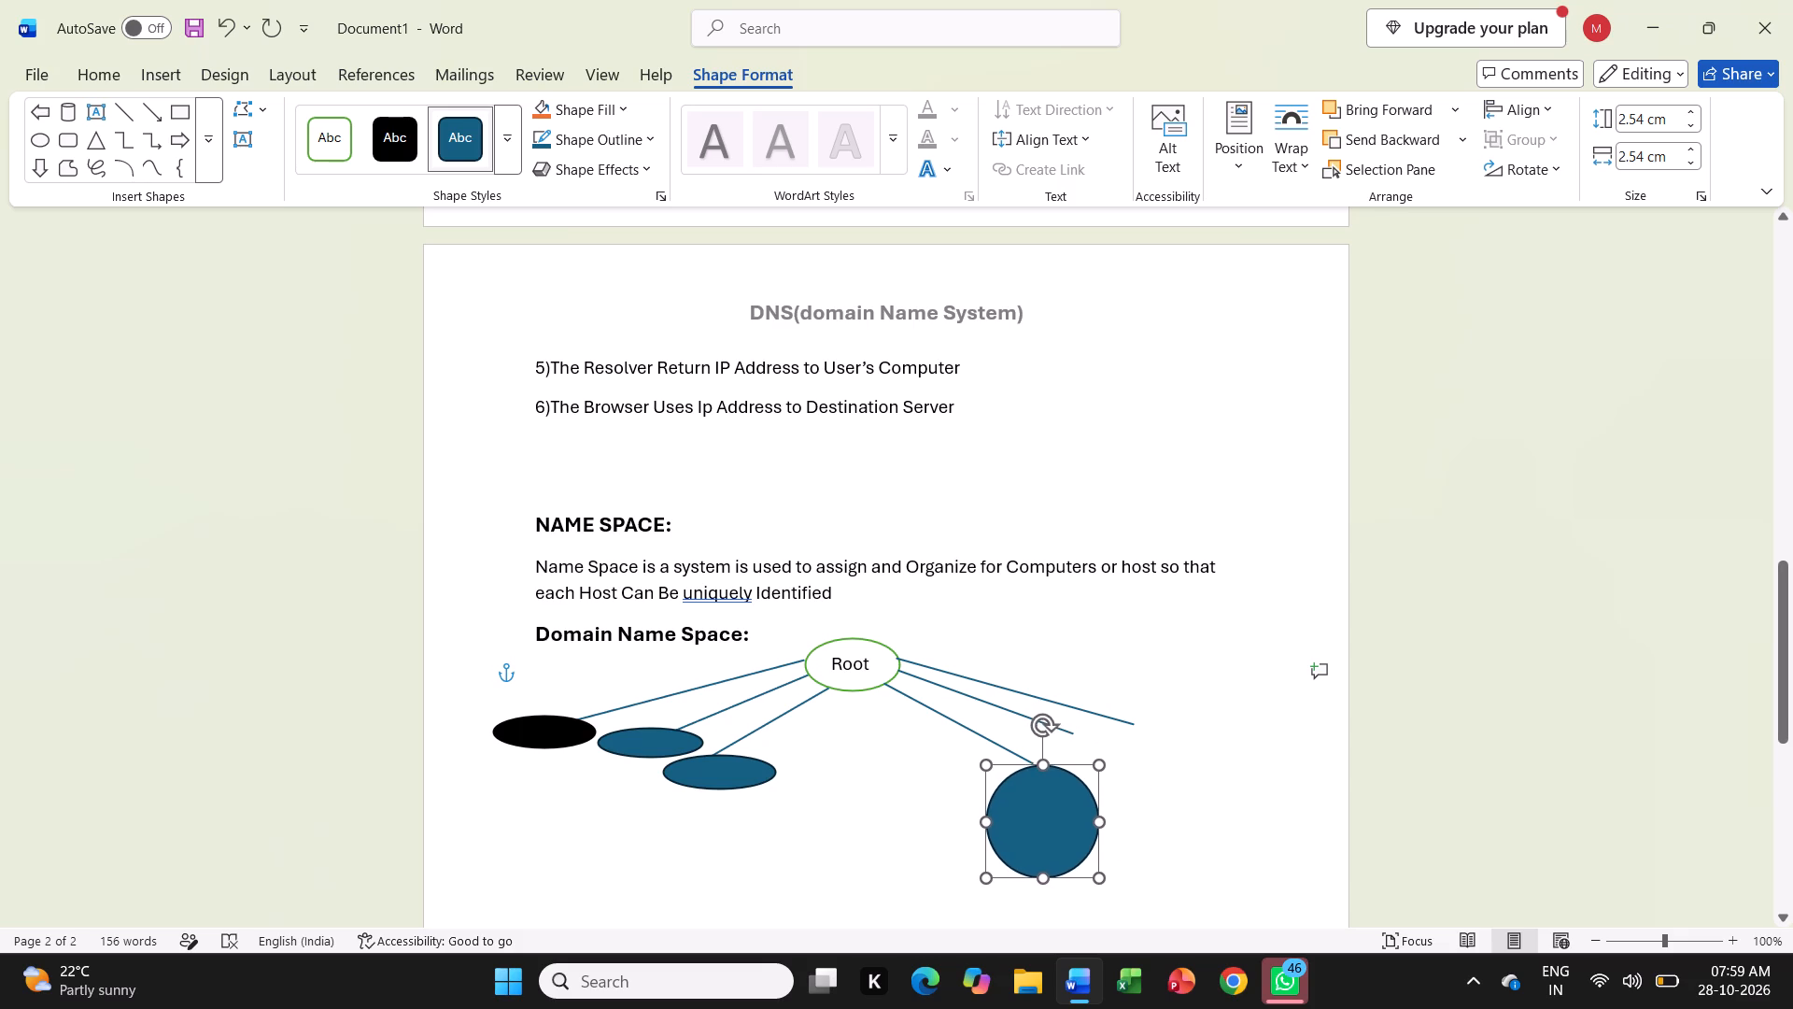
pyautogui.moveTo(1024, 823); pyautogui.dragTo(1023, 823)
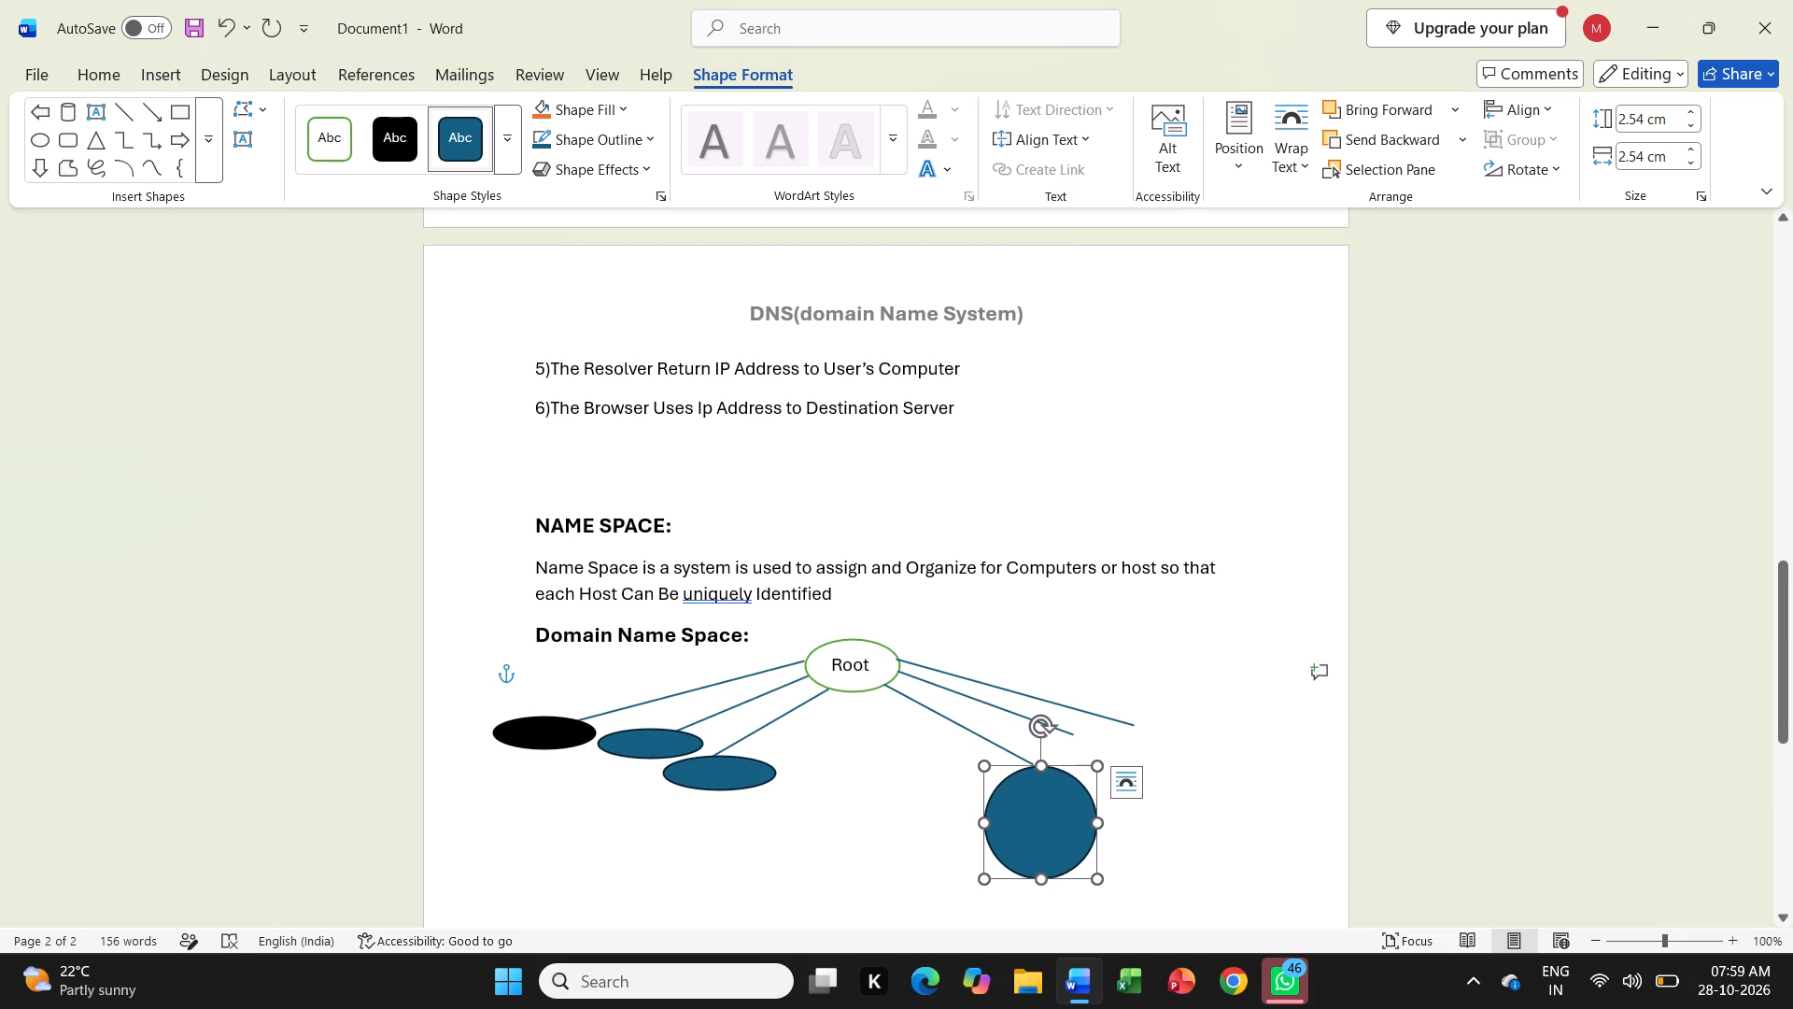
pyautogui.moveTo(1041, 878); pyautogui.dragTo(1034, 805)
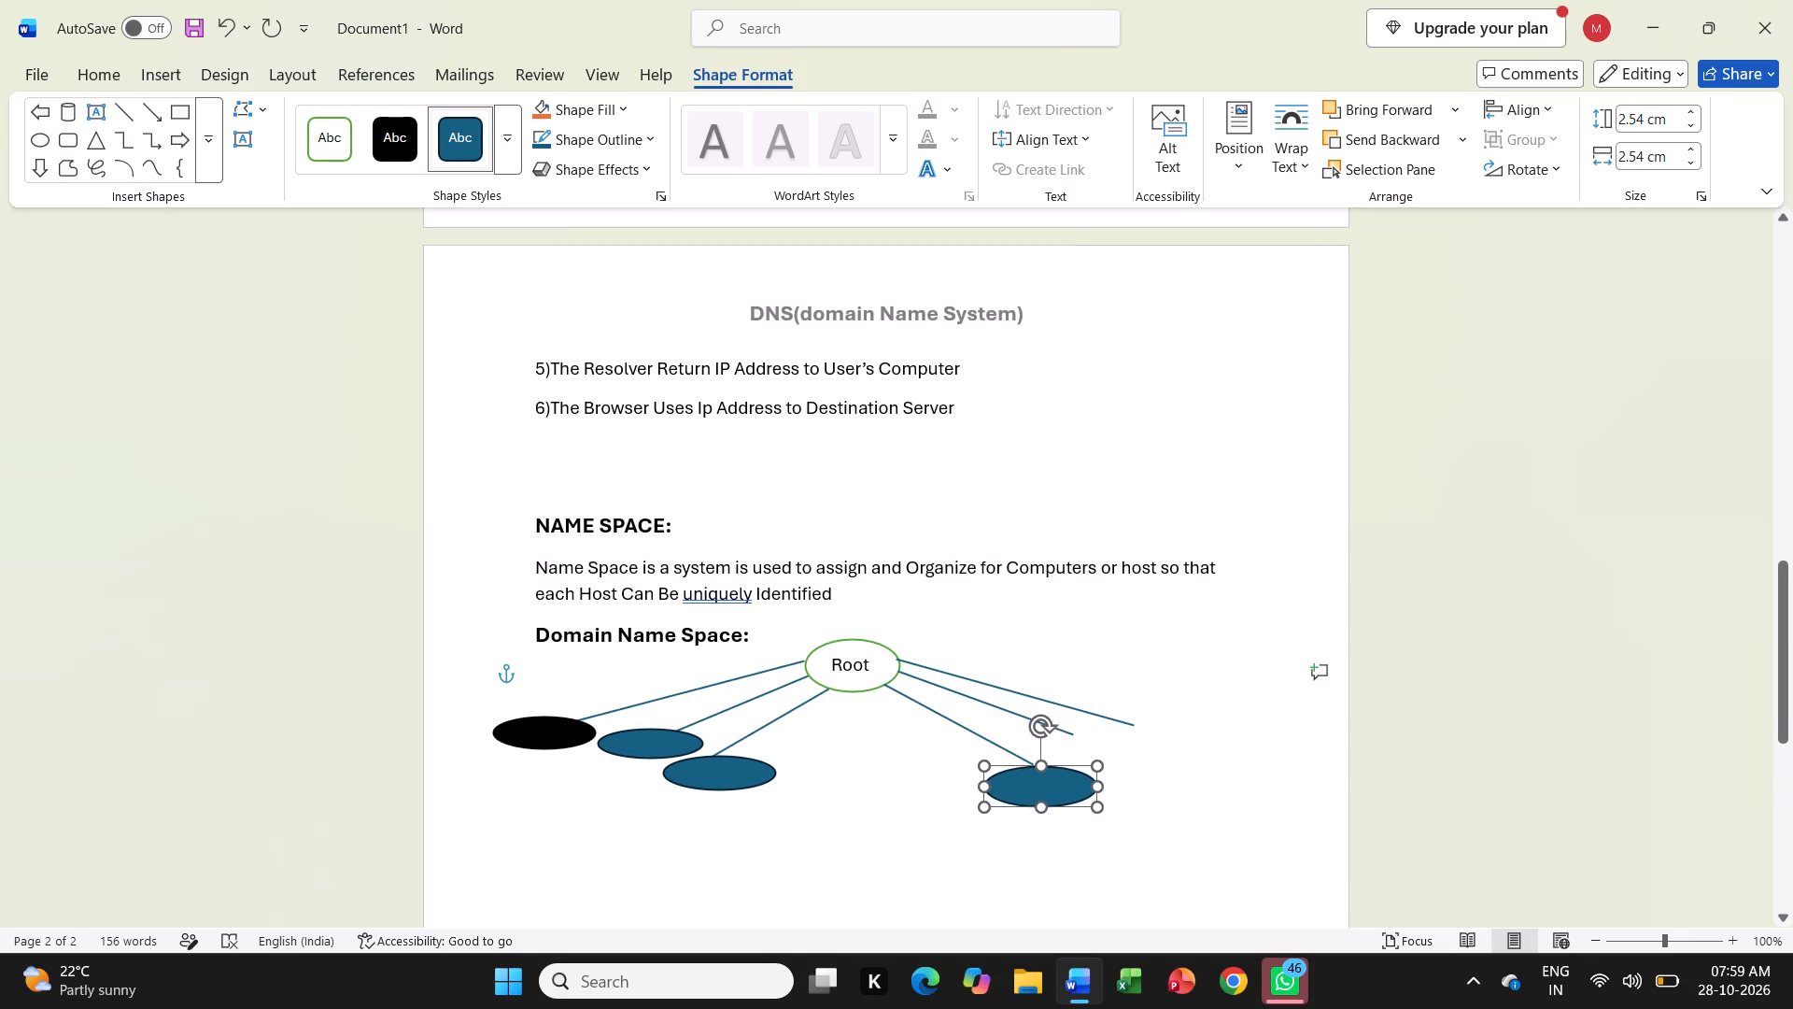
pyautogui.moveTo(1034, 805); pyautogui.dragTo(1033, 803)
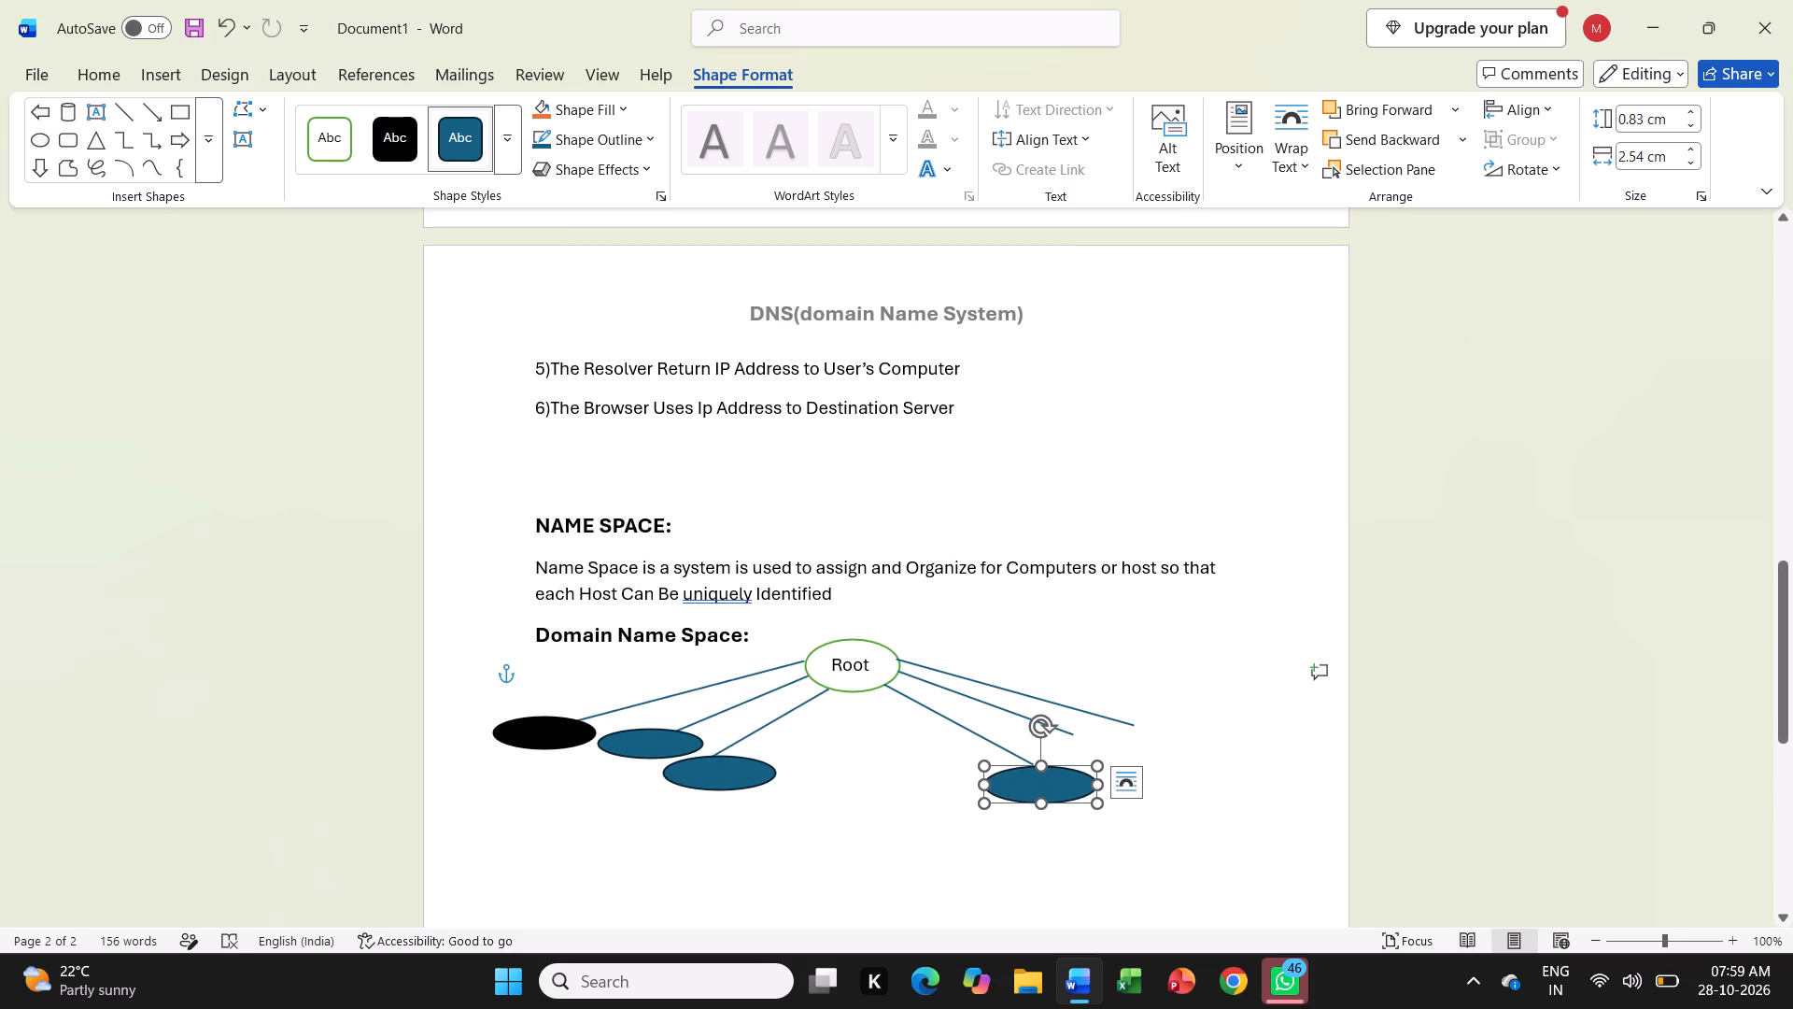
# Copy the blue oval at the end of the lowest right-hand line to the clipboard.
pyautogui.rightClick(1067, 786)
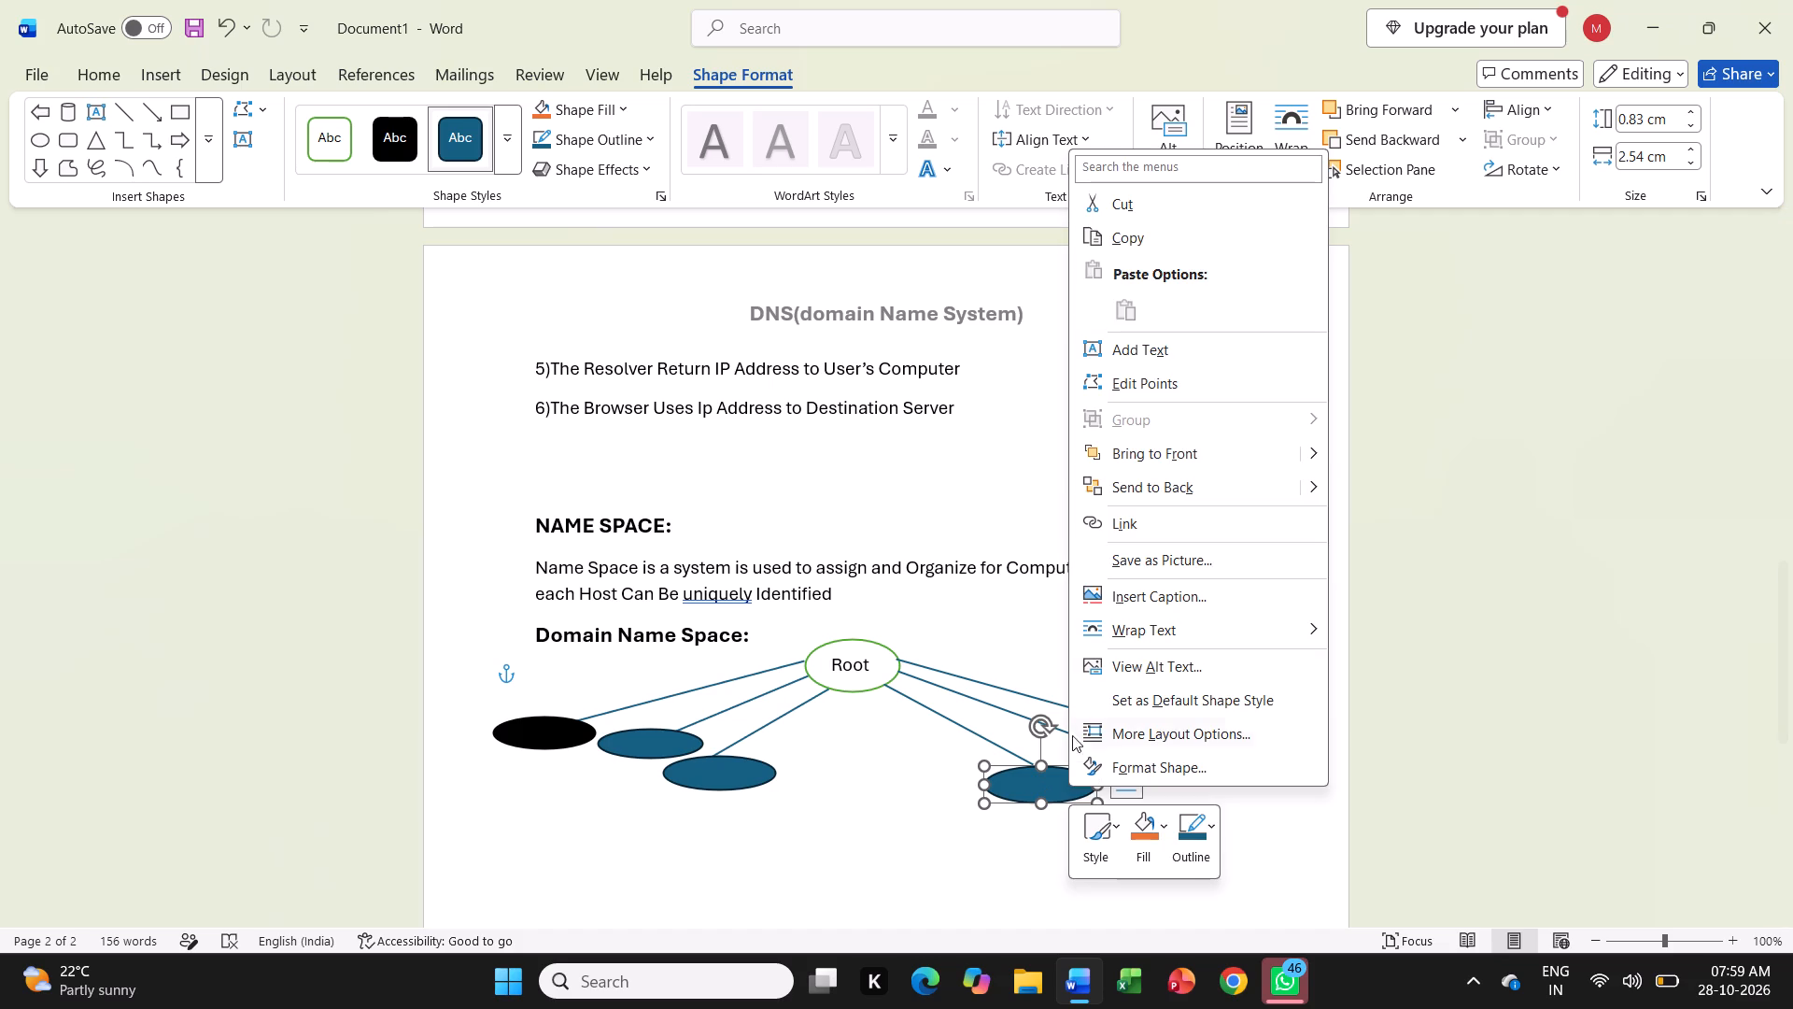
pyautogui.click(1121, 244)
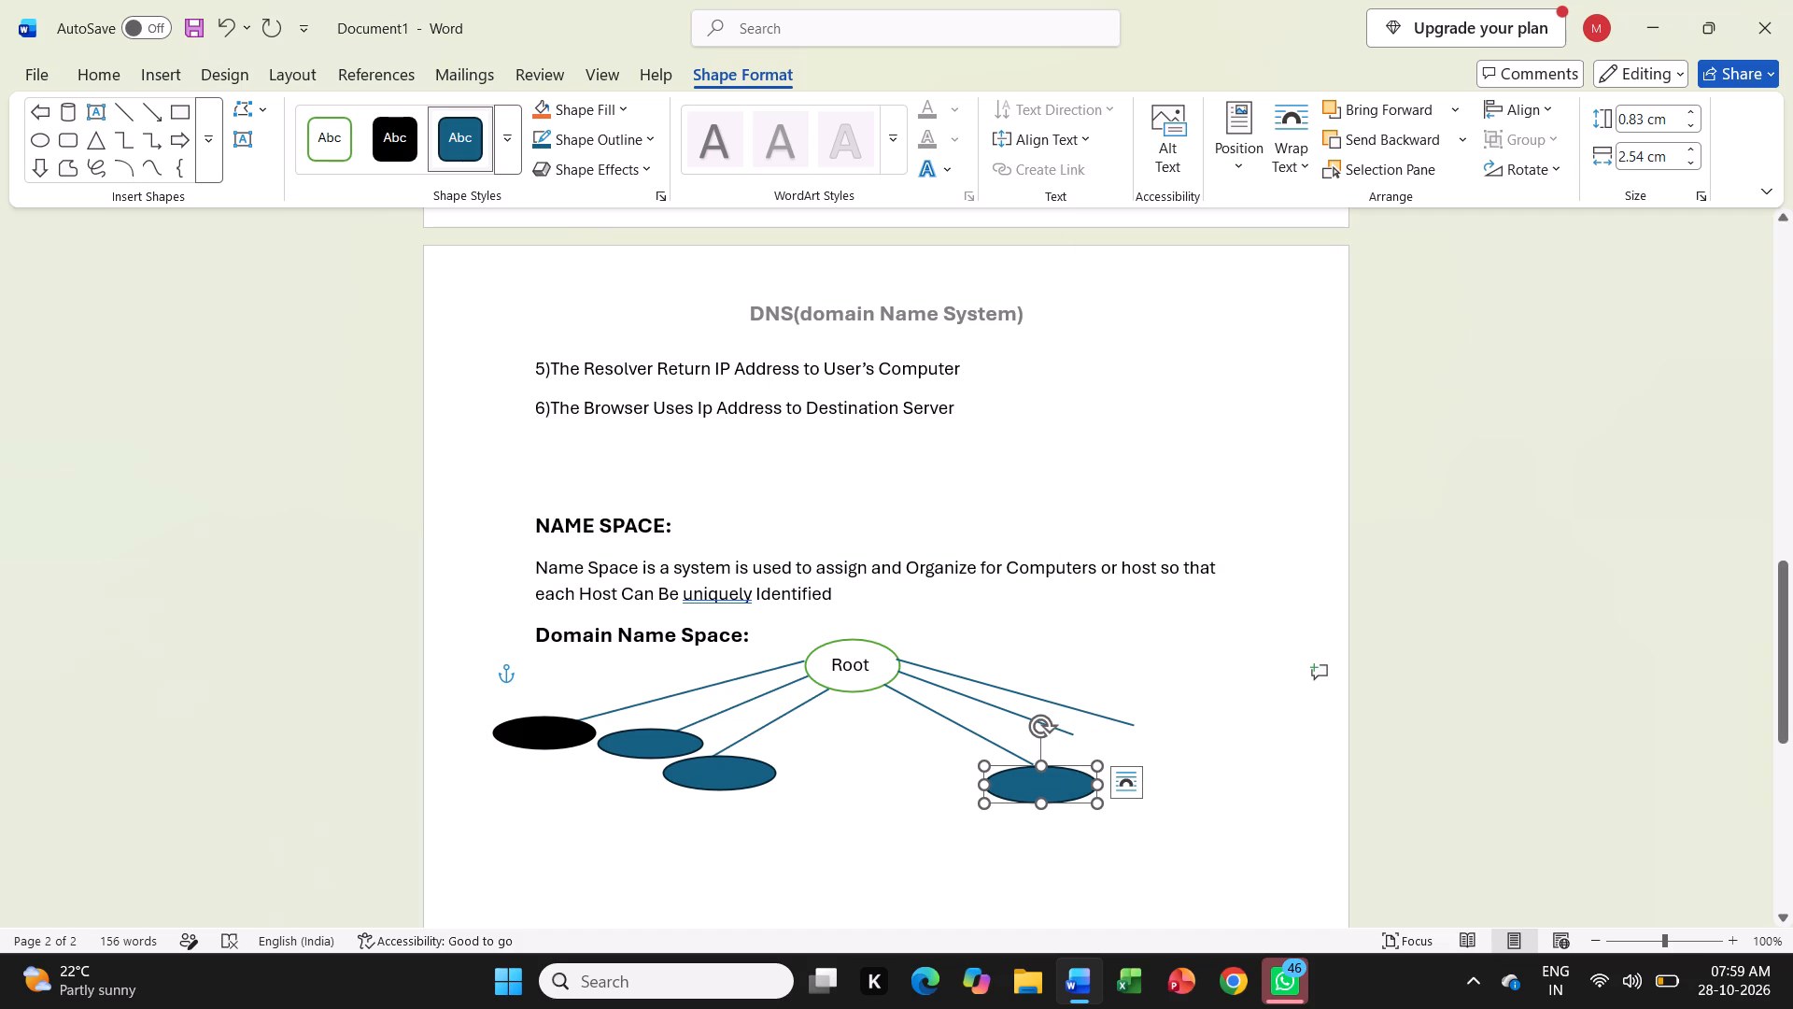
pyautogui.click(1100, 733)
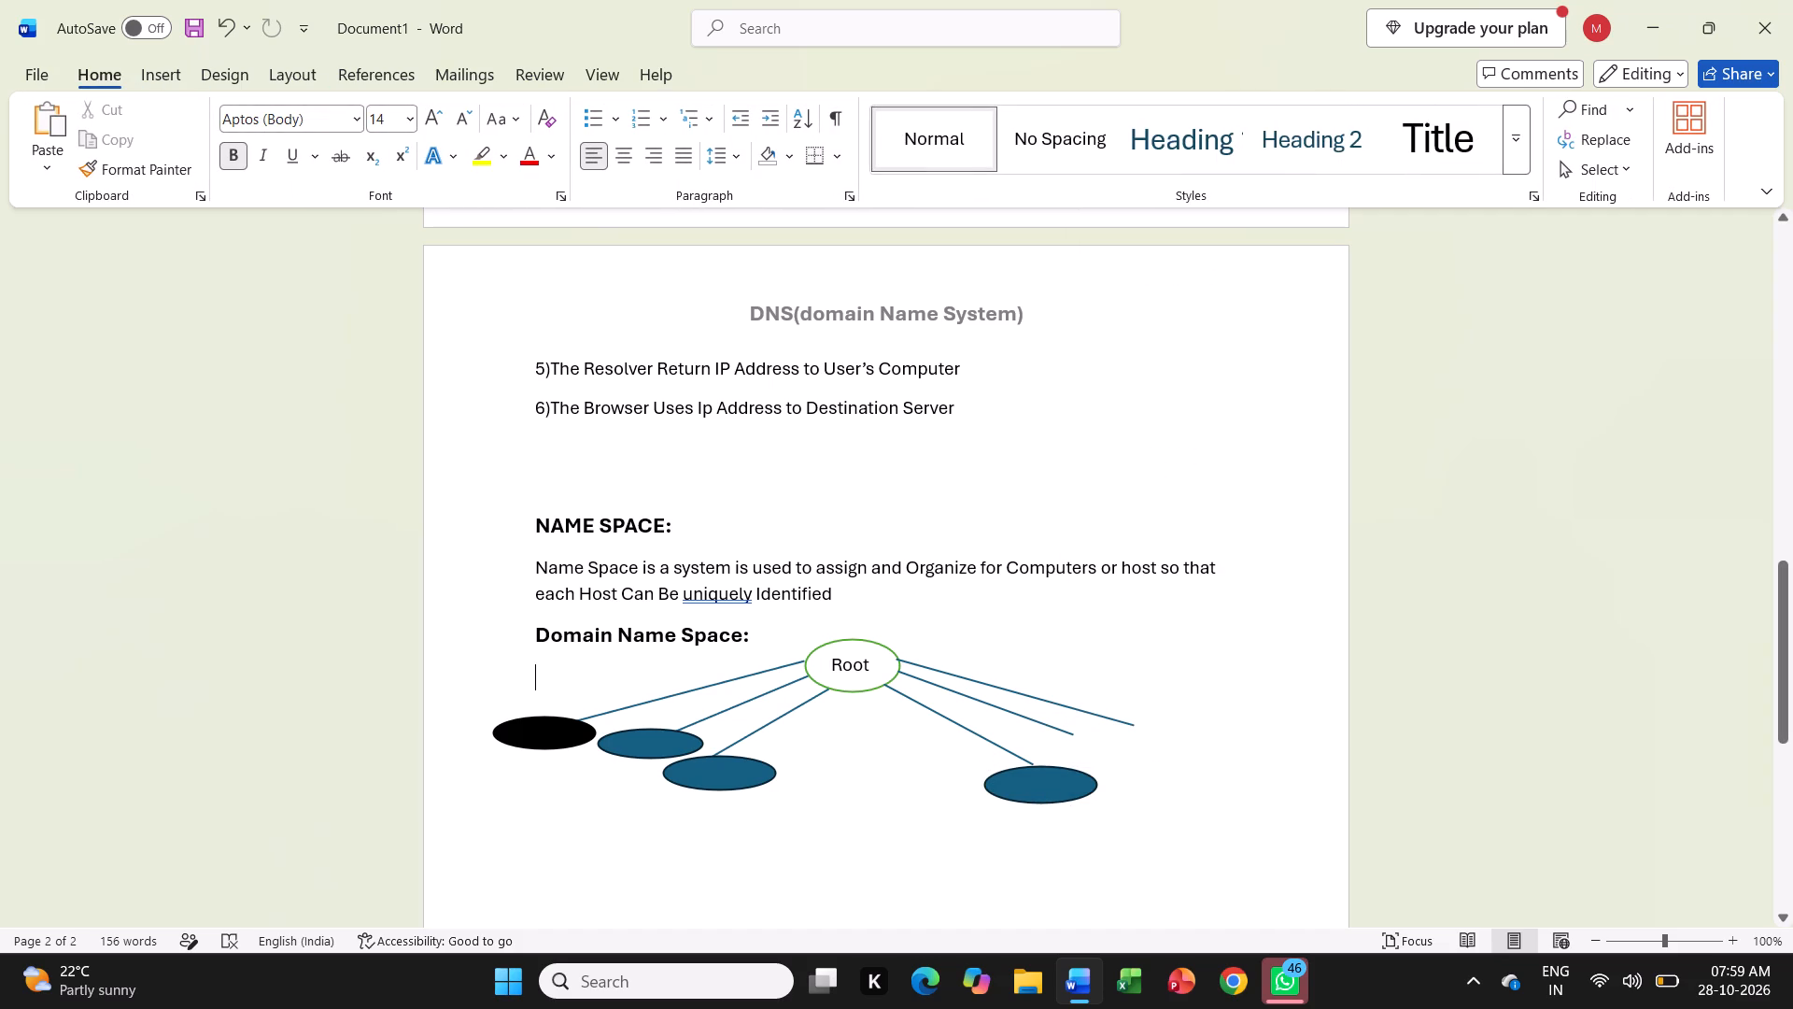
# Narrow the blue oval on the lowest right-hand line slightly from its right side.
pyautogui.click(1042, 777)
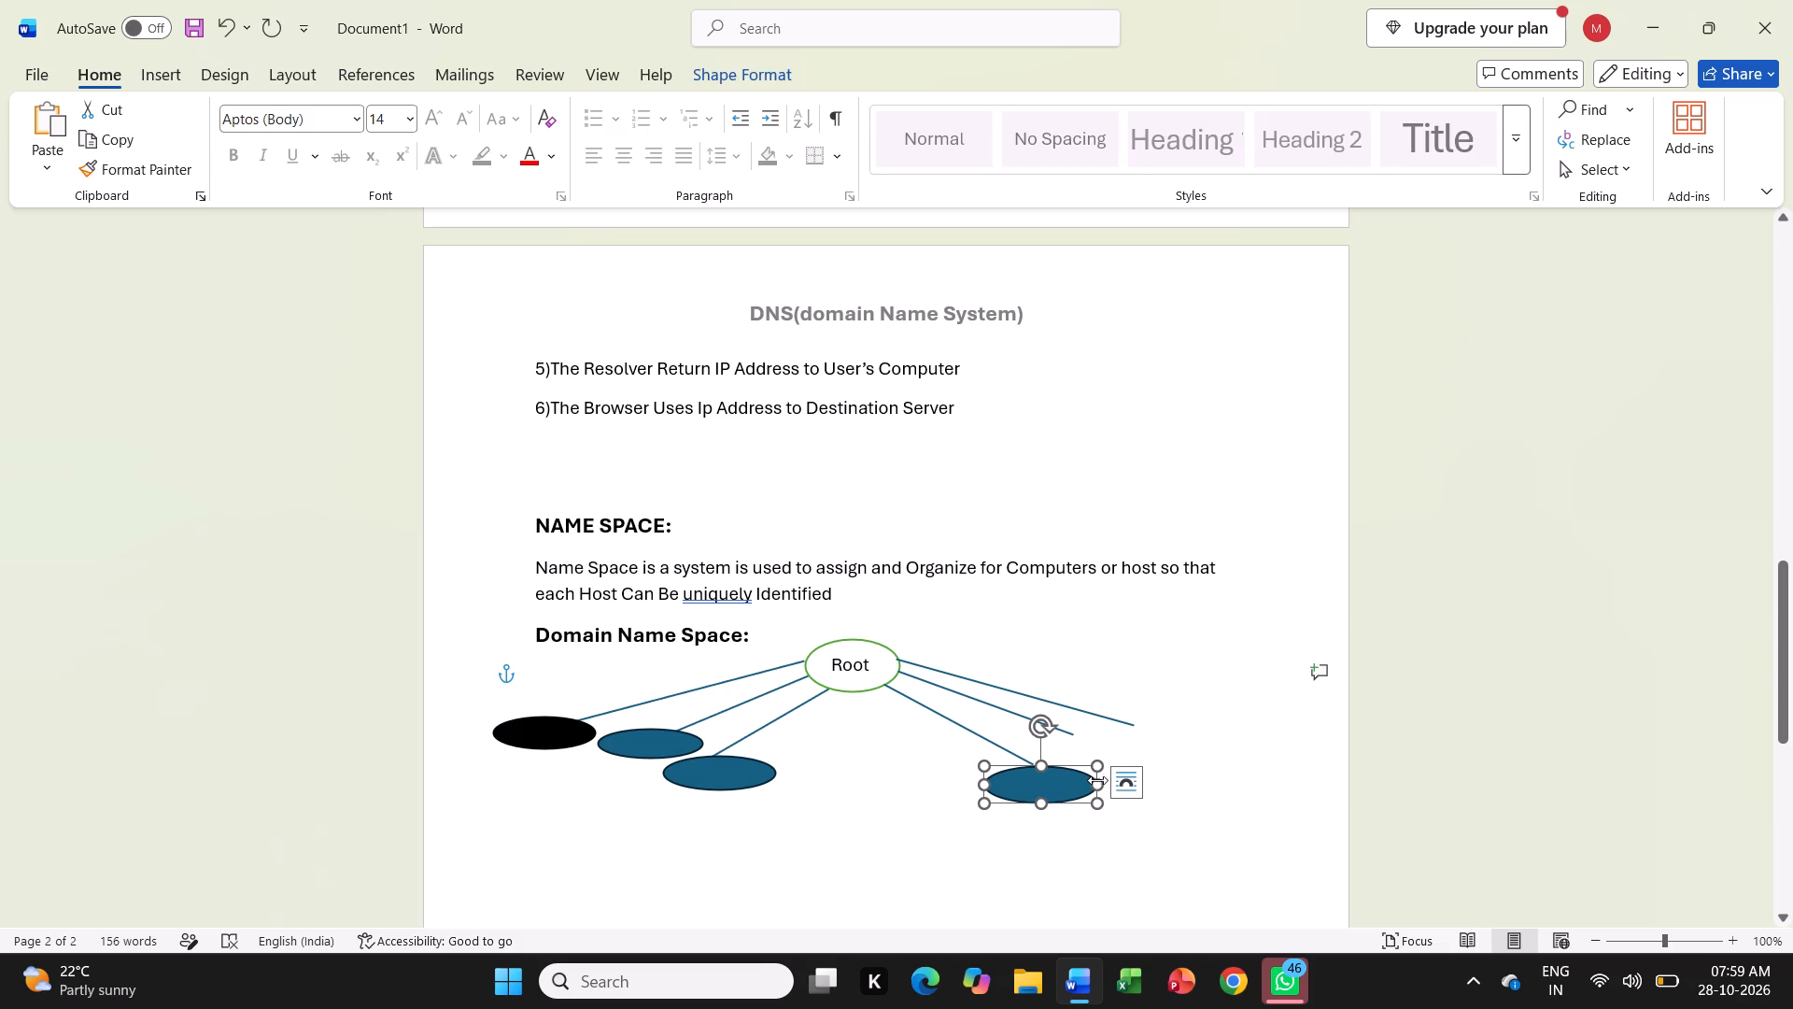
pyautogui.moveTo(1095, 784); pyautogui.dragTo(1080, 785)
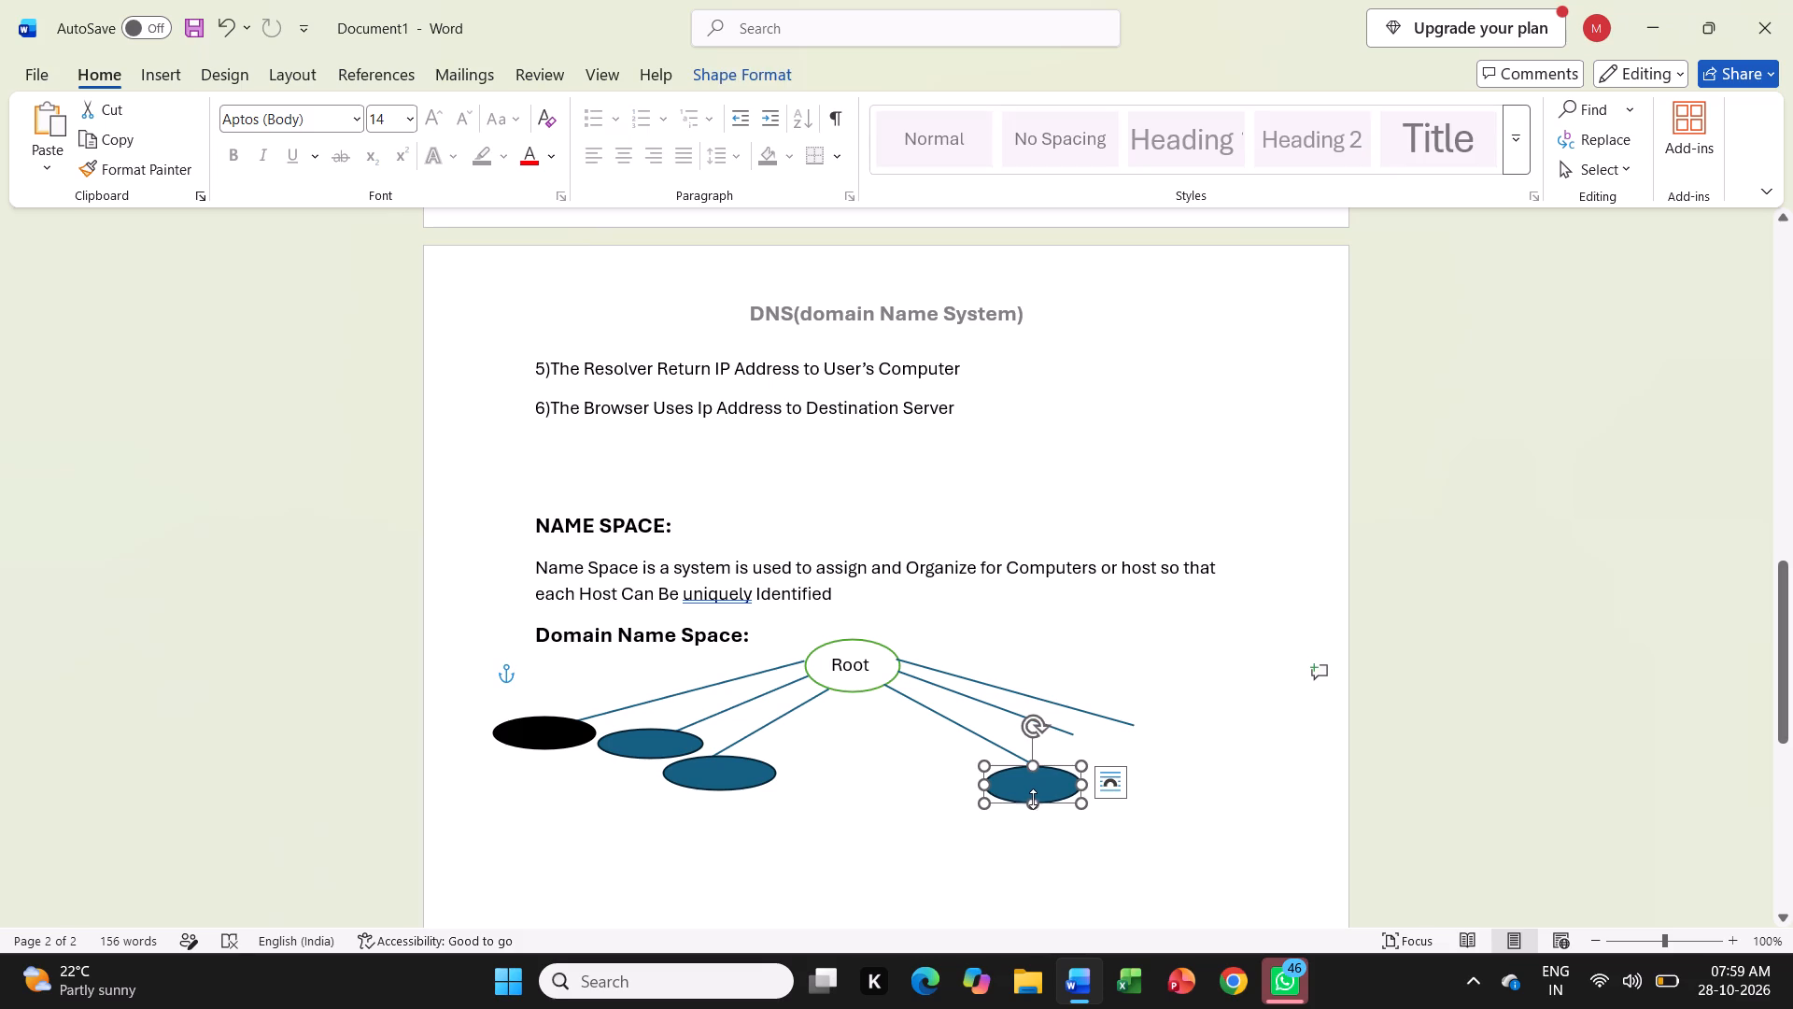
# Reduce the height of the blue oval at the end of the lowest right-hand line slightly.
pyautogui.click(1033, 801)
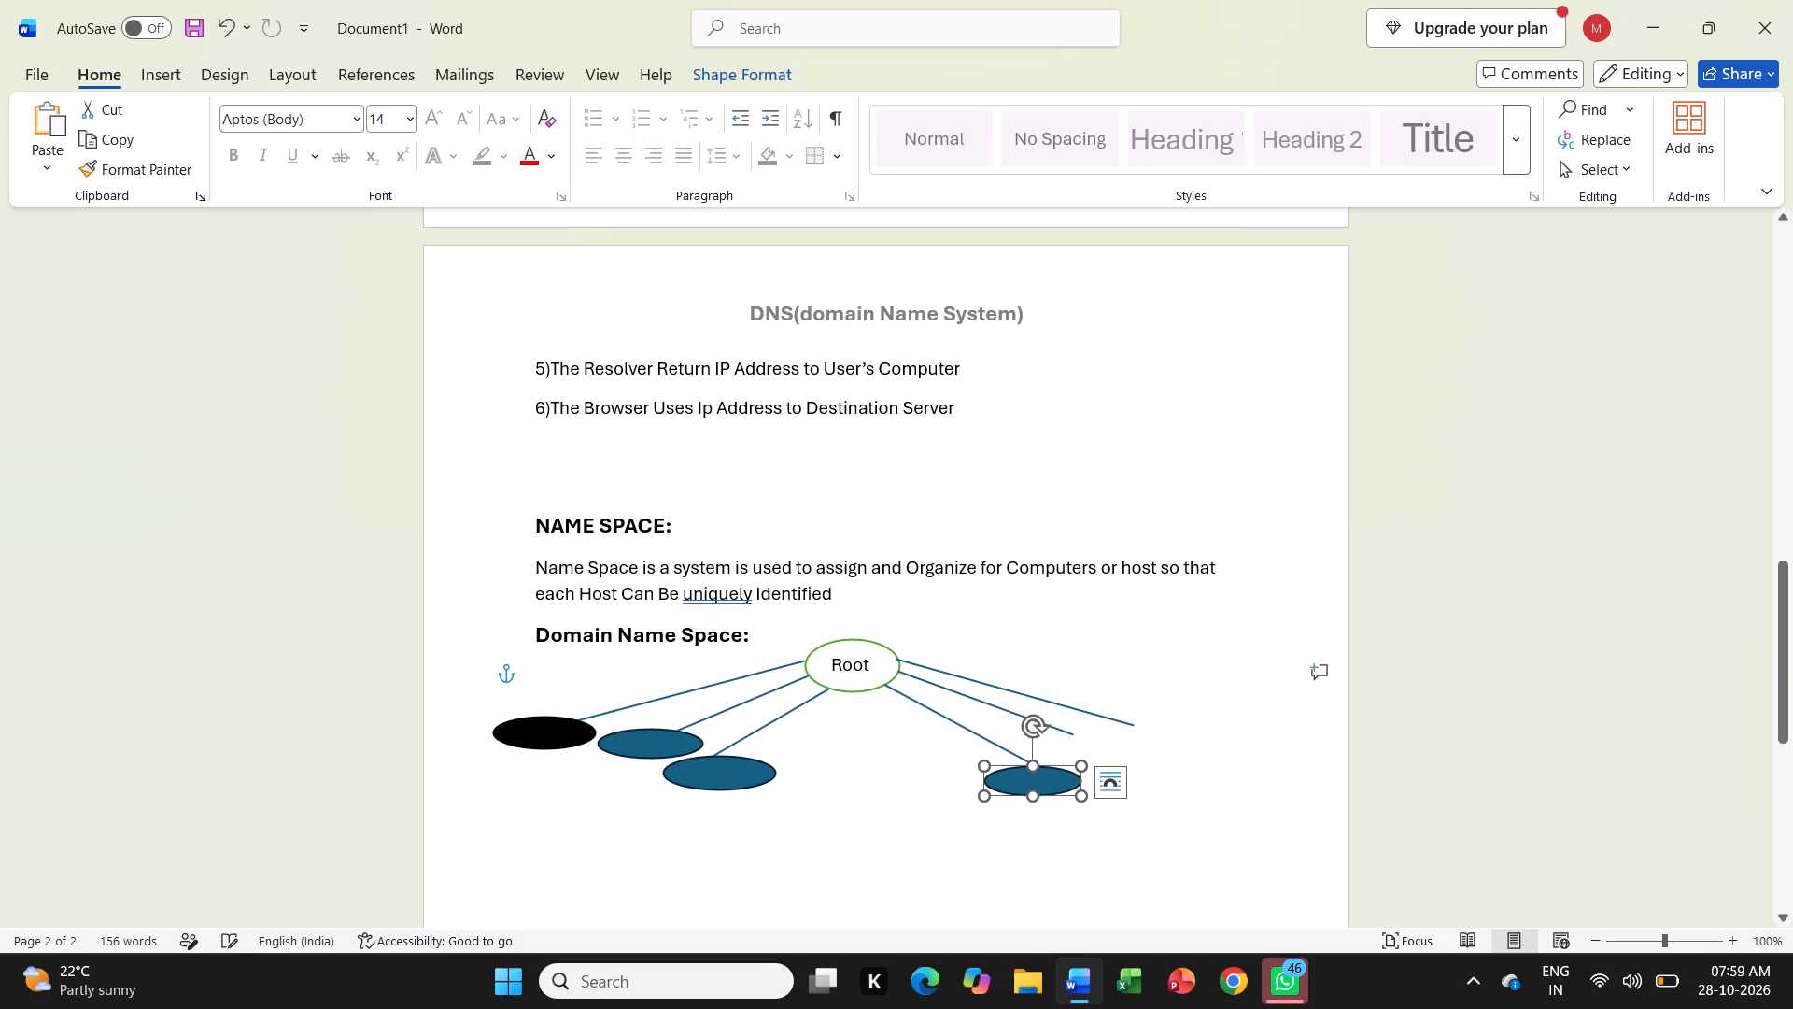
# Paste a copy of the blue oval at the end of the middle right-hand line and make it slightly narrower and flatter.
pyautogui.click(1096, 748)
pyautogui.click(1075, 739)
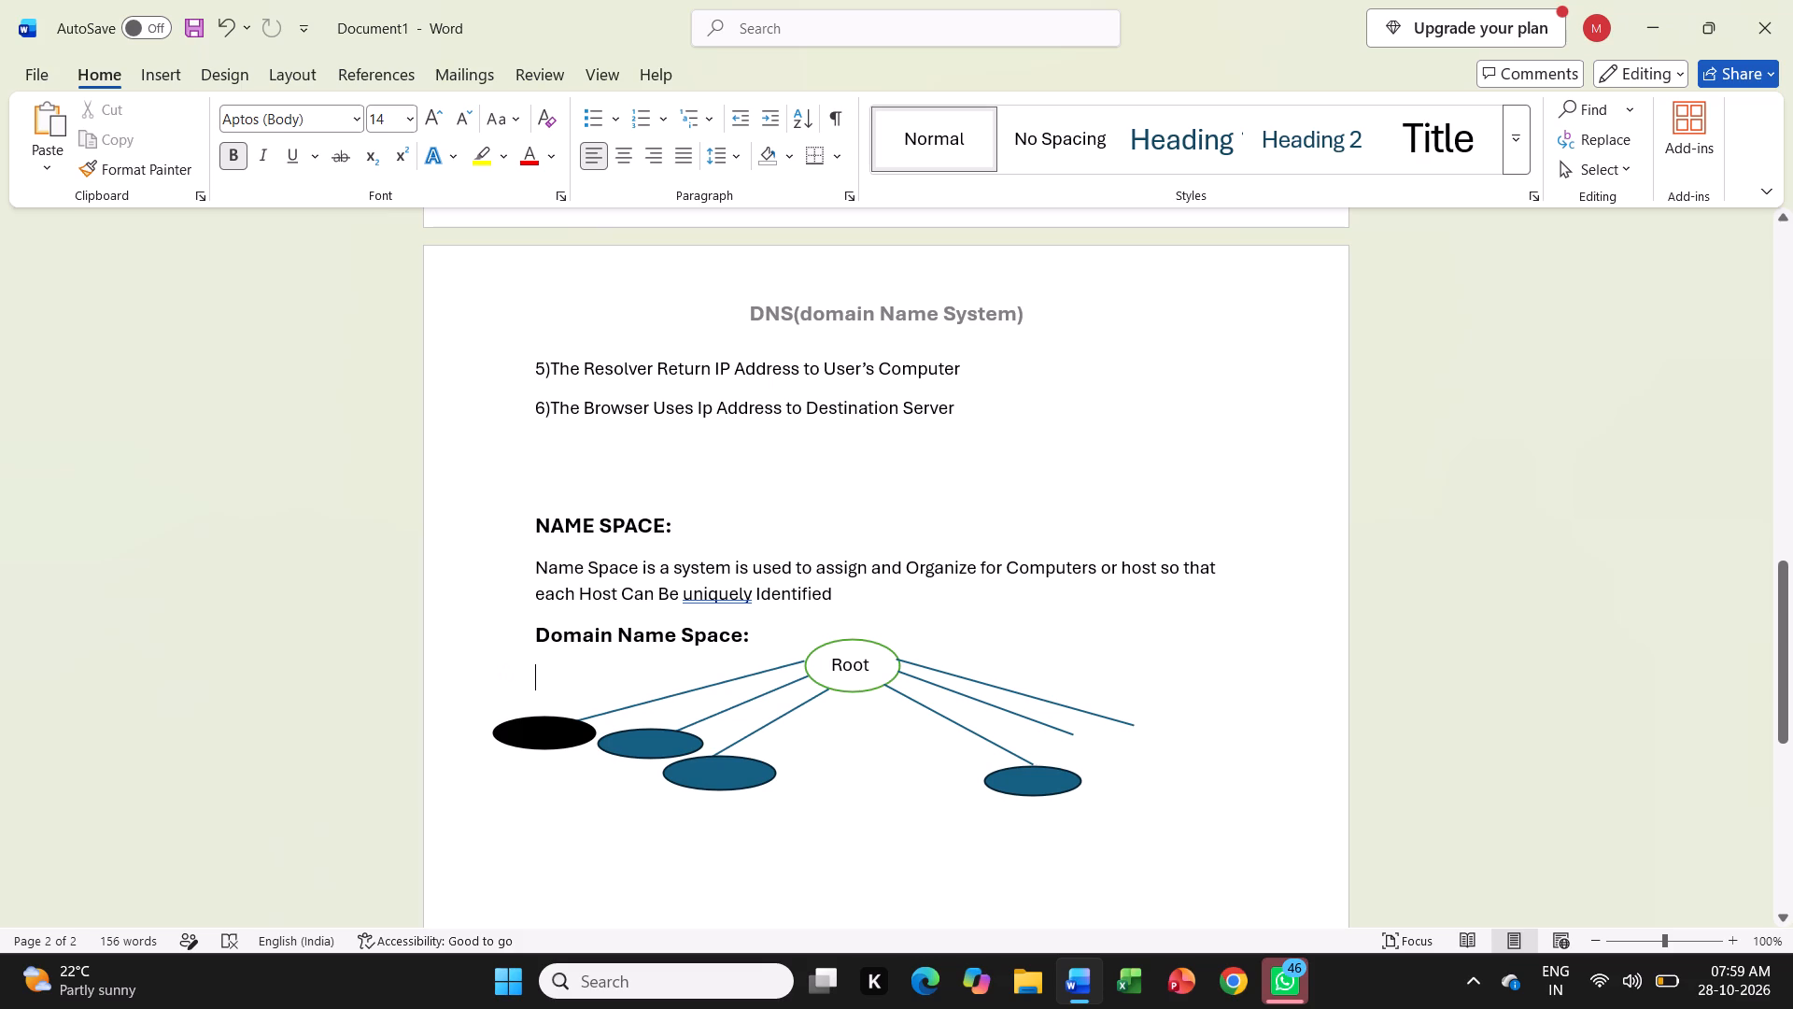
pyautogui.hotkey('ctrl', 'v')
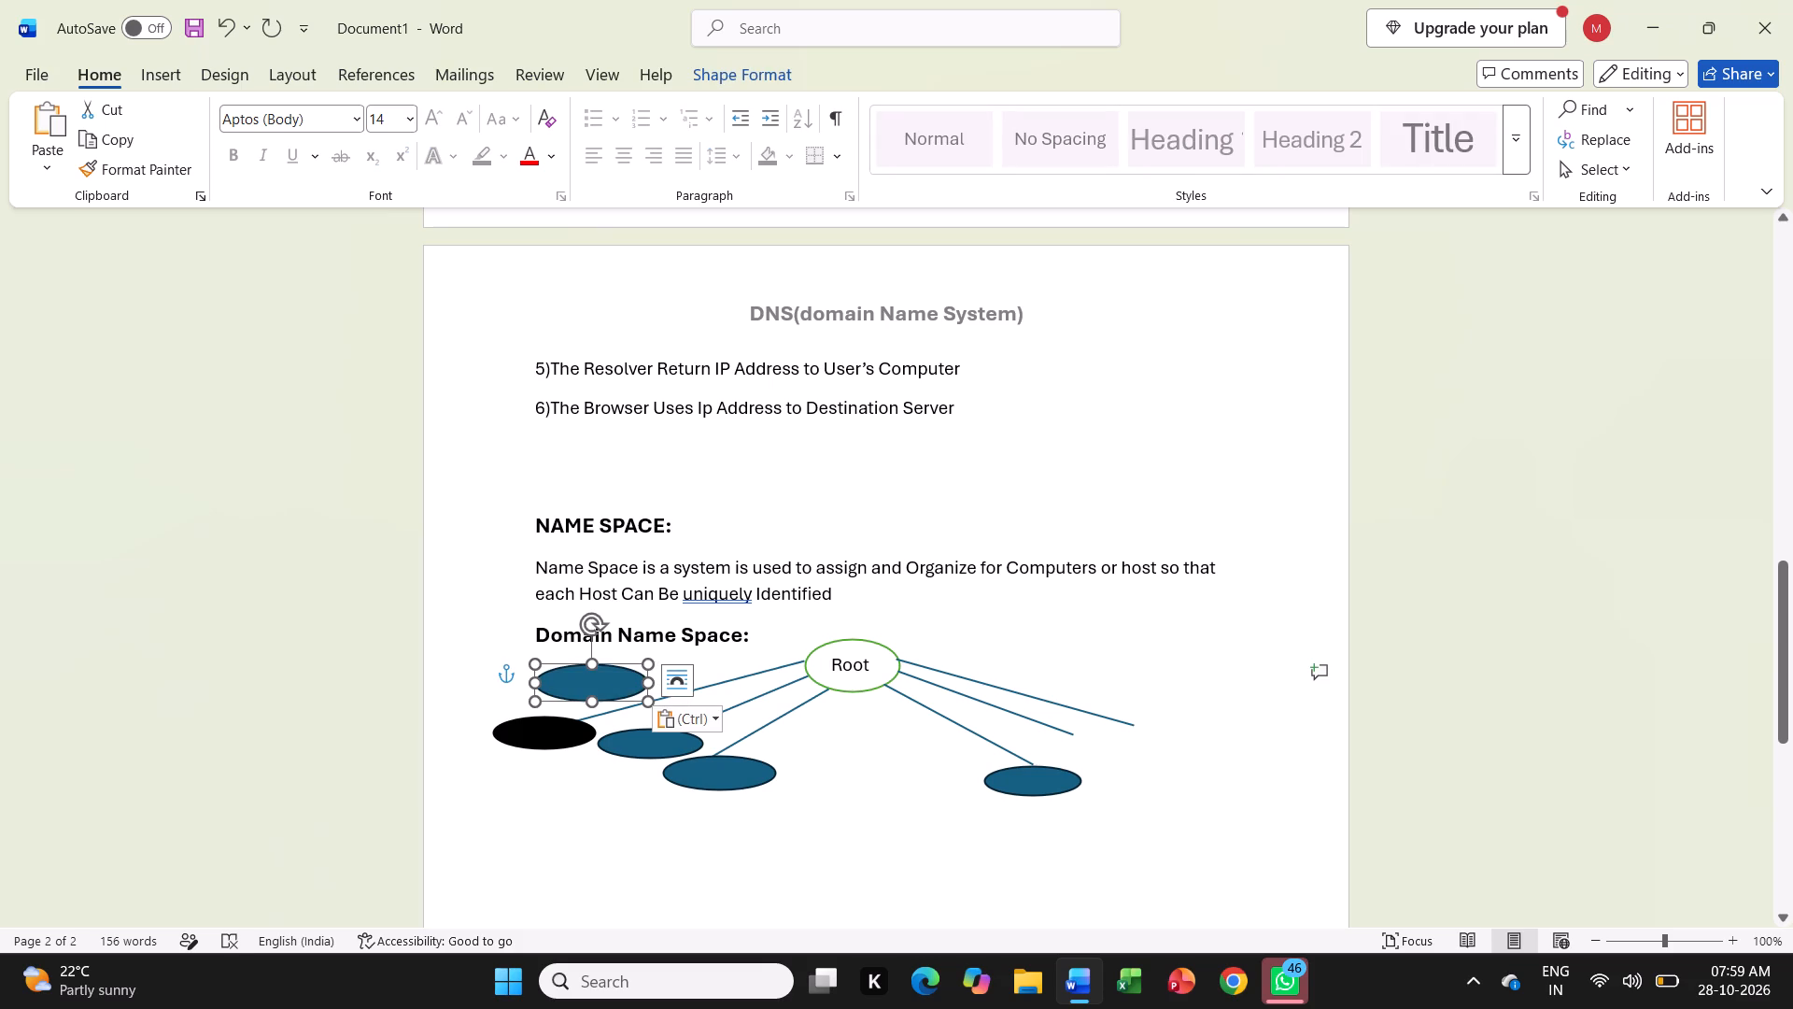
pyautogui.moveTo(565, 674); pyautogui.dragTo(1052, 739)
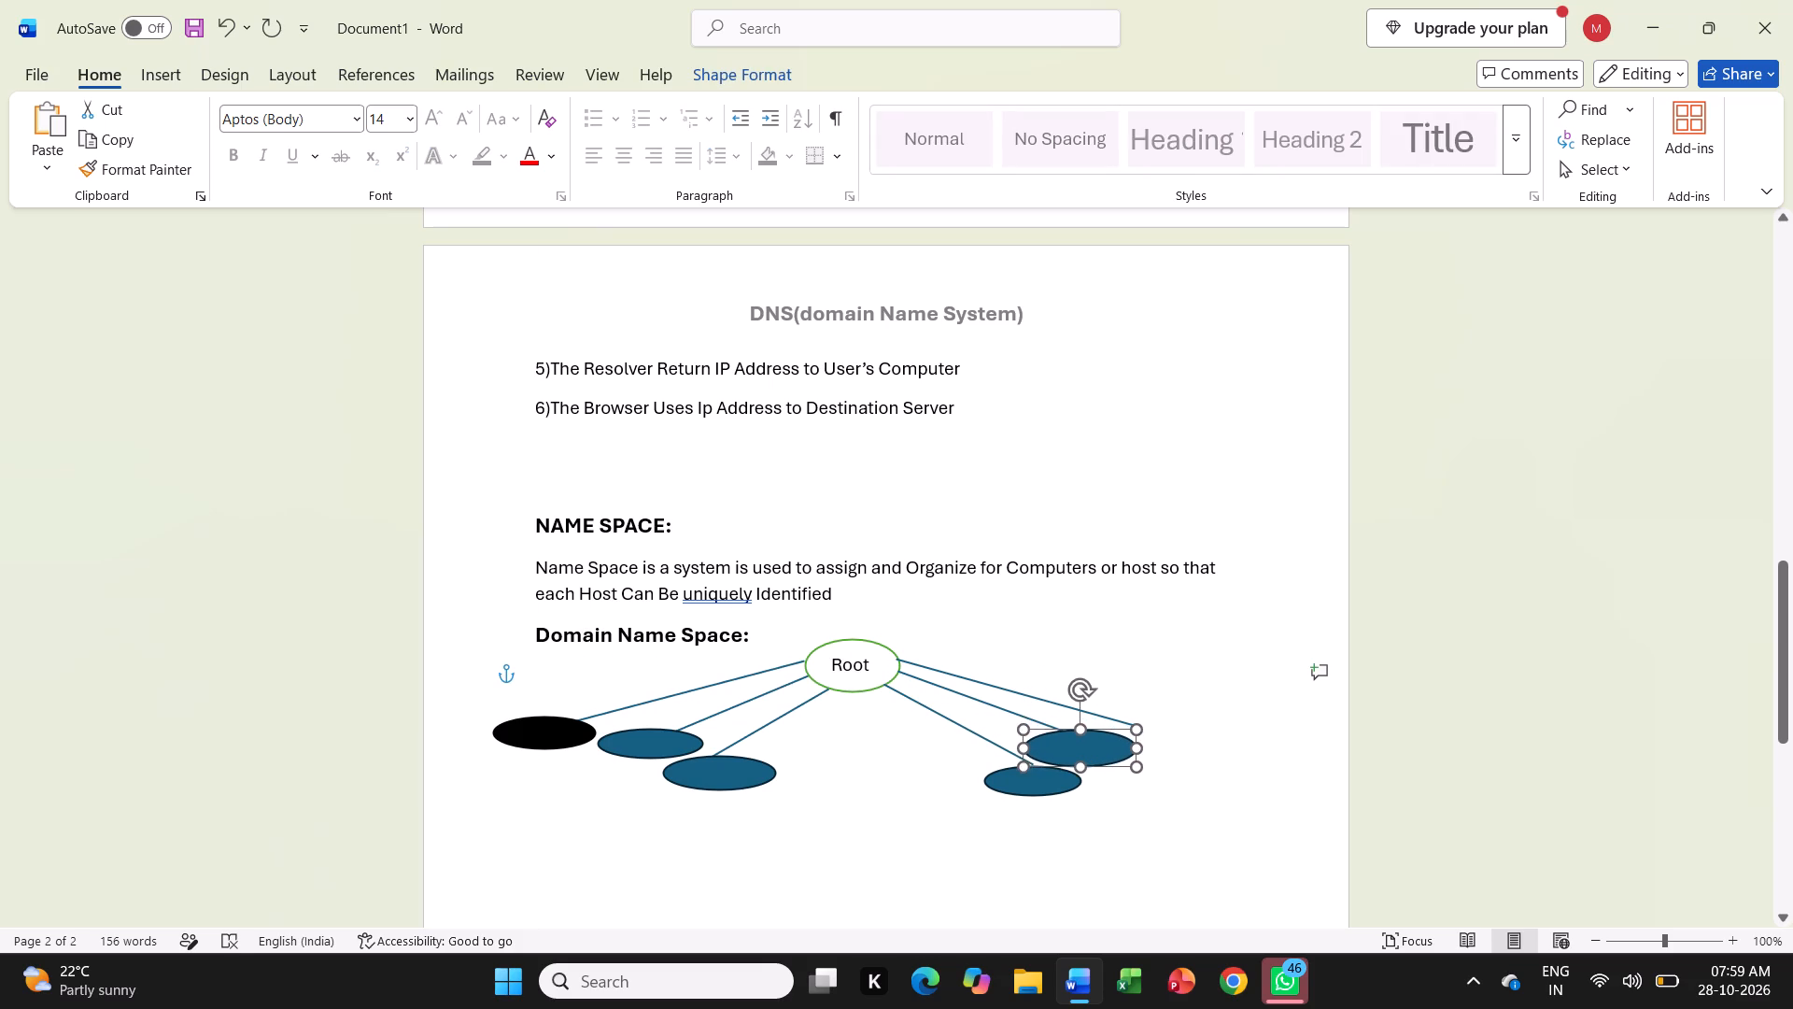
pyautogui.moveTo(1052, 739); pyautogui.dragTo(1051, 739)
pyautogui.moveTo(1079, 768); pyautogui.dragTo(1076, 760)
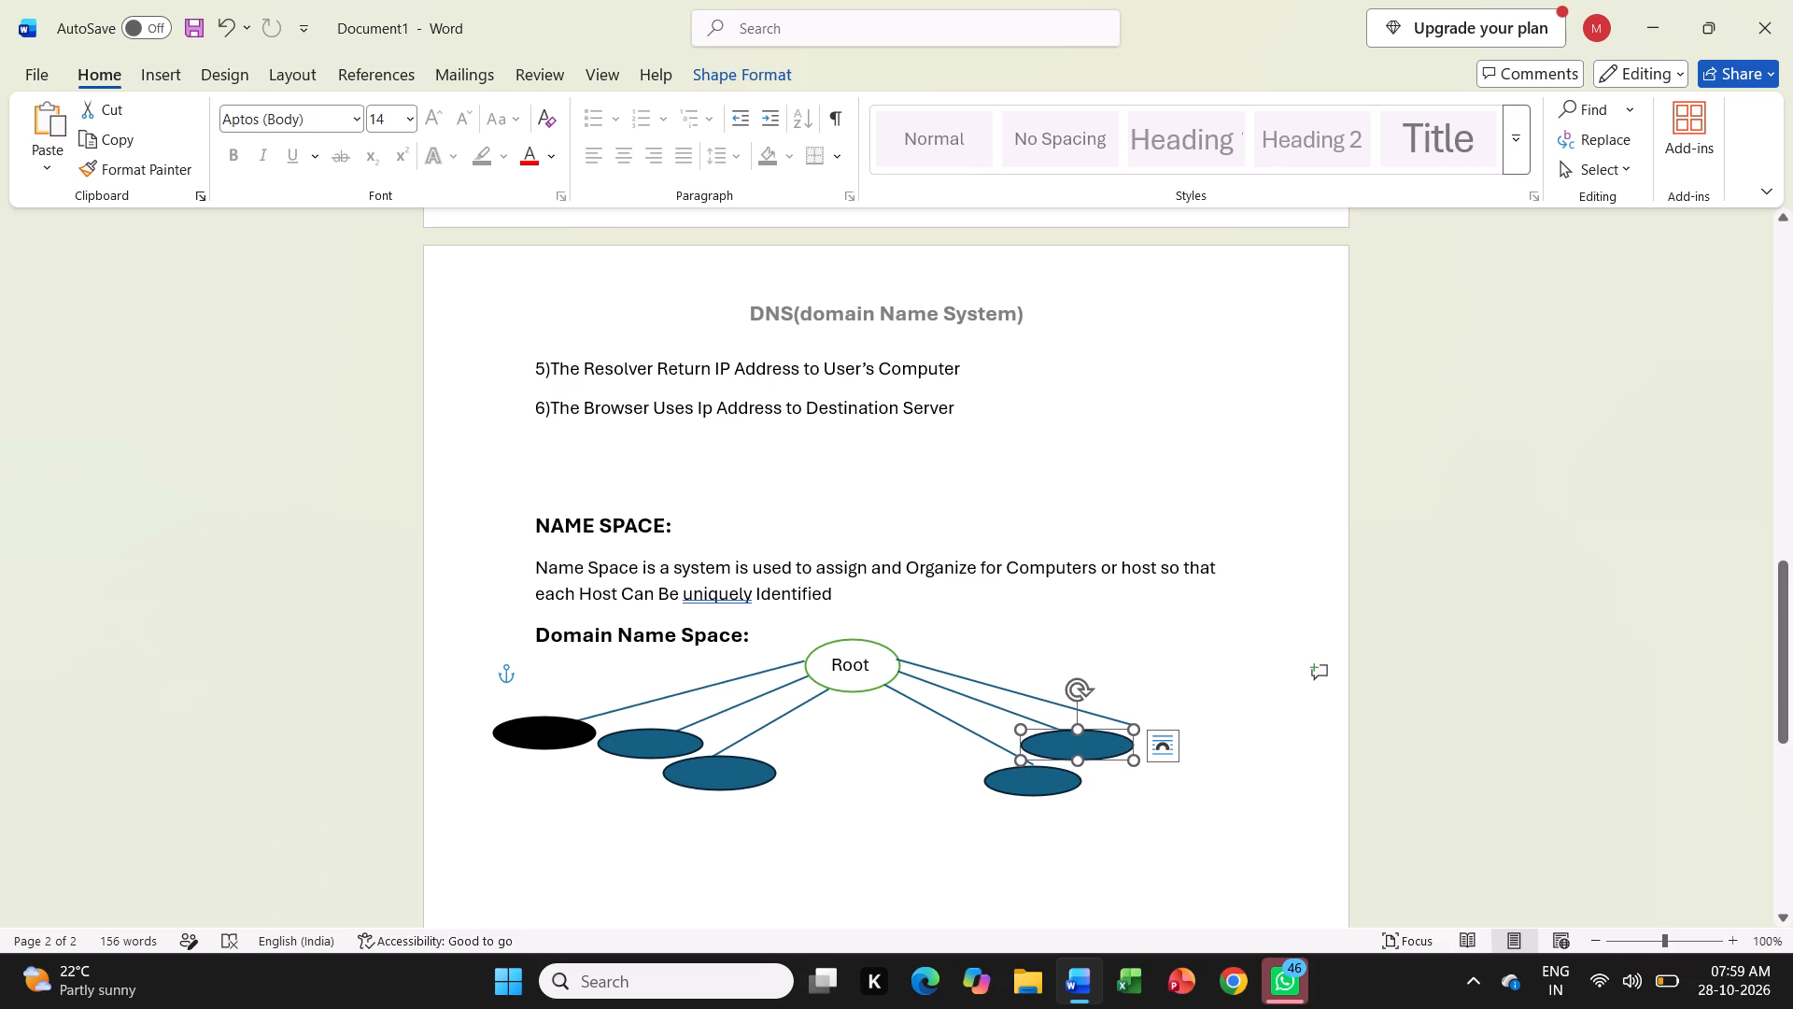
pyautogui.moveTo(1134, 760); pyautogui.dragTo(1109, 762)
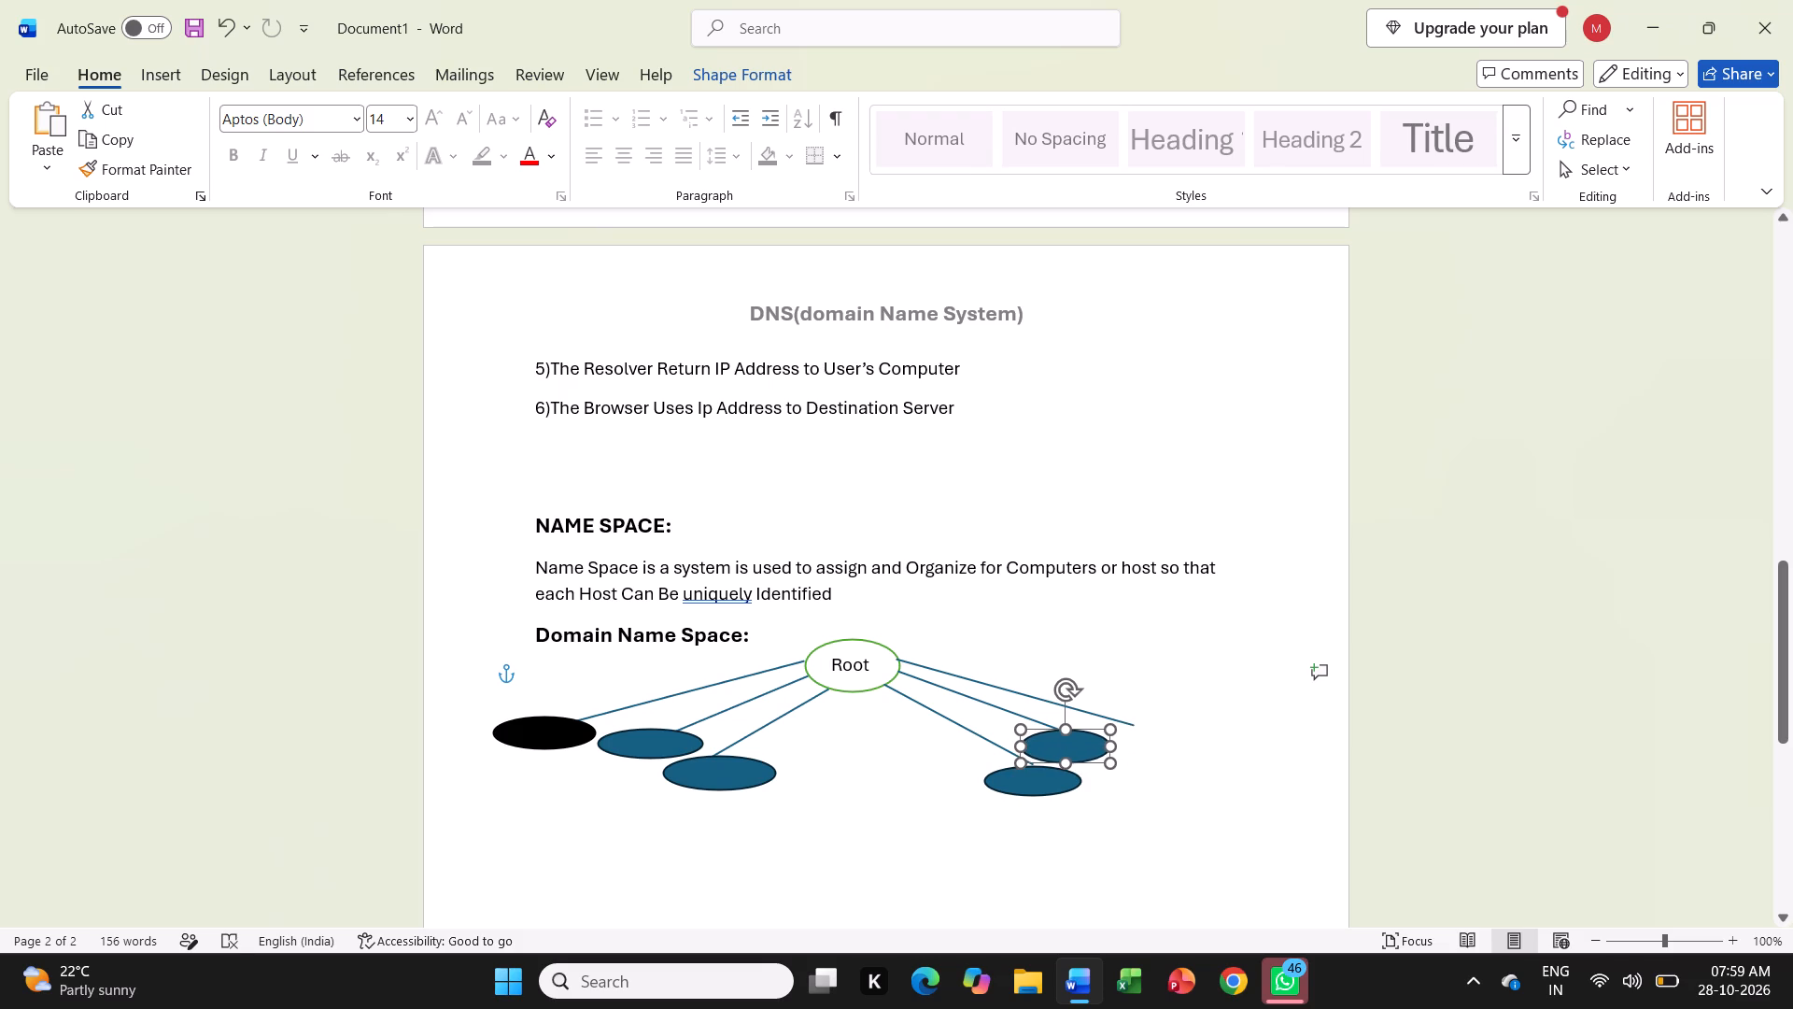
pyautogui.moveTo(1109, 762); pyautogui.dragTo(1108, 760)
pyautogui.click(1068, 762)
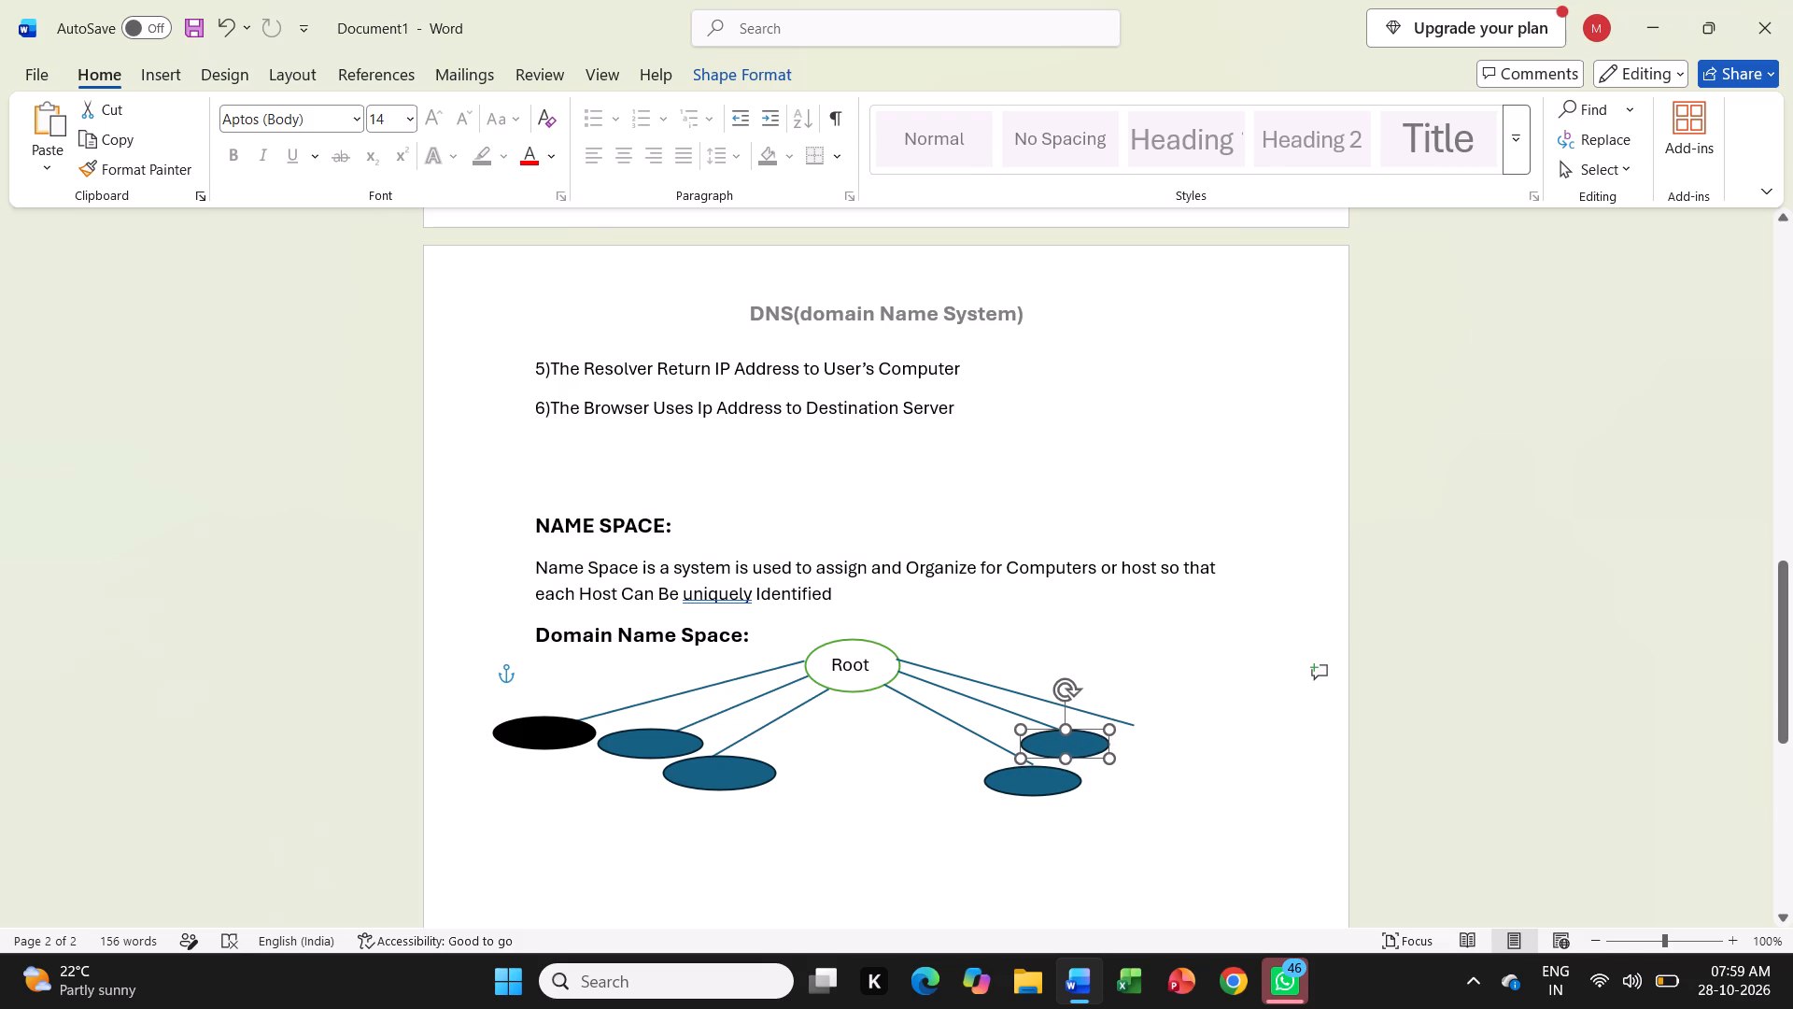
# Paste another blue oval at the end of the uppermost right-hand line and flatten it slightly.
pyautogui.click(1115, 820)
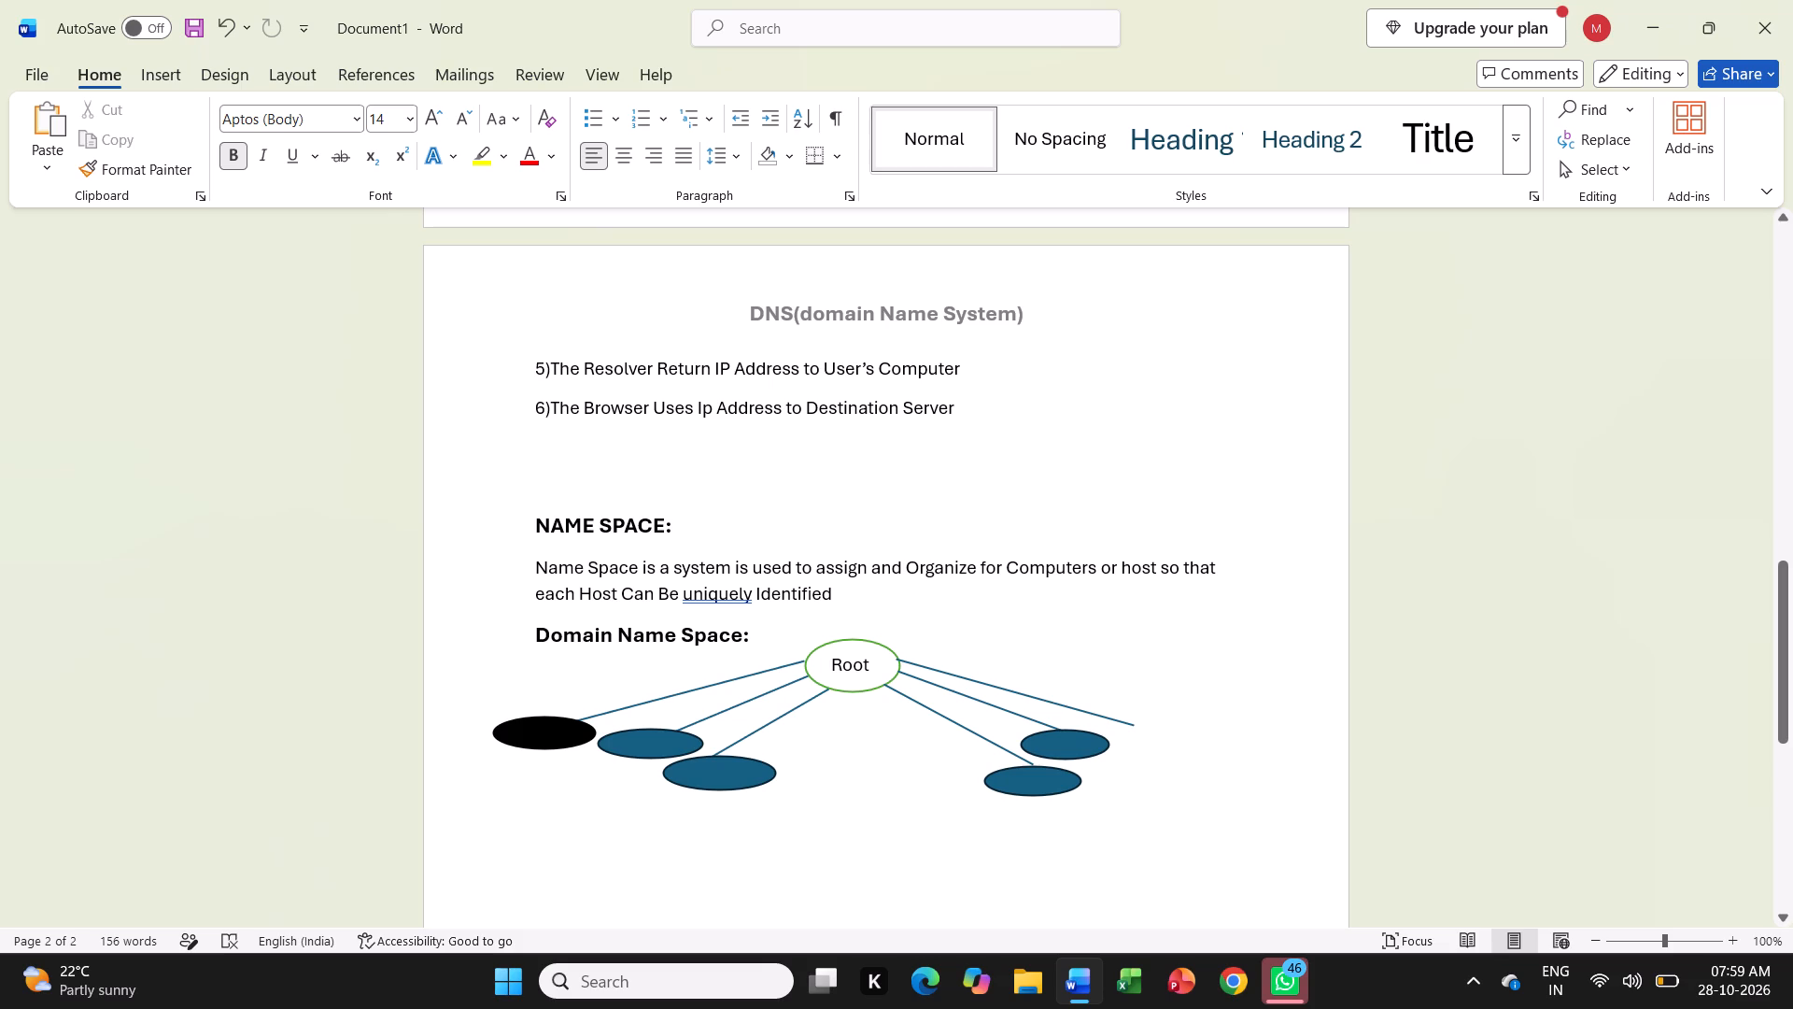
pyautogui.hotkey('ctrl', 'v')
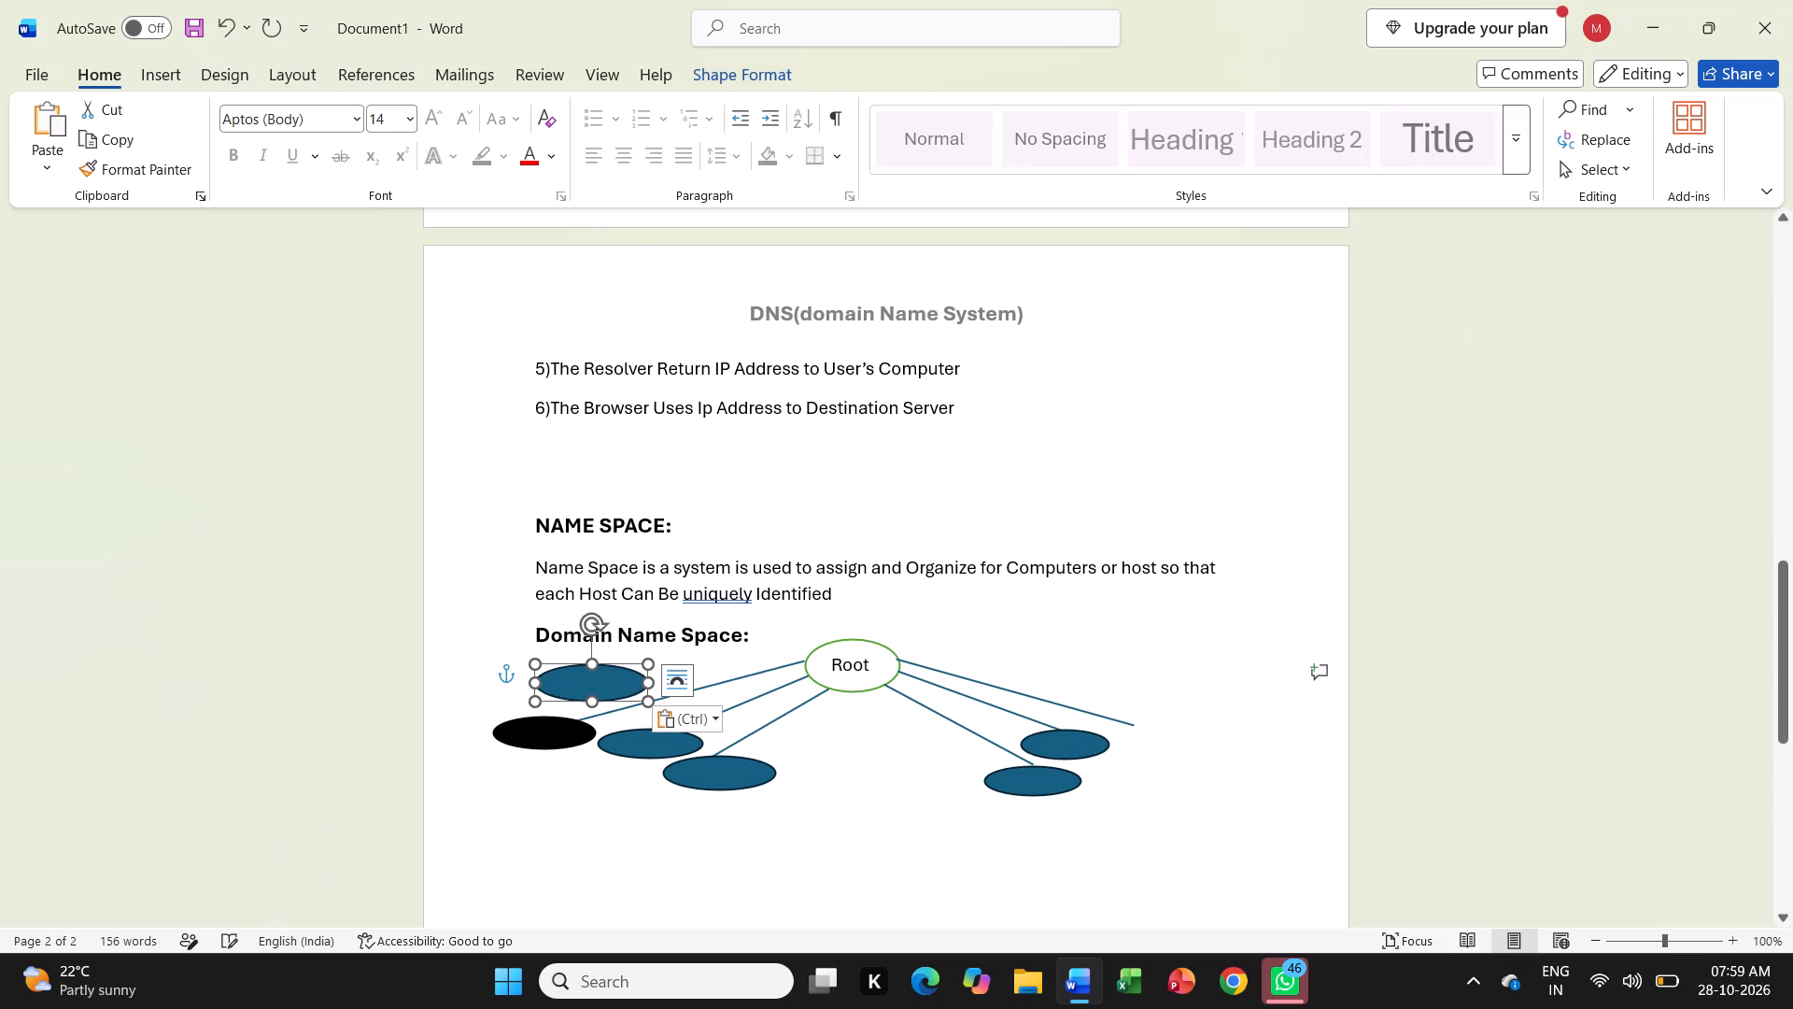
pyautogui.moveTo(577, 682); pyautogui.dragTo(1154, 714)
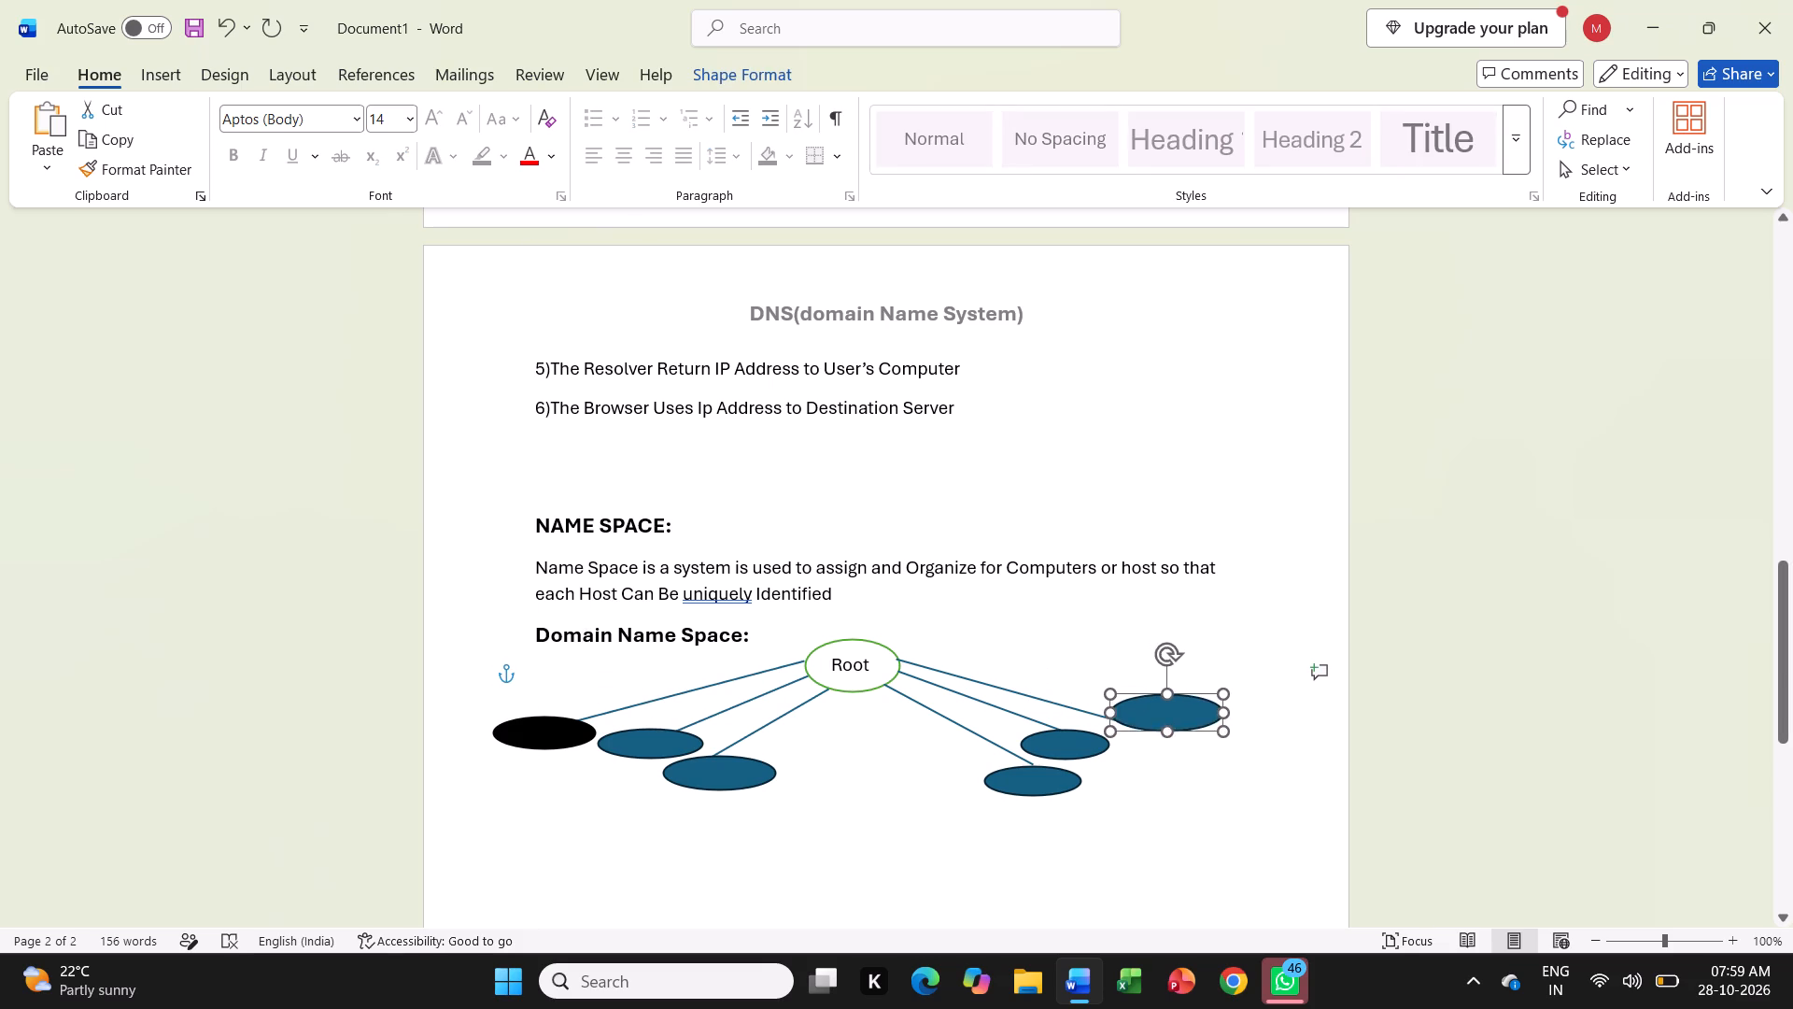
pyautogui.moveTo(1154, 714); pyautogui.dragTo(1154, 742)
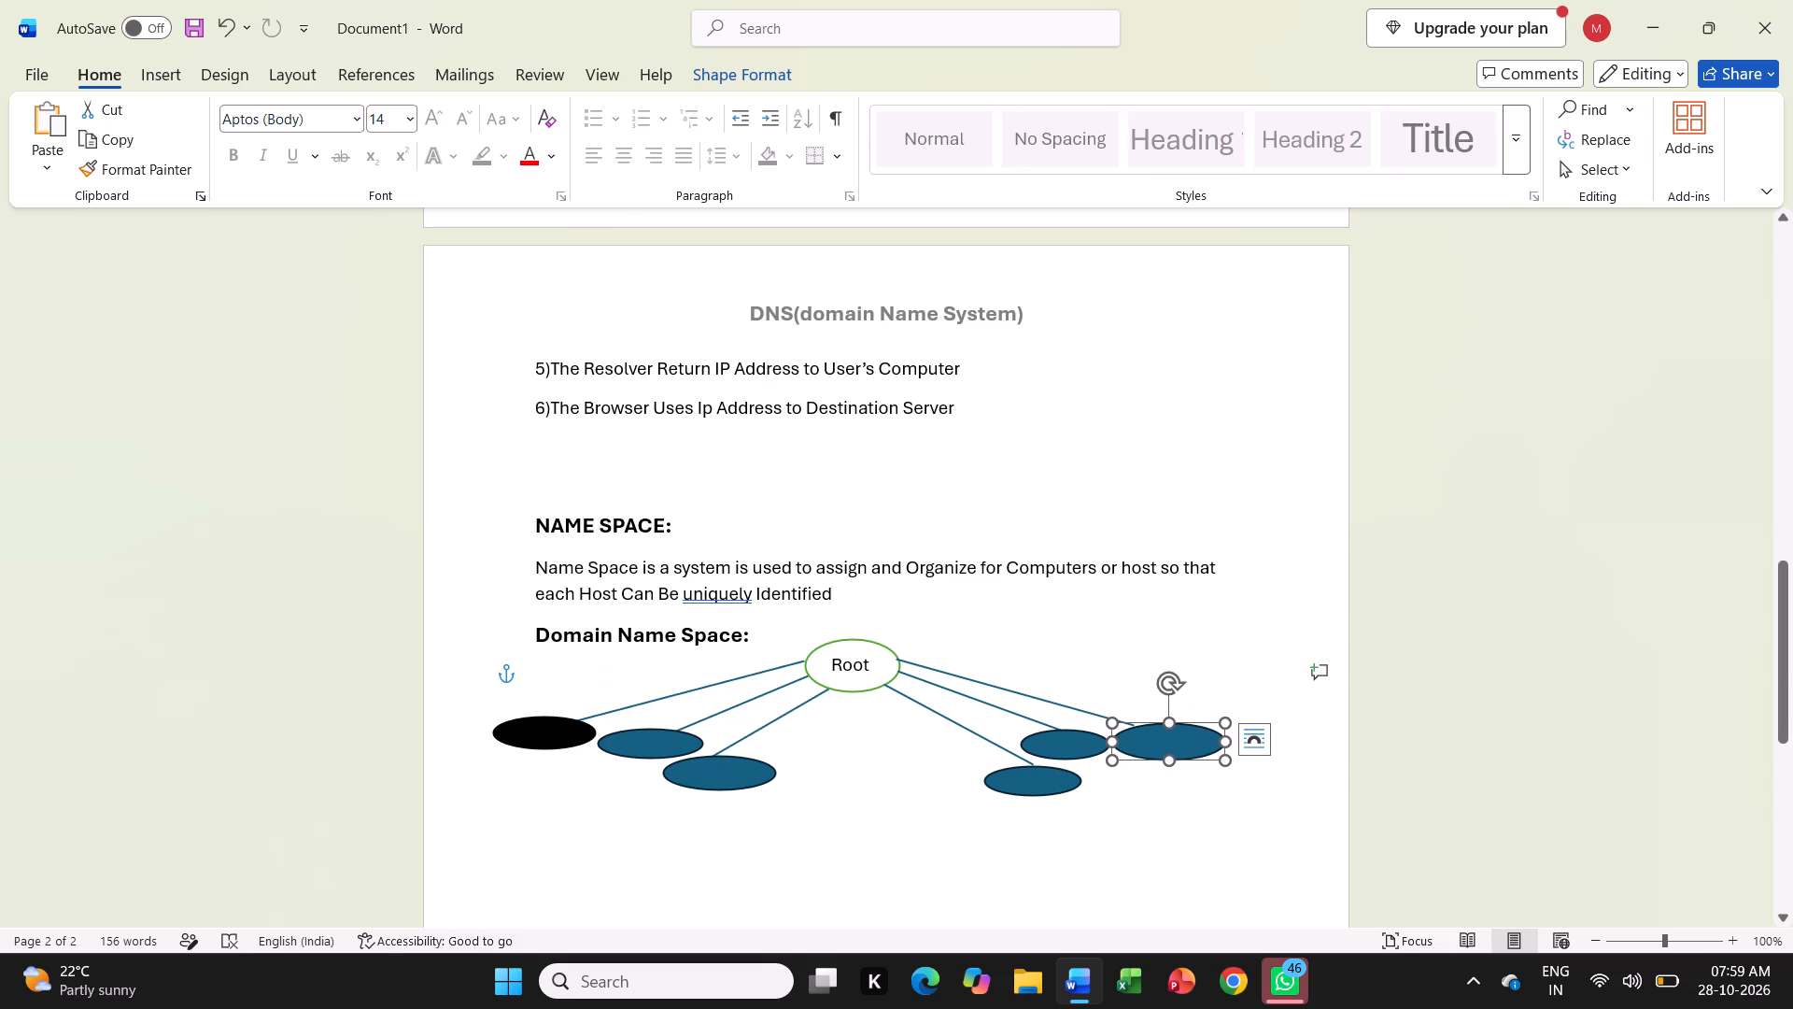
pyautogui.moveTo(1168, 762); pyautogui.dragTo(1165, 751)
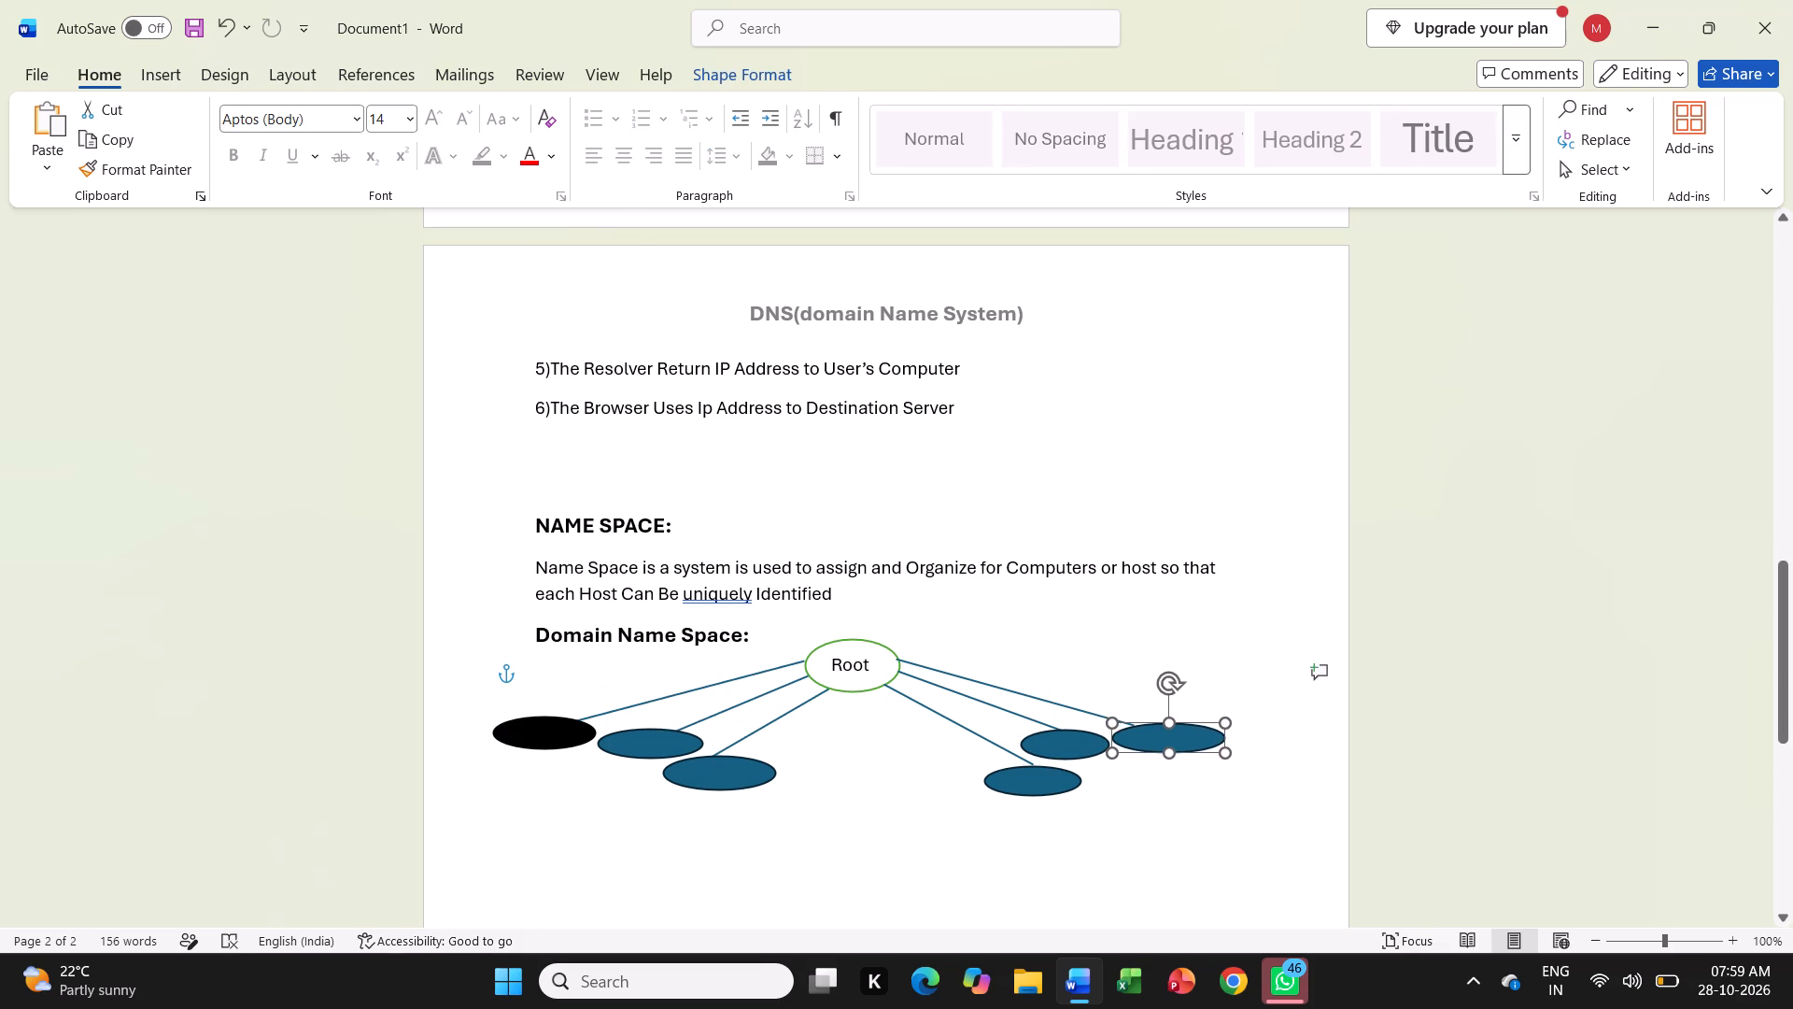
pyautogui.moveTo(1165, 751); pyautogui.dragTo(1167, 751)
pyautogui.click(1111, 754)
pyautogui.click(1204, 768)
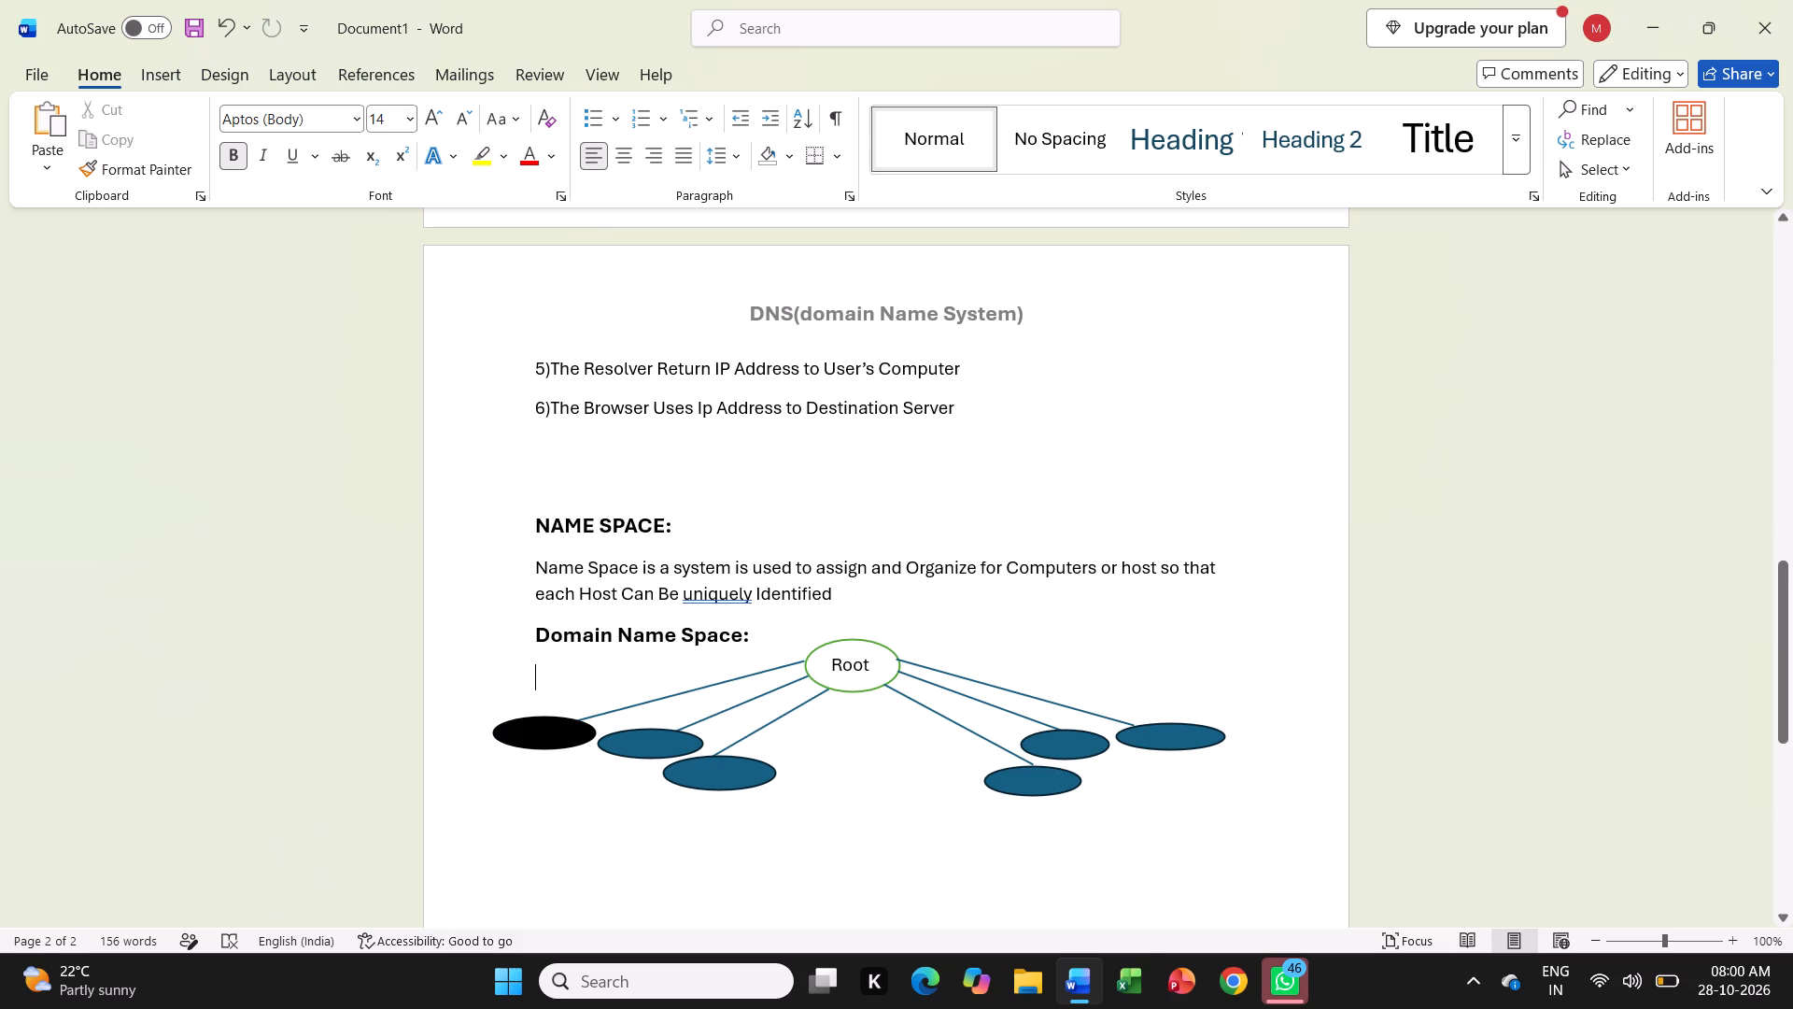
# Start an indented paragraph in the blank area below the tree diagram reading "The Domain Name Space Is Hierarchical Tree Structure".
pyautogui.scroll(-6, 1069, 886)
pyautogui.scroll(1, 1069, 886)
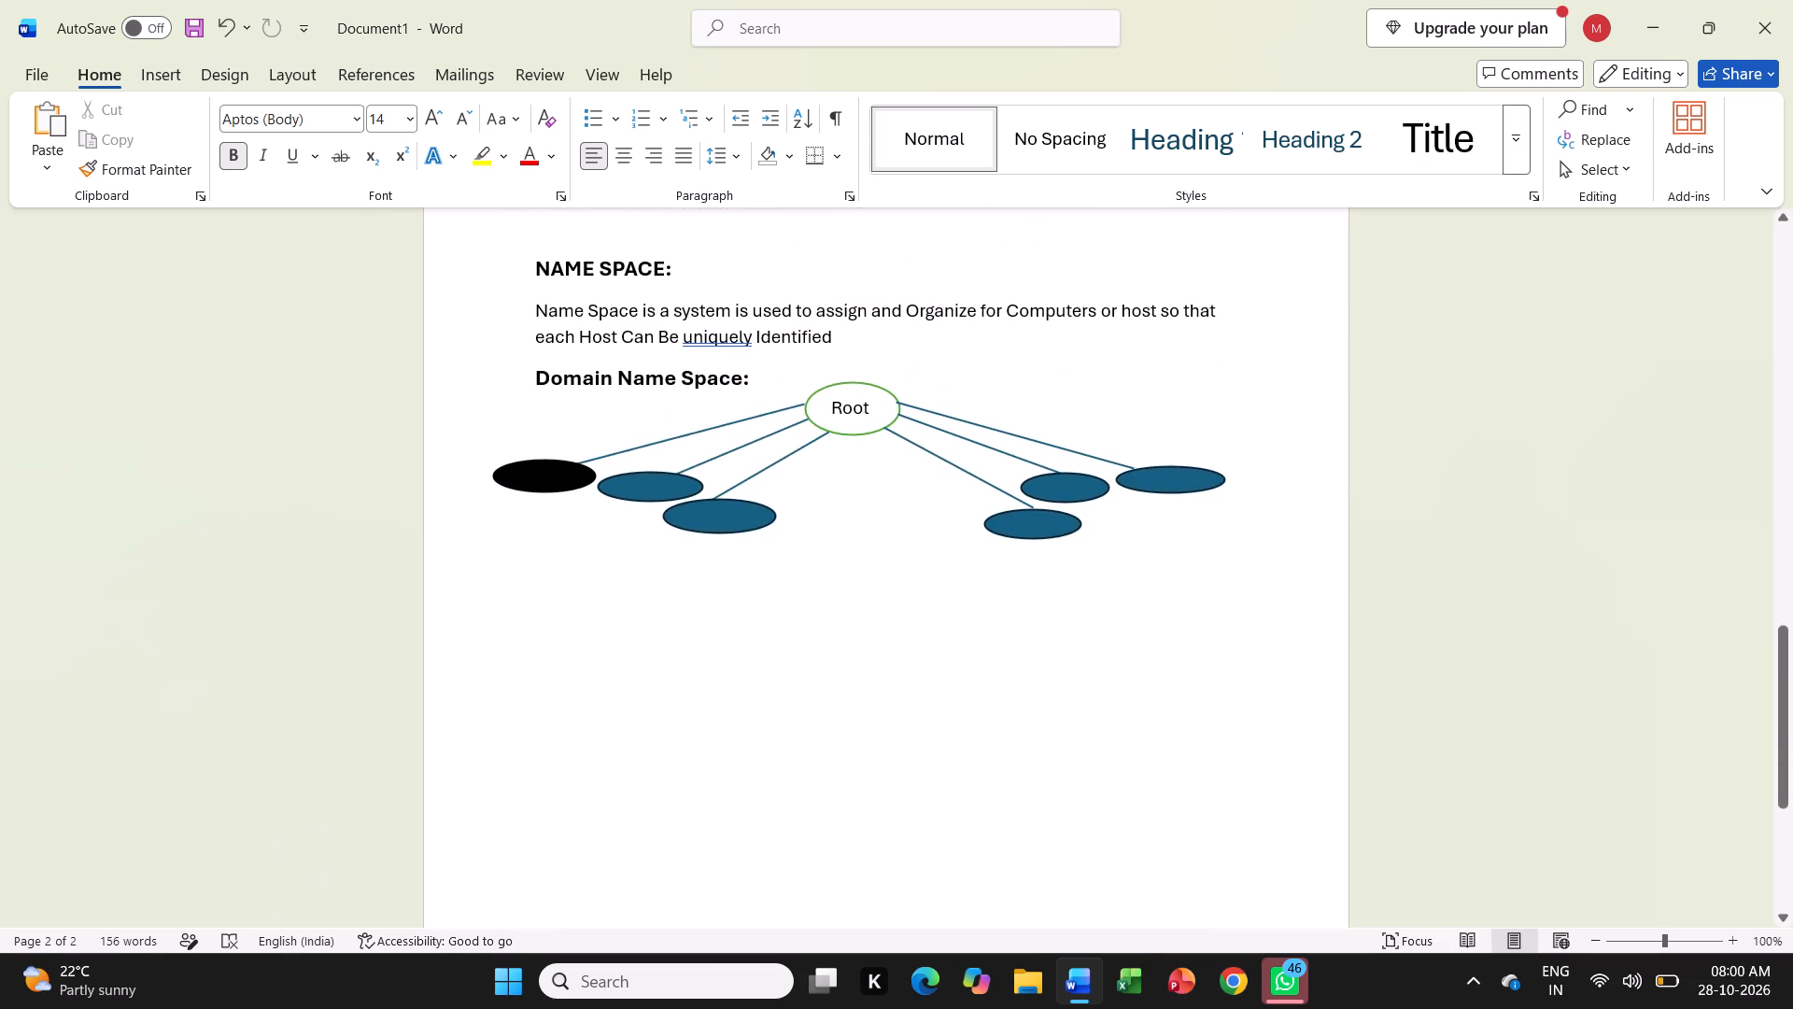
pyautogui.scroll(1, 1069, 886)
pyautogui.click(623, 698)
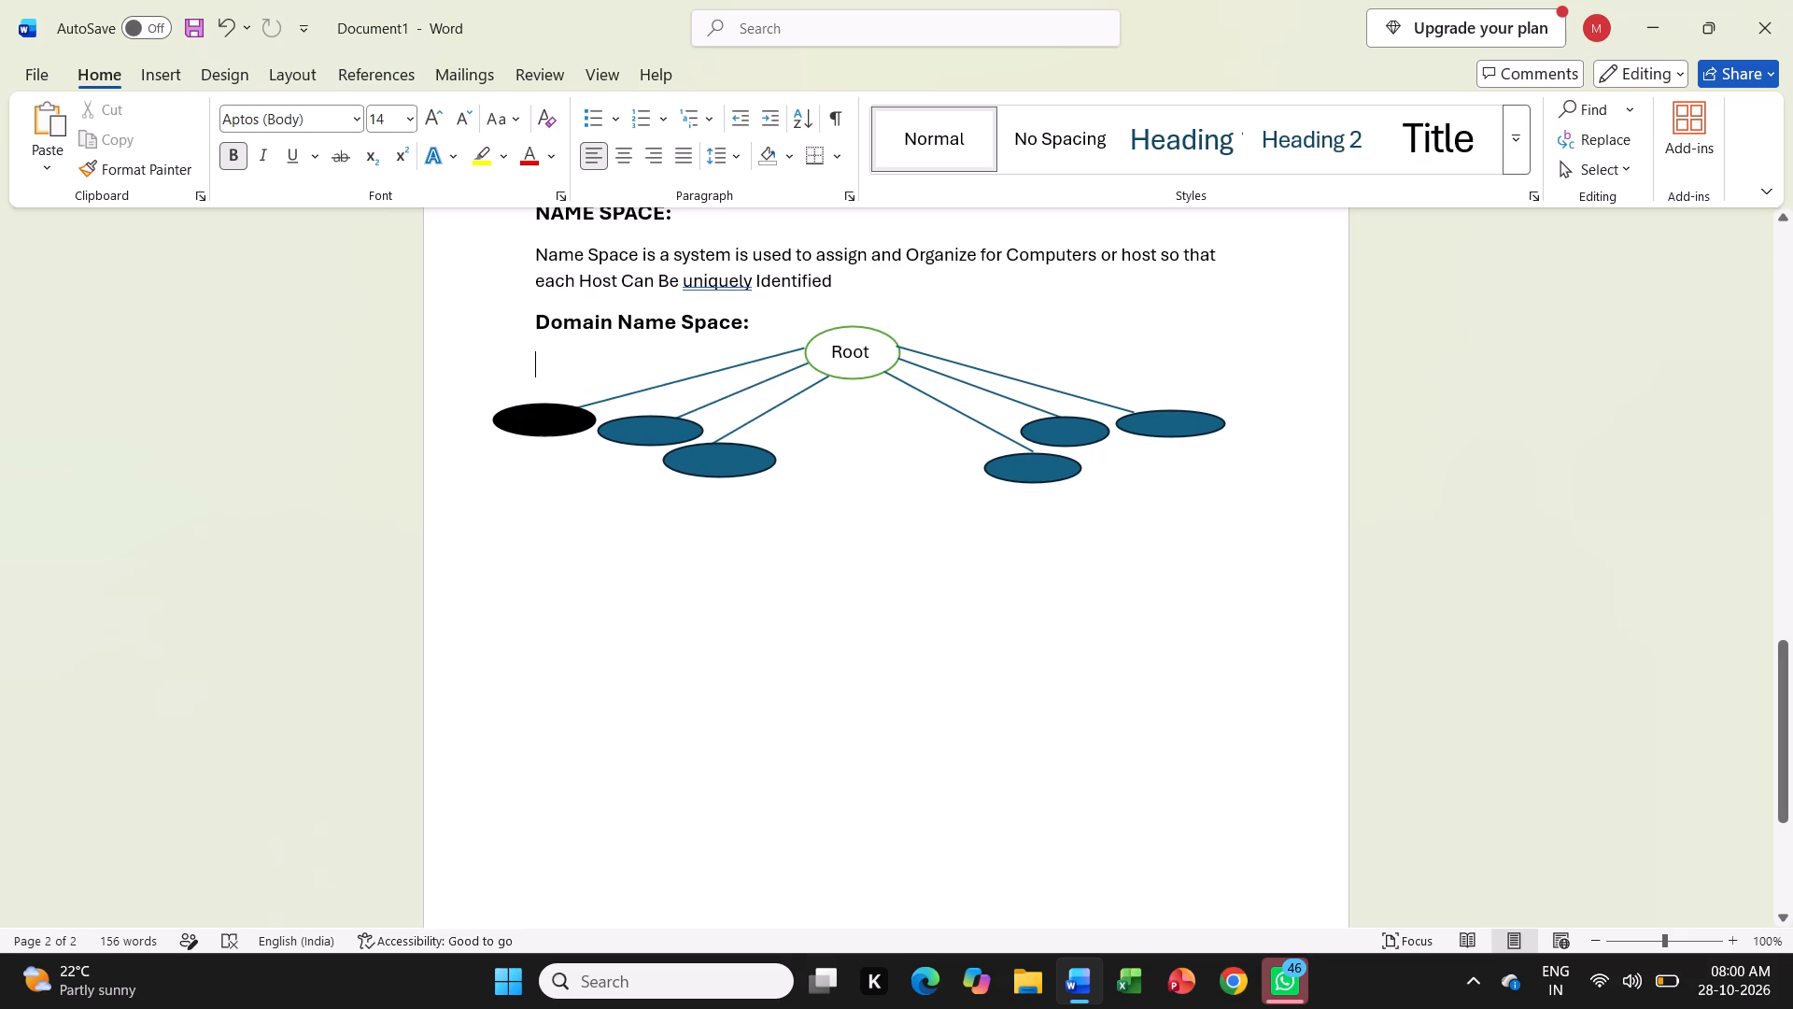
pyautogui.doubleClick(586, 653)
pyautogui.write('The')
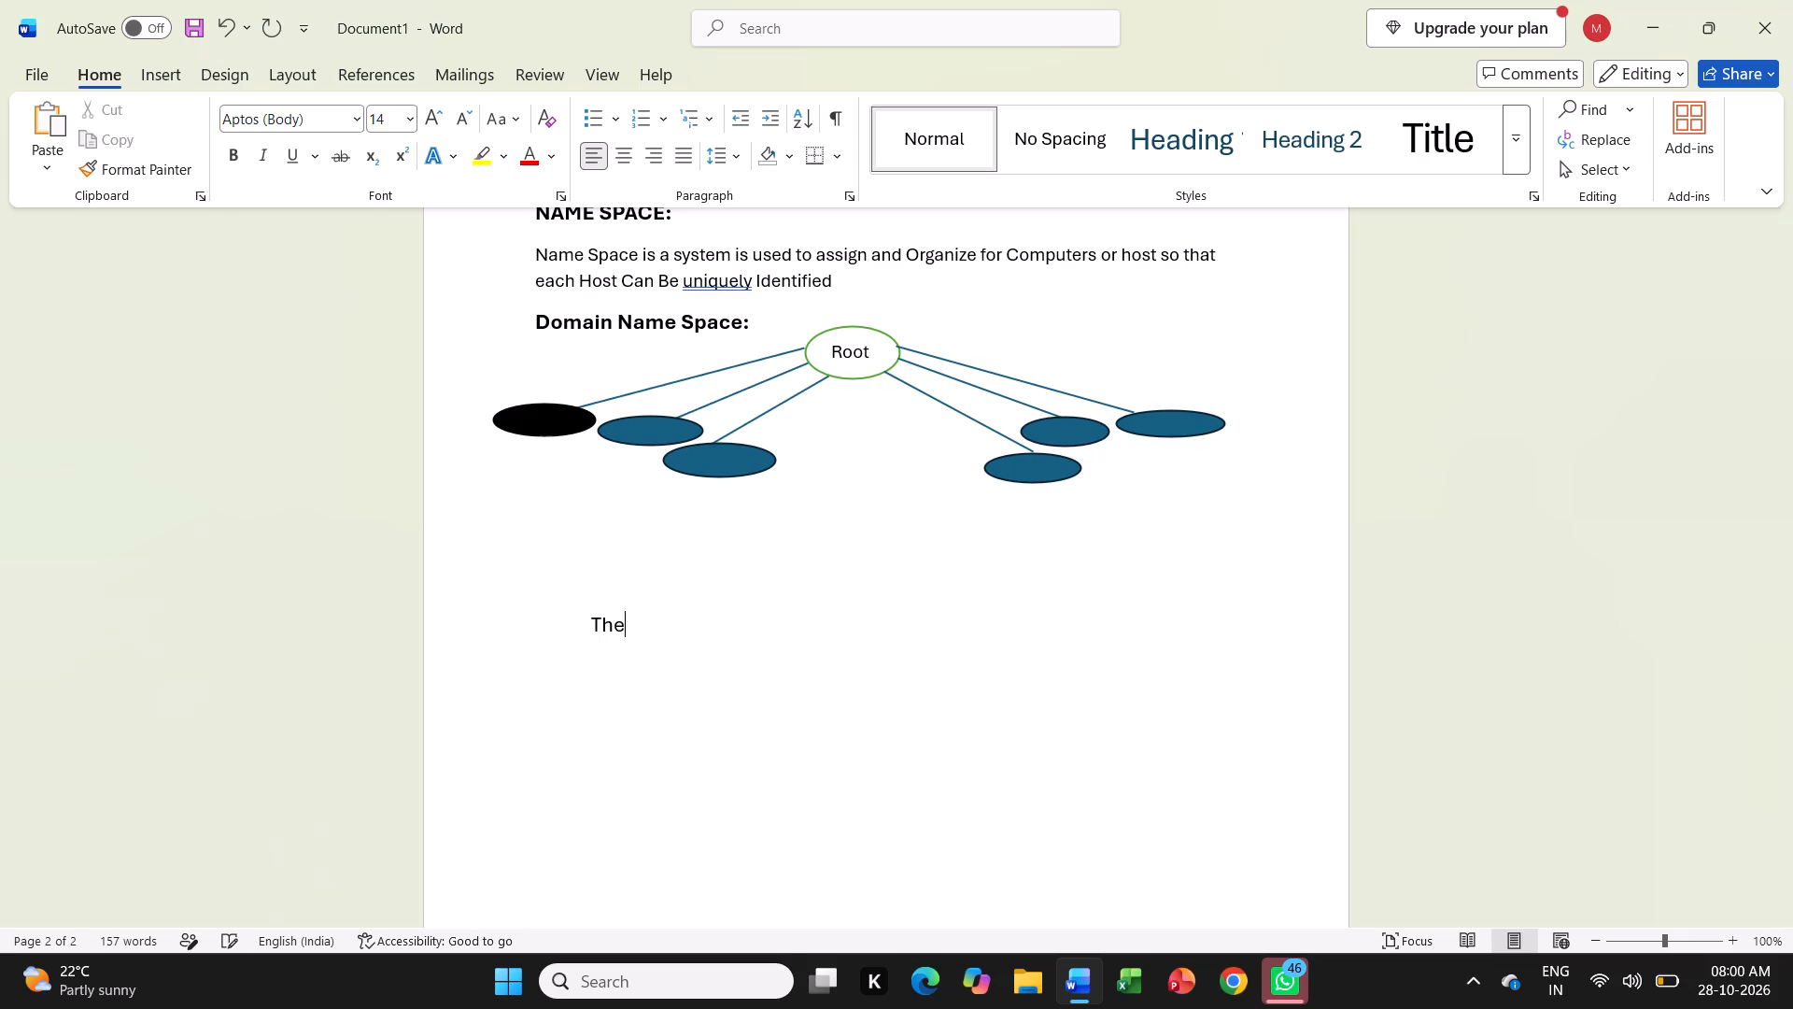
pyautogui.press('space')
pyautogui.write('Domain Name')
pyautogui.press('space')
pyautogui.write('Space')
pyautogui.press('space')
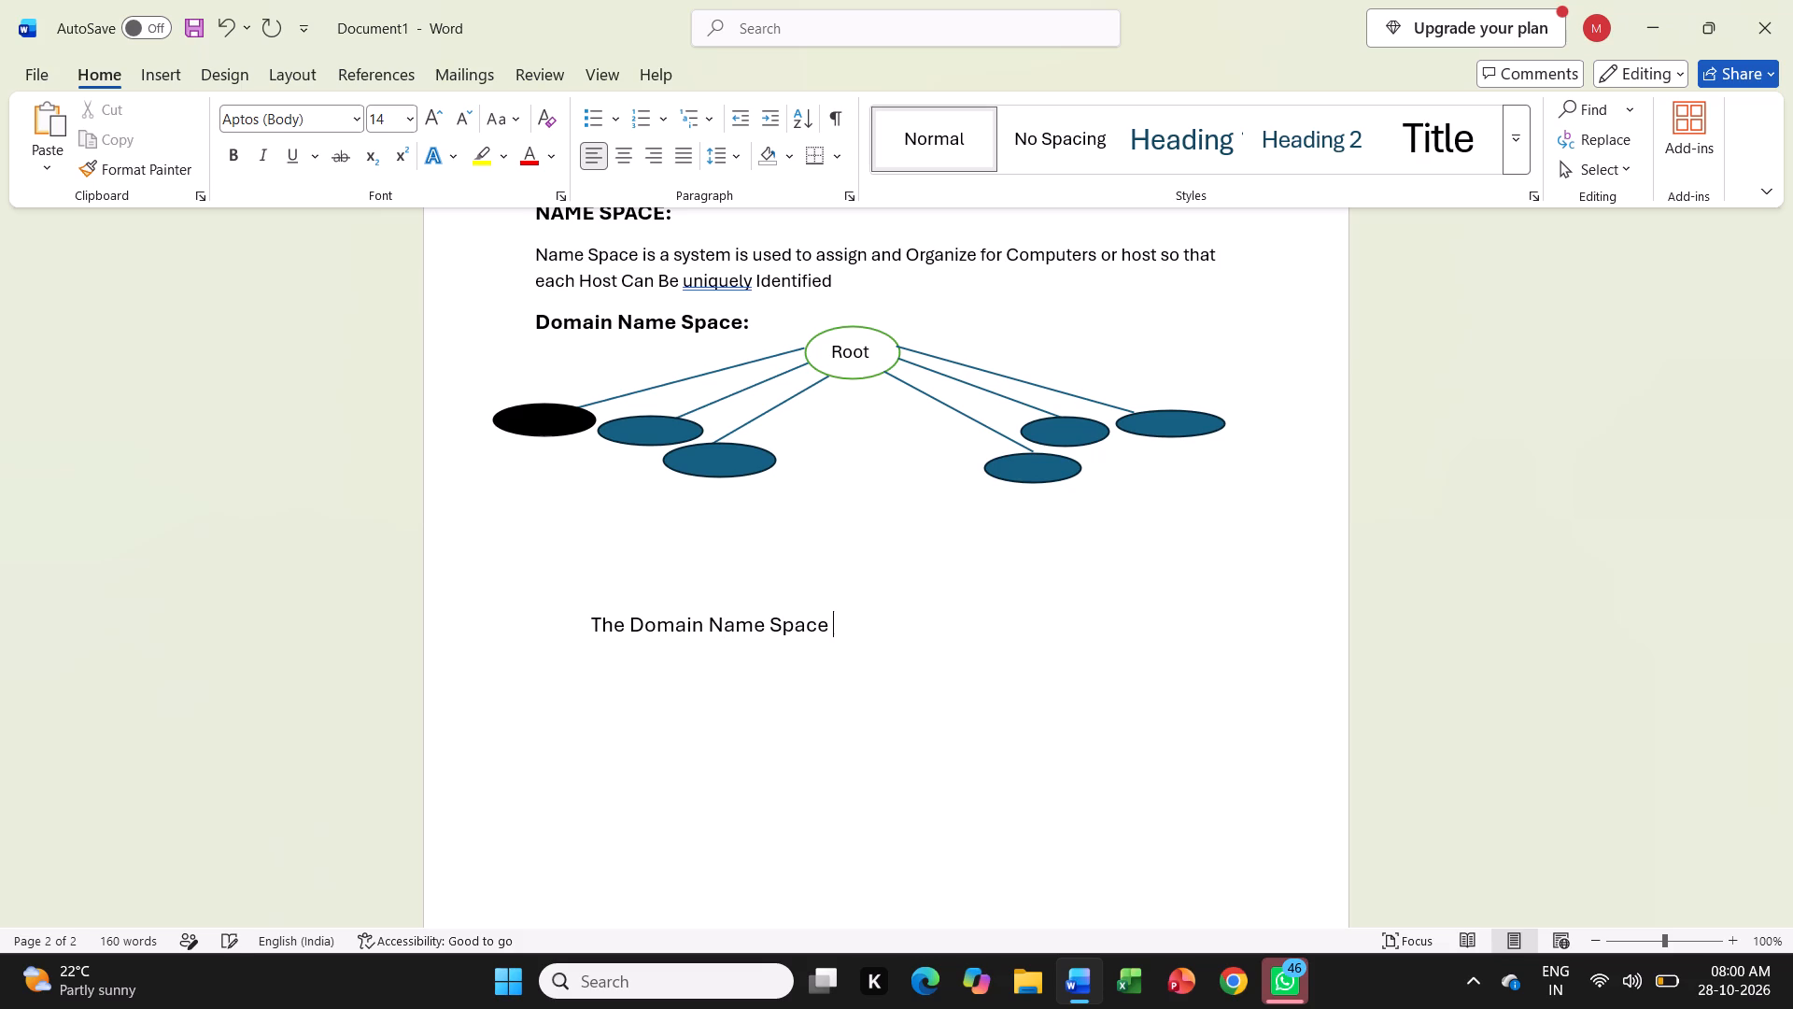
pyautogui.write('Is')
pyautogui.press('space')
pyautogui.write('Hi')
pyautogui.write('erarchical')
pyautogui.press('space')
pyautogui.write('Tree')
pyautogui.press('space')
pyautogui.write('Structure')
pyautogui.press('space')
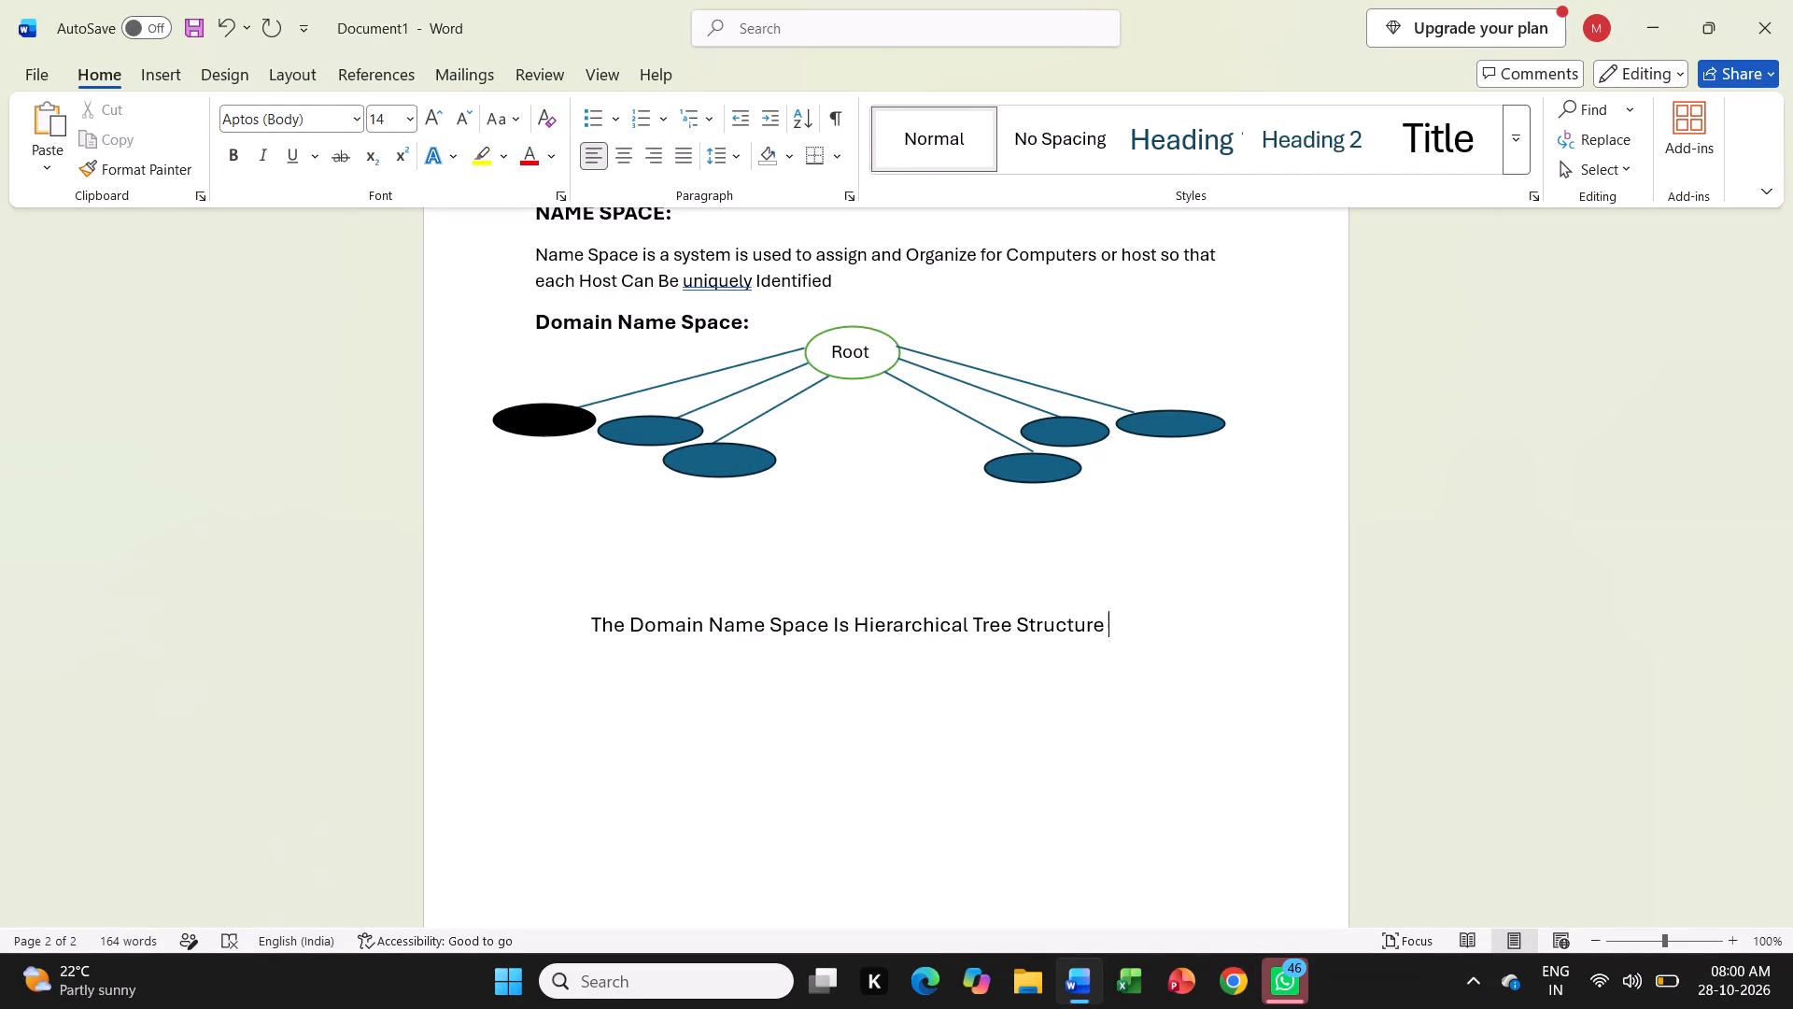
# Continue the paragraph below the diagram with "It Start From root followed by".
pyautogui.hotkey('shift', 'i')
pyautogui.write('t')
pyautogui.press('space')
pyautogui.write('Start')
pyautogui.press('space')
pyautogui.write('From')
pyautogui.press('space')
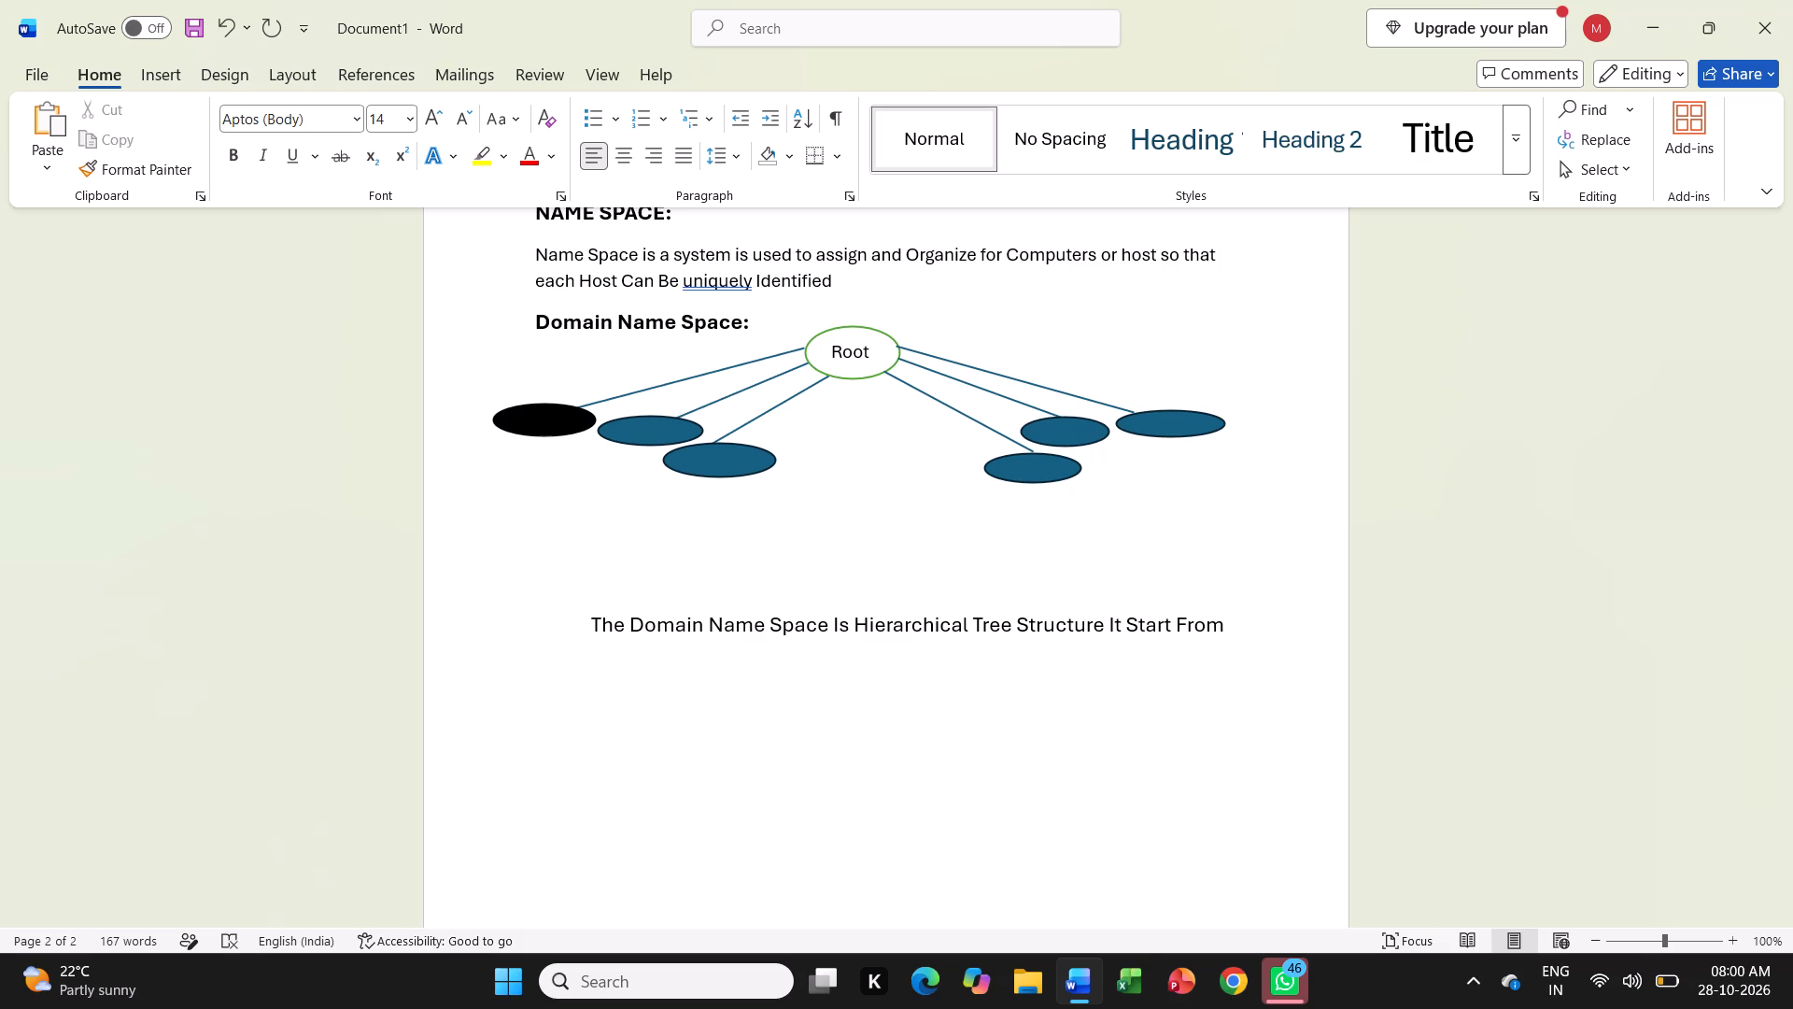
pyautogui.write('root')
pyautogui.press('space')
pyautogui.write('followed by')
pyautogui.press('space')
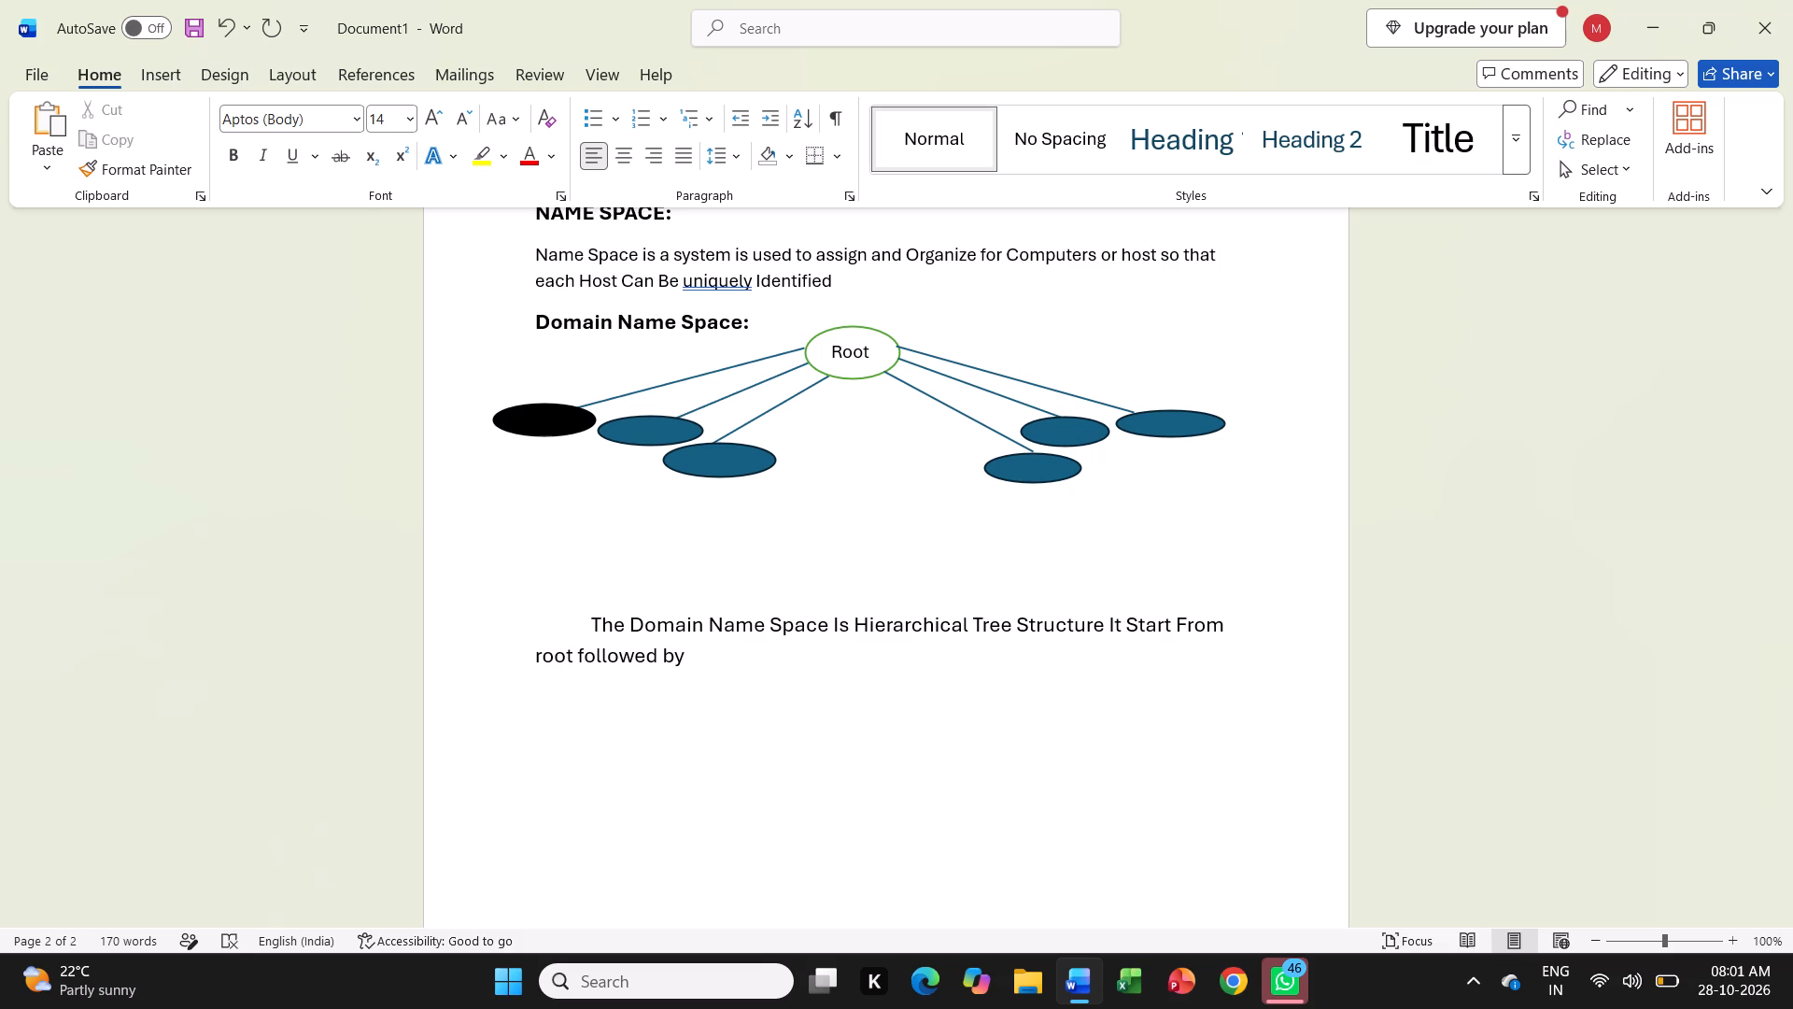
# Insert "top level domain and" directly after the "f" of "followed" and trim the insertion back to "top level domain a".
pyautogui.click(586, 653)
pyautogui.write('top level domain and')
pyautogui.press('space')
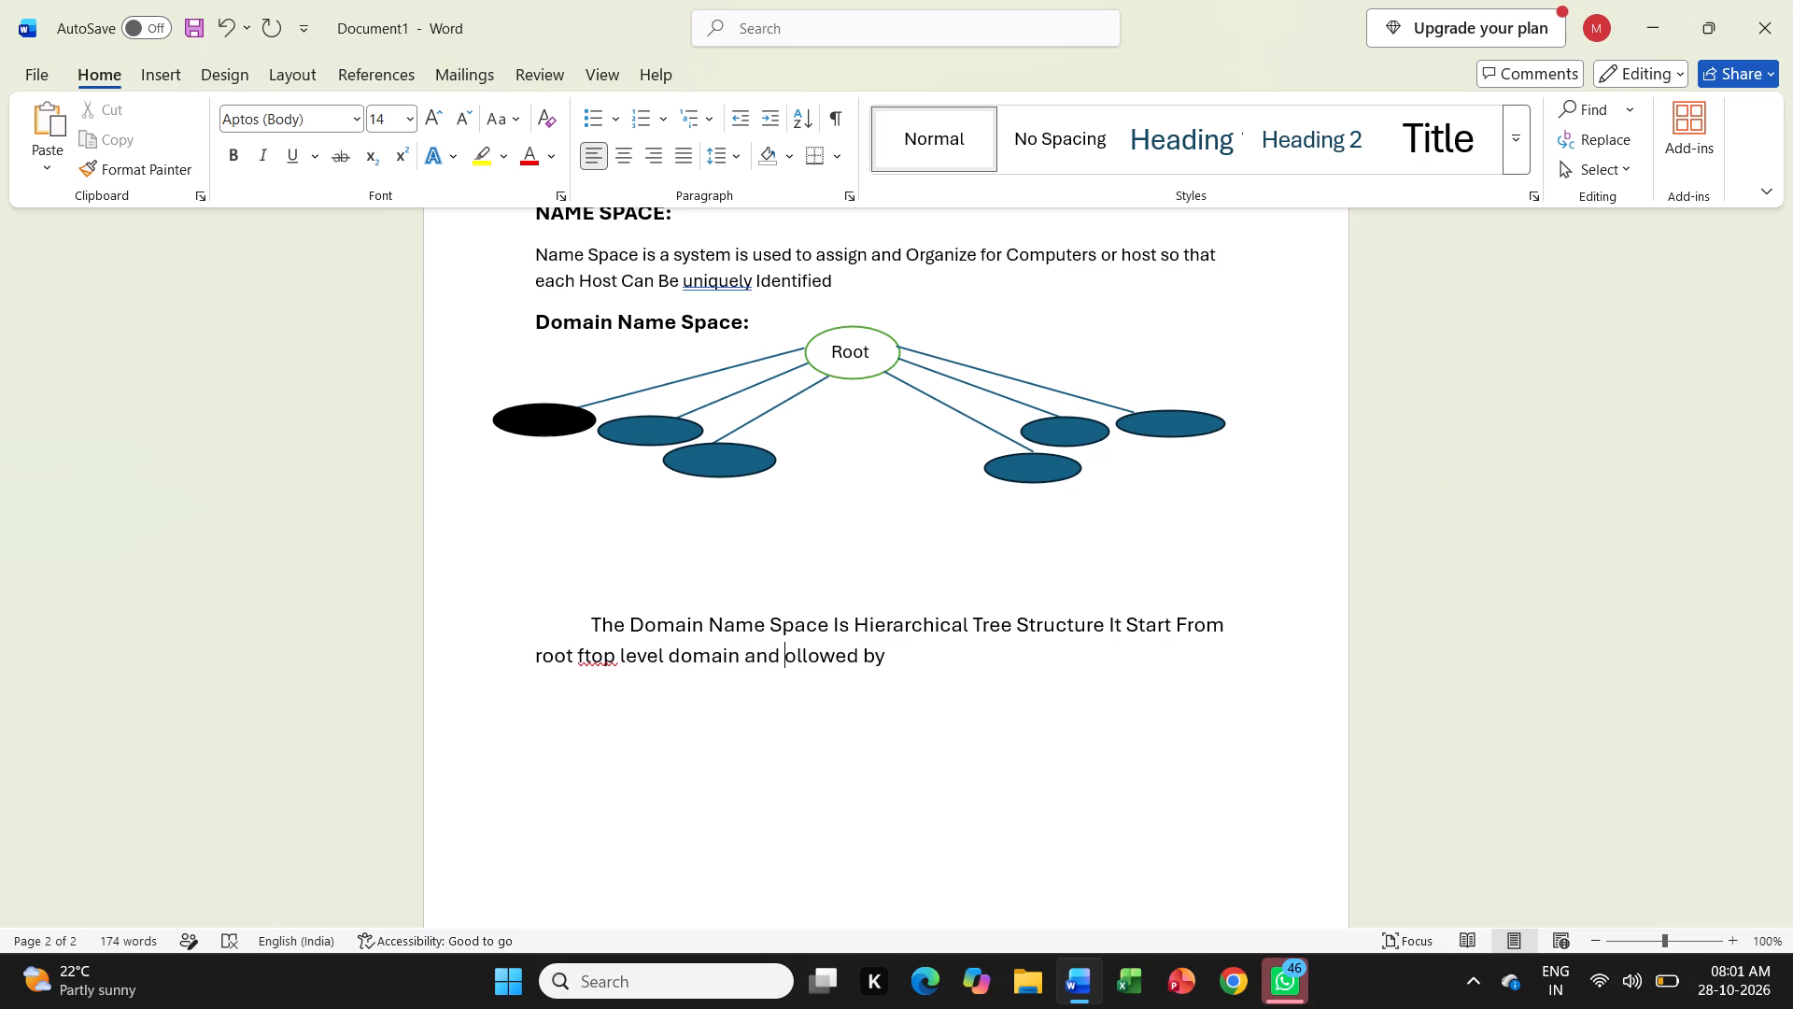
pyautogui.press('BackSpace')
pyautogui.press('BackSpace')
pyautogui.press('BackSpace')
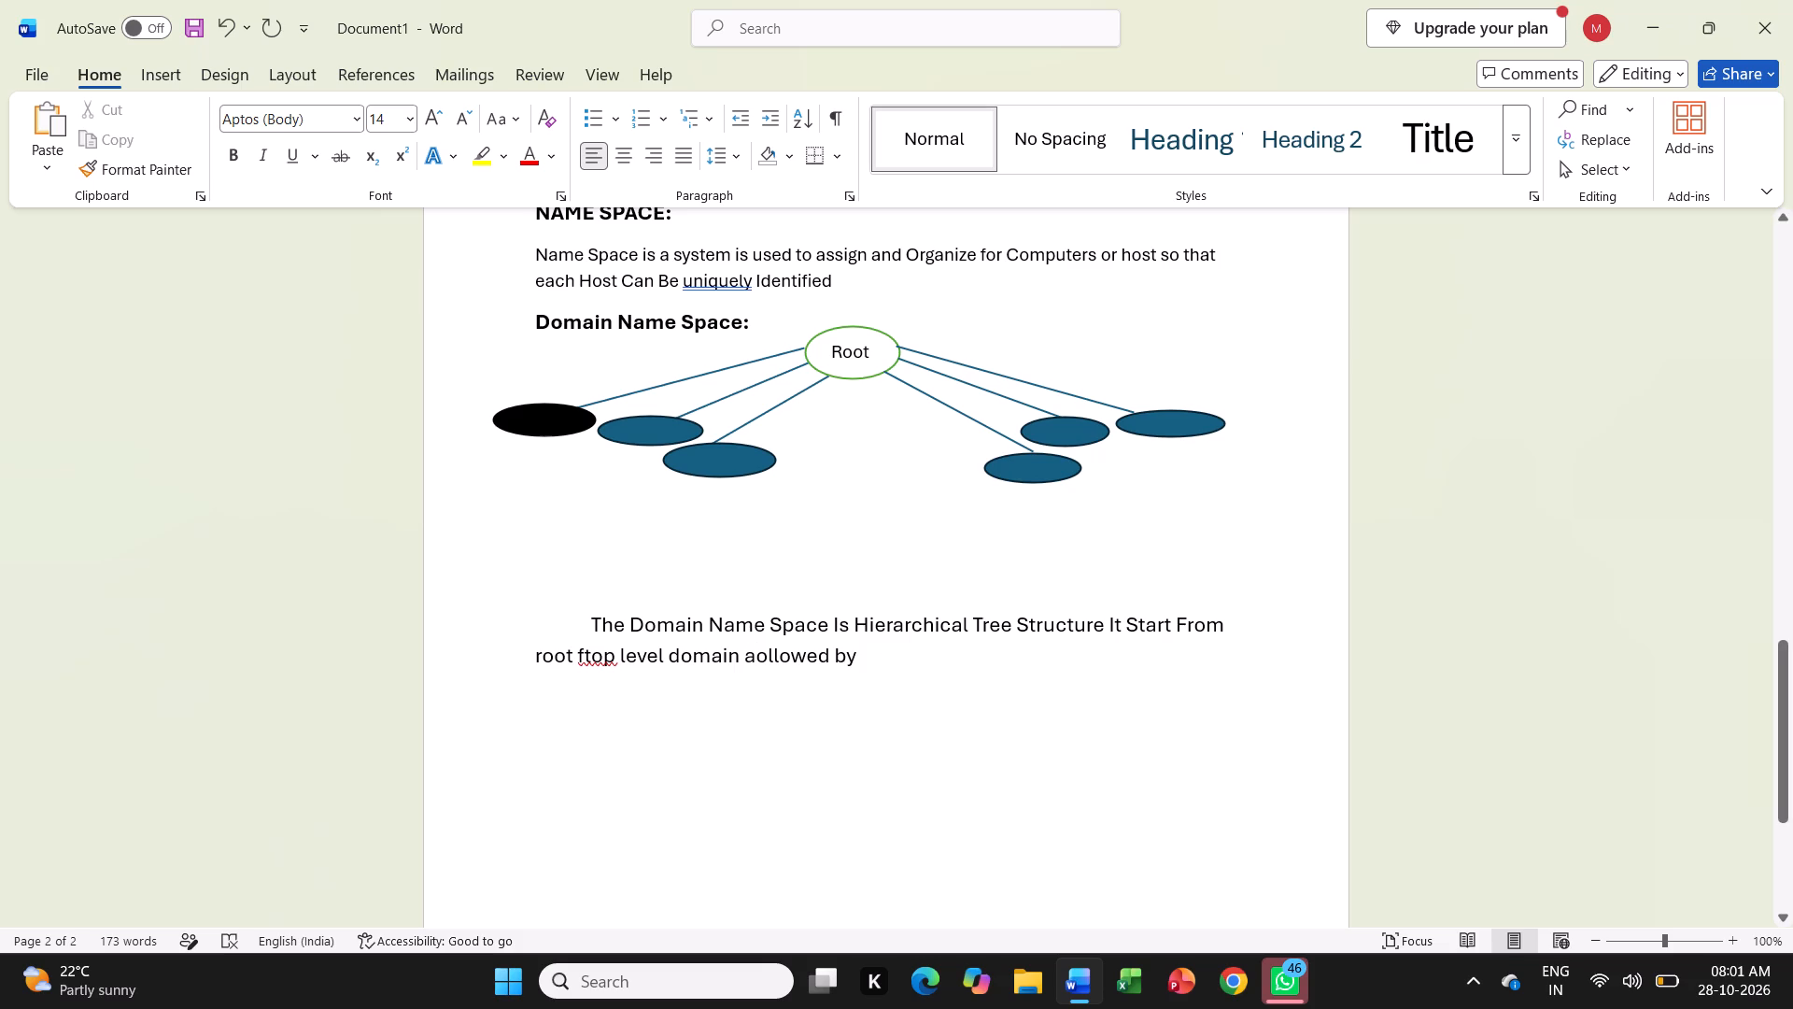
# Insert "ollowed by" and a space after the stray "f" so the text reads "root followed by top level domain".
pyautogui.click(584, 660)
pyautogui.write('ollowed')
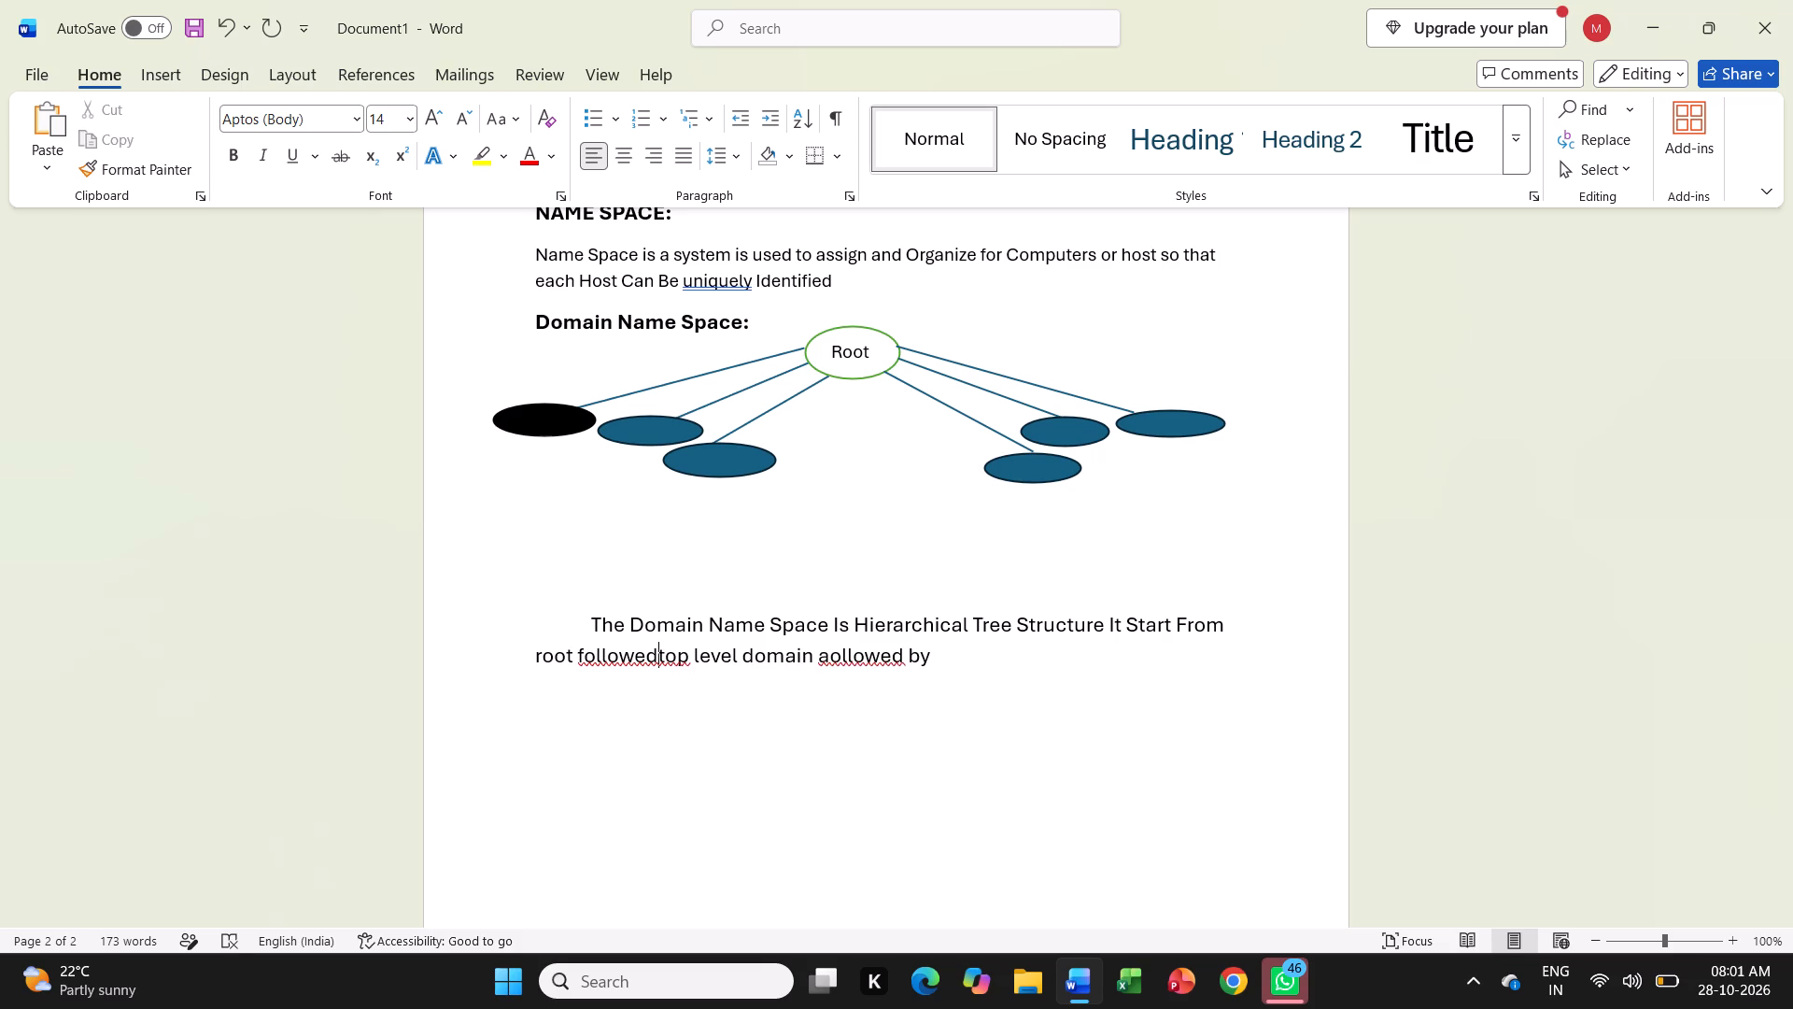
pyautogui.press('space')
pyautogui.write('by')
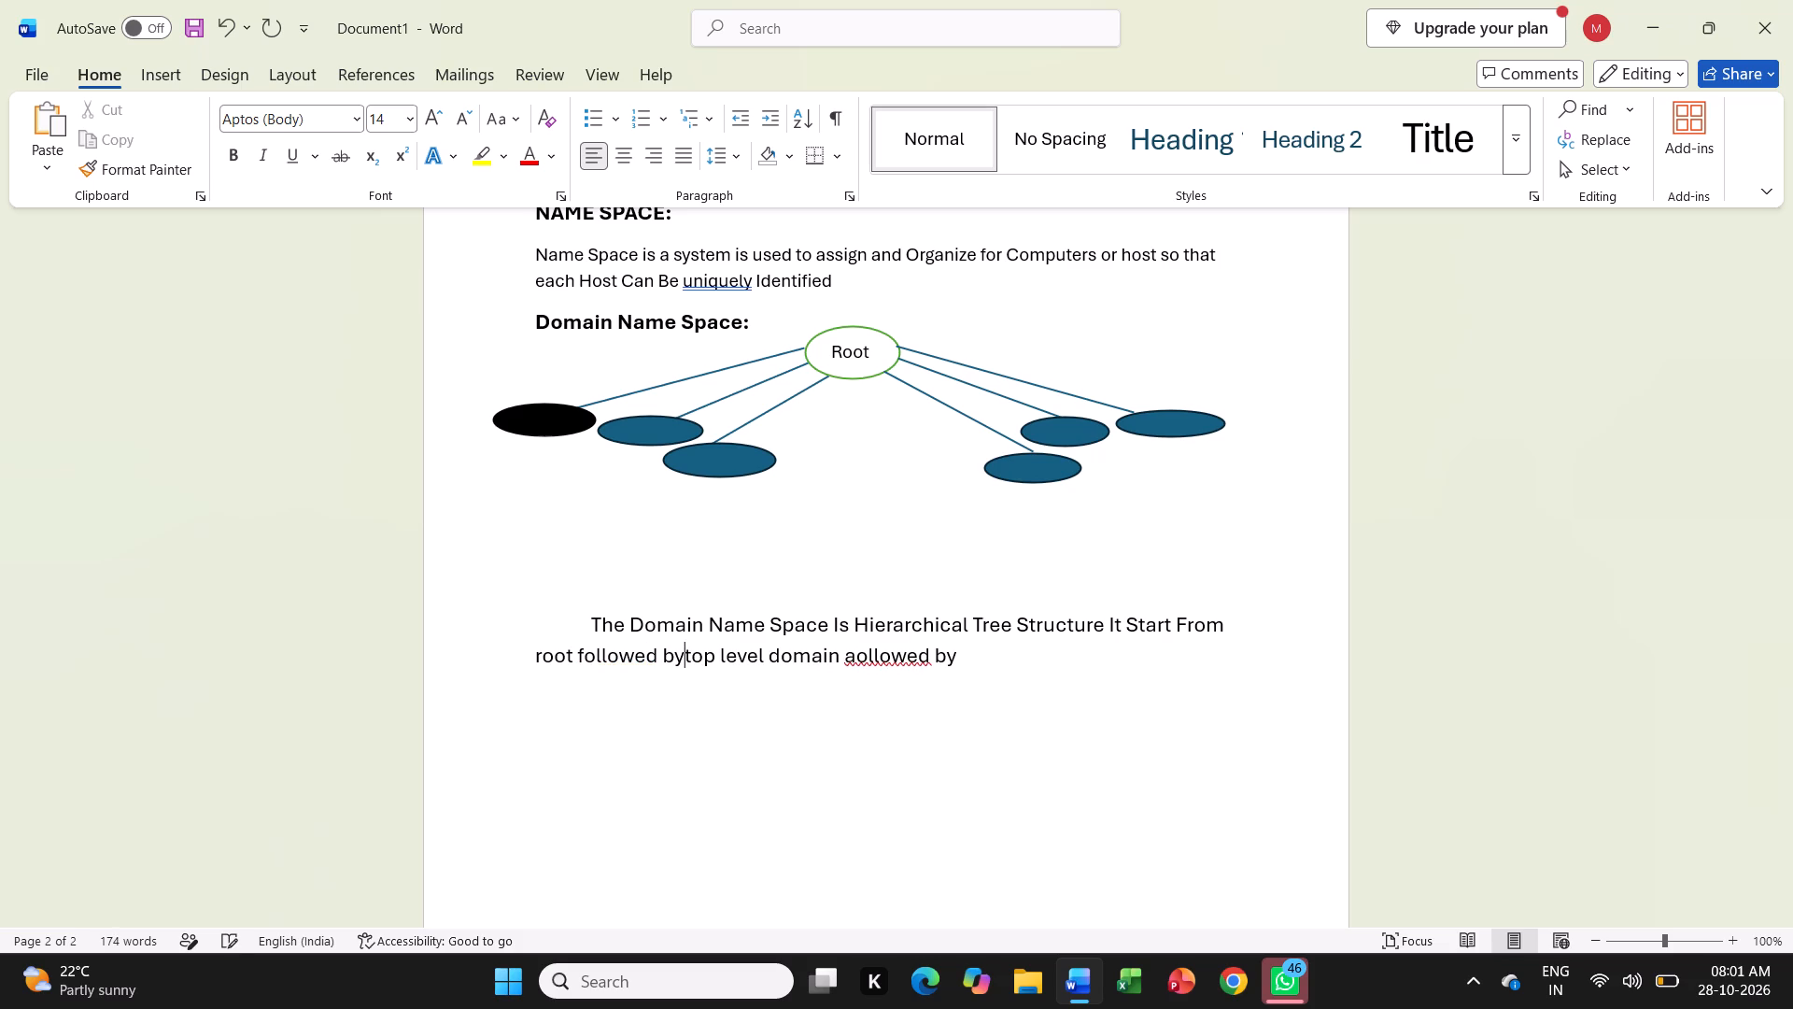
pyautogui.press('space')
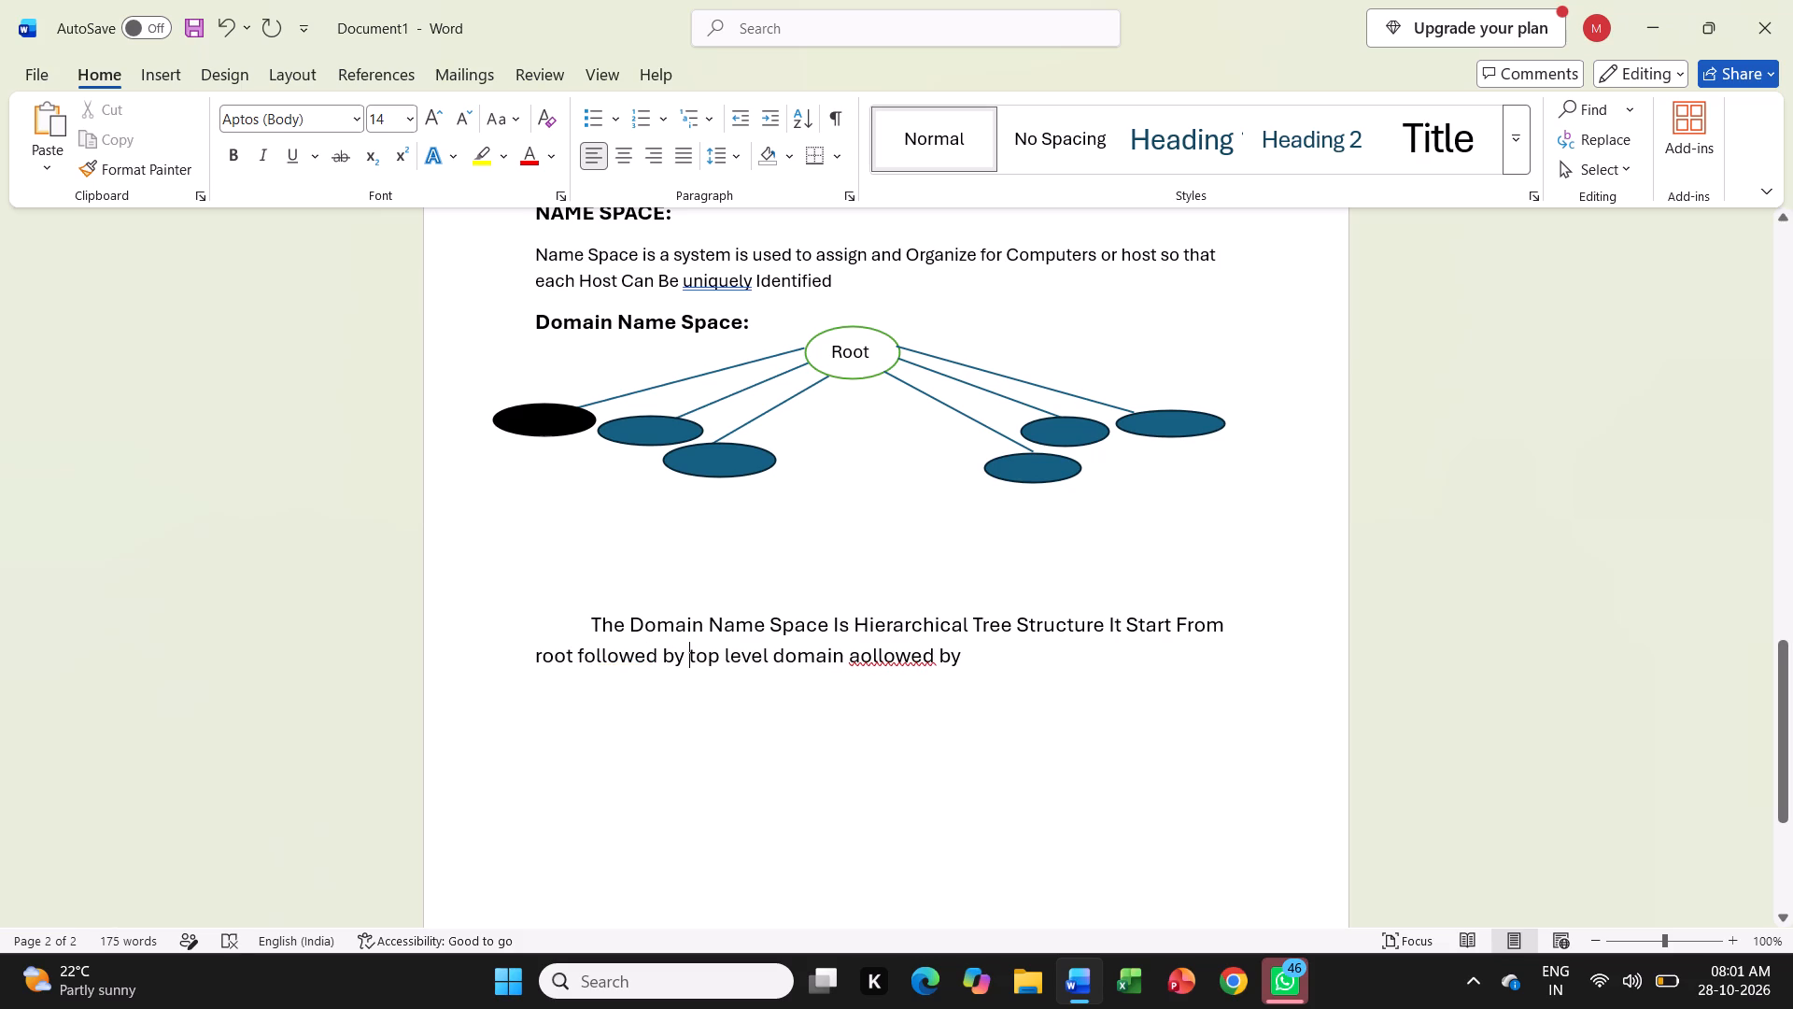
# Delete the leftover "aollowed by" at the end of the paragraph below the diagram, leaving it ending in "top level domain".
pyautogui.click(984, 663)
pyautogui.press('BackSpace')
pyautogui.press('BackSpace')
pyautogui.press('BackSpace')
pyautogui.press('BackSpace')
pyautogui.press('BackSpace')
pyautogui.press('BackSpace')
pyautogui.press('BackSpace')
pyautogui.press('BackSpace')
pyautogui.press('BackSpace')
pyautogui.press('BackSpace')
pyautogui.press('BackSpace')
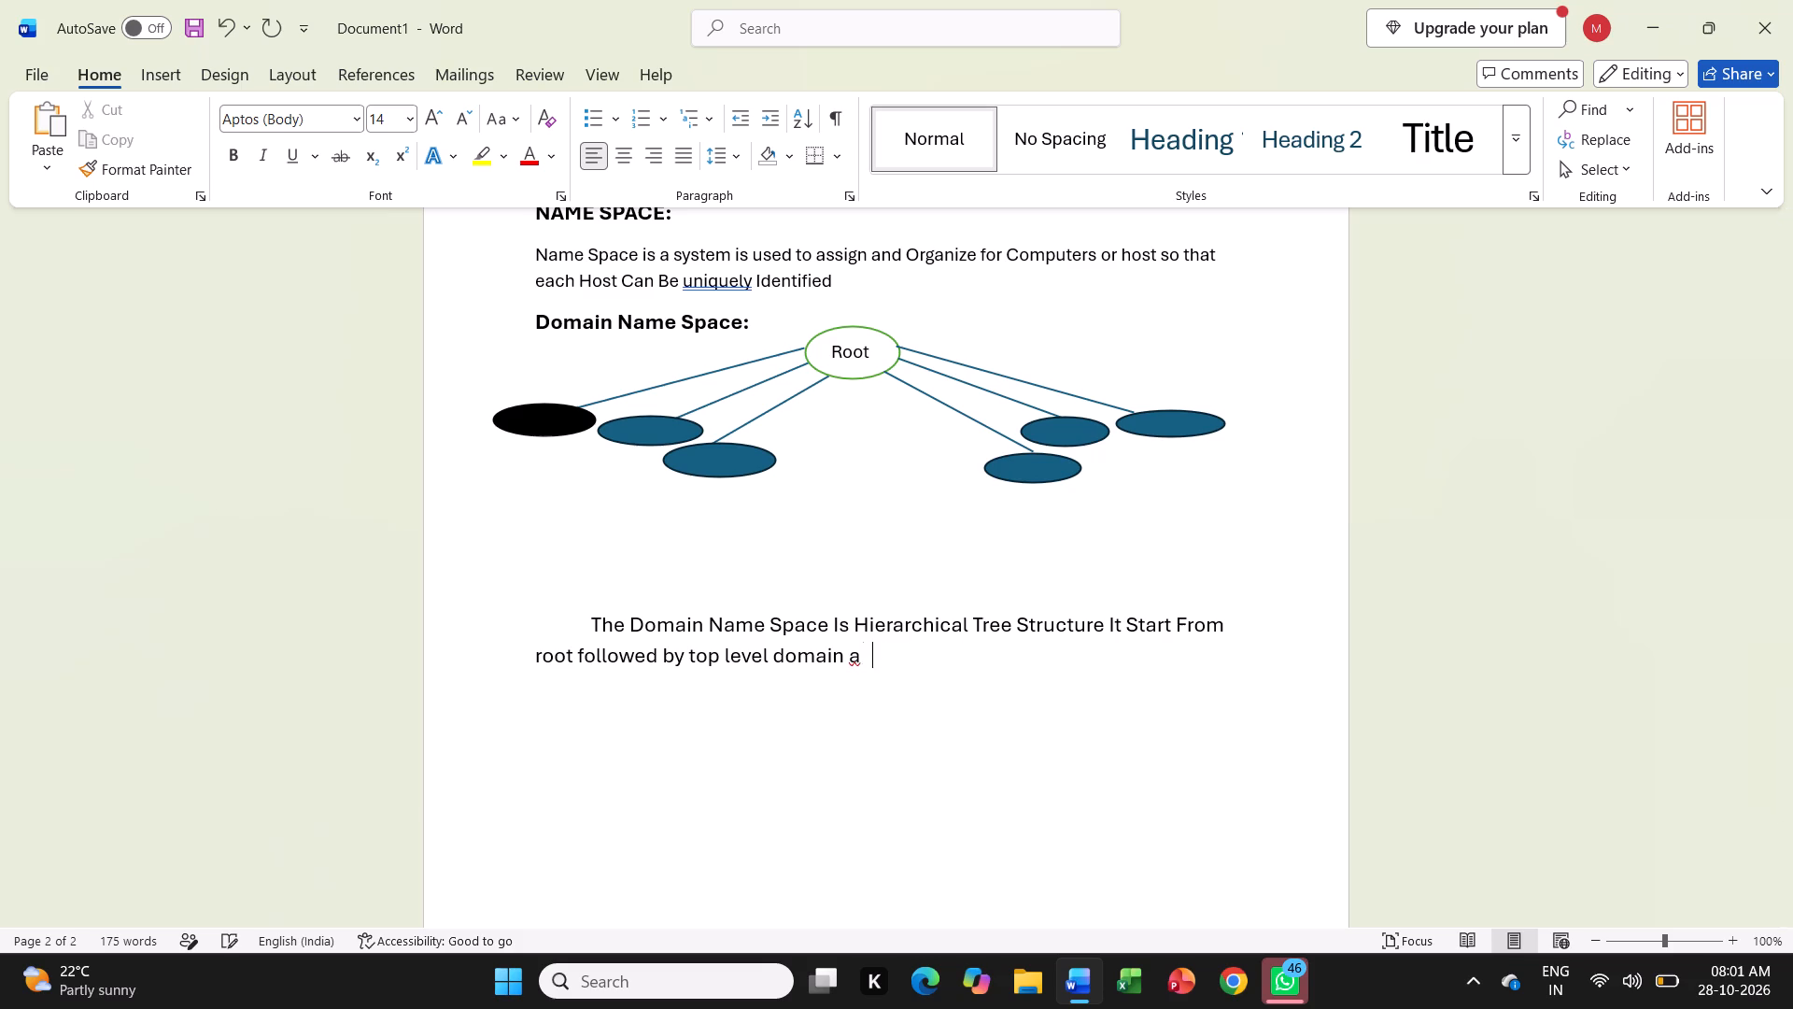
pyautogui.press('BackSpace')
# Continue the paragraph after "top level domain" with "such as .com,.in,.arpa etc in each domain Contain Subdomain And Host".
pyautogui.press('space')
pyautogui.write('such as')
pyautogui.press('space')
pyautogui.write('.com,')
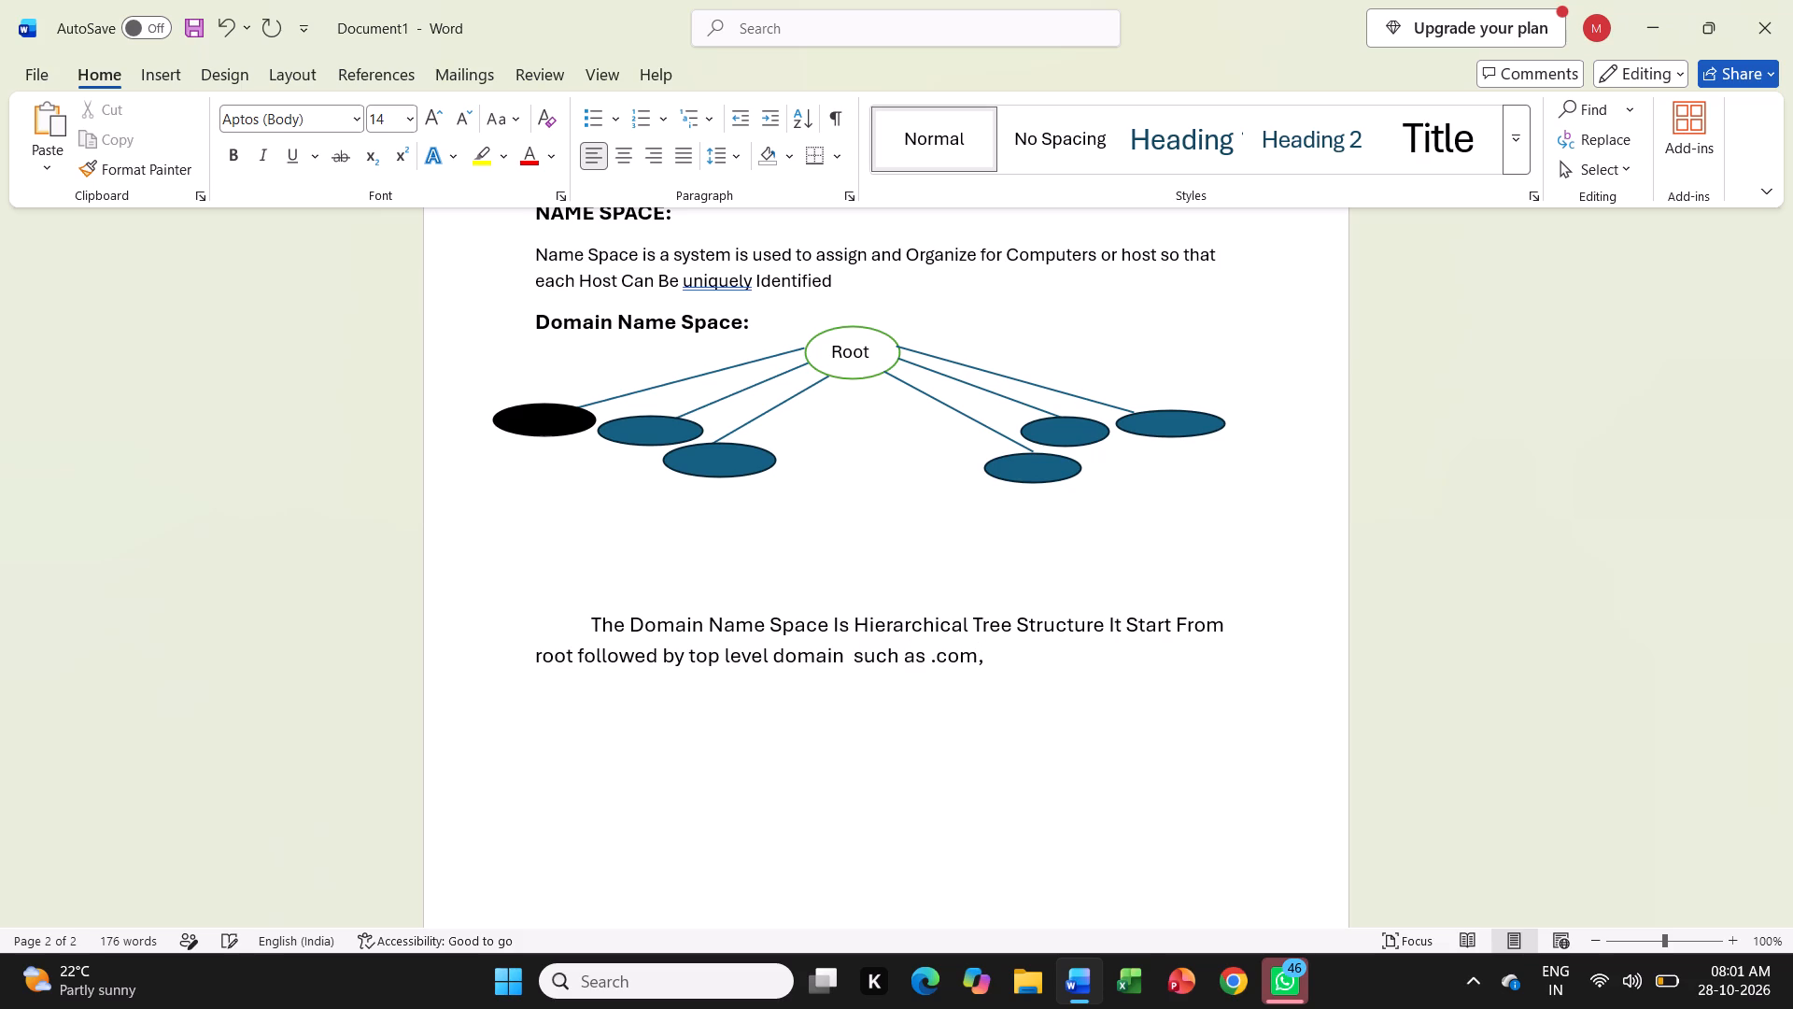
# Continue the paragraph below the diagram after ".com," with ".in,.arpa etc in each domain Contain Subdomain And Host".
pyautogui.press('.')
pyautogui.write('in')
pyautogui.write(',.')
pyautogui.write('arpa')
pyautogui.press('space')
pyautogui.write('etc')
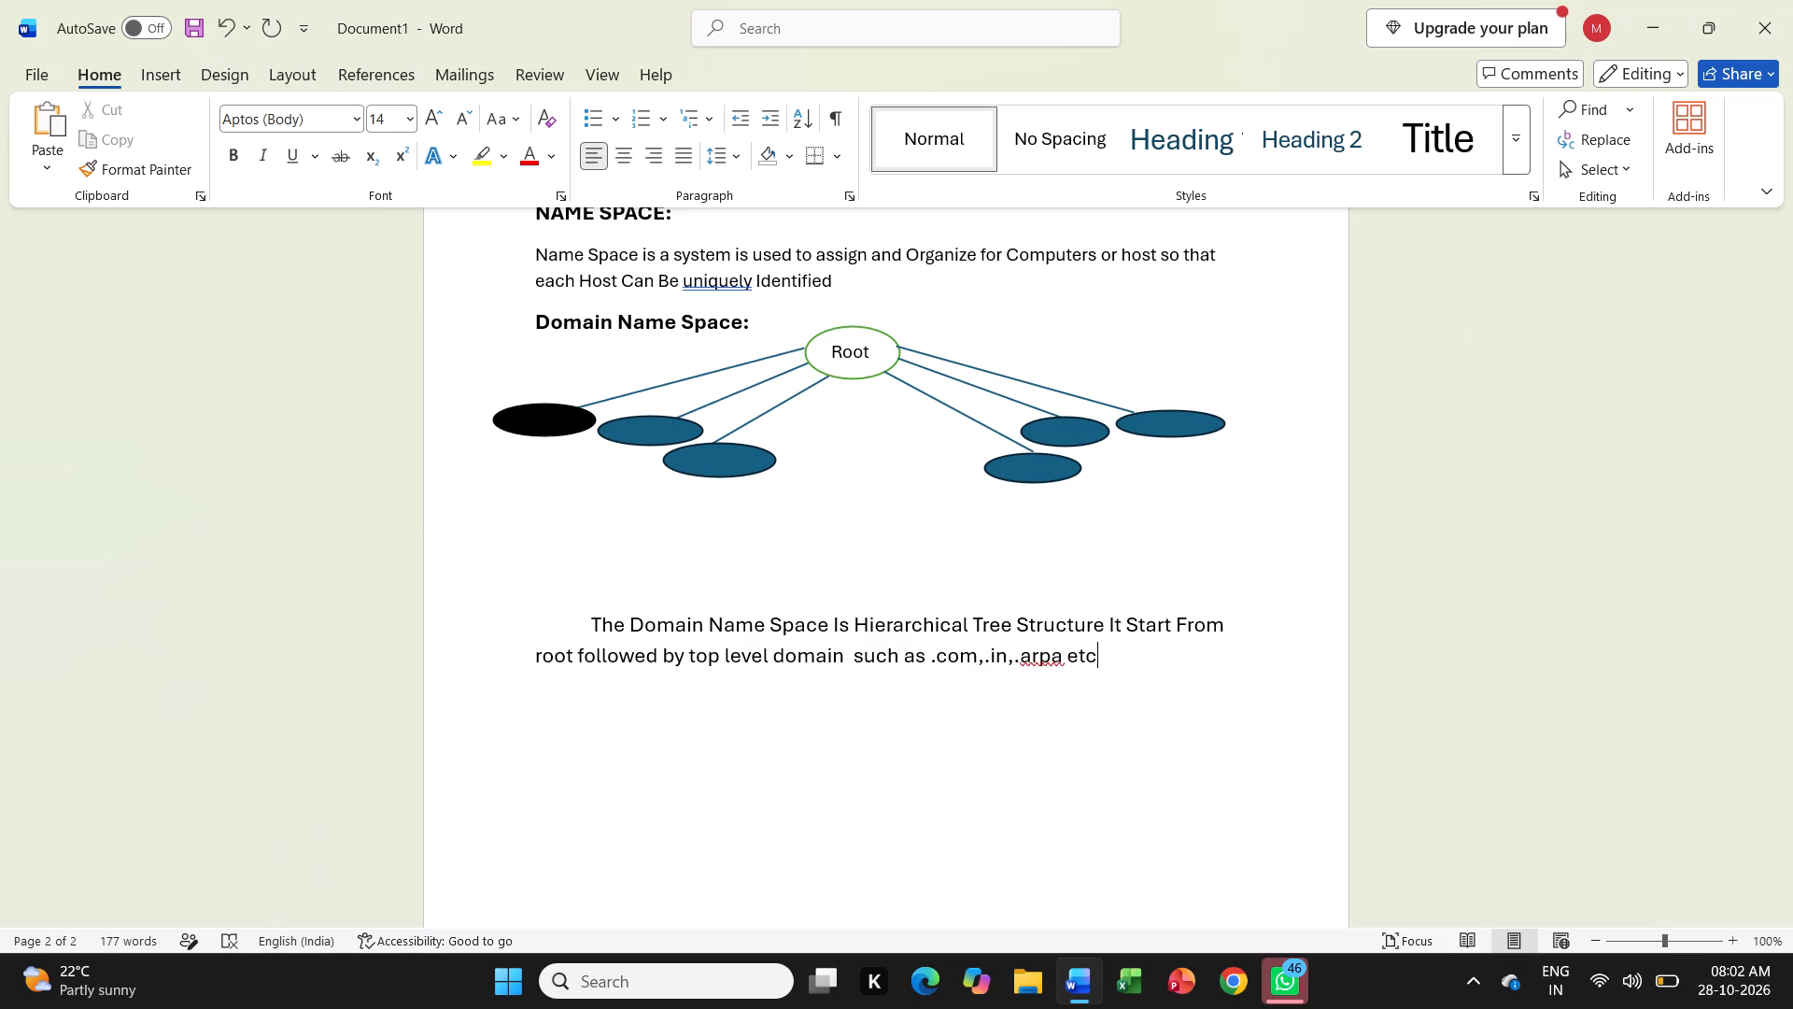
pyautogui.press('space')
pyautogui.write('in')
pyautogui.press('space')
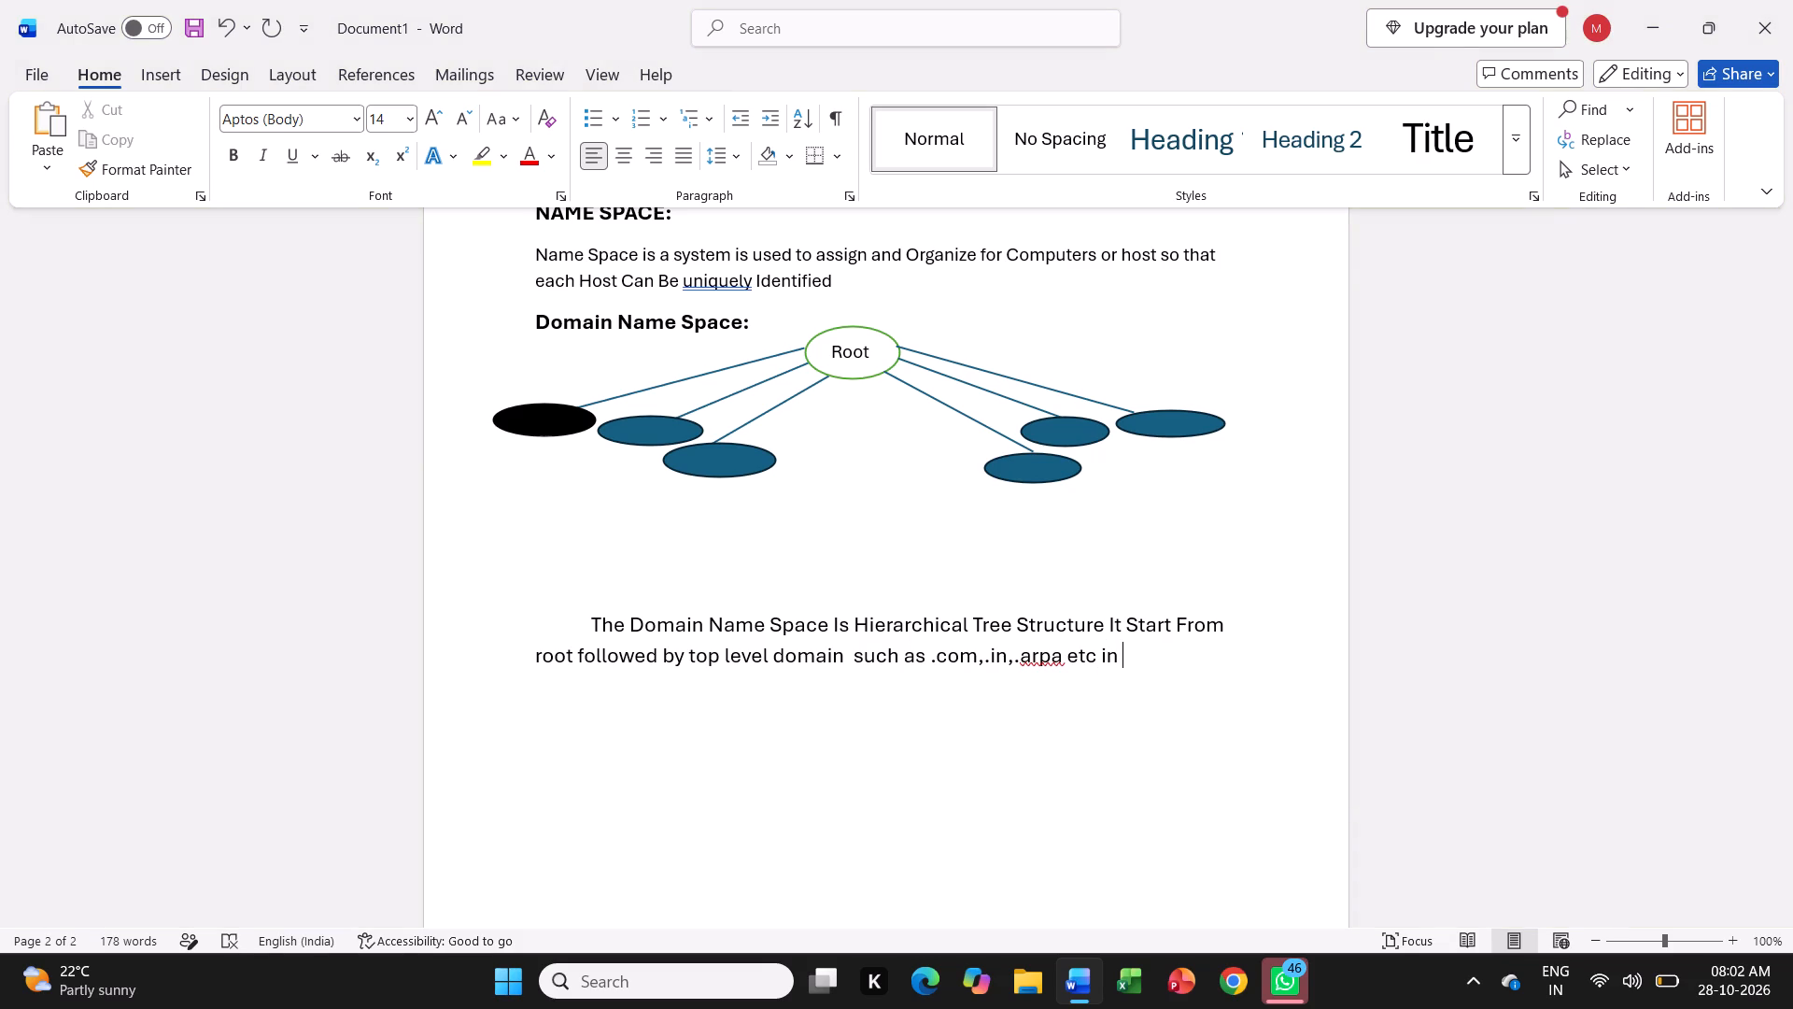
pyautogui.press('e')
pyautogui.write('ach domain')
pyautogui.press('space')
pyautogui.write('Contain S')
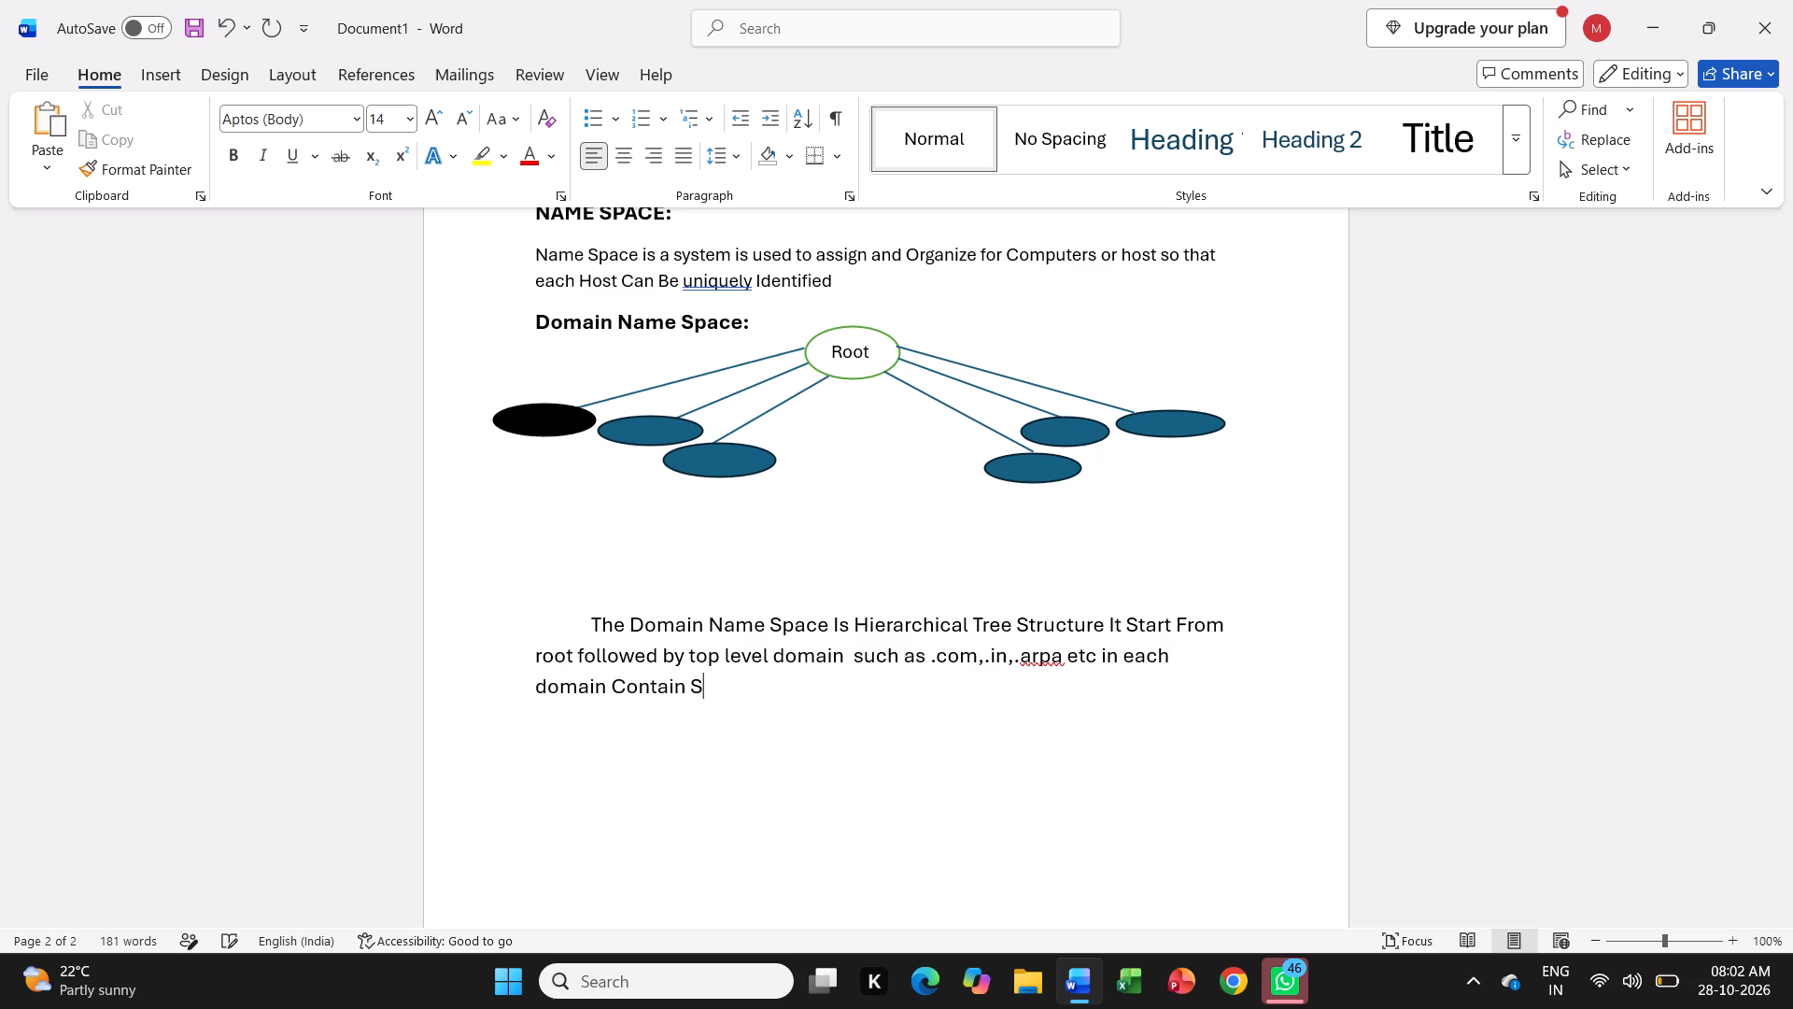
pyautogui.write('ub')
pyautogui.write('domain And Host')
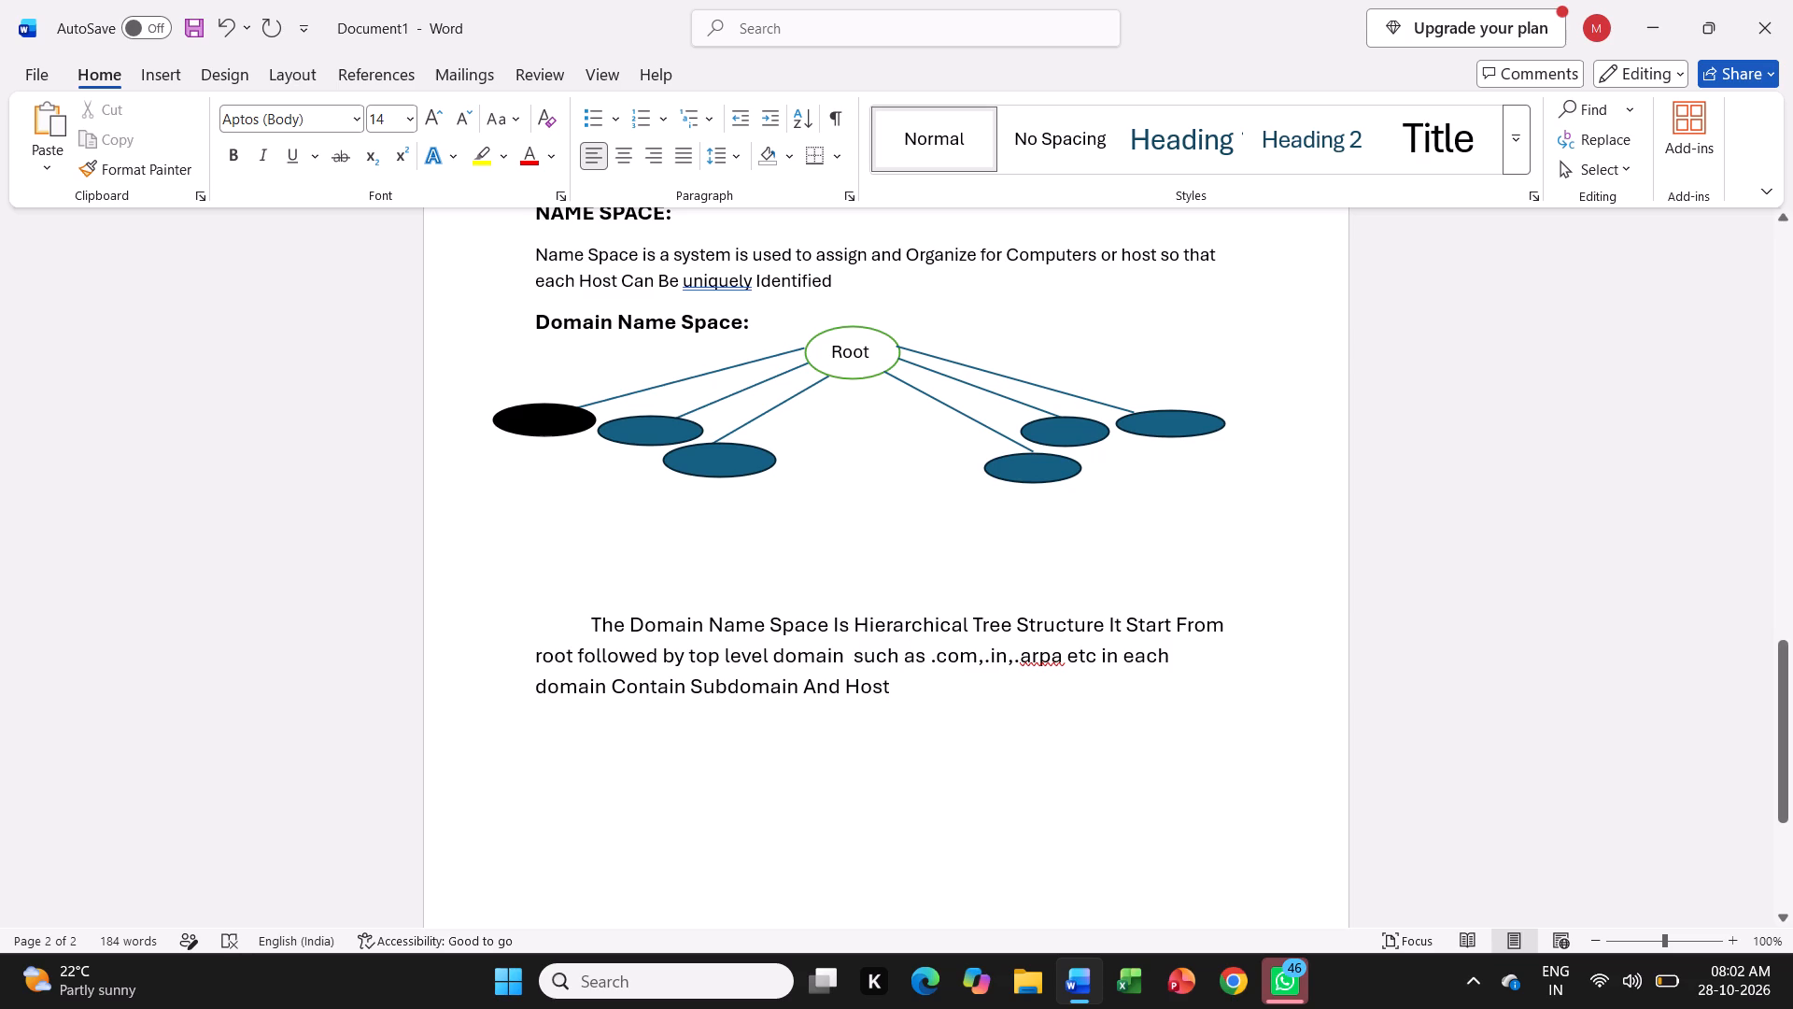
# Review the whole document from the DNS title and diagram through to the domain name space paragraph at the end.
pyautogui.scroll(-2, 1054, 626)
pyautogui.scroll(1, 1054, 626)
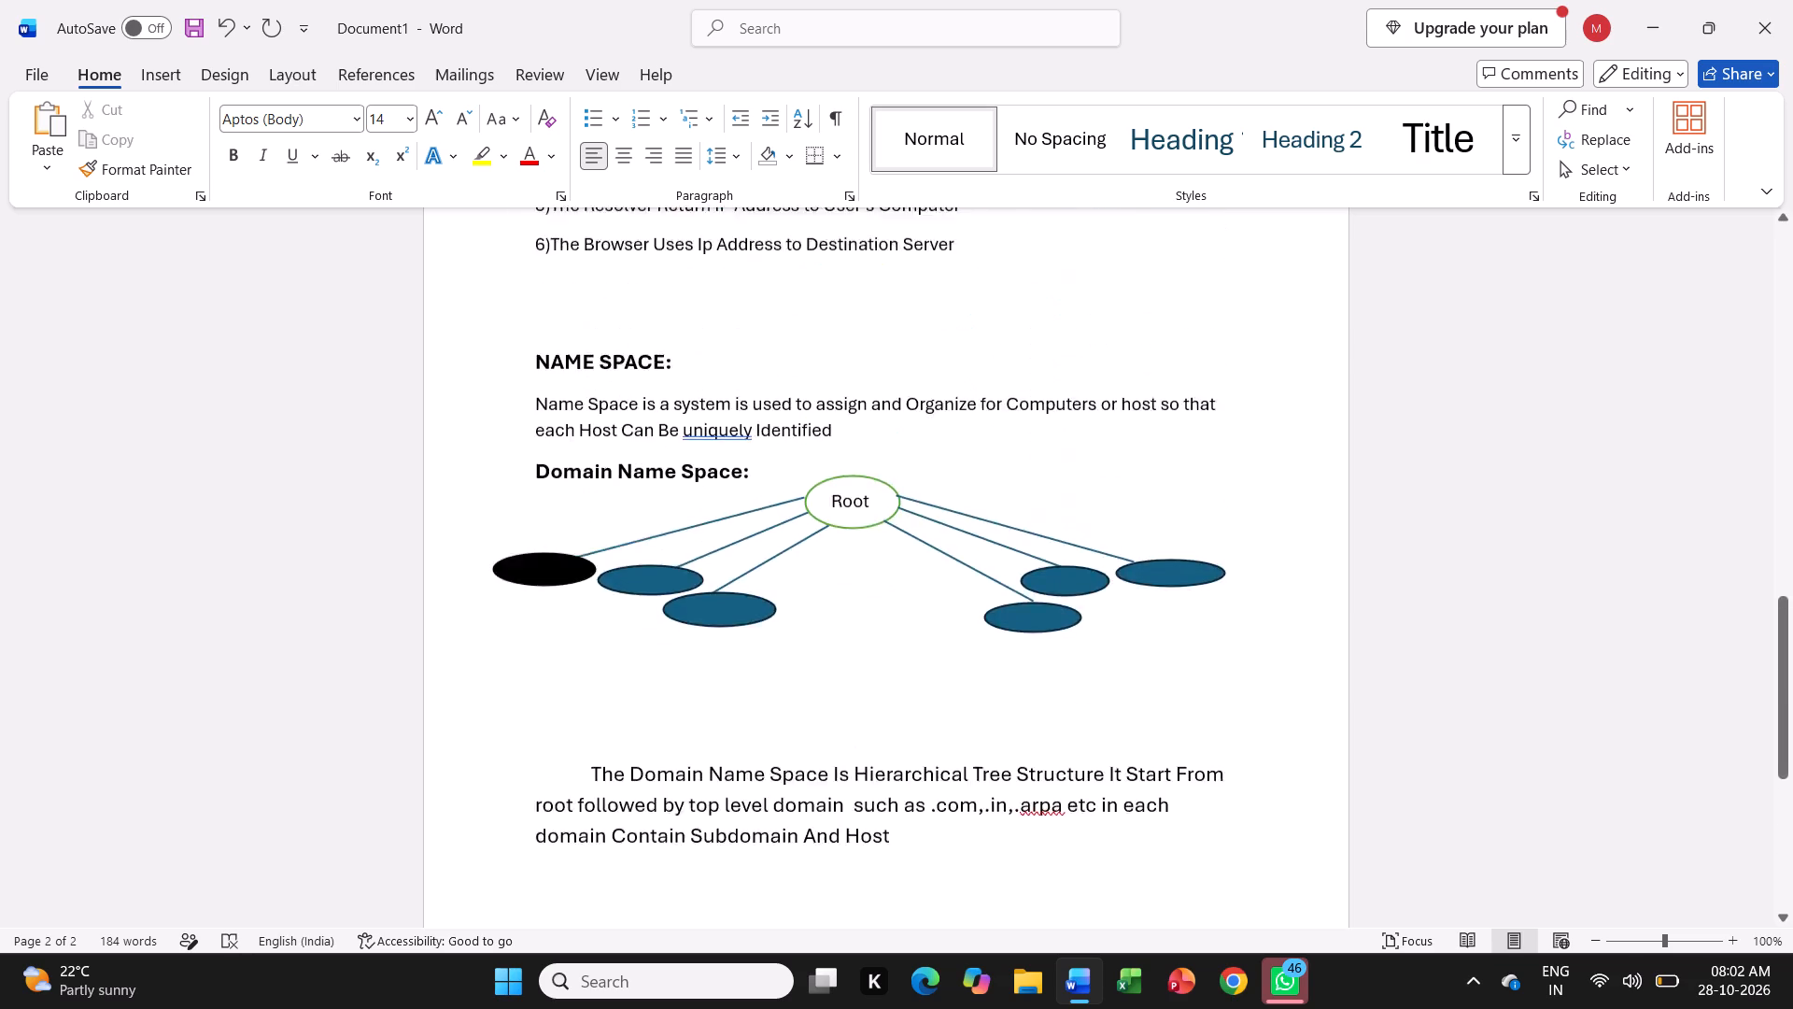
pyautogui.scroll(7, 1054, 626)
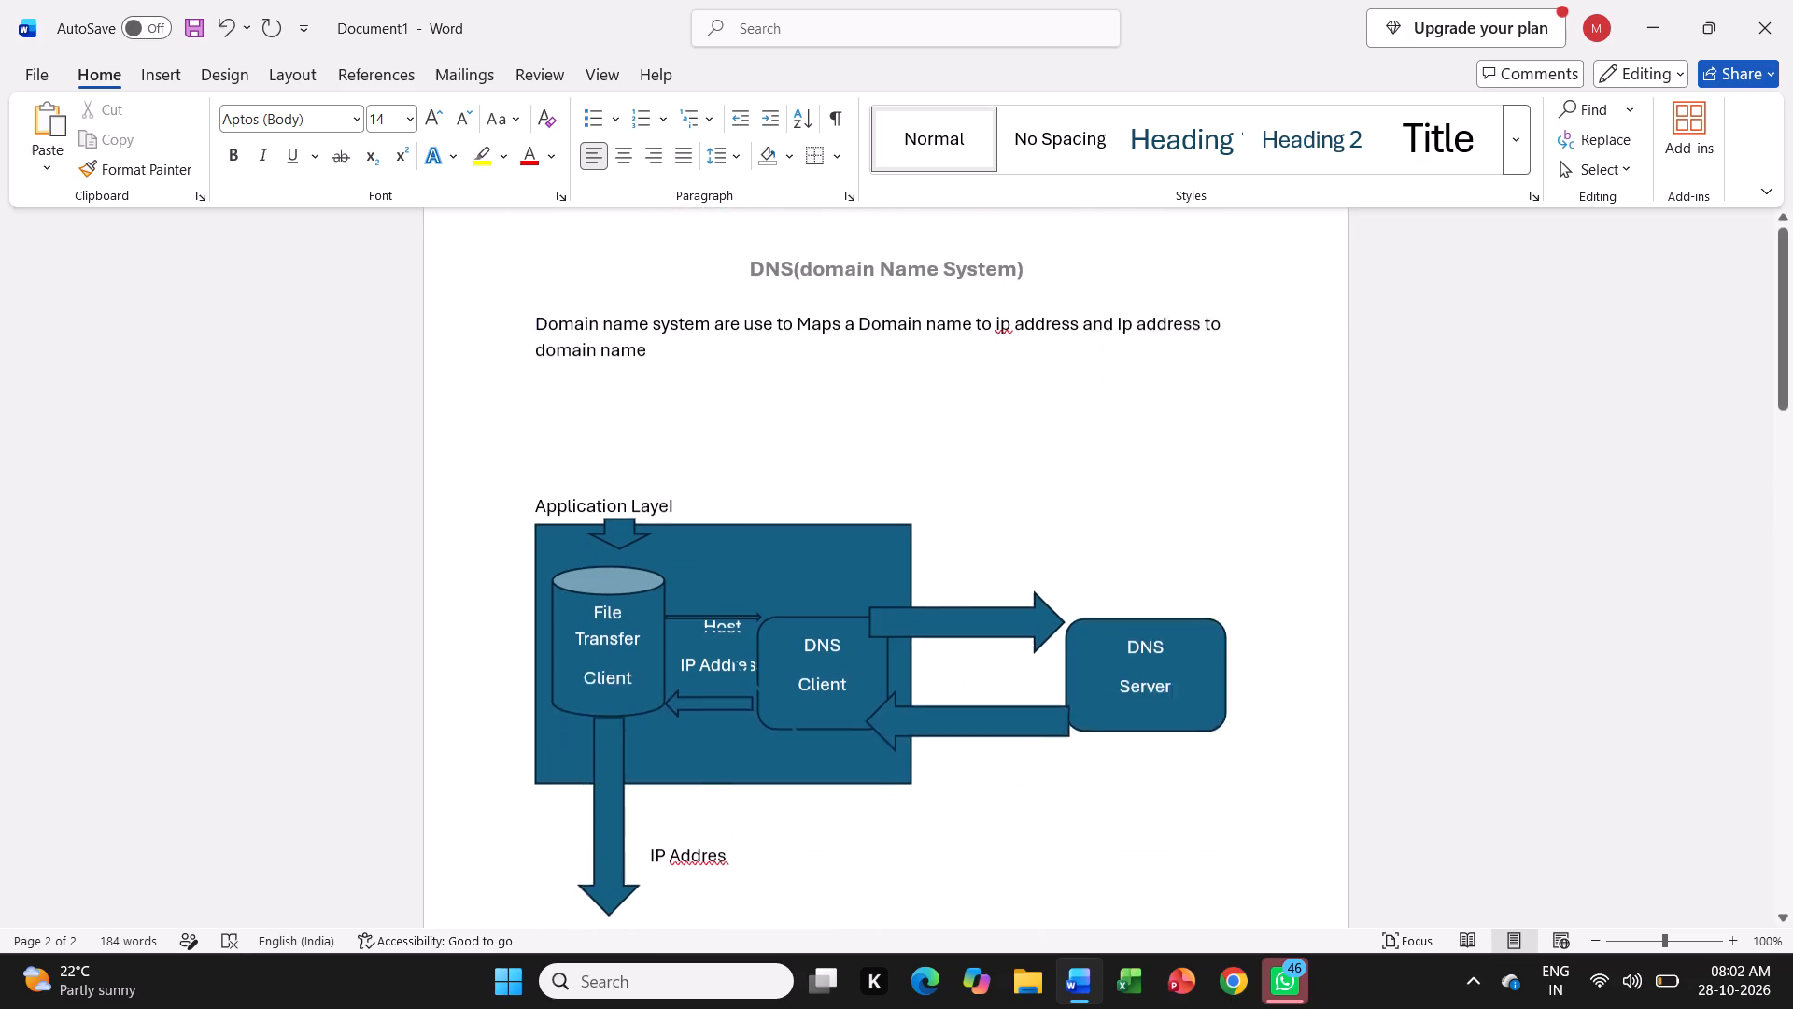
pyautogui.scroll(-6, 997, 621)
pyautogui.scroll(8, 997, 621)
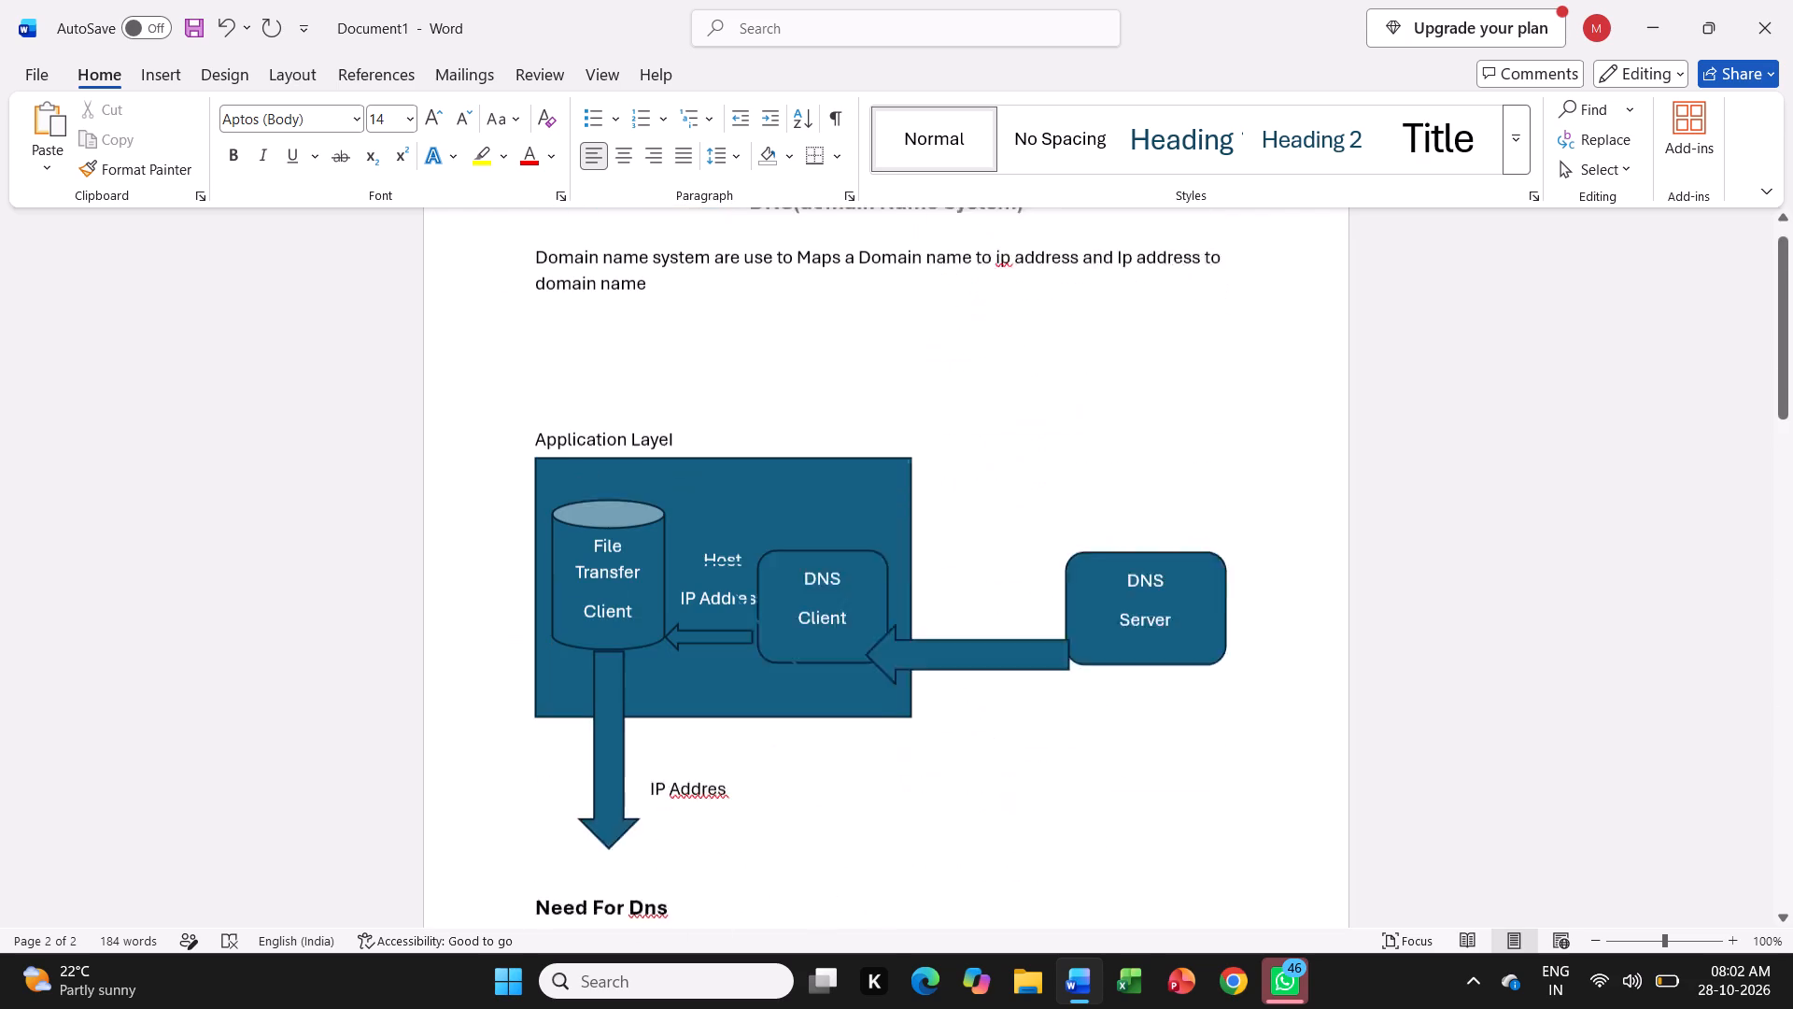
pyautogui.scroll(-2, 997, 621)
pyautogui.scroll(4, 997, 621)
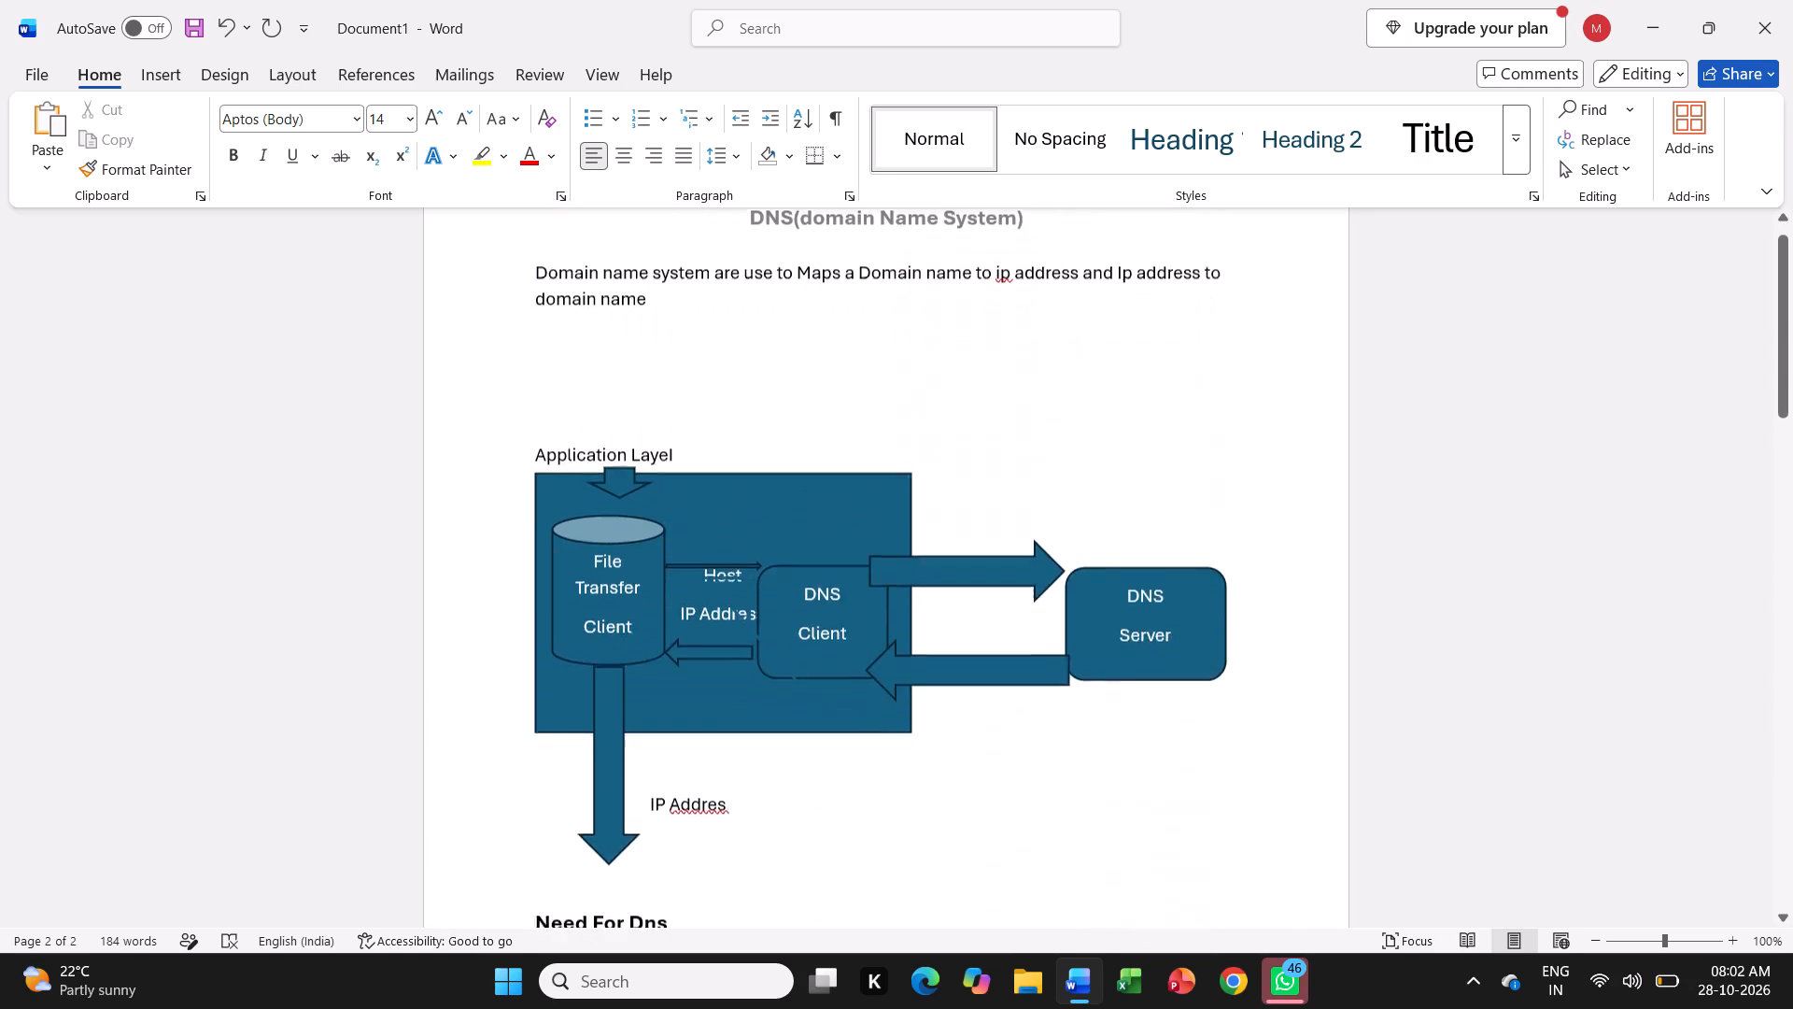
pyautogui.scroll(-1, 997, 621)
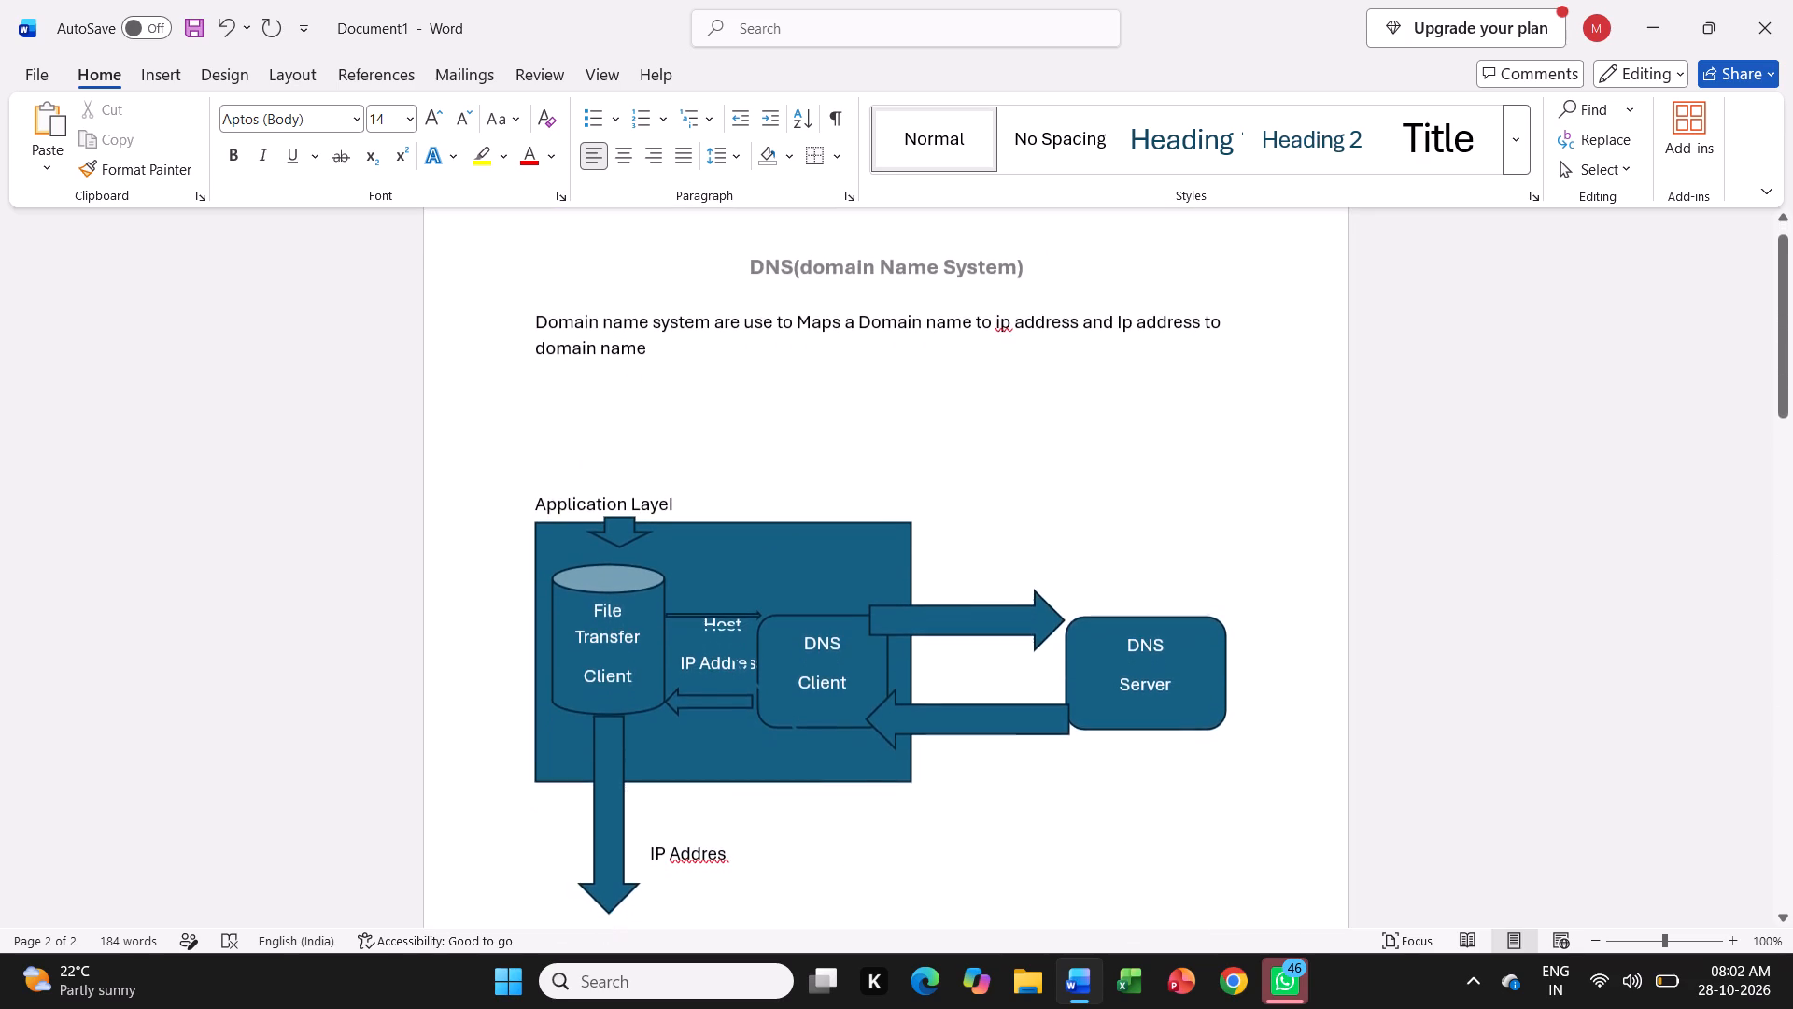
pyautogui.scroll(-1, 997, 621)
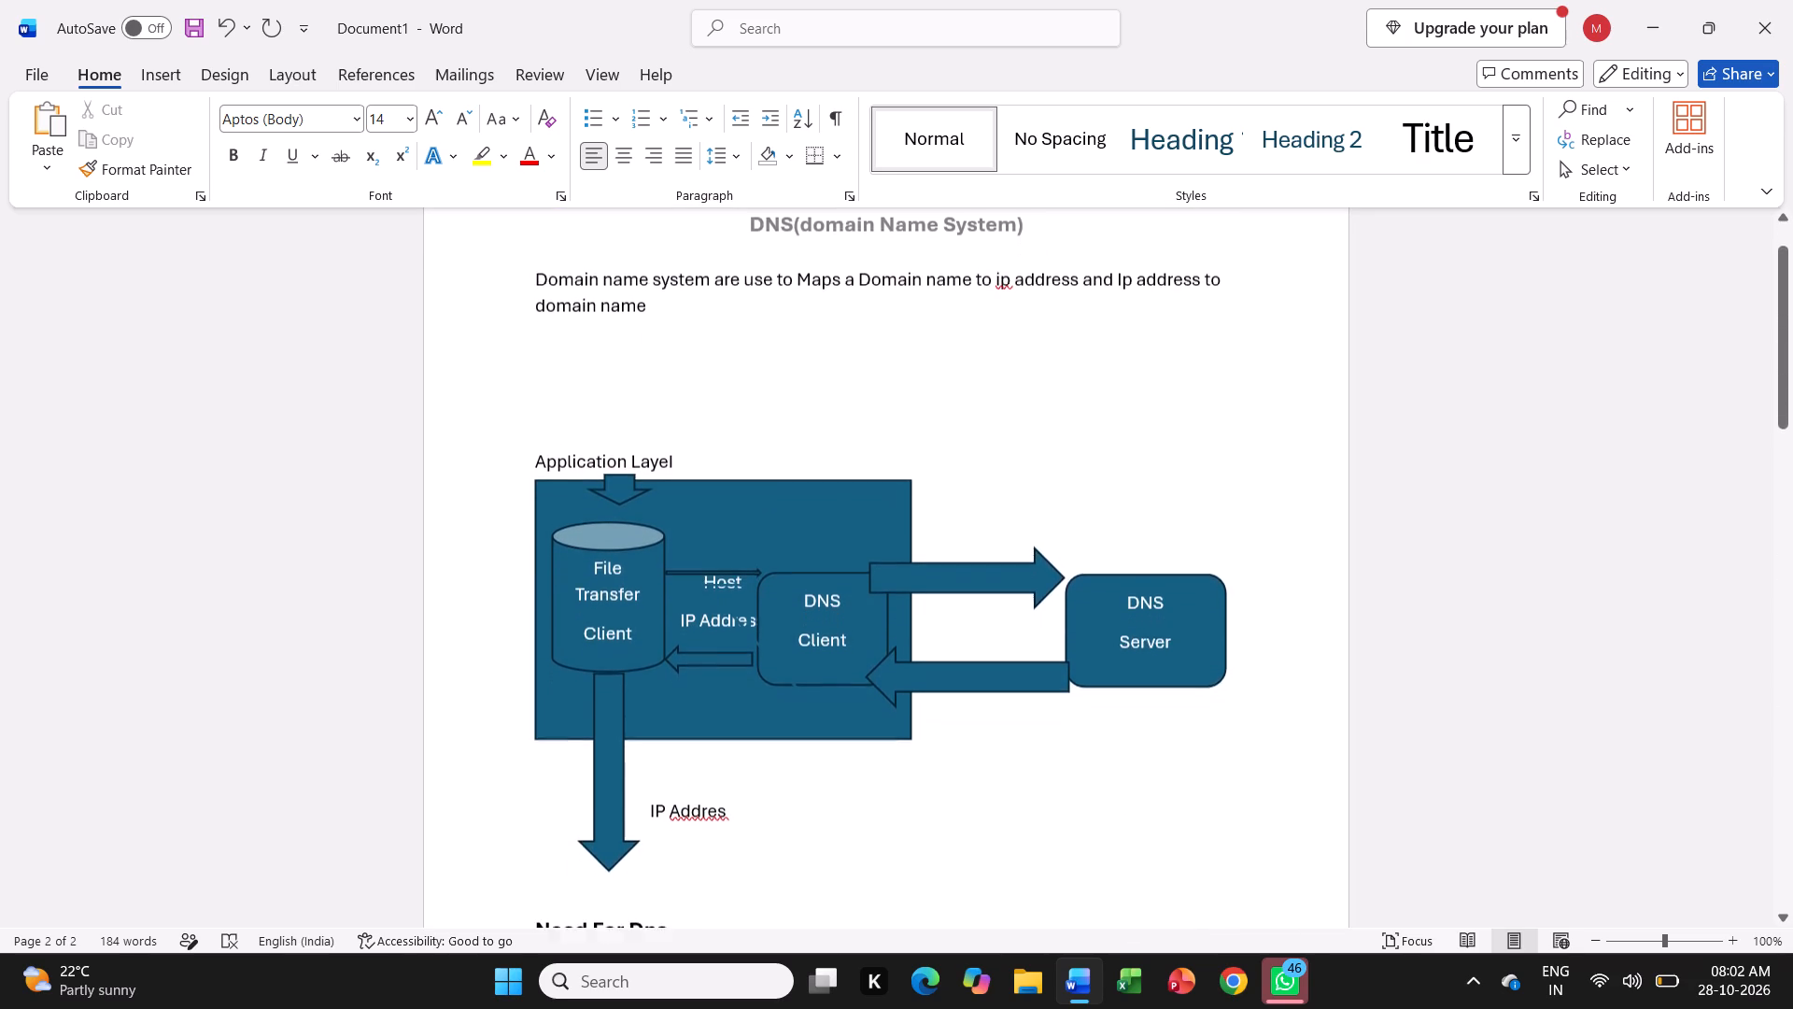
pyautogui.scroll(-4, 997, 621)
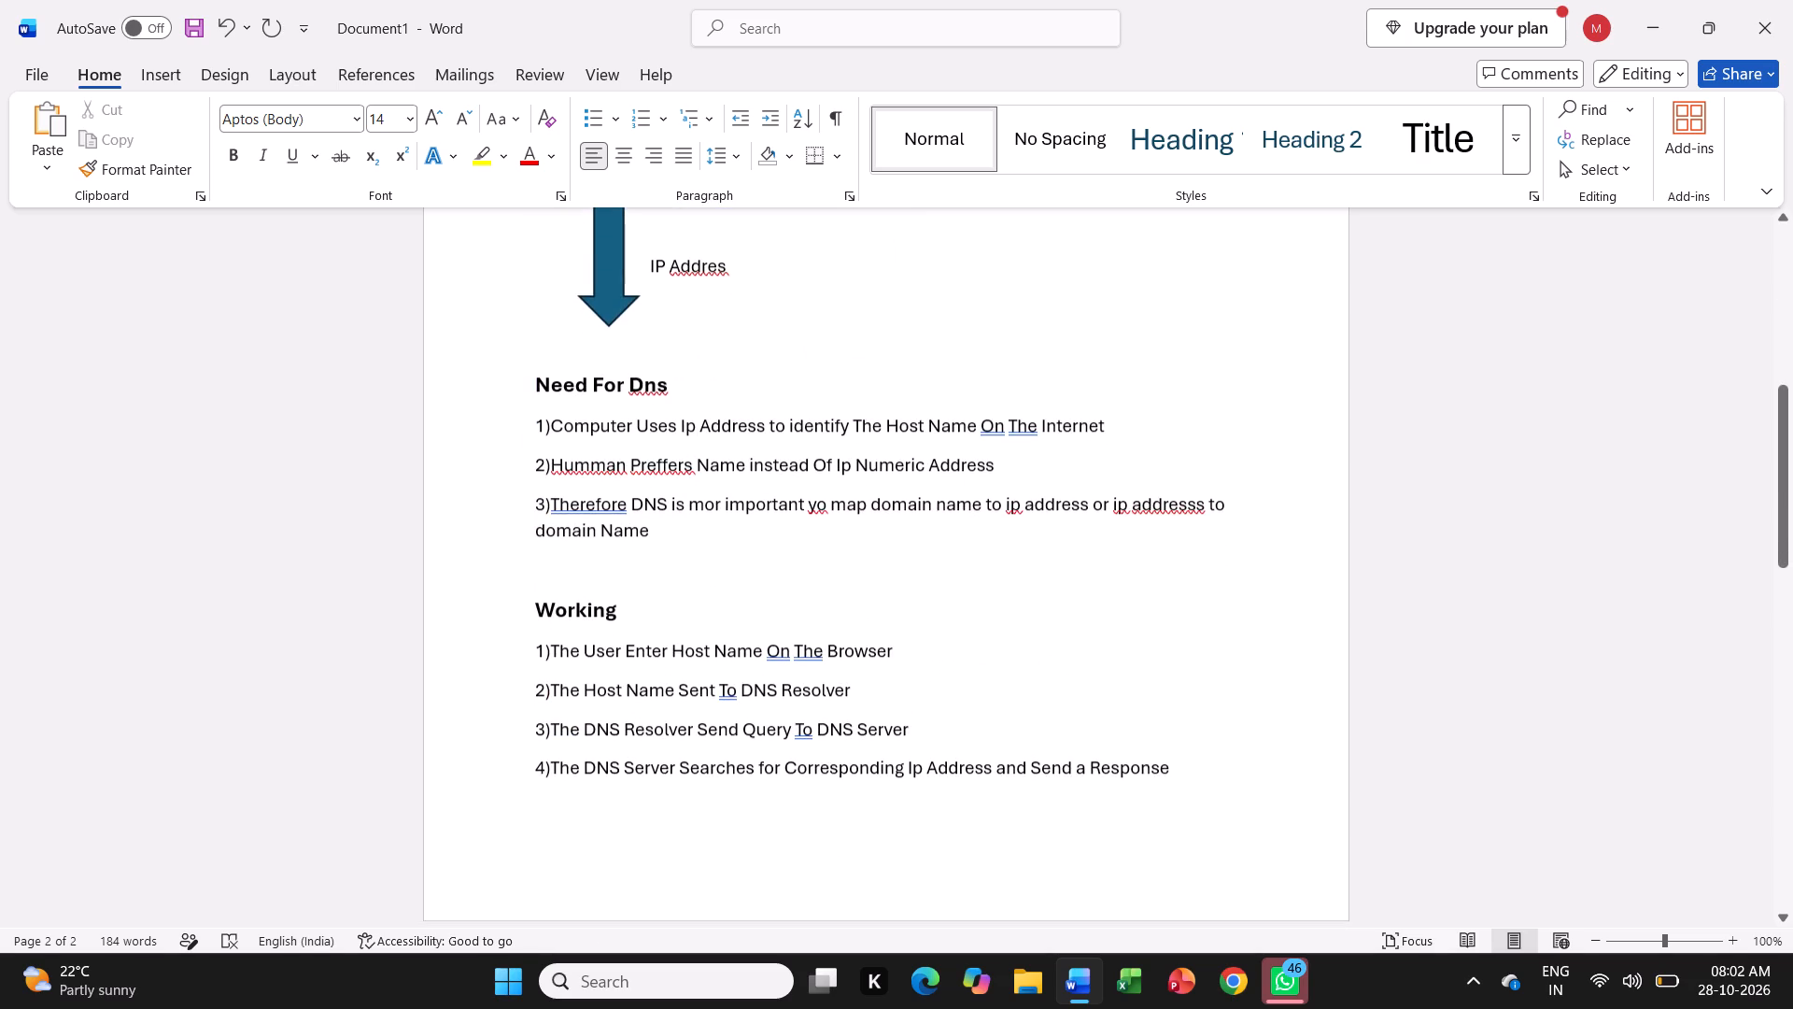
pyautogui.scroll(-4, 997, 598)
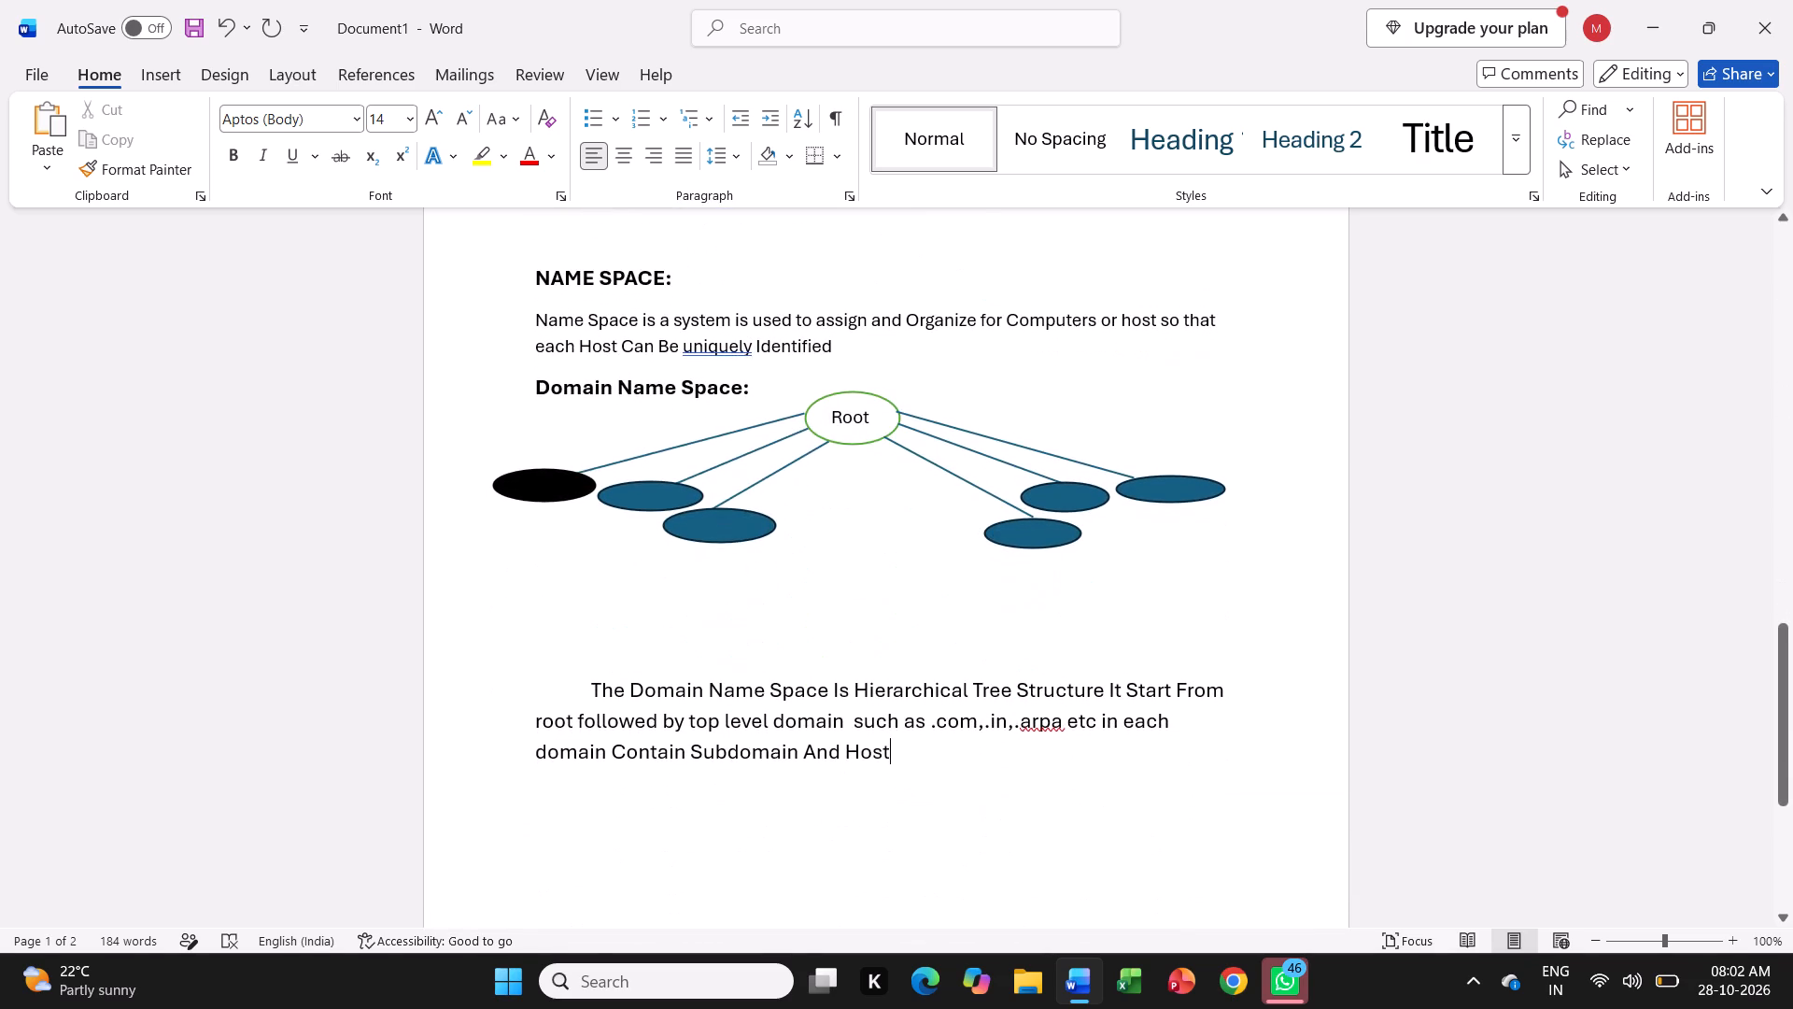
pyautogui.scroll(-4, 997, 598)
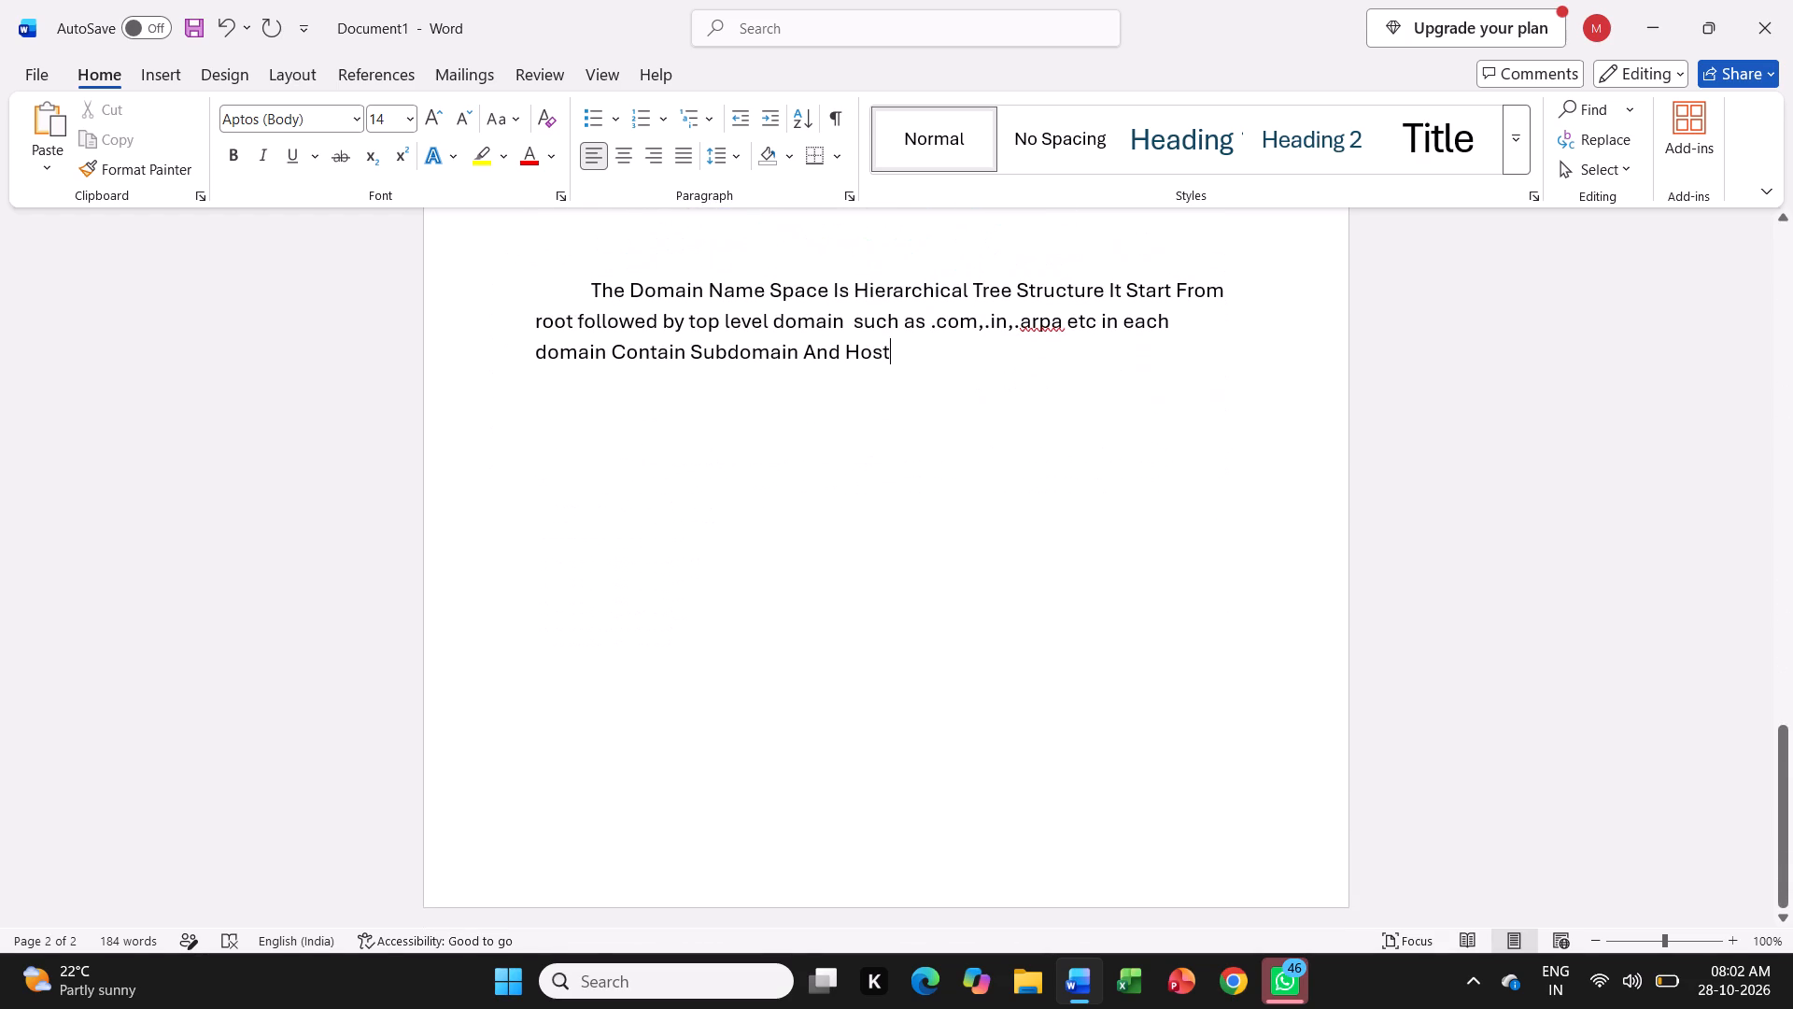
pyautogui.scroll(-1, 997, 598)
pyautogui.scroll(6, 997, 598)
pyautogui.scroll(-5, 997, 598)
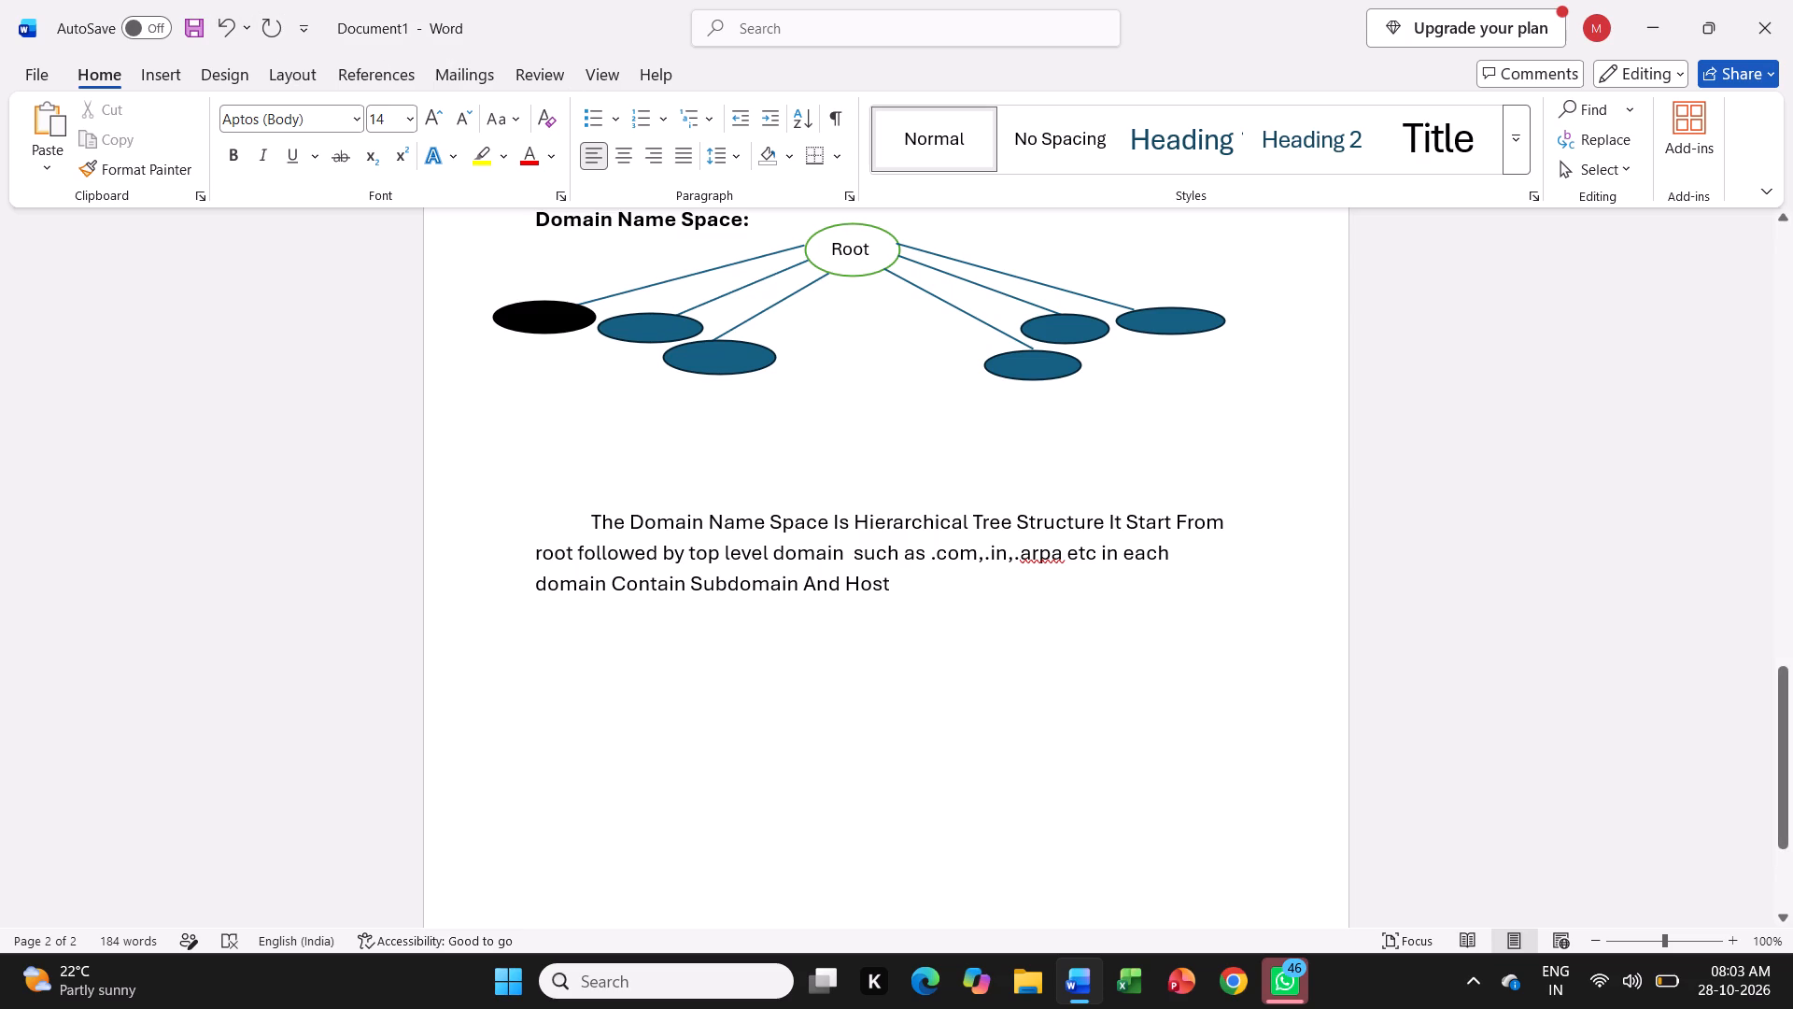
# Save the document to the personal OneDrive Documents folder under the suggested file name.
pyautogui.hotkey('ctrl', 's')
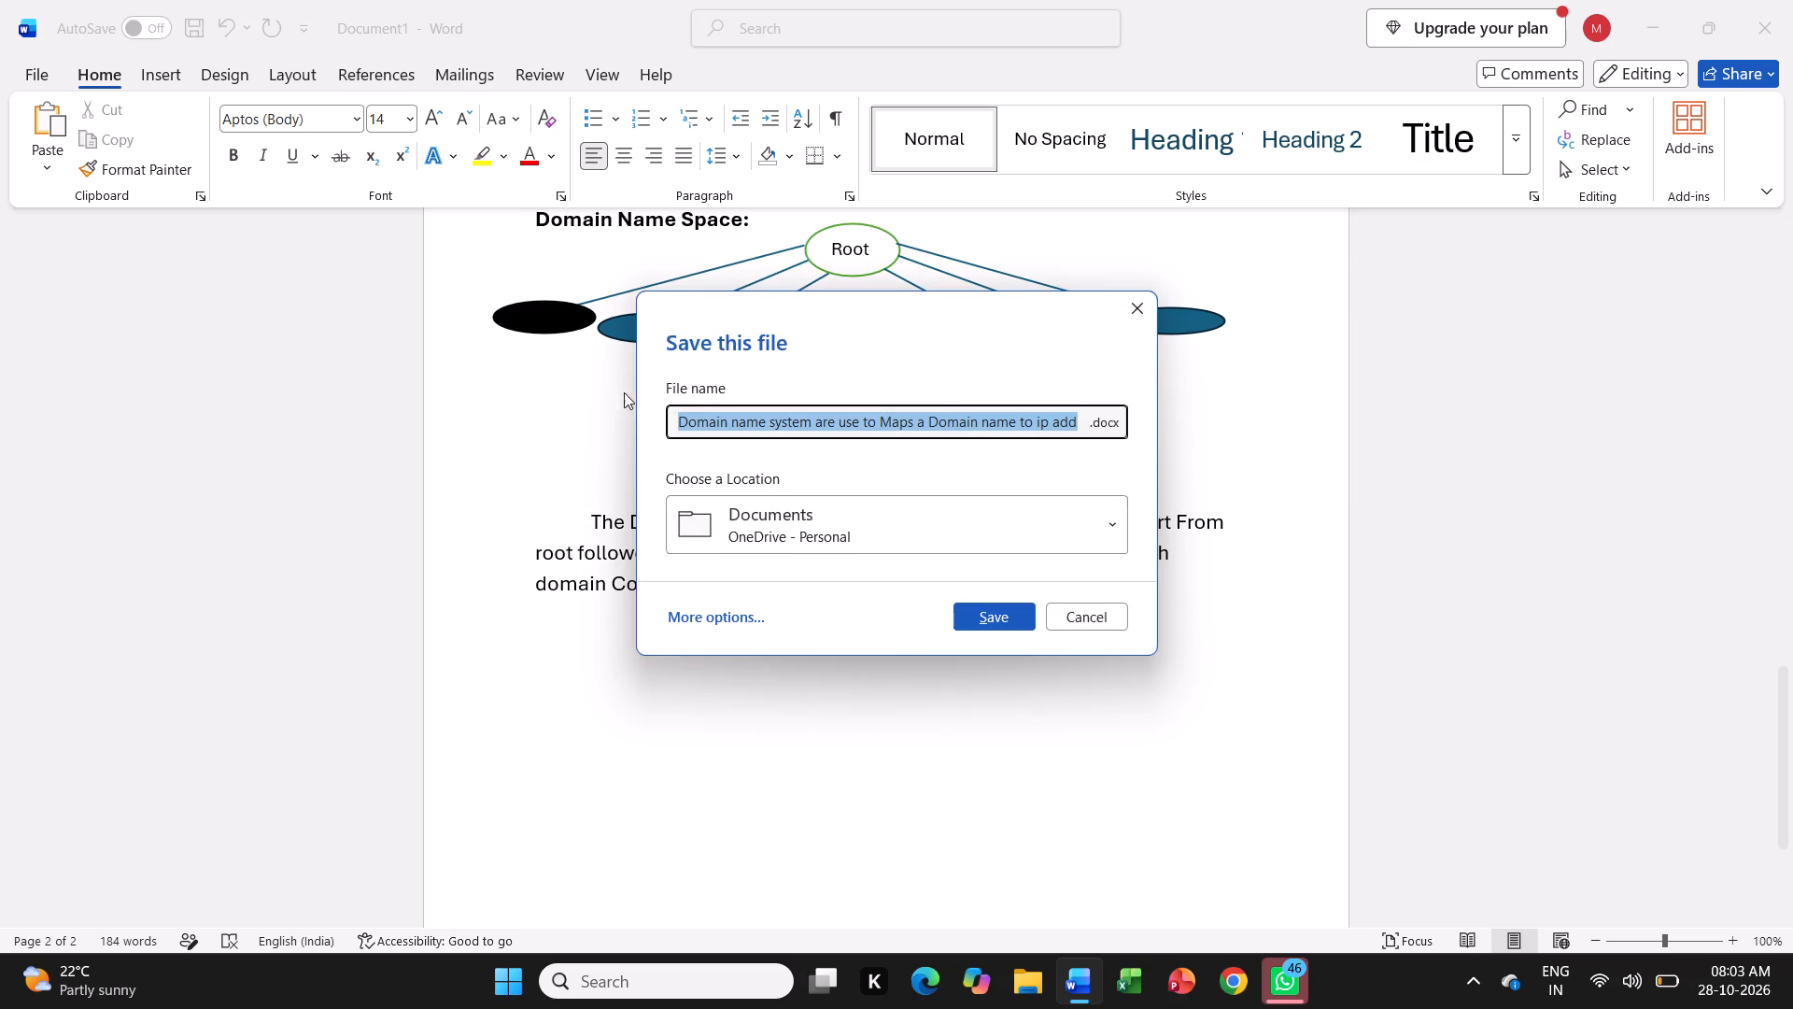
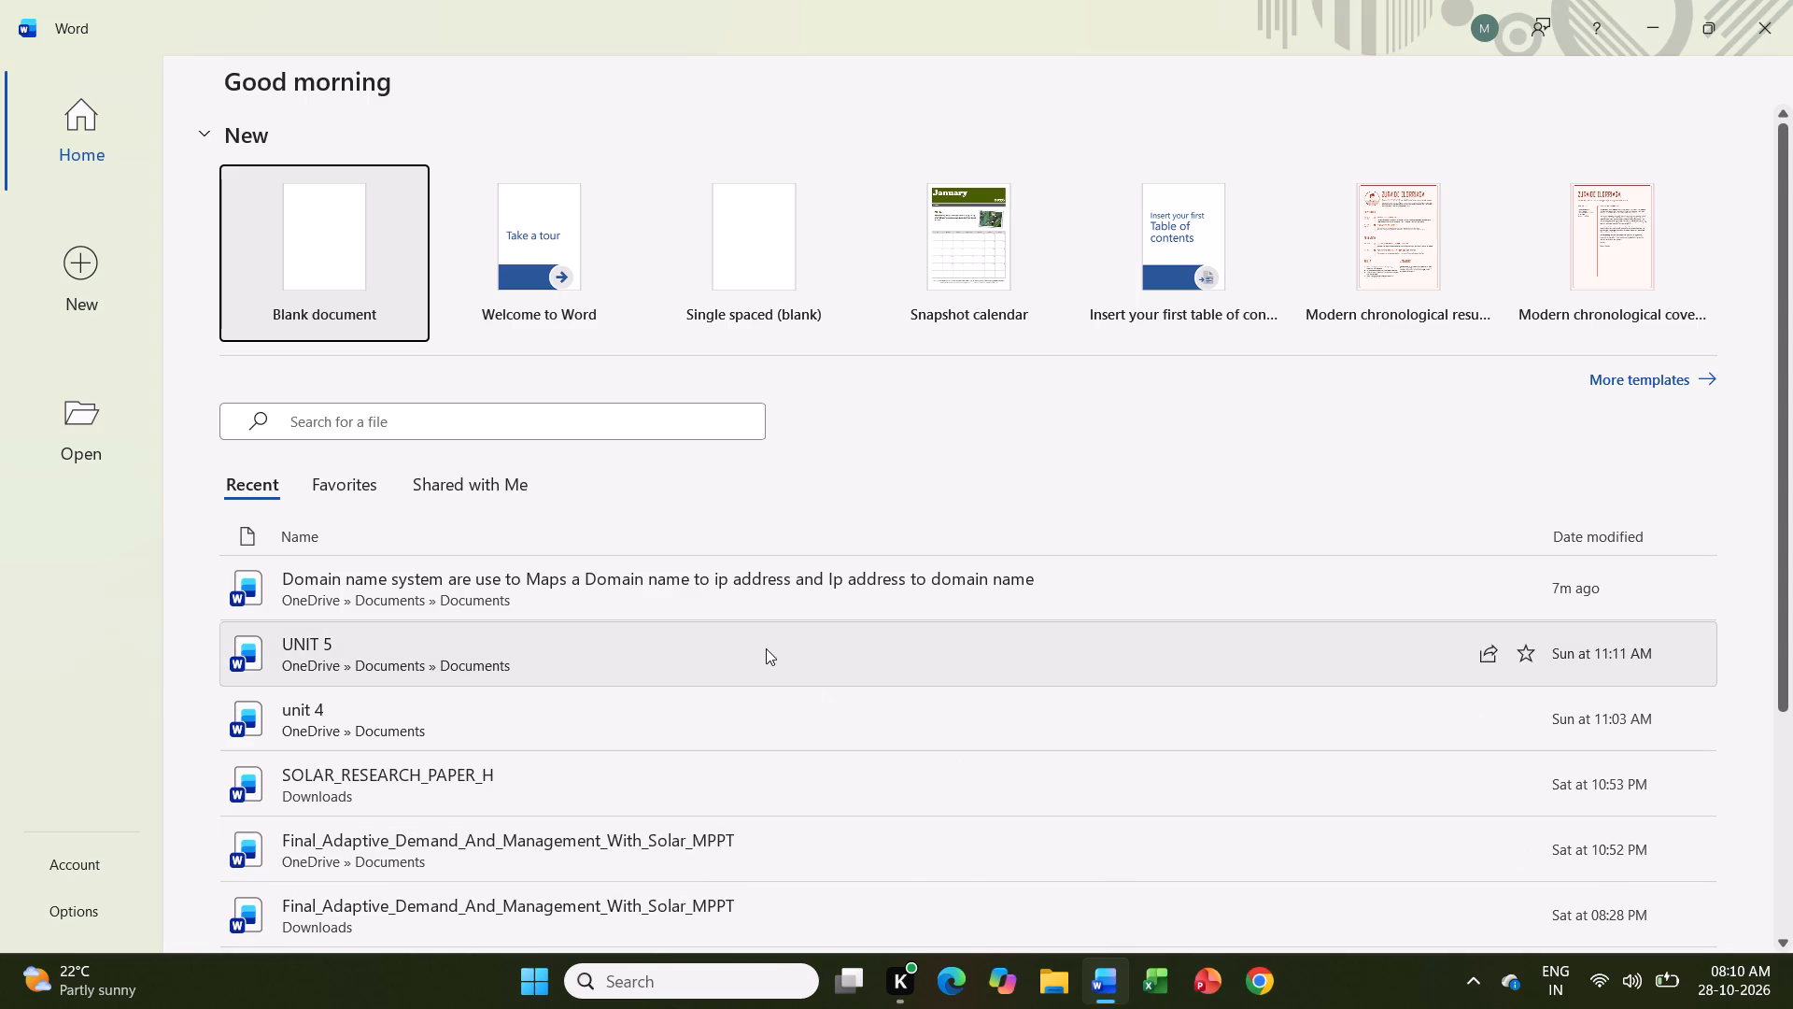
# Create a new blank document.
pyautogui.click(326, 262)
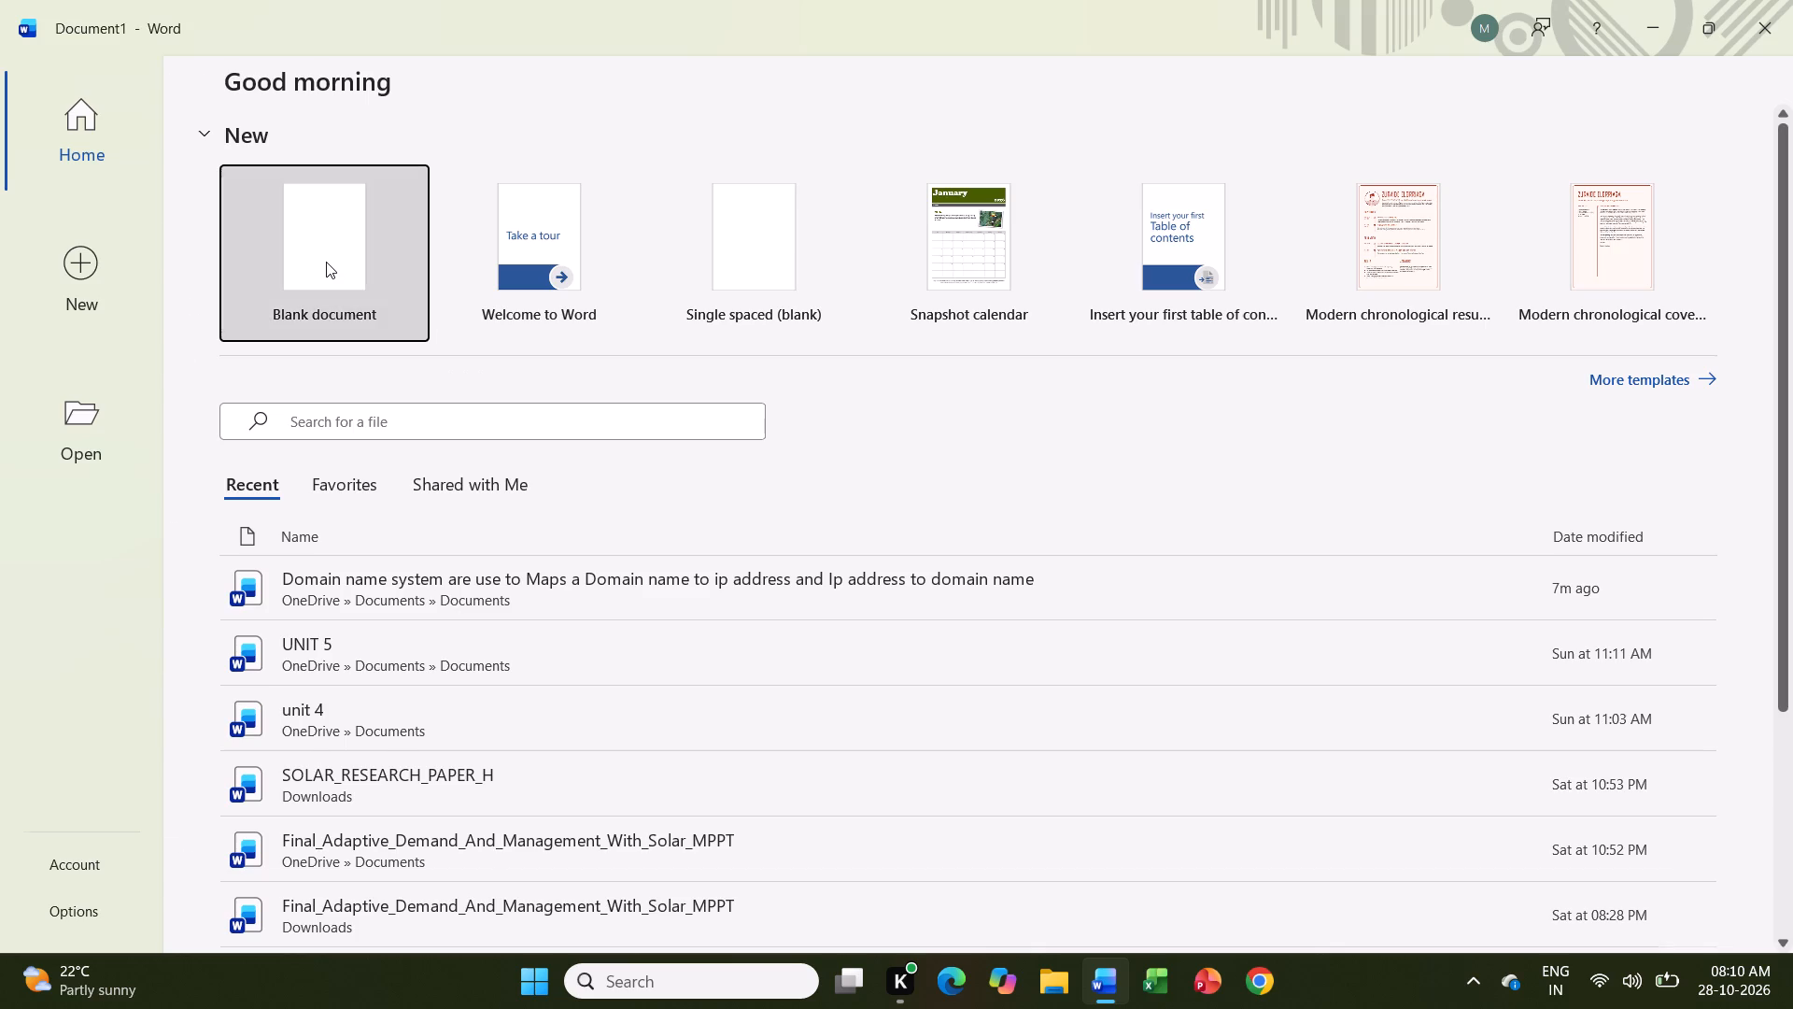
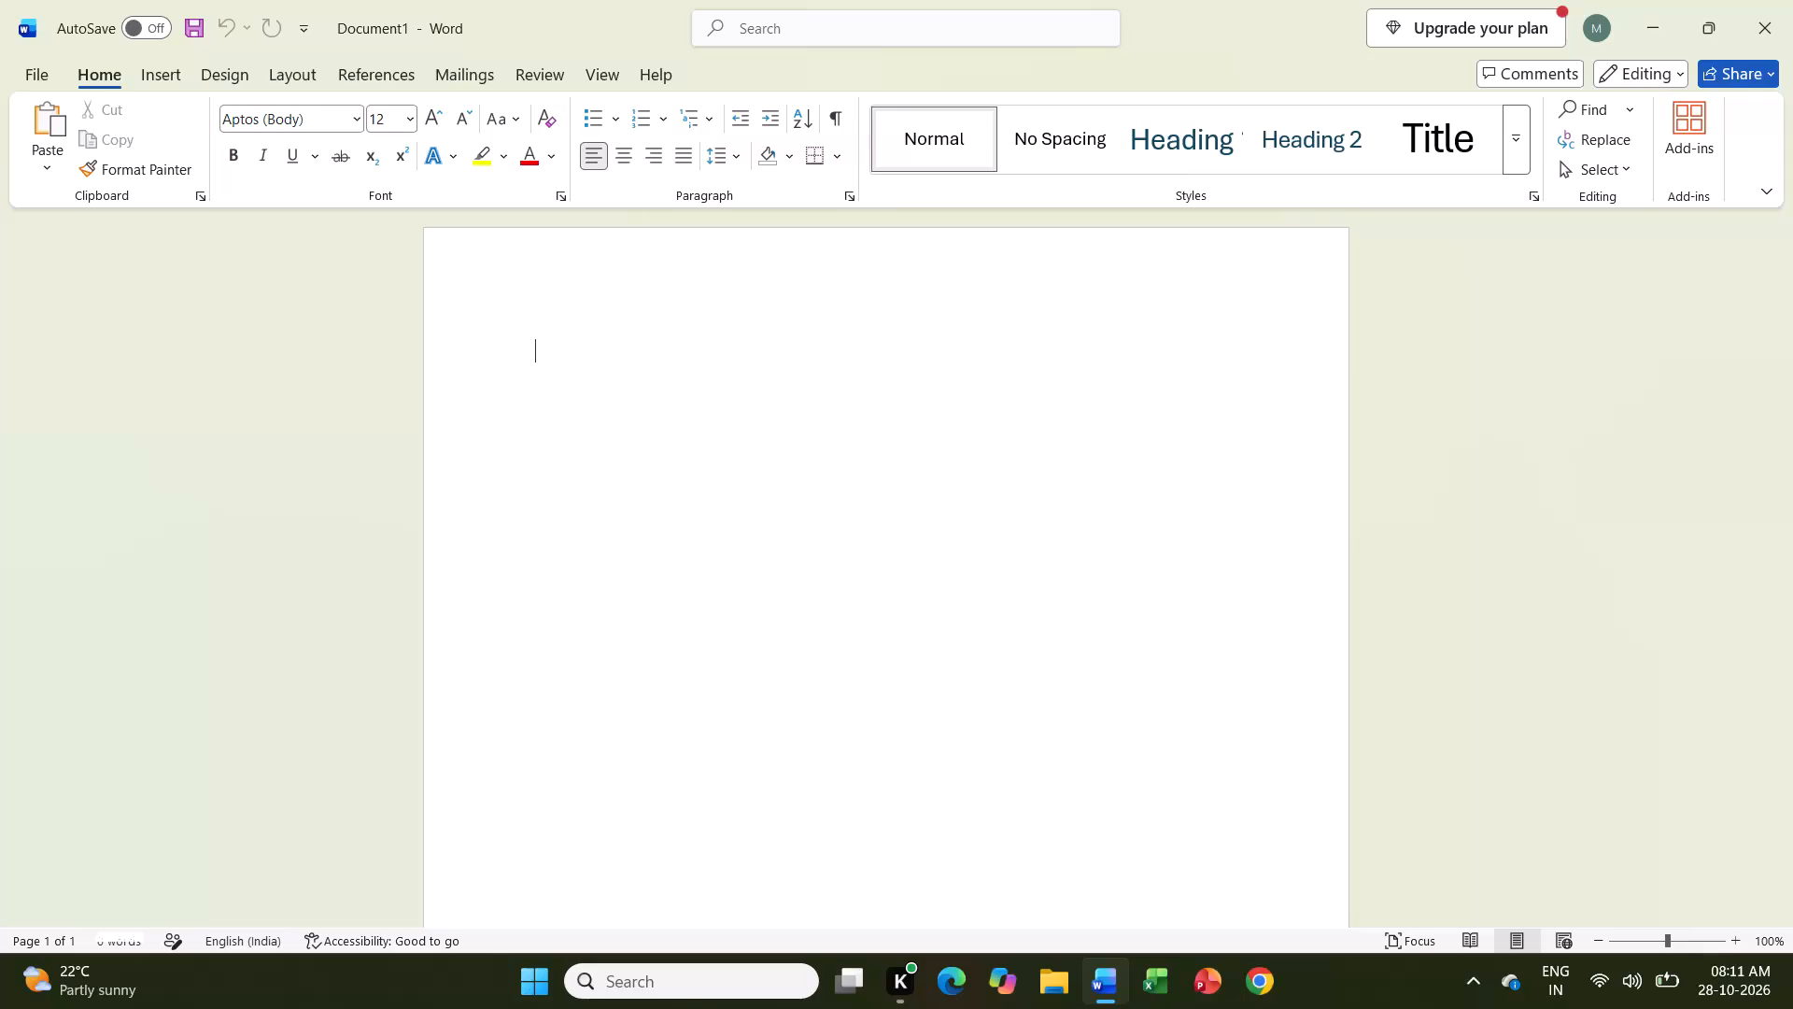
# Enter the title "FQDN &PQDN" on the first line of the blank document.
pyautogui.hotkey('shift', 'f')
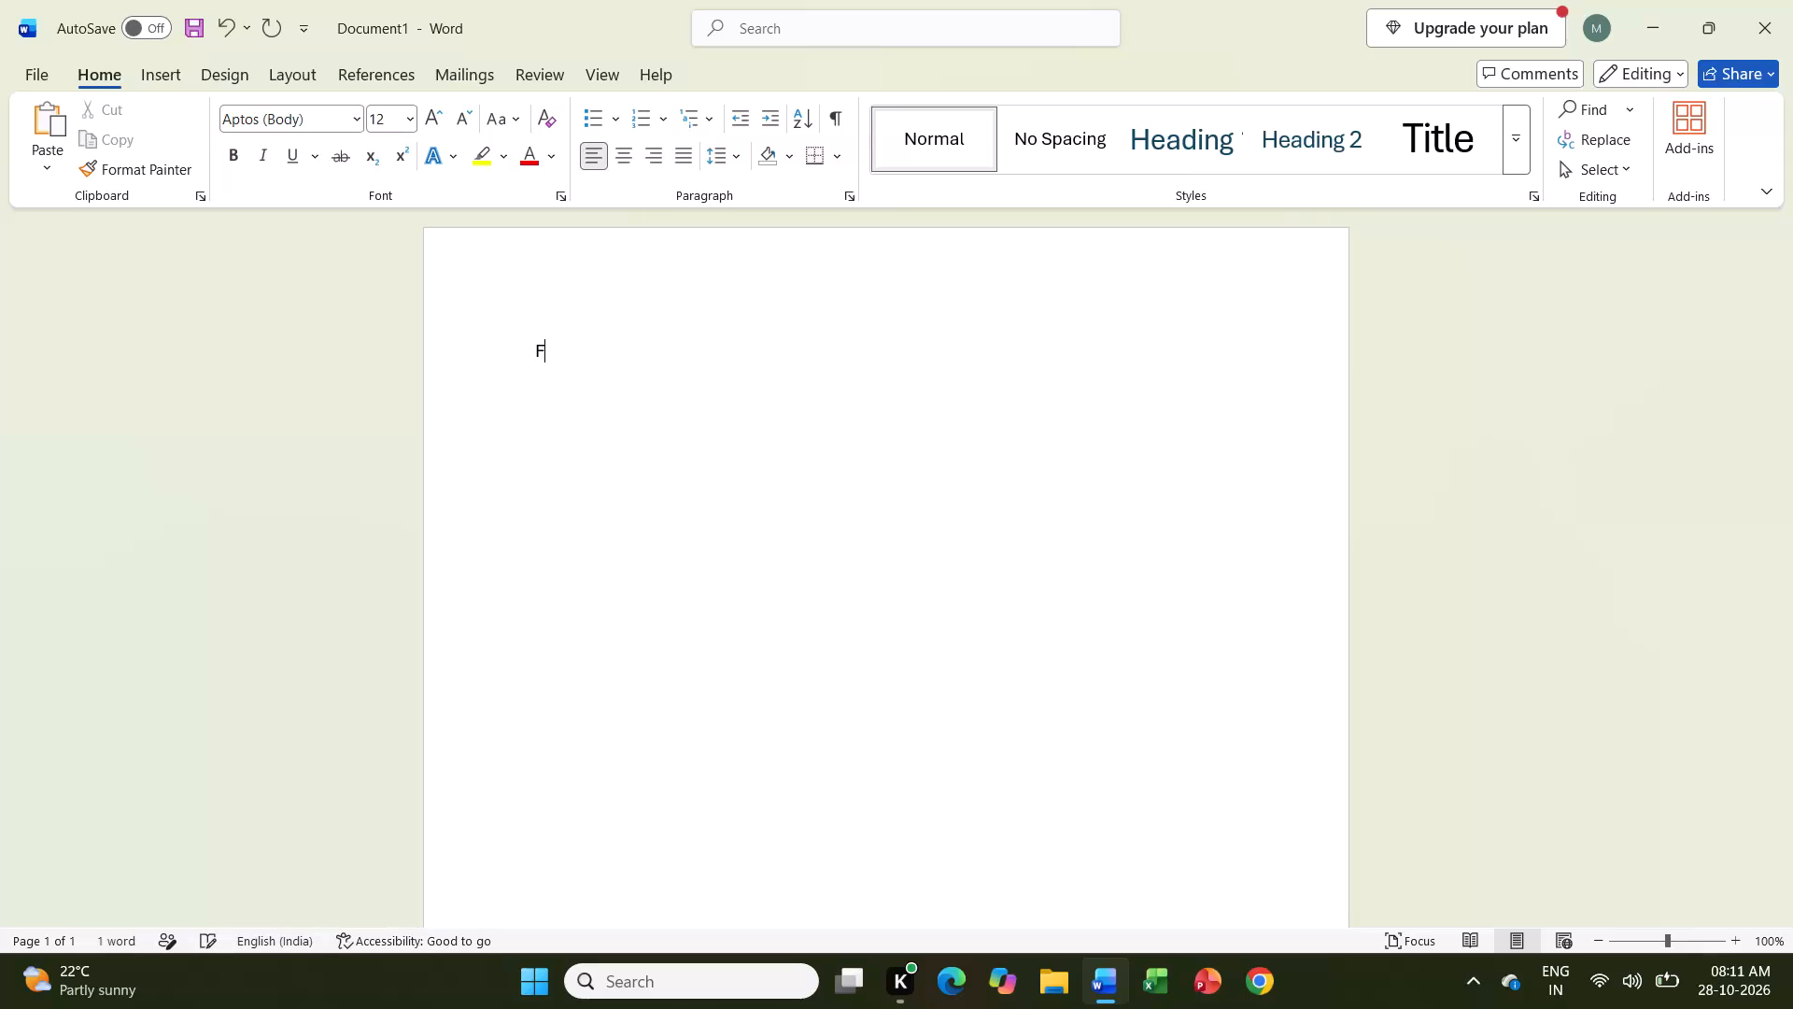
pyautogui.write('QD')
pyautogui.hotkey('shift', 'n')
pyautogui.hotkey('shift', 'space')
pyautogui.hotkey('shift', '&')
pyautogui.hotkey('shift', 'p')
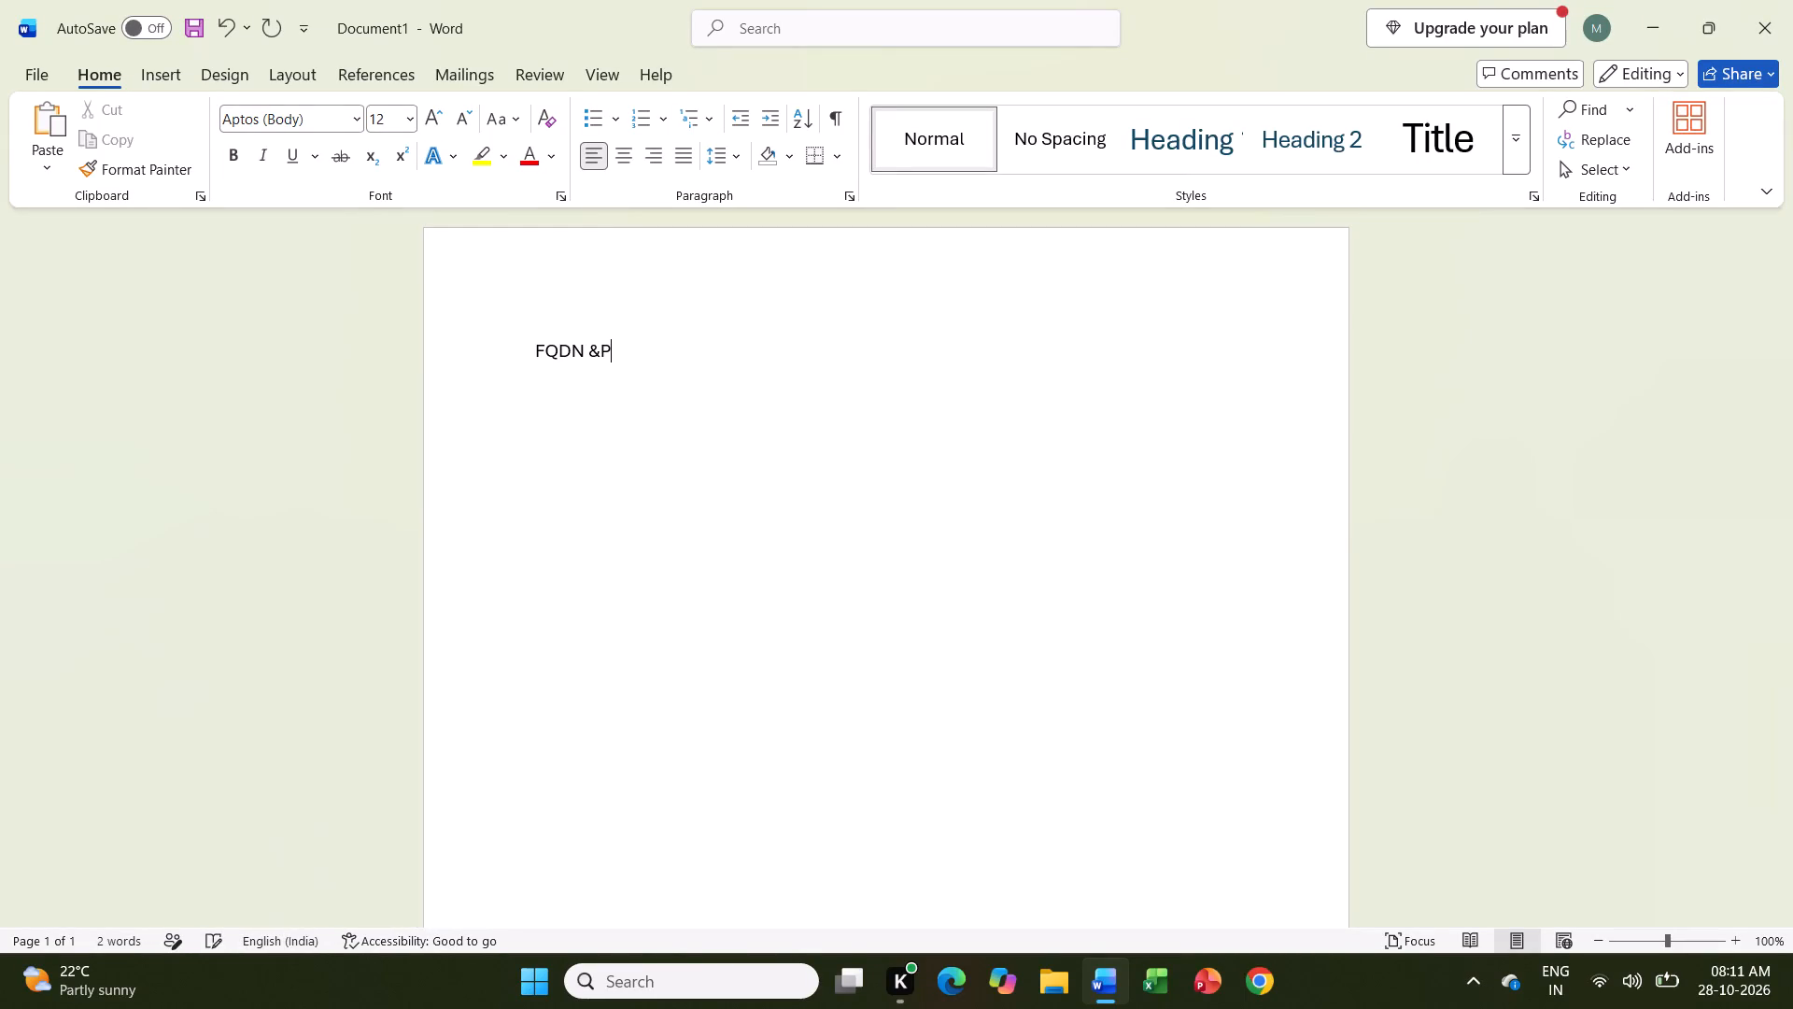
pyautogui.write('QD')
pyautogui.hotkey('shift', 'n')
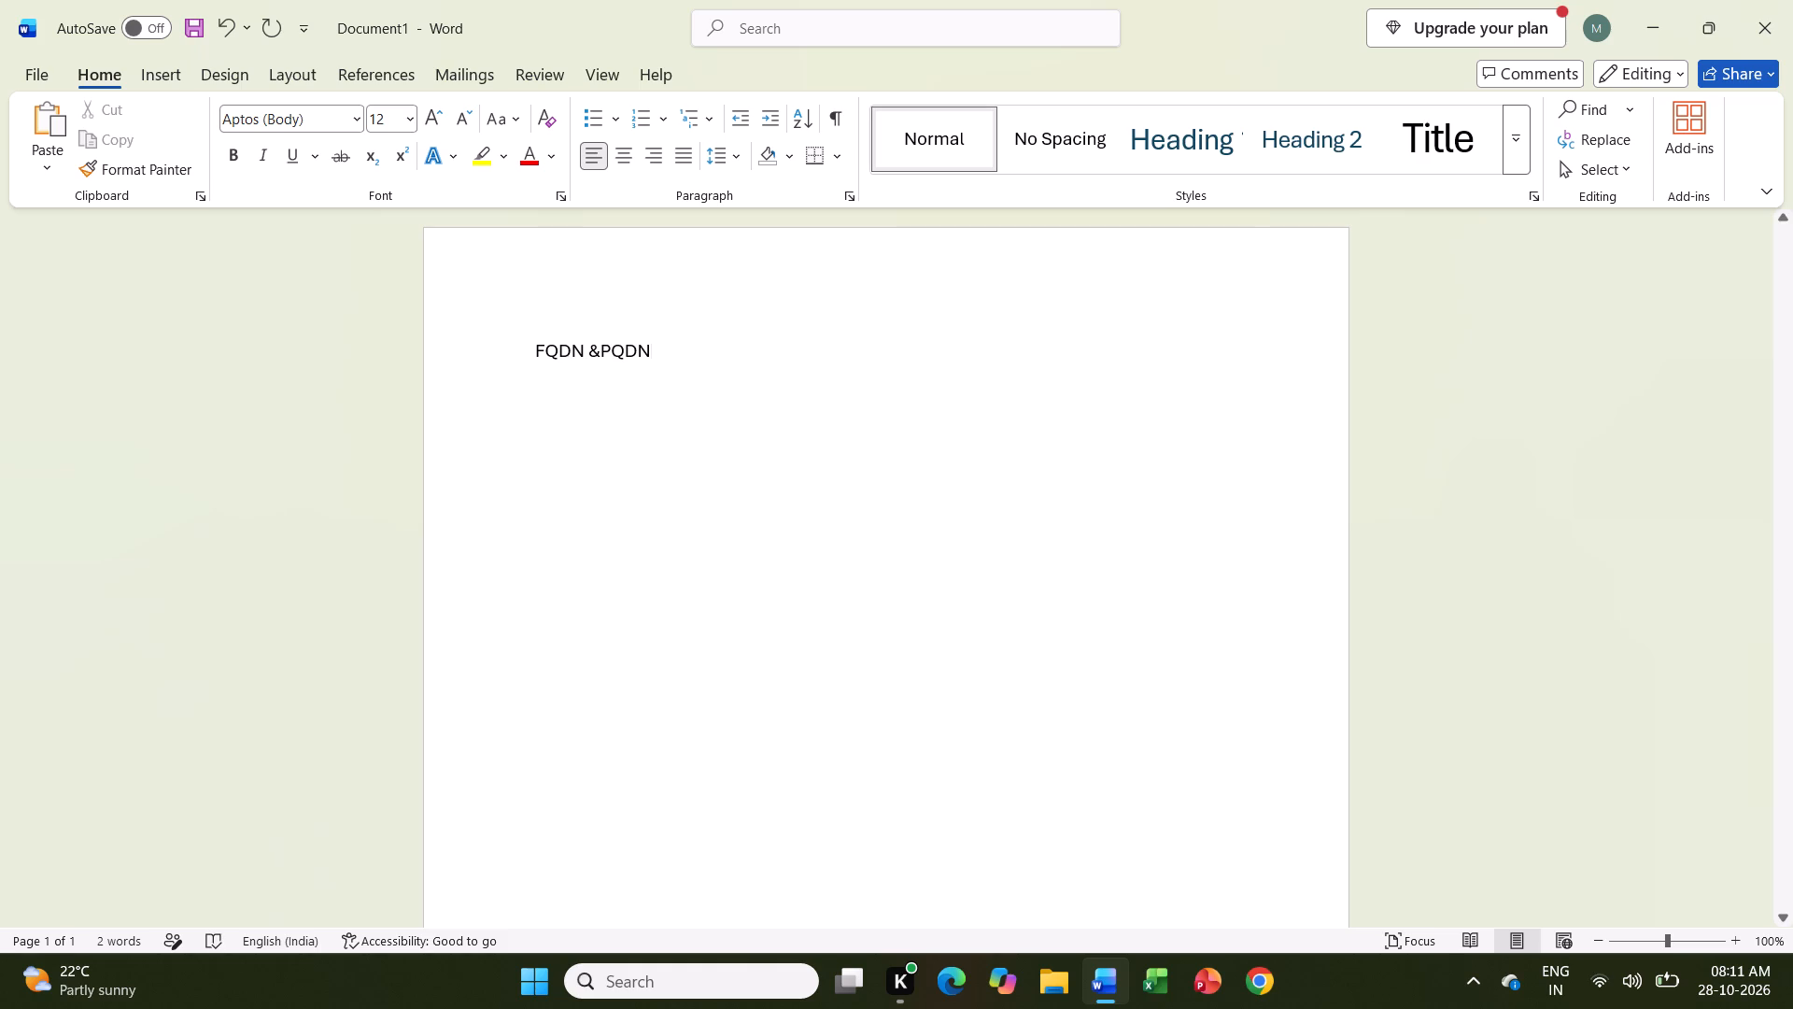
# Make the "FQDN &PQDN" title bold and set its font size to 14.
pyautogui.click(530, 348)
pyautogui.moveTo(530, 348); pyautogui.dragTo(535, 348)
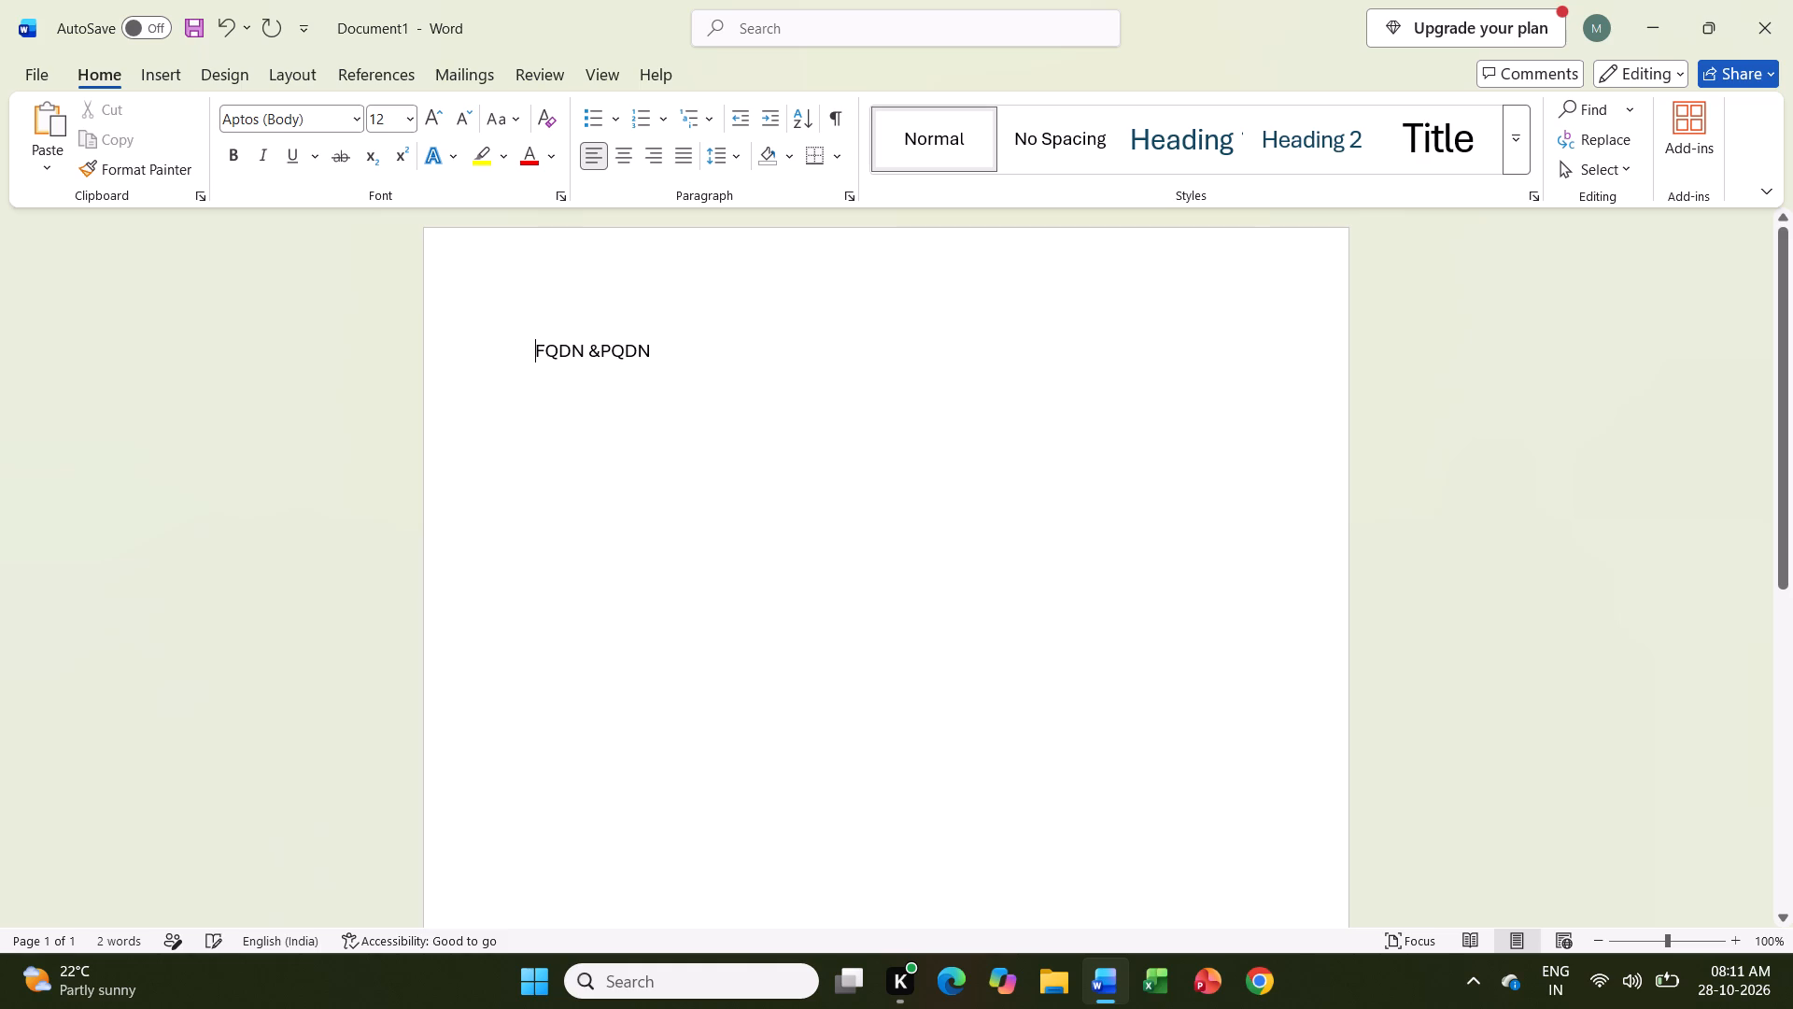
pyautogui.moveTo(535, 348); pyautogui.dragTo(671, 355)
pyautogui.click(688, 317)
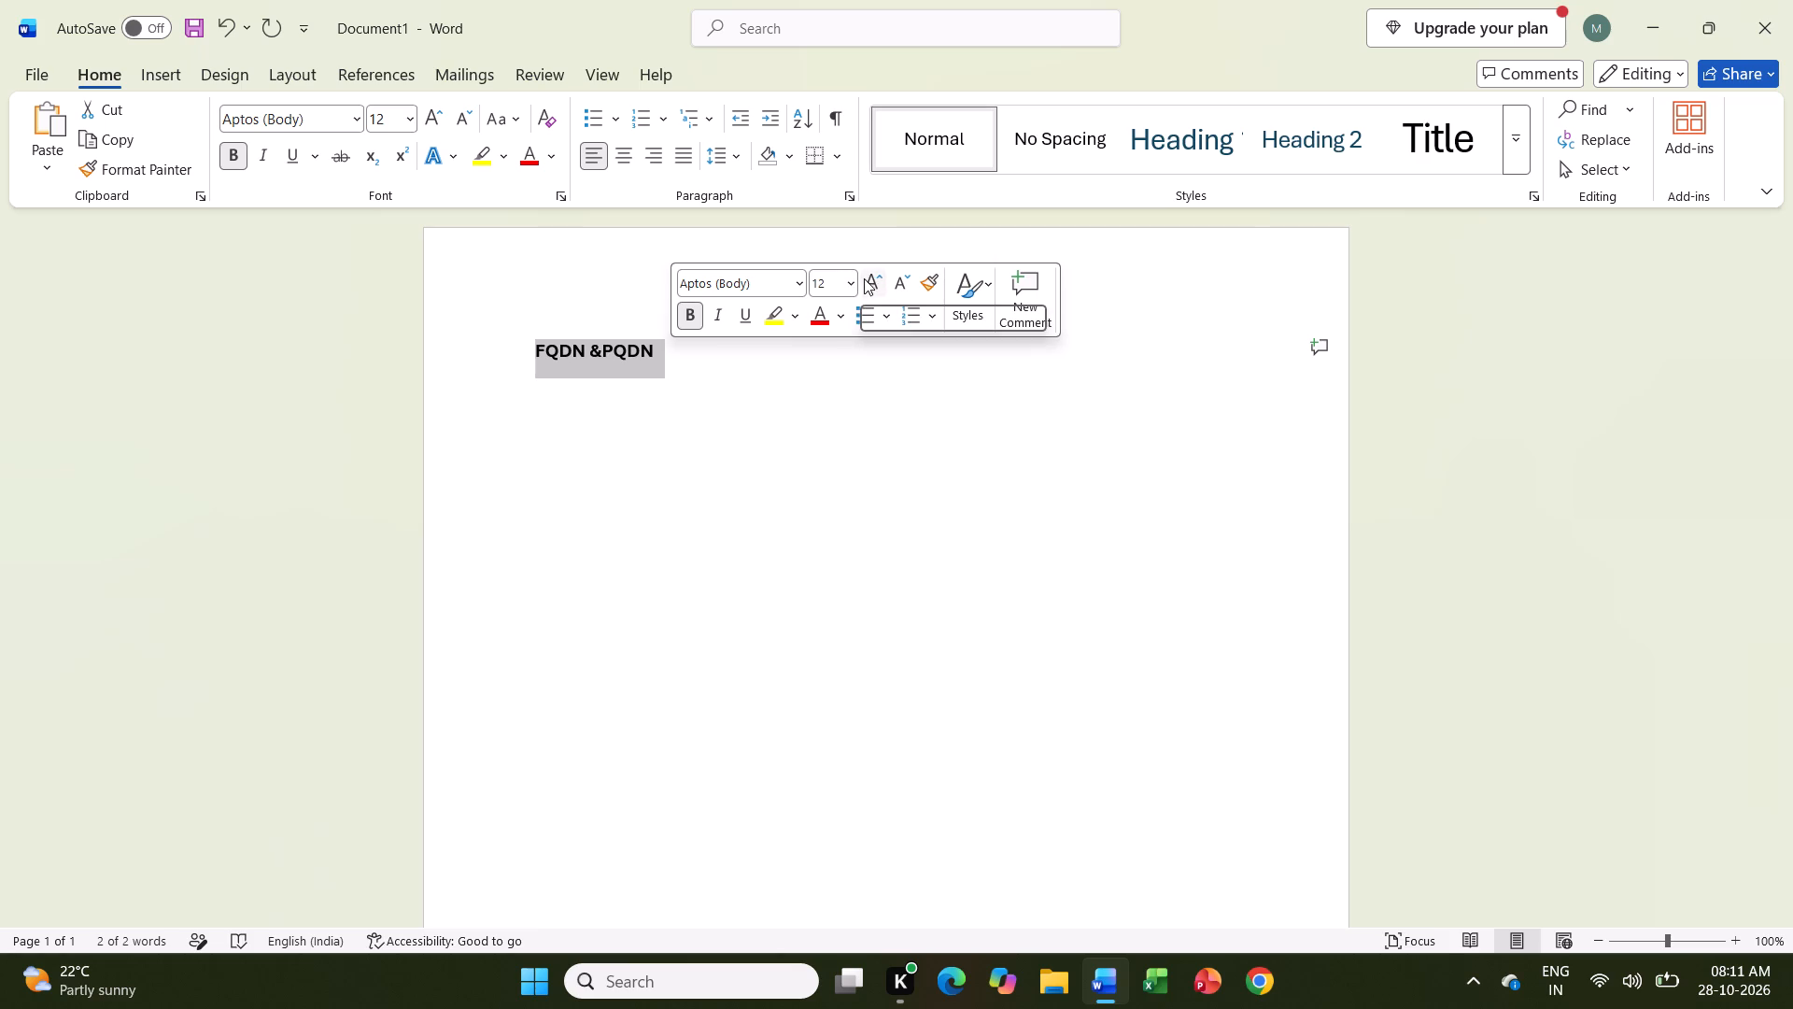
pyautogui.click(853, 278)
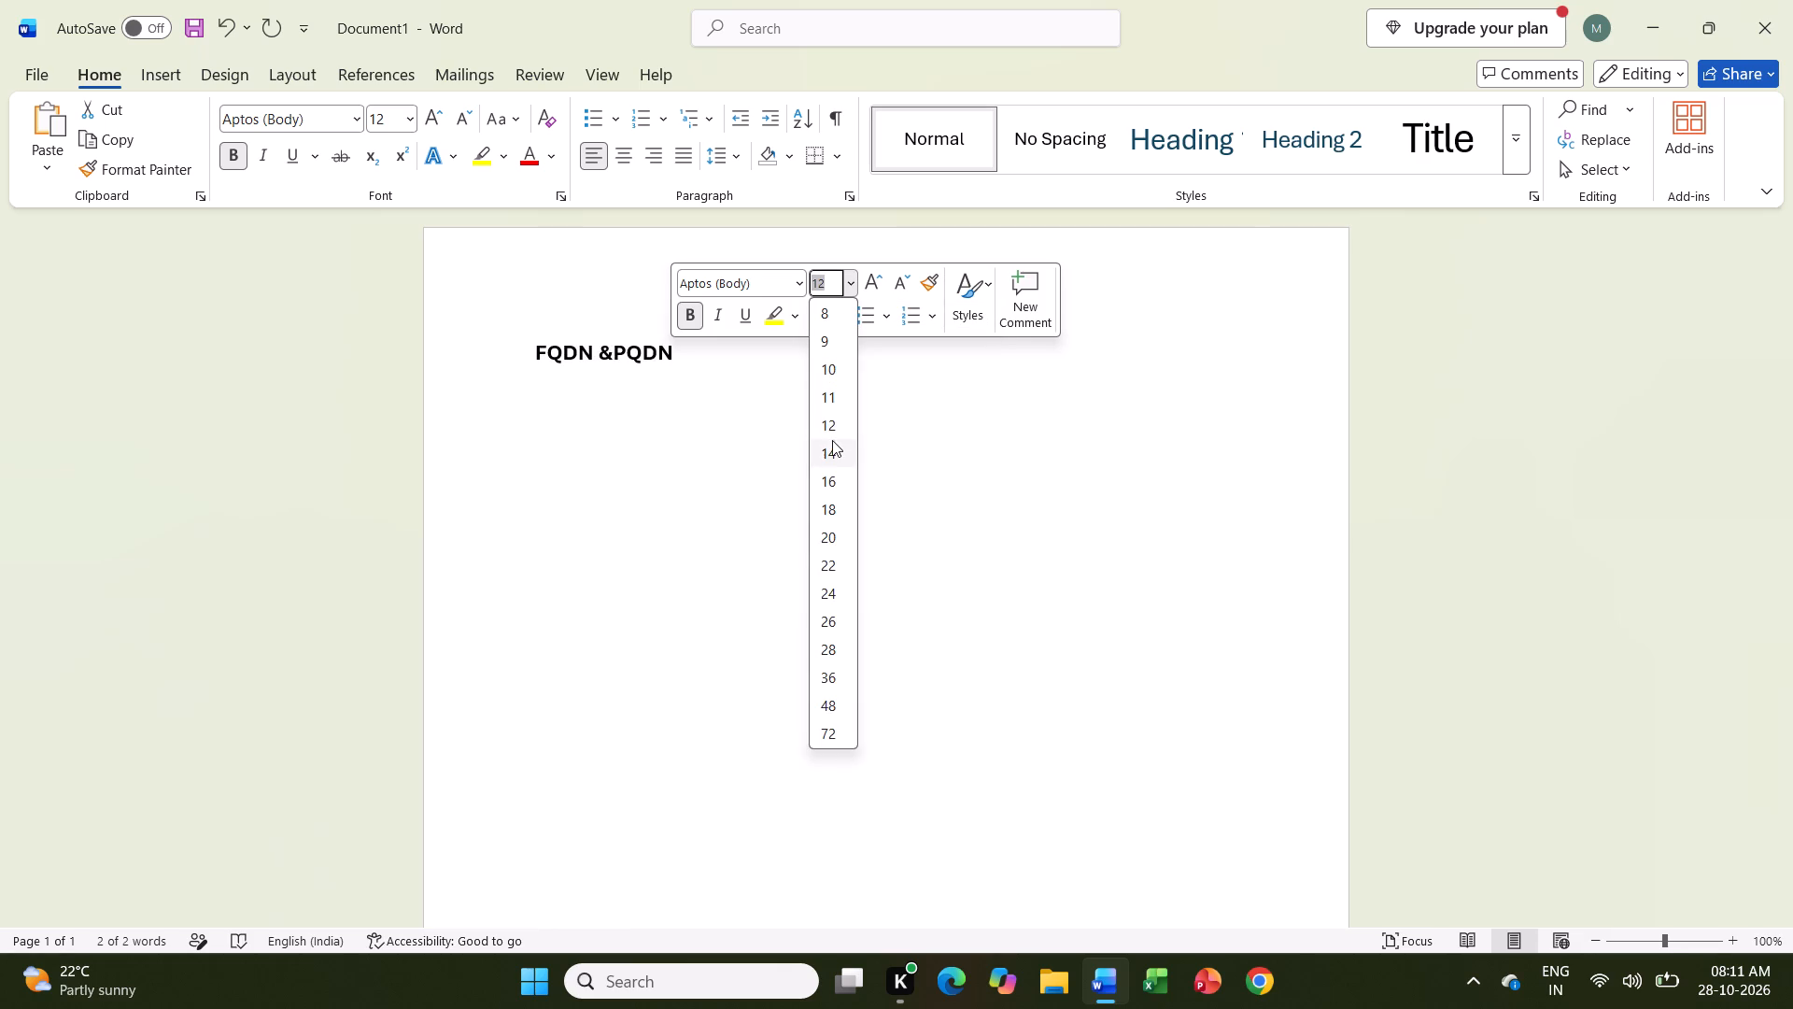
pyautogui.click(831, 448)
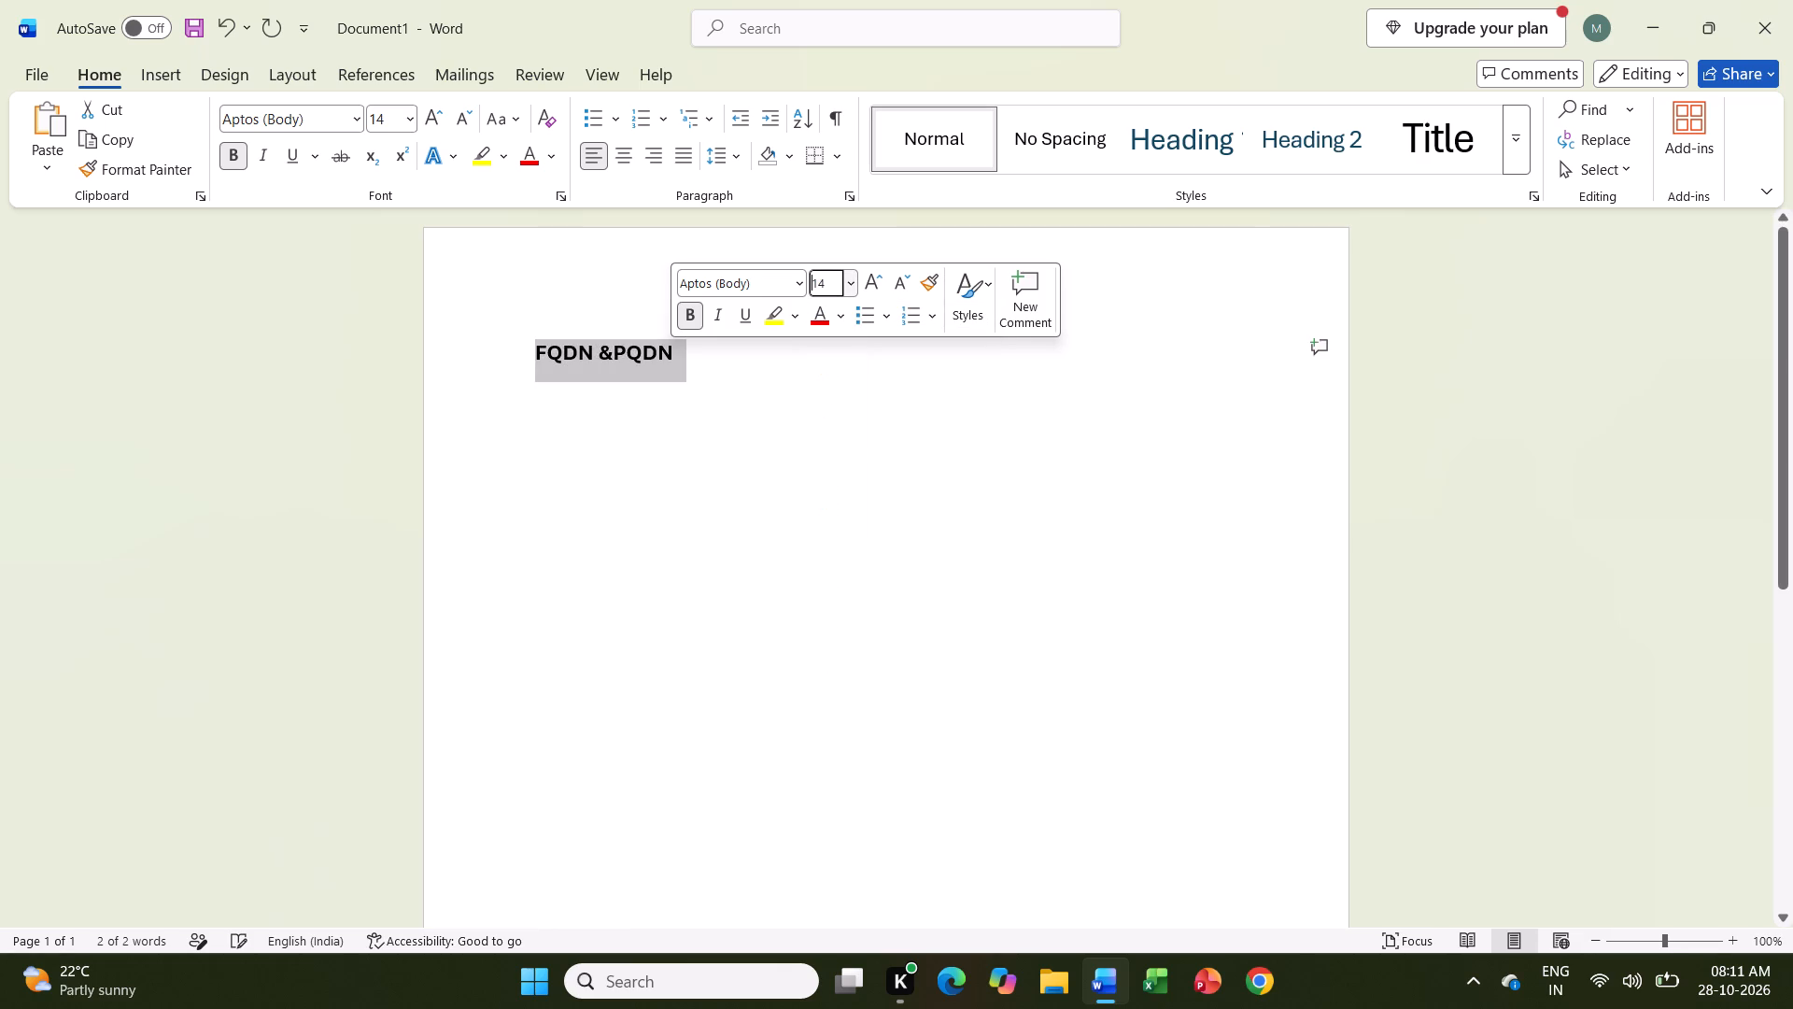
pyautogui.click(648, 468)
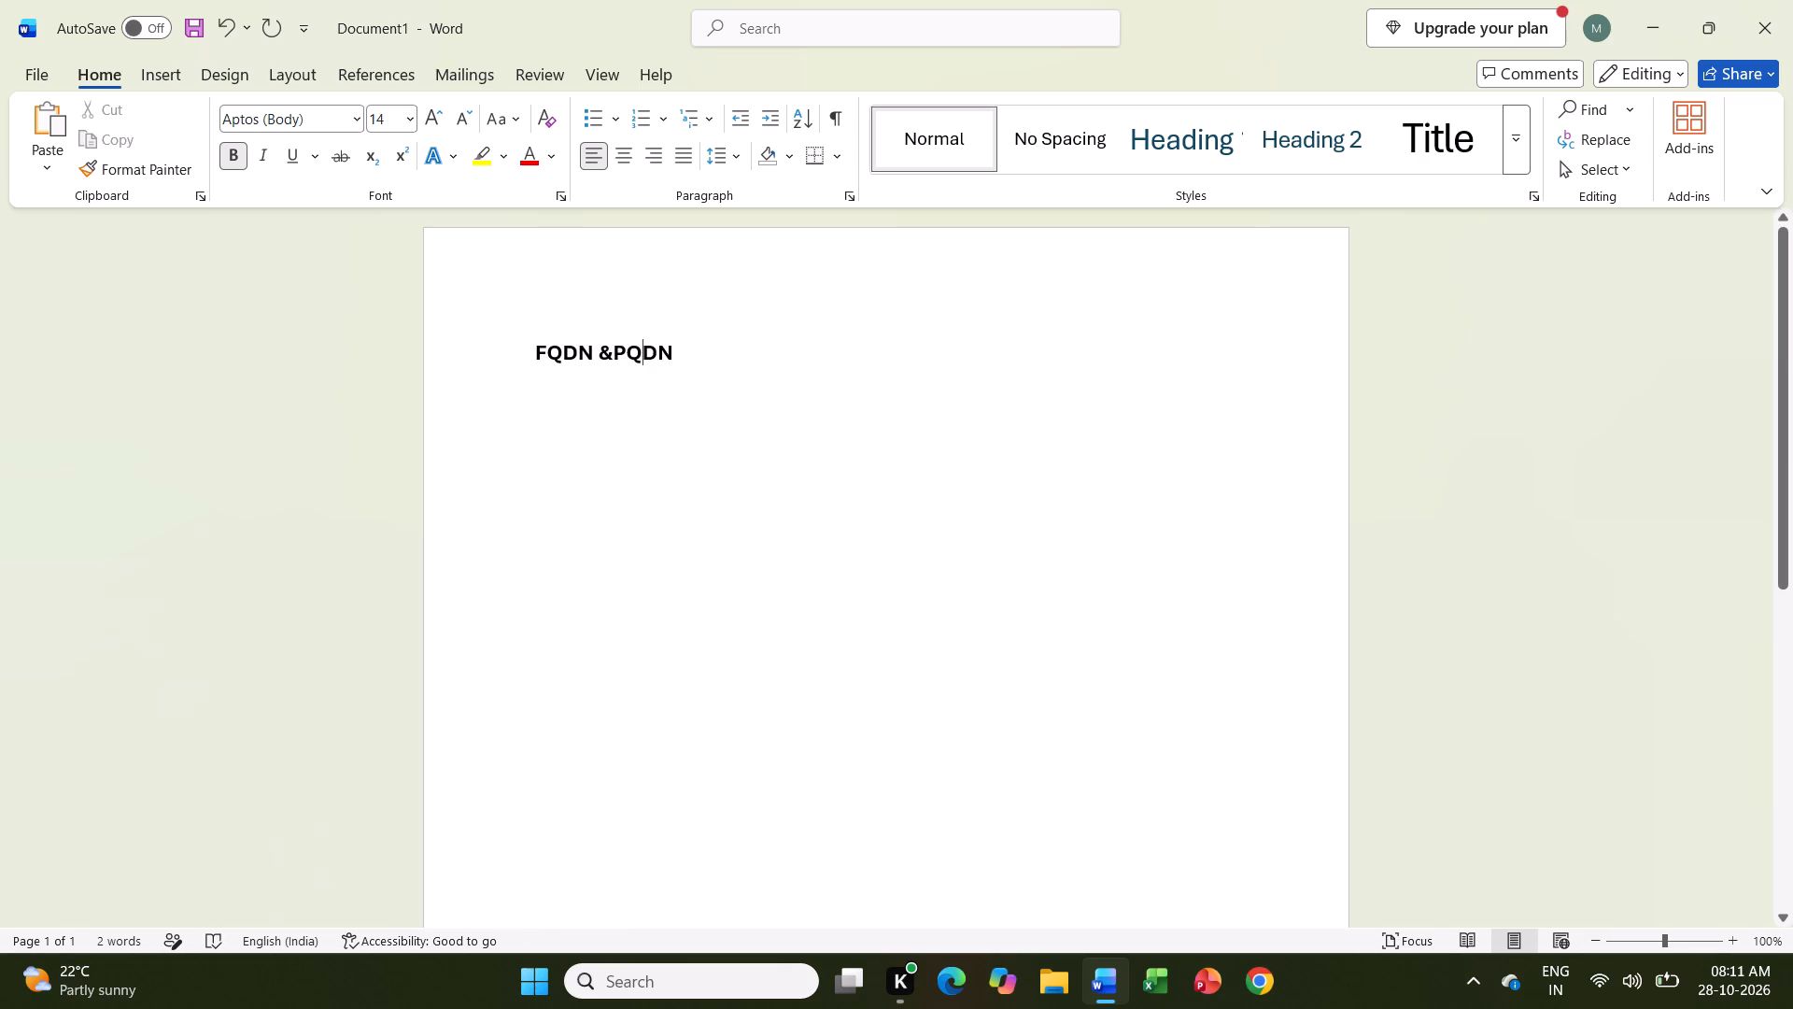
# Centre the "FQDN &PQDN" title on the page and place the text cursor at its end.
pyautogui.click(533, 351)
pyautogui.moveTo(533, 351); pyautogui.dragTo(655, 352)
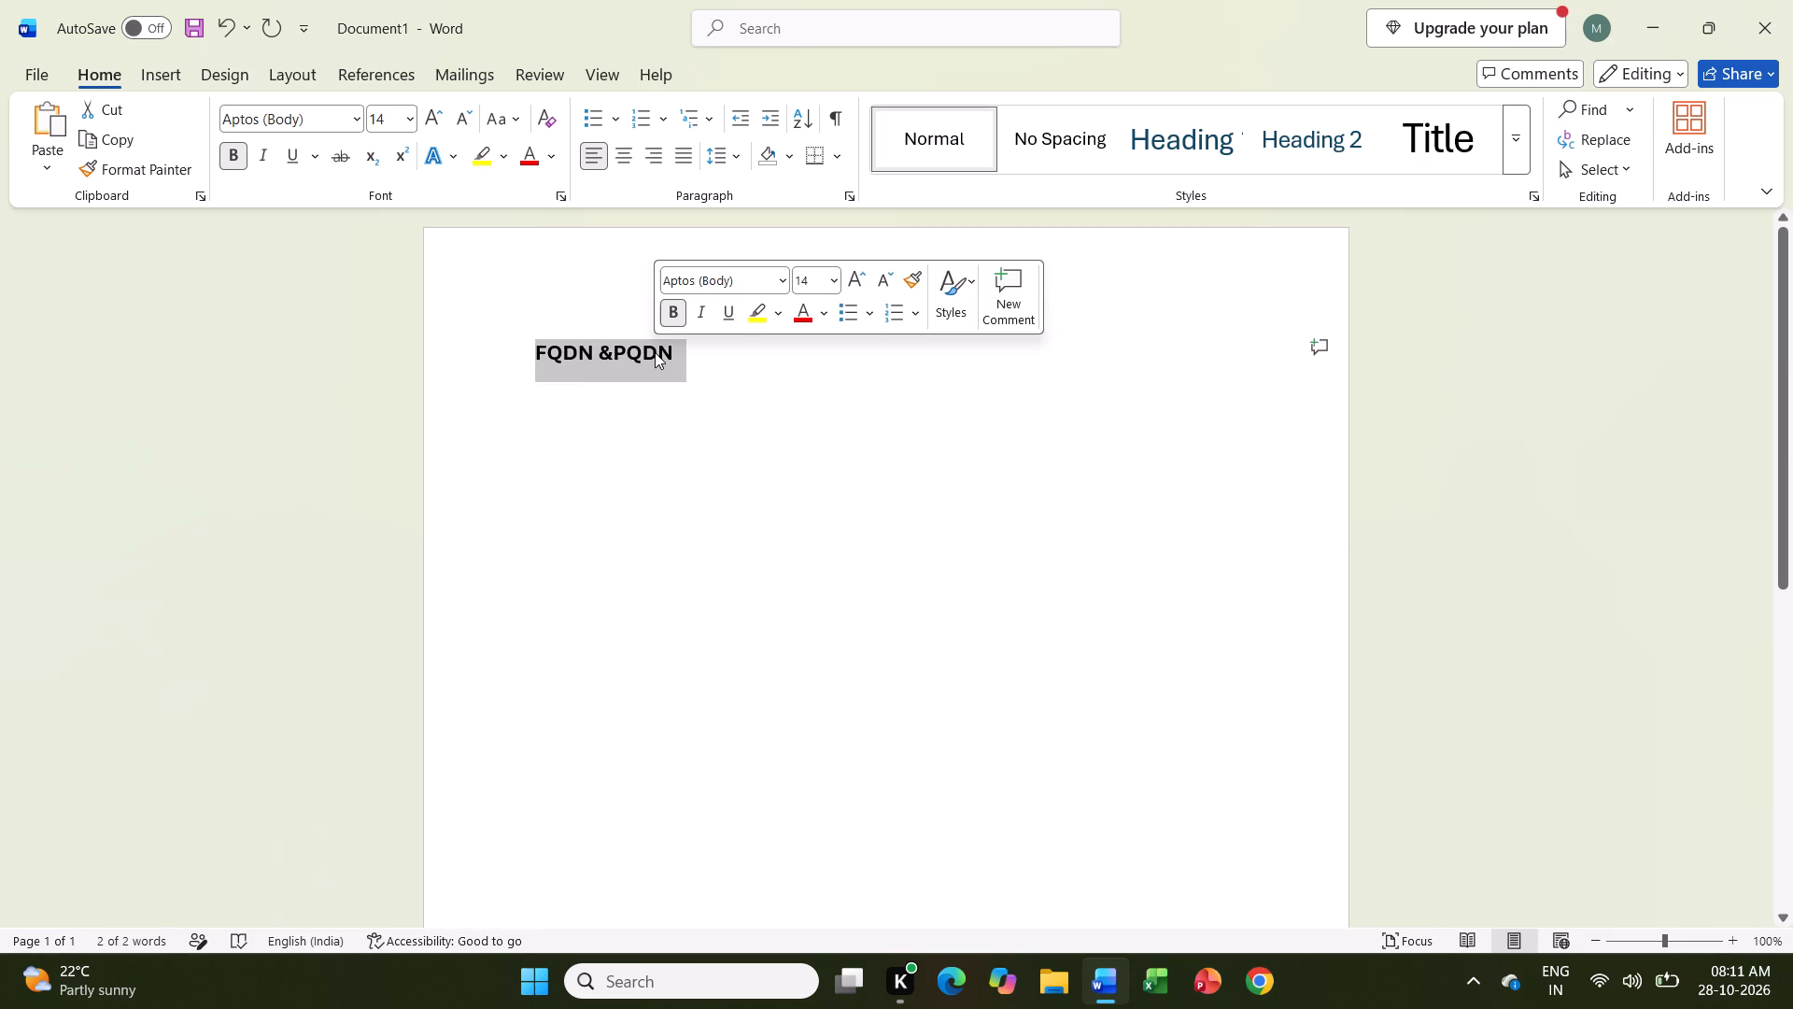
pyautogui.click(109, 69)
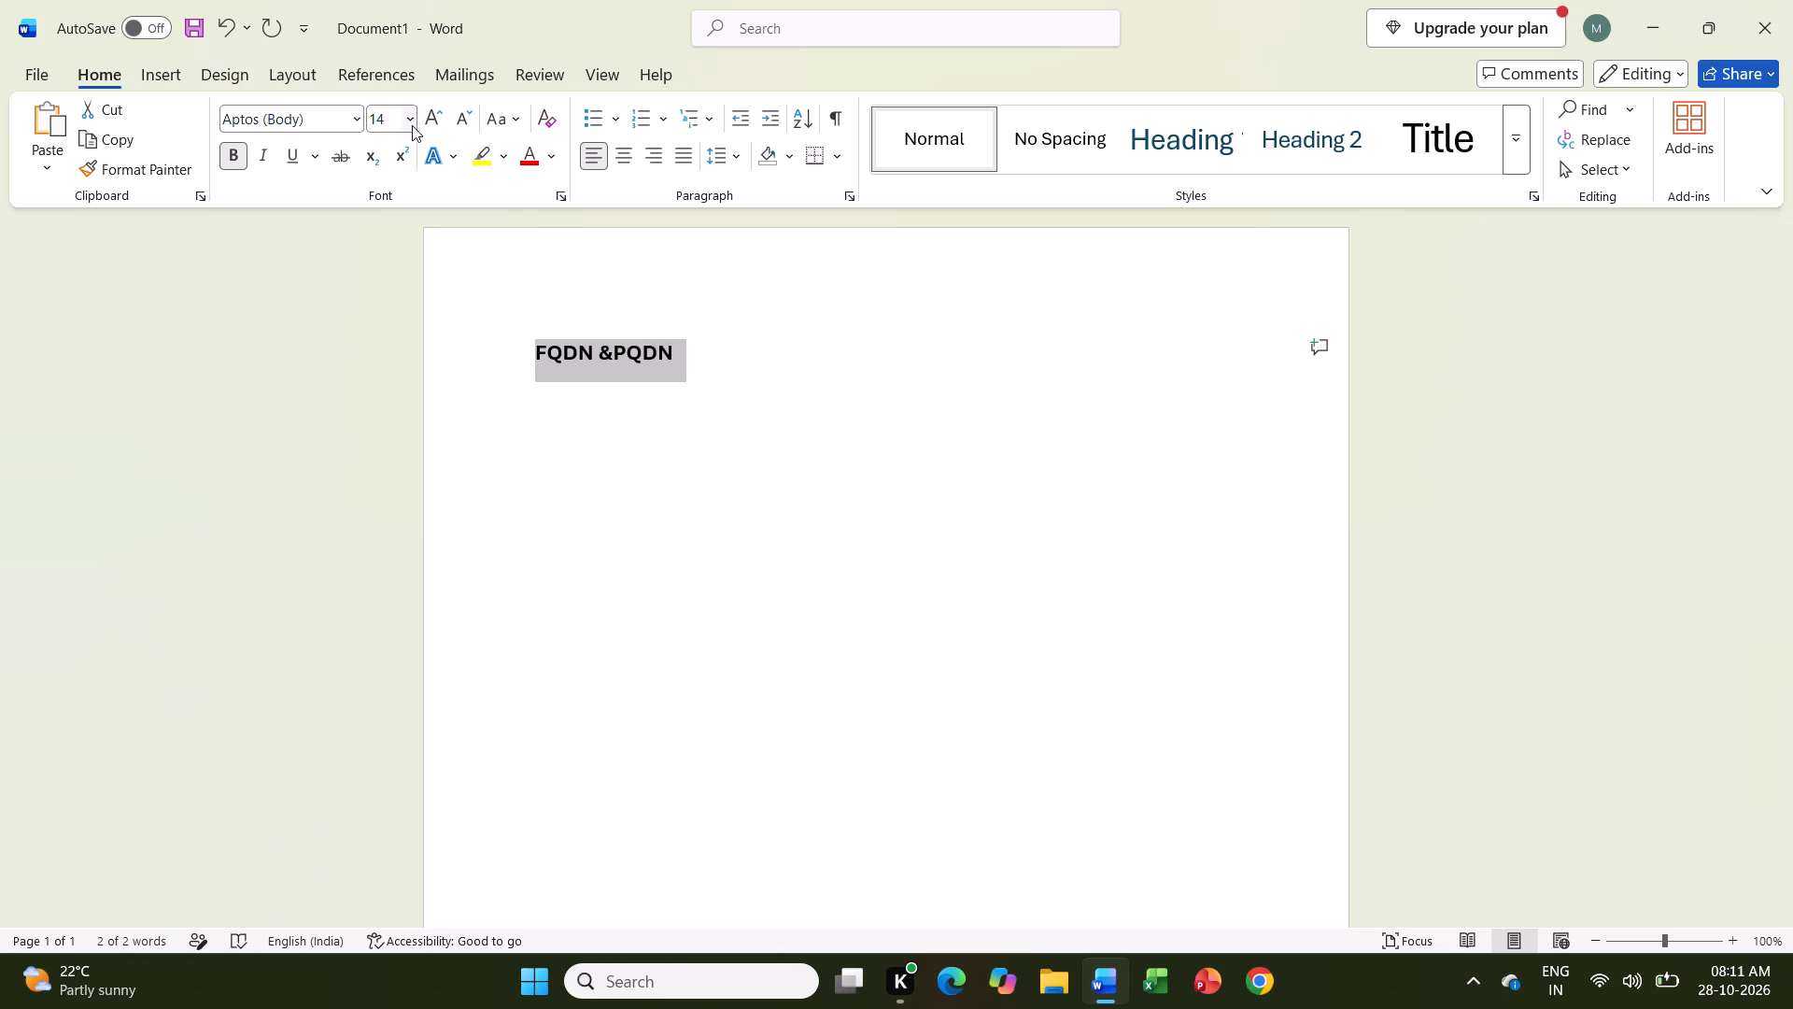
pyautogui.click(625, 149)
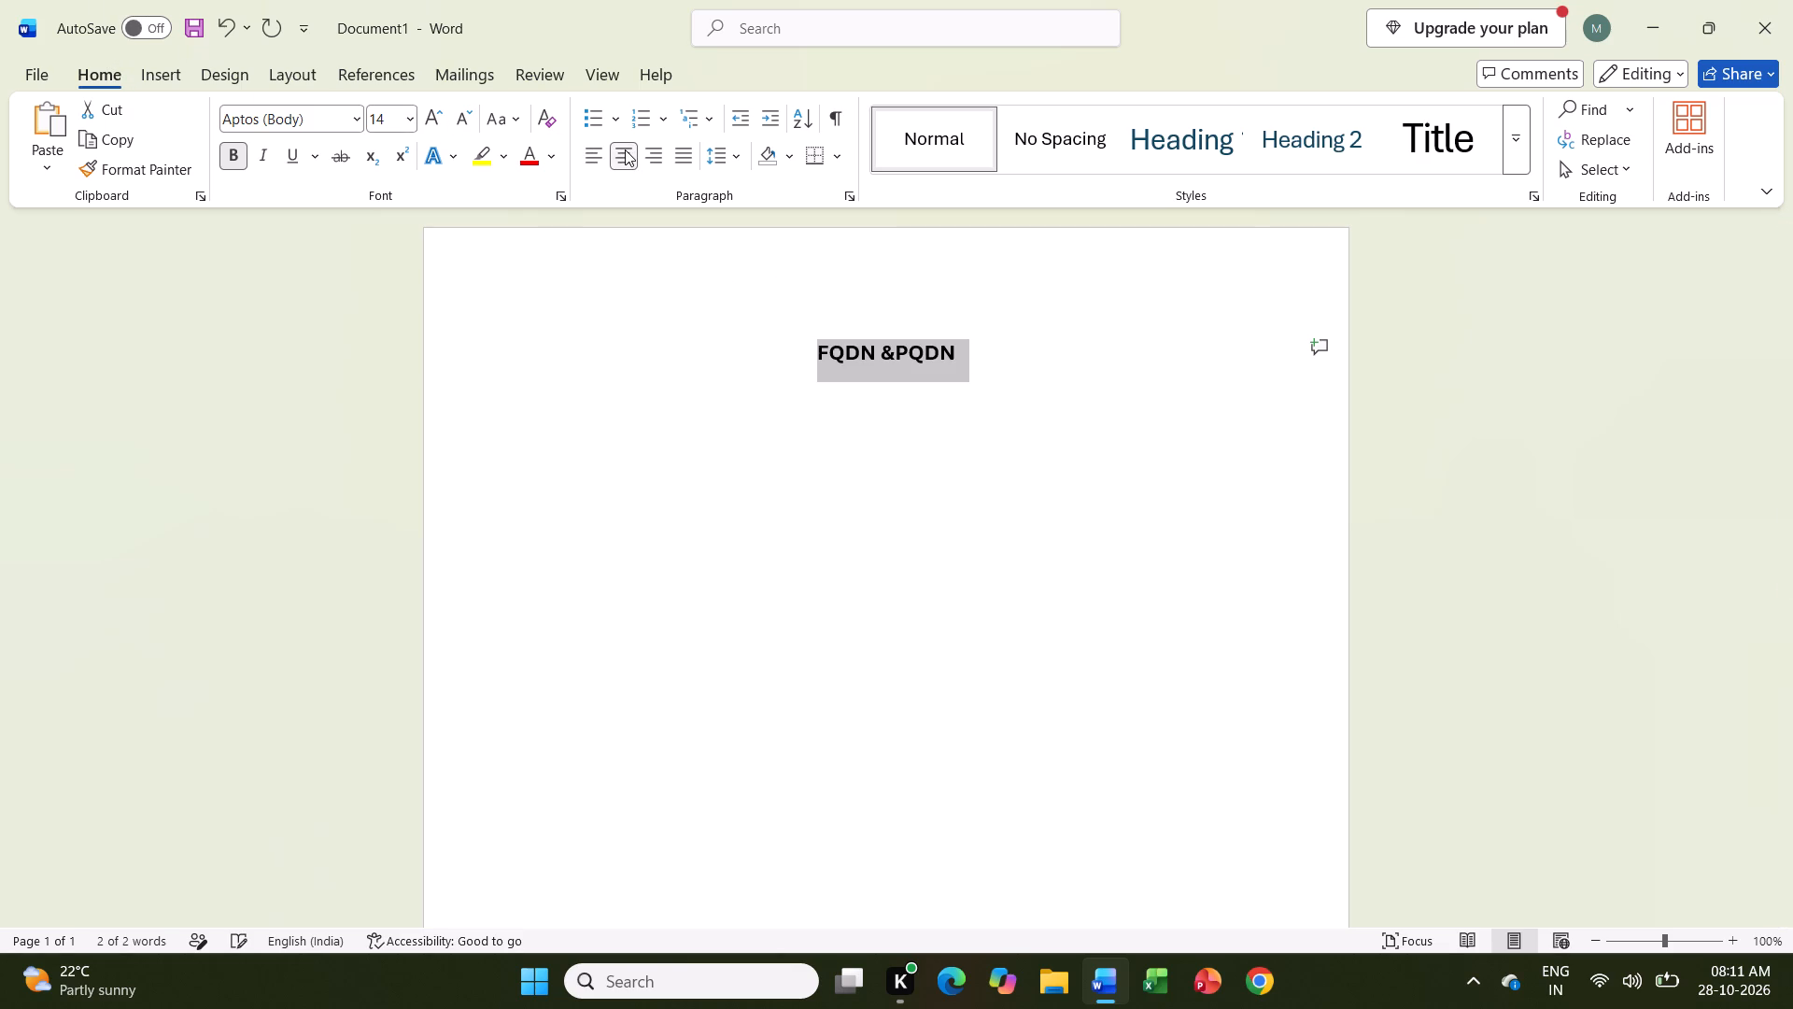
pyautogui.click(870, 431)
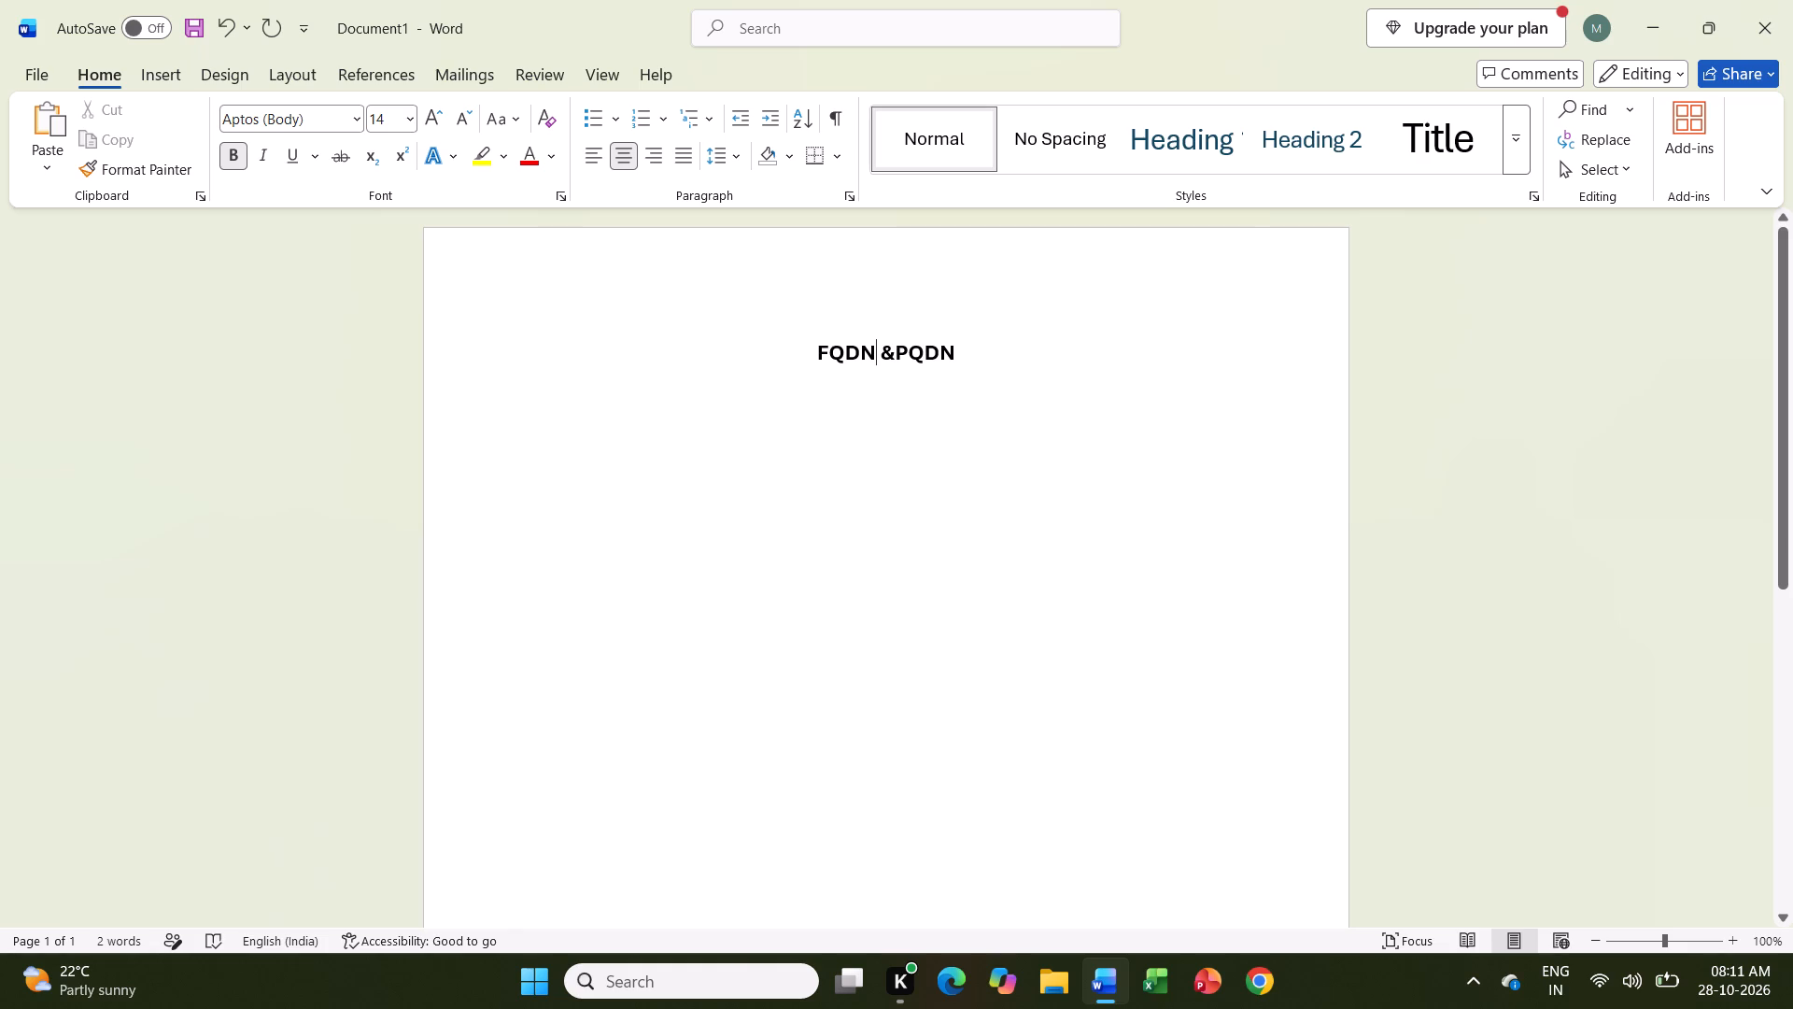
pyautogui.click(970, 355)
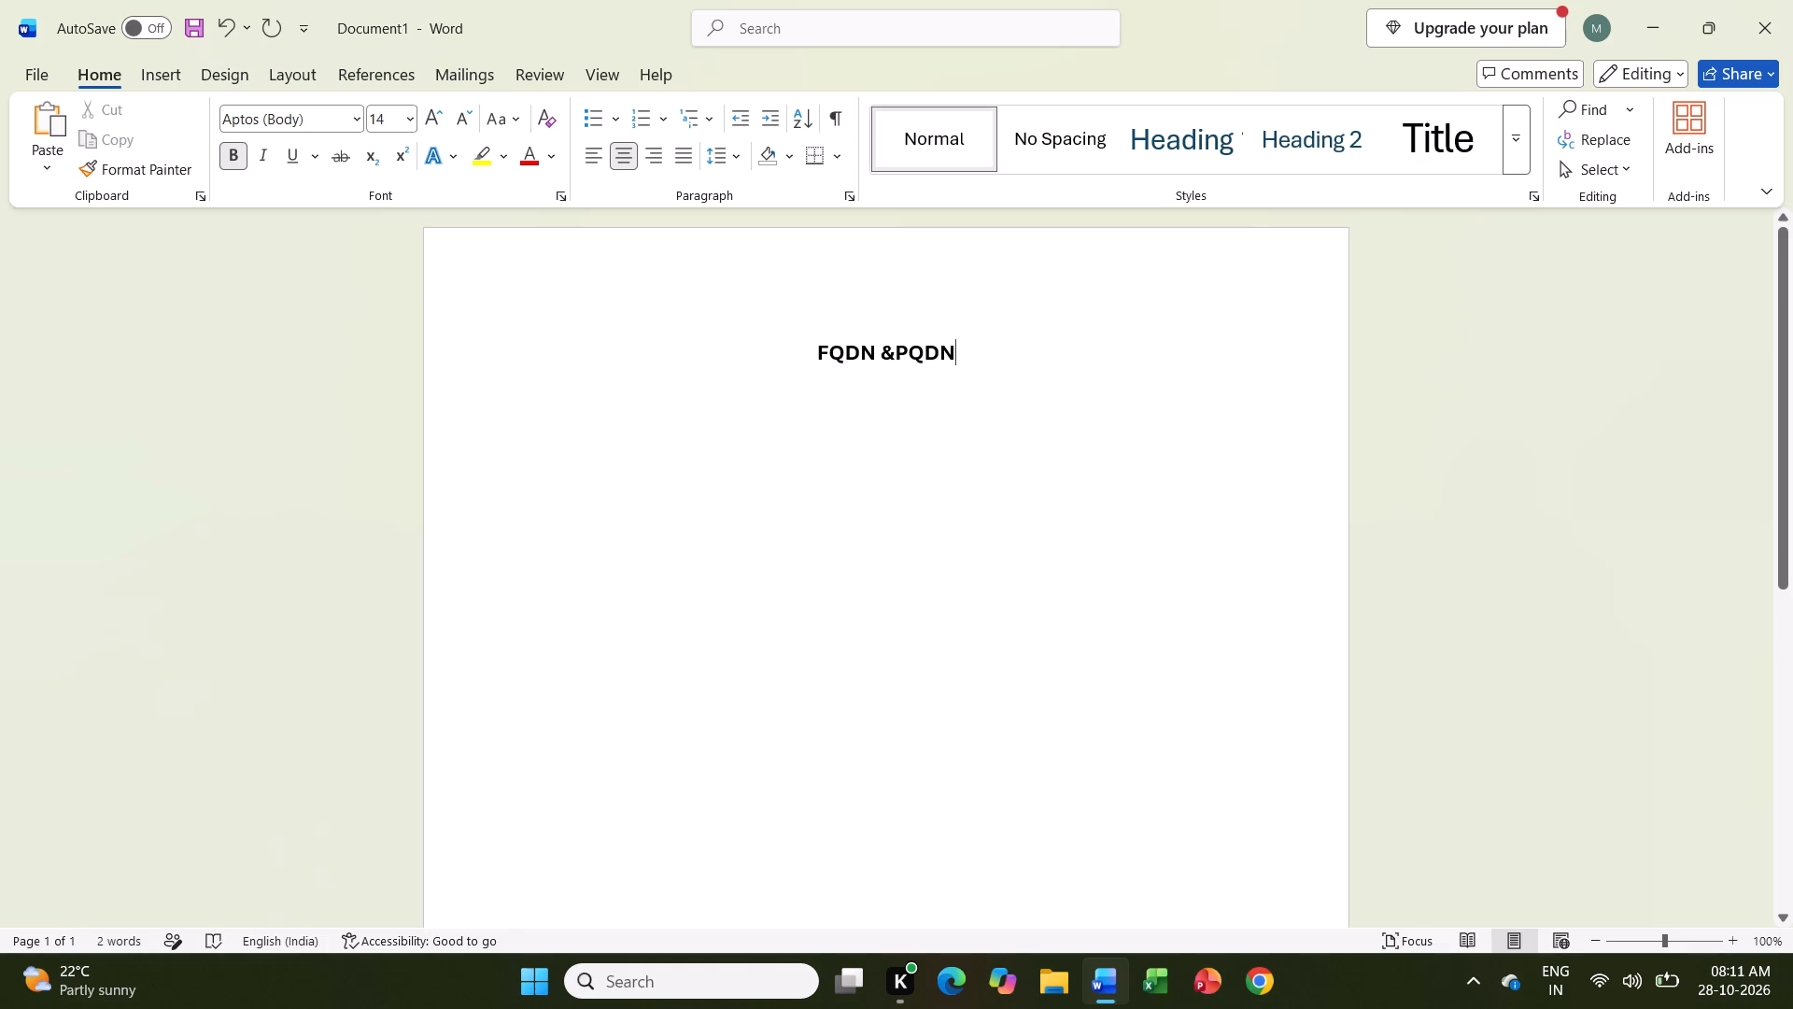
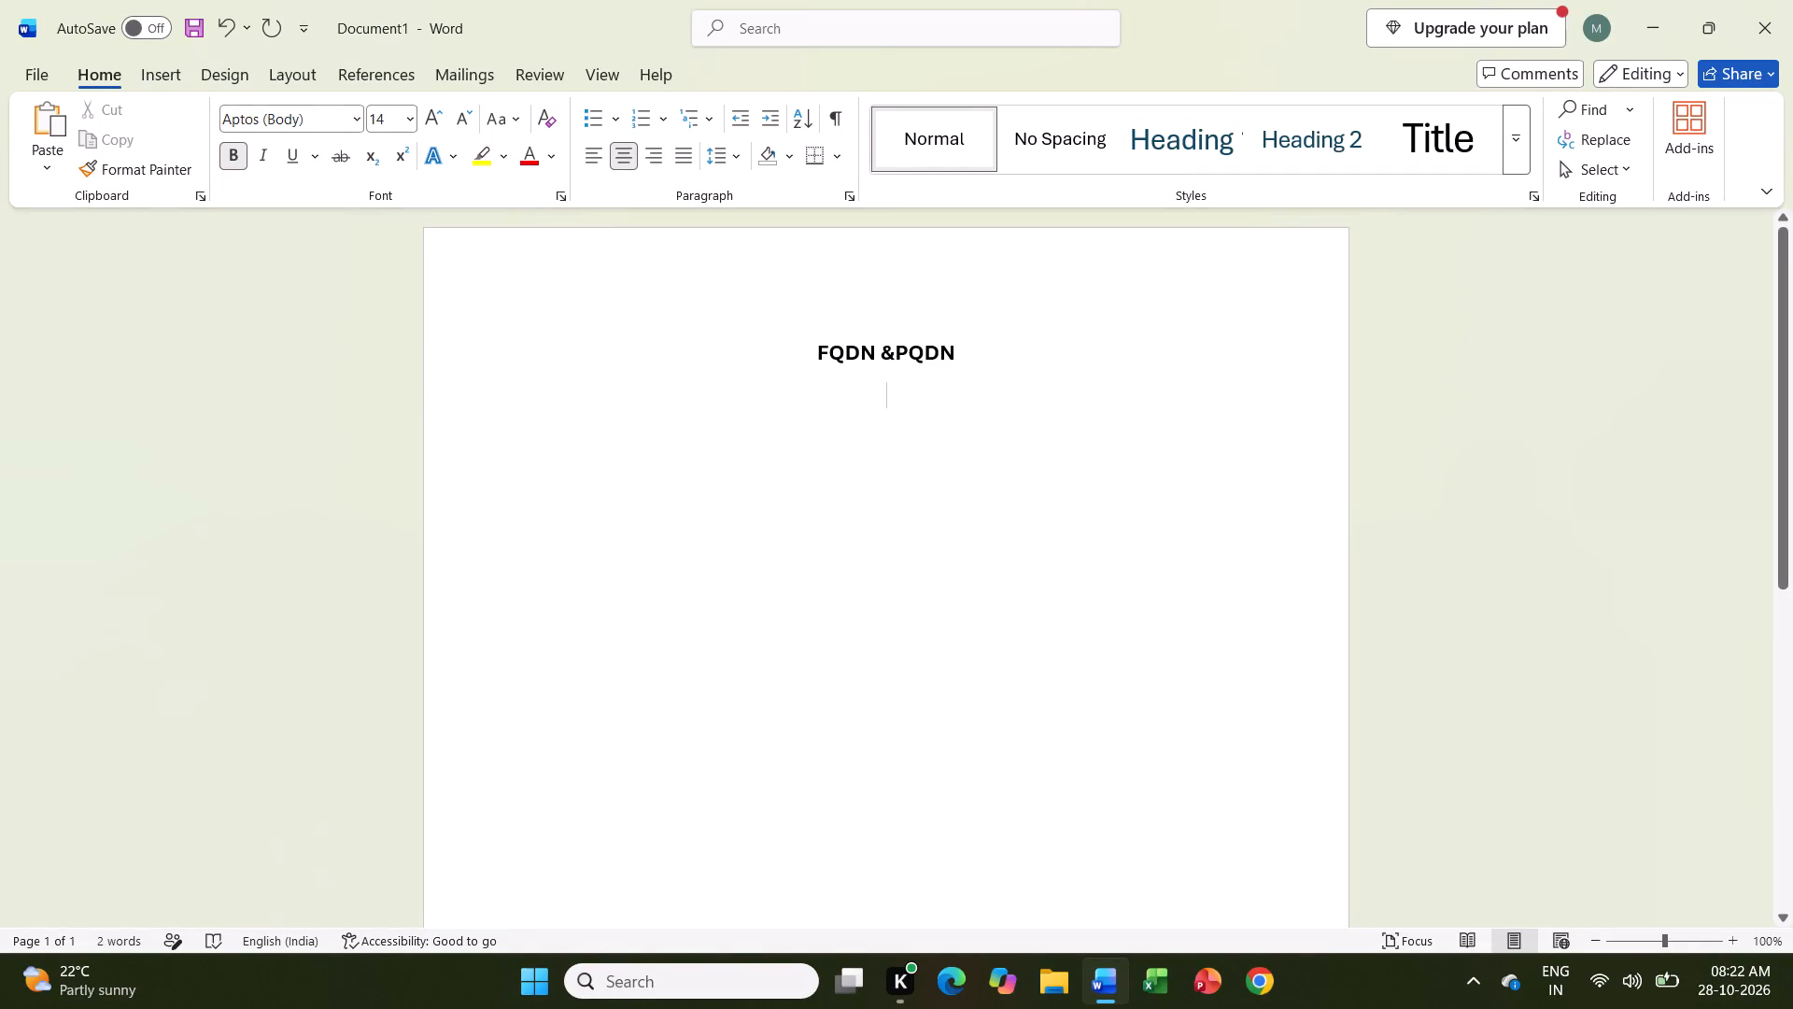
# Enter "FQDN Stands For" on the line below the "FQDN &PQDN" title.
pyautogui.write('FQDN')
pyautogui.press('space')
pyautogui.write('Stands')
pyautogui.press('space')
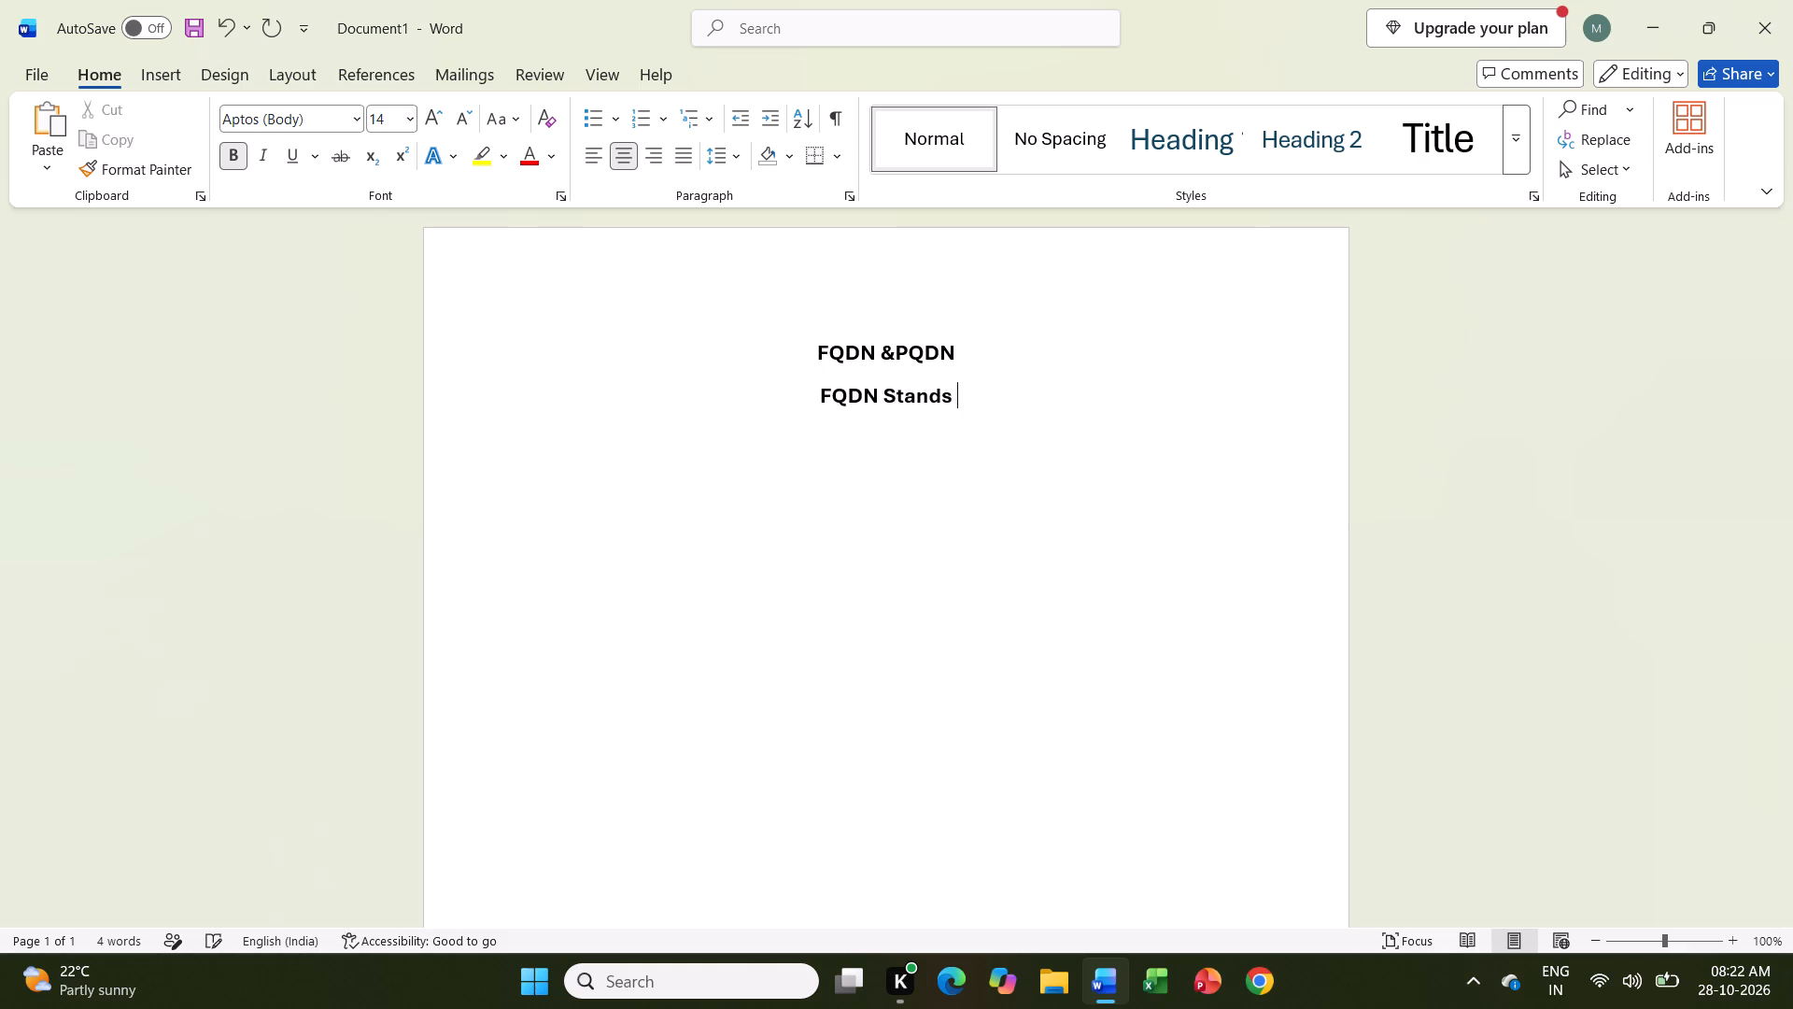
pyautogui.write('For')
pyautogui.press('space')
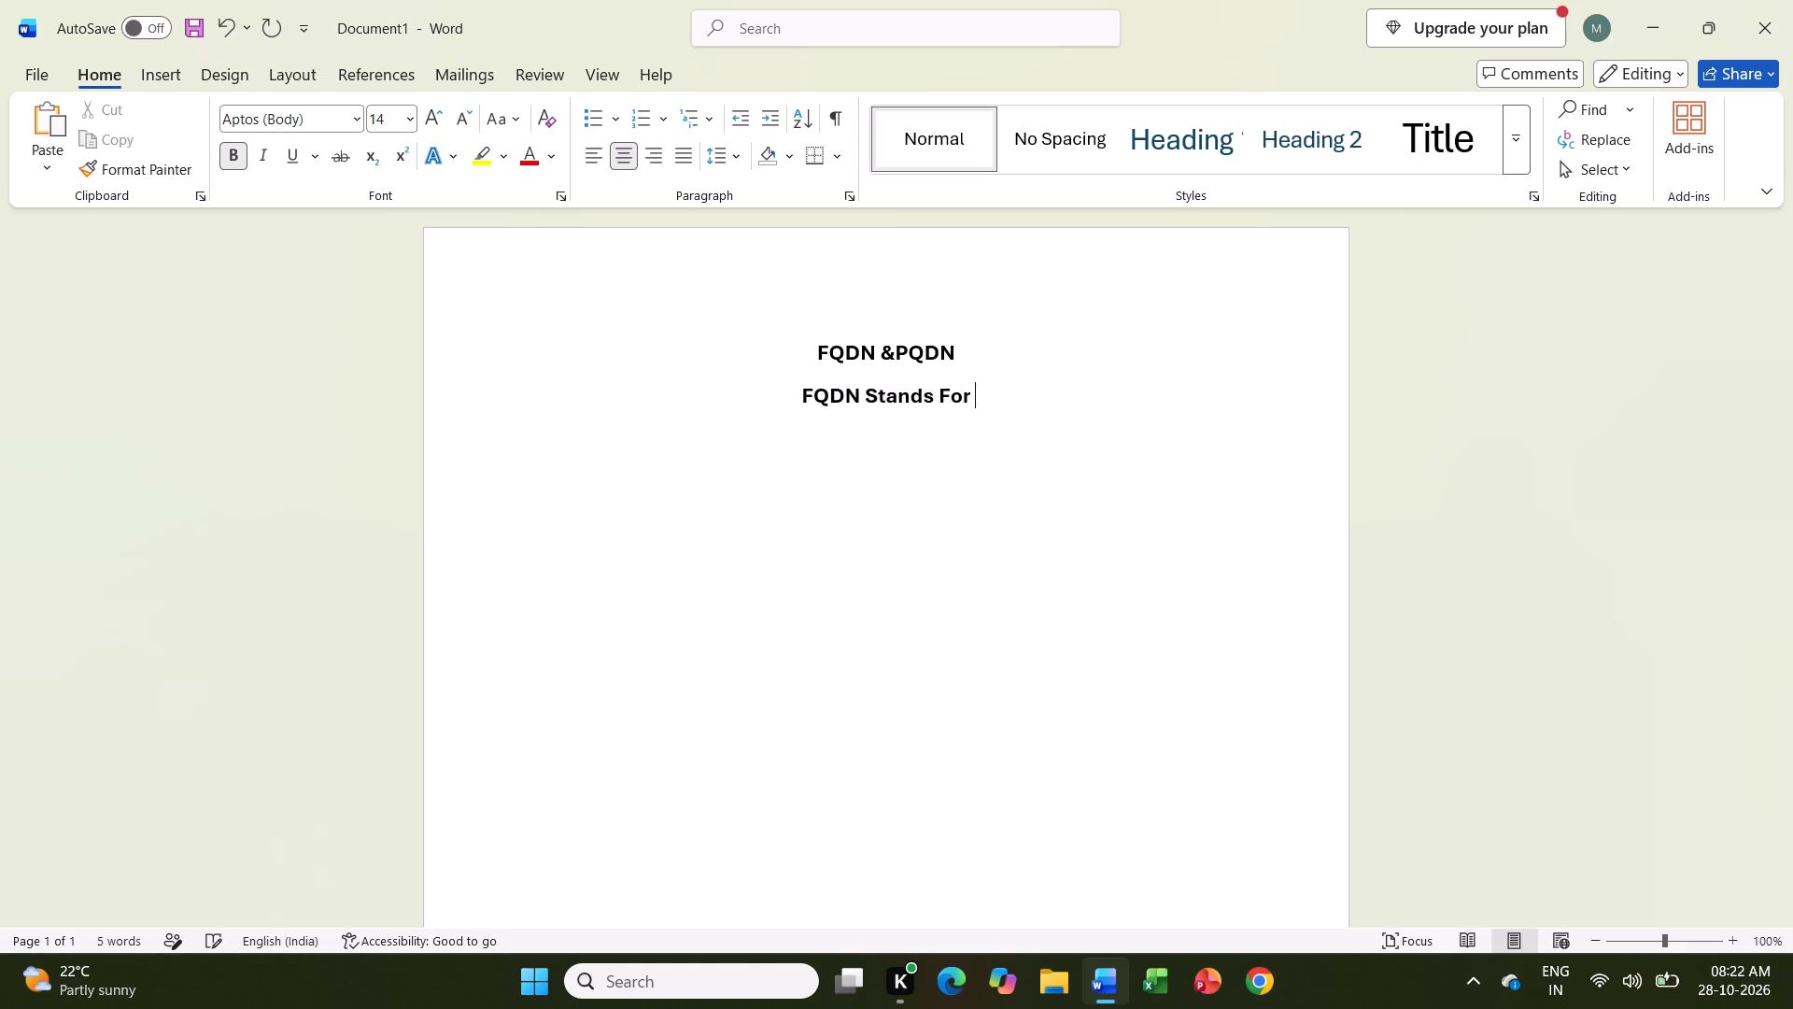
# Remove the bold formatting from the "FQDN Stands For" line and place the text cursor at its end.
pyautogui.click(799, 385)
pyautogui.moveTo(799, 385); pyautogui.dragTo(961, 397)
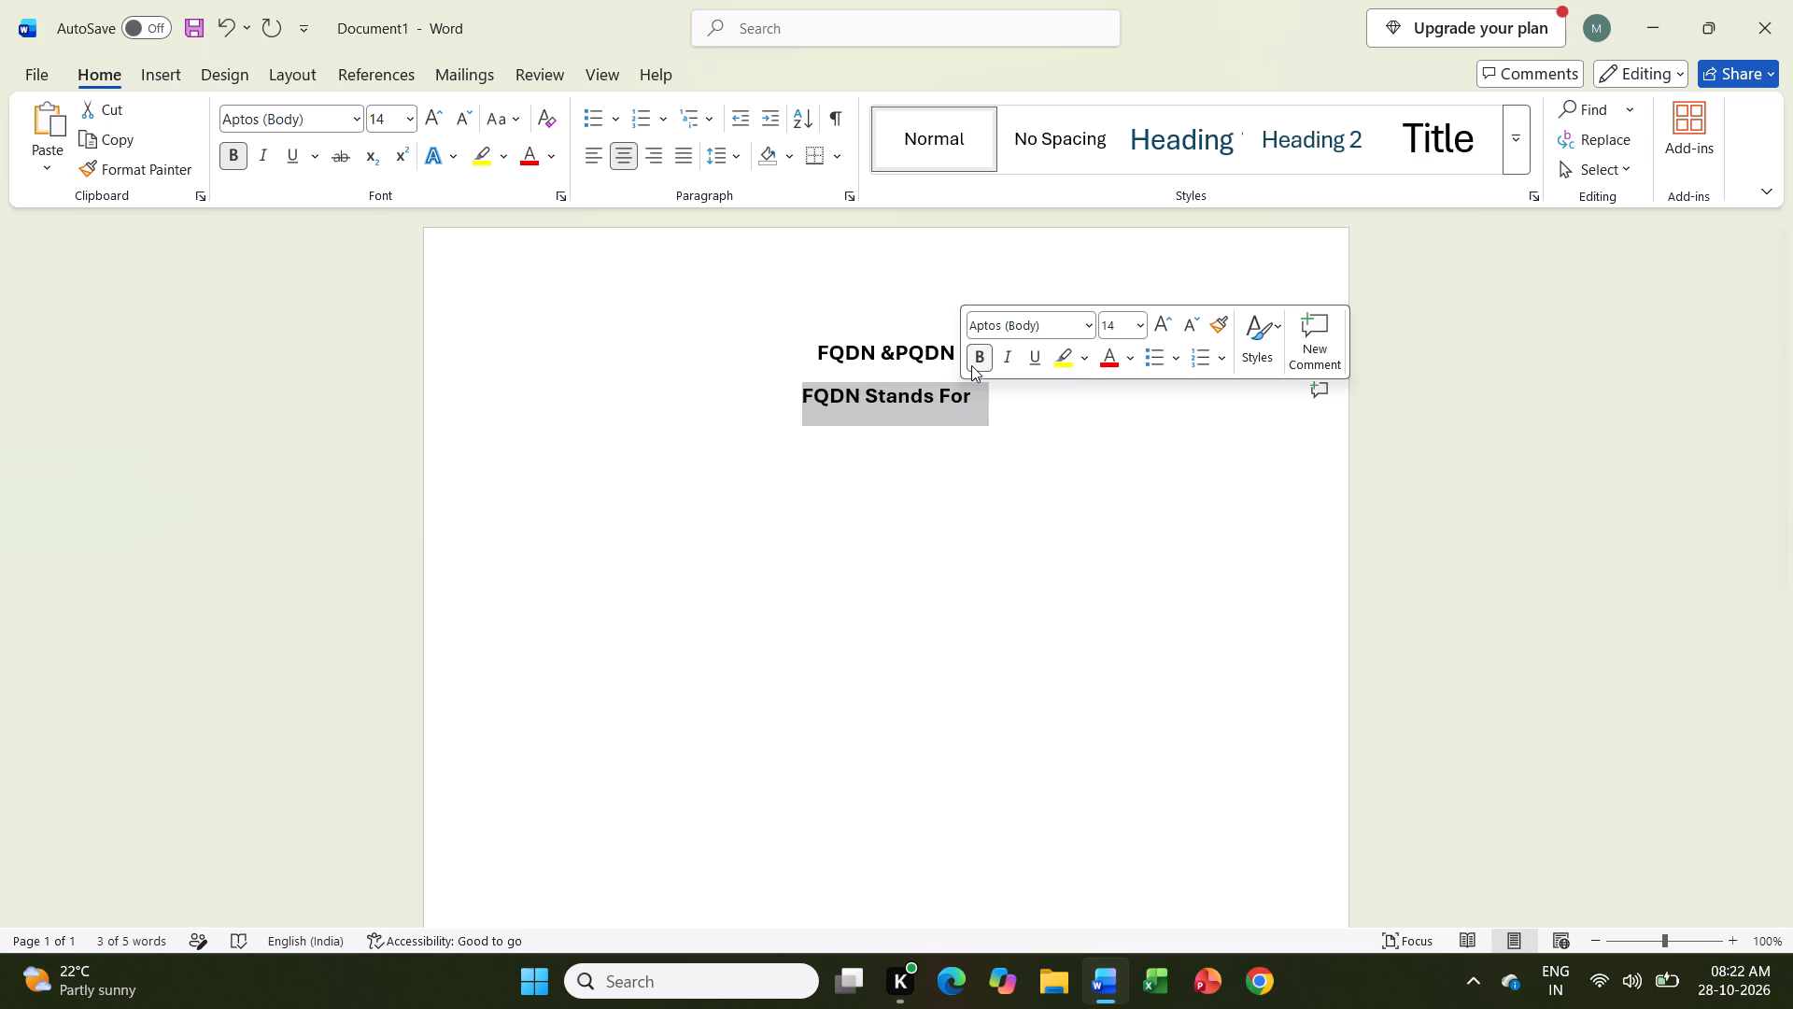
pyautogui.click(971, 365)
pyautogui.click(980, 402)
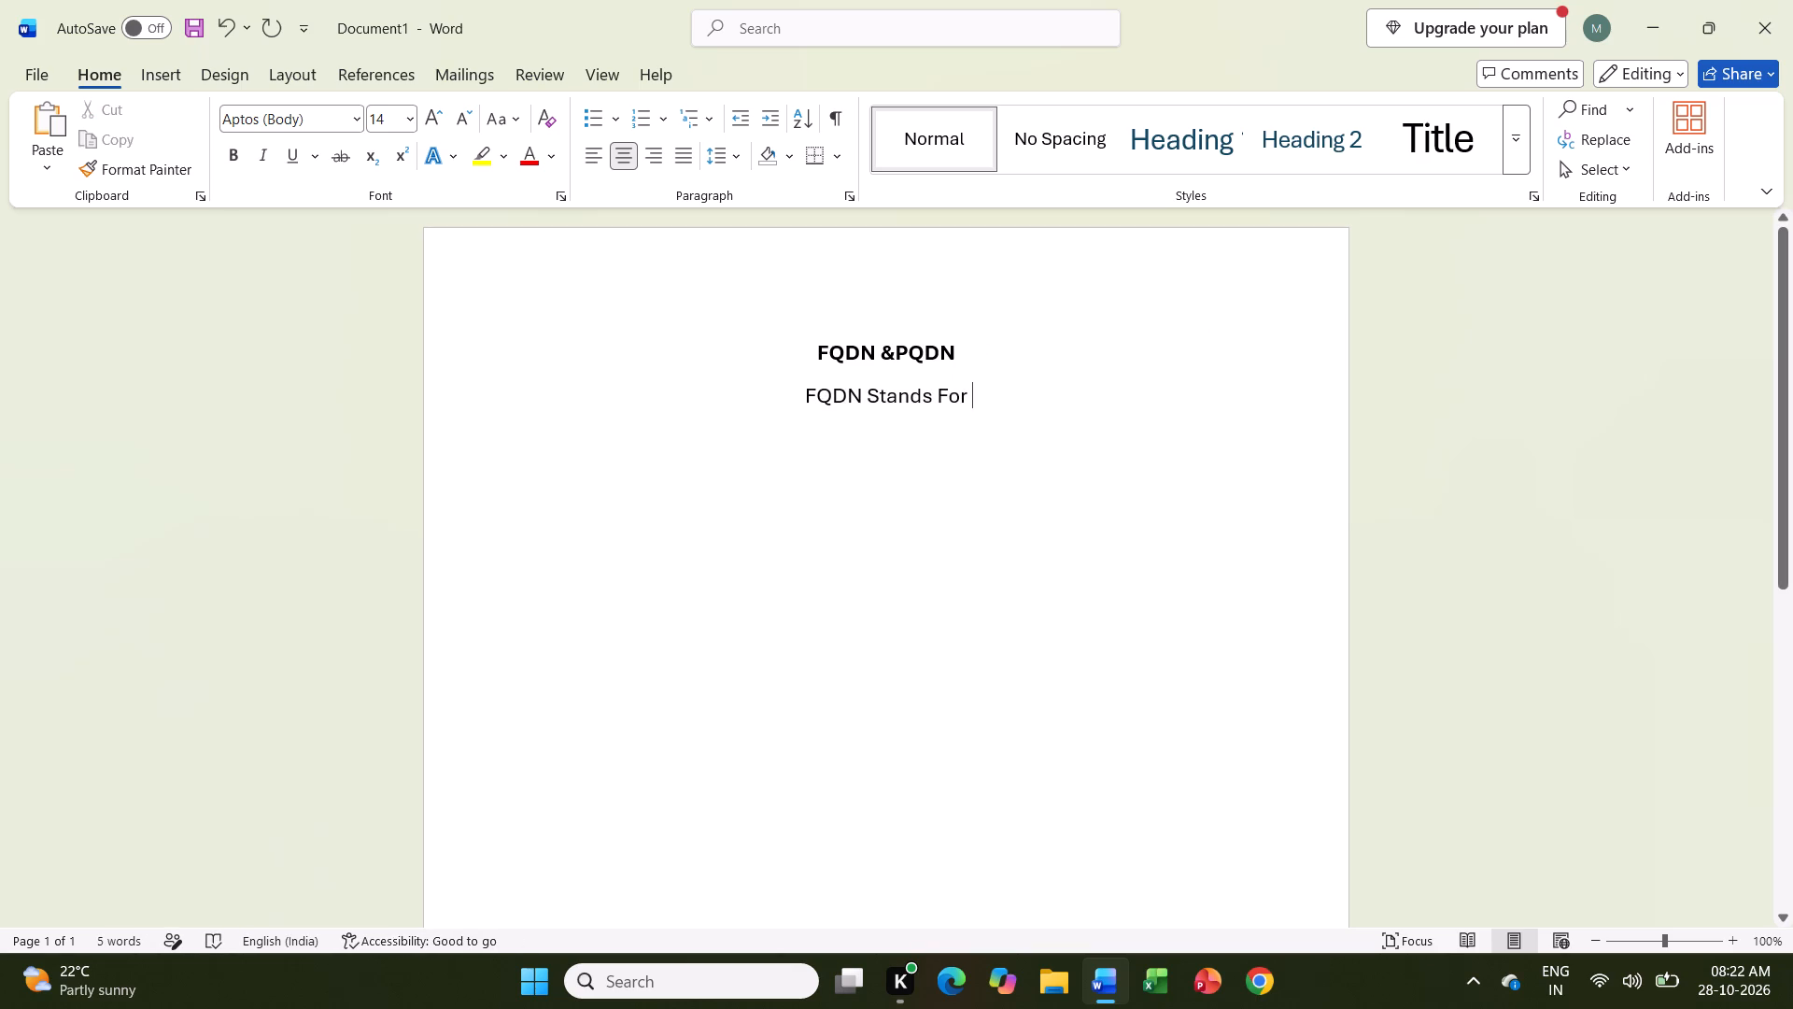
# Continue the FQDN line with "fully qualified domain name system it represent the complete name in the dns hierarchy".
pyautogui.write('fully qualified domain name system')
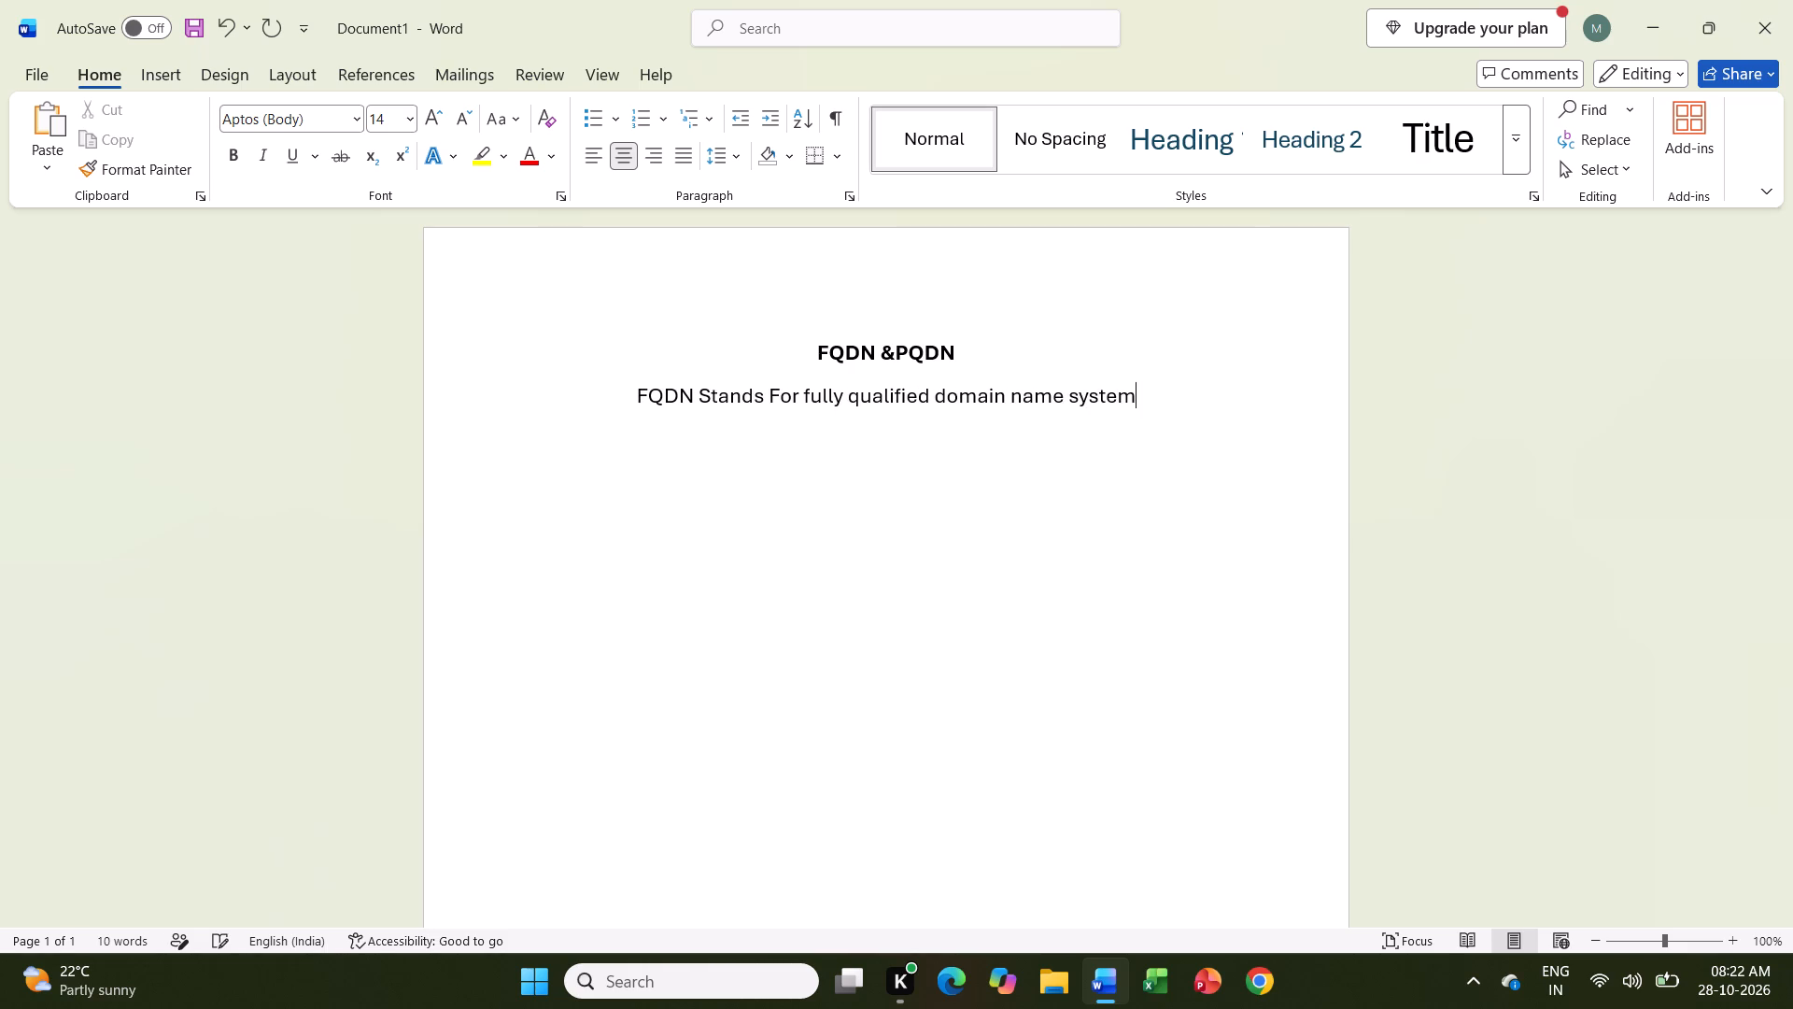
pyautogui.press('space')
pyautogui.write('it represent the')
pyautogui.press('space')
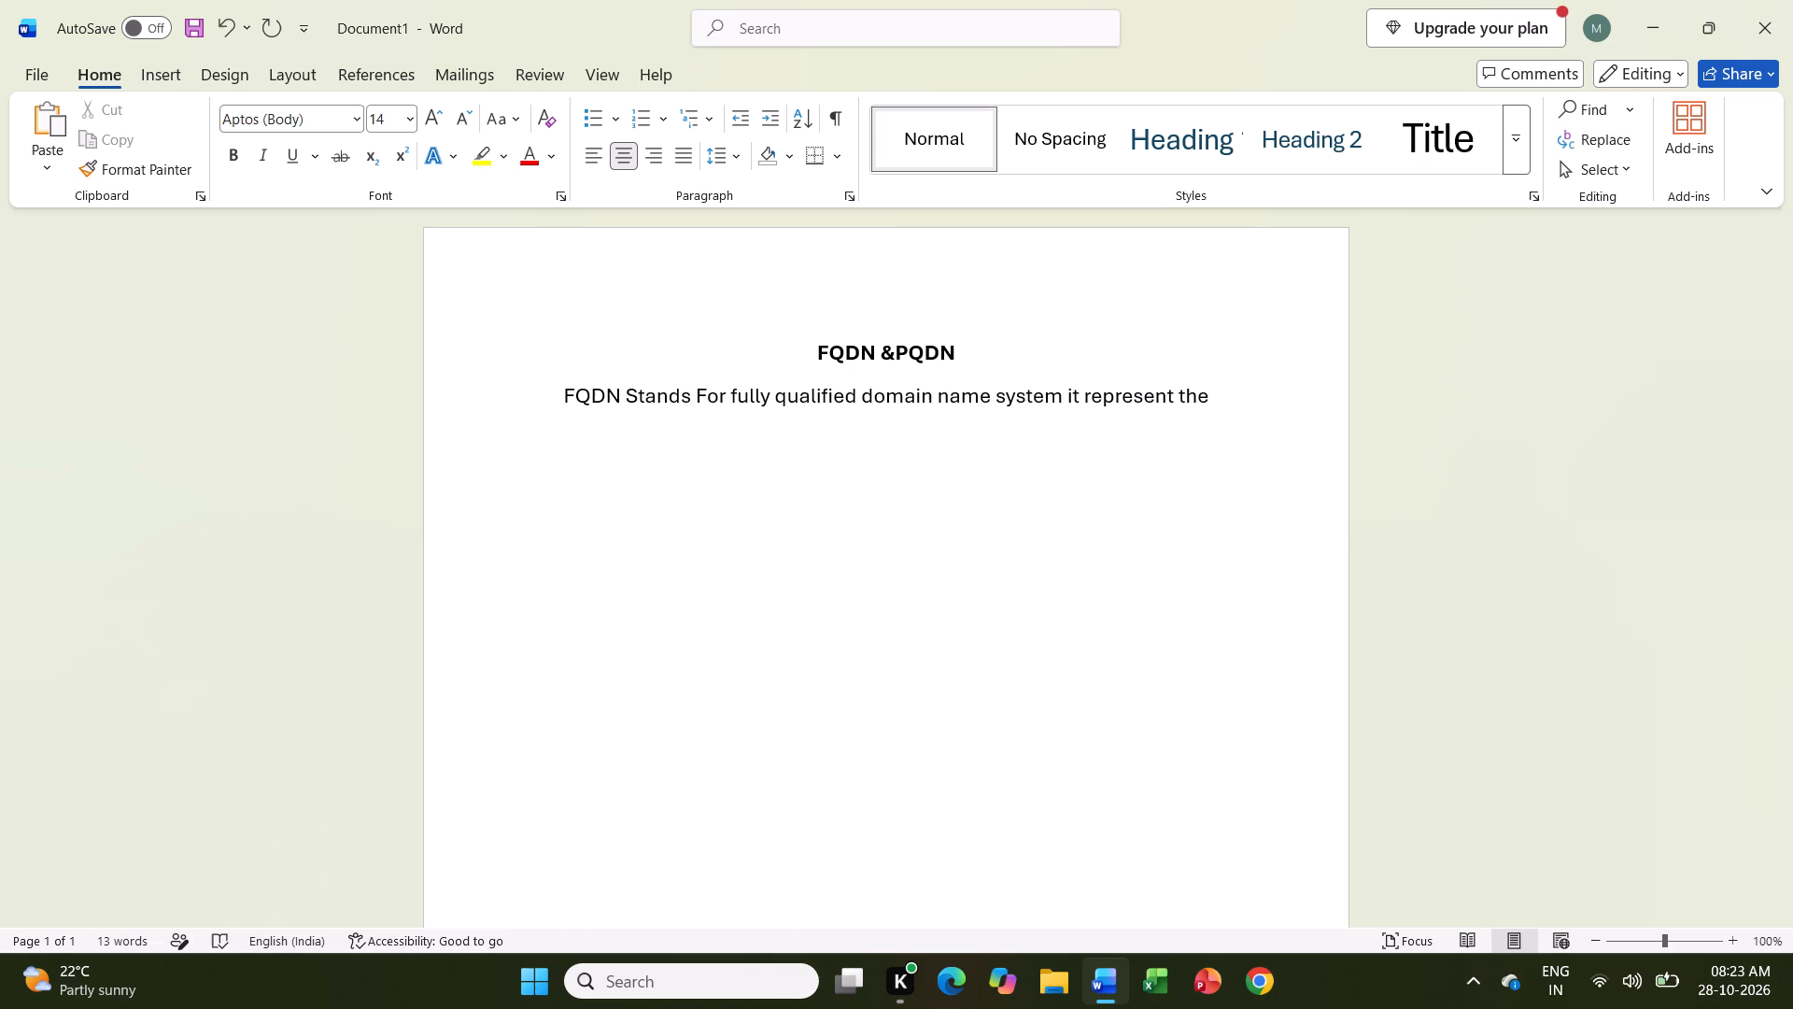
pyautogui.write('complete')
pyautogui.press('space')
pyautogui.write('name in the dns hierarchy')
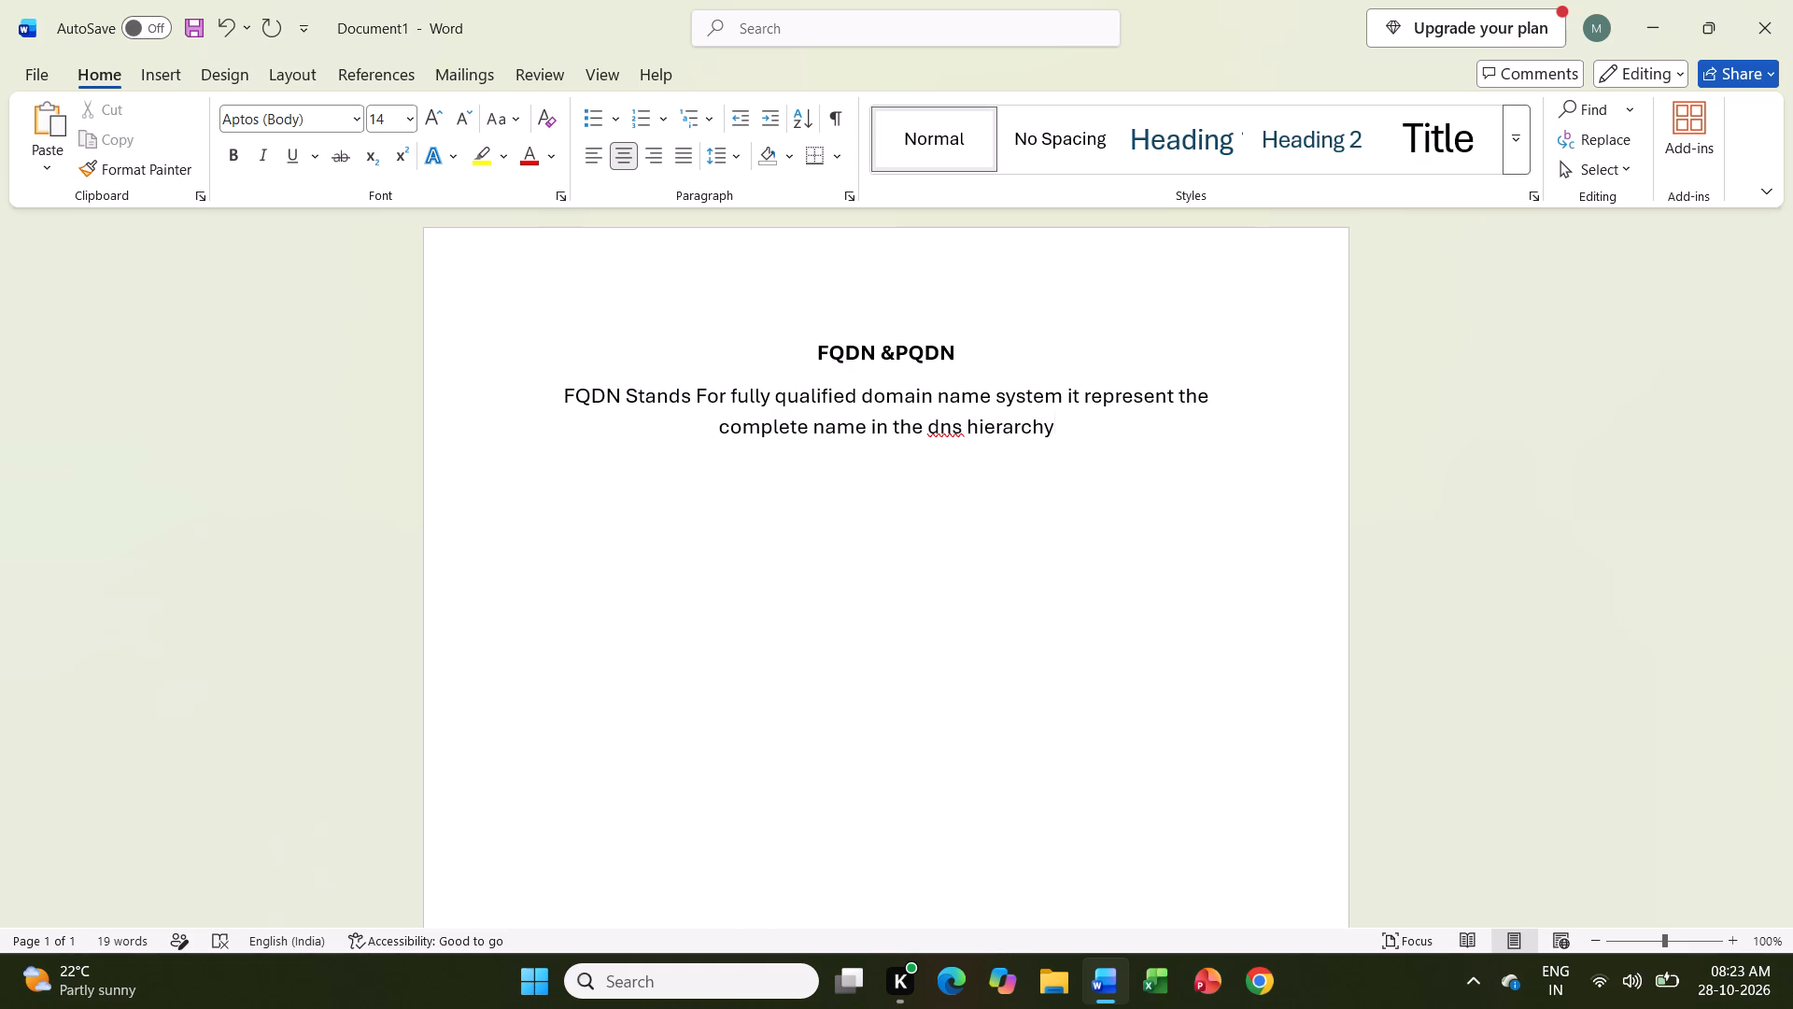
# Start a new paragraph below the FQDN text reading "PQDN Stands For Partially Qualified Domain Name System".
pyautogui.press('Return')
pyautogui.hotkey('shift', 'p')
pyautogui.write('QDN')
pyautogui.press('space')
pyautogui.write('Stands')
pyautogui.press('space')
pyautogui.write('For')
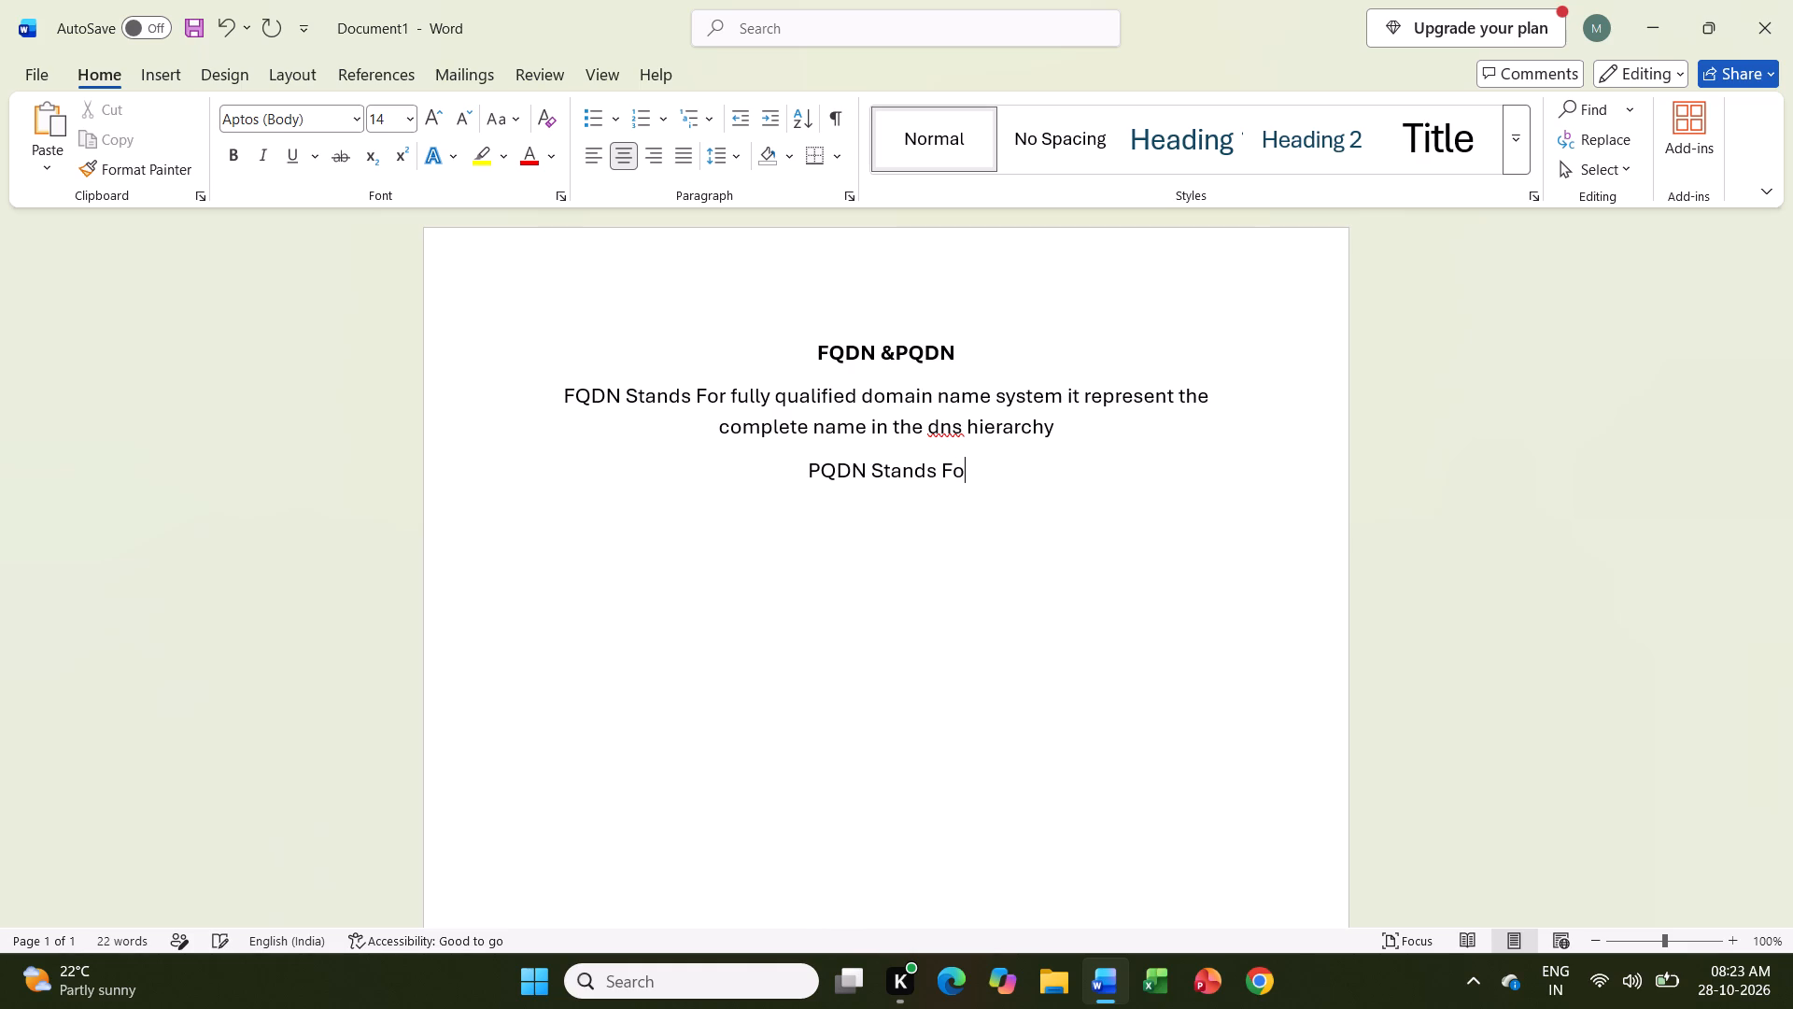
pyautogui.press('space')
pyautogui.write('Partially')
pyautogui.press('space')
pyautogui.hotkey('shift', 'q')
pyautogui.write('ualified')
pyautogui.press('space')
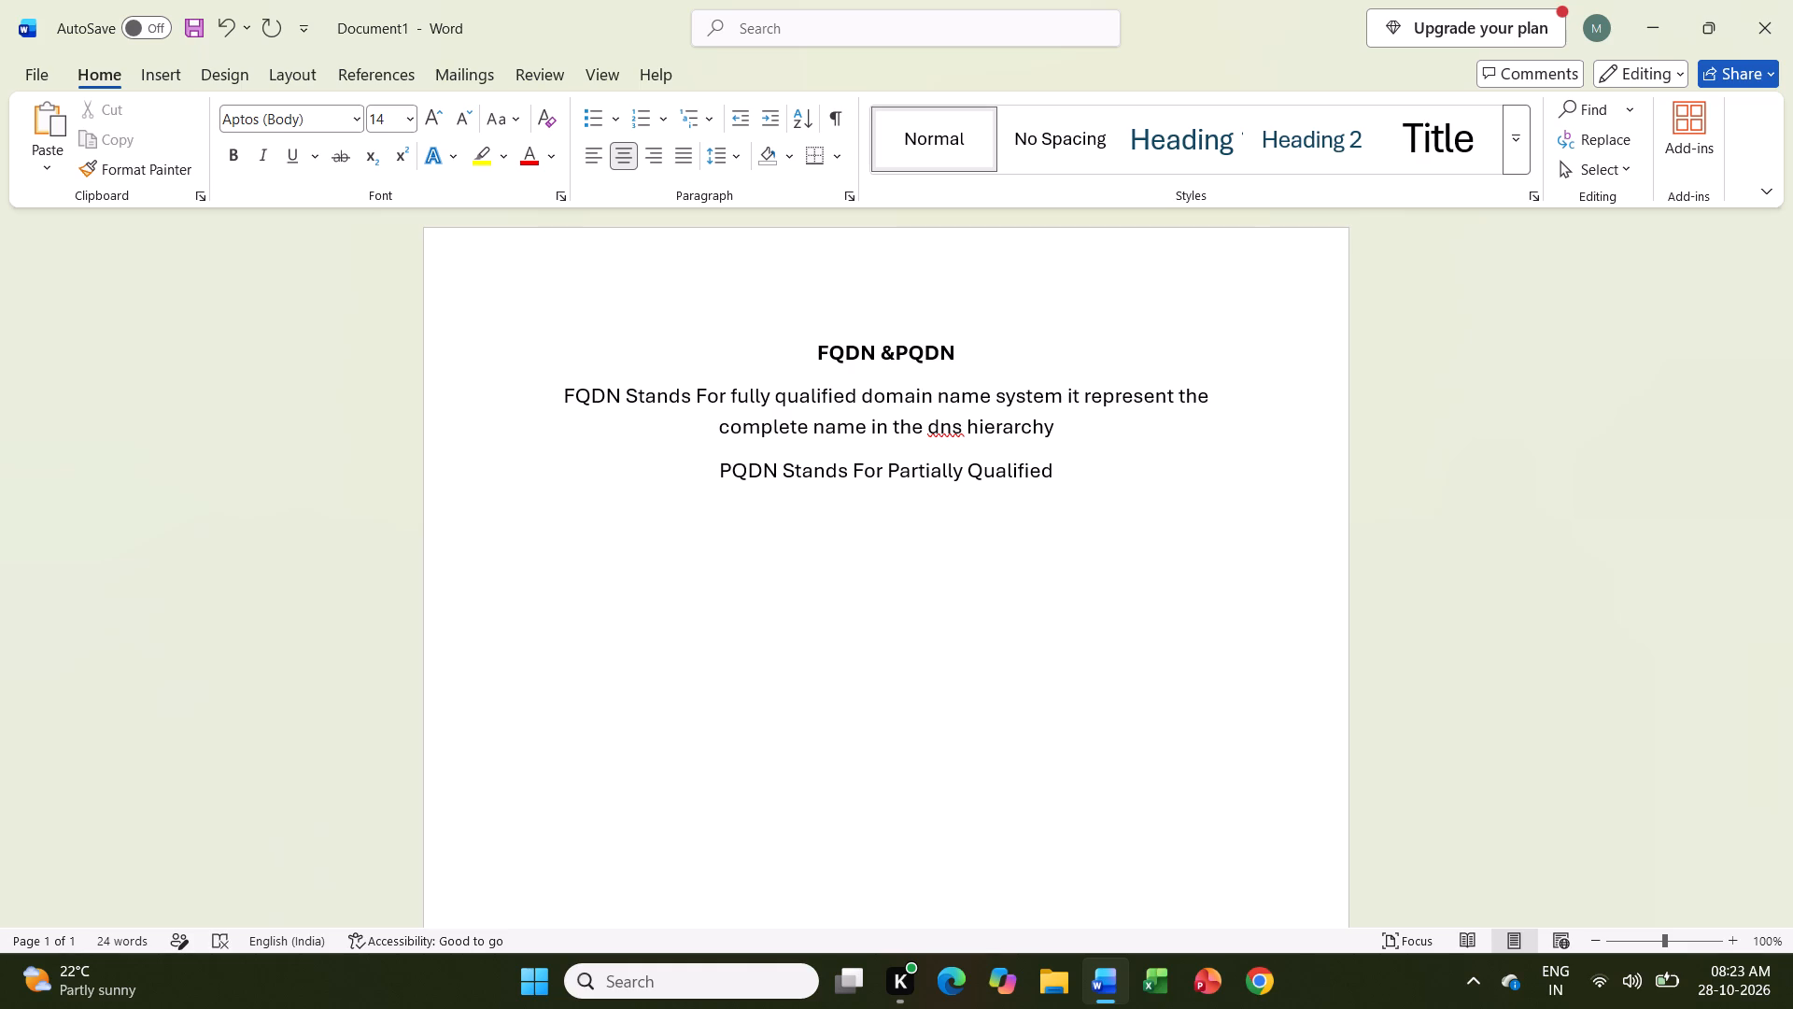
pyautogui.write('Domain Name')
pyautogui.press('space')
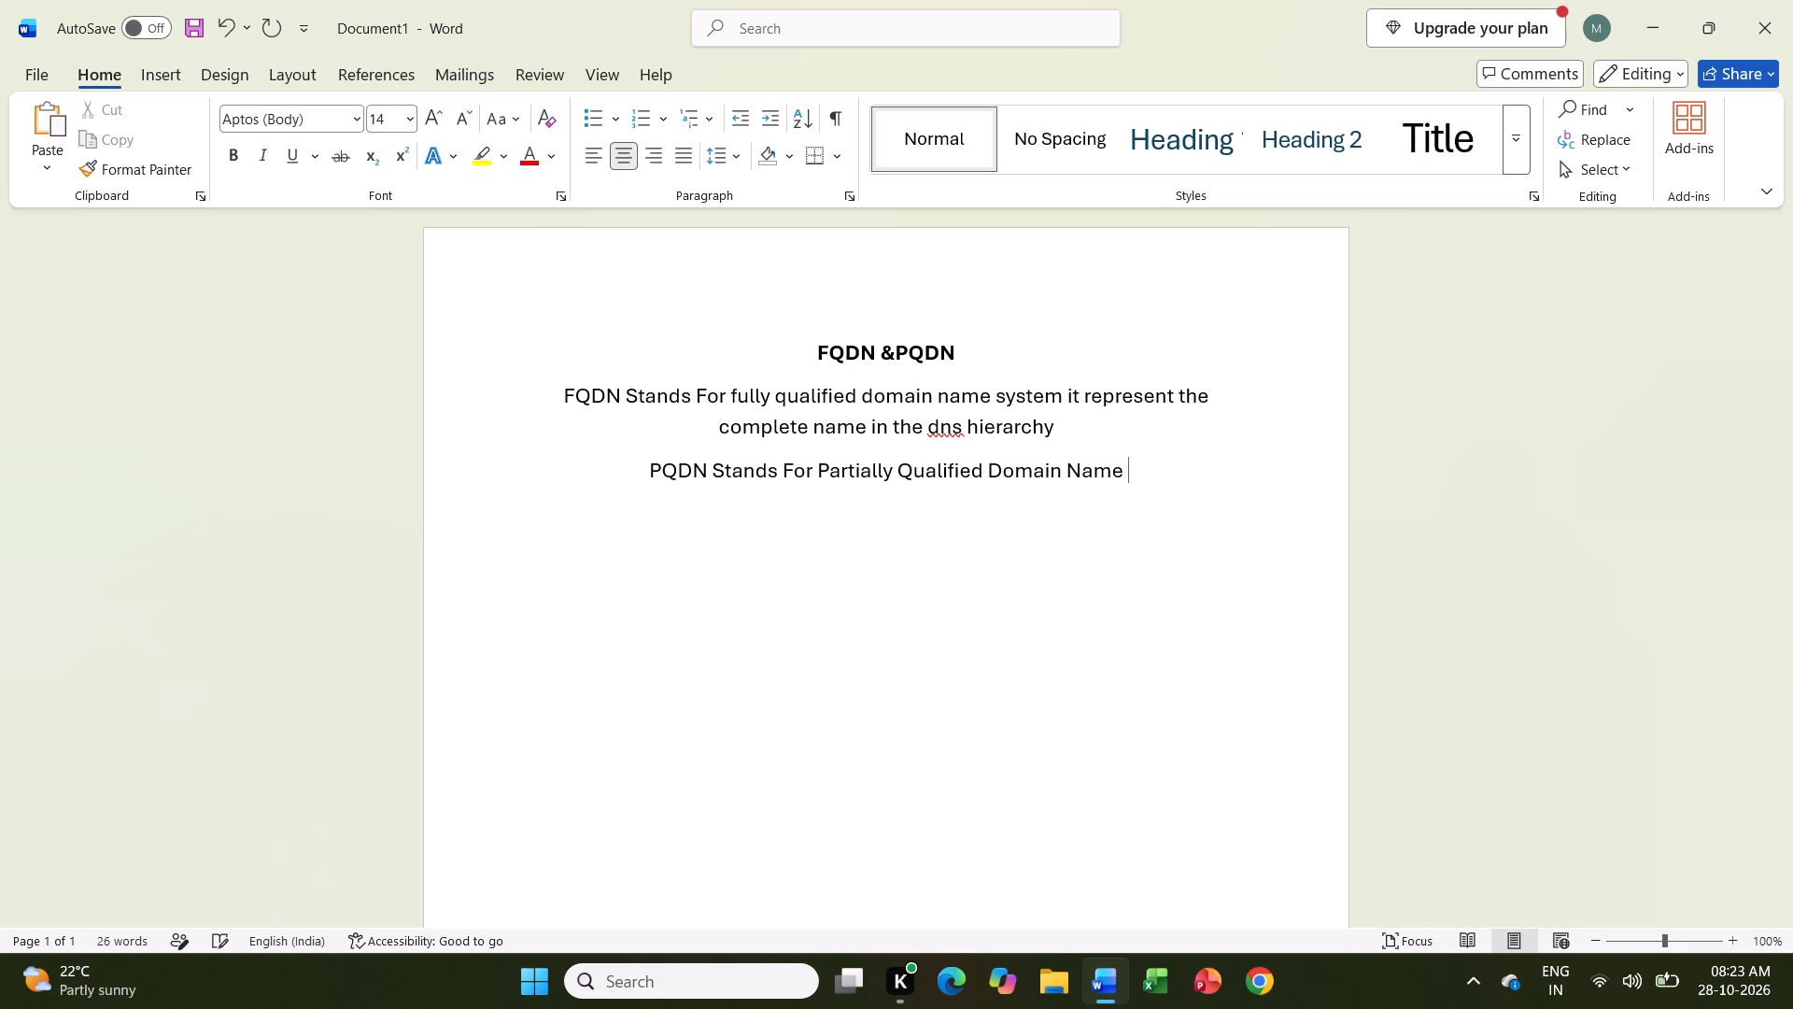
pyautogui.write('System')
pyautogui.press('space')
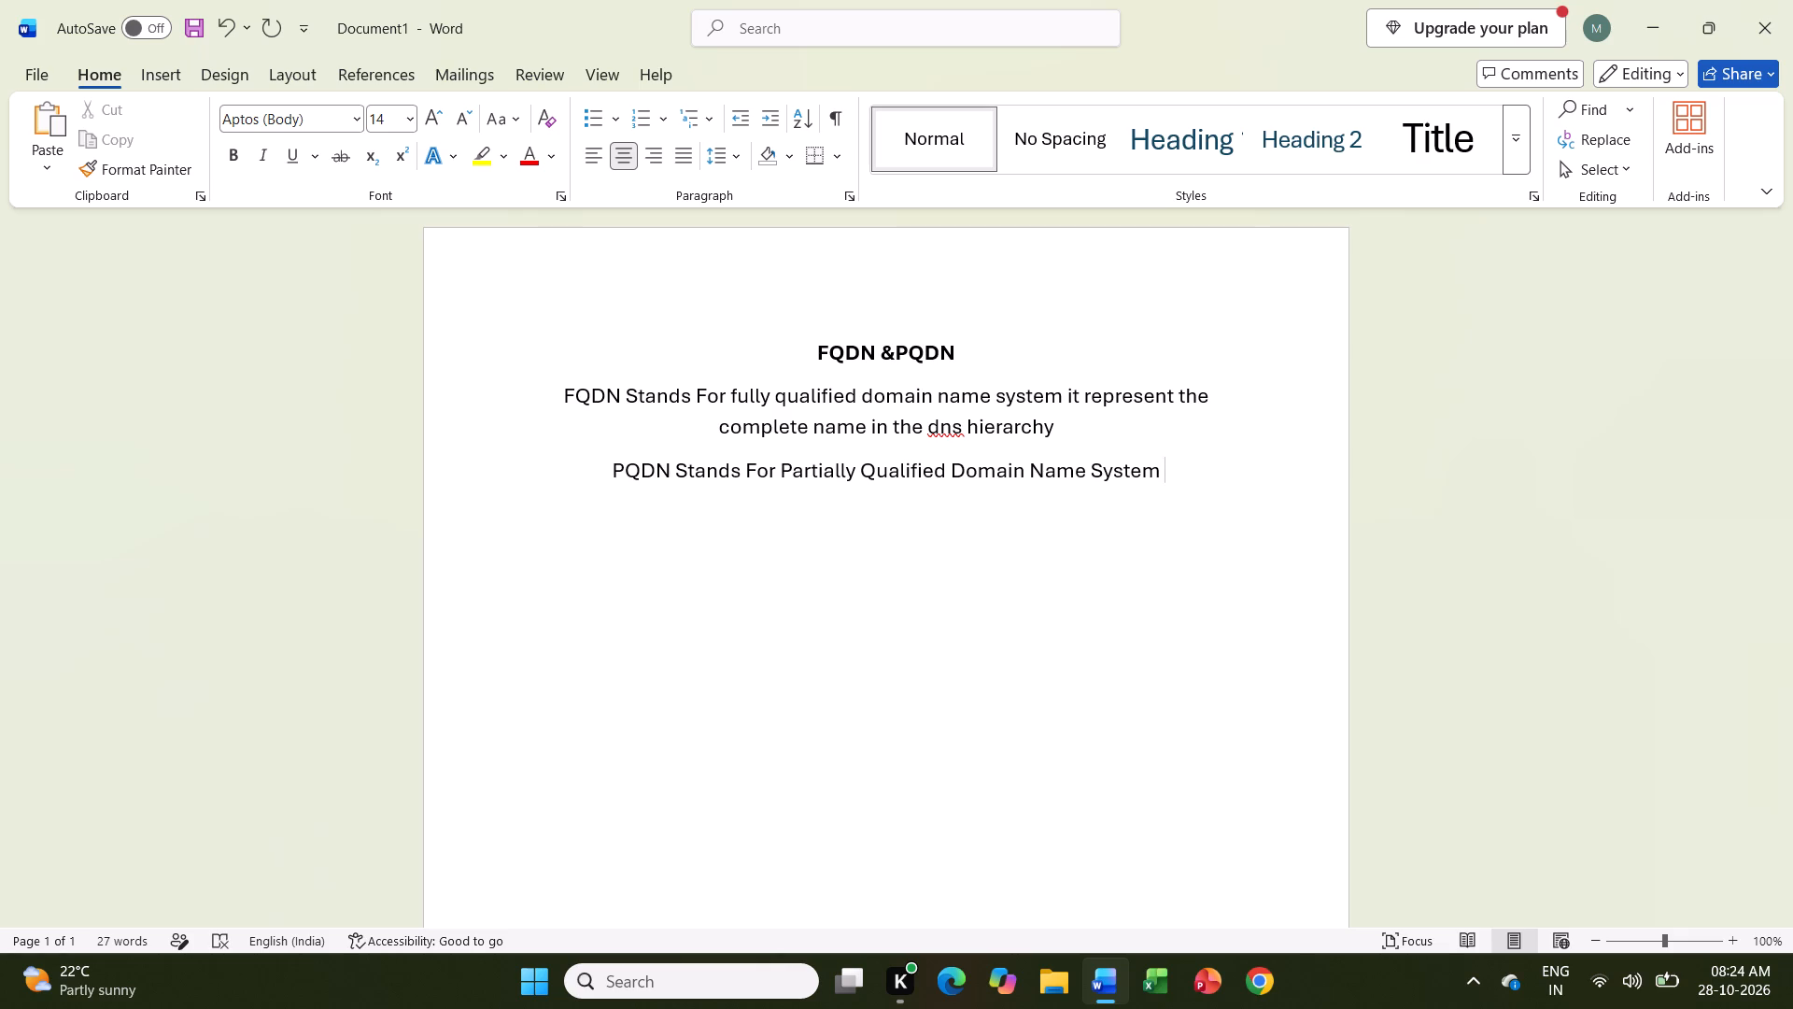
pyautogui.hotkey('shift', 'i')
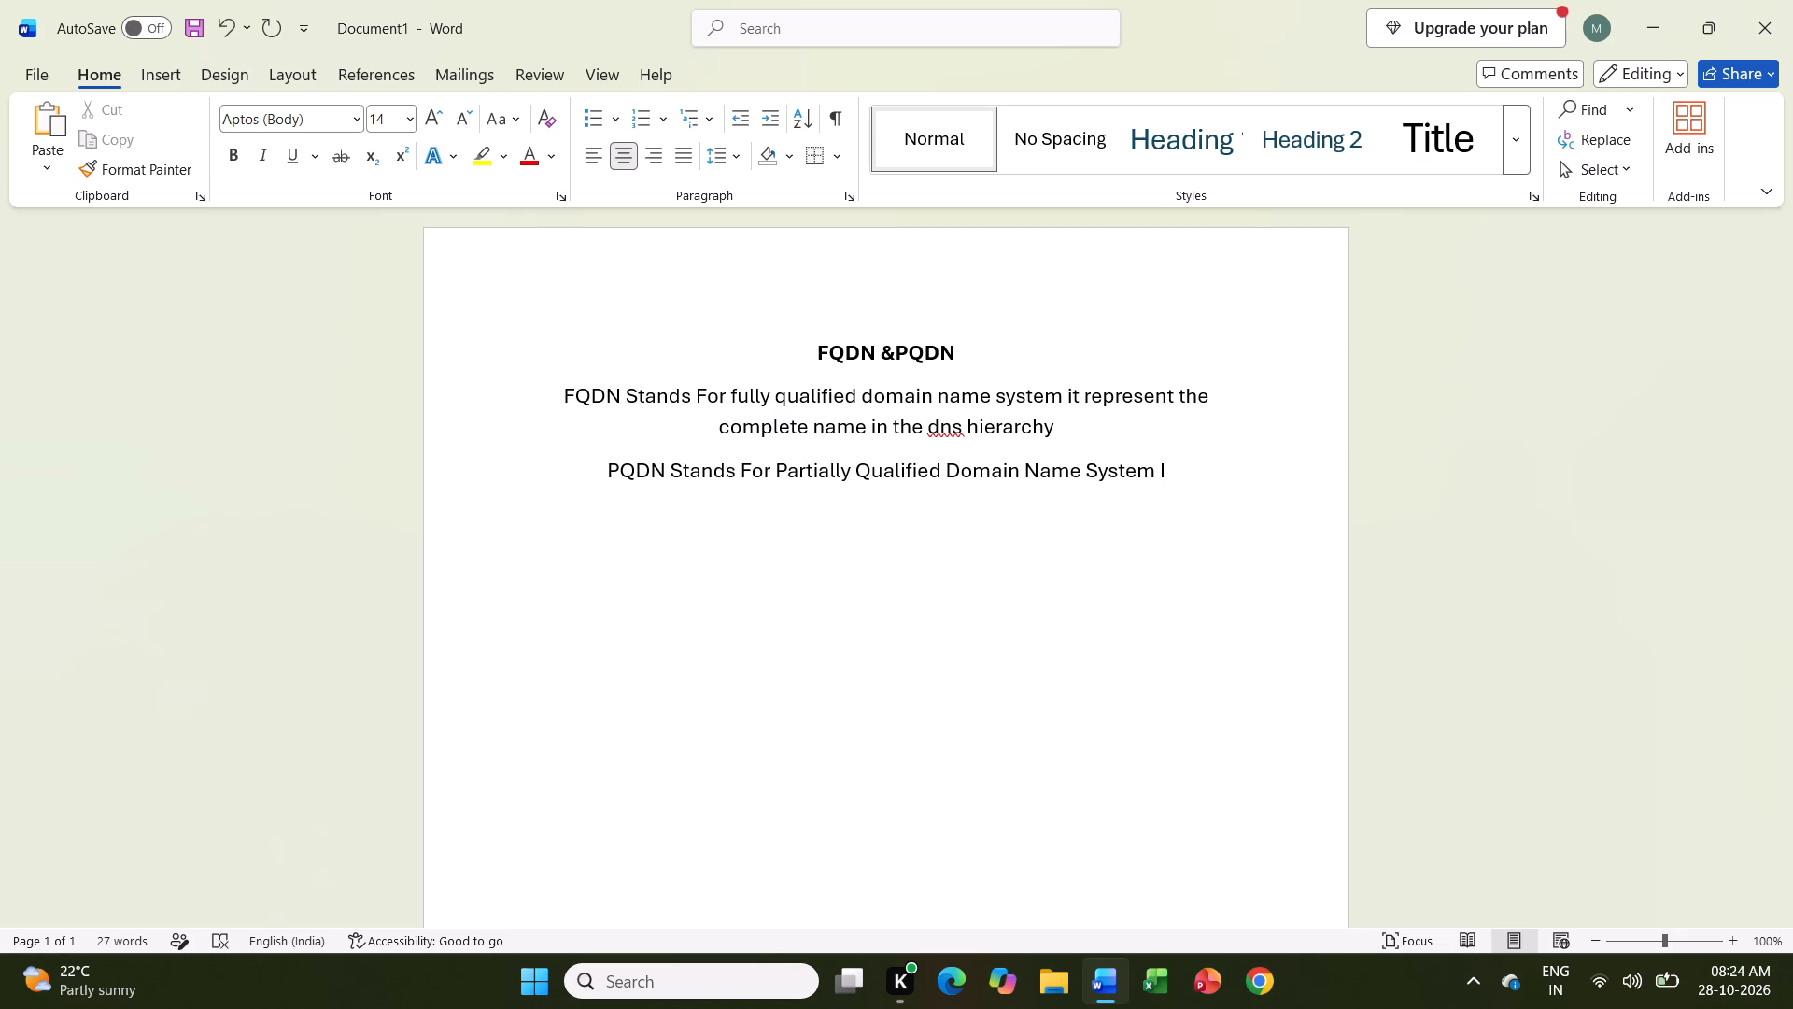
pyautogui.hotkey('shift', 't')
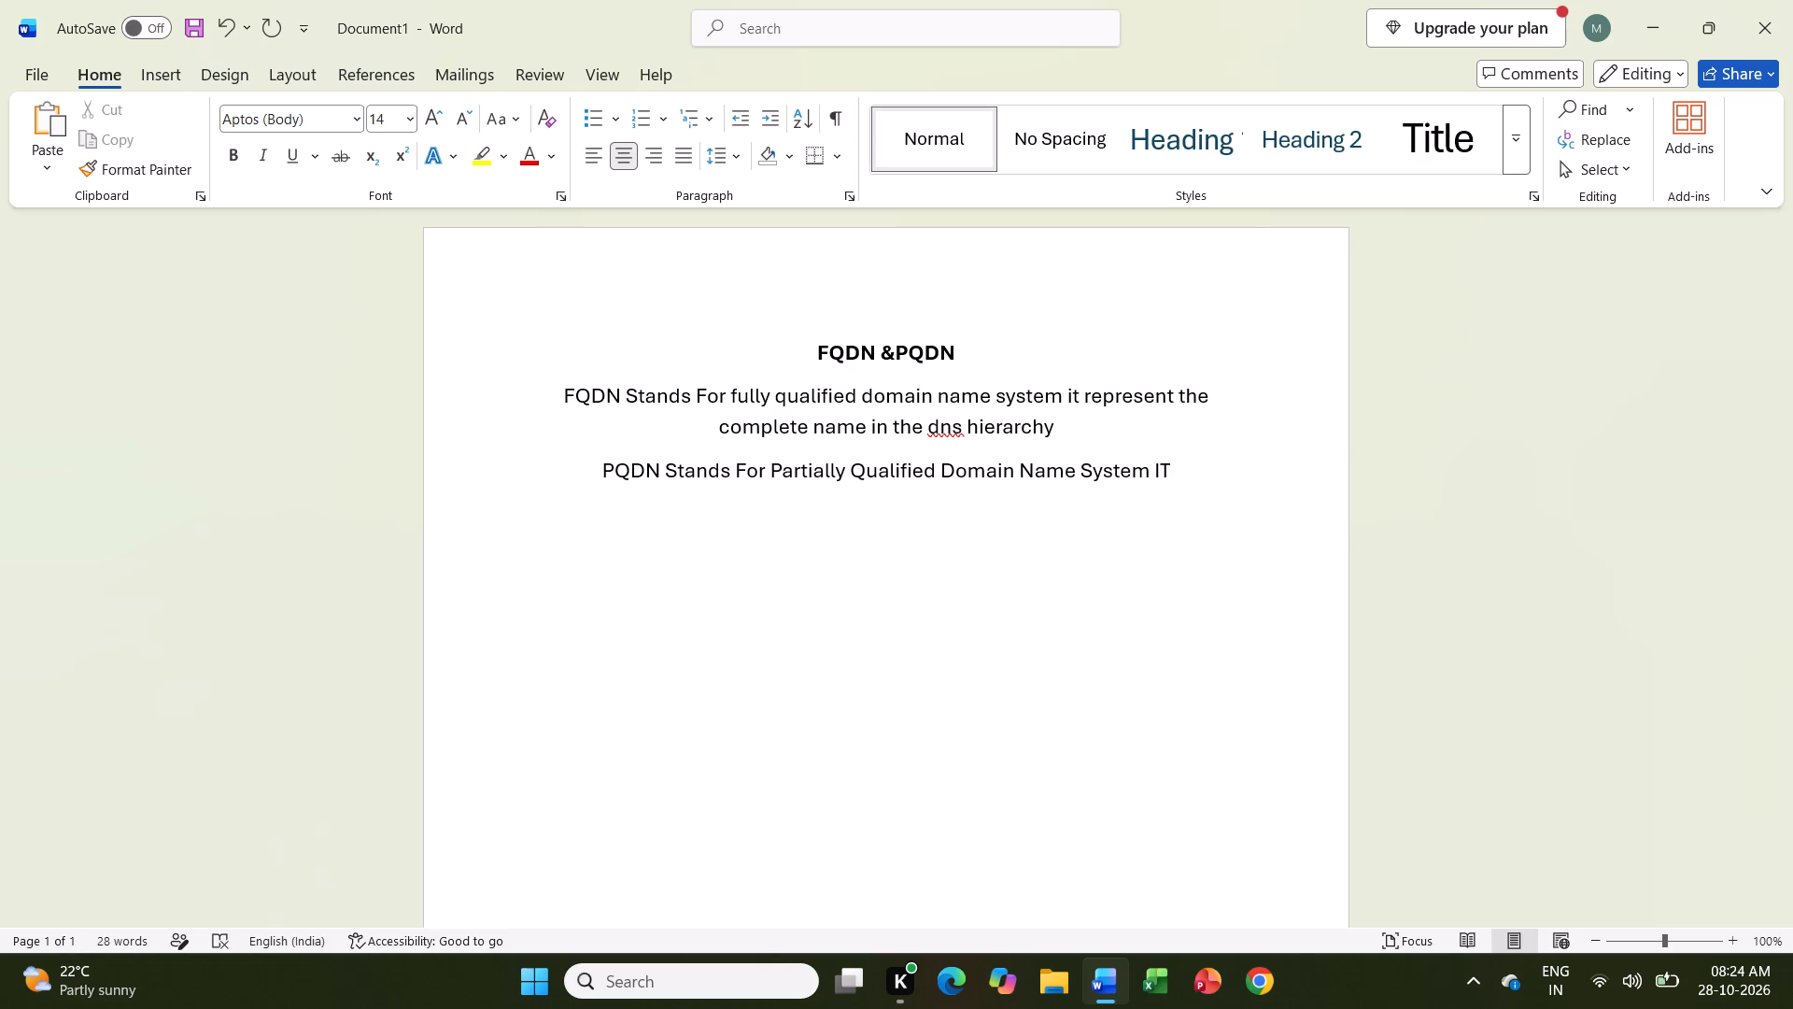
pyautogui.press('BackSpace')
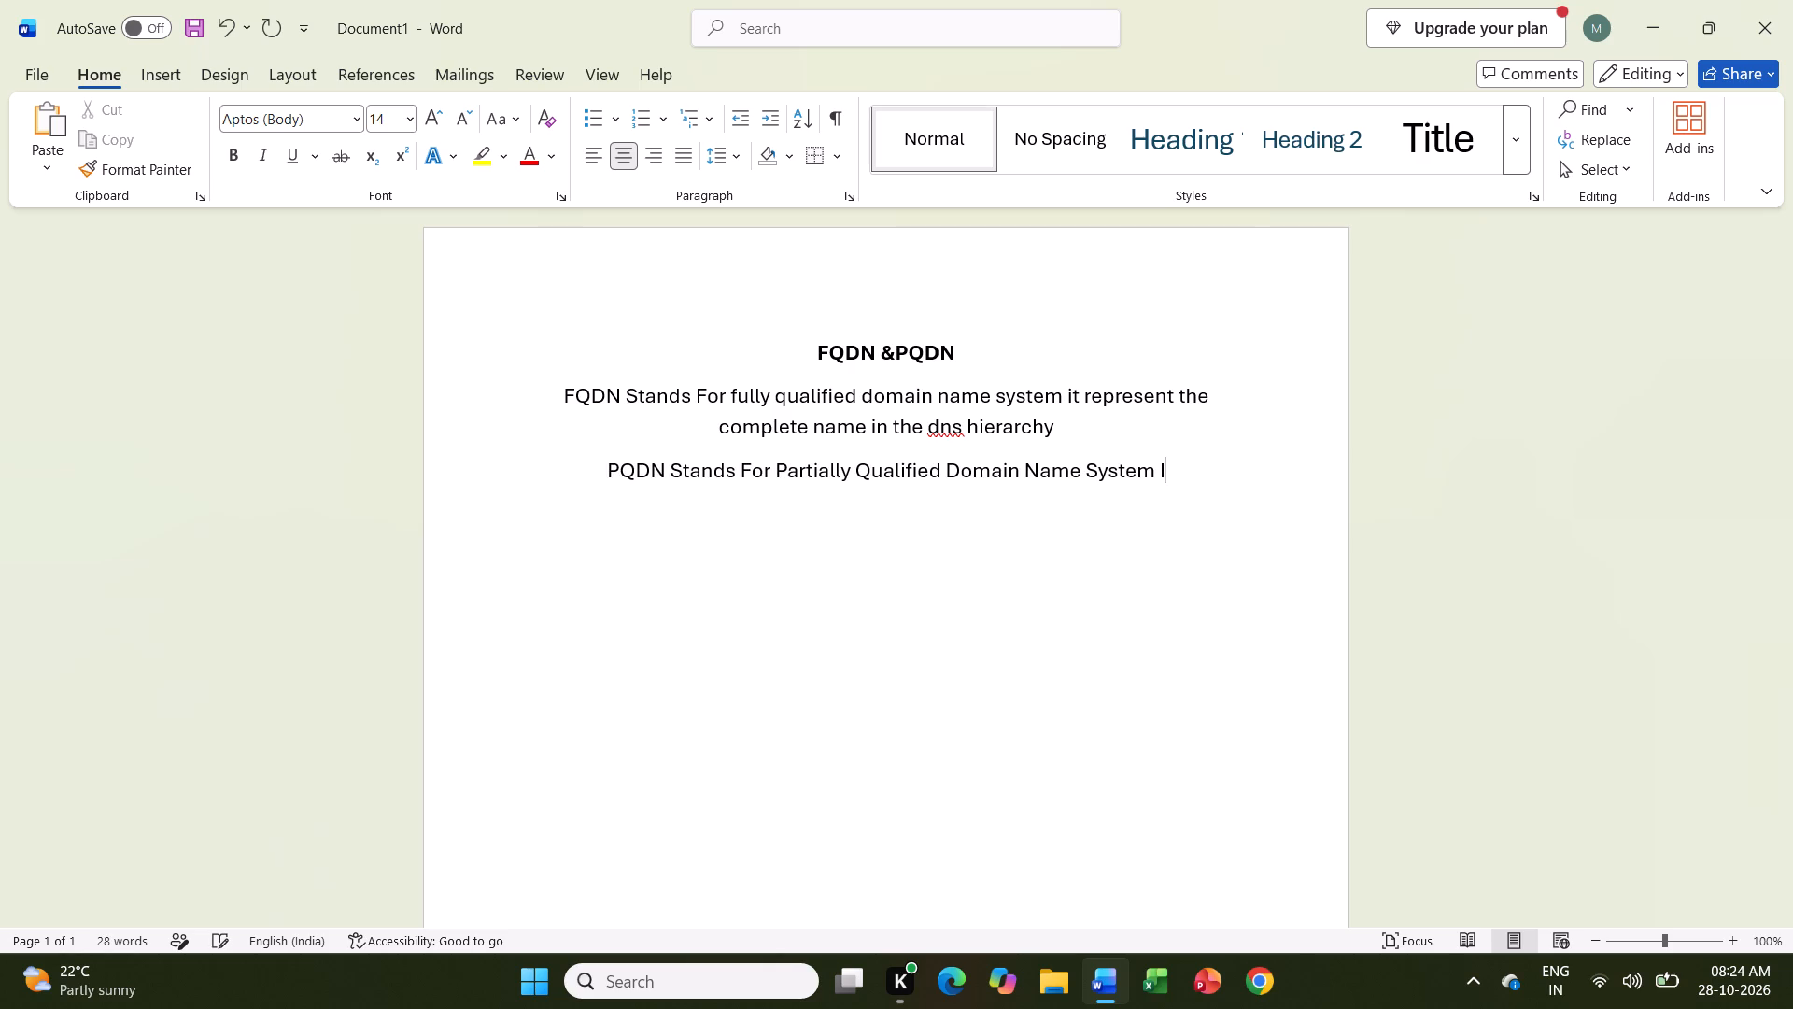
pyautogui.write('t')
pyautogui.press('space')
pyautogui.write('Represent')
pyautogui.press('space')
pyautogui.write('The')
pyautogui.press('space')
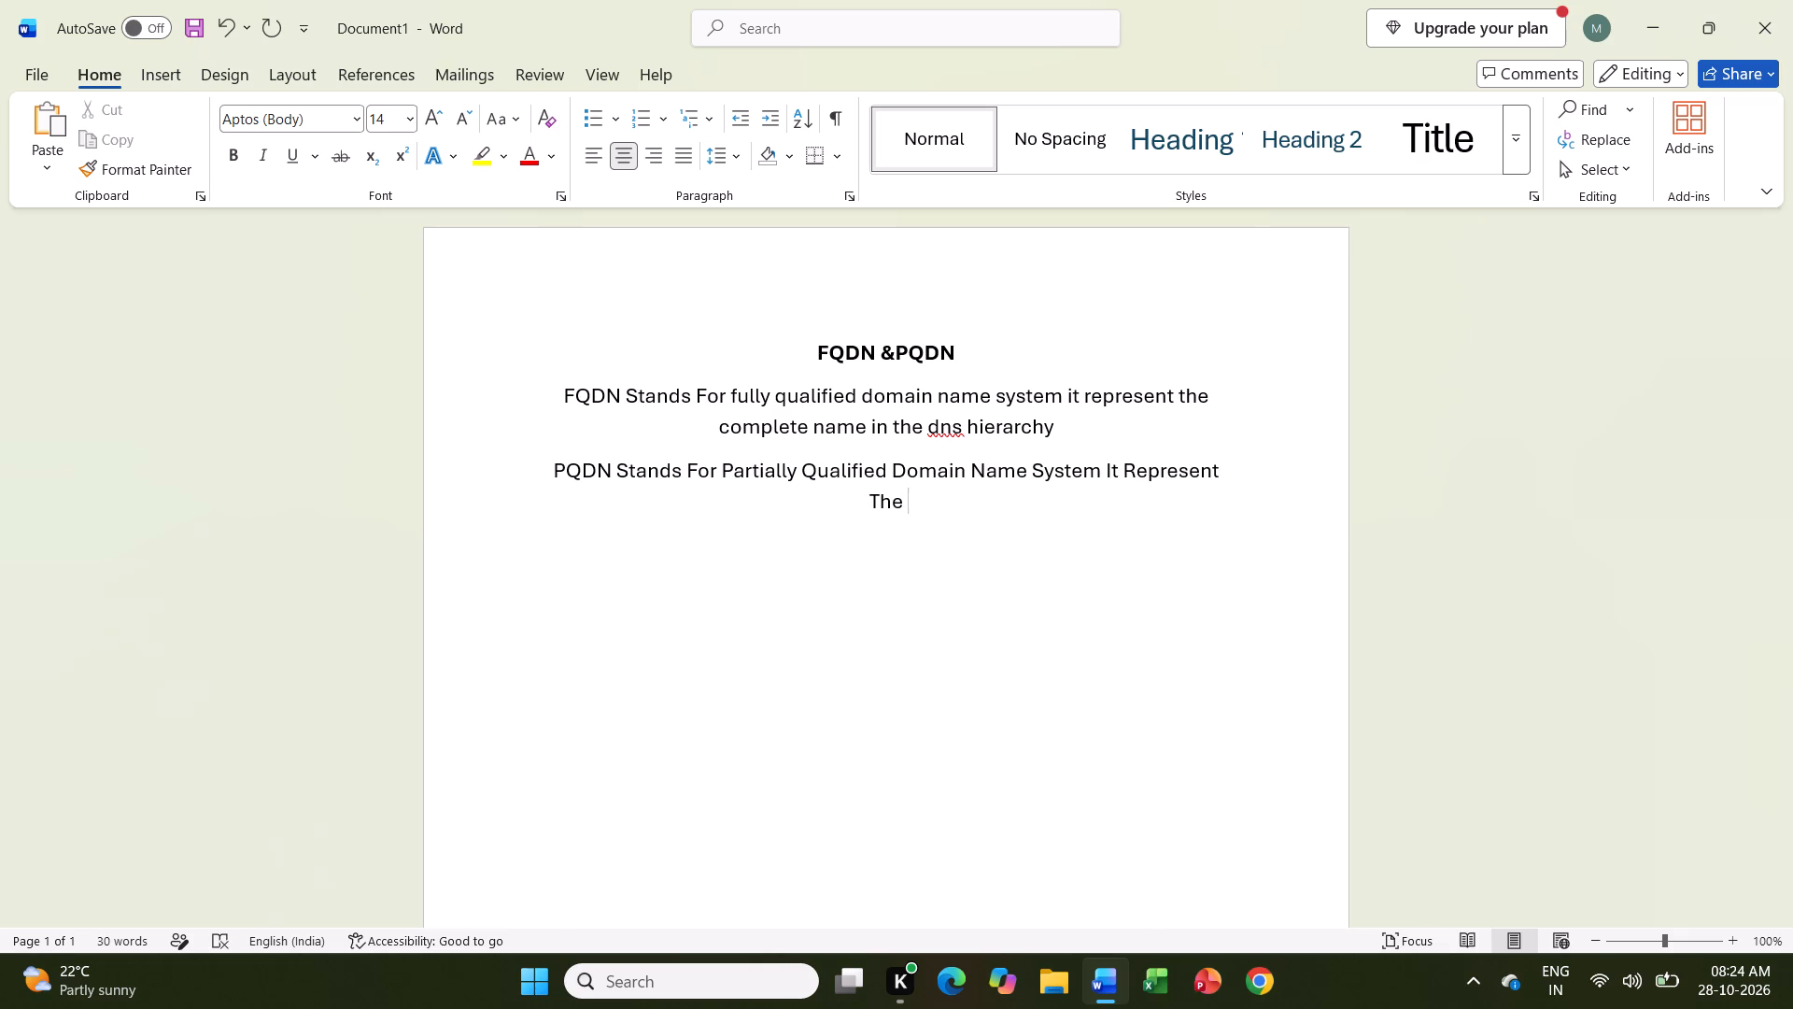
pyautogui.write('Partial Name Such')
pyautogui.press('space')
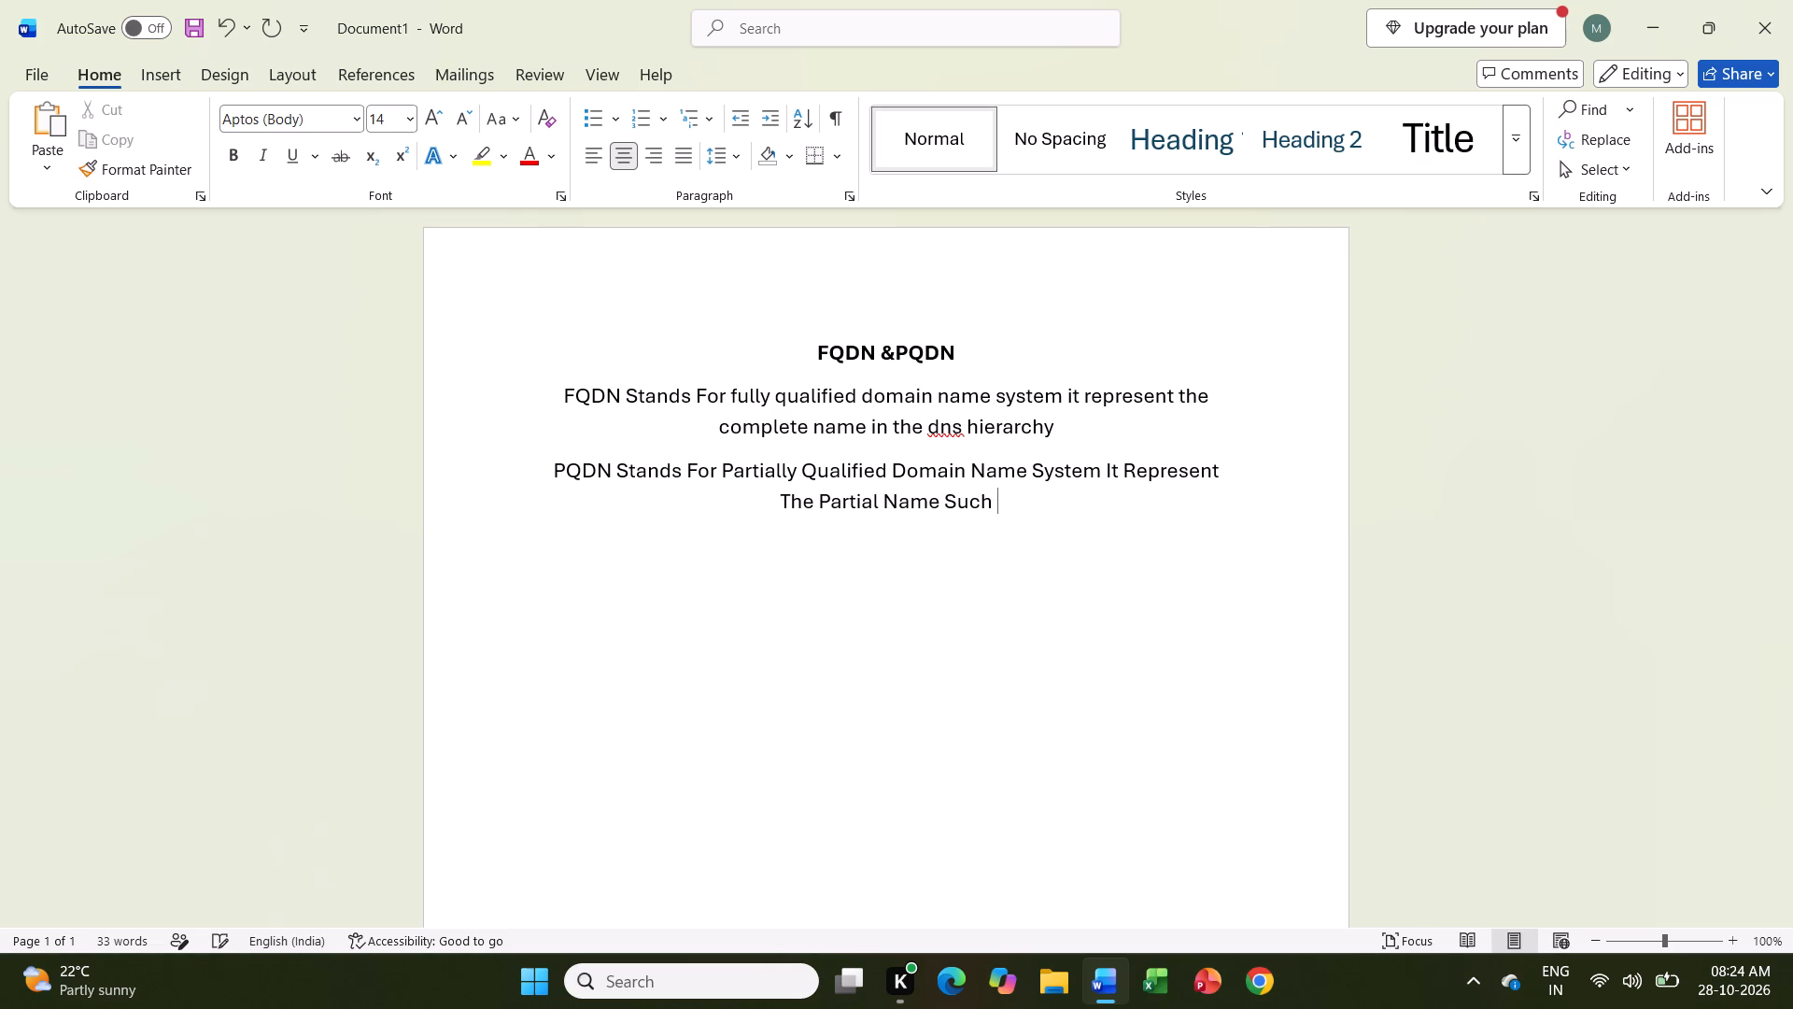
pyautogui.write('as')
pyautogui.press('space')
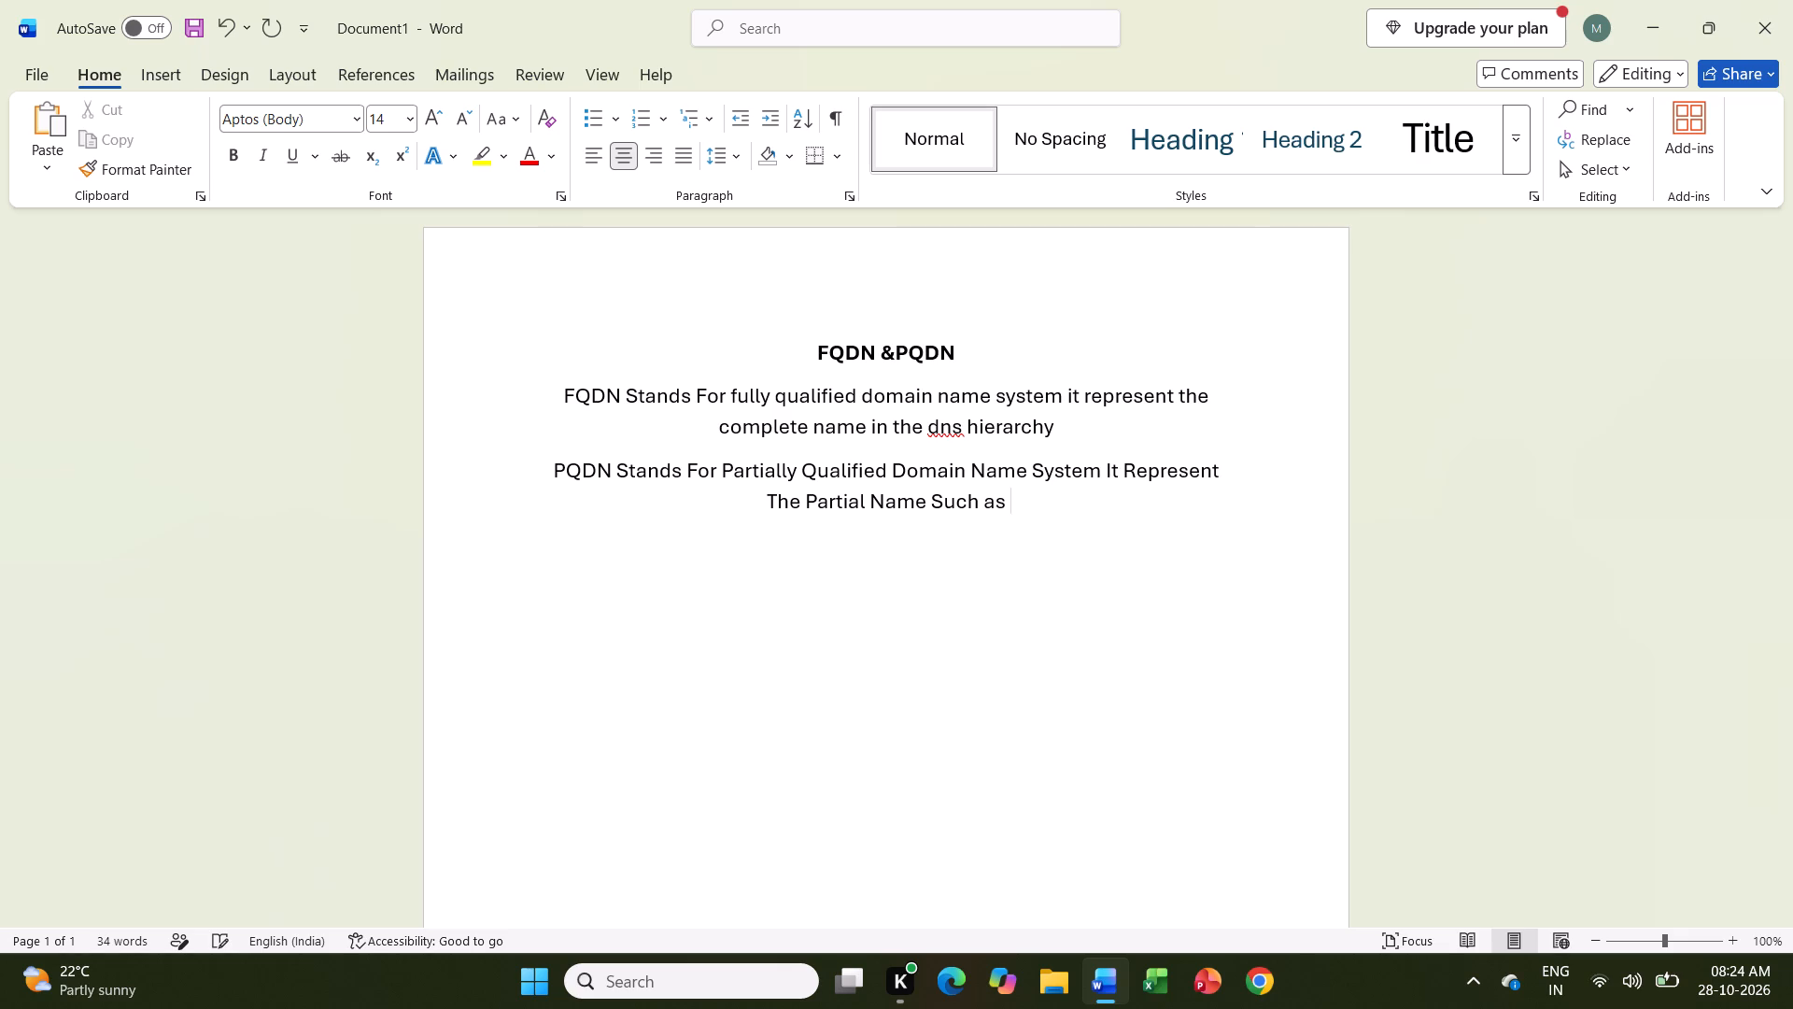
pyautogui.write('www')
pyautogui.press('.')
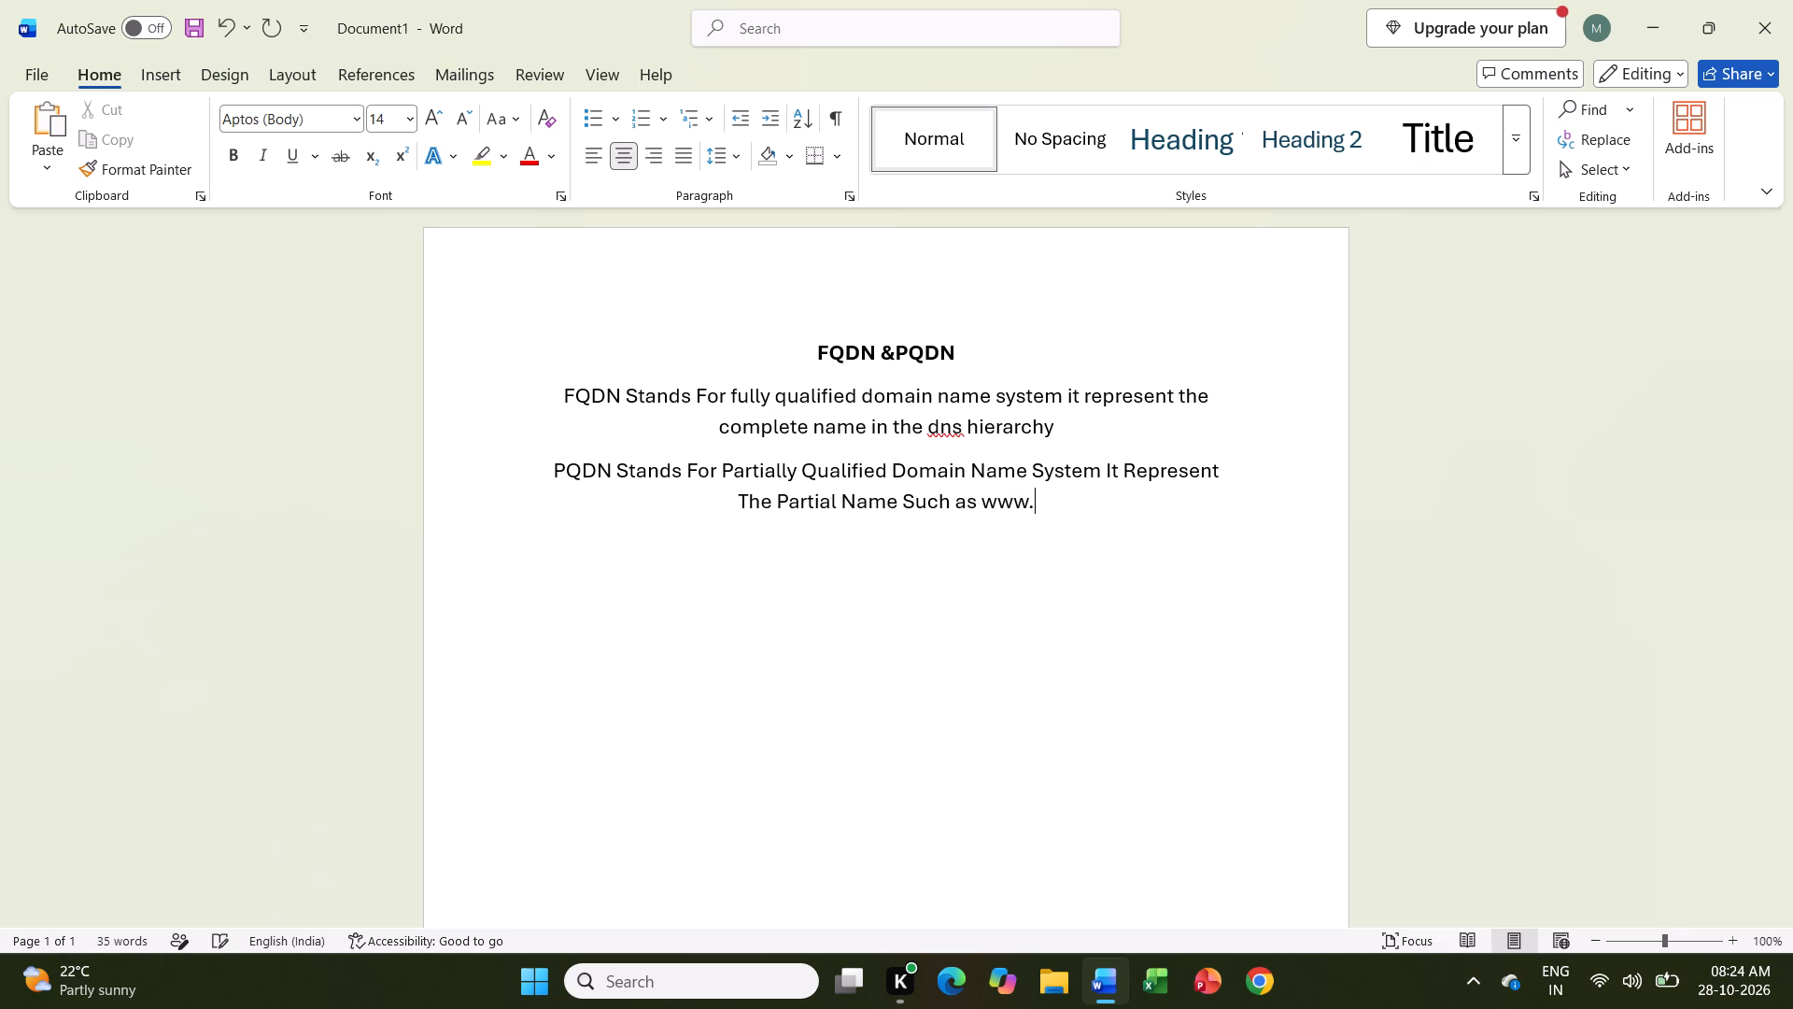
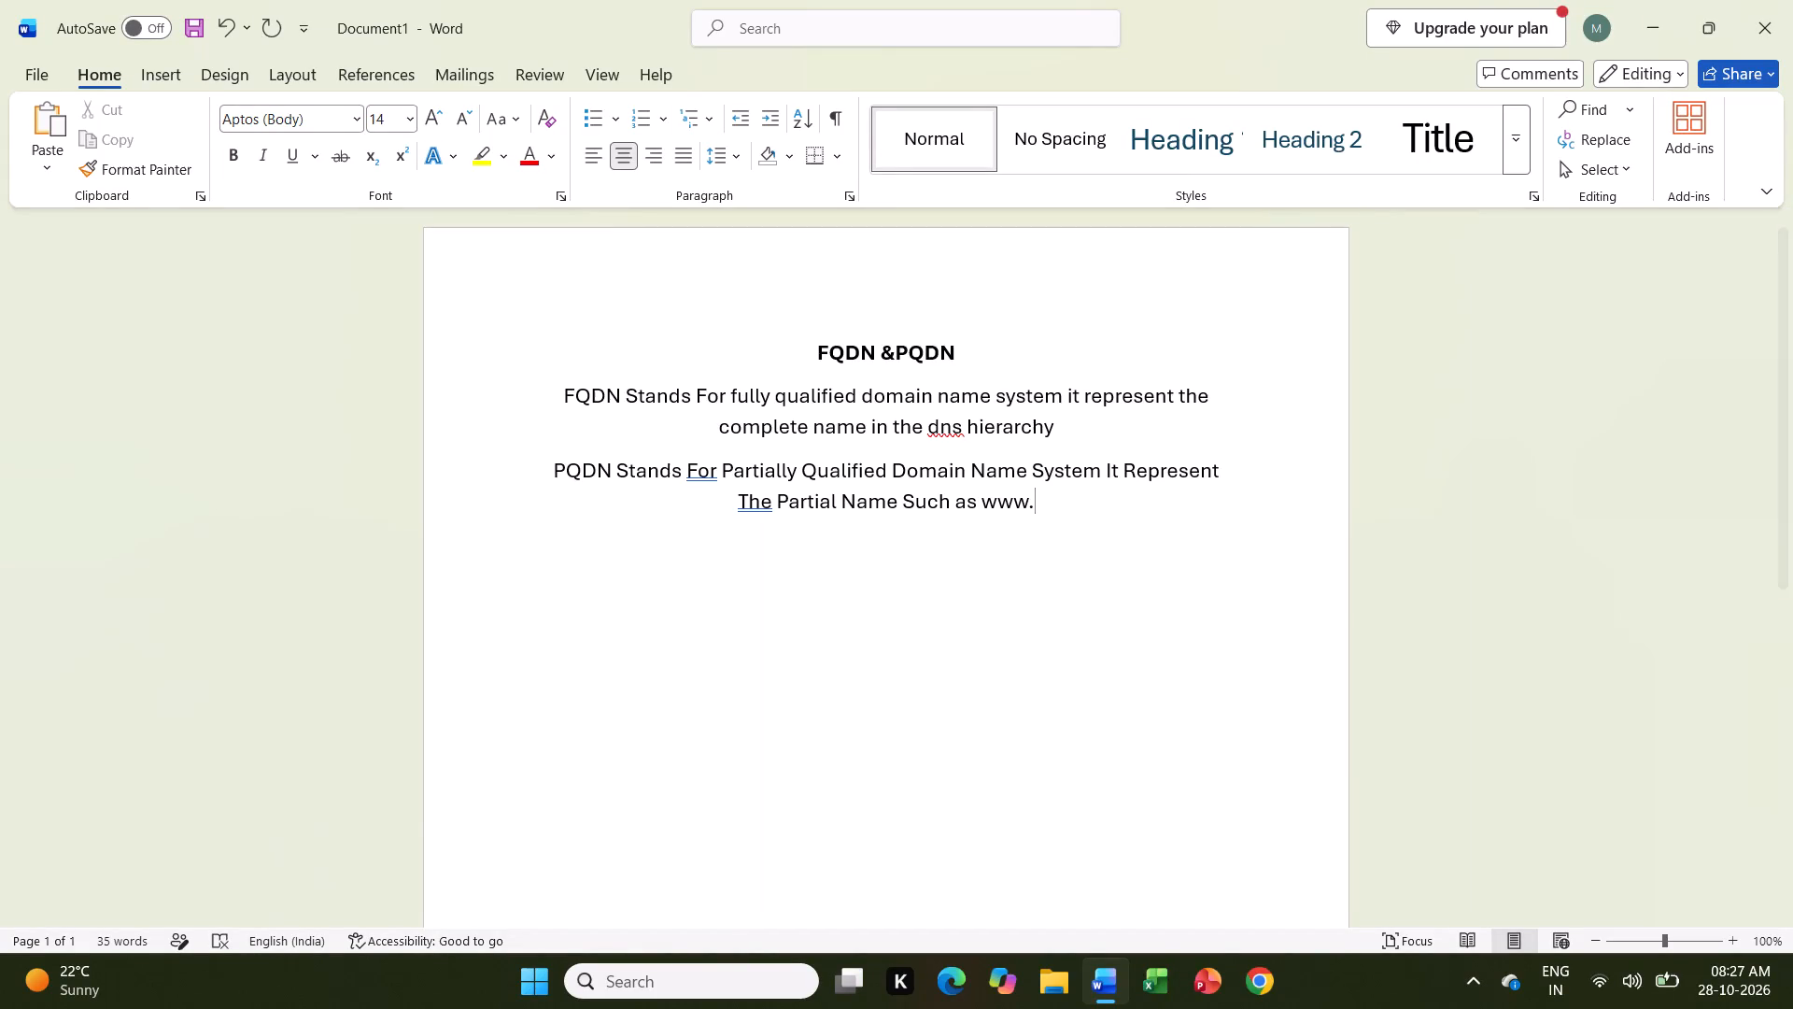
# Remove the period after "www" and continue the PQDN paragraph directly with "which may require additional domain content".
pyautogui.press('BackSpace')
pyautogui.write('which')
pyautogui.press('space')
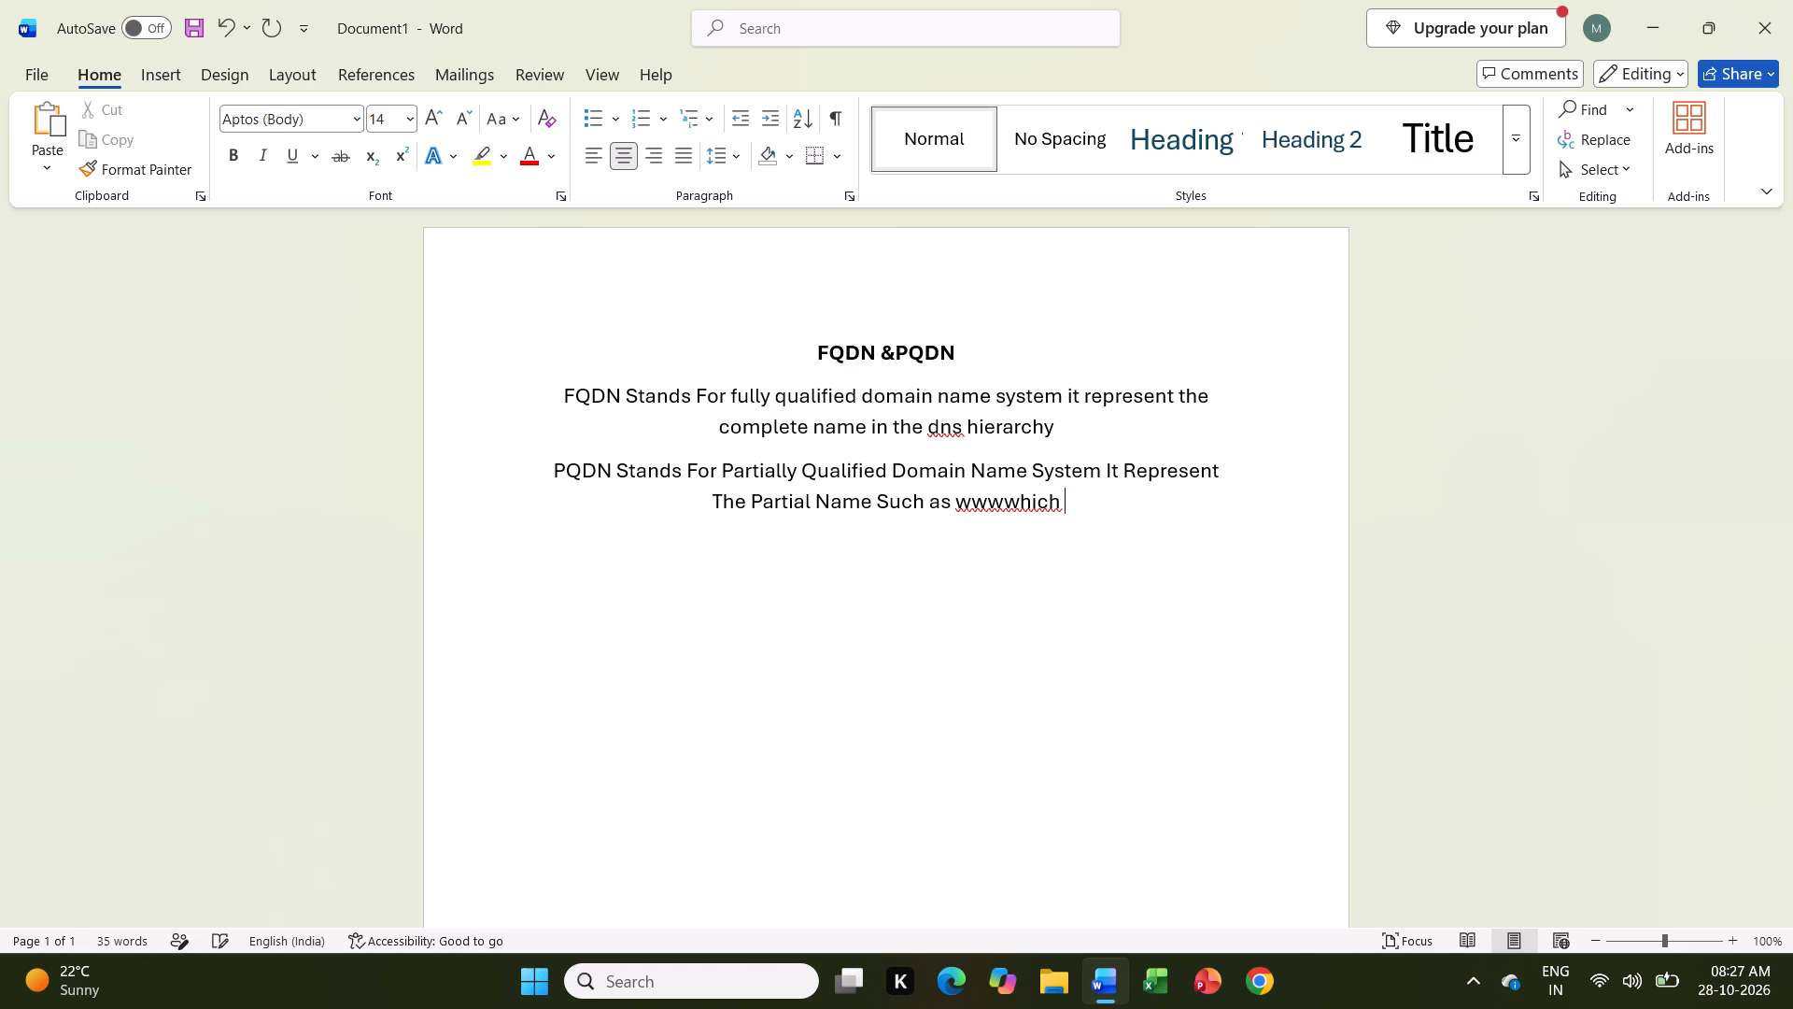
pyautogui.write('may require')
pyautogui.press('space')
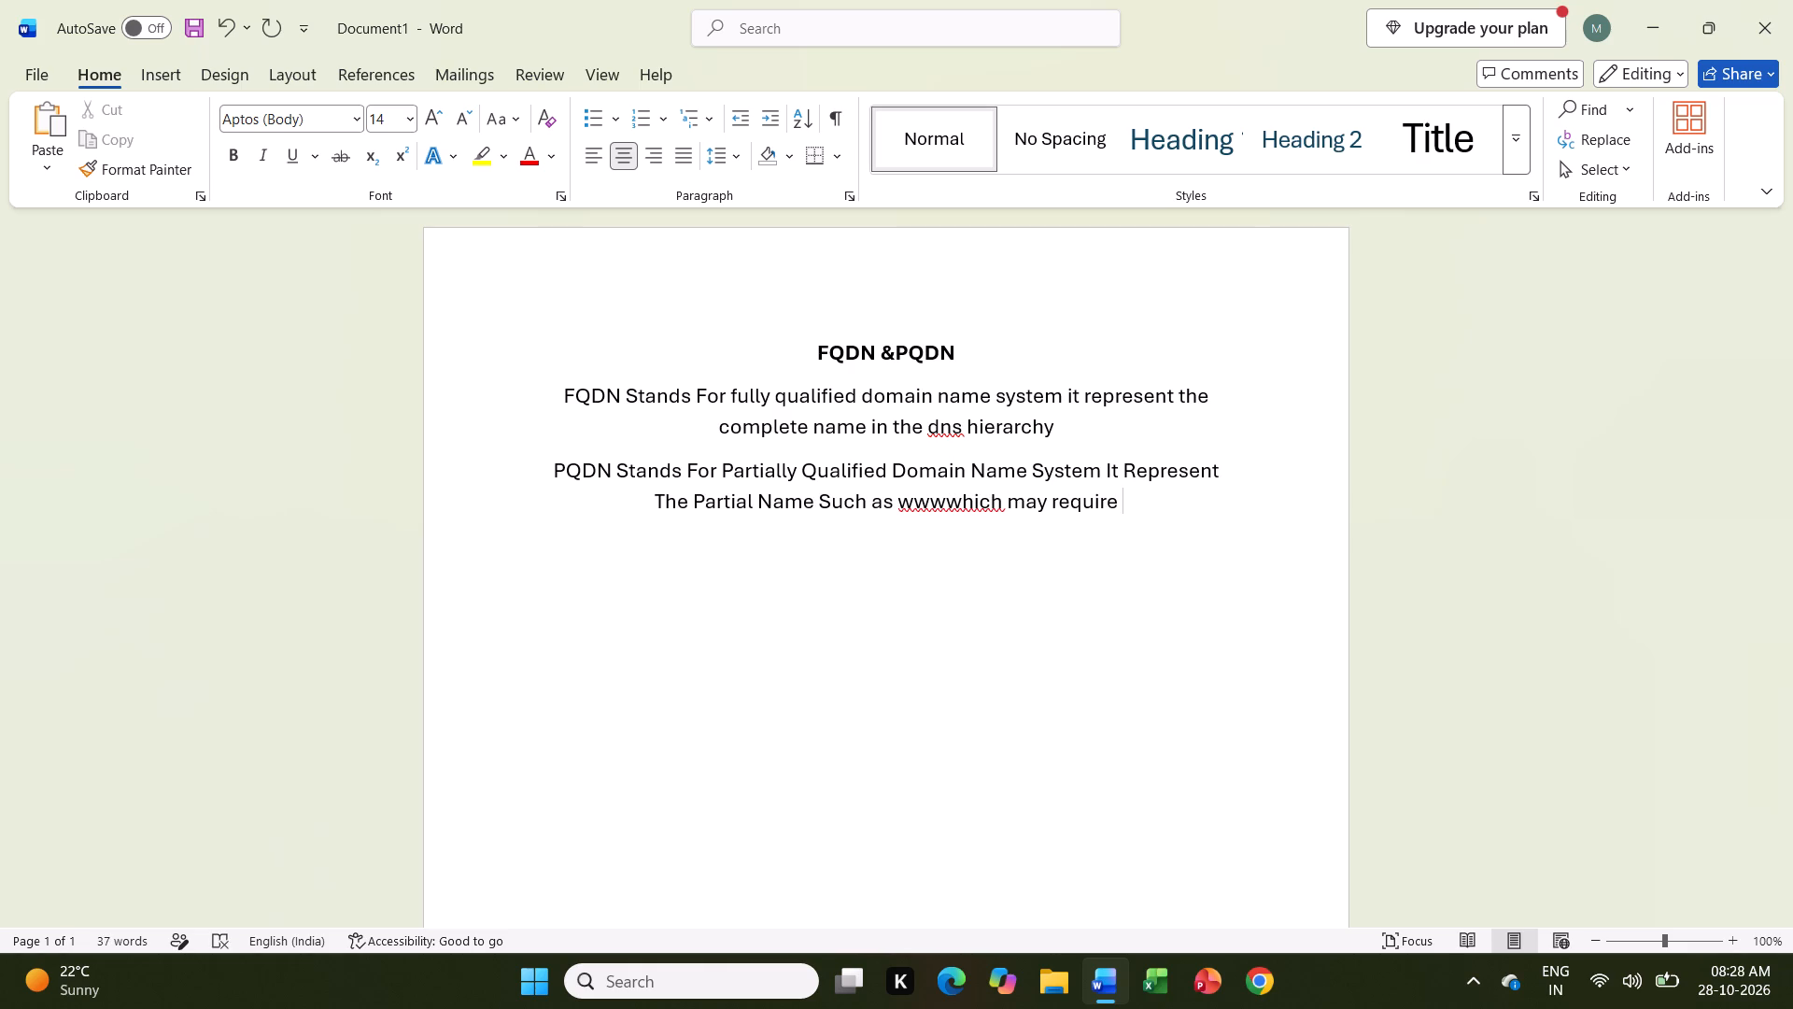
pyautogui.write('additional')
pyautogui.press('space')
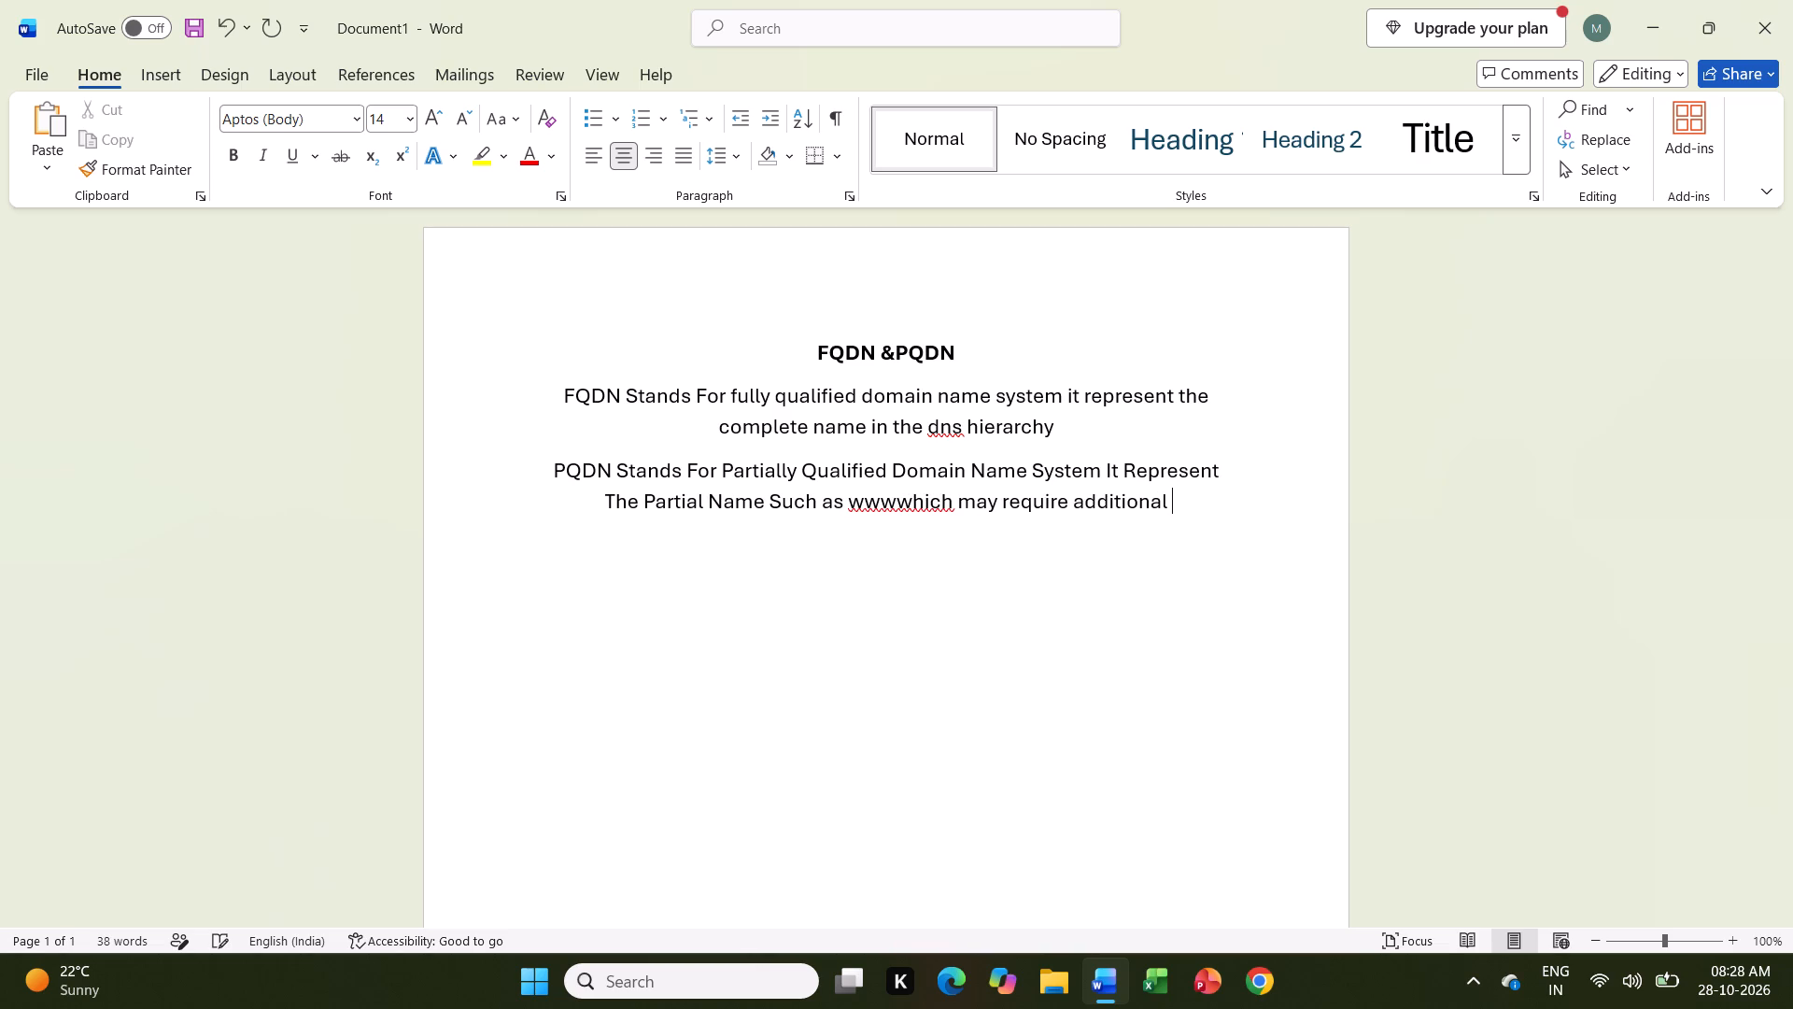
pyautogui.write('domain')
pyautogui.press('space')
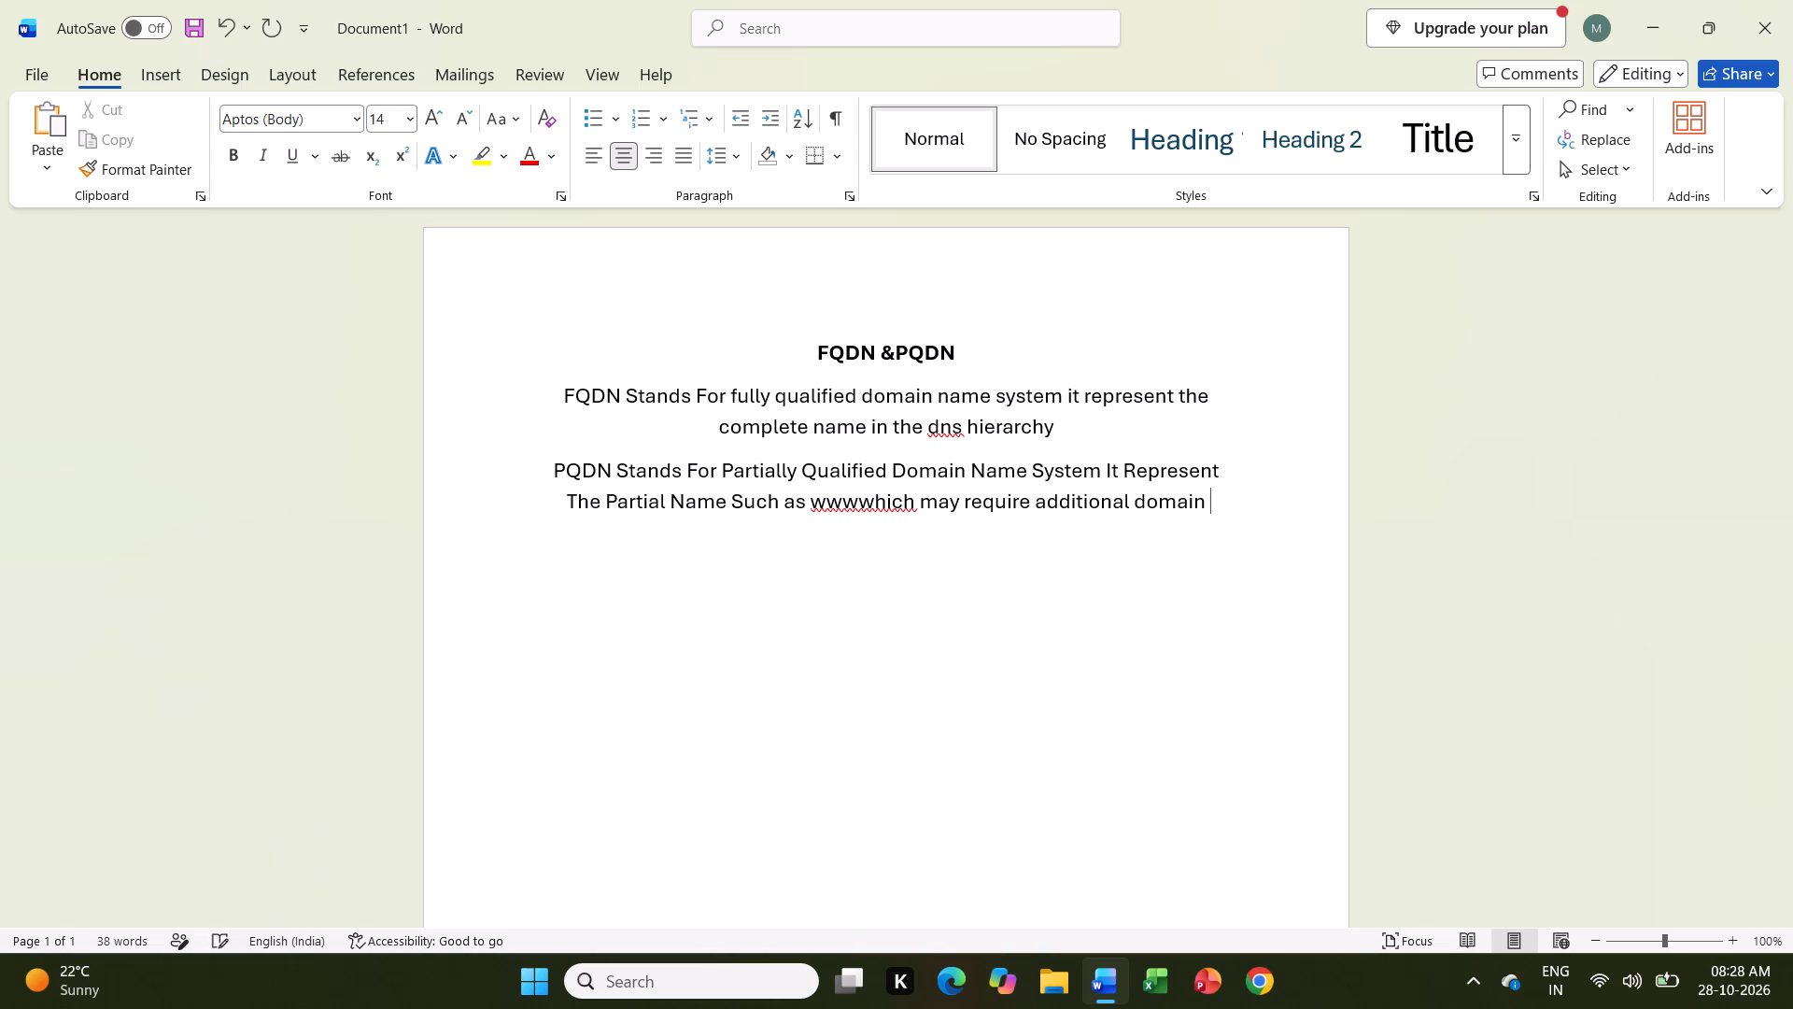
pyautogui.write('cont')
pyautogui.write('ent')
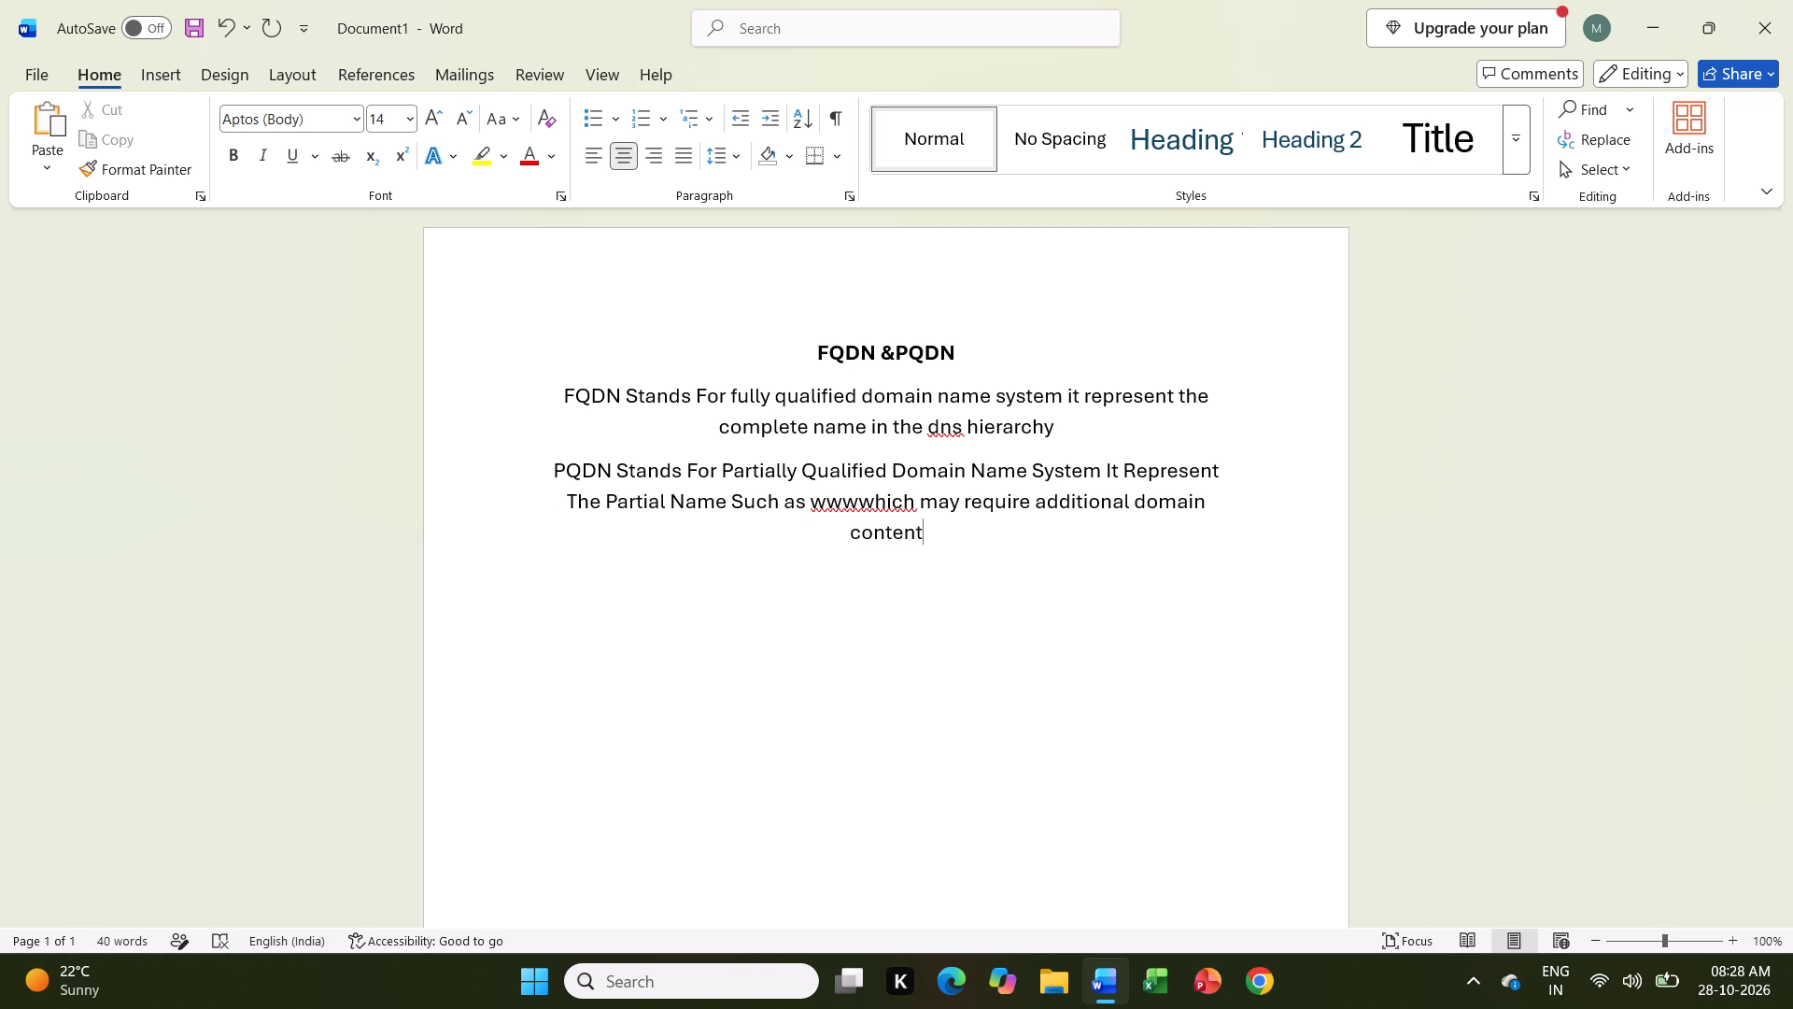
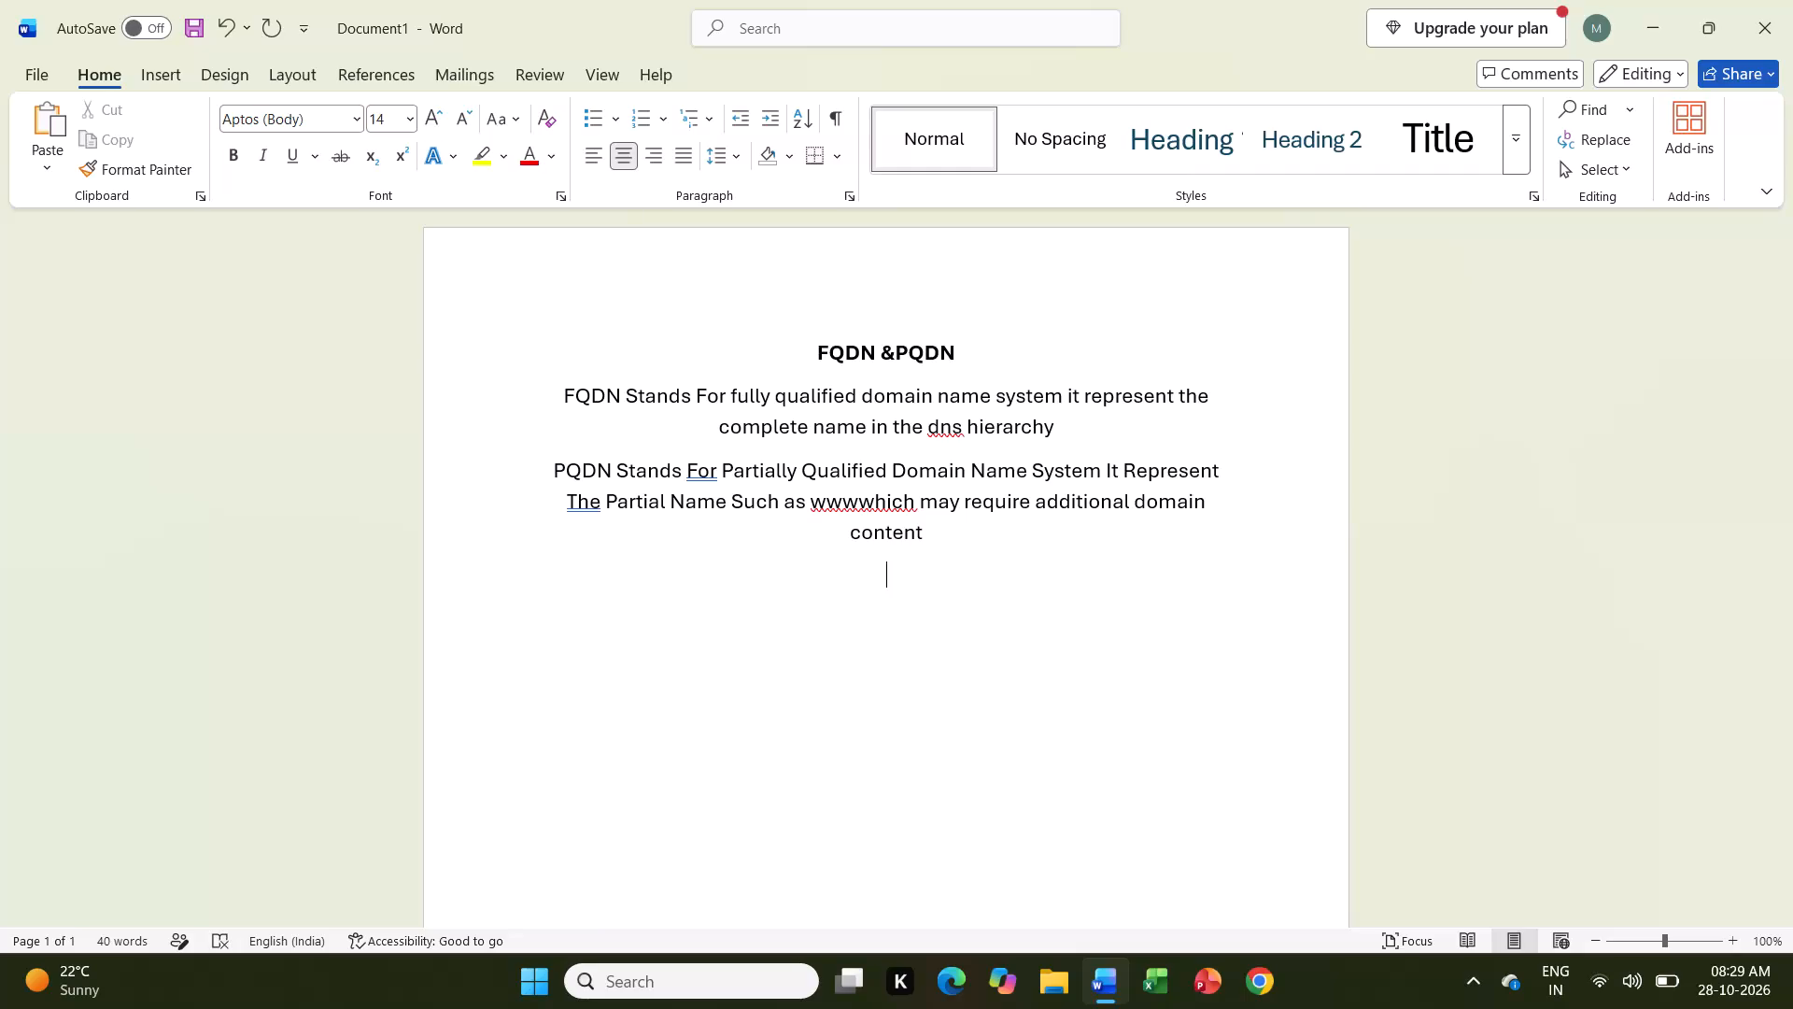
# Begin a new paragraph below the PQDN definition with "DNS name server are organized hierarchically".
pyautogui.hotkey('shift', 'd')
pyautogui.write('NS')
pyautogui.press('space')
pyautogui.write('name')
pyautogui.press('space')
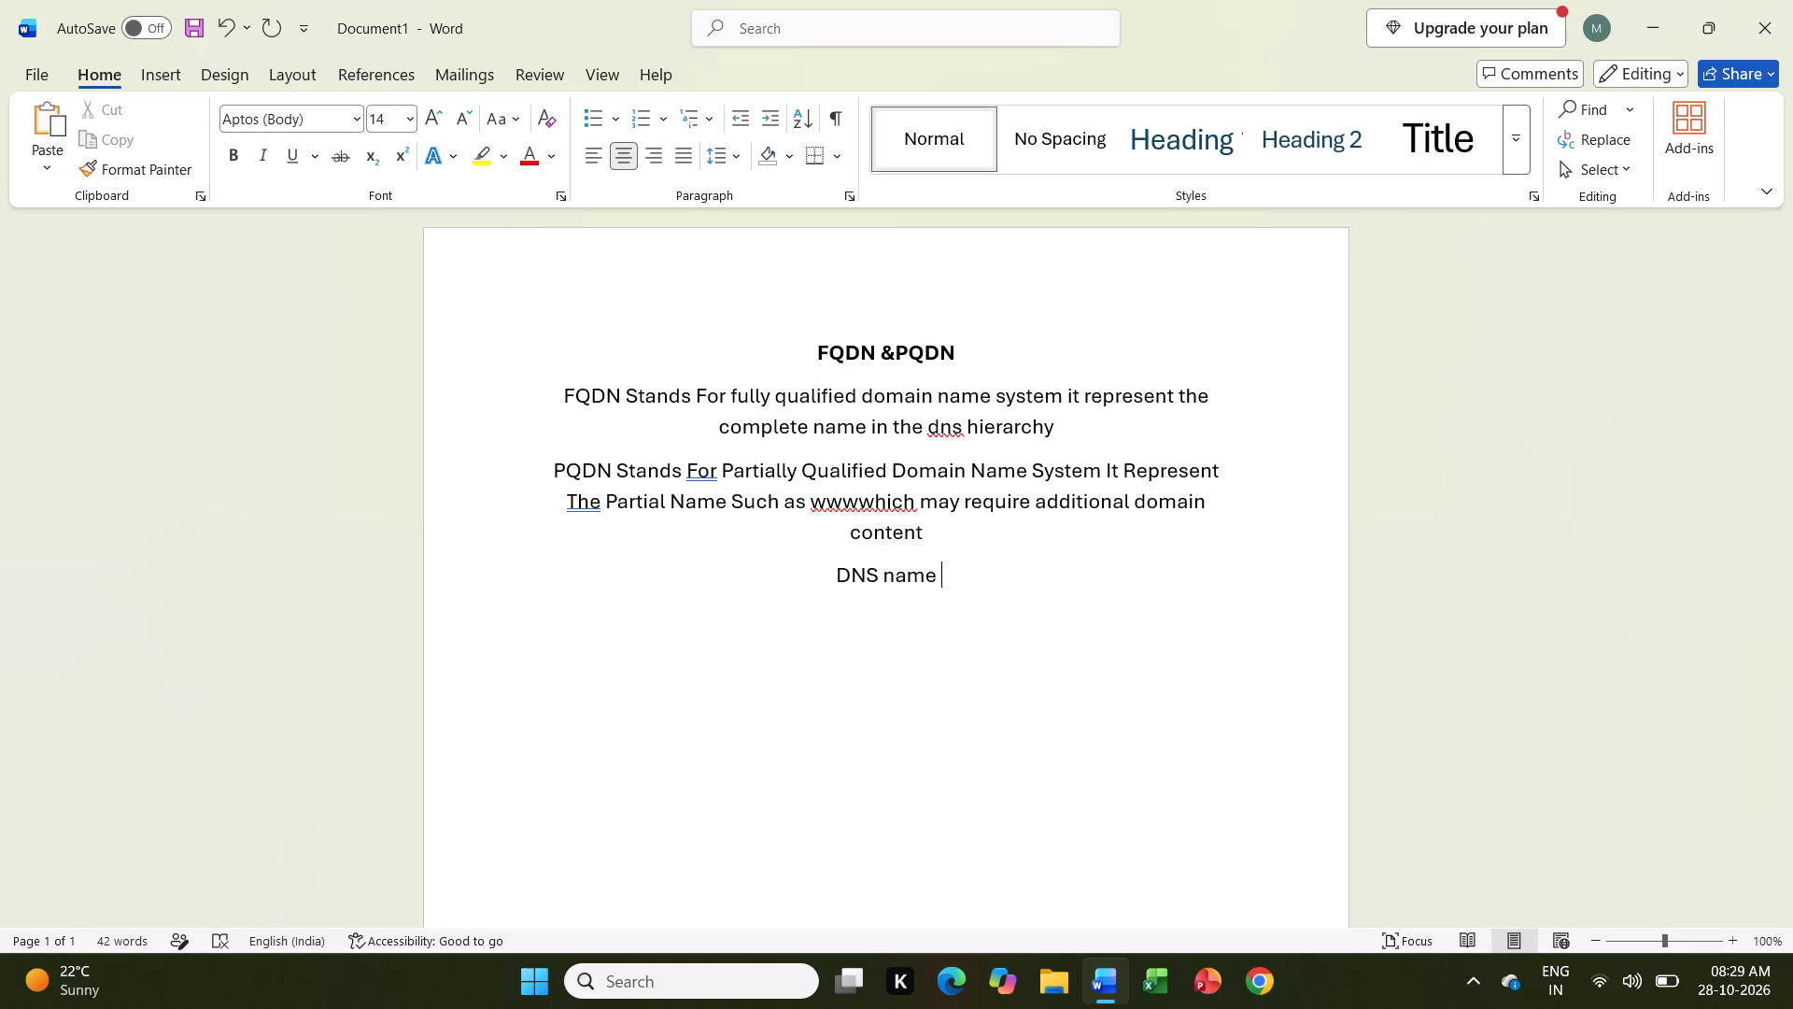
pyautogui.write('server')
pyautogui.press('space')
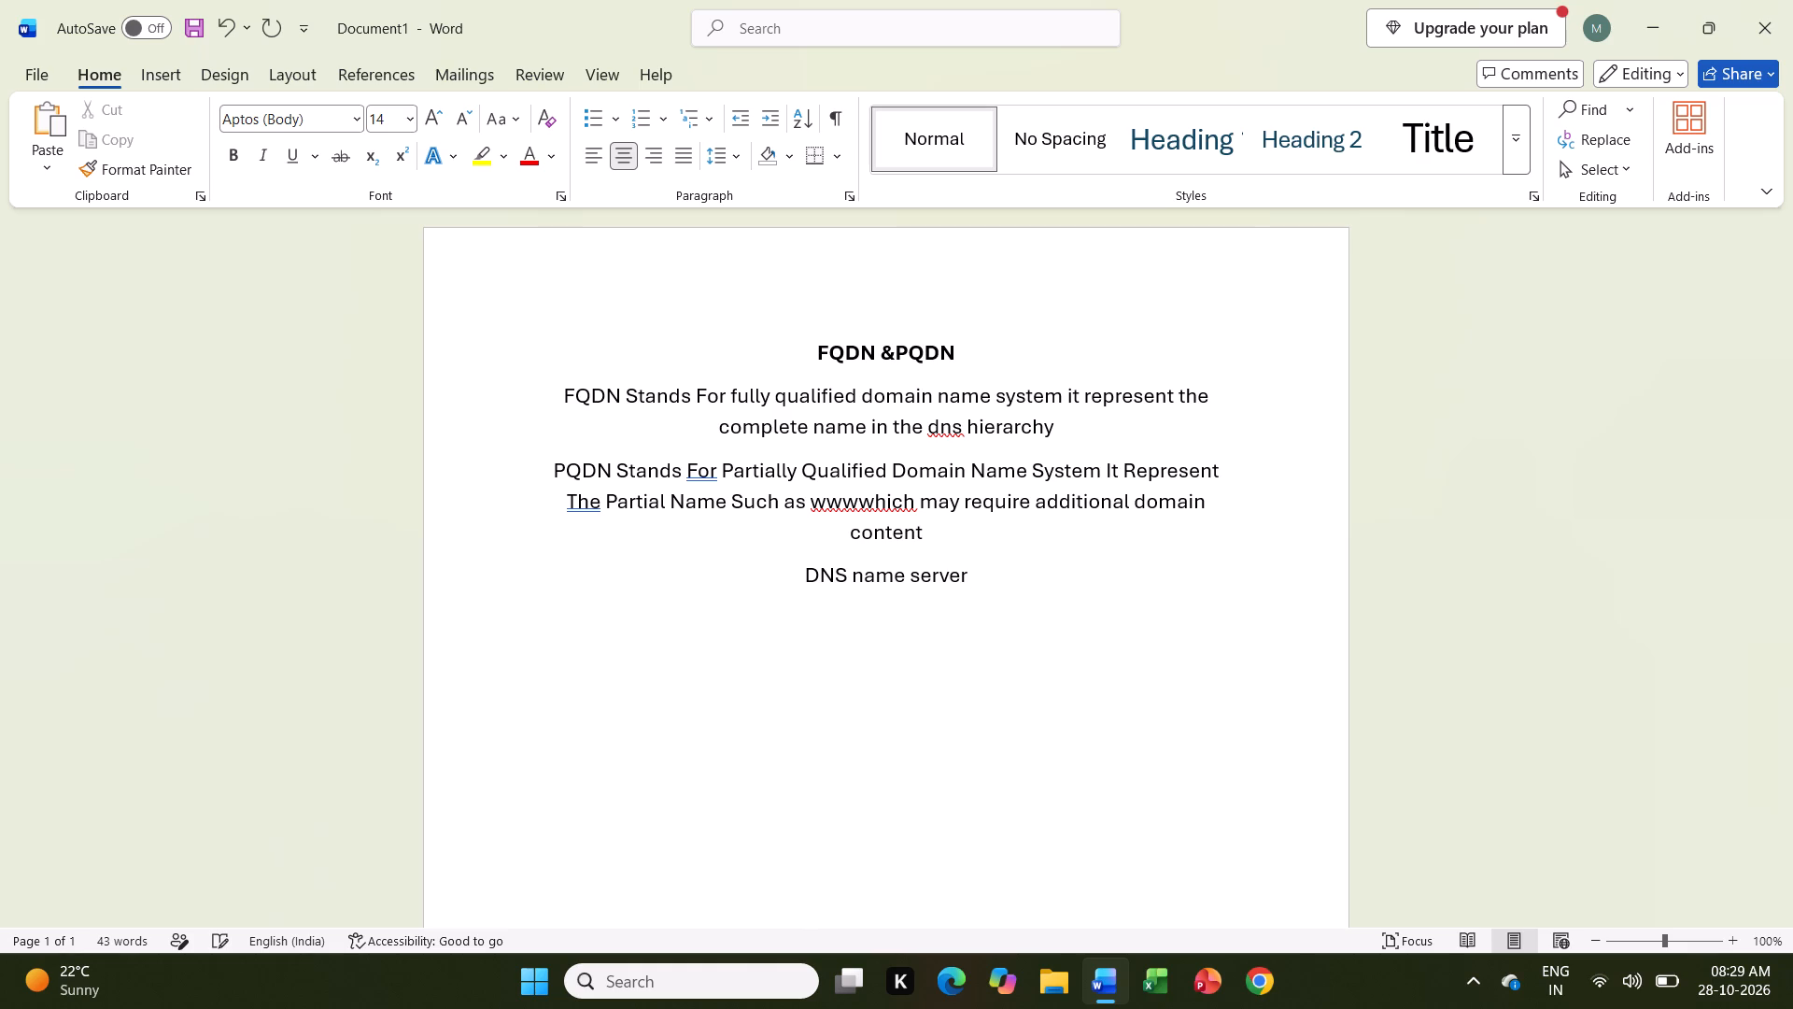
pyautogui.write('are')
pyautogui.press('space')
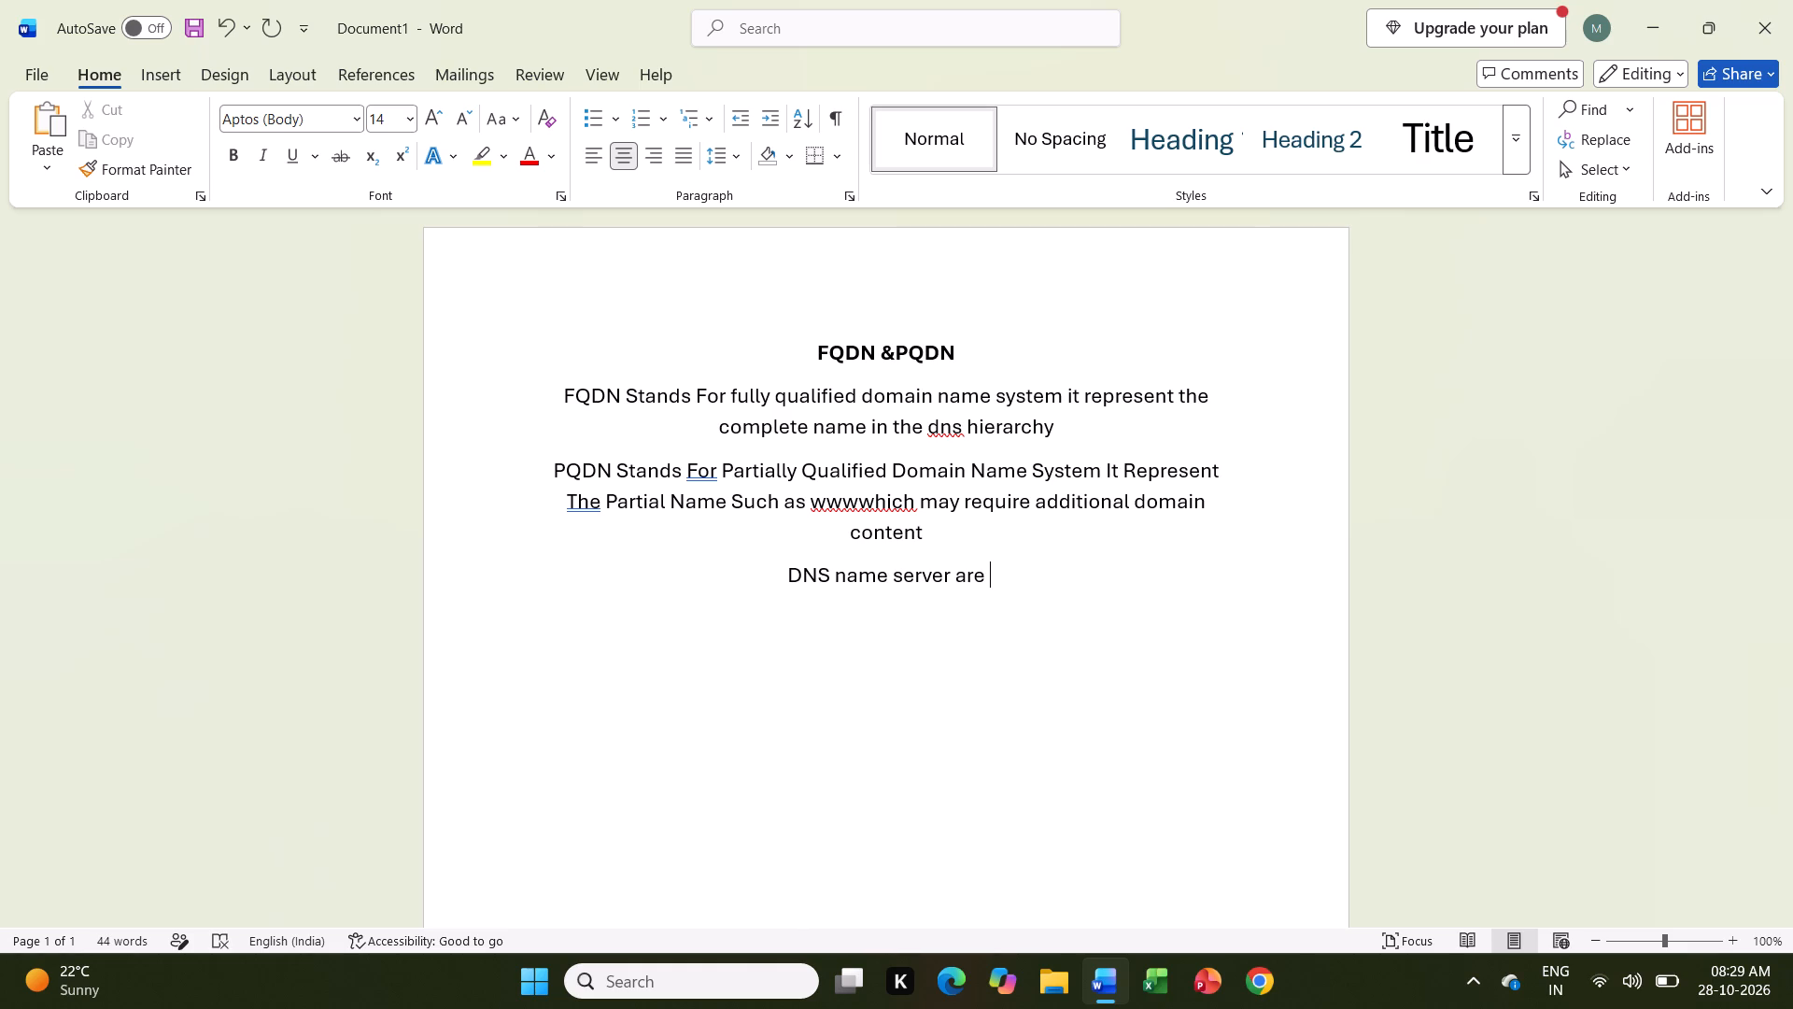
pyautogui.write('or')
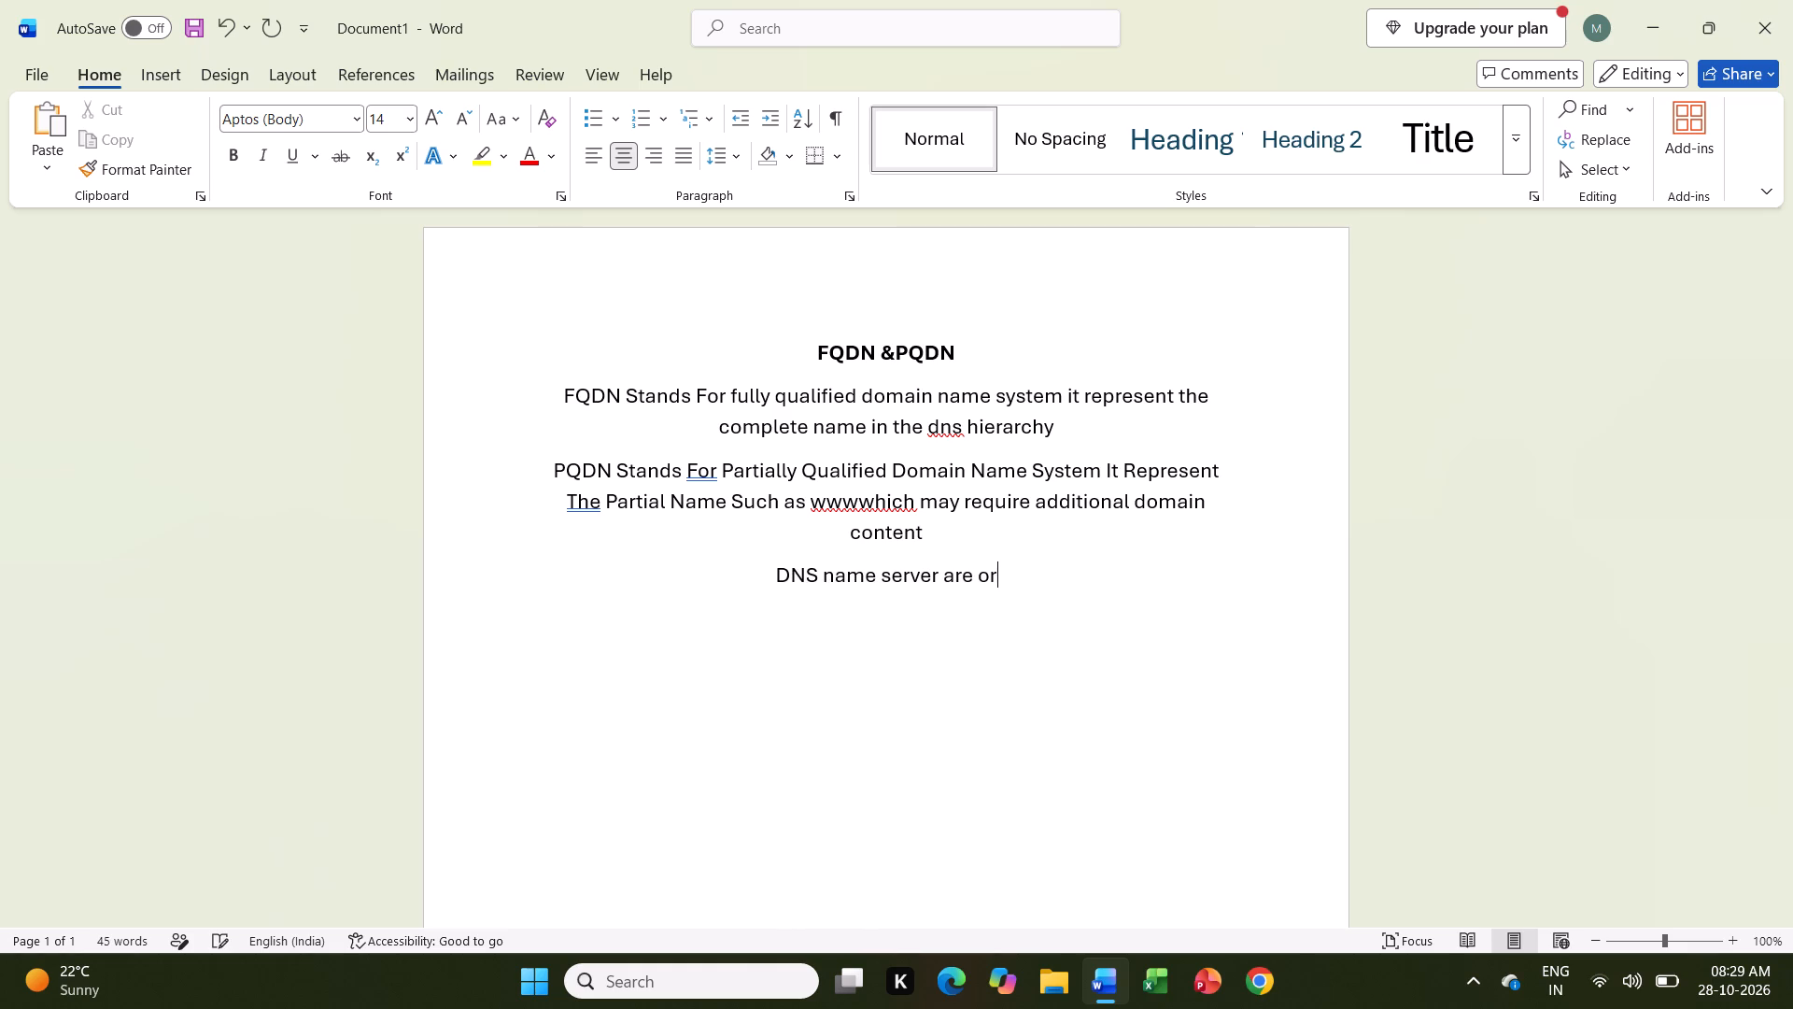
pyautogui.write('ganized')
pyautogui.press('space')
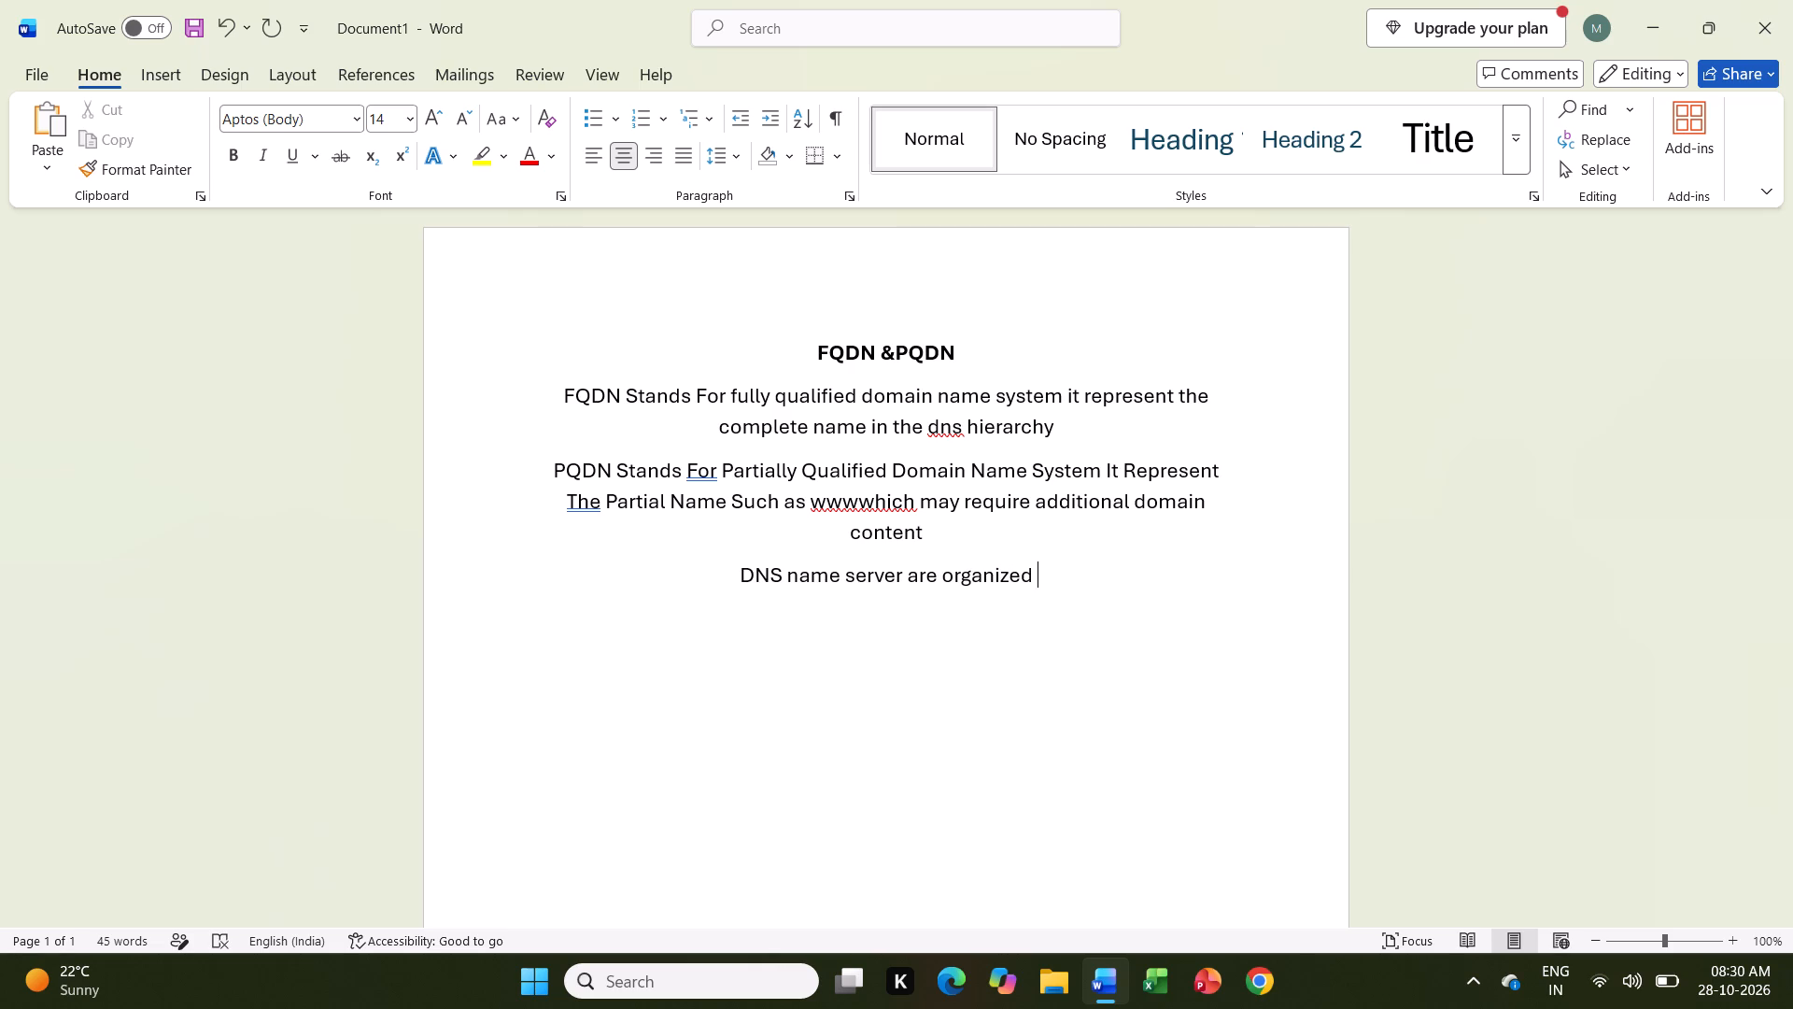
pyautogui.write('hierarchically')
pyautogui.press('space')
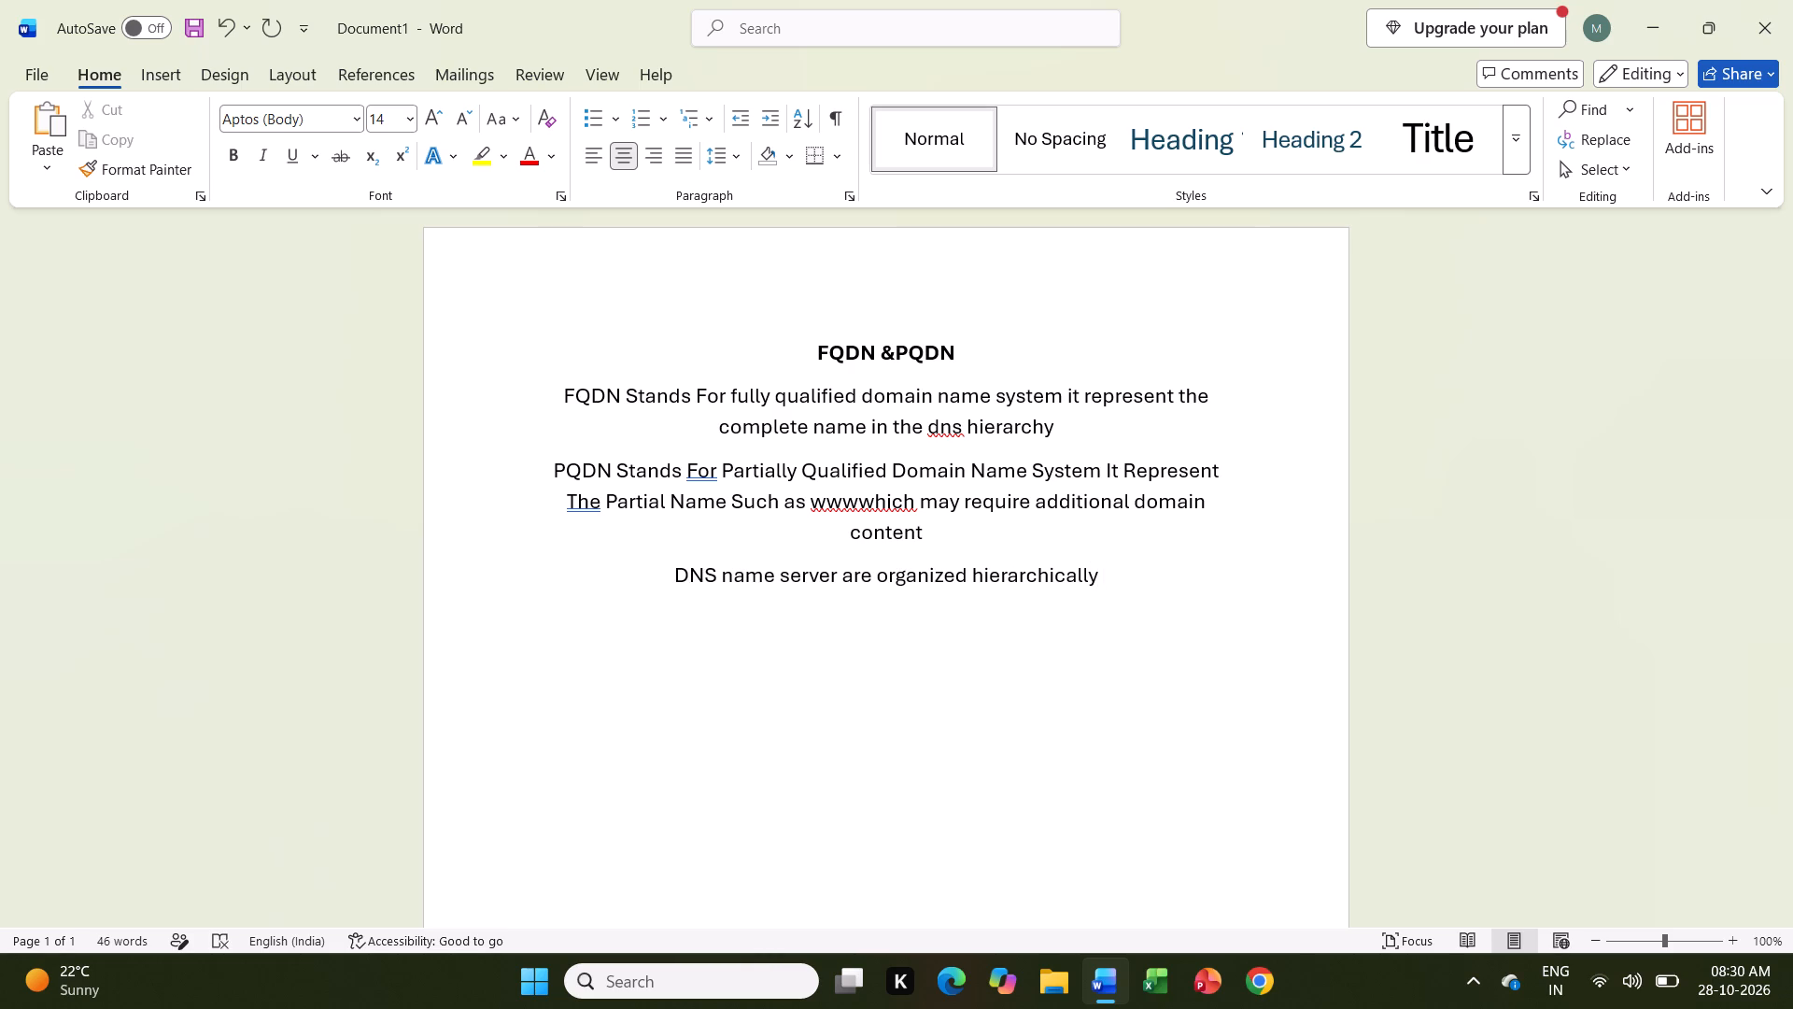
# Continue the DNS name server paragraph with "root name server direct queries towords".
pyautogui.write('root more')
pyautogui.press('space')
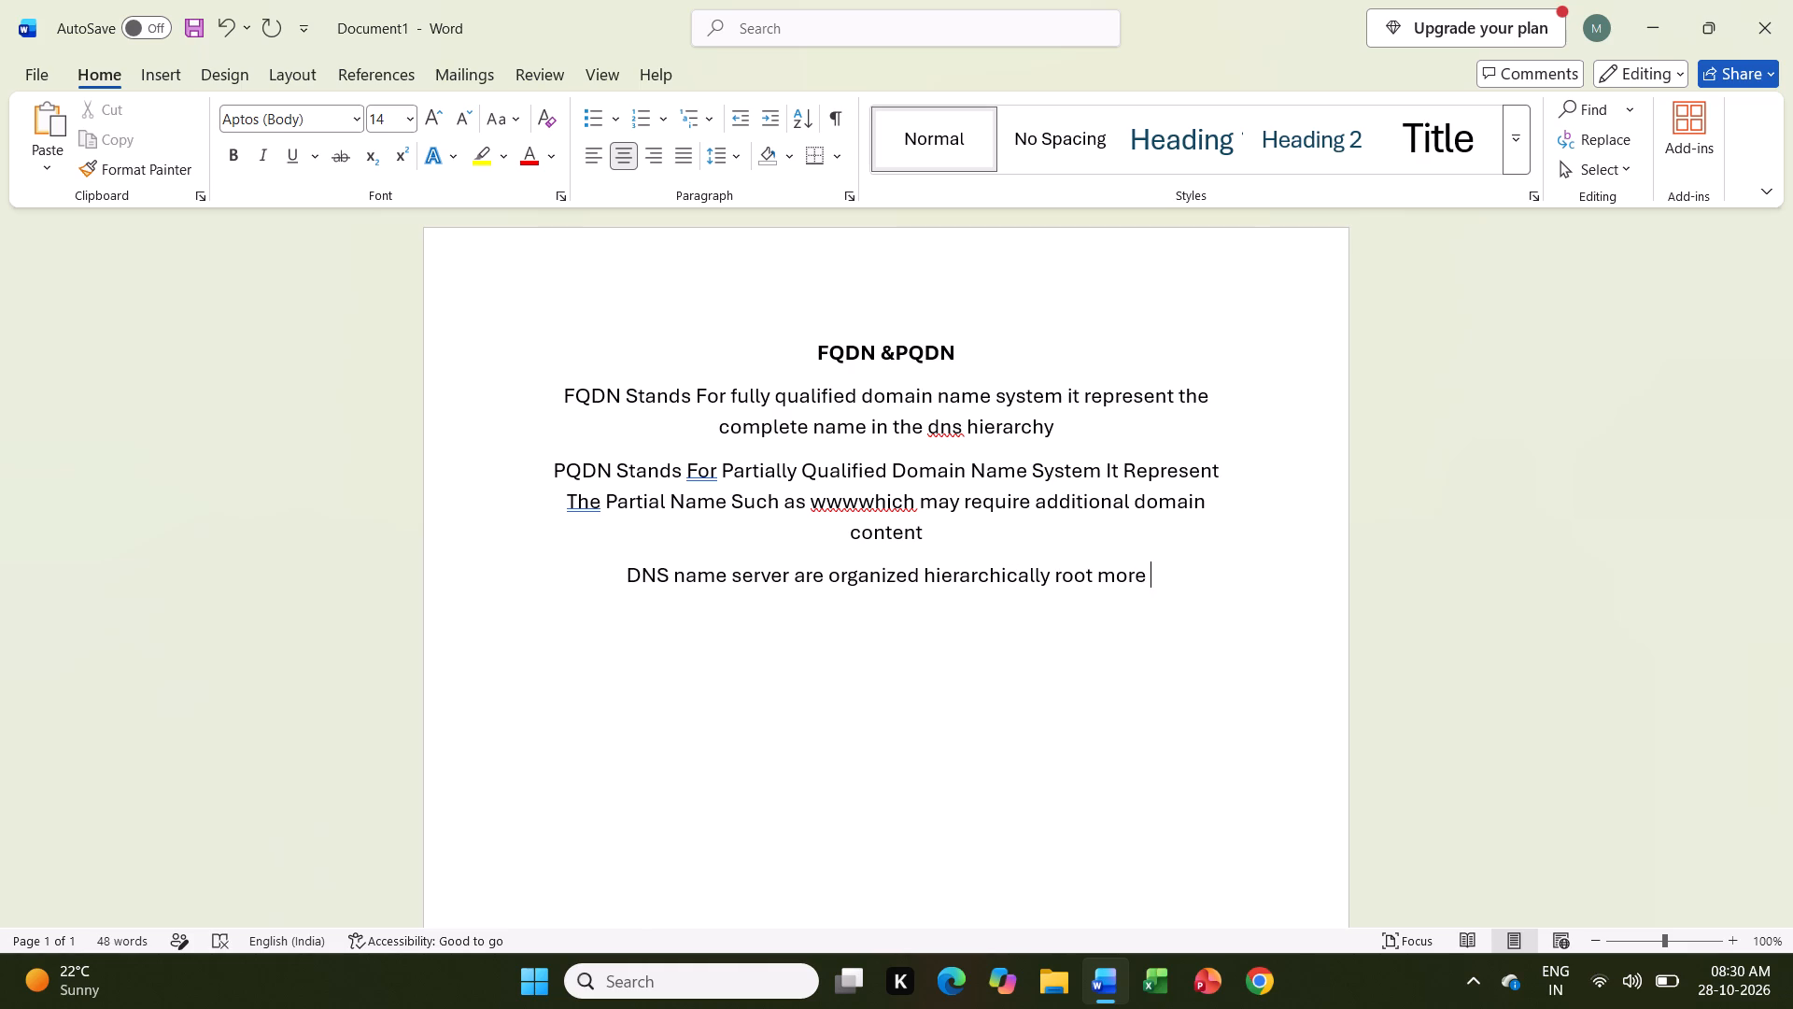
pyautogui.press('BackSpace')
pyautogui.press('BackSpace')
pyautogui.press('BackSpace')
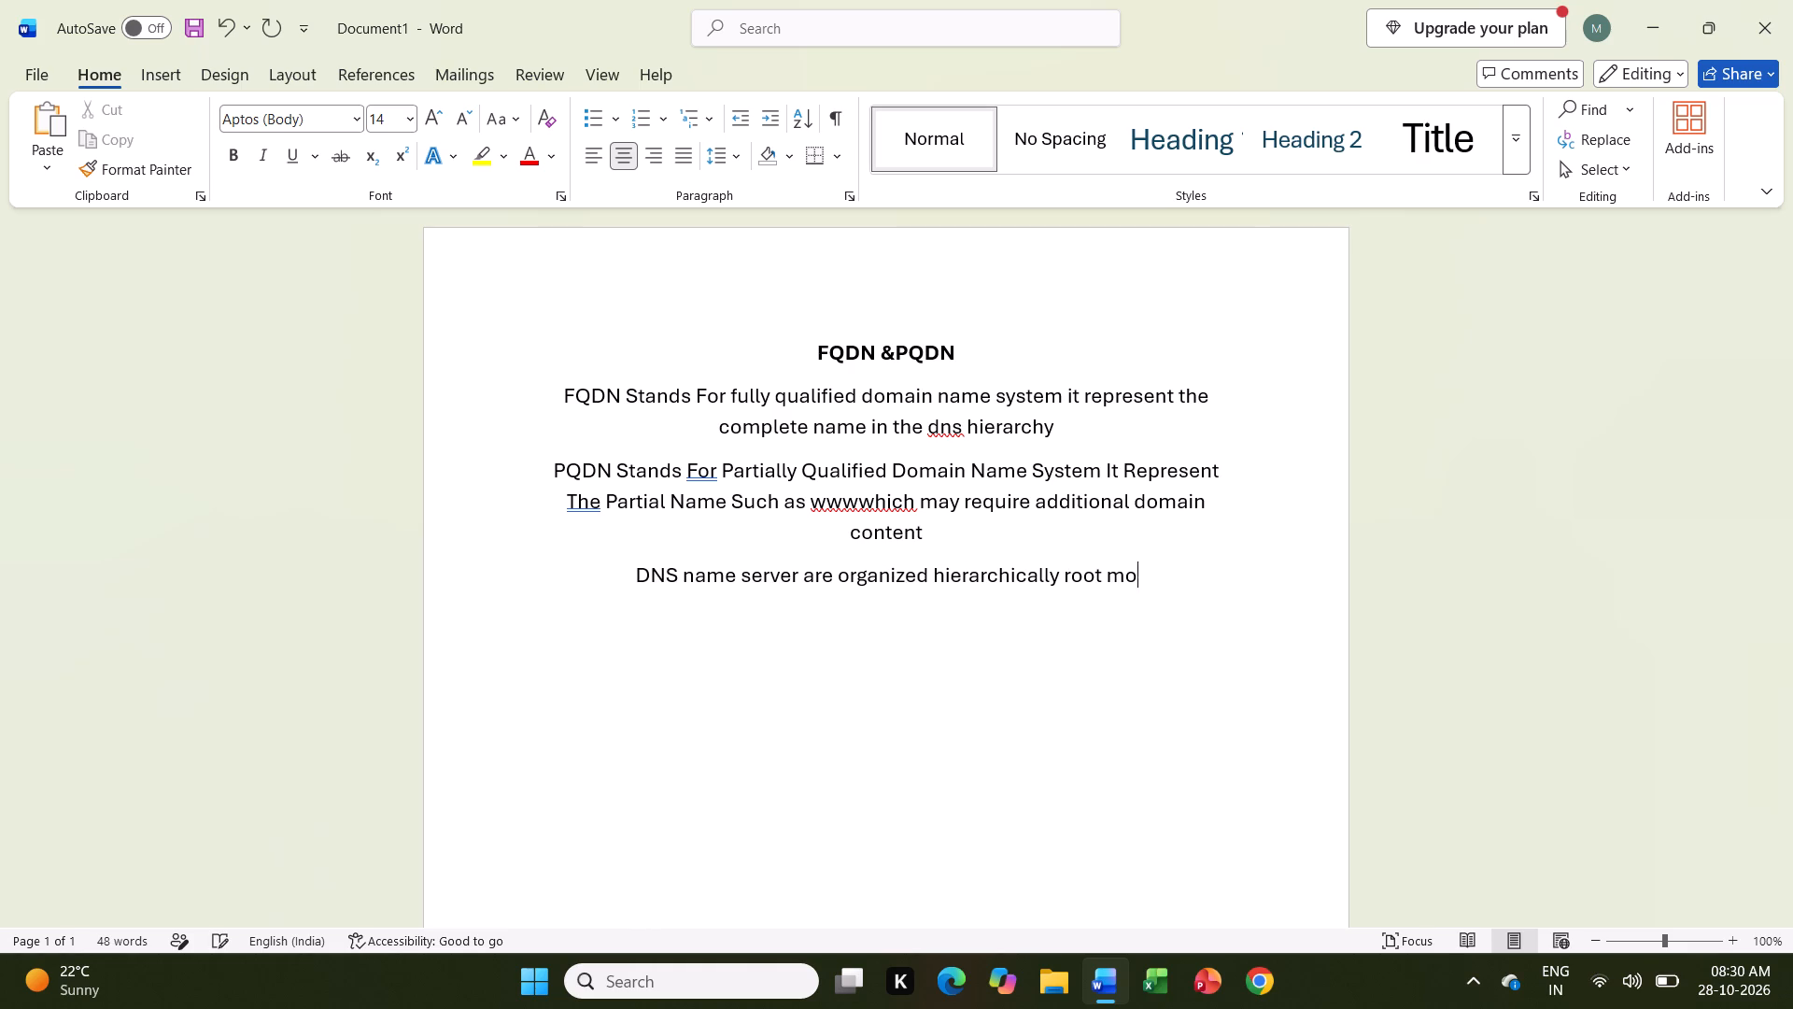
pyautogui.press('BackSpace')
pyautogui.press('BackSpace')
pyautogui.write('name')
pyautogui.press('space')
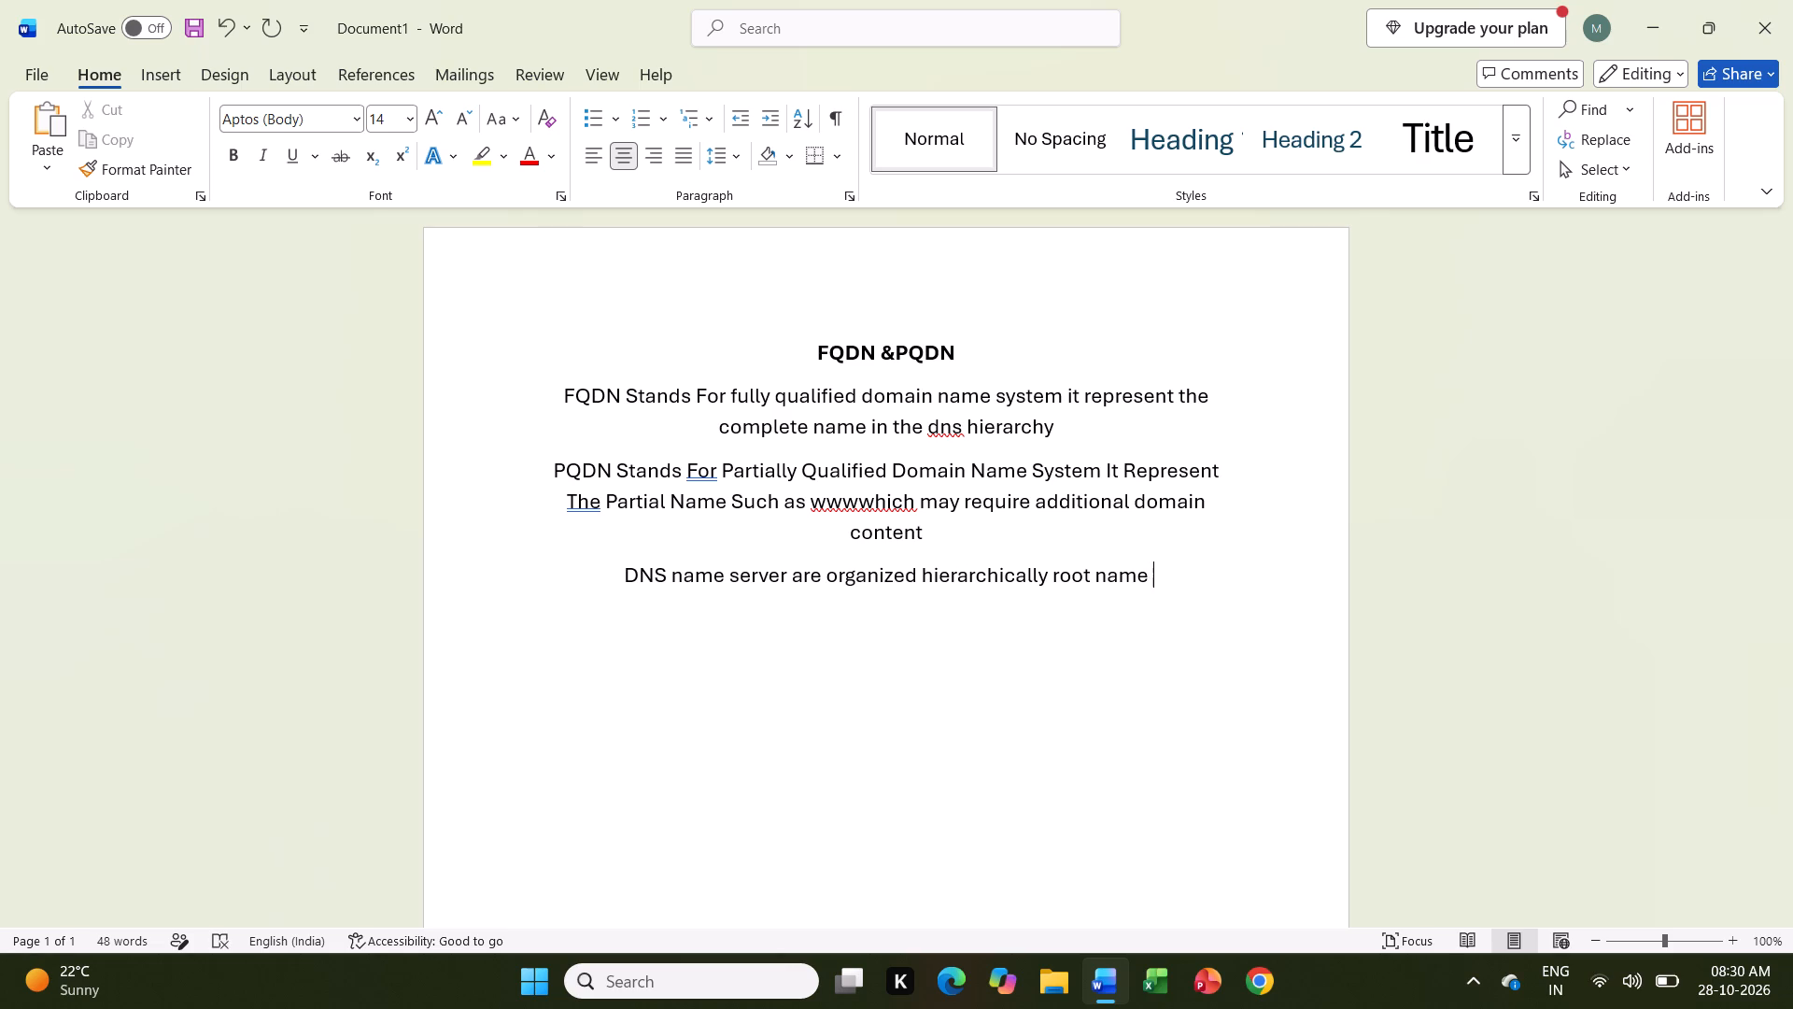
pyautogui.write('server')
pyautogui.press('space')
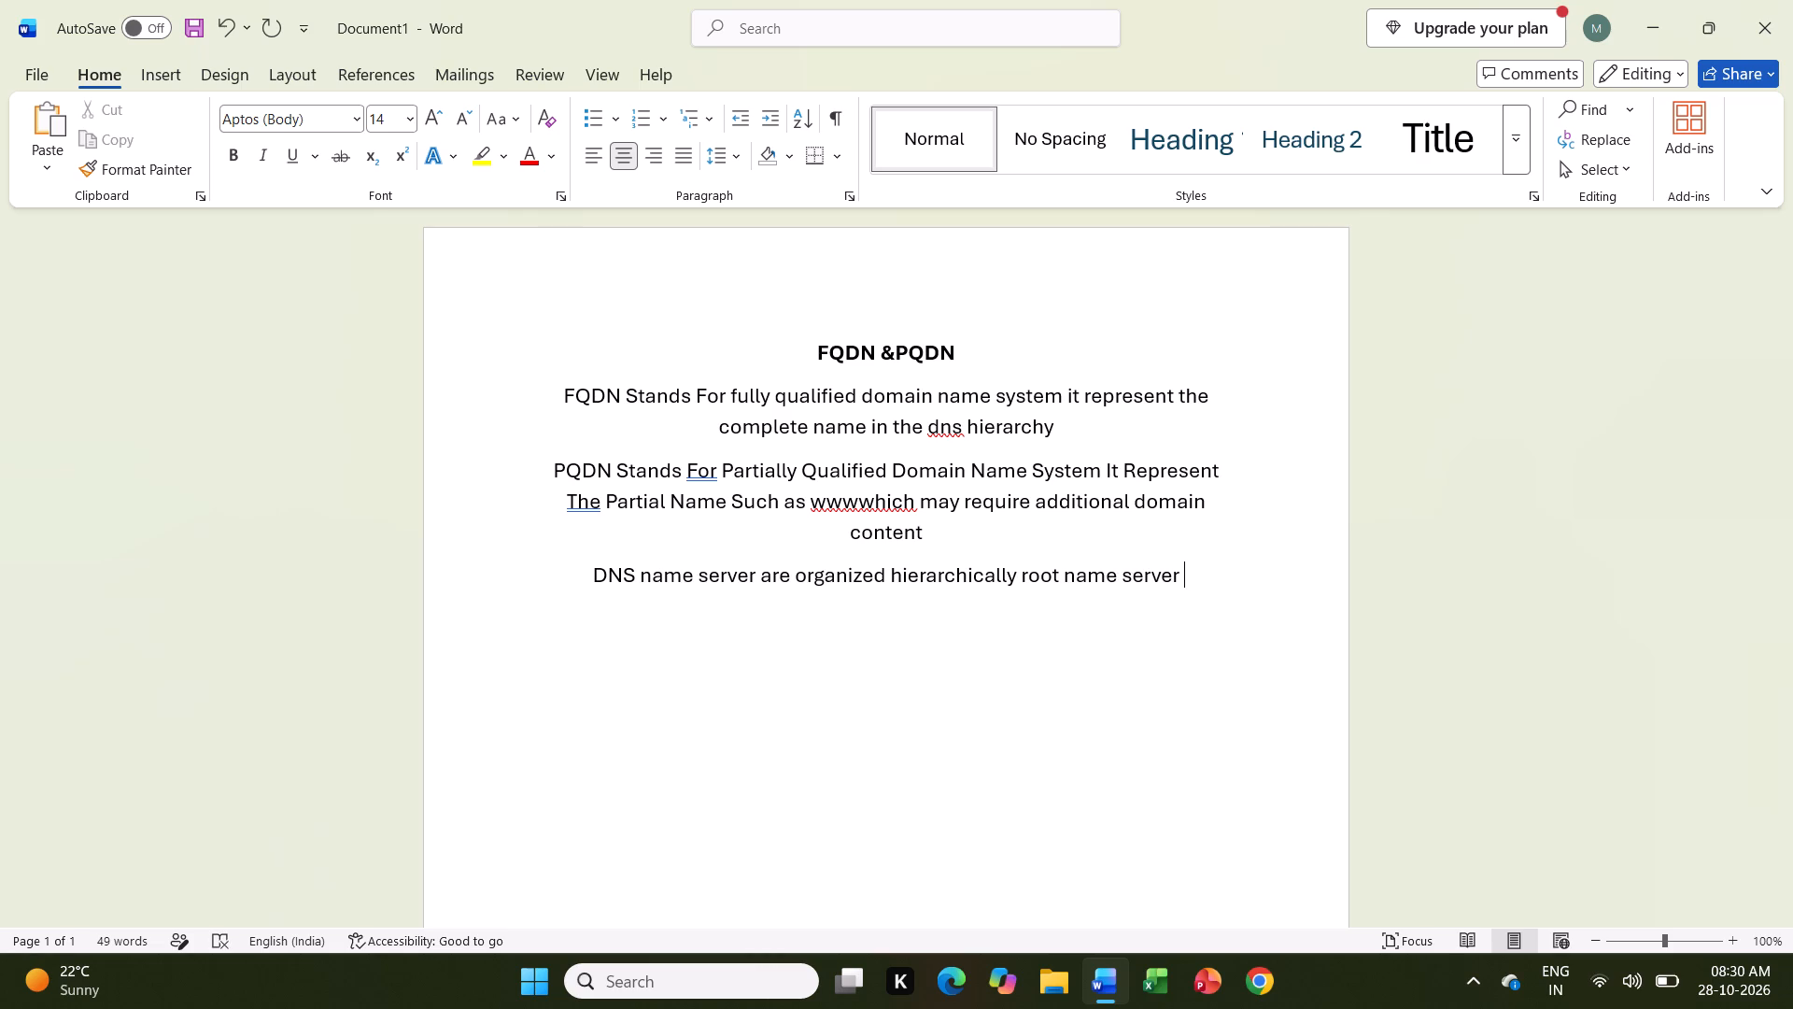
pyautogui.write('direct')
pyautogui.press('space')
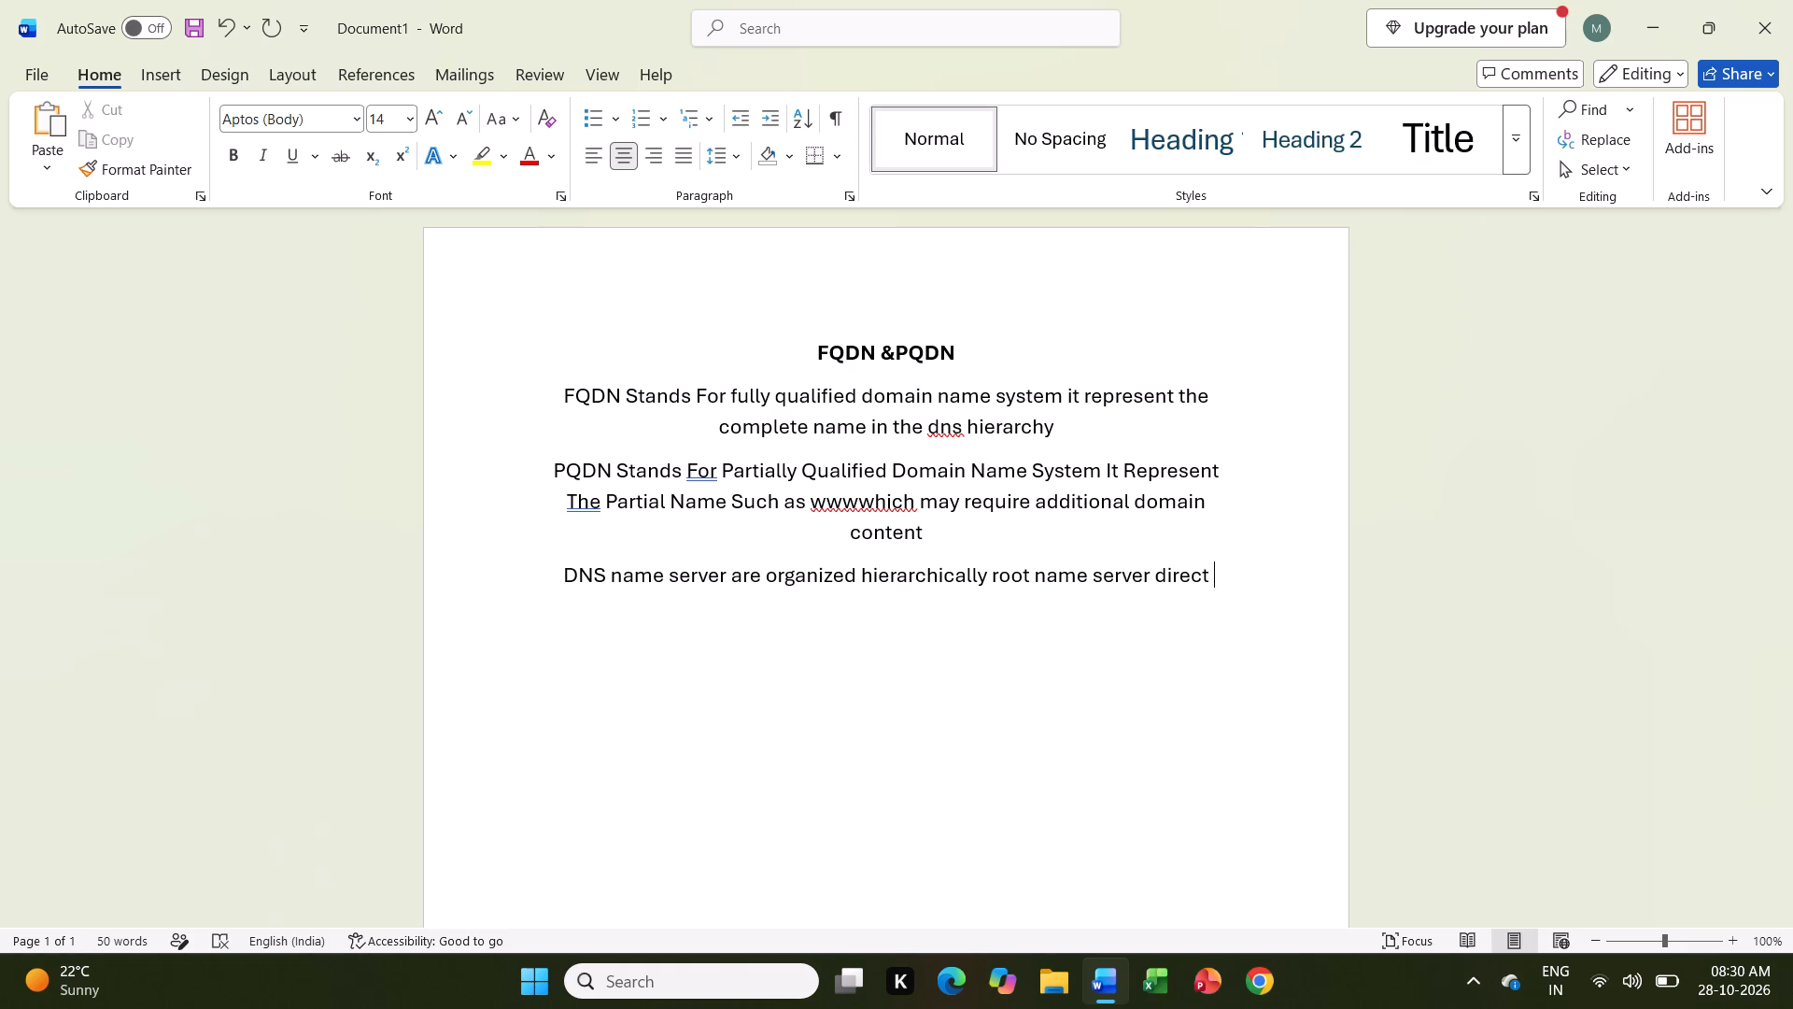
pyautogui.write('queries towords')
pyautogui.press('space')
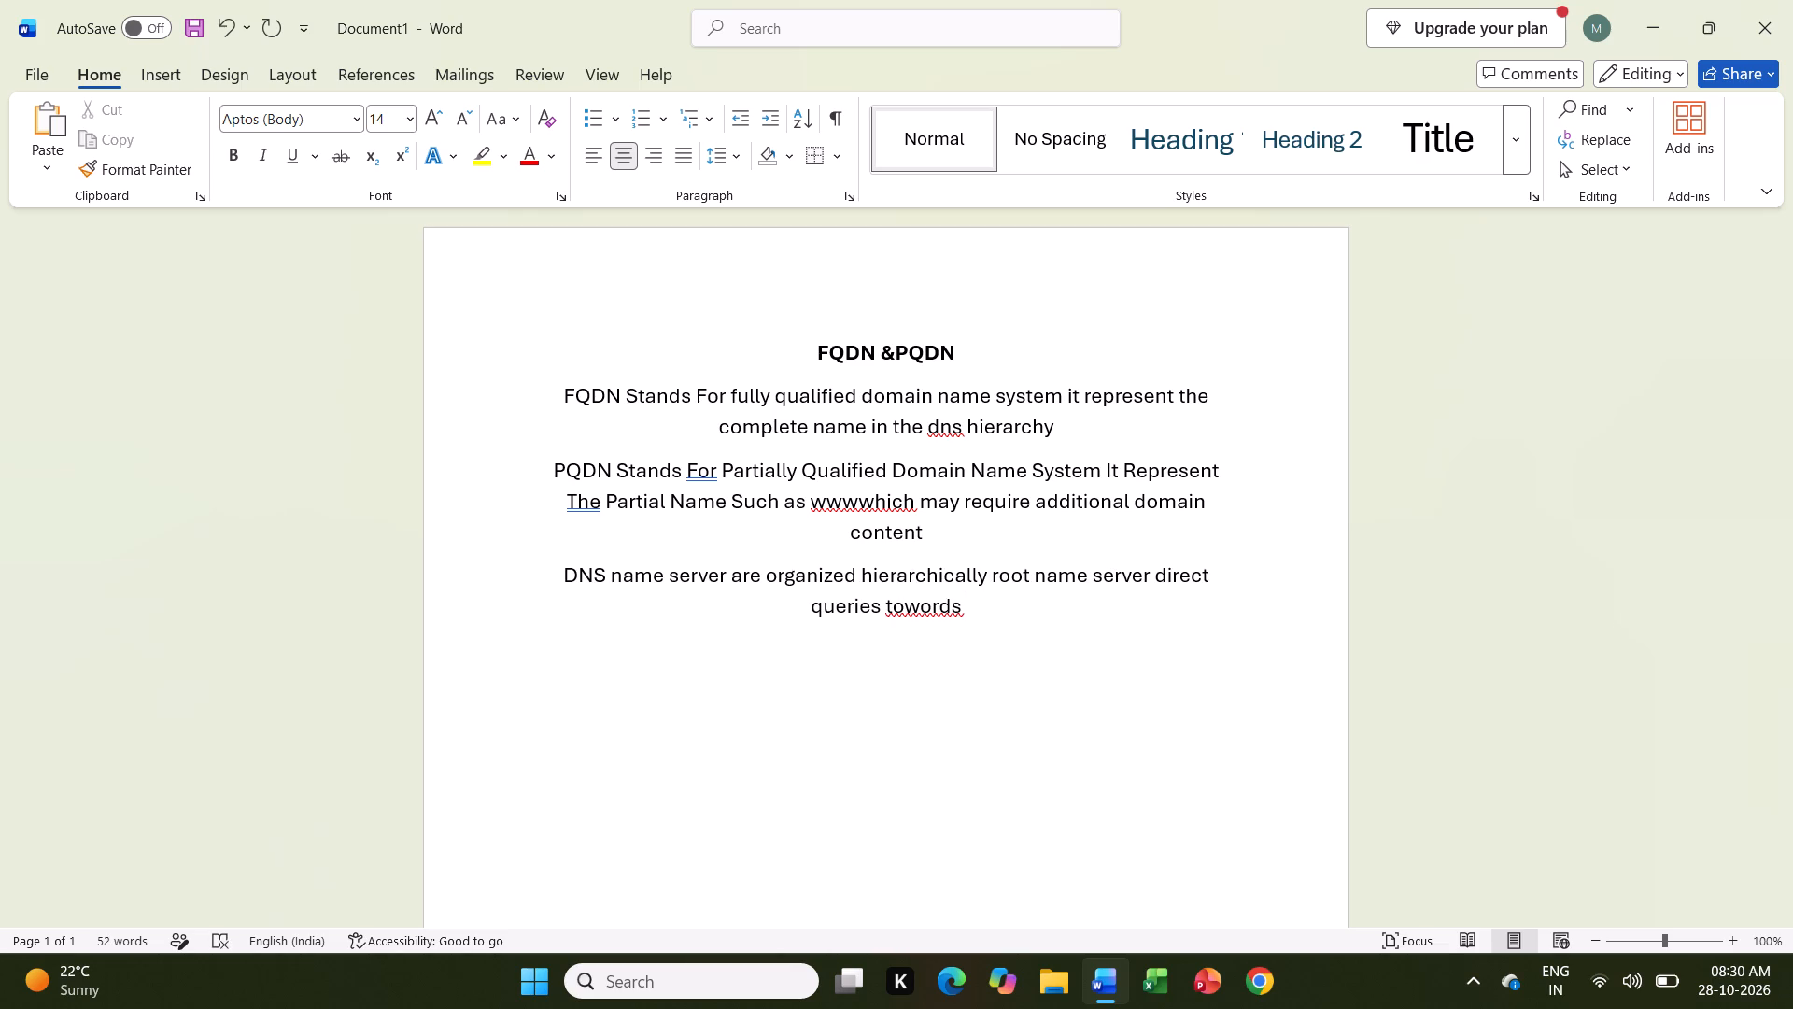
# Continue the DNS name server paragraph with "top-level domain server such as .com.in".
pyautogui.write('top-')
pyautogui.write('level')
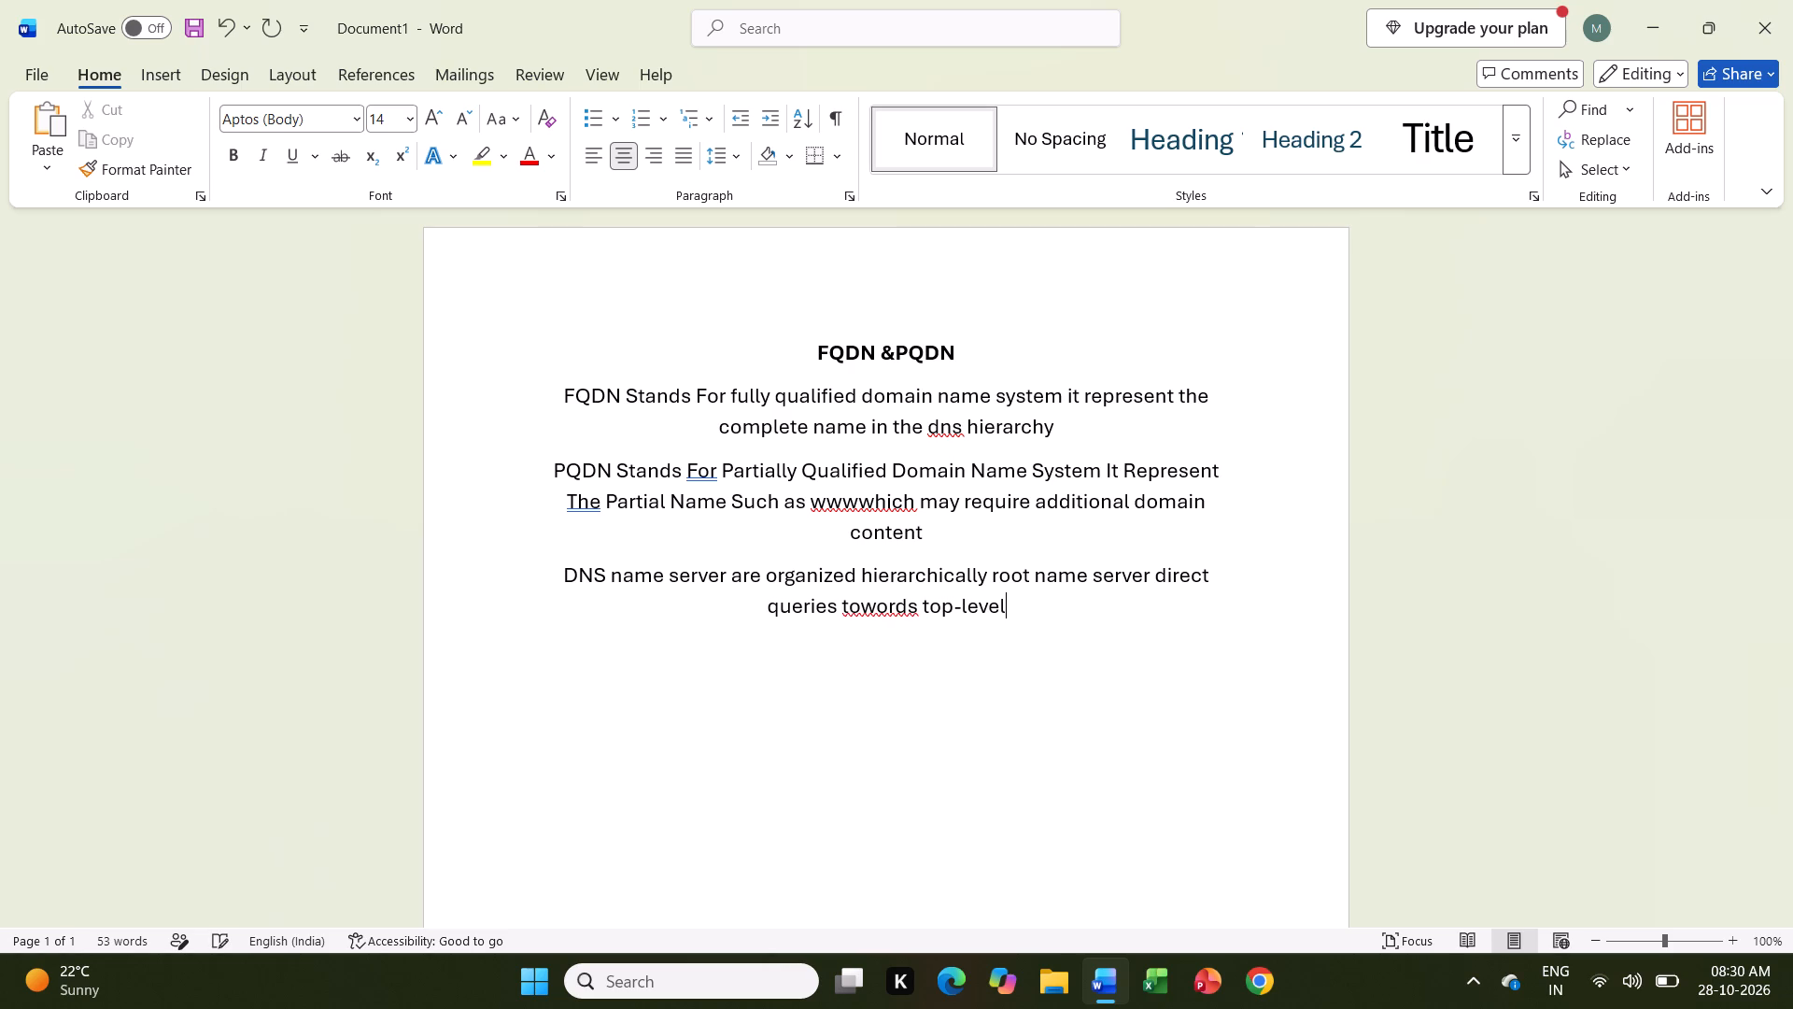
pyautogui.press('space')
pyautogui.write('domain')
pyautogui.press('space')
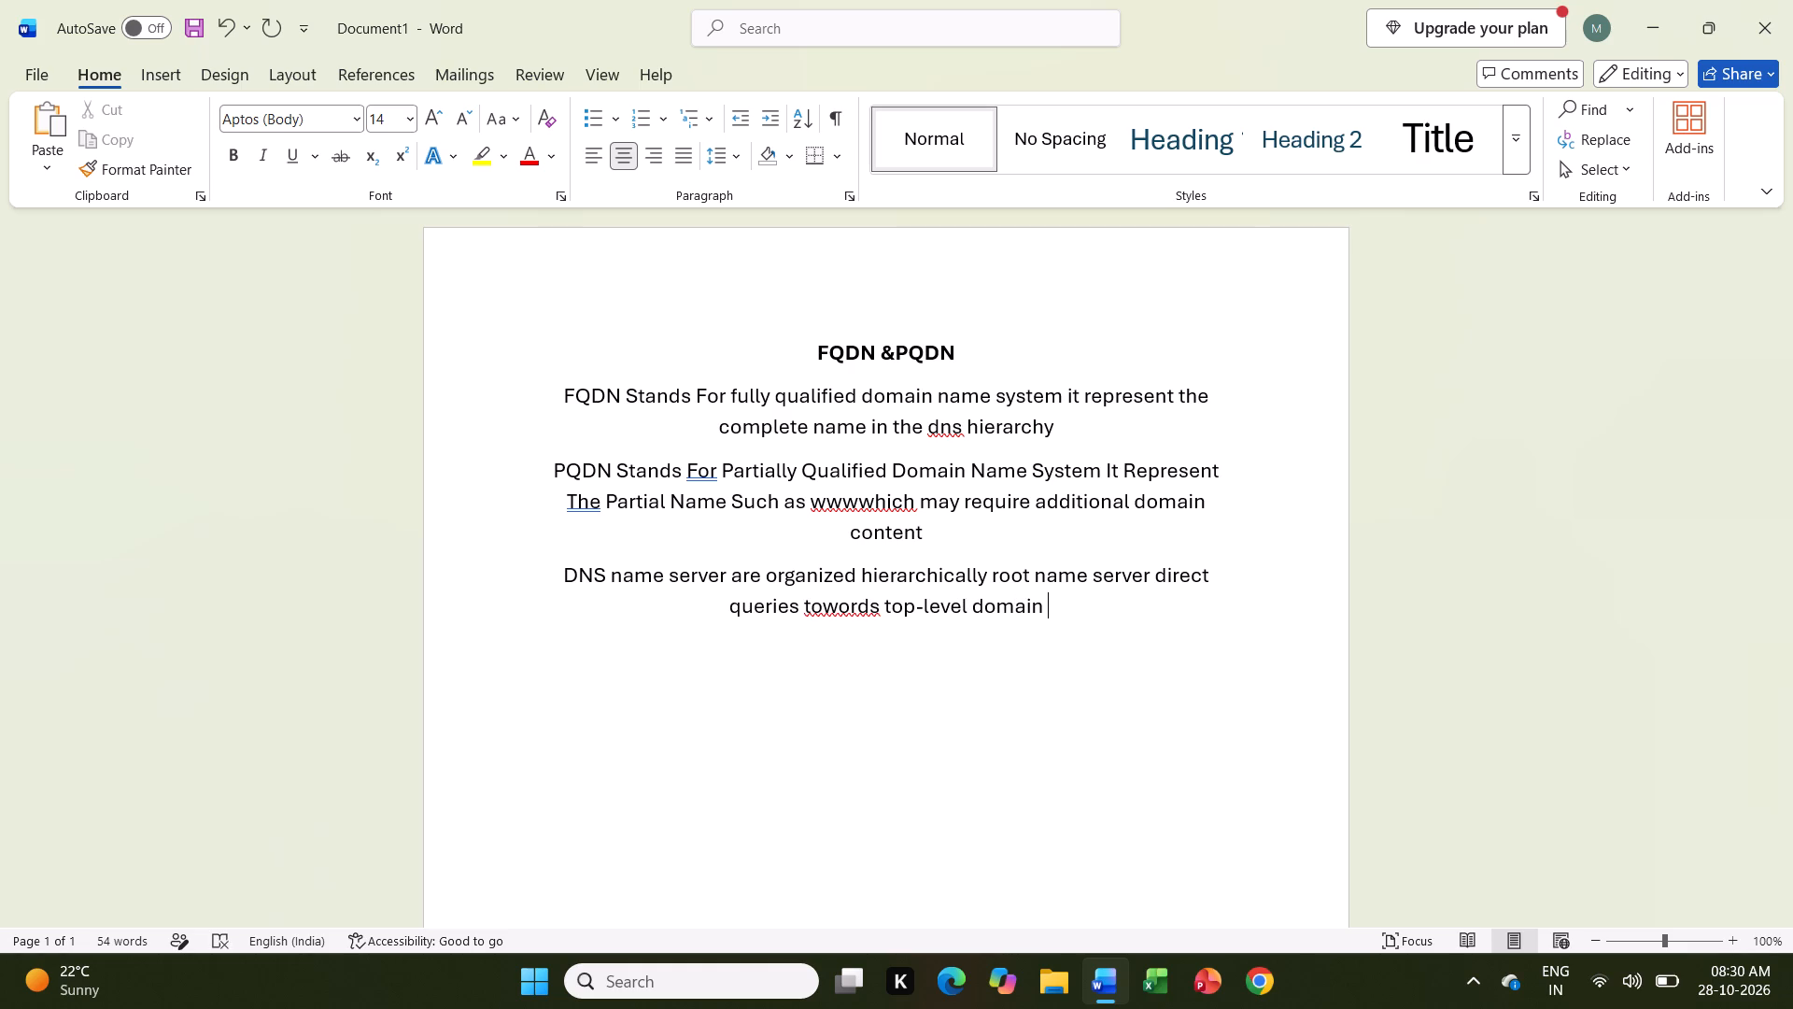
pyautogui.write('server')
pyautogui.press('space')
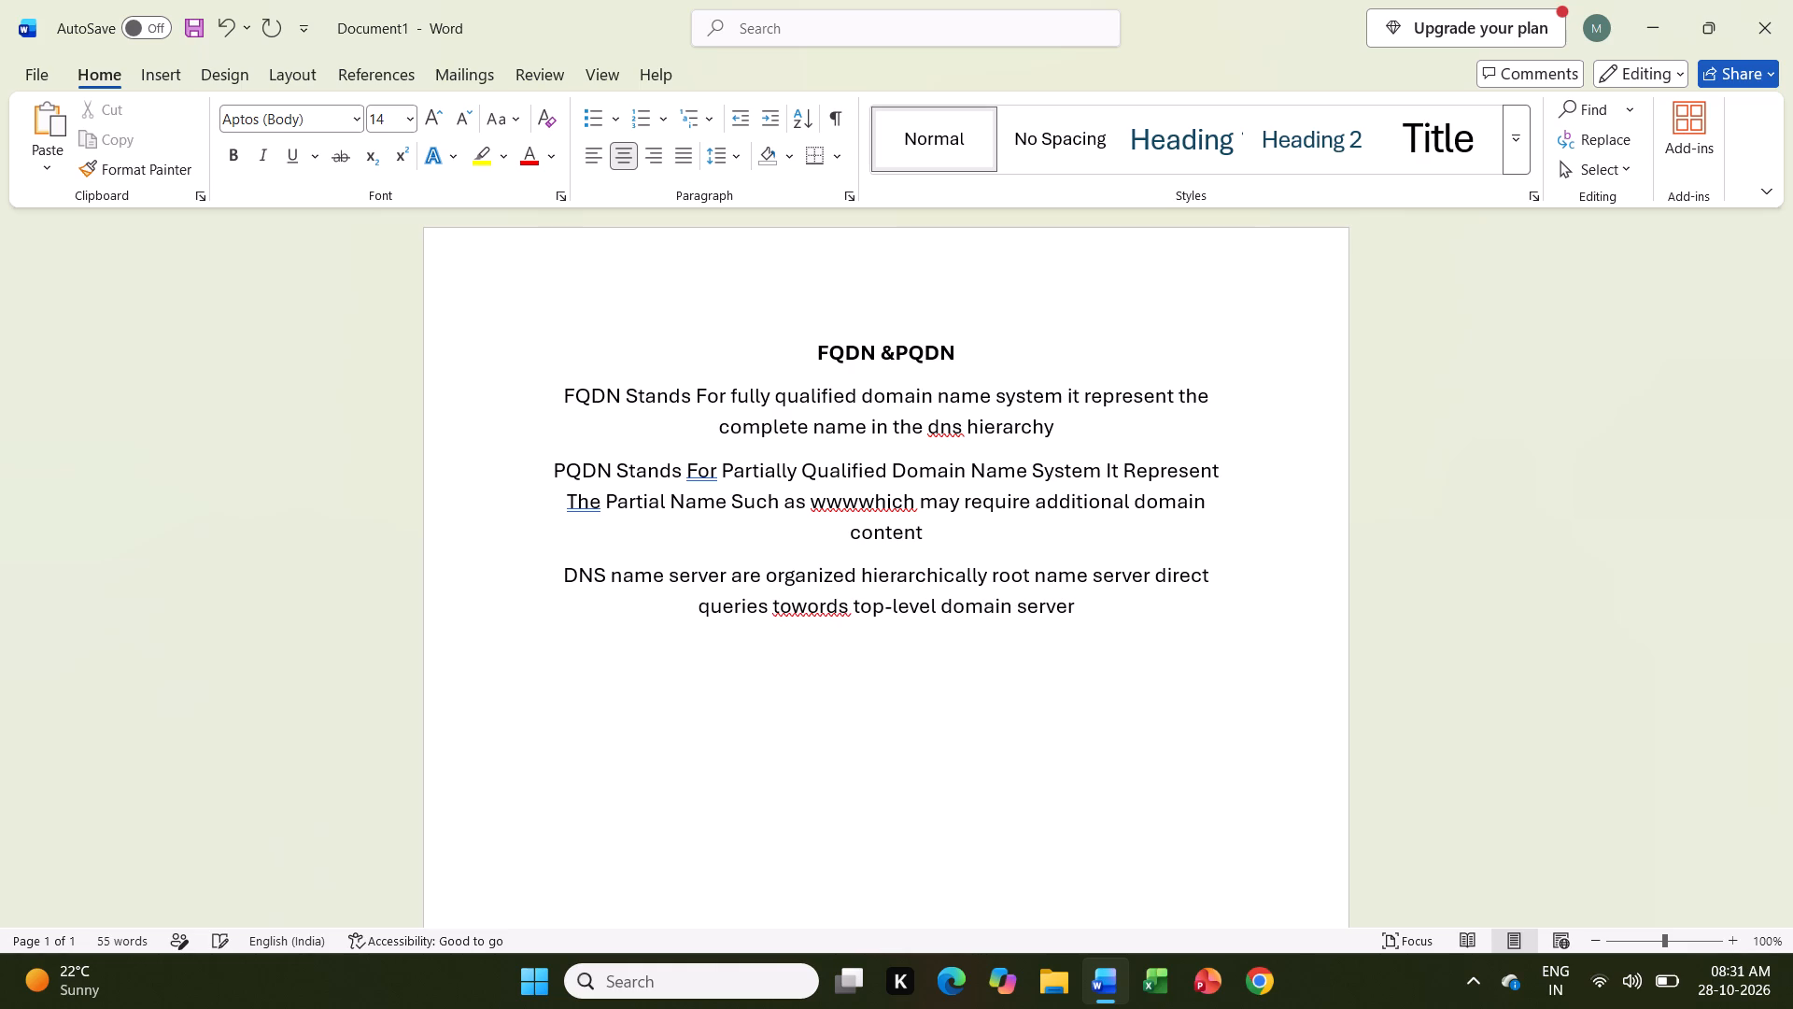
pyautogui.write('such as')
pyautogui.press('space')
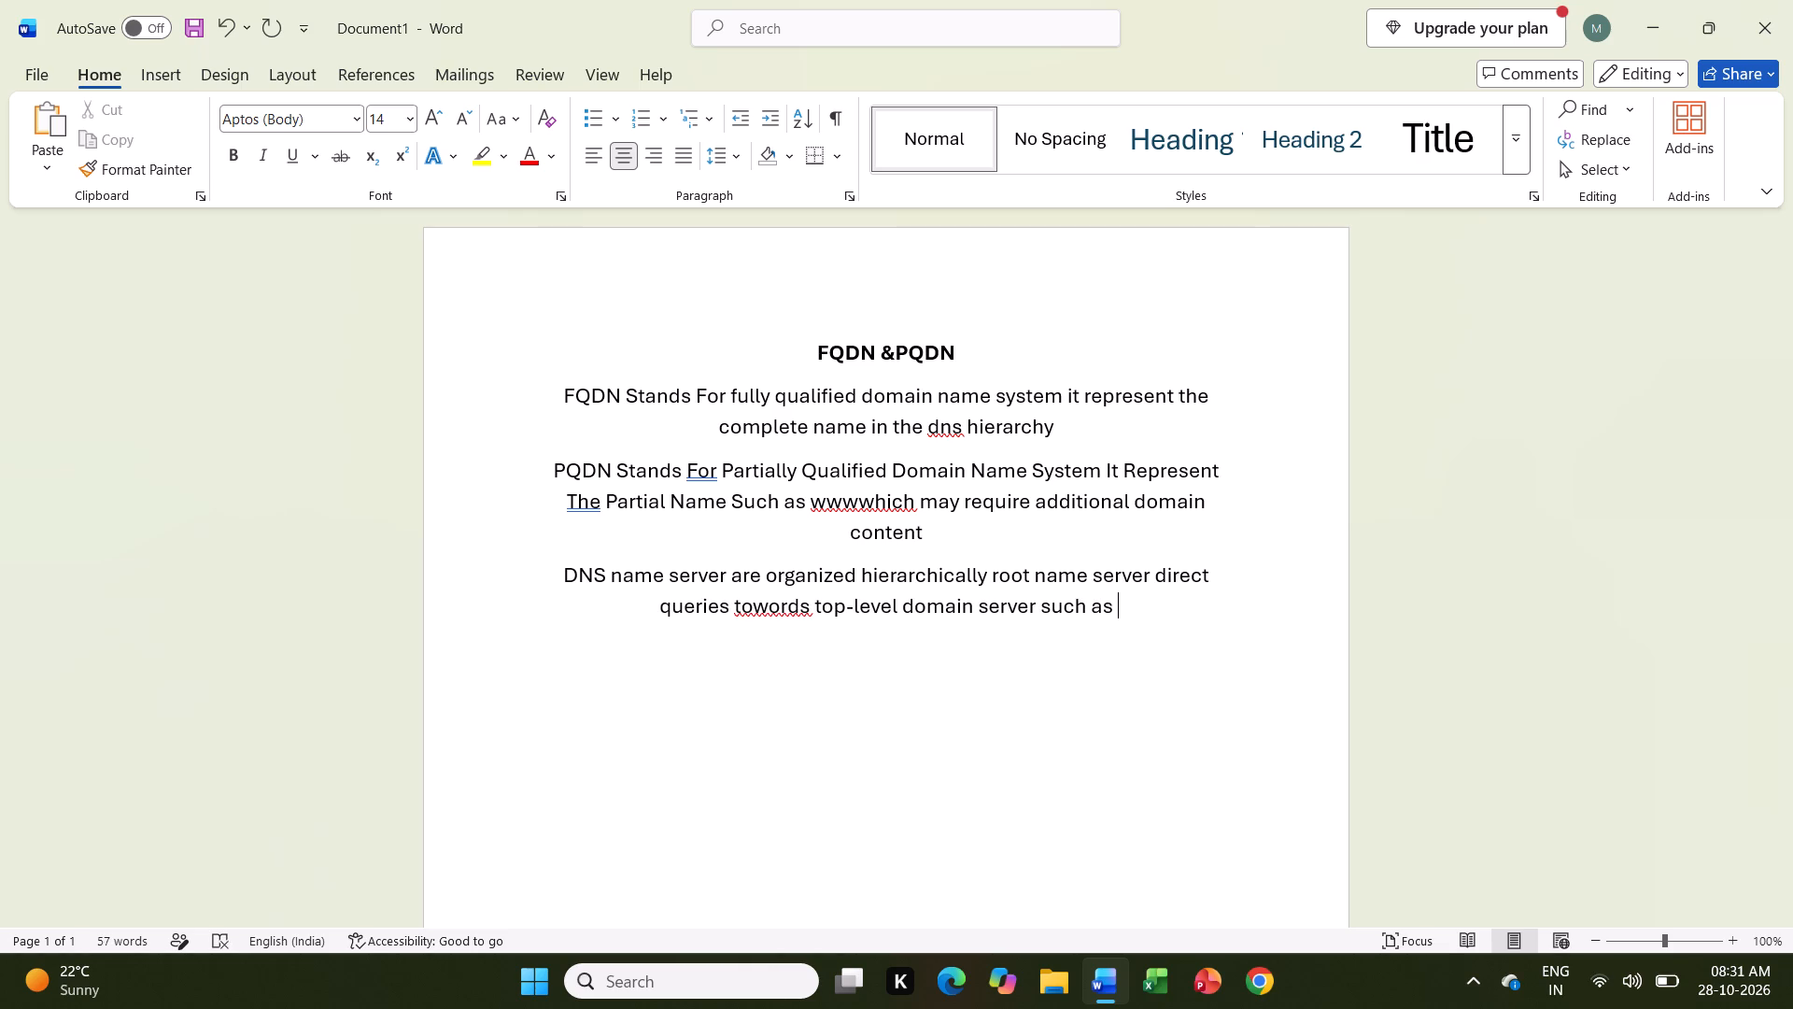
pyautogui.write('.com.in')
pyautogui.press('space')
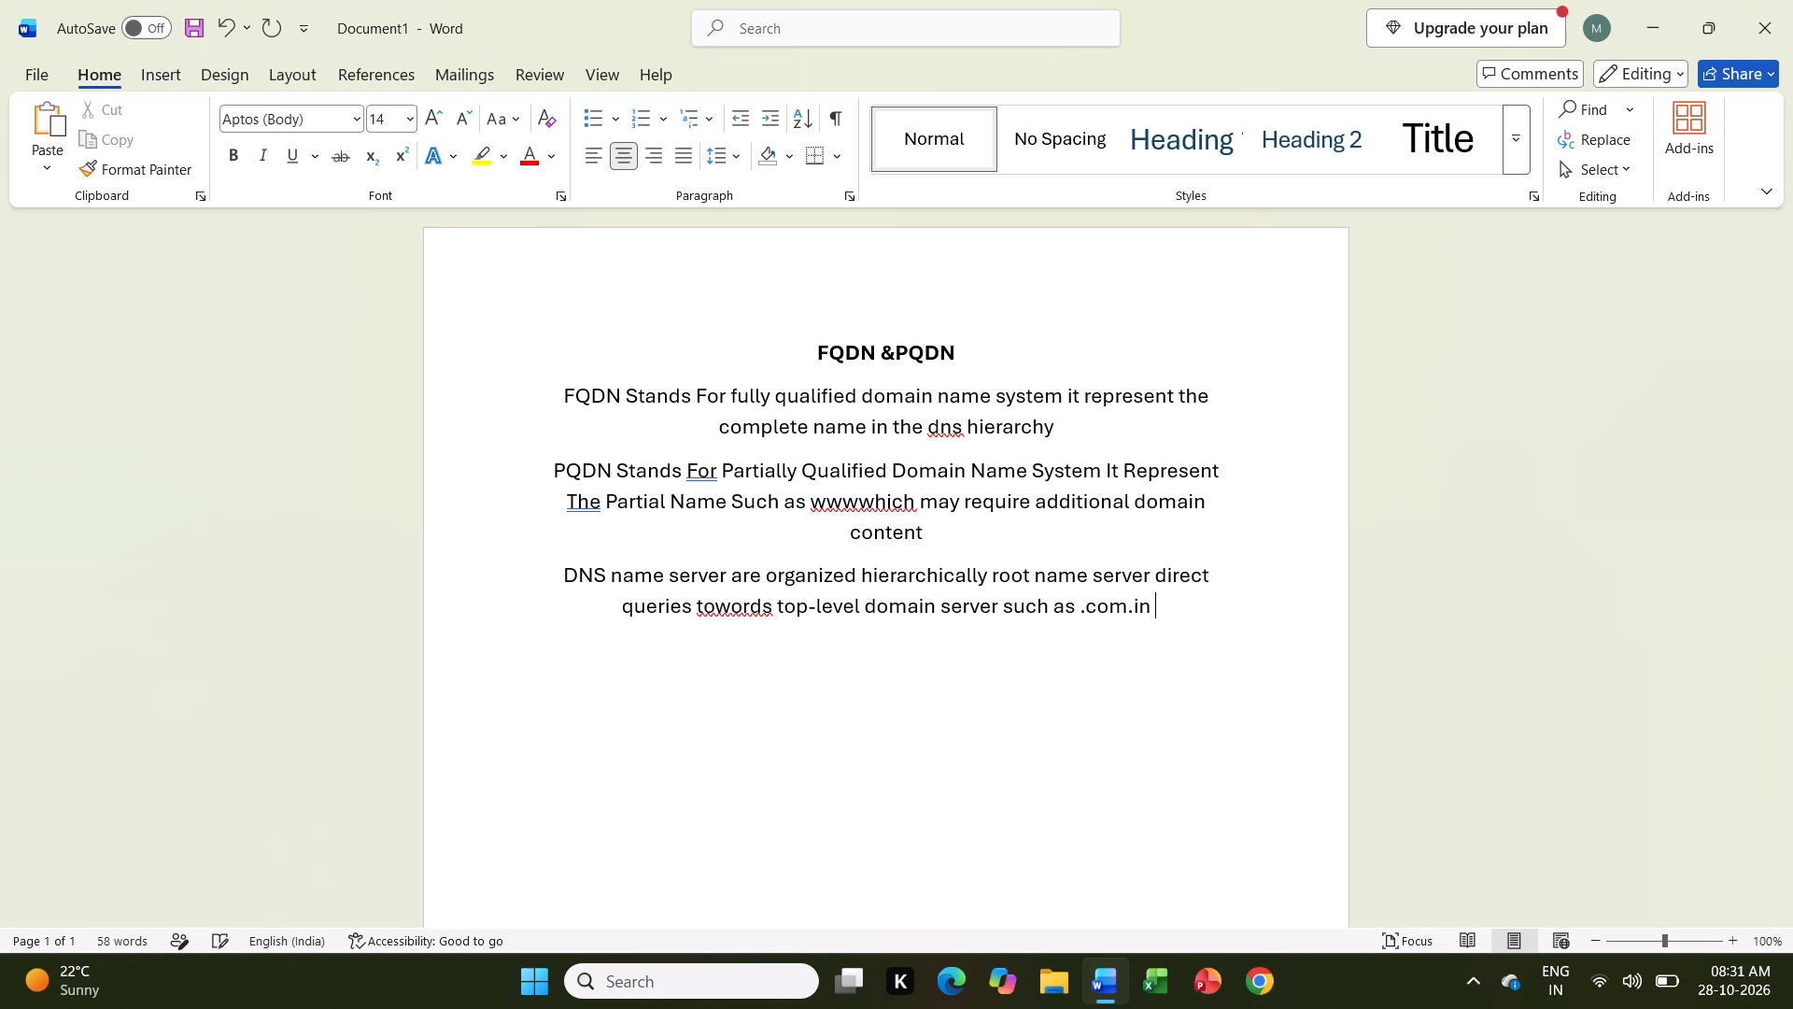
# Continue the DNS name server paragraph with "these server help to locate the Relevant Domain Name".
pyautogui.write('these server')
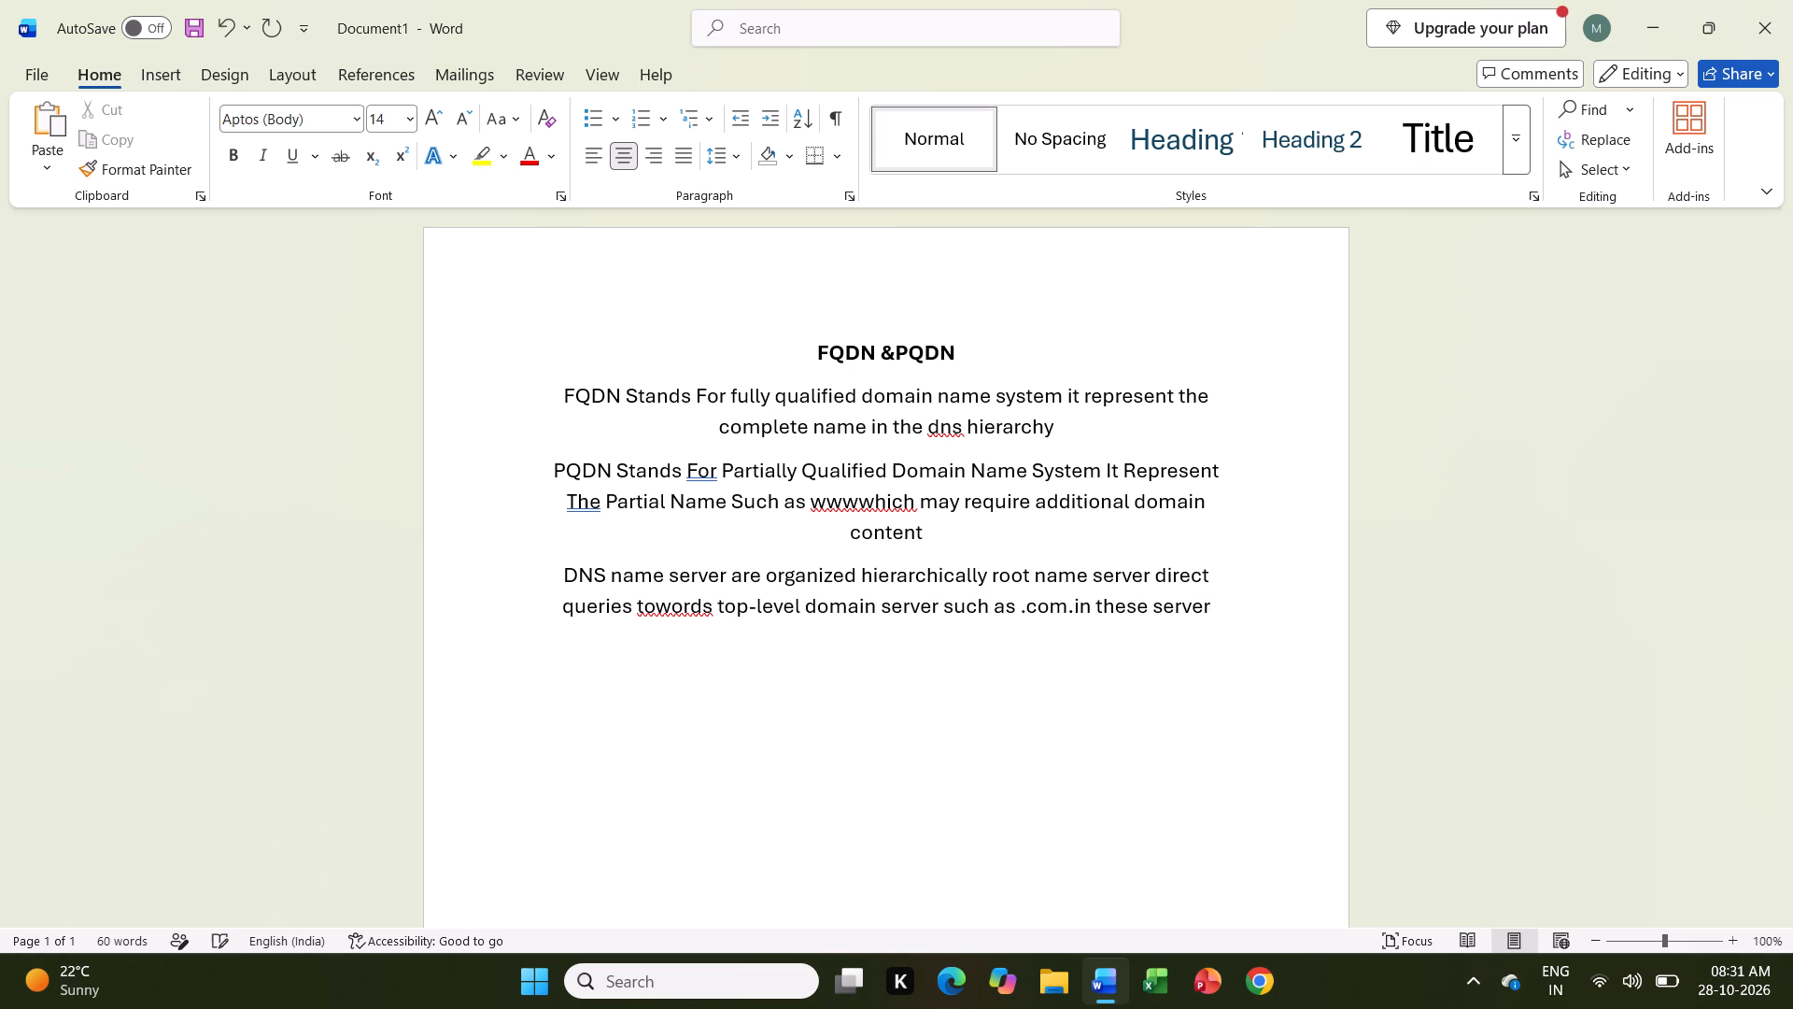
pyautogui.press('space')
pyautogui.write('help')
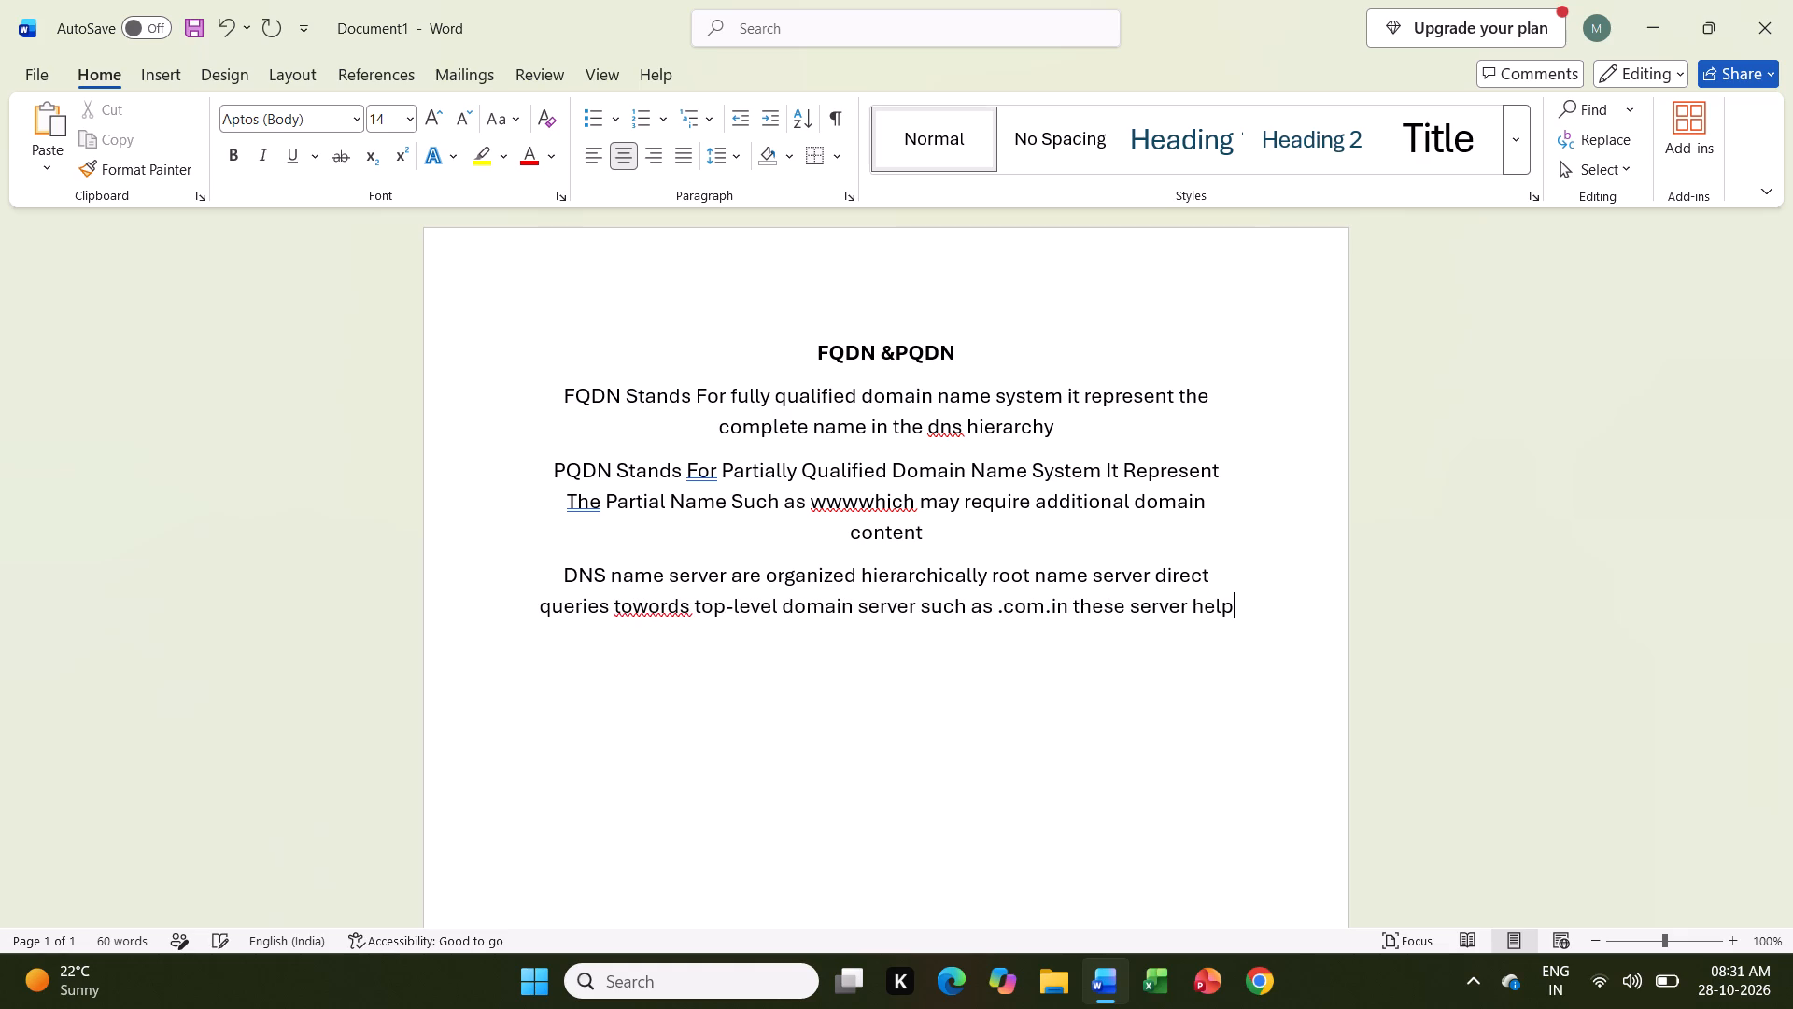
pyautogui.press('space')
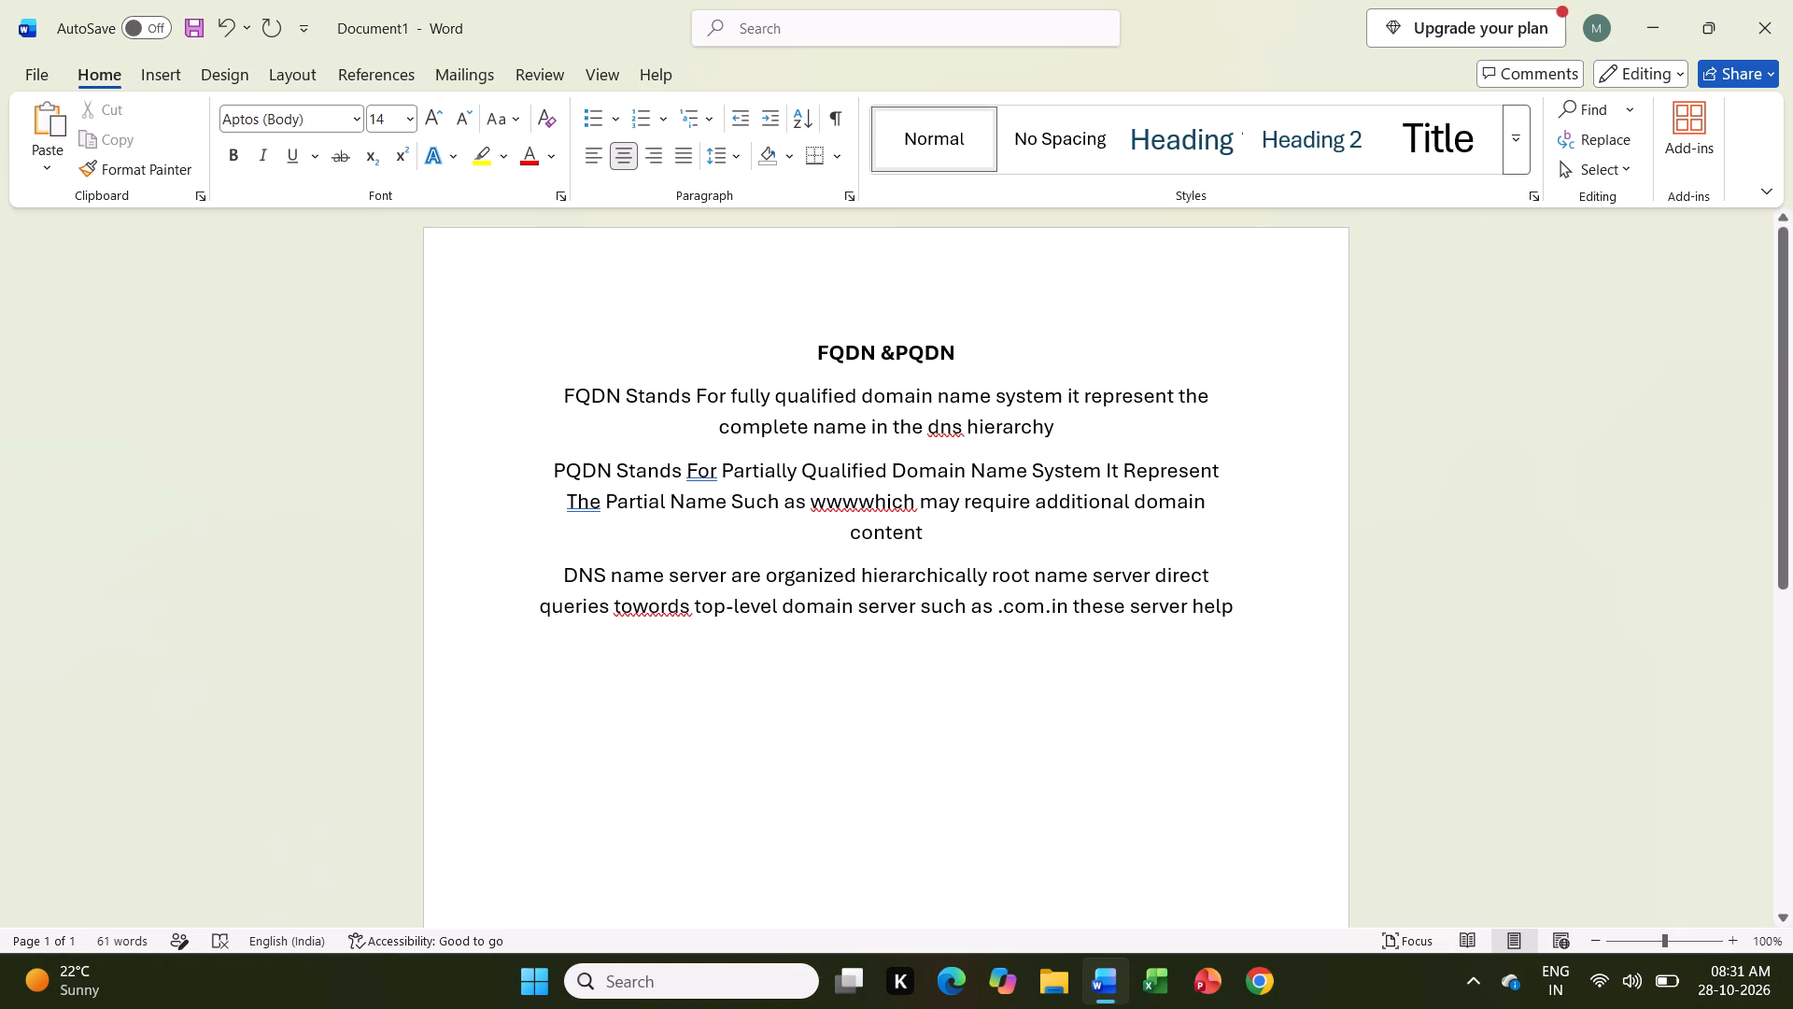
pyautogui.write('to lo')
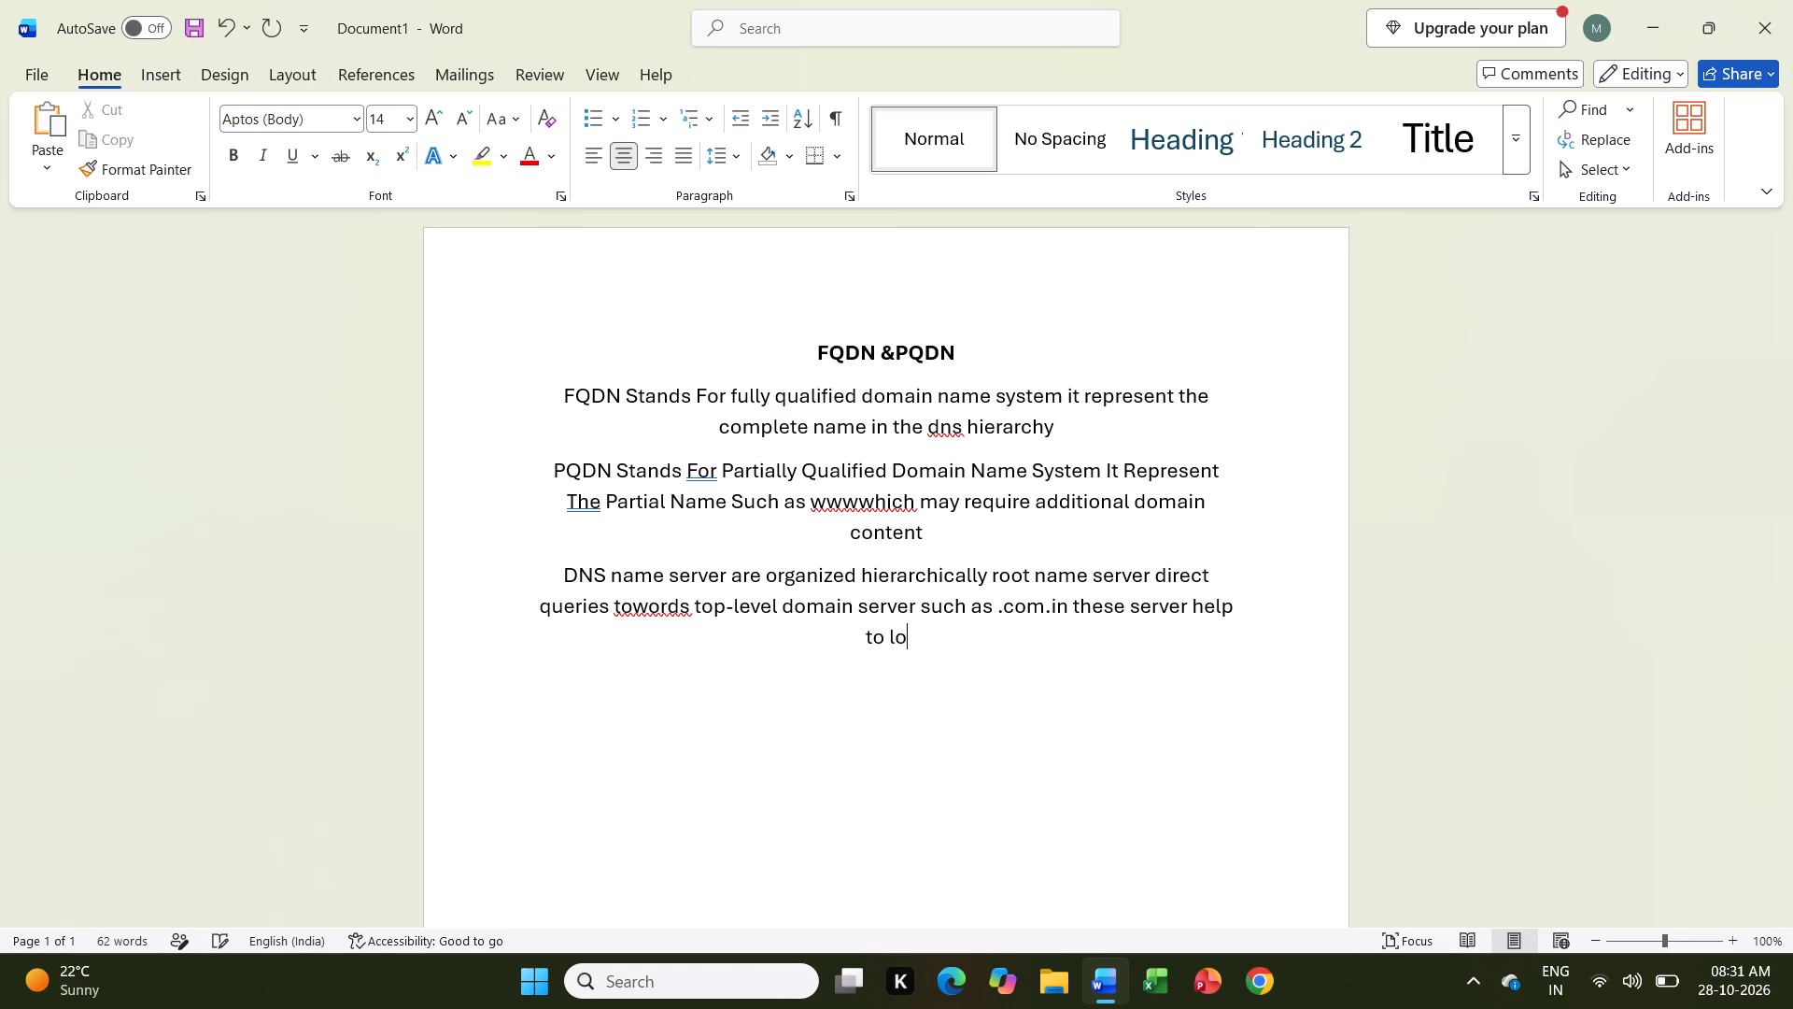
pyautogui.write('cate the')
pyautogui.press('space')
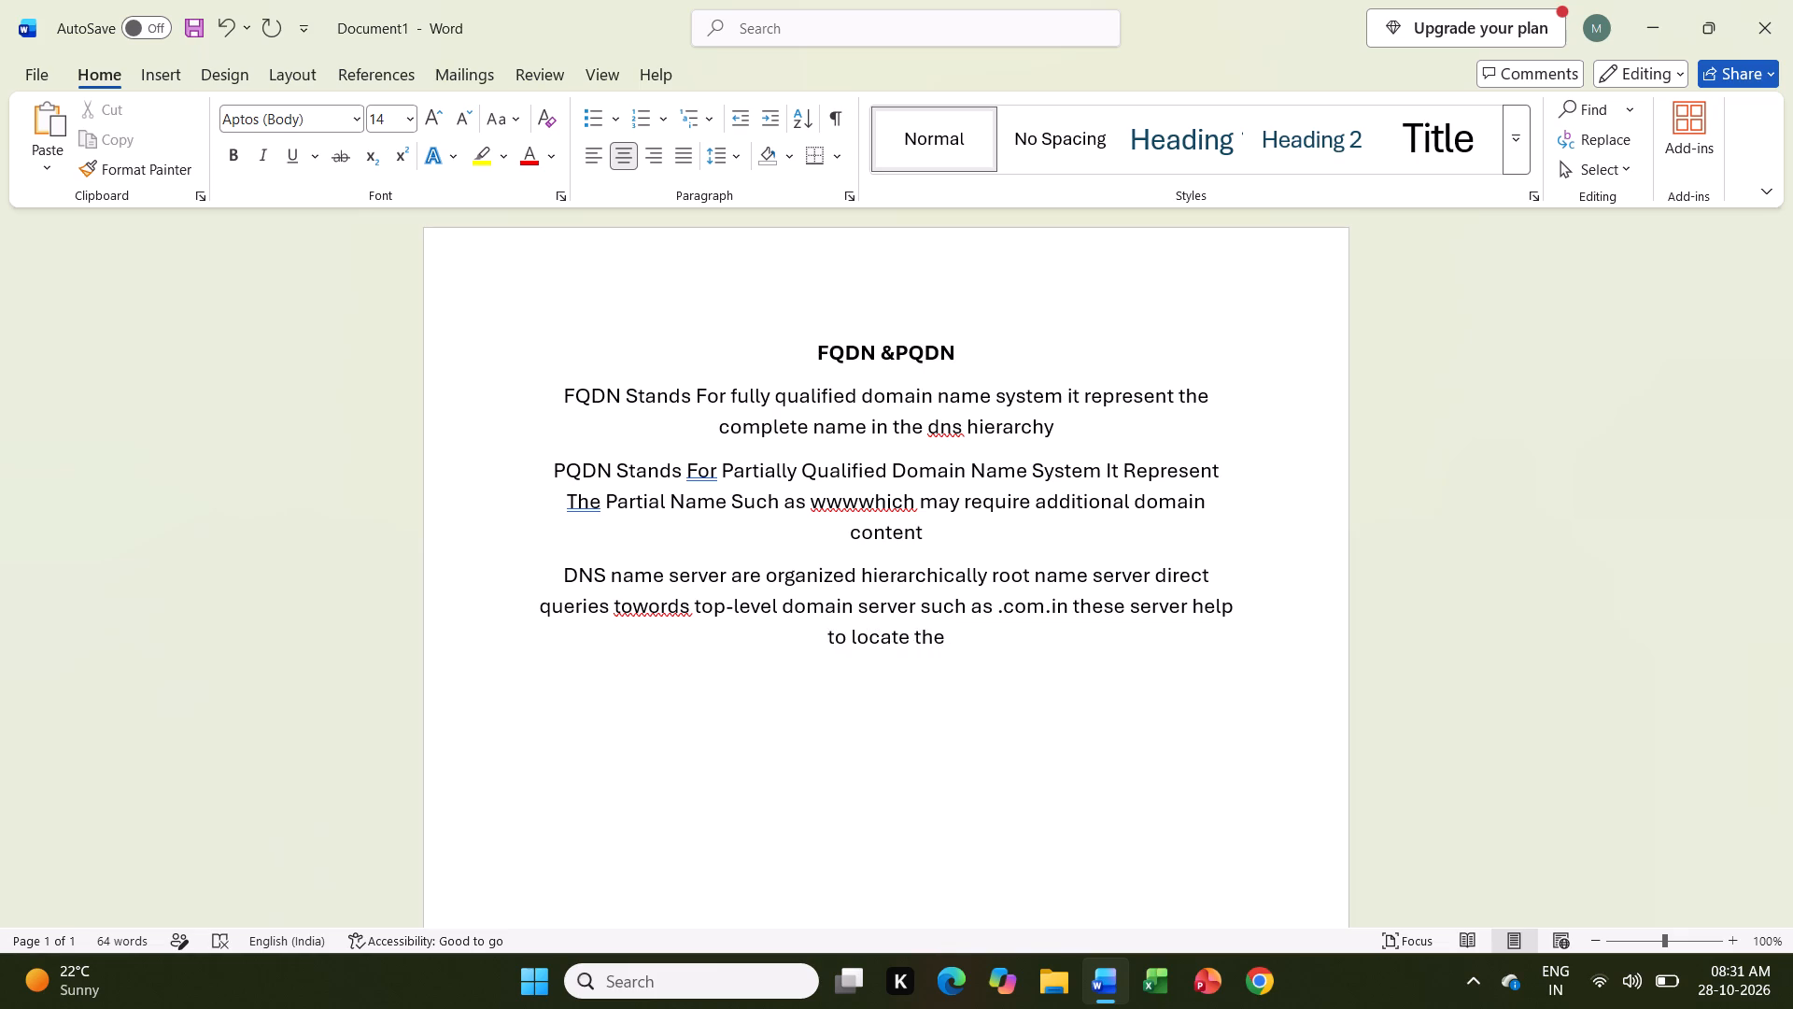
pyautogui.write('Relevant')
pyautogui.press('space')
pyautogui.write('Domain Nam')
pyautogui.write('e')
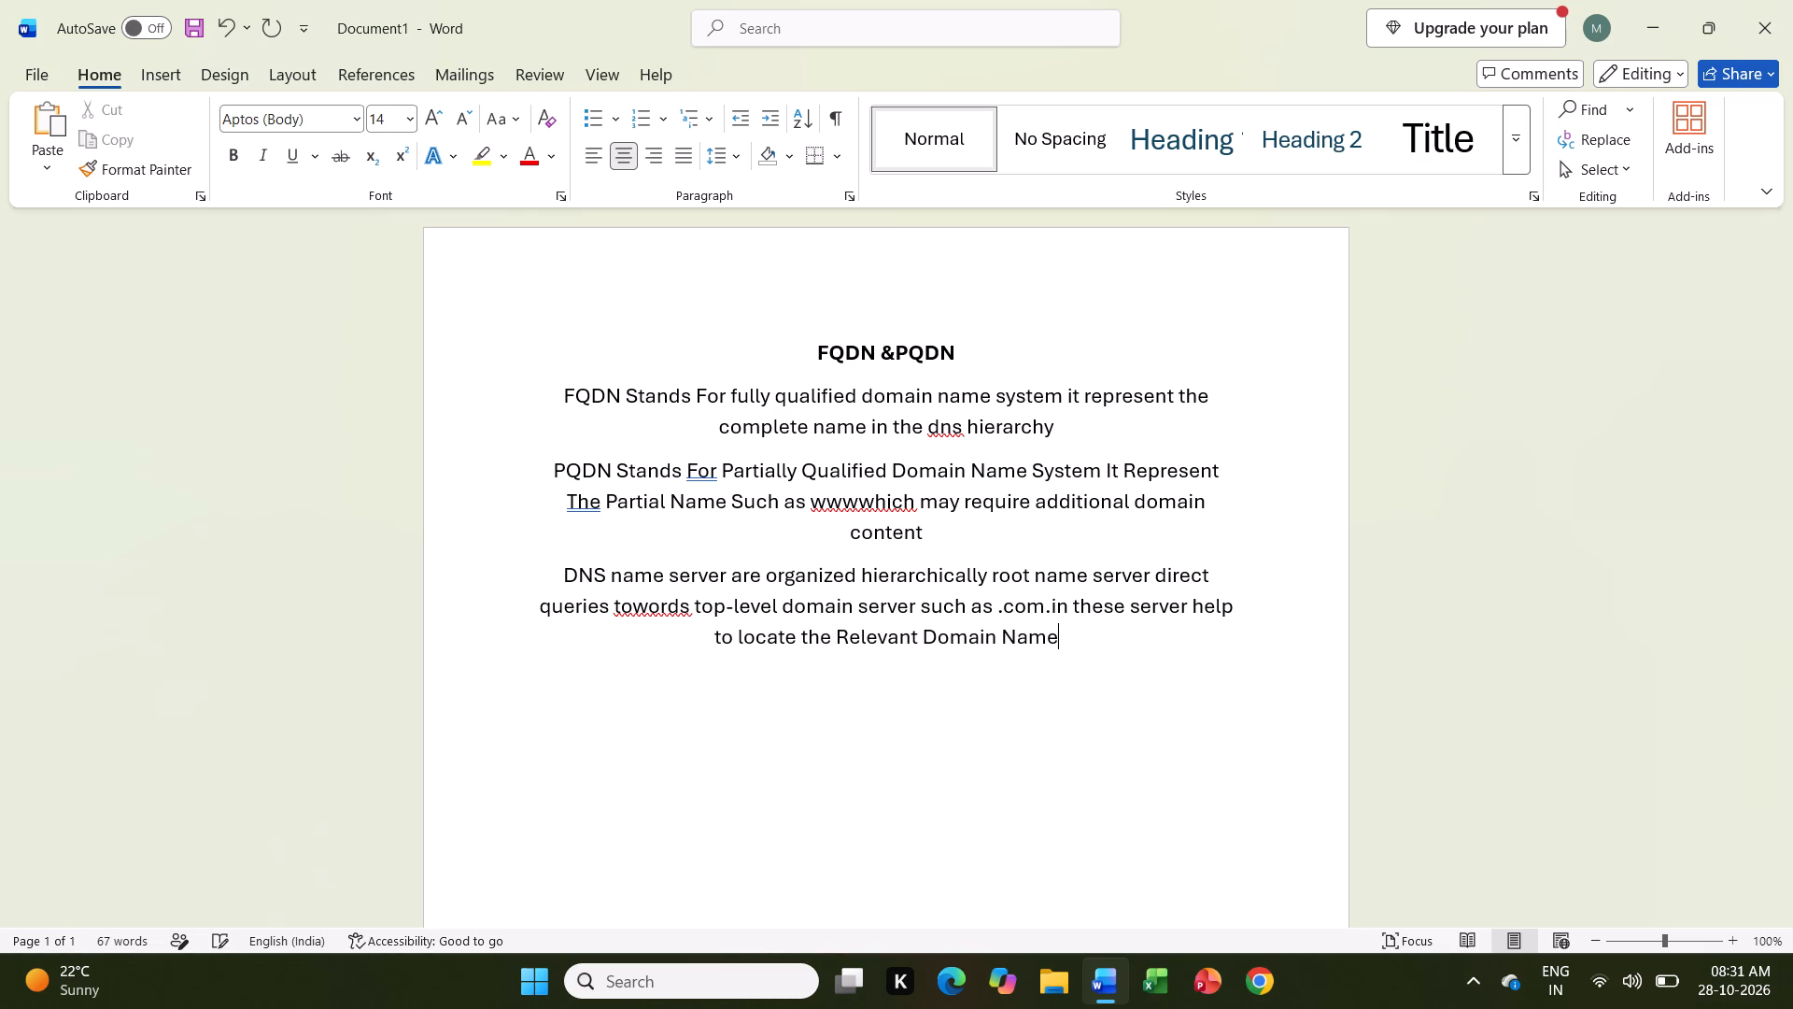
pyautogui.press('space')
# End the DNS name server paragraph with "Which Provide The Required Domain Name".
pyautogui.write('Which')
pyautogui.press('space')
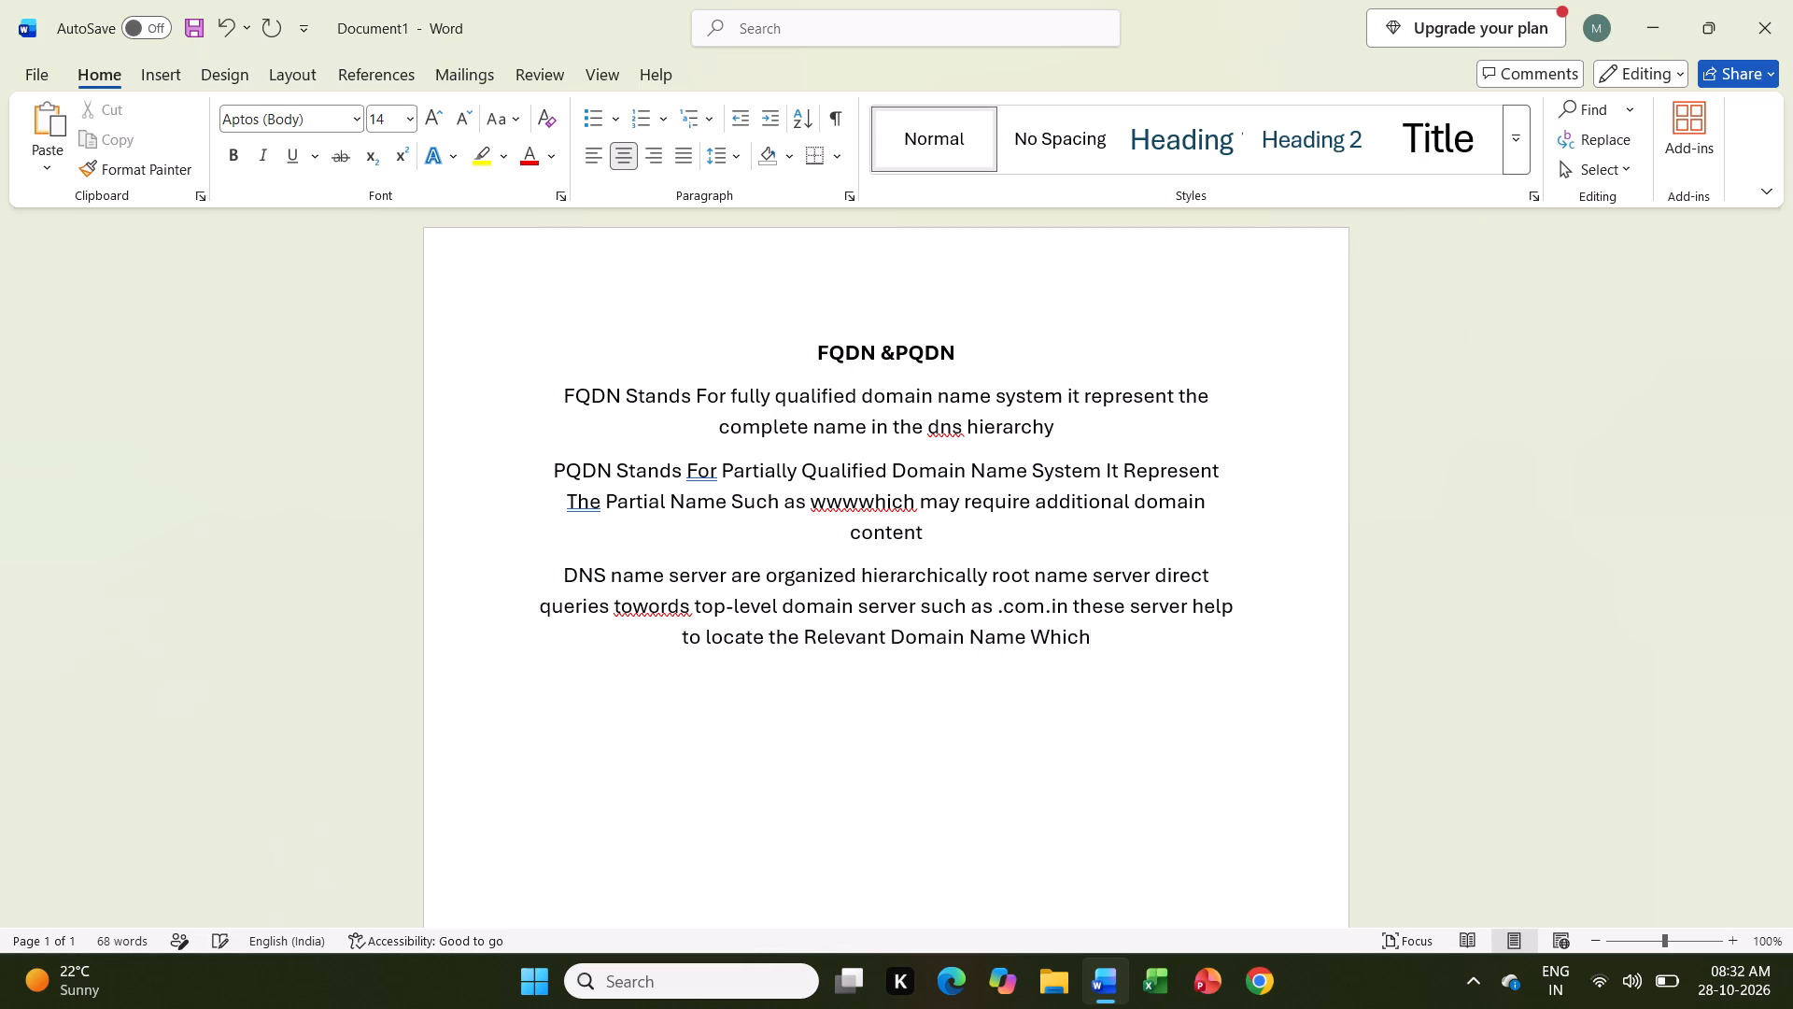
pyautogui.write('Provide')
pyautogui.press('space')
pyautogui.write('The')
pyautogui.press('space')
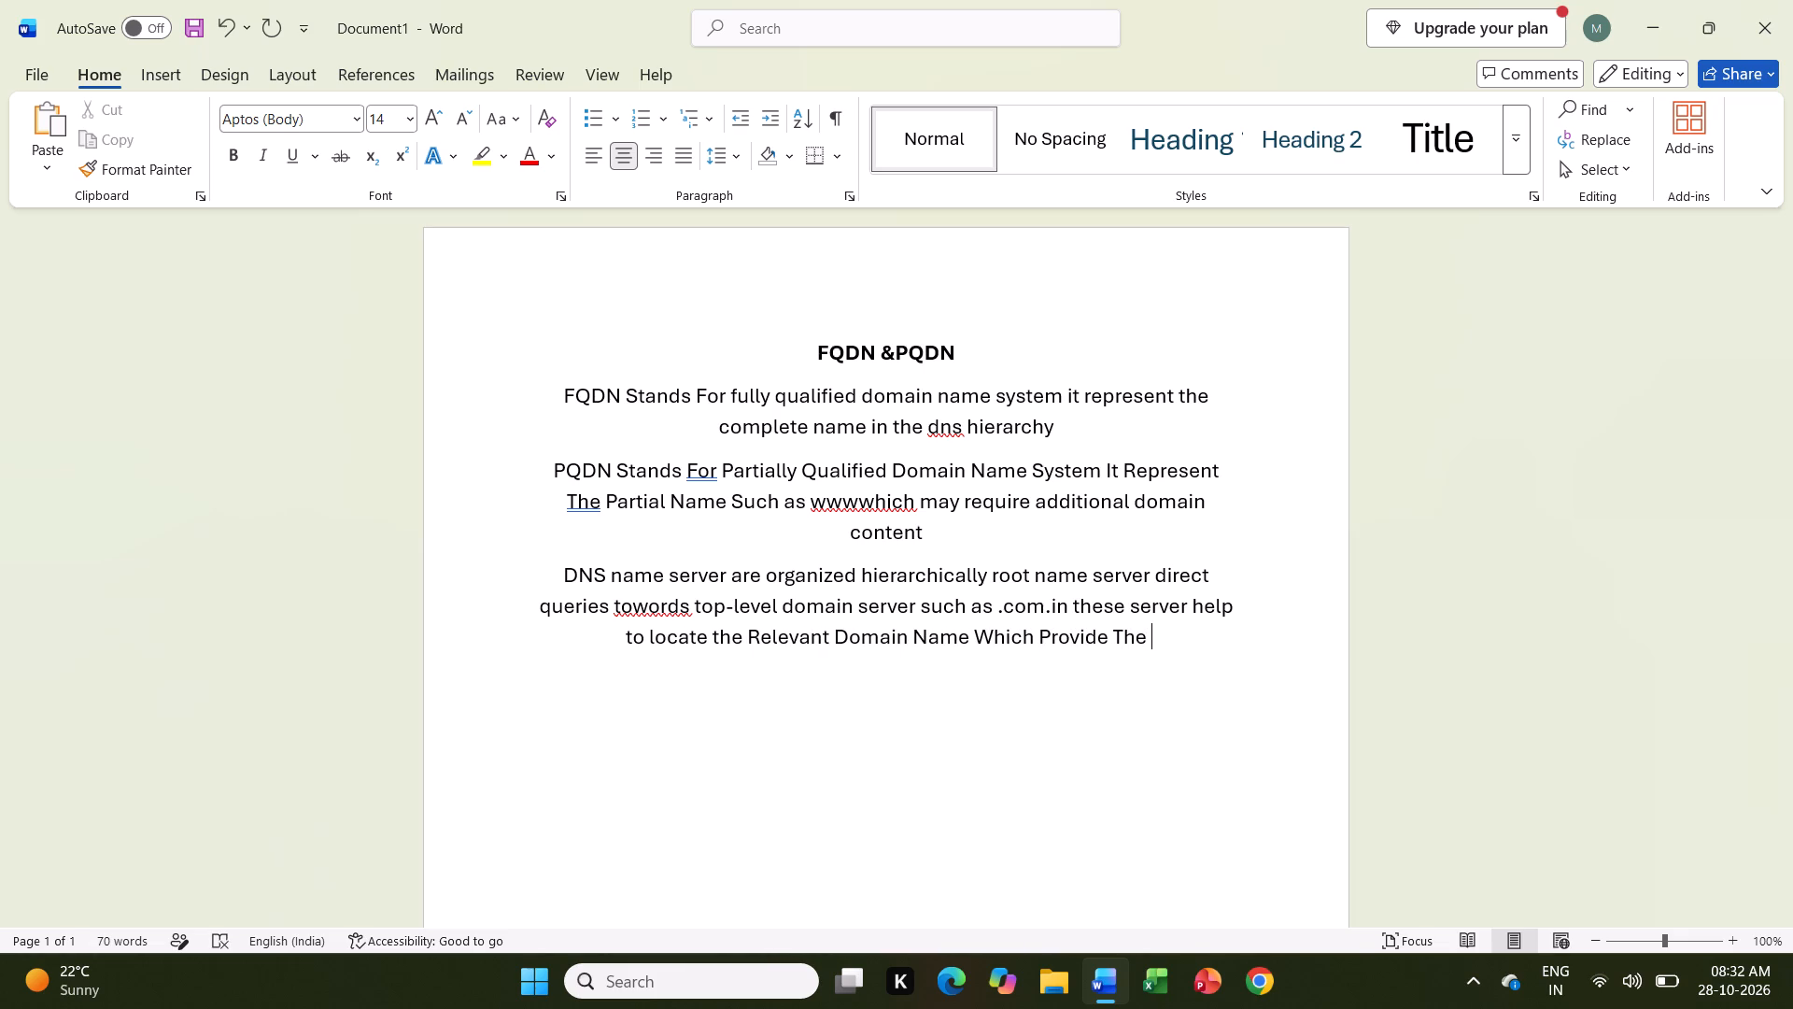
pyautogui.hotkey('shift', 'r')
pyautogui.write('equired')
pyautogui.press('space')
pyautogui.write('Domain Name')
pyautogui.press('space')
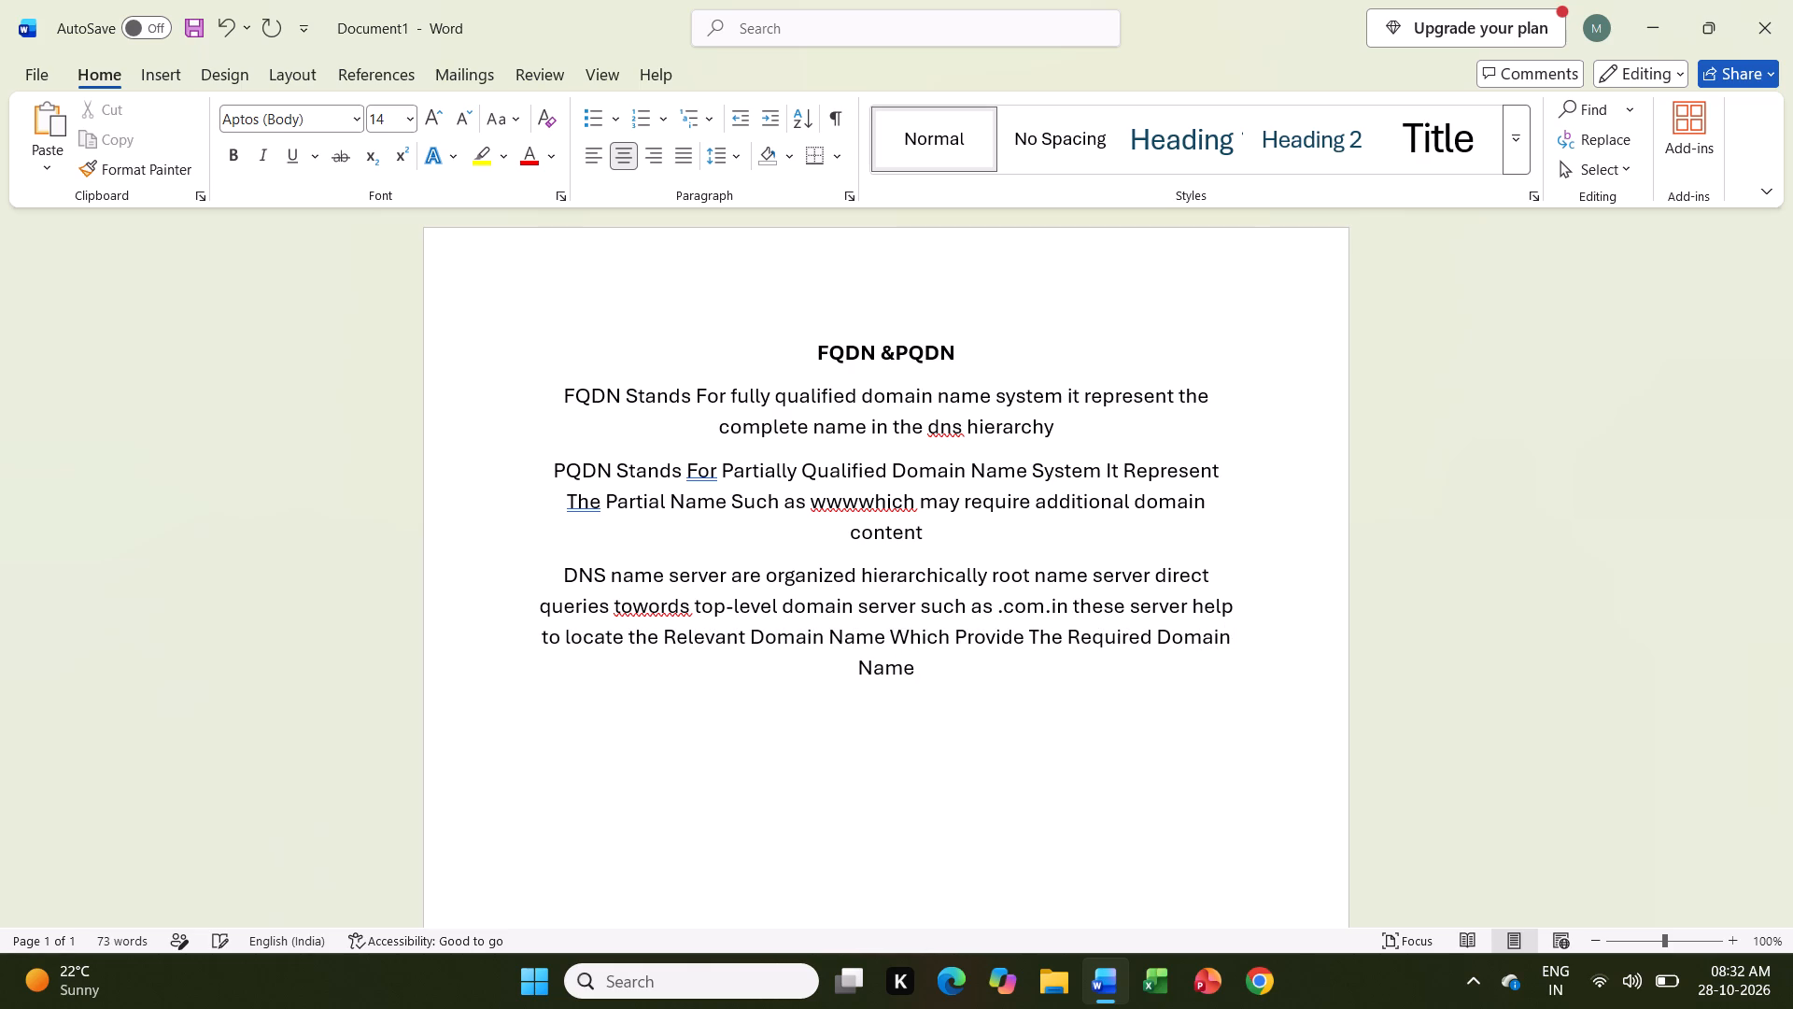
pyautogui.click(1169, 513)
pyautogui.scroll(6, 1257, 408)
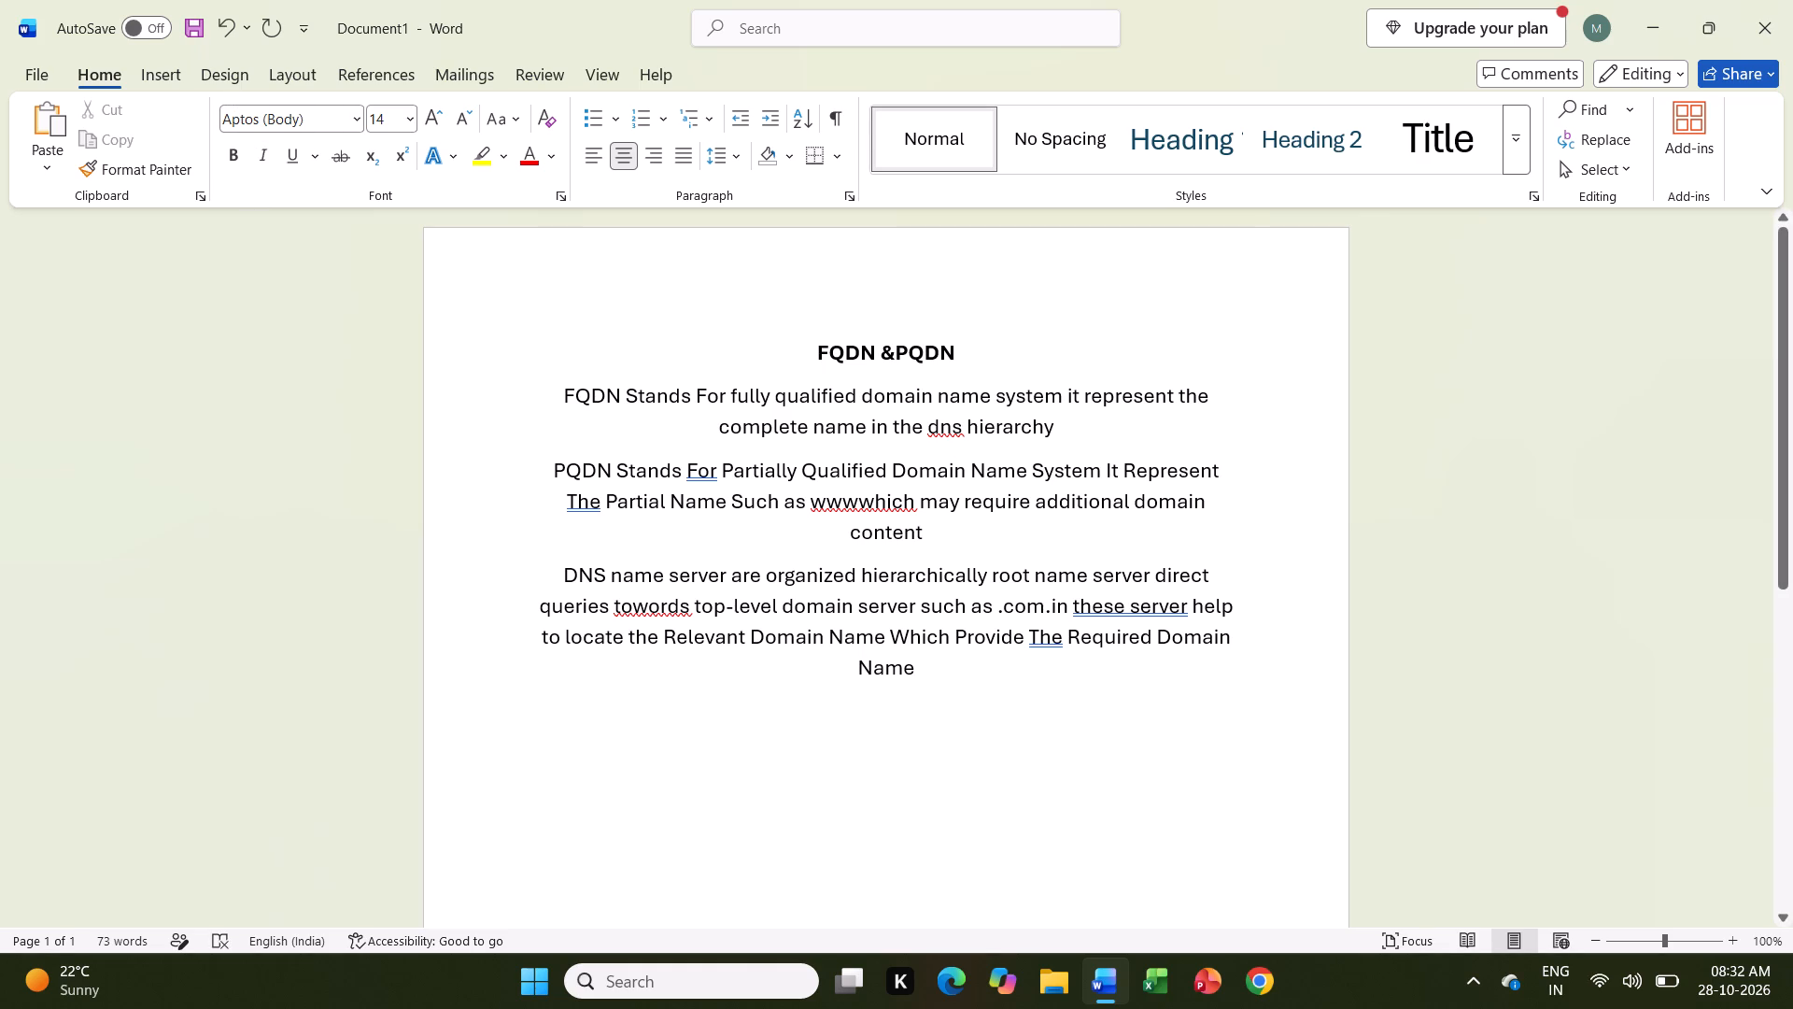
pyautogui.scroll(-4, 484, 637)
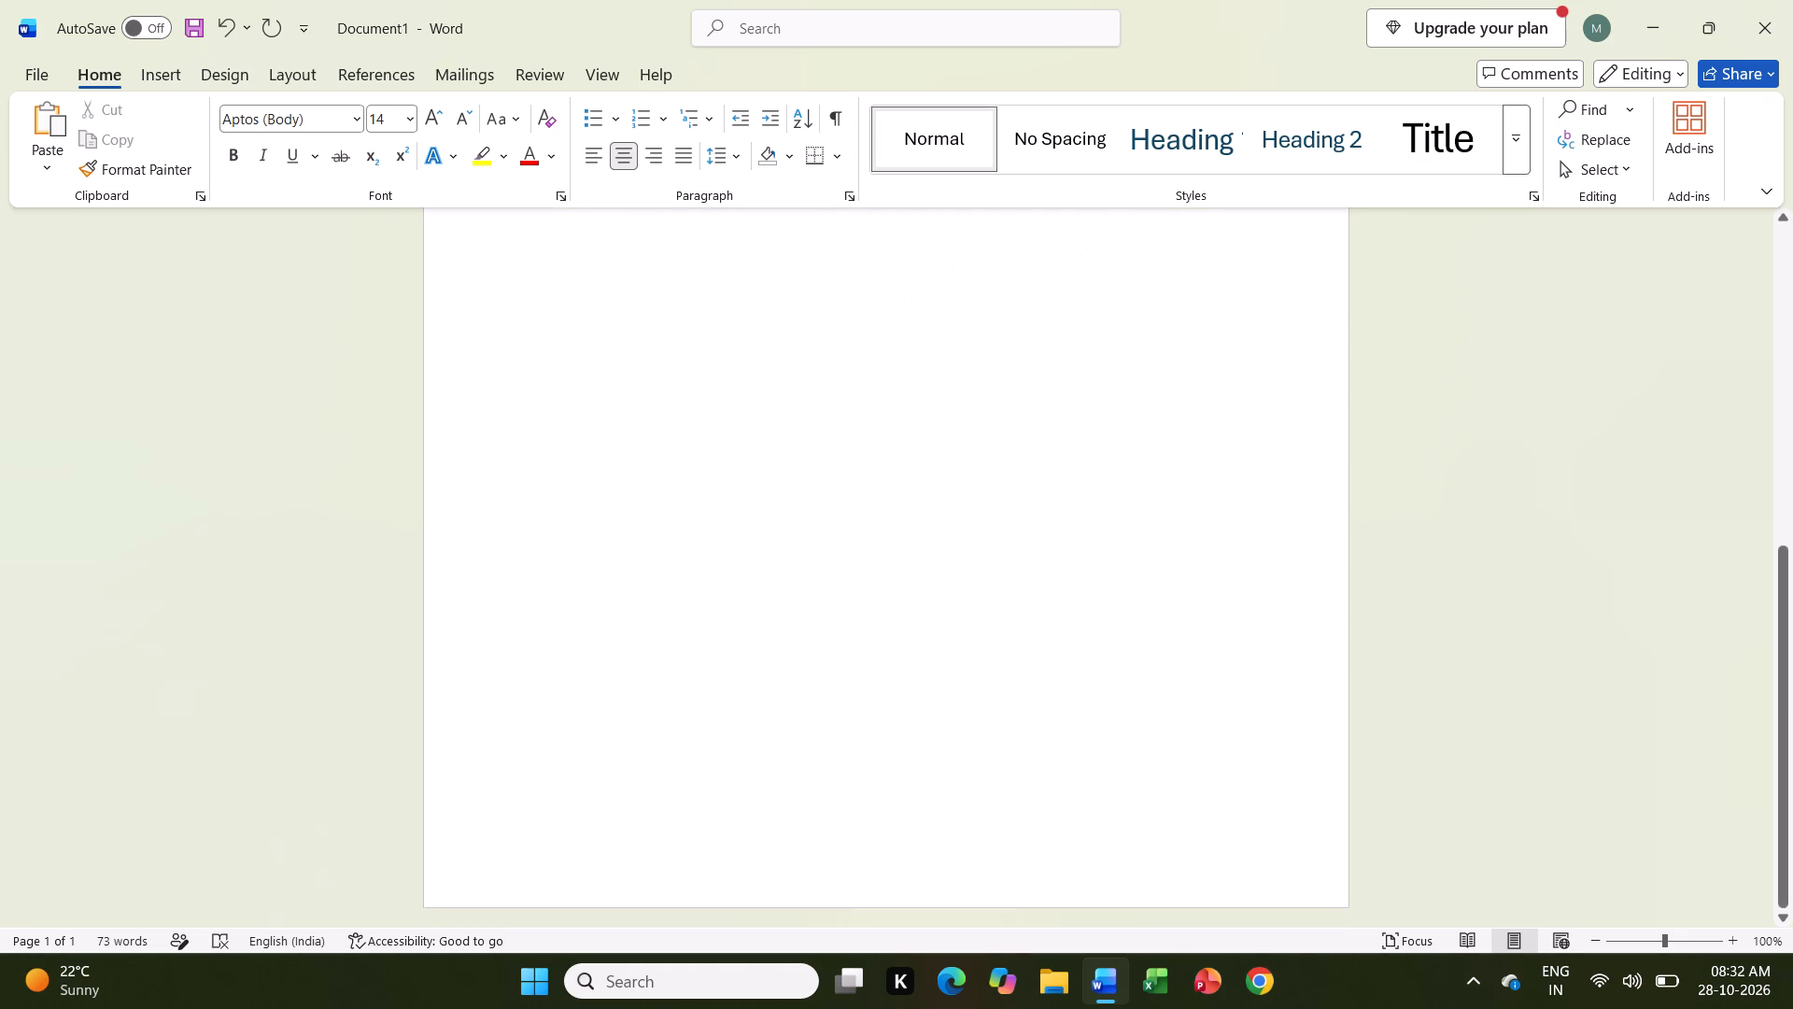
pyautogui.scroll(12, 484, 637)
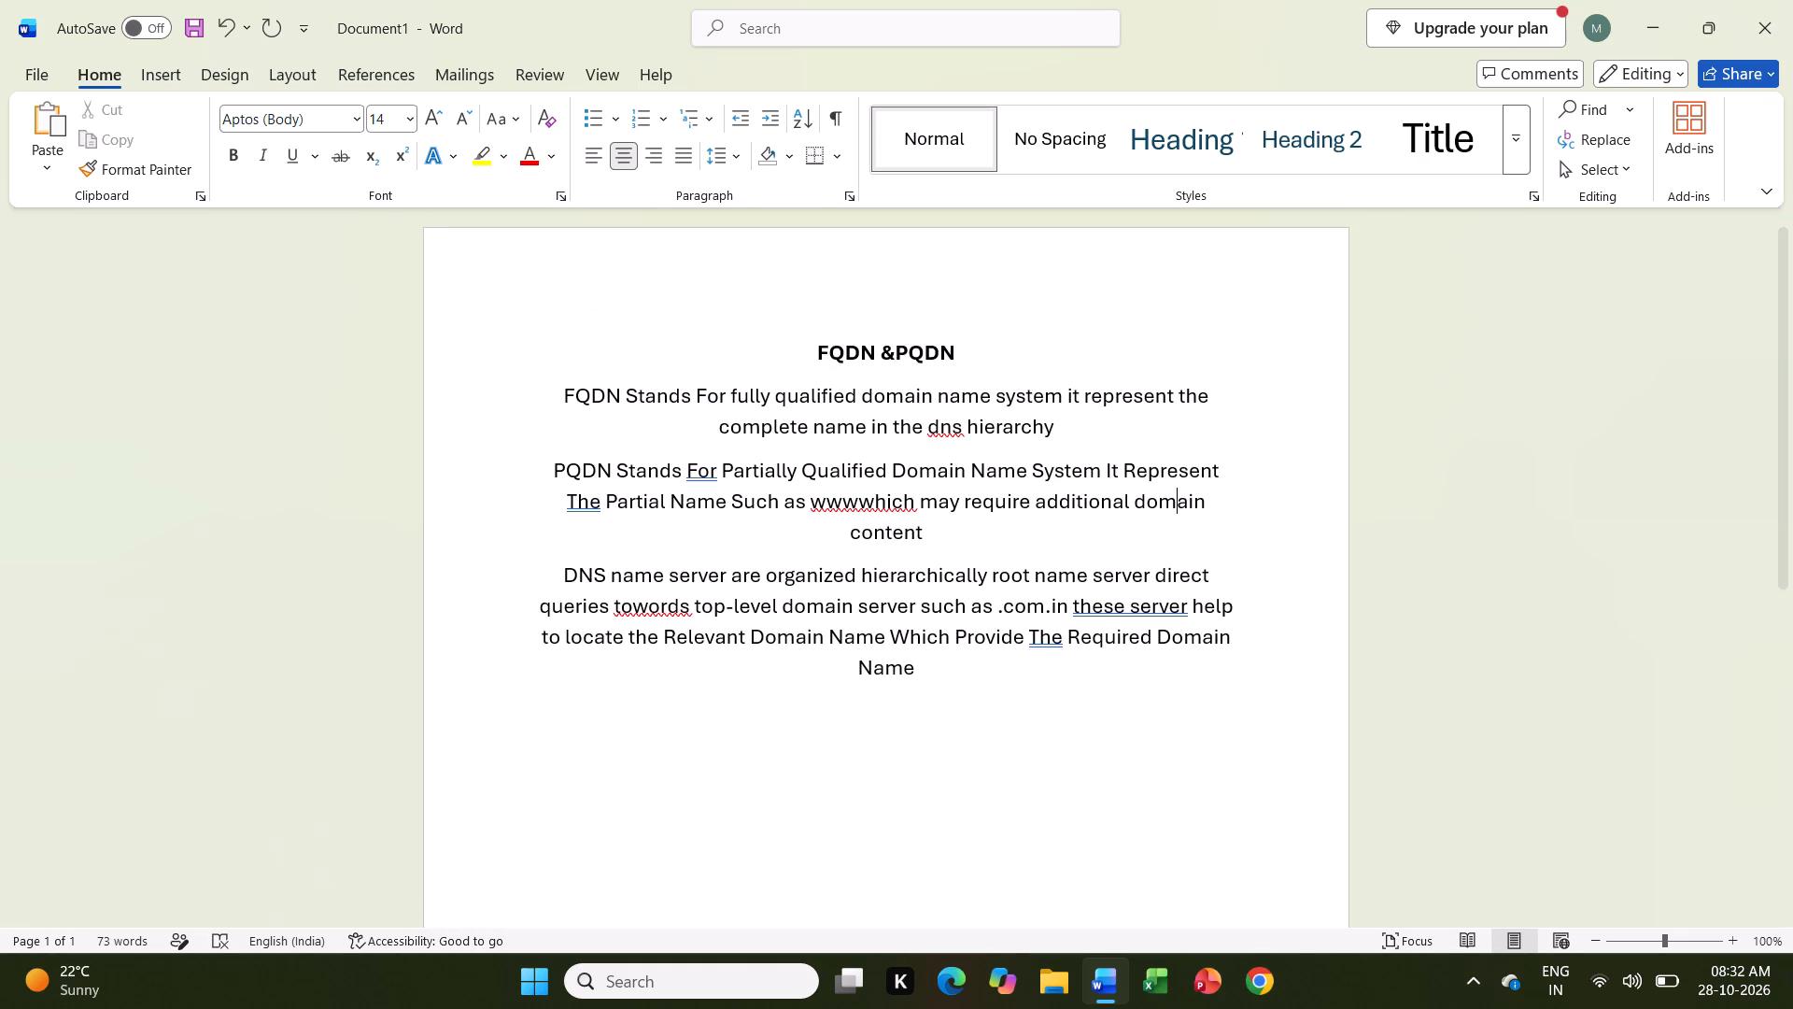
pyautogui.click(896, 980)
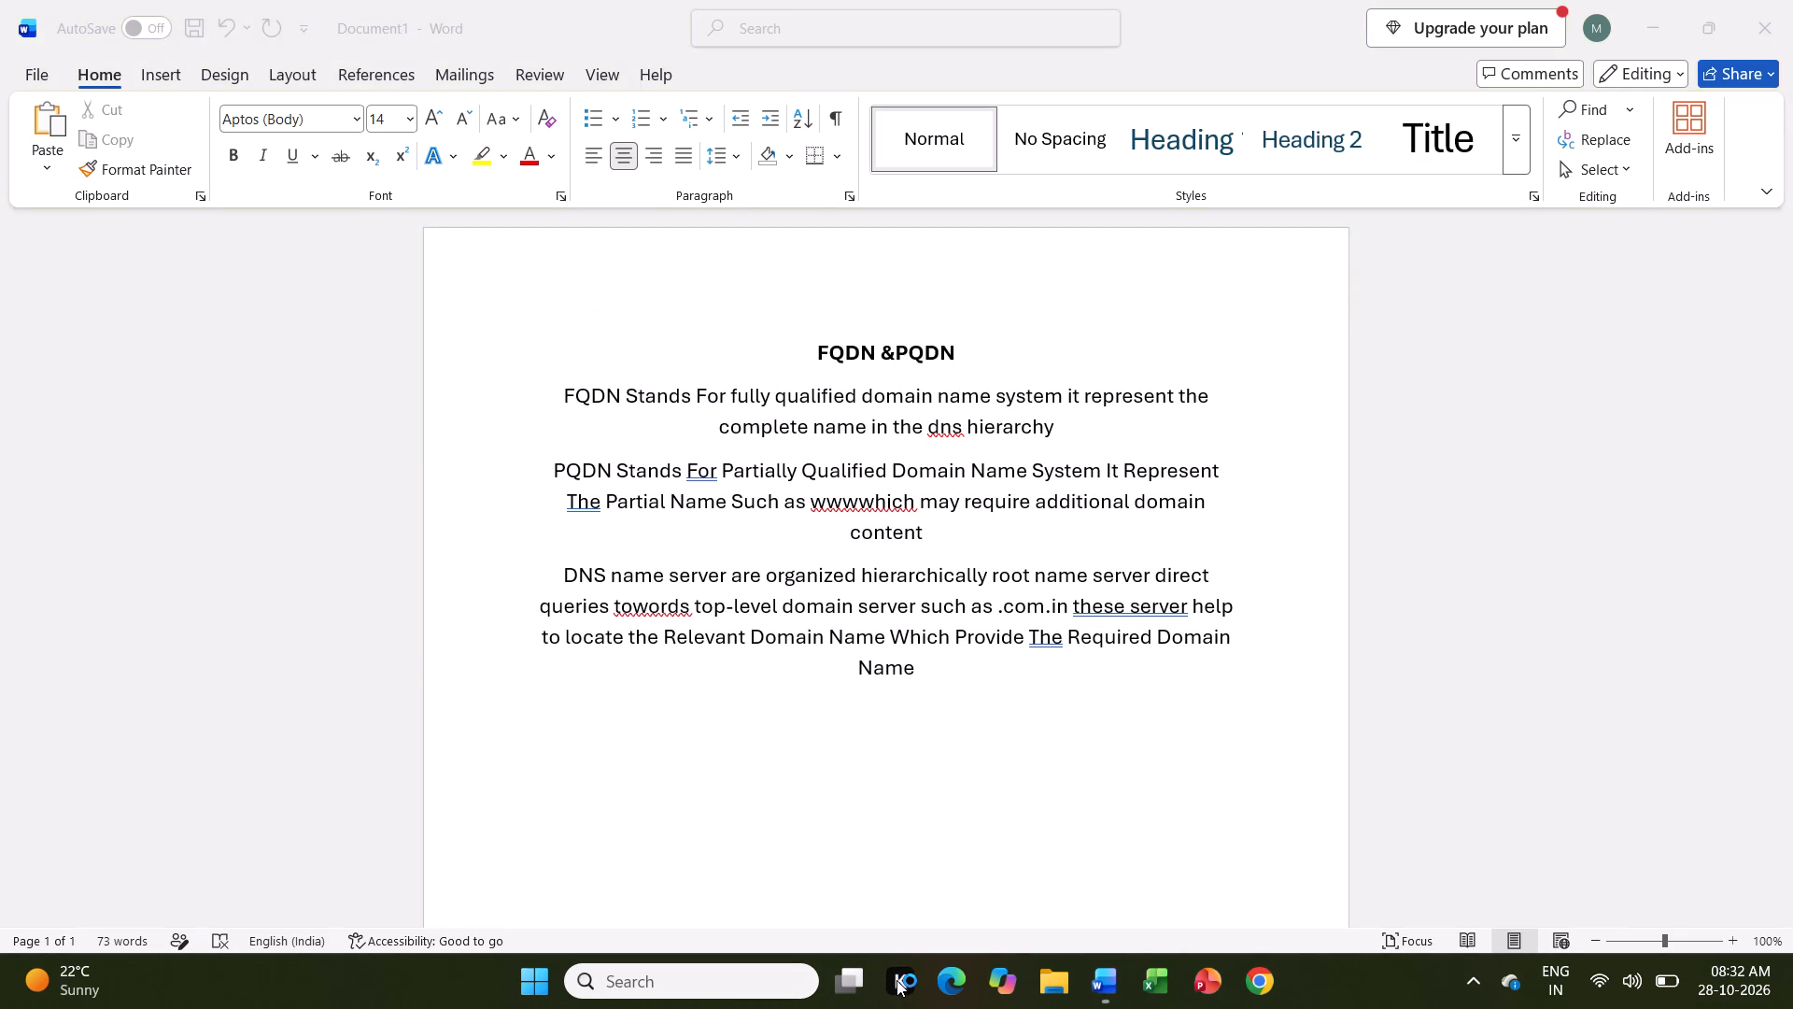
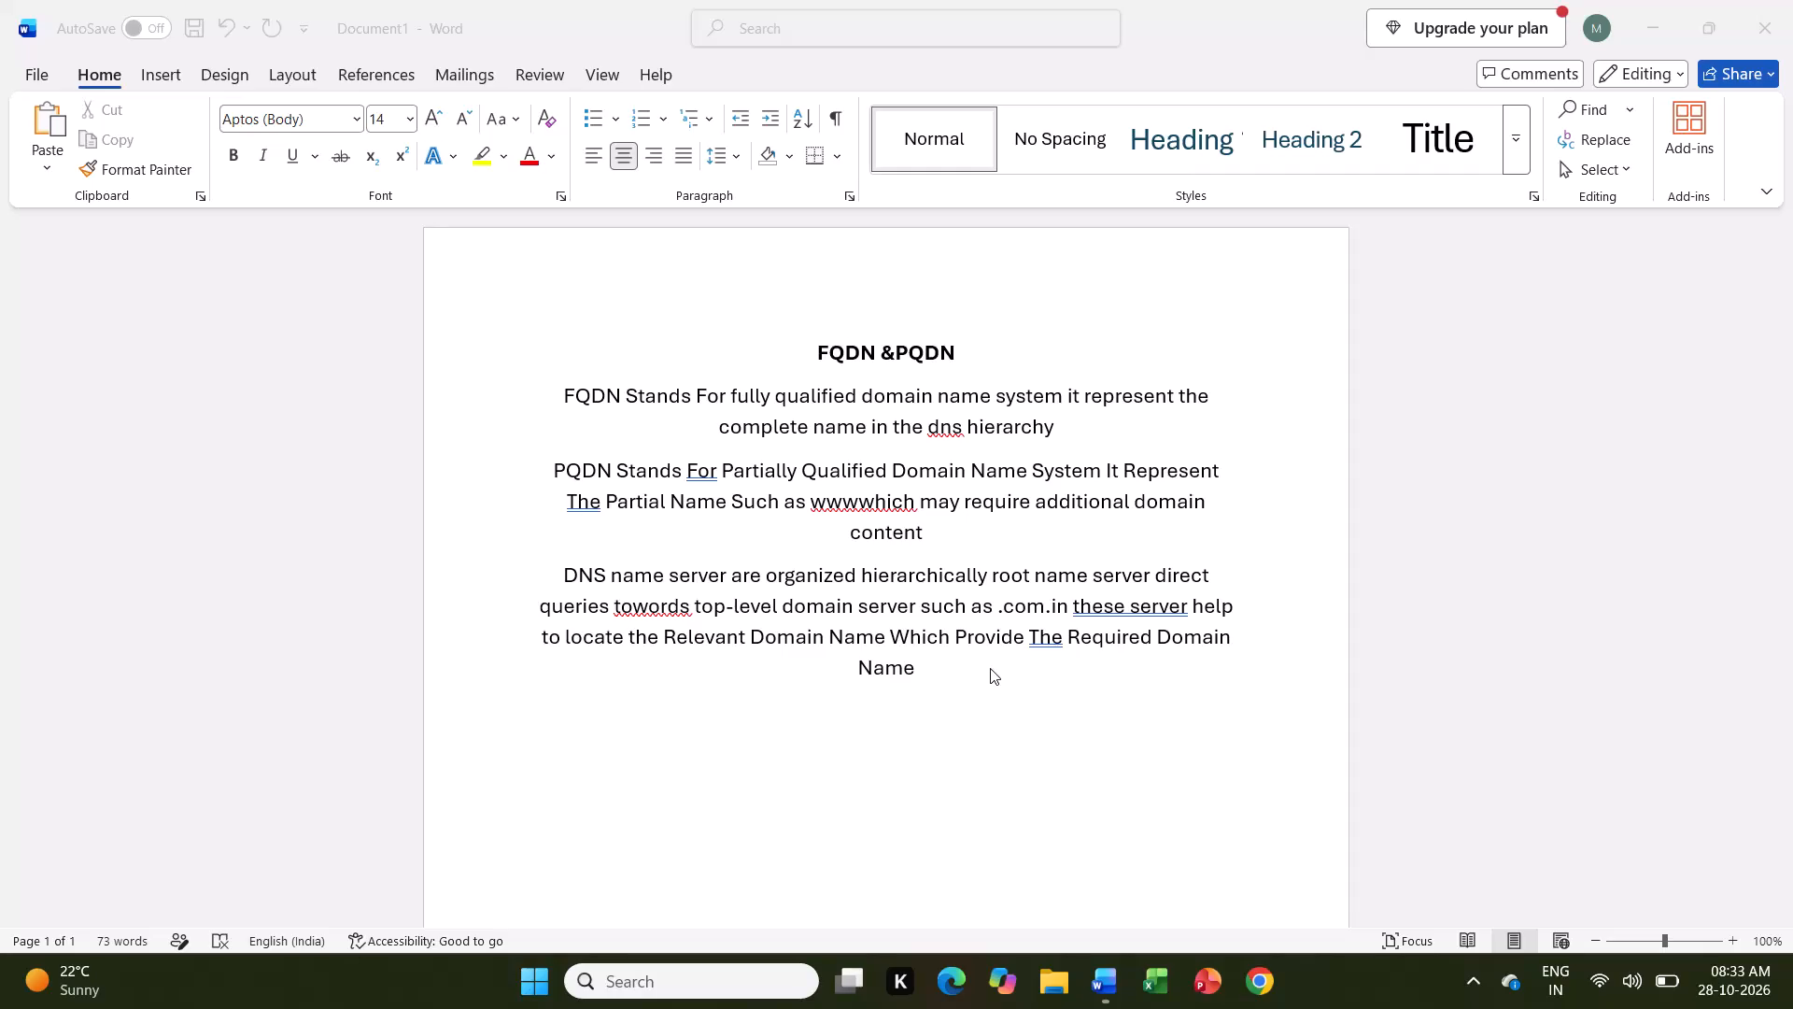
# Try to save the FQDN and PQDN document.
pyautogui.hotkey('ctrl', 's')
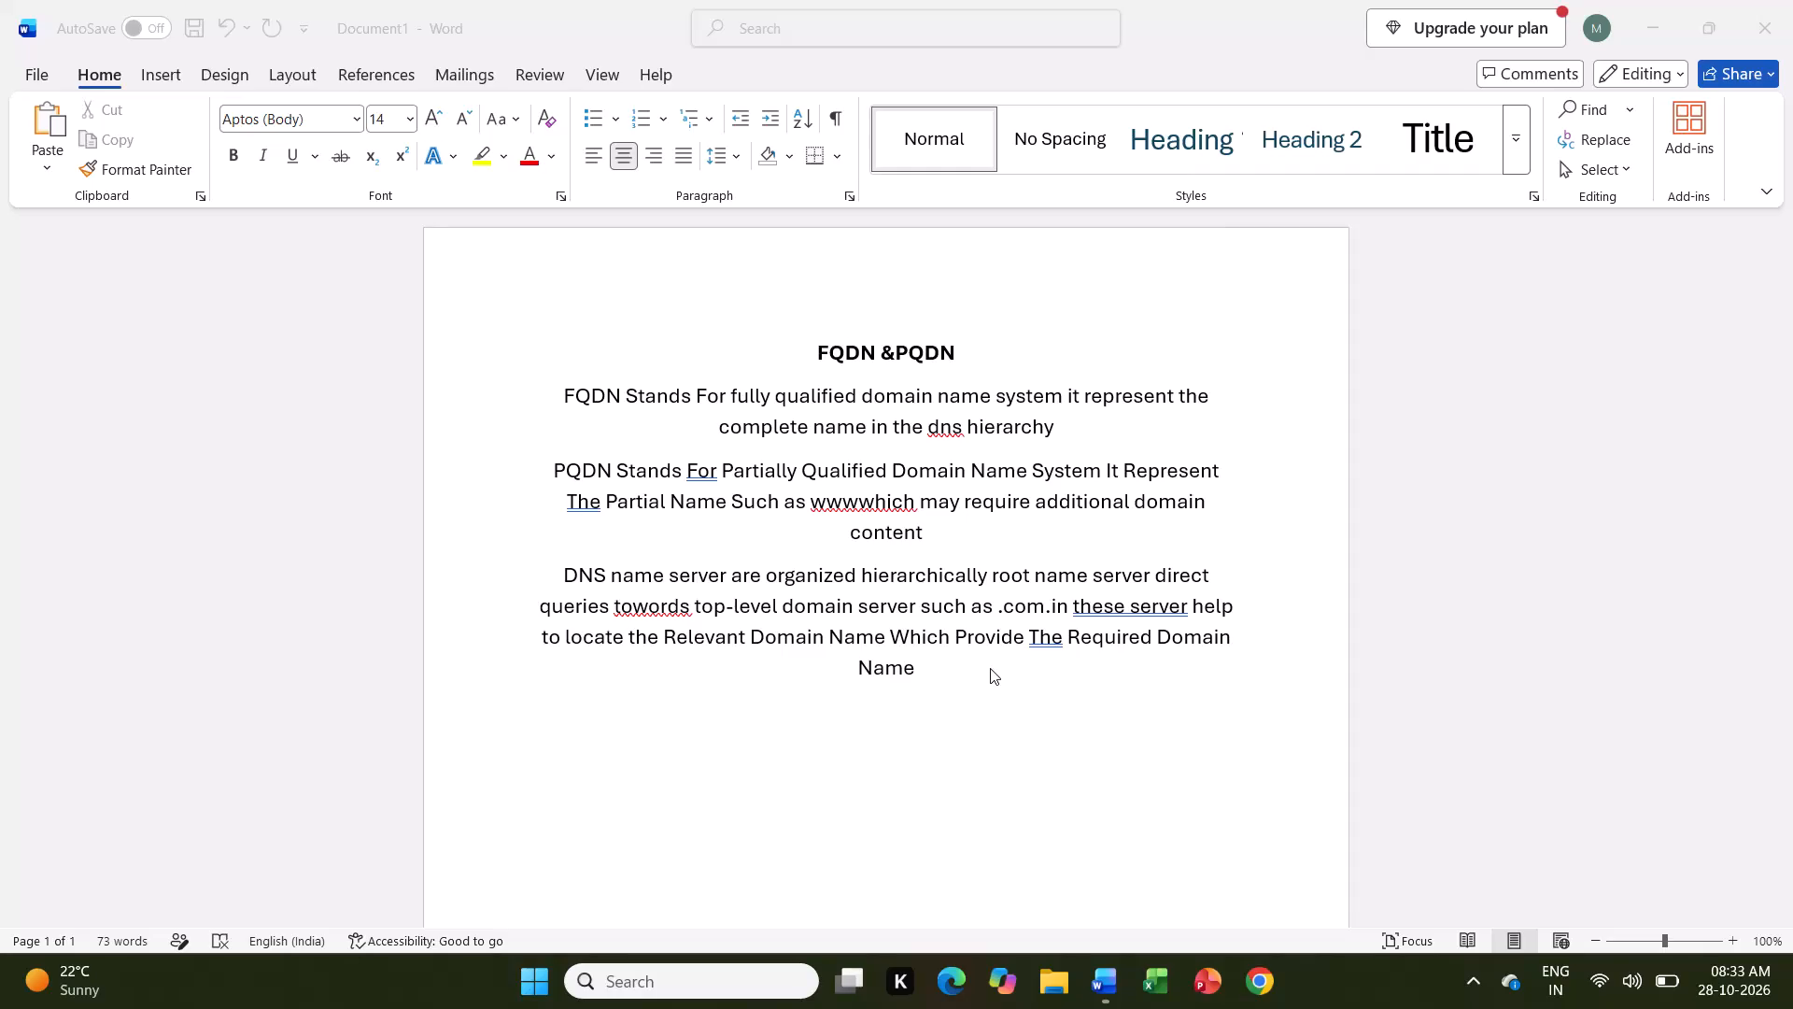
# Insert three paragraph breaks at the end of the DNS name server paragraph, after "Required Domain Name".
pyautogui.doubleClick(990, 668)
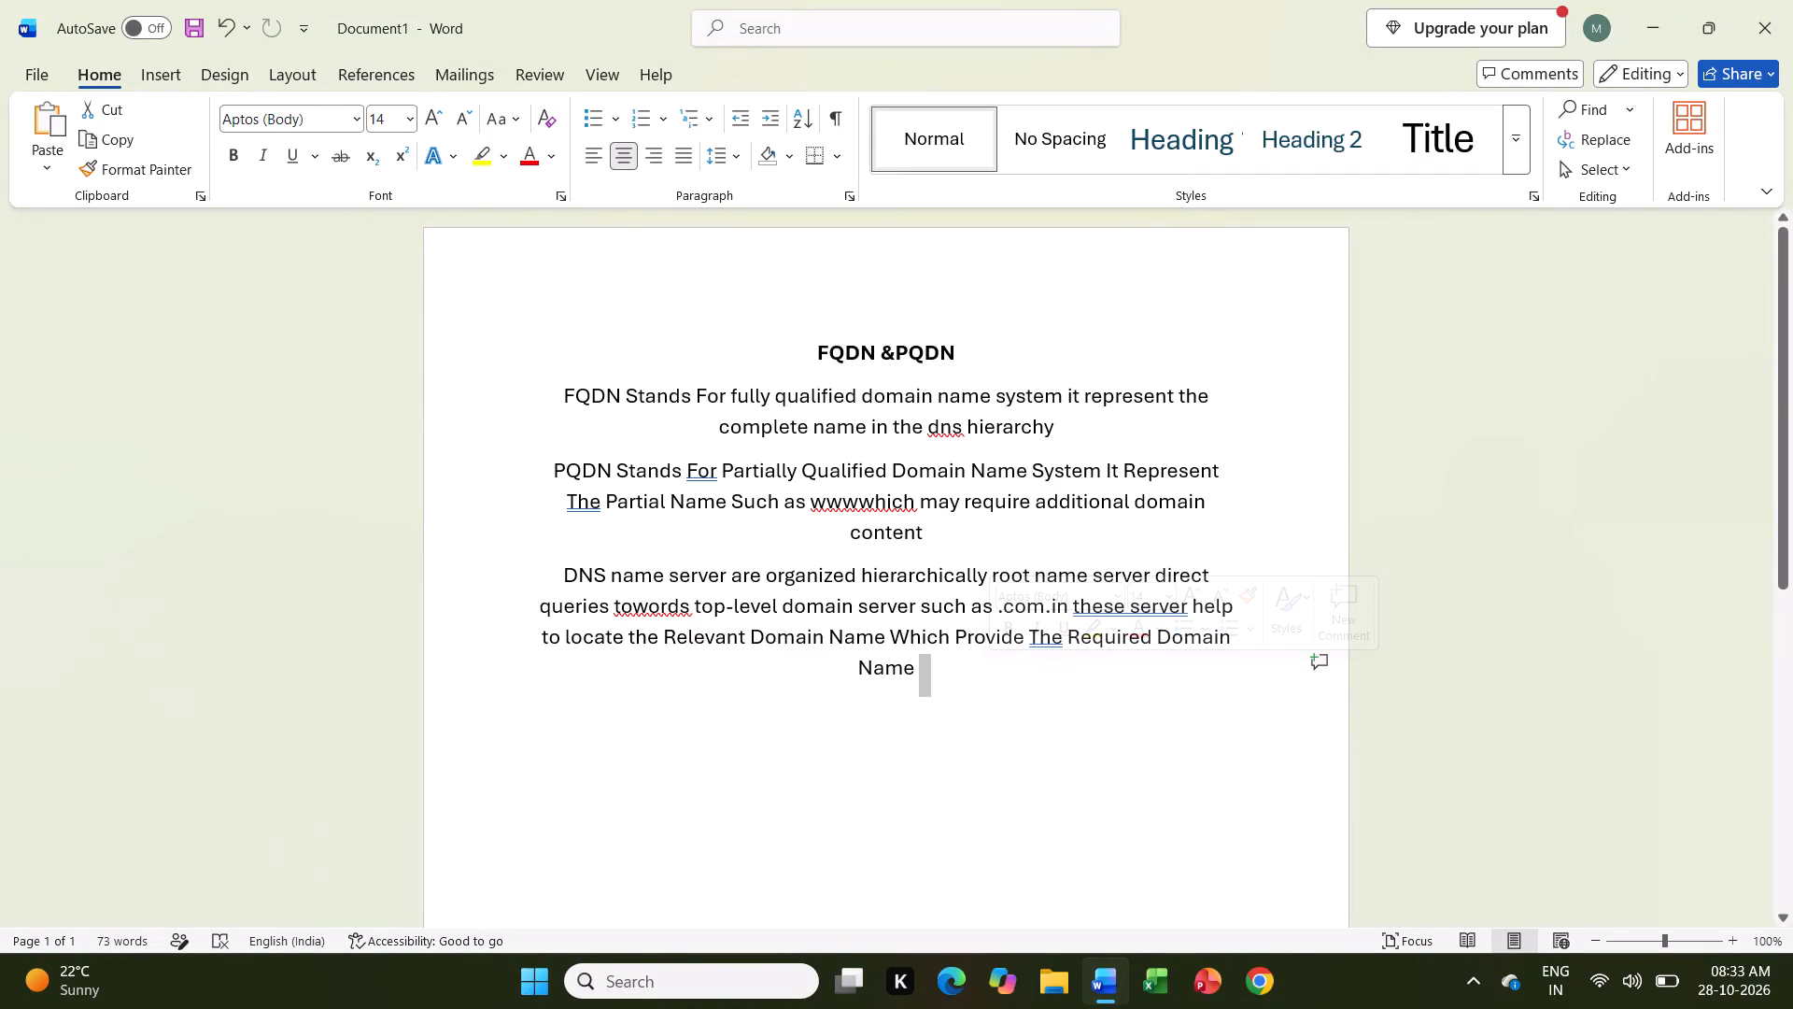
pyautogui.press('Return')
pyautogui.press('Return')
pyautogui.press('Return')
pyautogui.scroll(-4, 1005, 733)
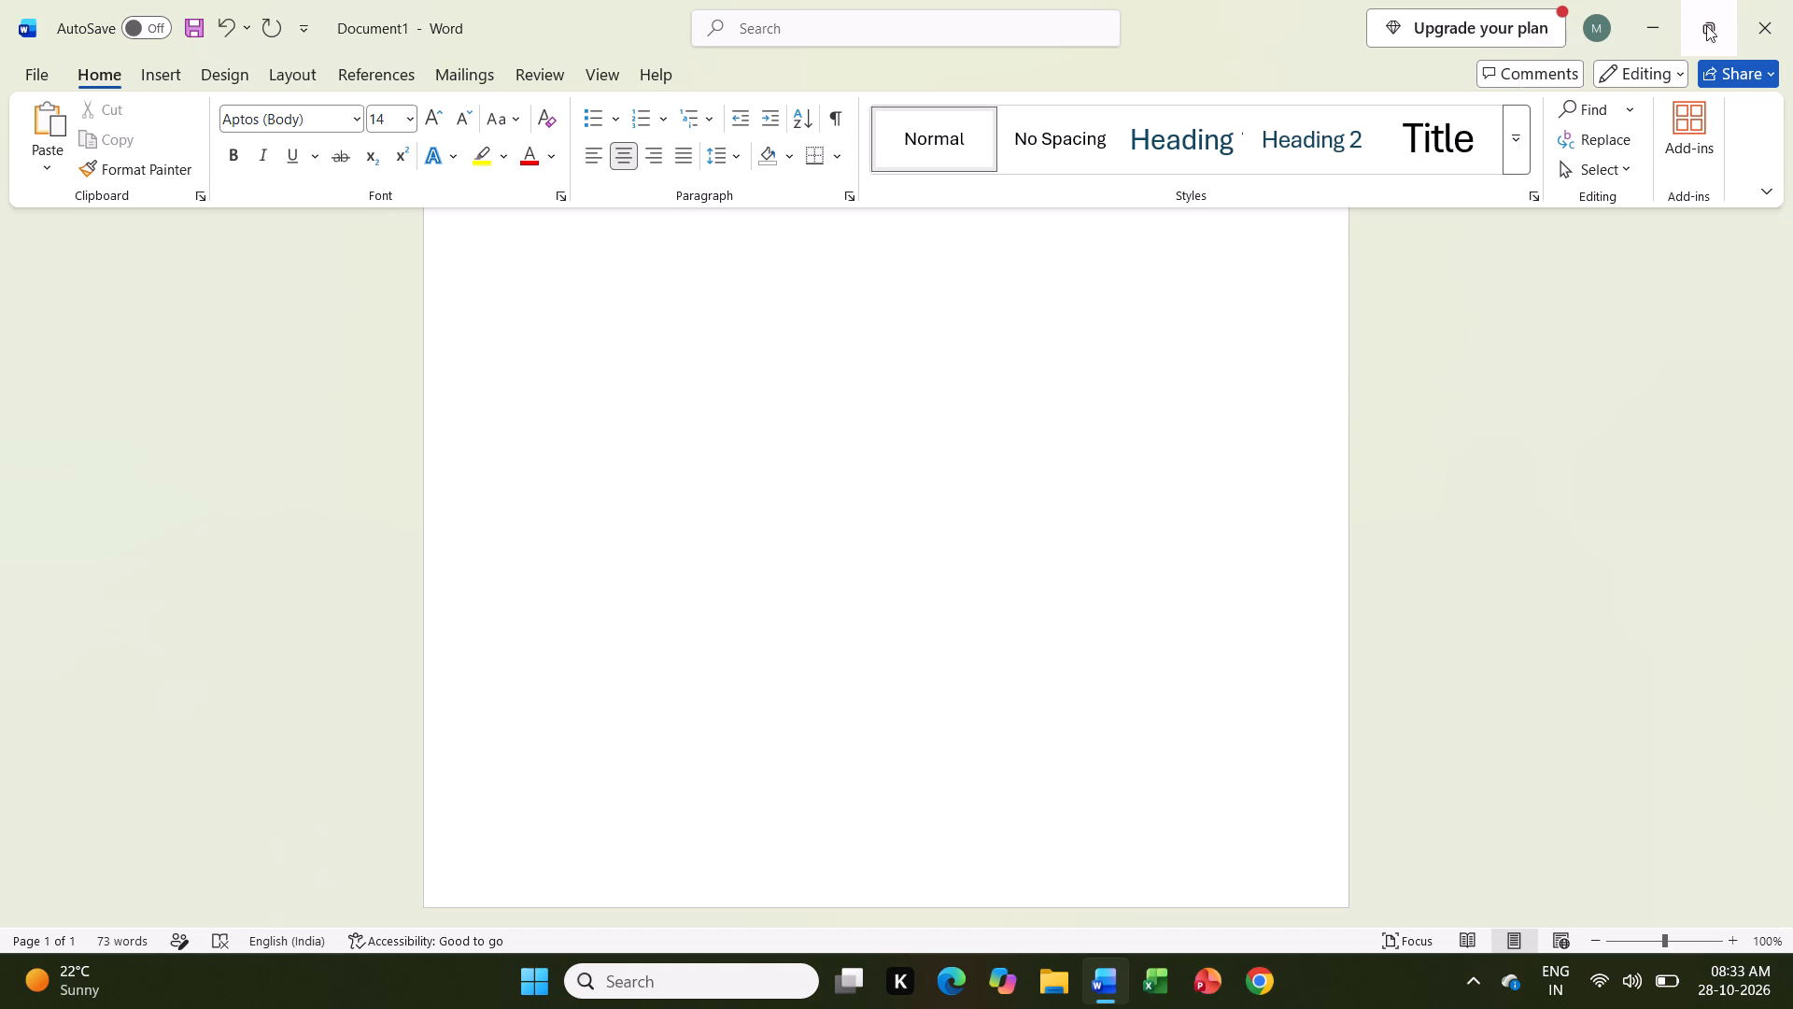
# Minimize the document window to the desktop and shut down the computer.
pyautogui.click(1661, 26)
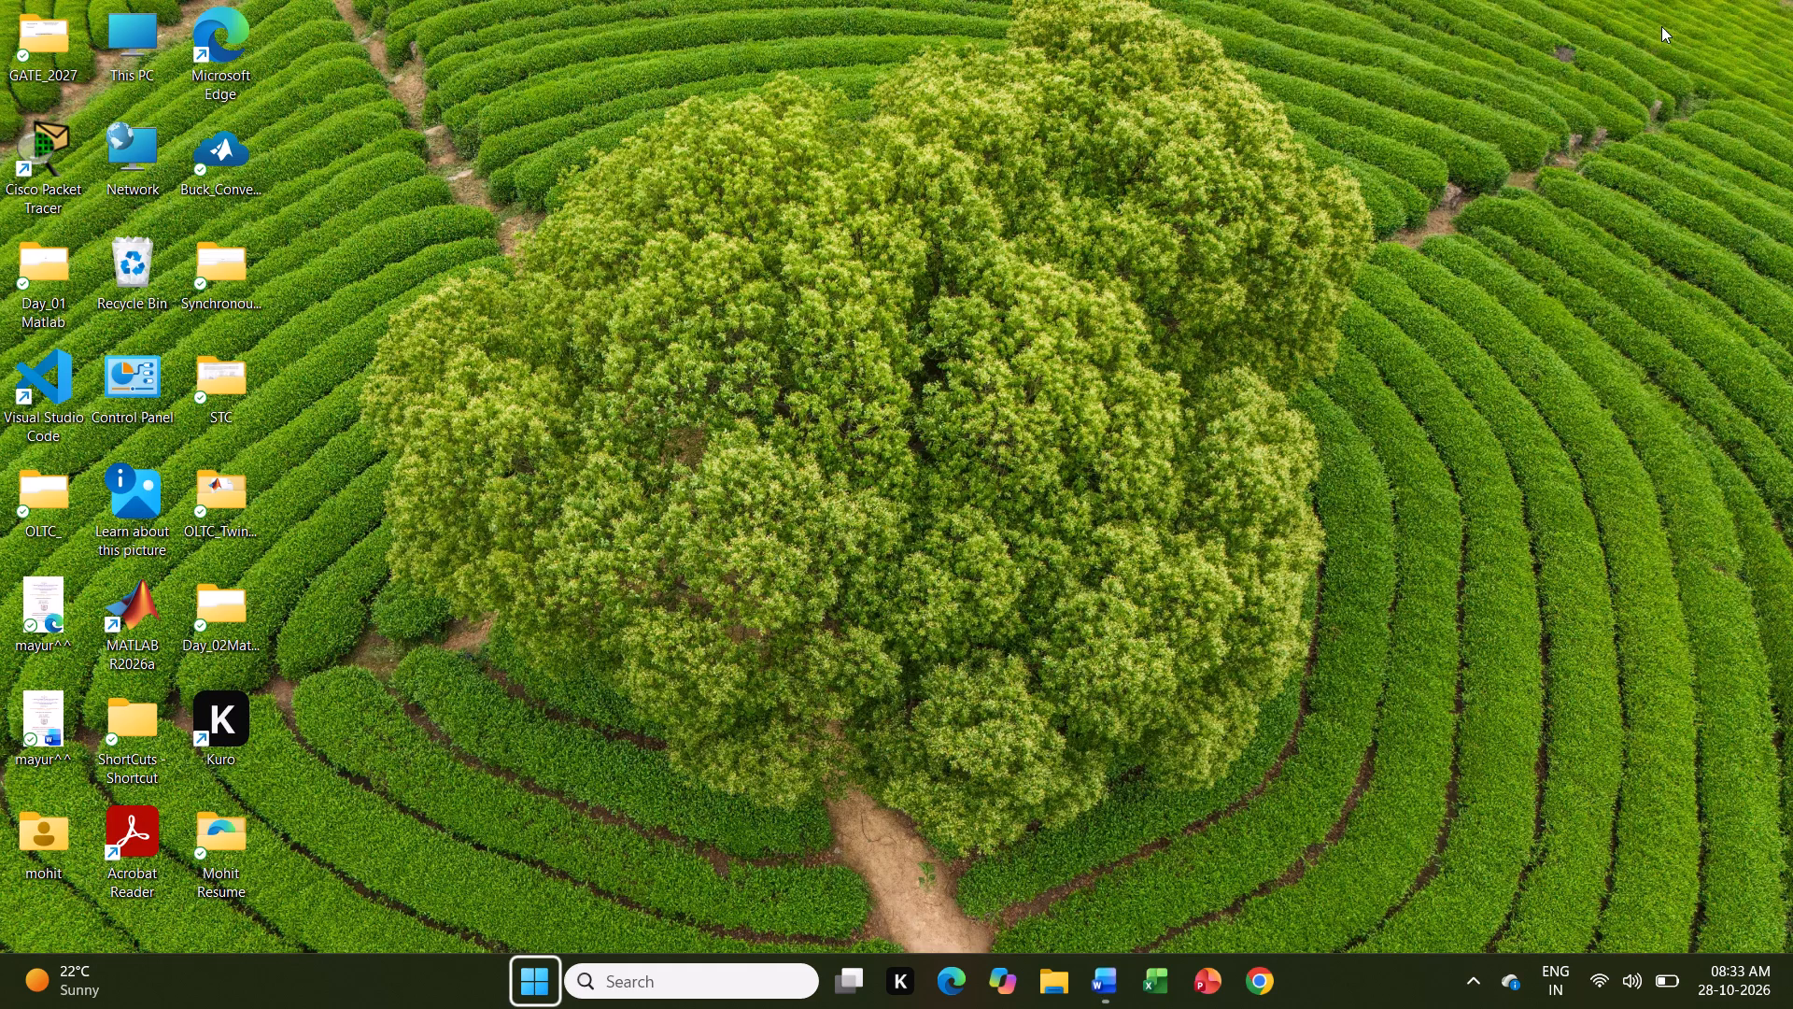
pyautogui.click(514, 975)
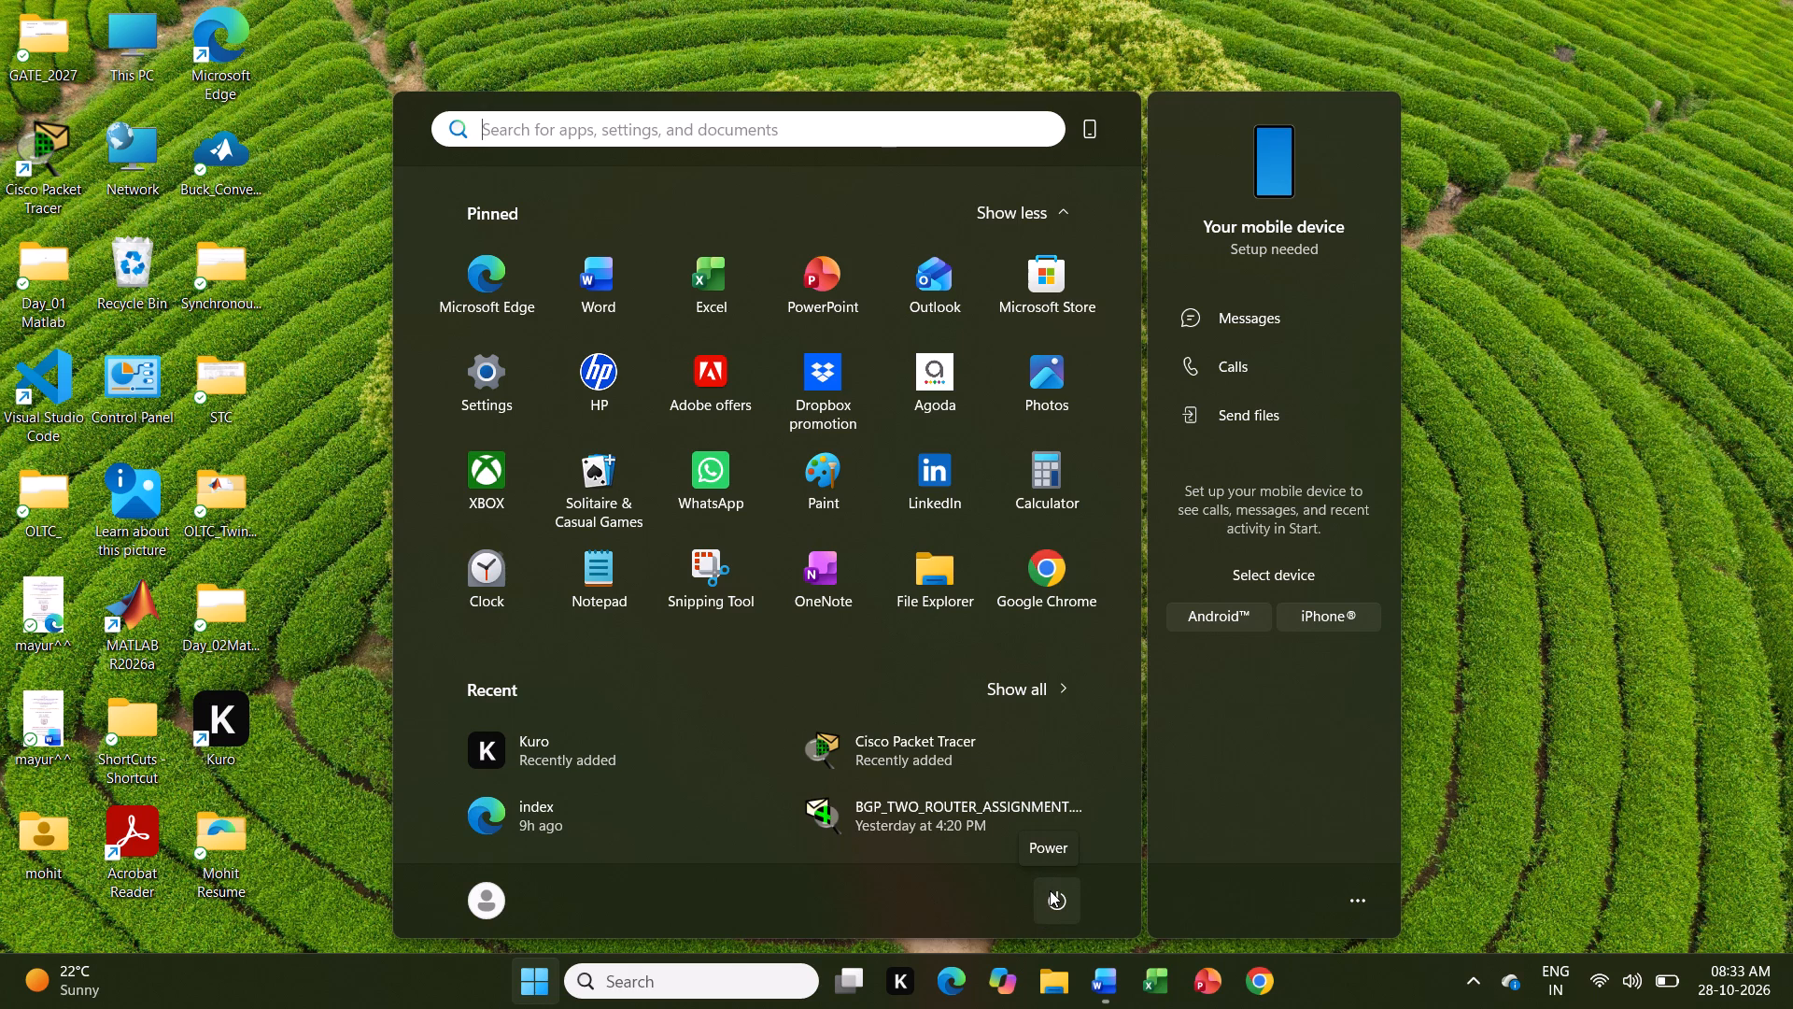
pyautogui.click(1050, 890)
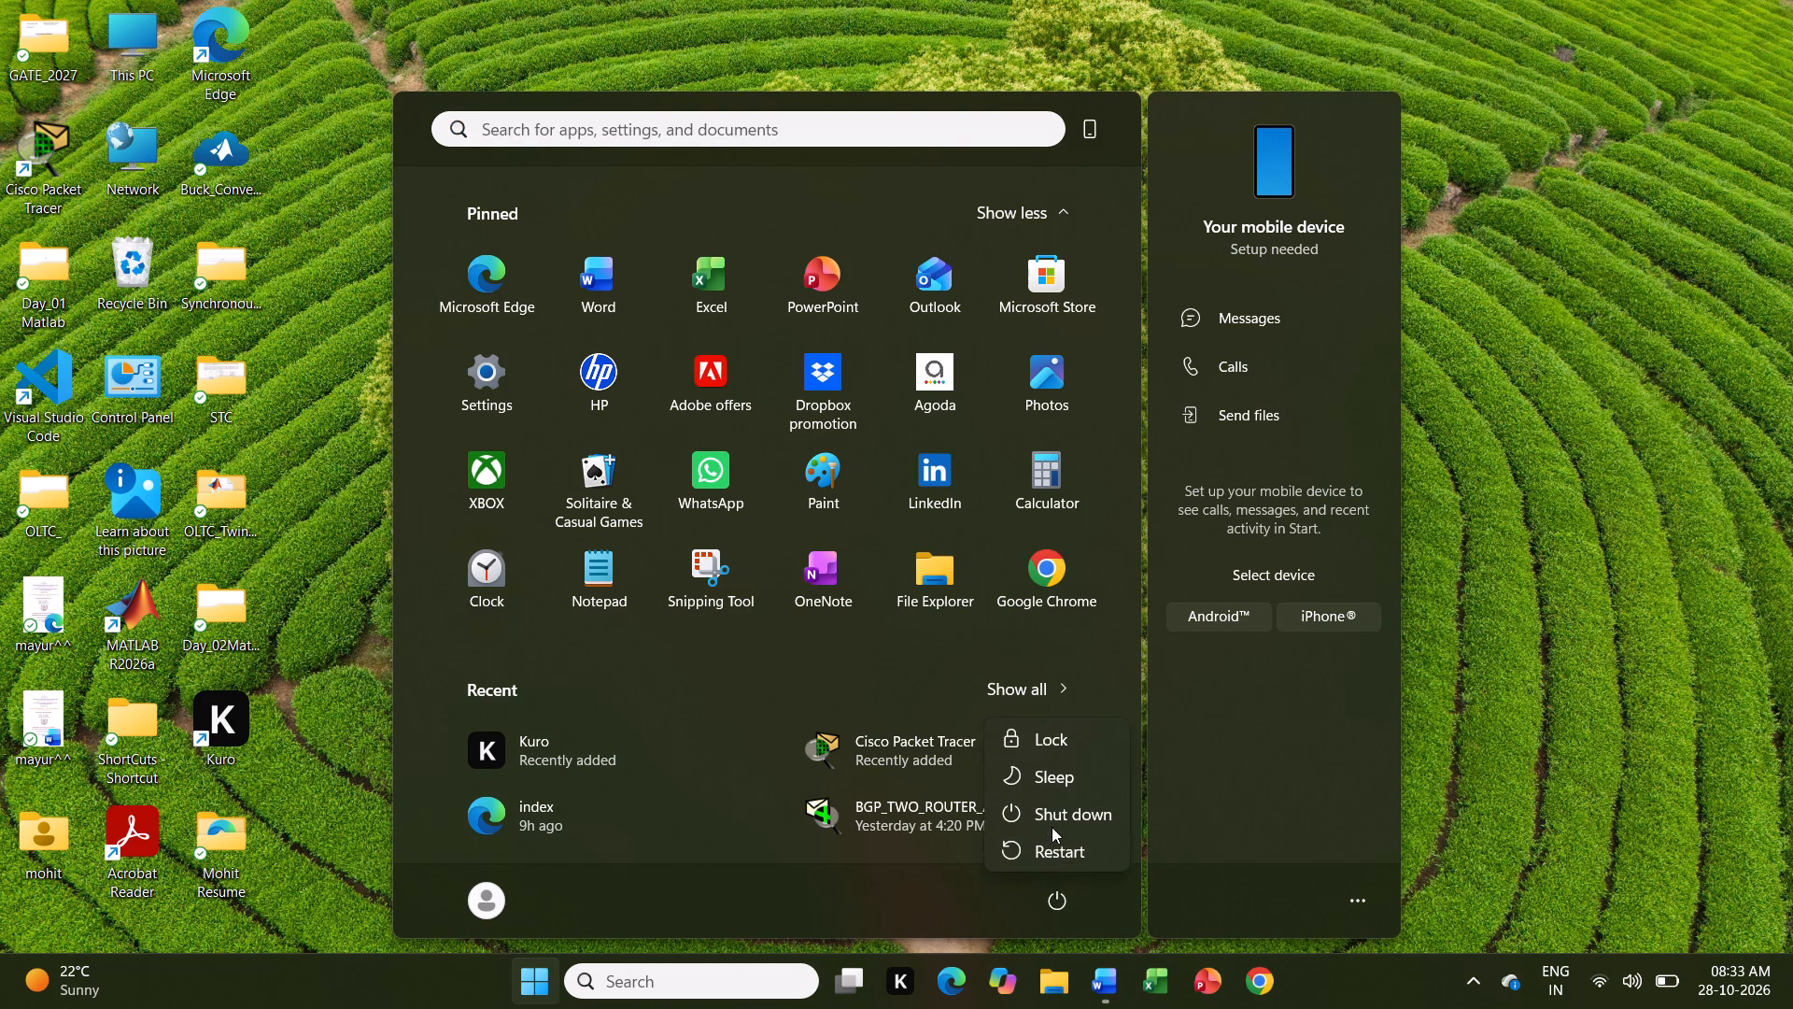
pyautogui.click(1053, 814)
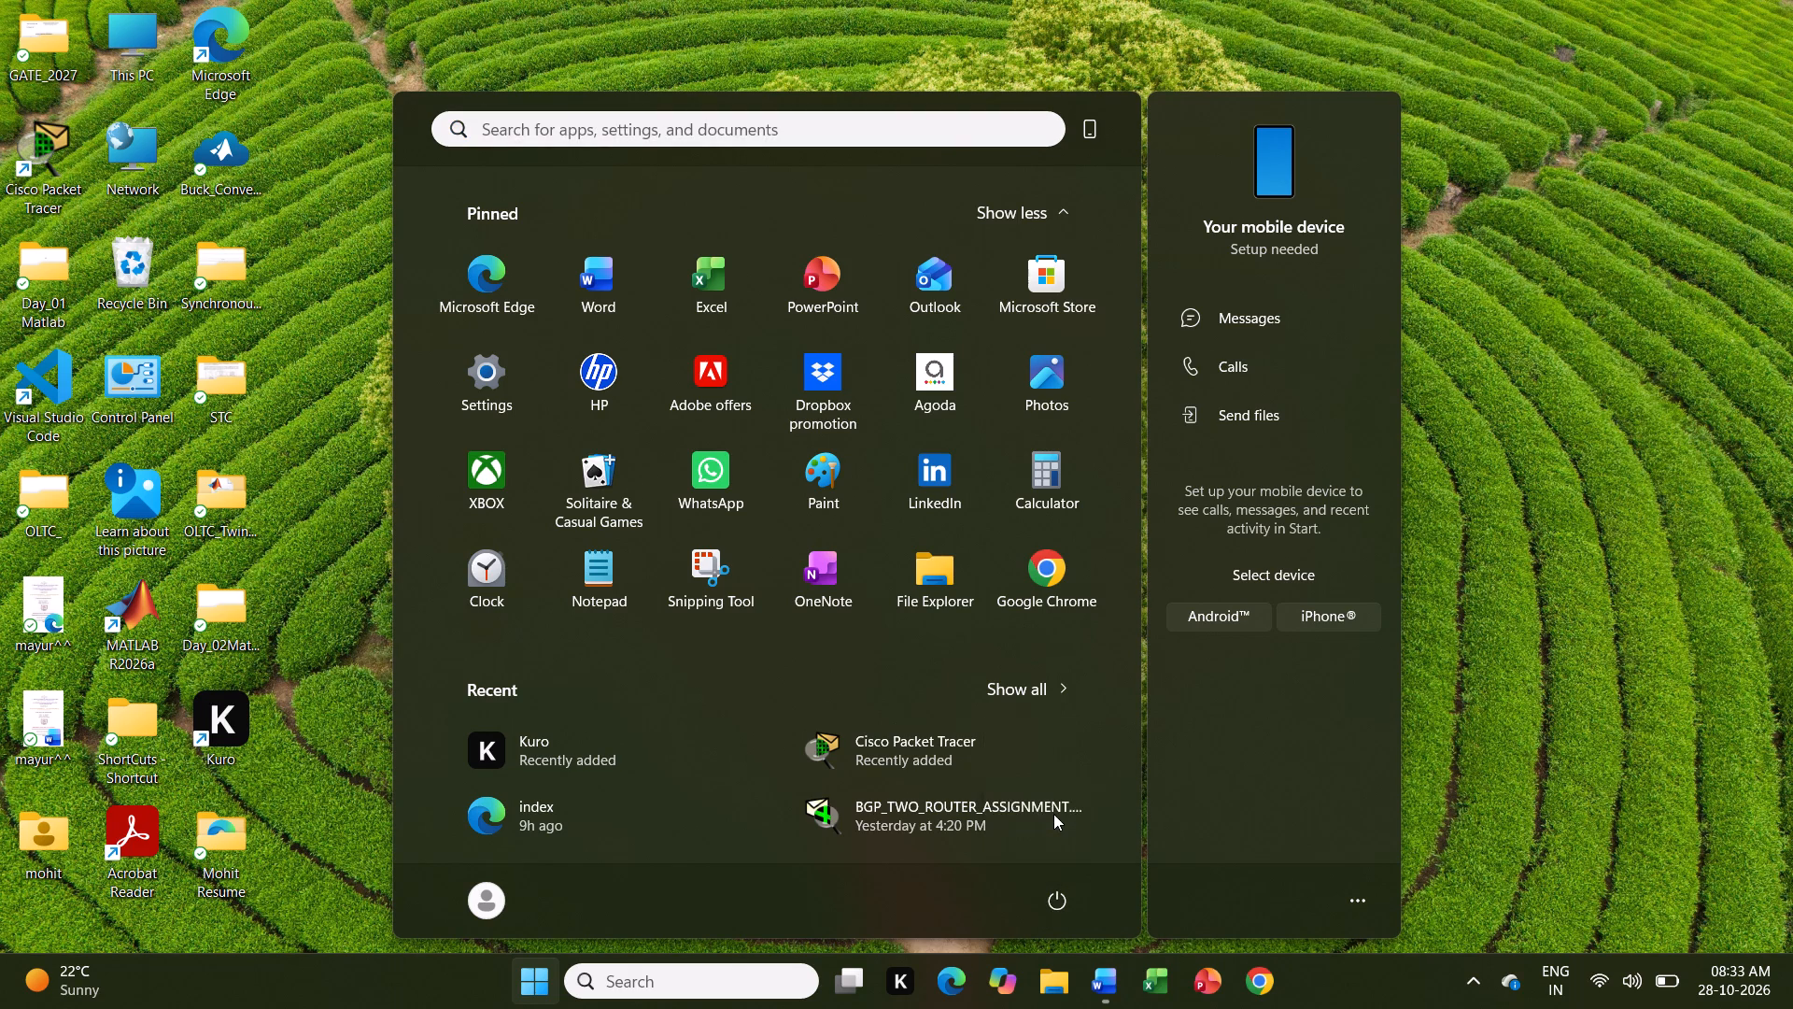